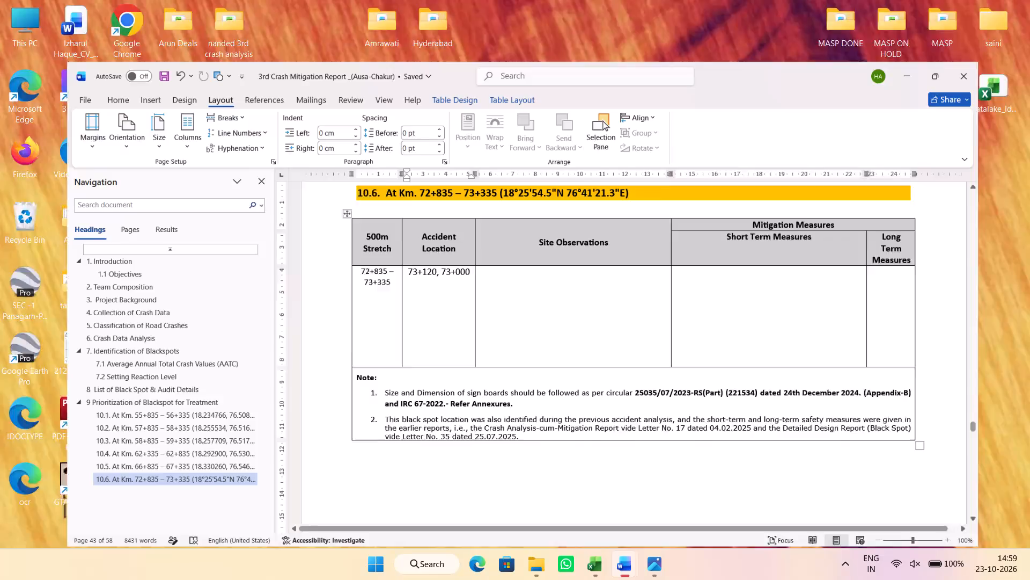
# Save the crash mitigation report with the cursor in the empty Site Observations cell of section 10.6.
pyautogui.click(535, 277)
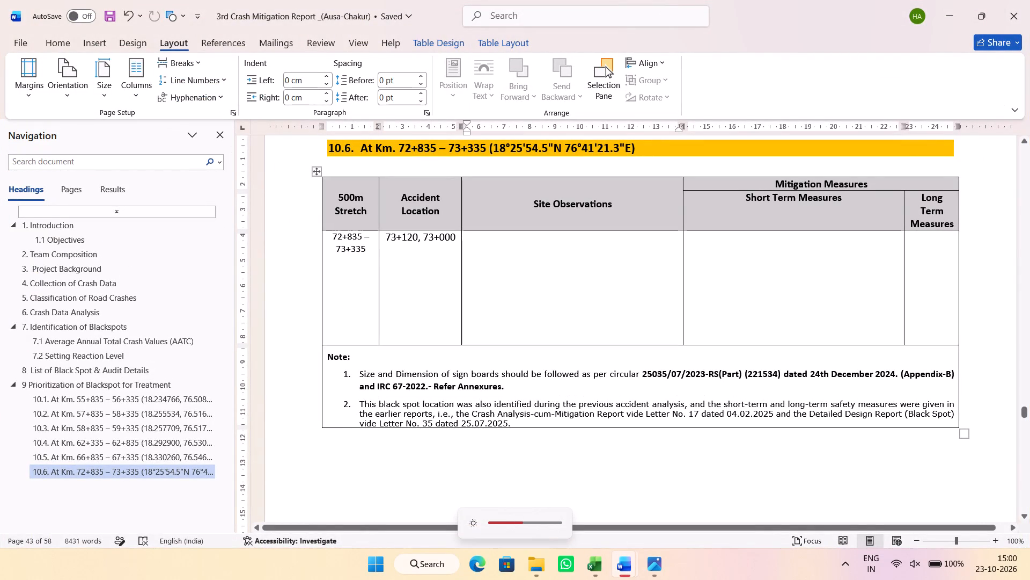
pyautogui.hotkey('ctrl', 's')
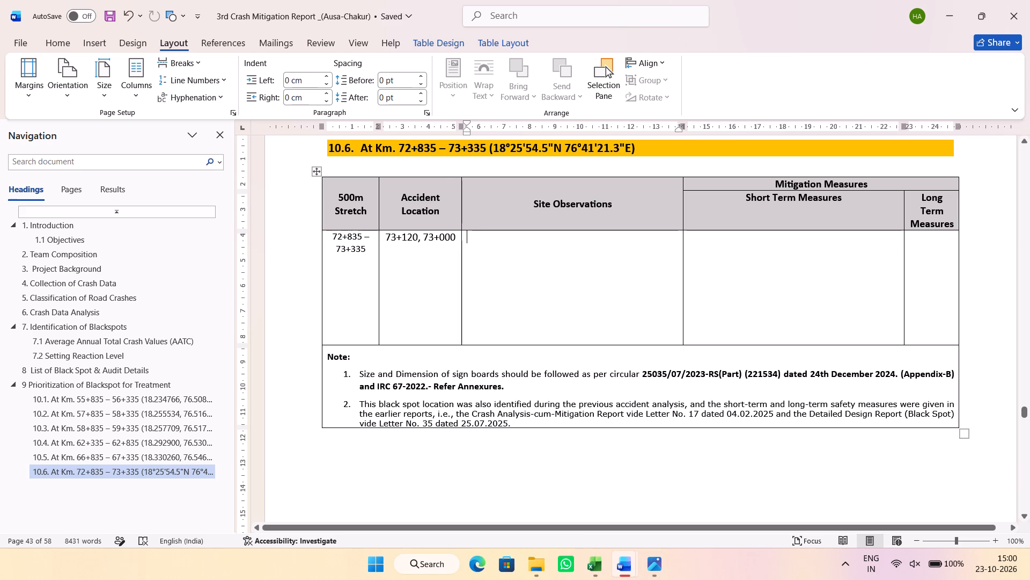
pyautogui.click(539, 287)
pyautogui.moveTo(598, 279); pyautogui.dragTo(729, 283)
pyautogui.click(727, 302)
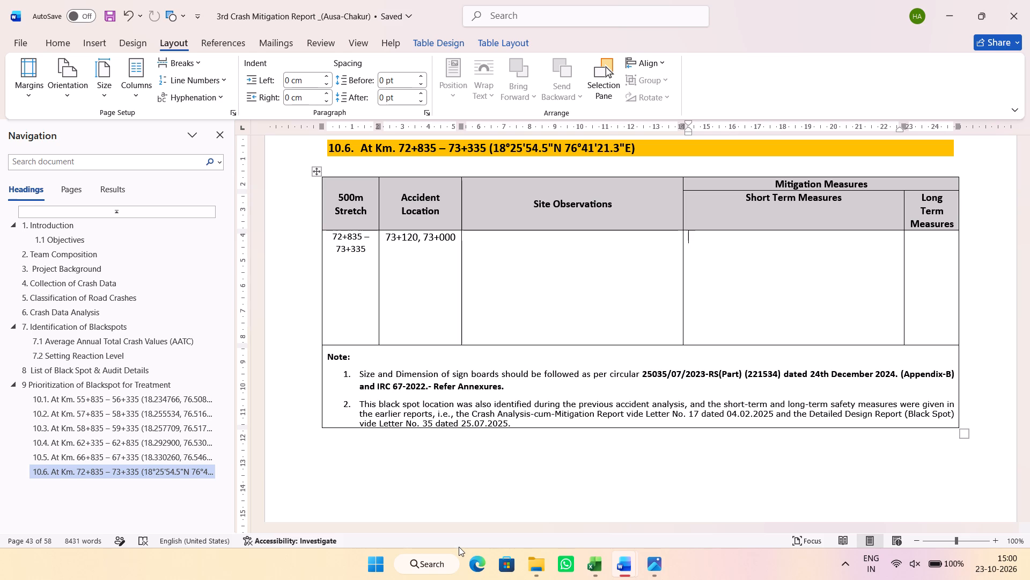
# Switch from the report to the Microsoft Edge browser.
pyautogui.click(475, 569)
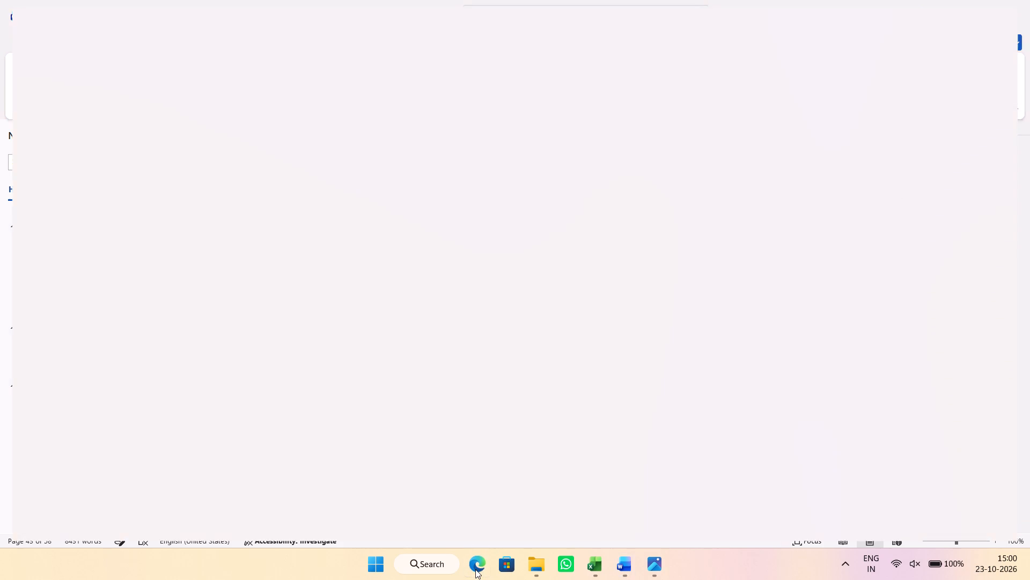
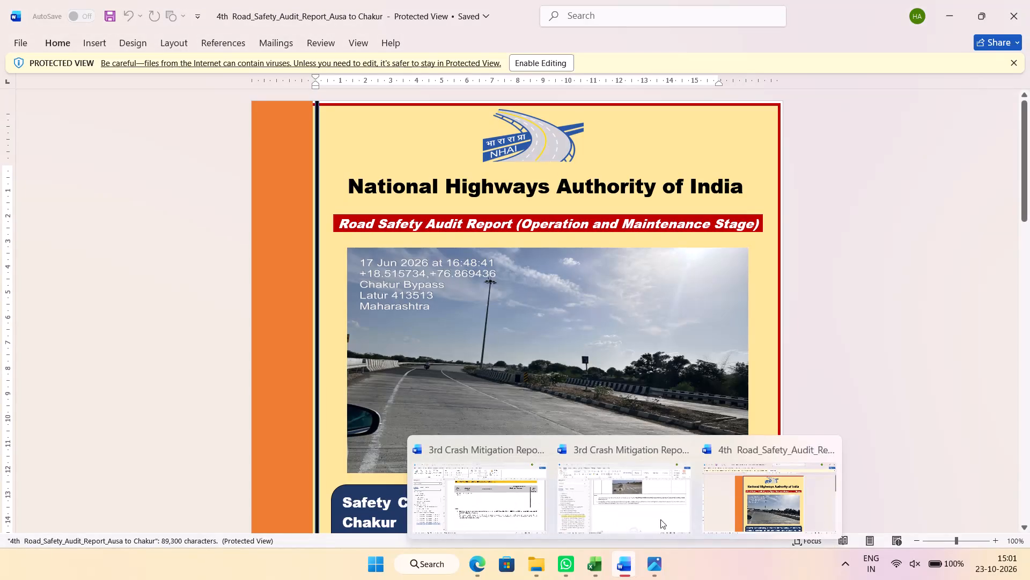
# Switch to the 4th Road Safety Audit Report (Ausa to Chakur) in Word and enable editing.
pyautogui.click(753, 489)
pyautogui.click(628, 260)
pyautogui.click(568, 67)
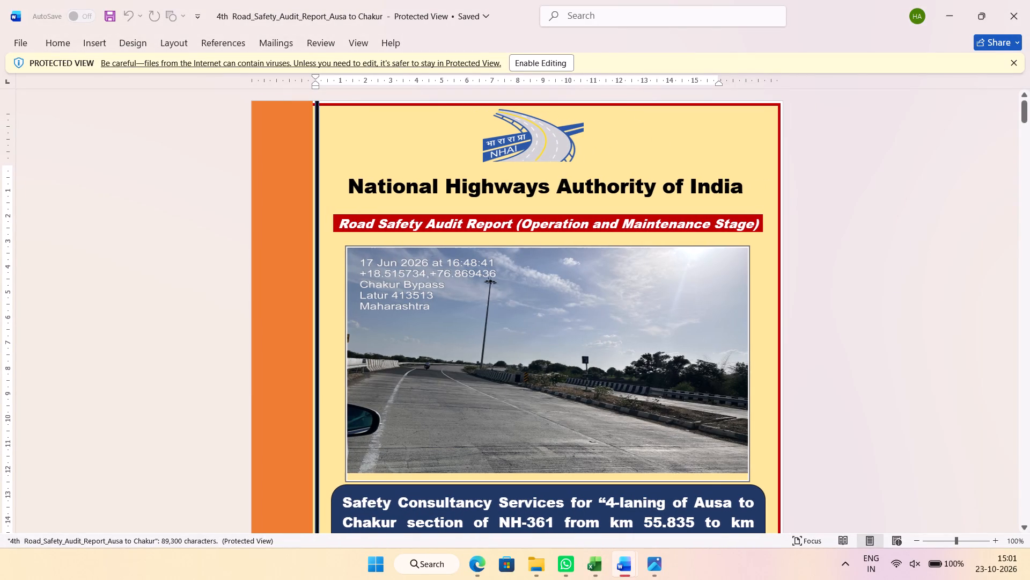
pyautogui.click(532, 62)
pyautogui.click(589, 266)
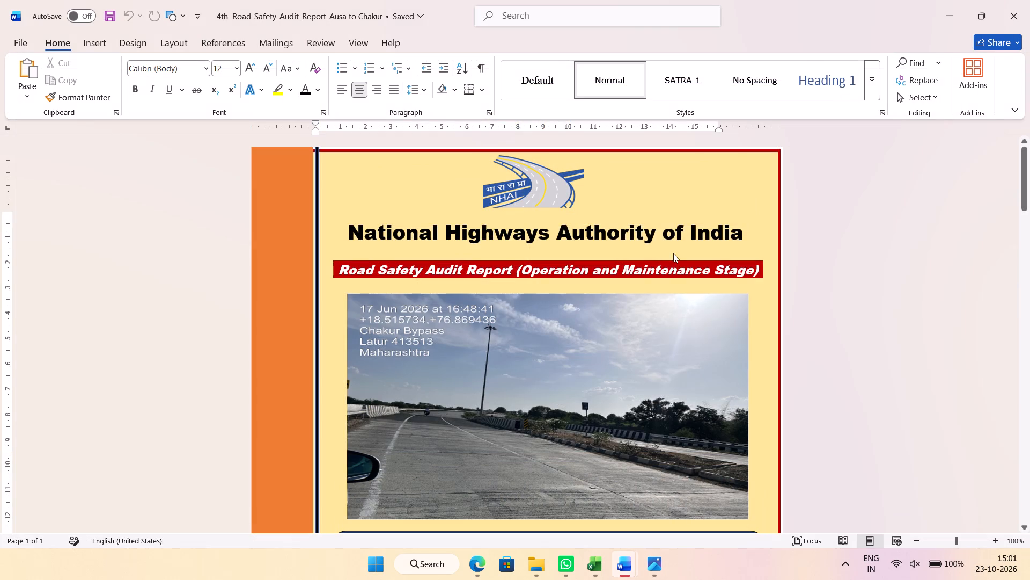
# Search the audit report for the chainage text "73+".
pyautogui.scroll(-4, 716, 184)
pyautogui.click(711, 286)
pyautogui.click(682, 328)
pyautogui.moveTo(1029, 167); pyautogui.dragTo(1026, 177)
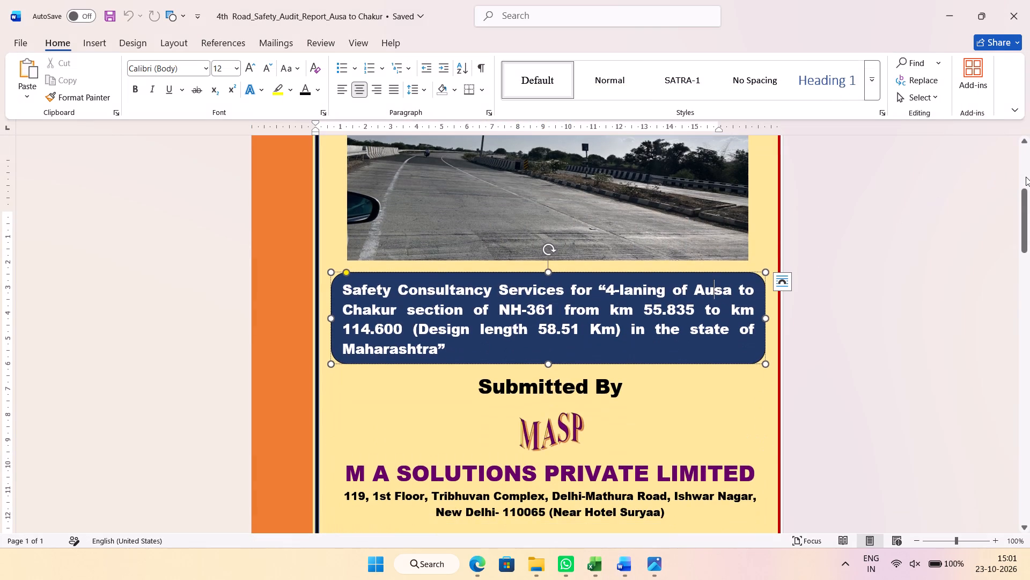
pyautogui.scroll(-4, 665, 279)
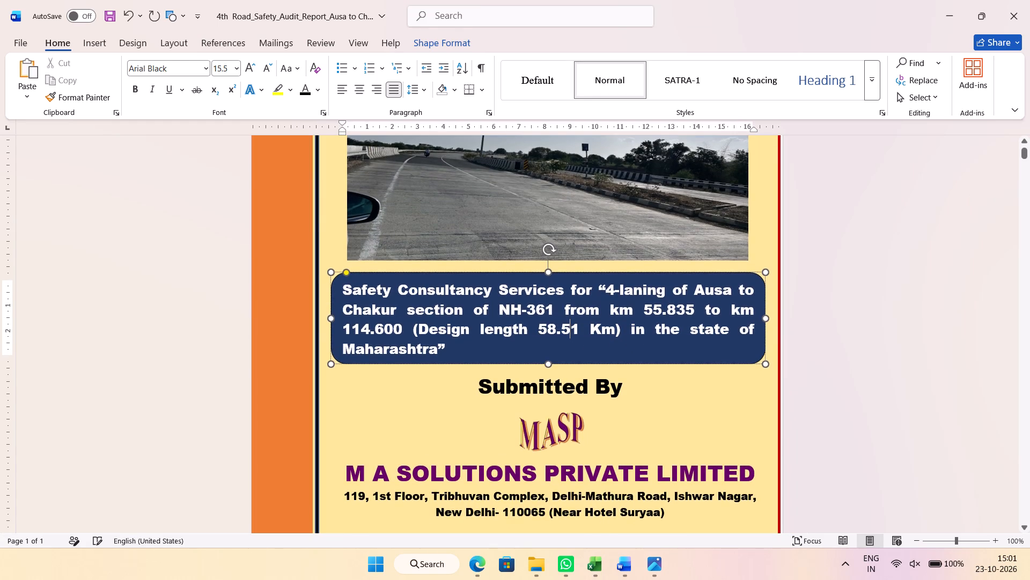
pyautogui.hotkey('ctrl', 'f')
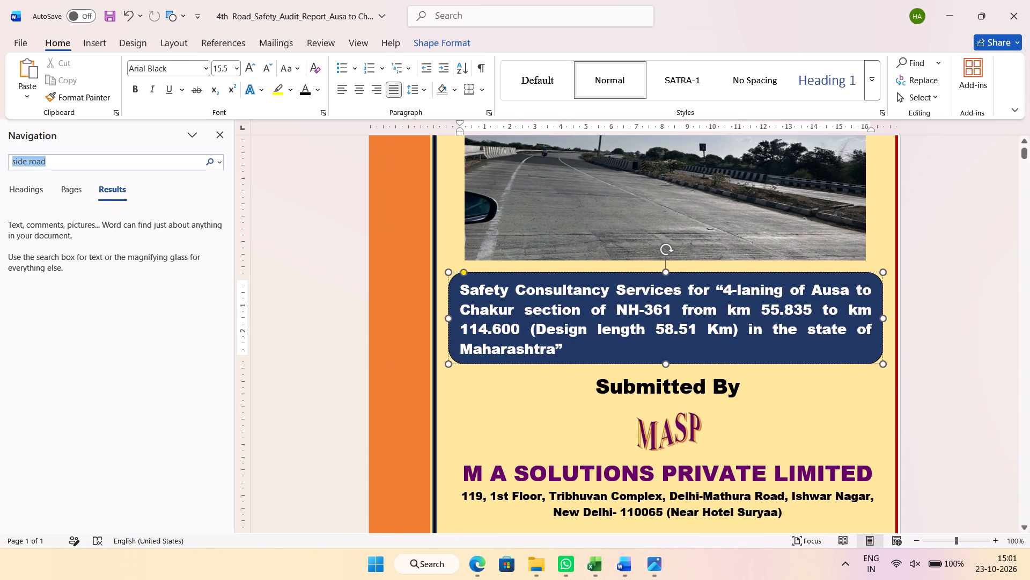
pyautogui.write('73+')
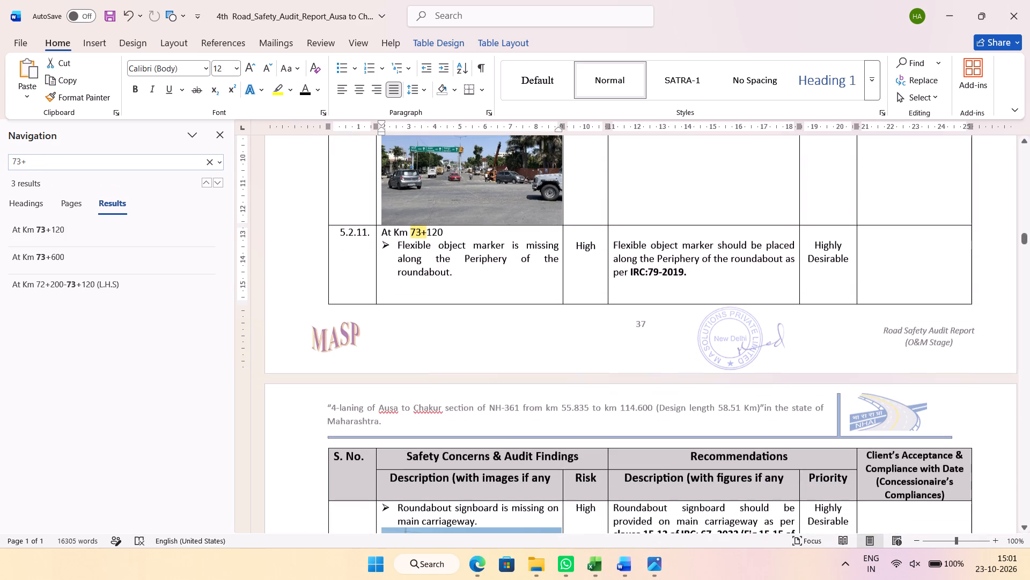
# Go to the match for Km 72+200-73+120 (L.H.S) and examine the signs and markings findings there.
pyautogui.click(108, 301)
pyautogui.click(110, 291)
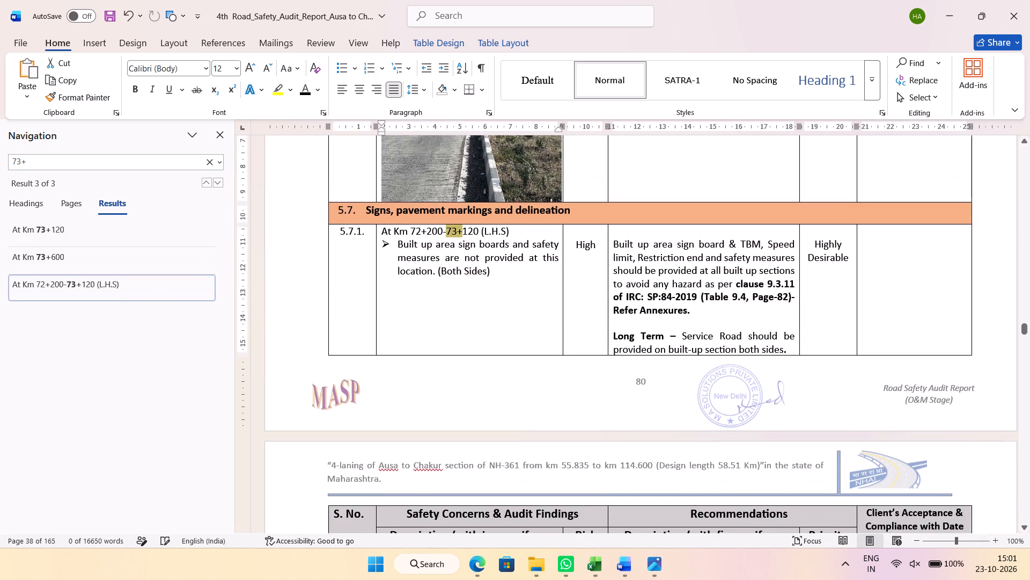
pyautogui.scroll(-5, 570, 281)
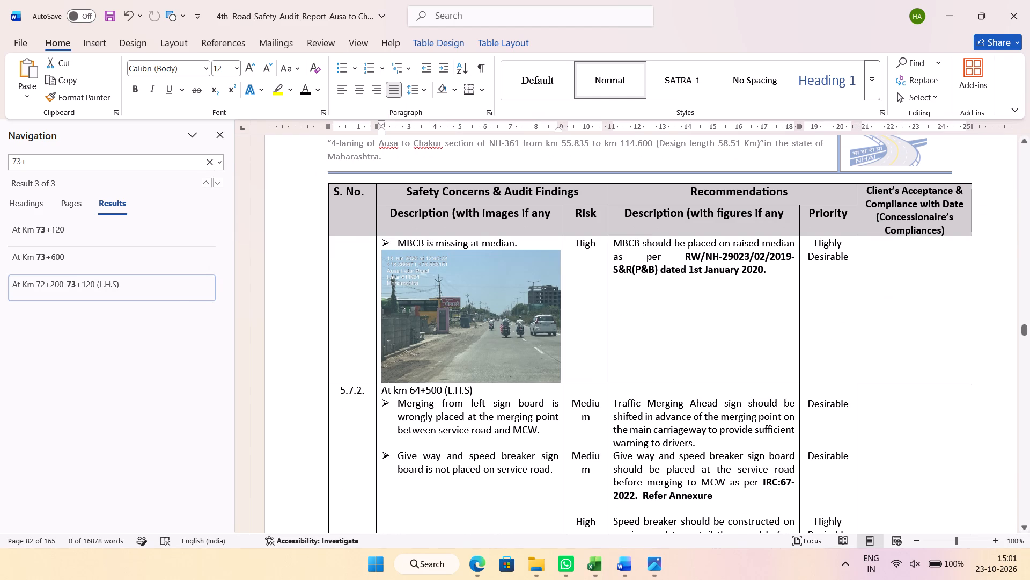
pyautogui.click(157, 288)
pyautogui.scroll(-3, 450, 302)
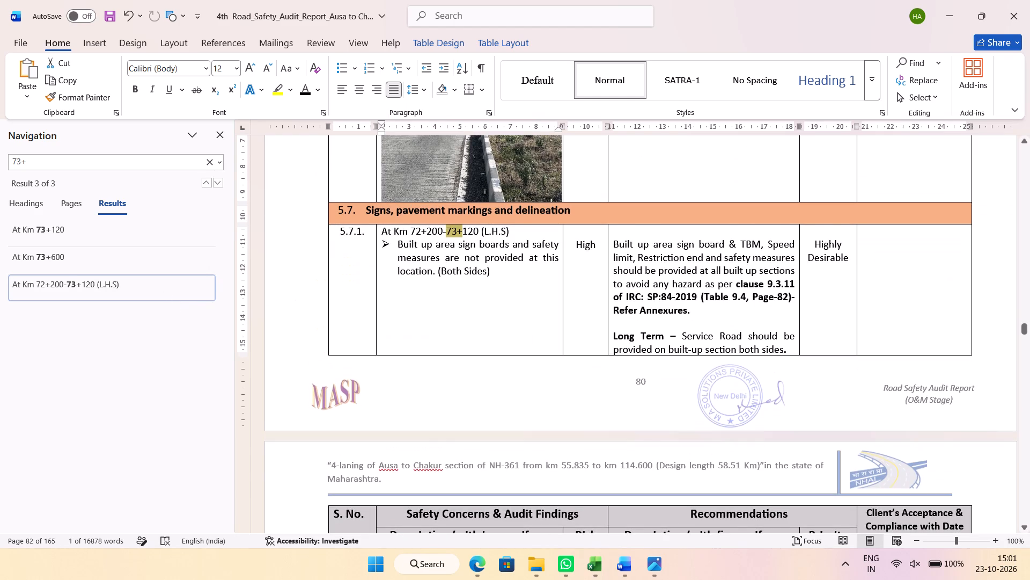
pyautogui.scroll(-1, 450, 302)
# Switch to Photos and browse the site photos captioned 72+835-73+335, returning to IMG_9605 before going back to the audit report.
pyautogui.click(649, 569)
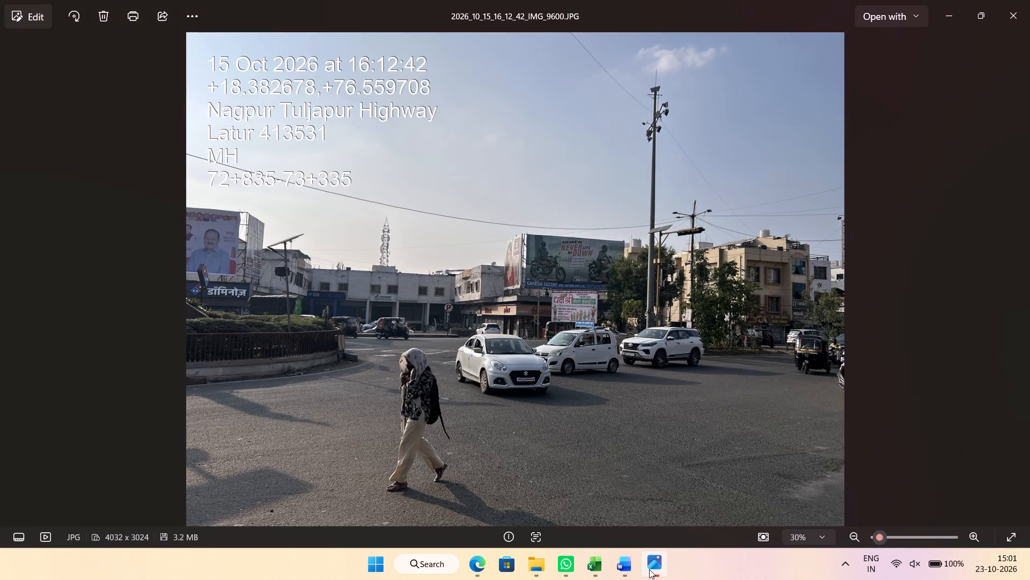
pyautogui.tripleClick(1029, 322)
pyautogui.tripleClick(1029, 322)
pyautogui.click(1029, 322)
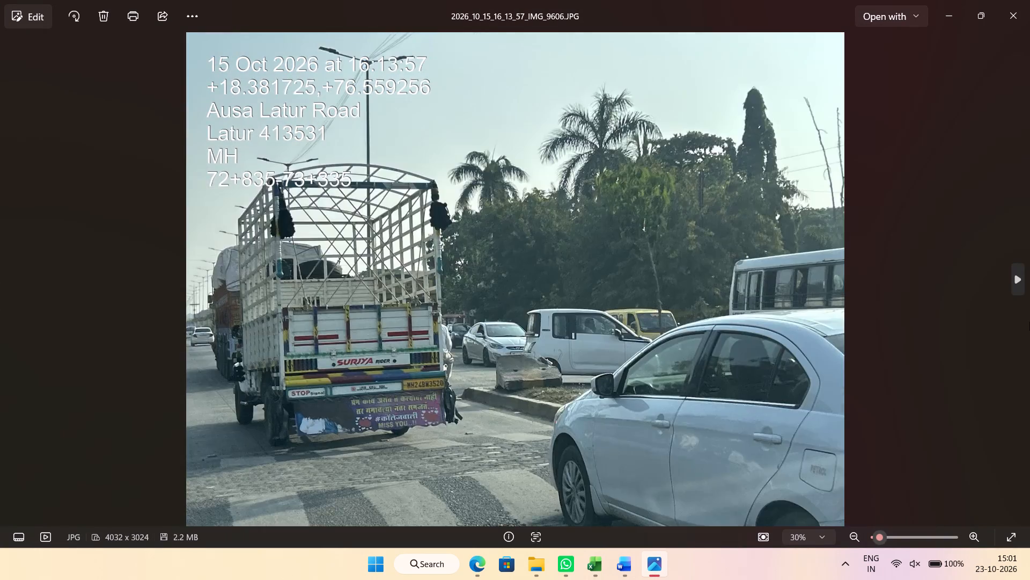
pyautogui.click(1029, 322)
pyautogui.click(1029, 322)
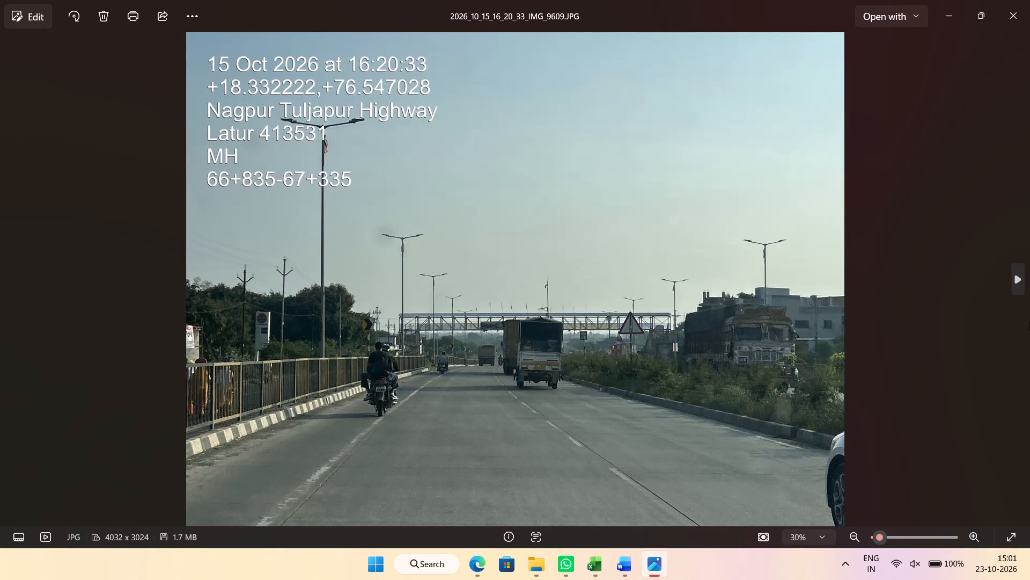
pyautogui.tripleClick(0, 308)
pyautogui.click(0, 308)
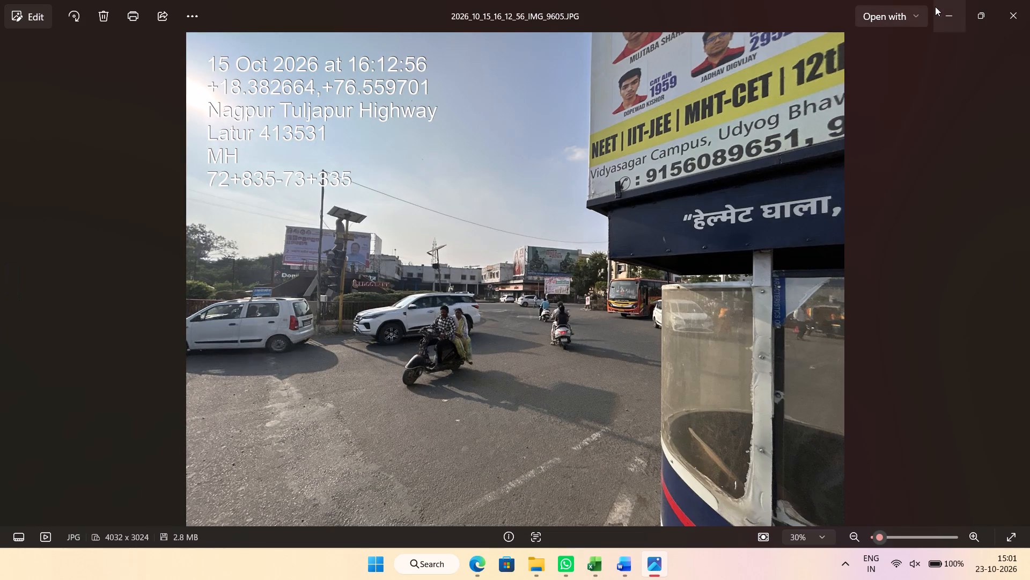
pyautogui.click(940, 4)
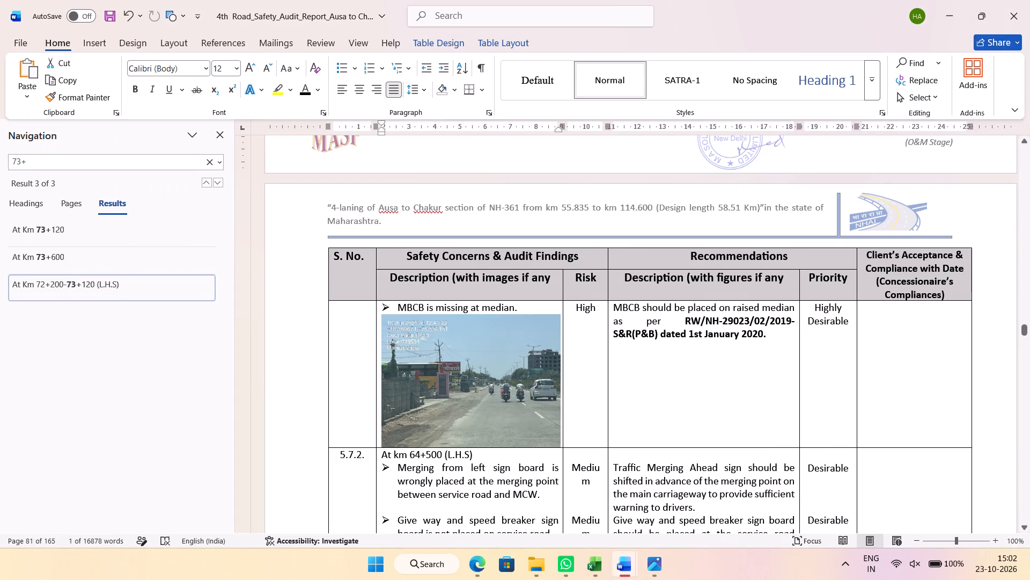
# Go to the match for Km 73+120 in the audit report and examine its roundabout findings and recommendations.
pyautogui.click(116, 227)
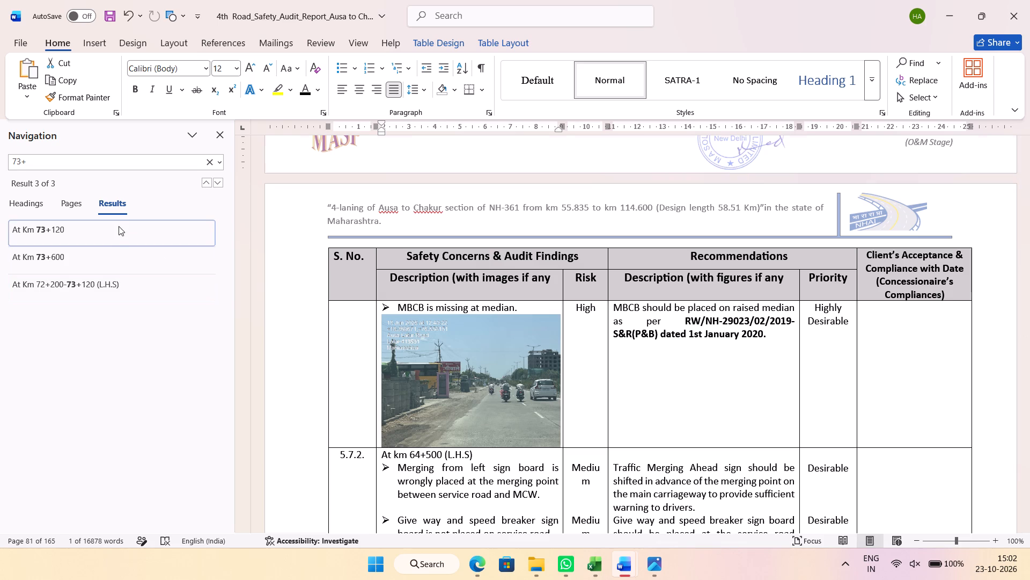
pyautogui.scroll(-2, 633, 263)
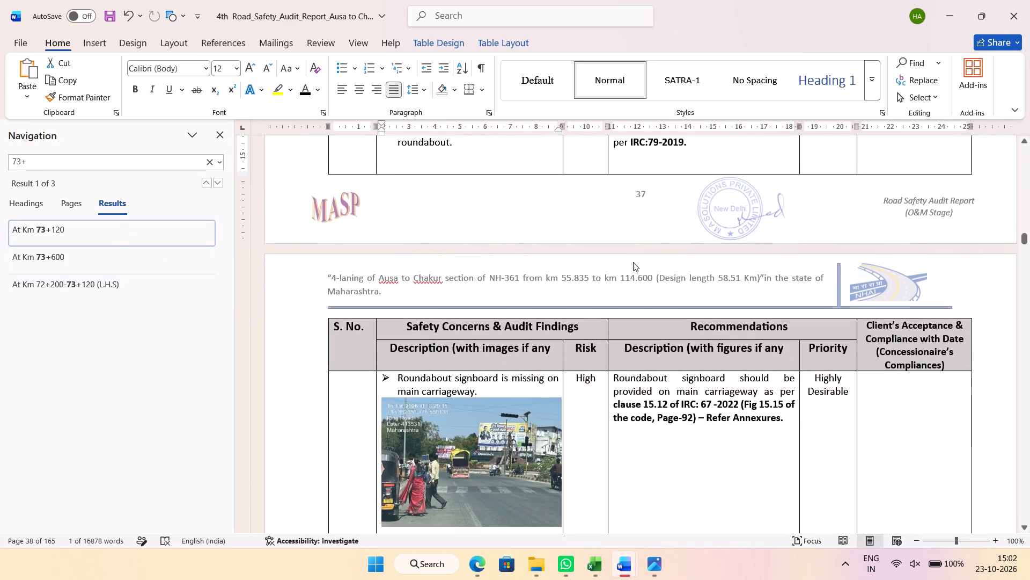
pyautogui.scroll(-2, 633, 262)
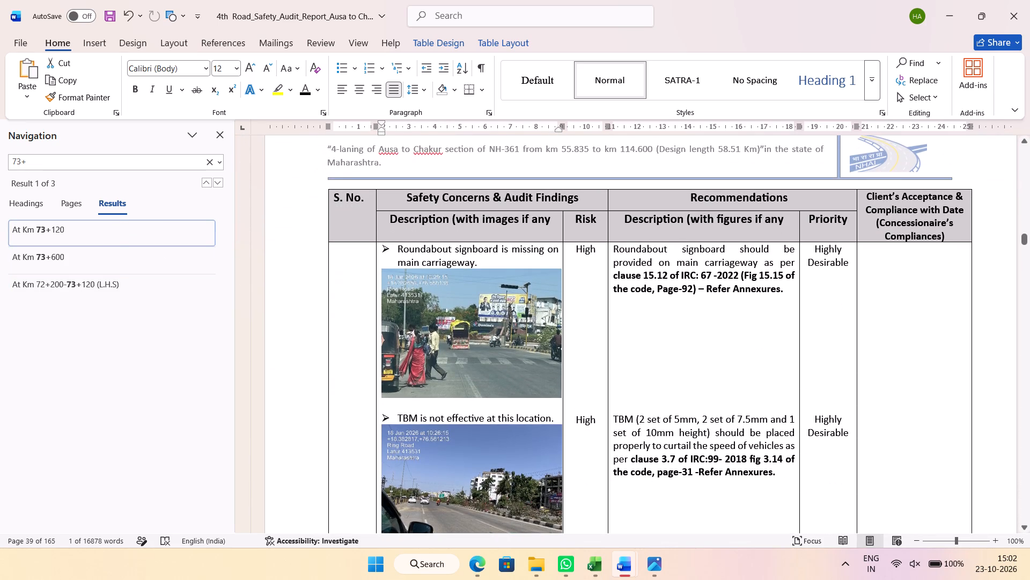
pyautogui.scroll(-1, 633, 262)
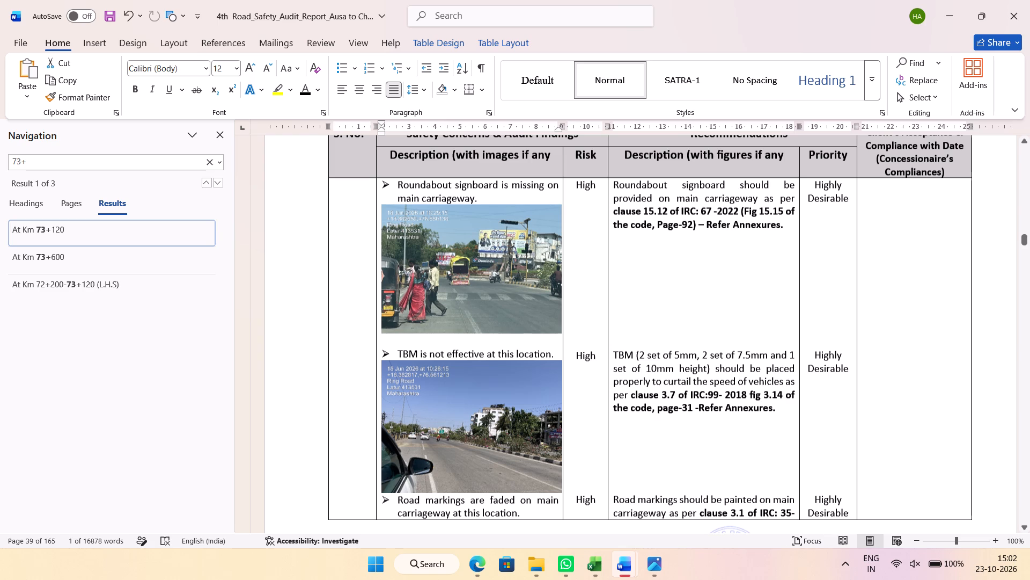
pyautogui.scroll(-6, 669, 248)
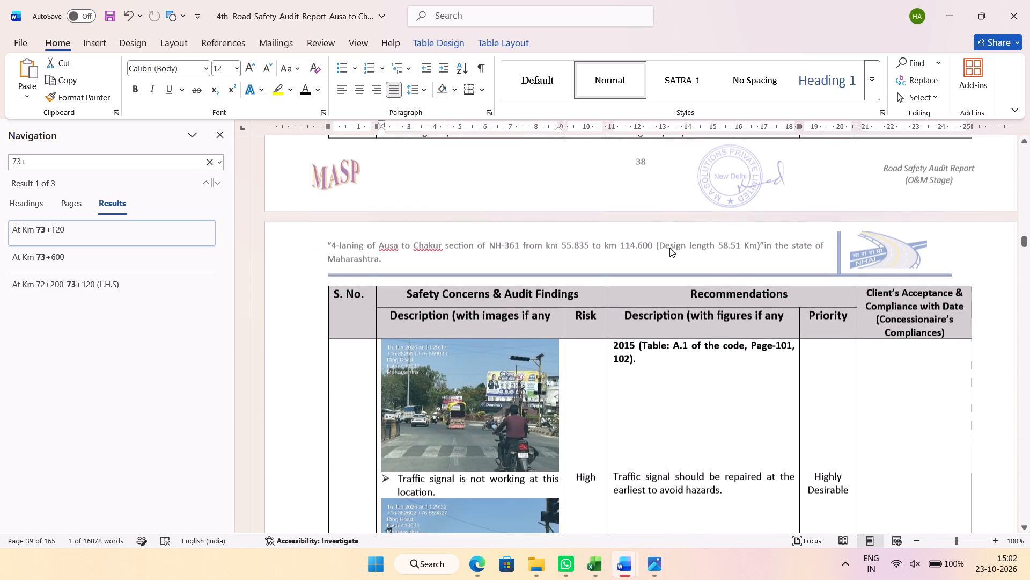
pyautogui.scroll(-3, 669, 248)
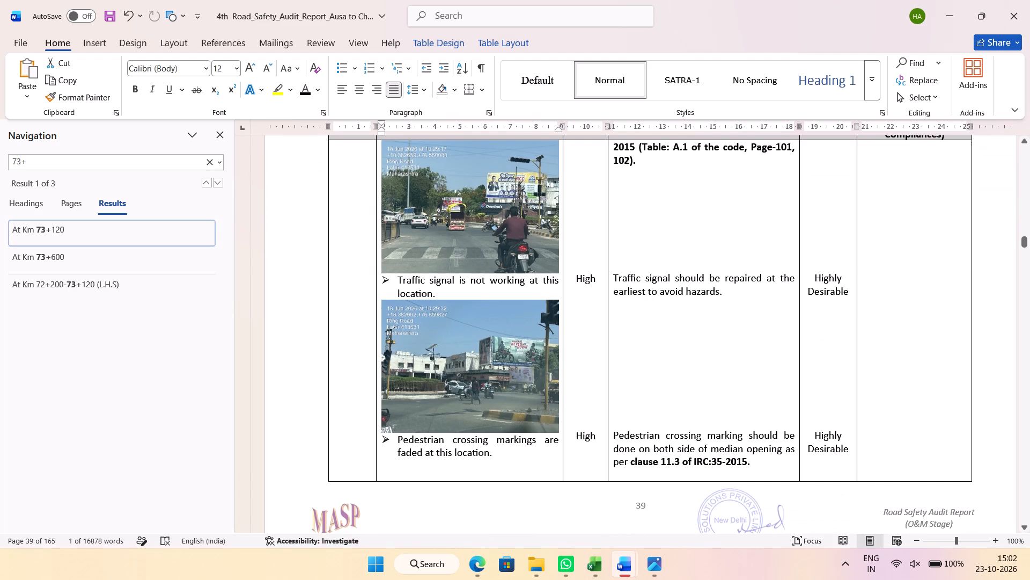
# Compare a close view of junction photo IMG_9605 with the audit report's findings for Km 73+120.
pyautogui.click(658, 571)
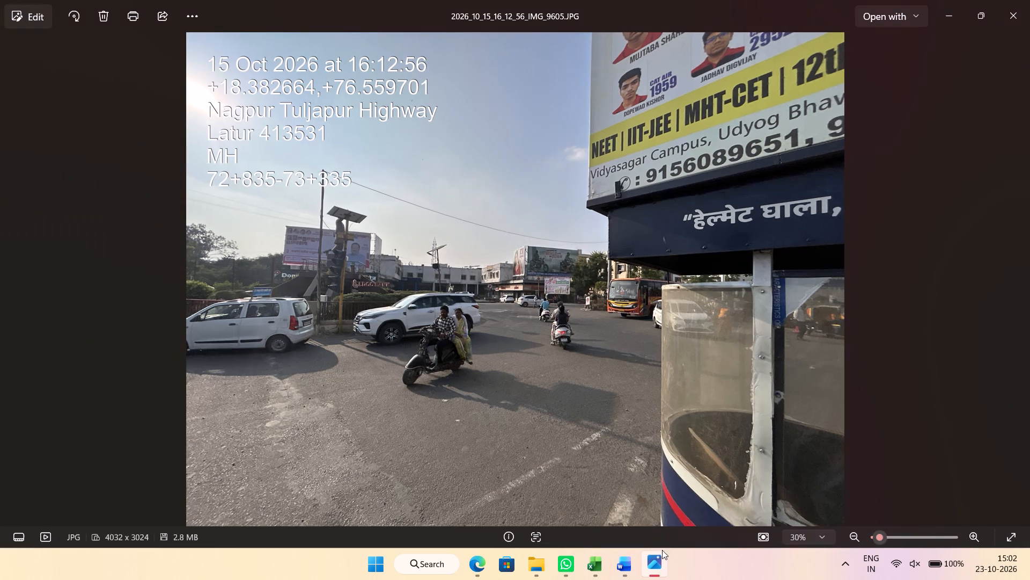
pyautogui.scroll(7, 245, 279)
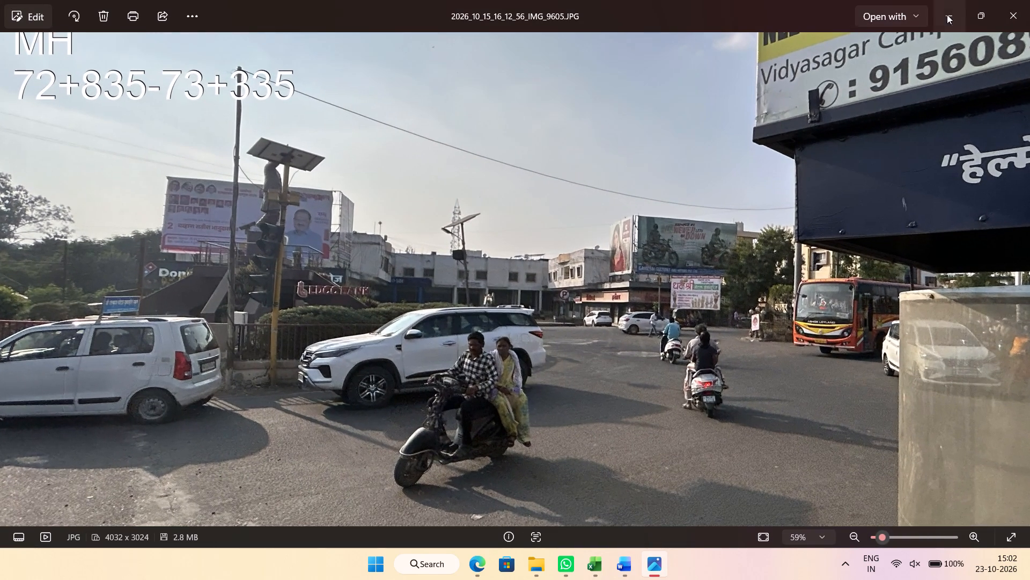
pyautogui.click(957, 5)
pyautogui.scroll(1, 710, 266)
pyautogui.scroll(-1, 644, 326)
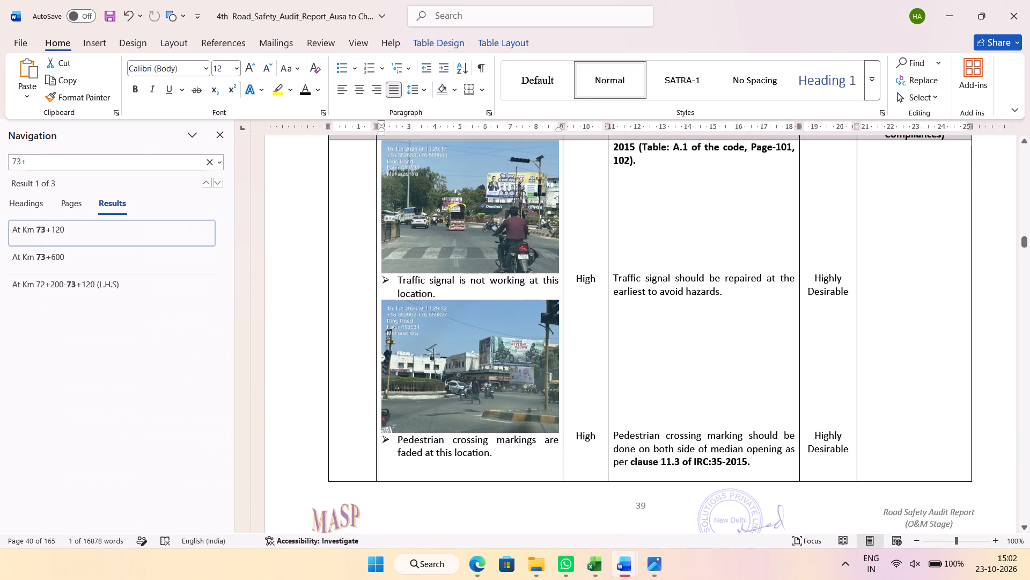
pyautogui.scroll(-6, 639, 310)
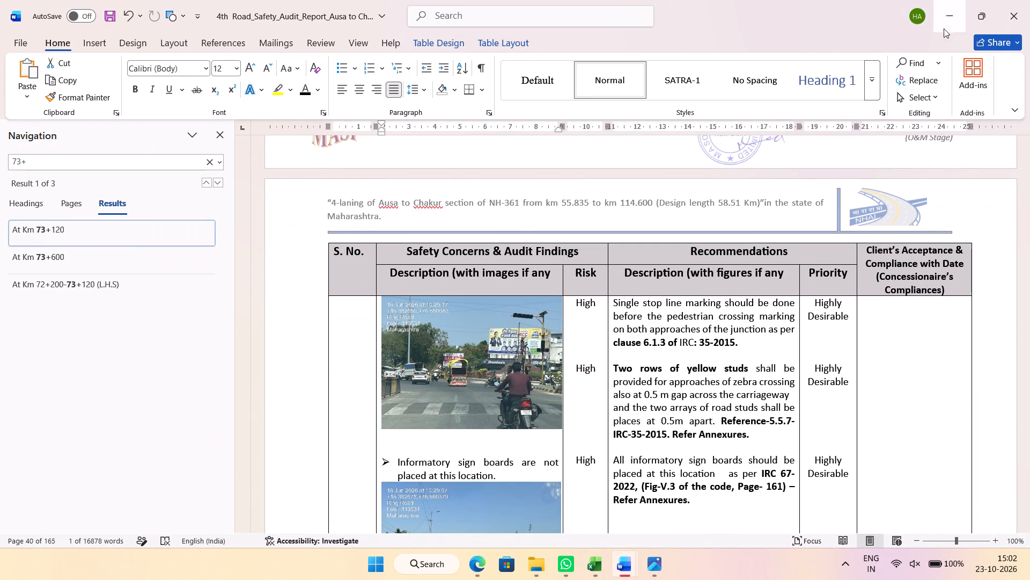
# Switch to Photos and go back through the 72+835-73+335 site photos, examining the pedestrian crossing in IMG_9598 up close.
pyautogui.click(950, 19)
pyautogui.click(660, 559)
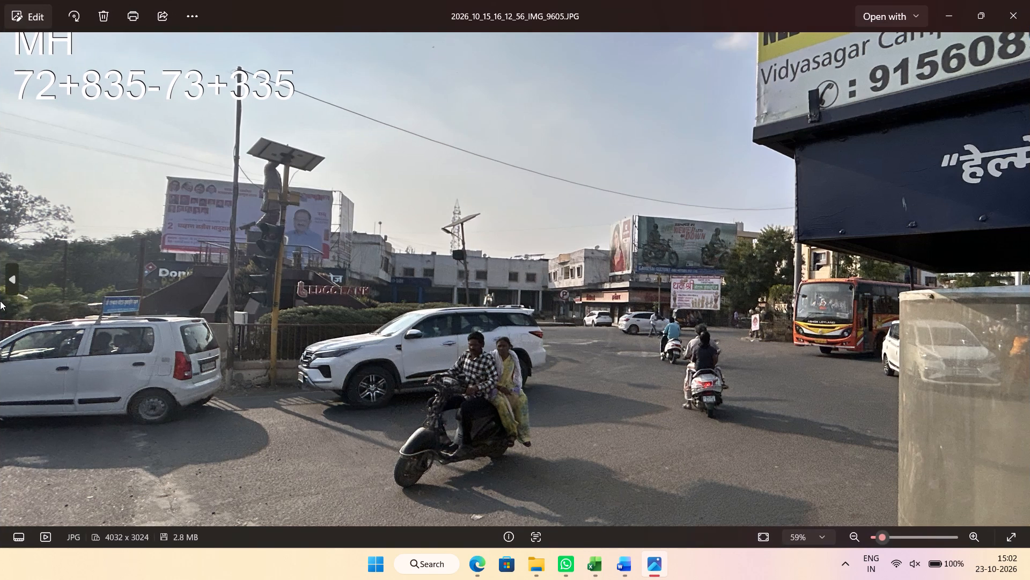
pyautogui.tripleClick(0, 301)
pyautogui.tripleClick(0, 301)
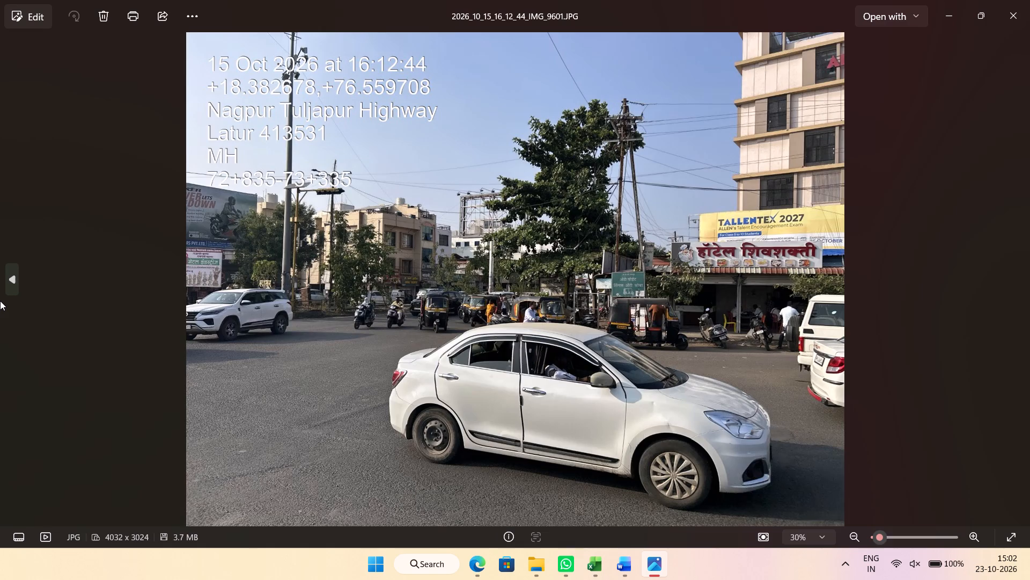
pyautogui.click(0, 301)
pyautogui.scroll(2, 525, 419)
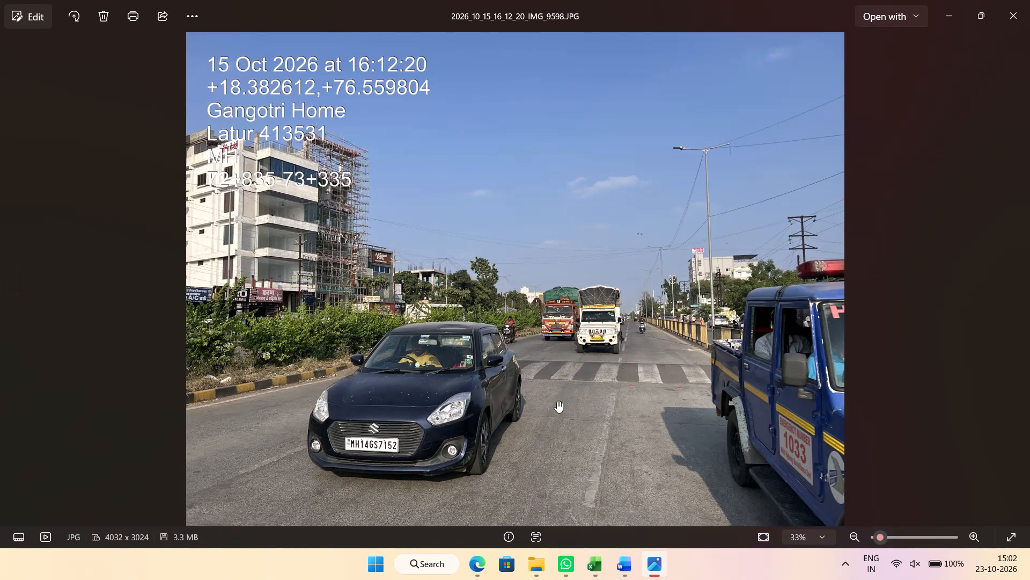
pyautogui.scroll(4, 557, 401)
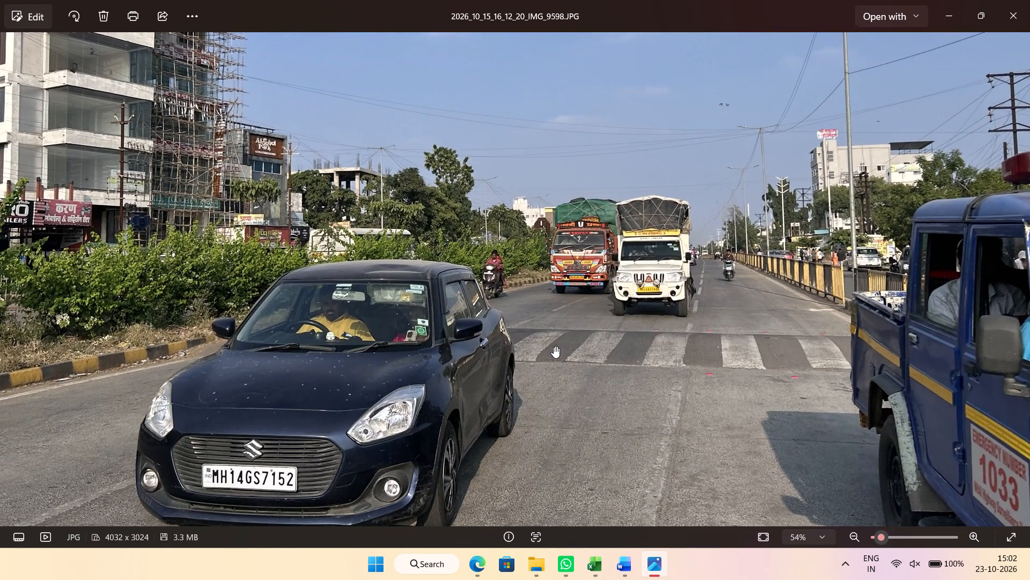
pyautogui.scroll(-7, 581, 342)
pyautogui.click(944, 26)
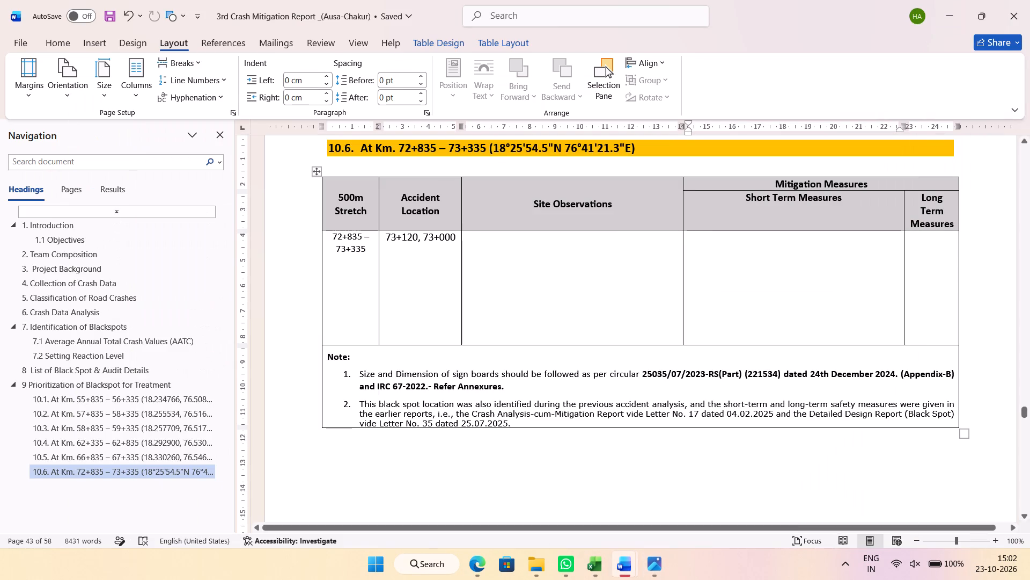
# Switch from section 10.6 to the 4th safety audit report and examine the remaining Km 73+120 findings and recommendations.
pyautogui.scroll(4, 476, 332)
pyautogui.scroll(-4, 475, 335)
pyautogui.click(616, 558)
pyautogui.click(697, 489)
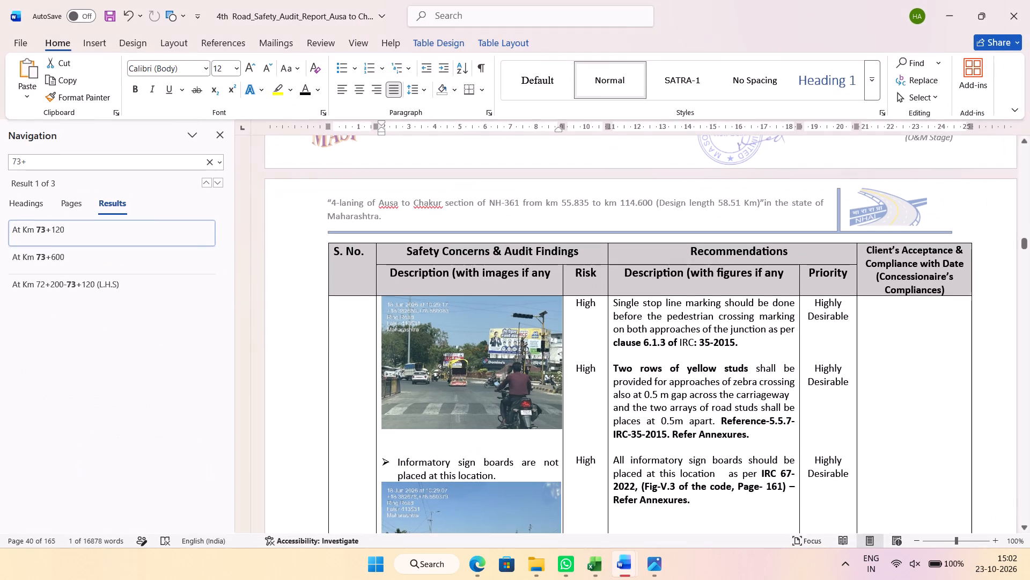
pyautogui.click(770, 486)
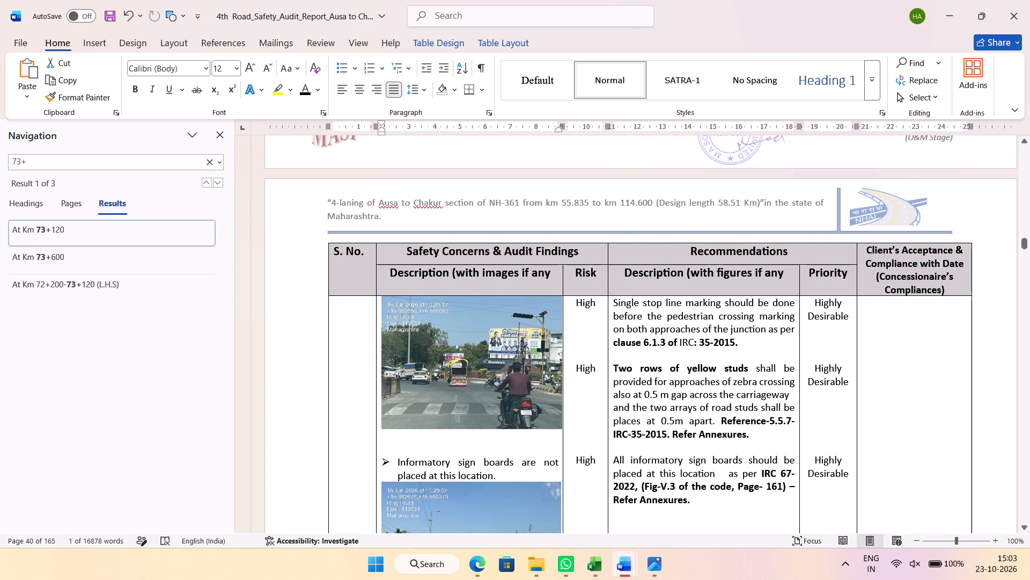
pyautogui.scroll(-2, 693, 432)
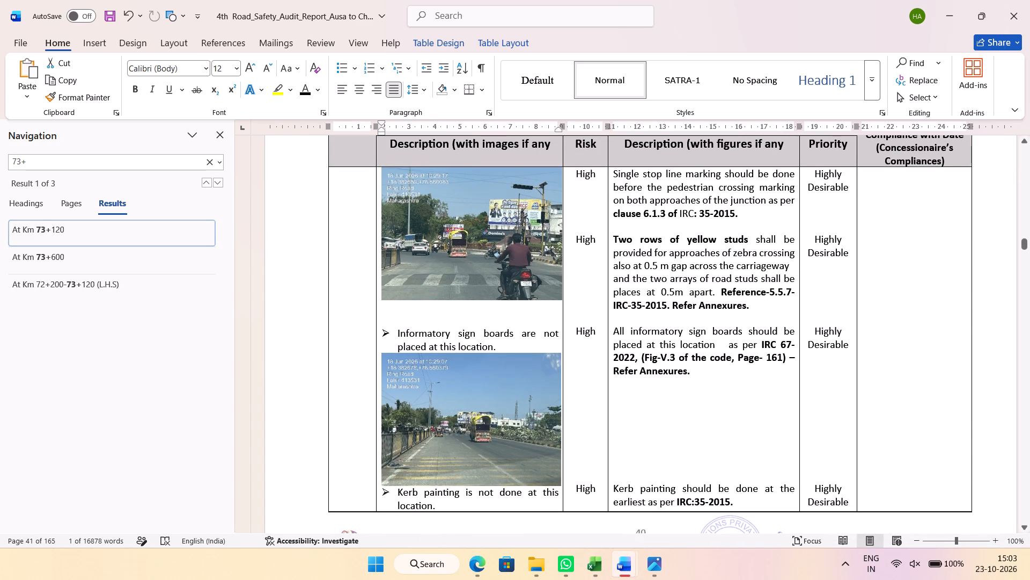
pyautogui.scroll(-1, 637, 362)
pyautogui.scroll(-2, 462, 378)
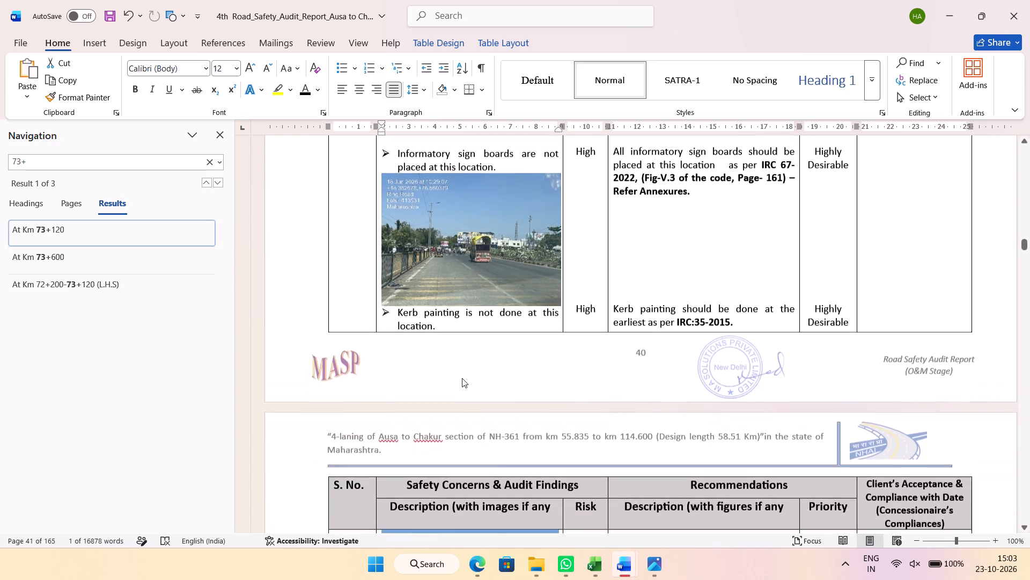
pyautogui.scroll(-3, 462, 378)
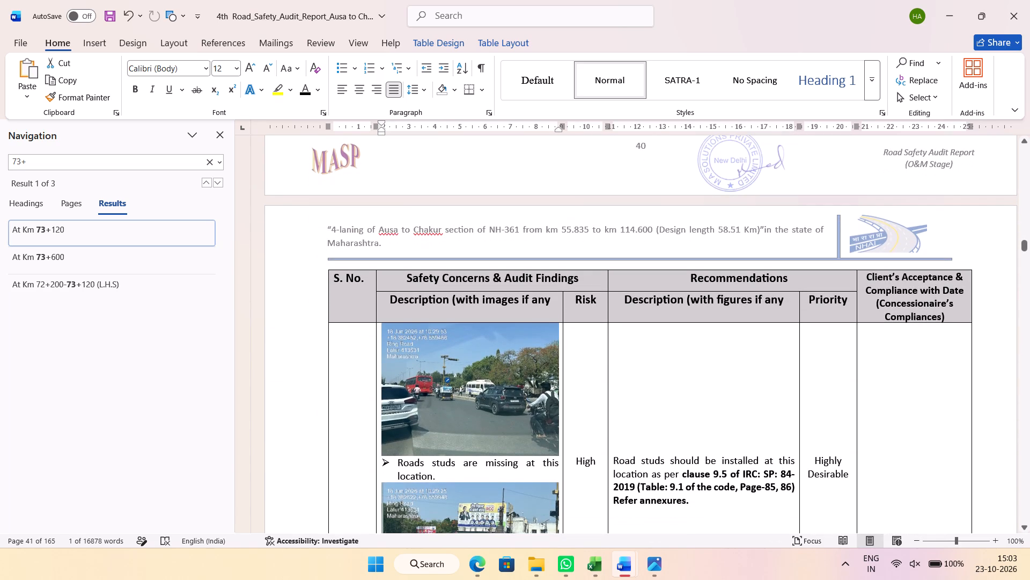
pyautogui.scroll(-2, 514, 393)
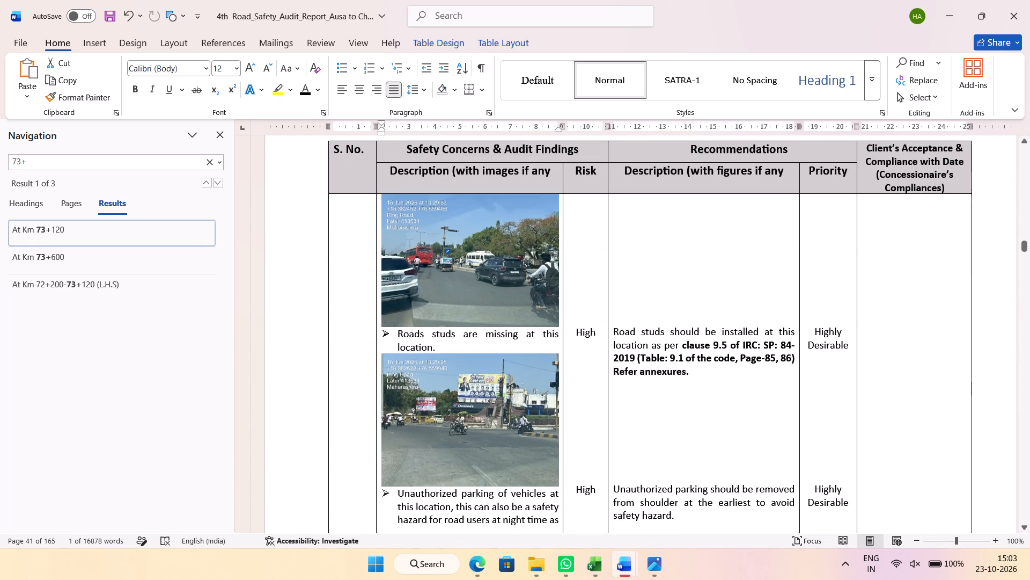
pyautogui.scroll(-7, 540, 439)
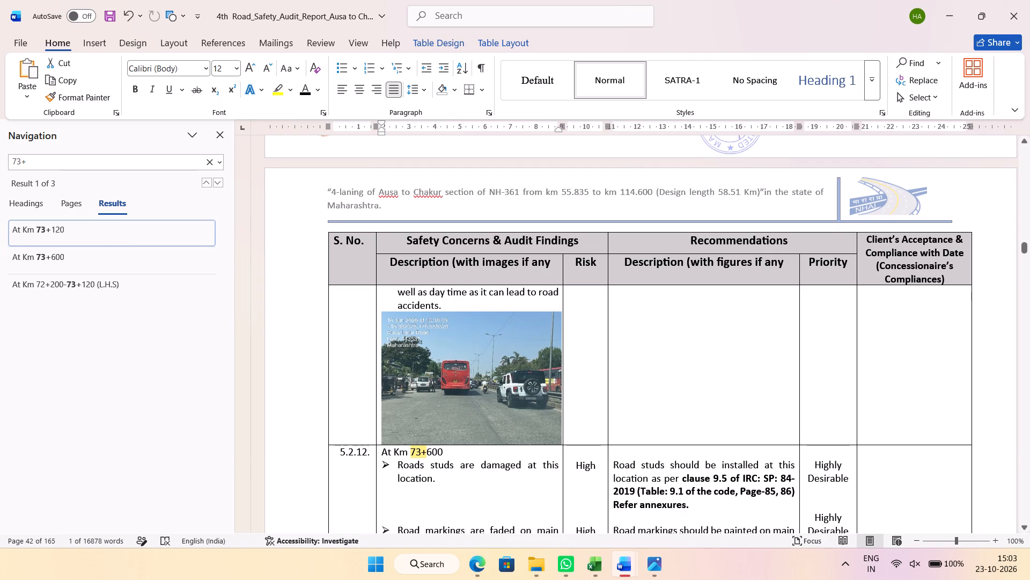
# Undo the last edit in the audit report and return to the search match for Km 73+120.
pyautogui.keyDown('ctrl'); pyautogui.scroll(19, 564, 409); pyautogui.keyUp('ctrl')
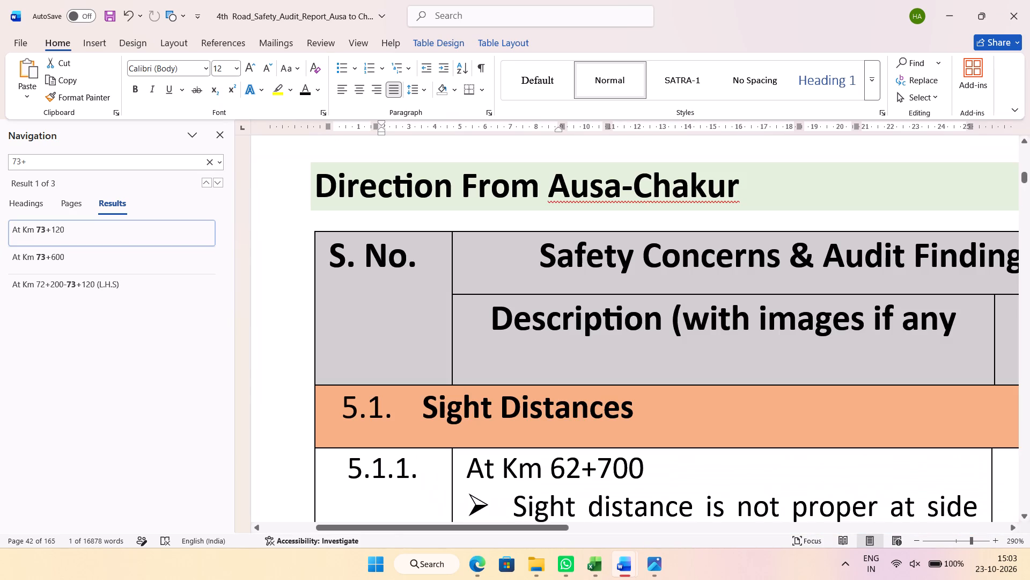
pyautogui.hotkey('ctrl', 'z')
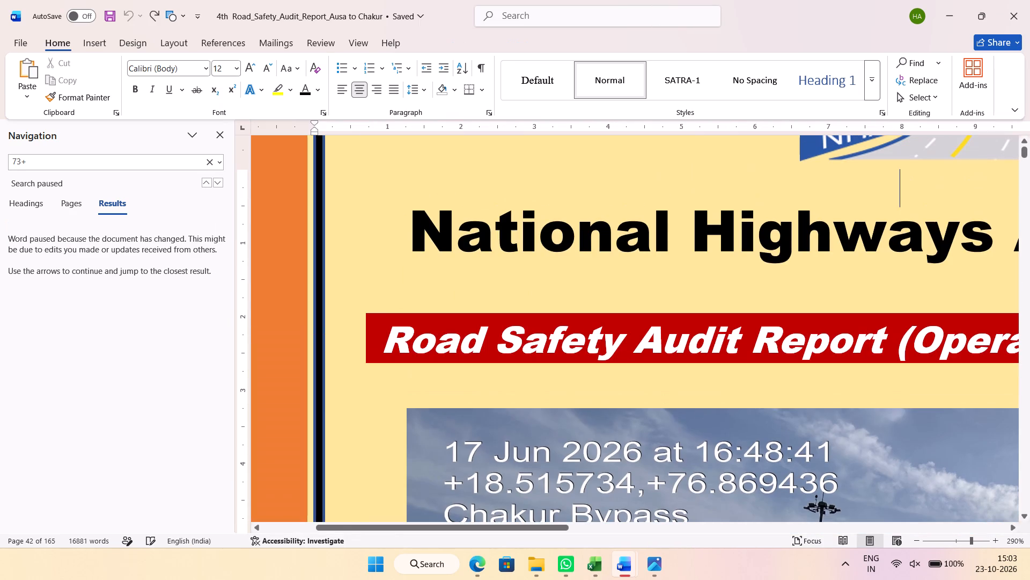
pyautogui.click(215, 179)
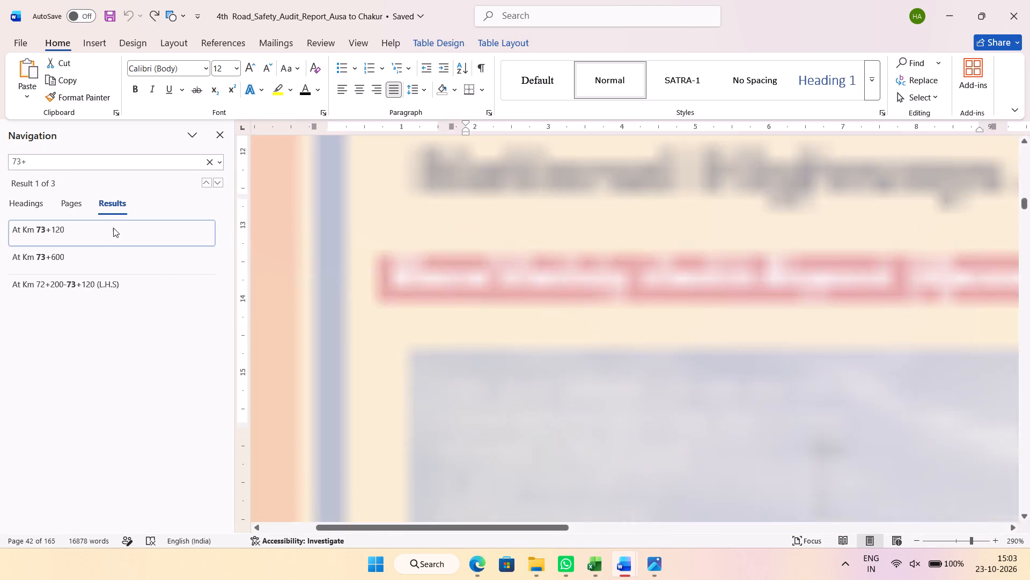
pyautogui.click(107, 243)
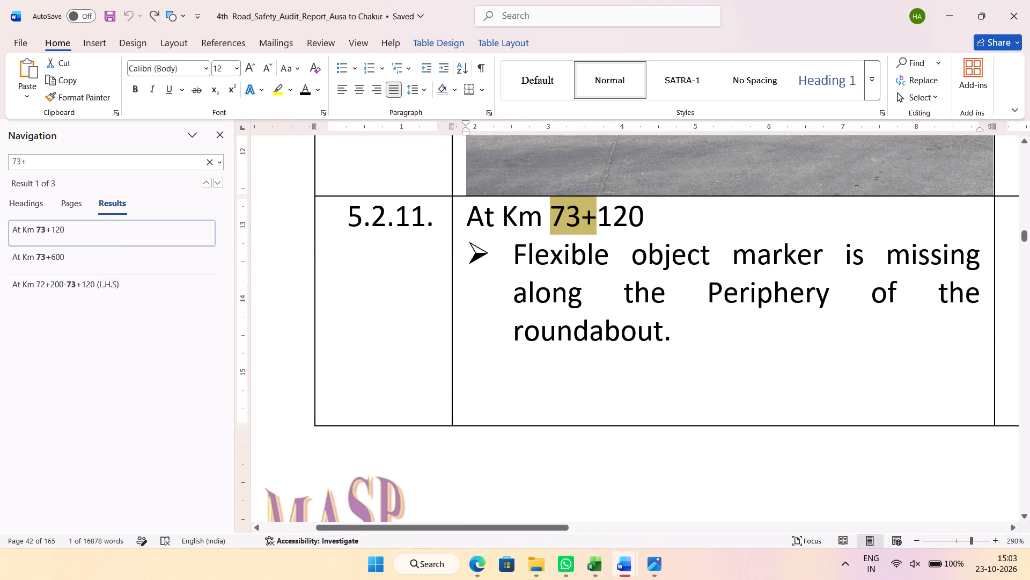
# Examine the Km 73+120 findings and photos up close, from the roundabout entry through the pedestrian crossing markings.
pyautogui.moveTo(506, 531); pyautogui.dragTo(566, 519)
pyautogui.scroll(-6, 597, 425)
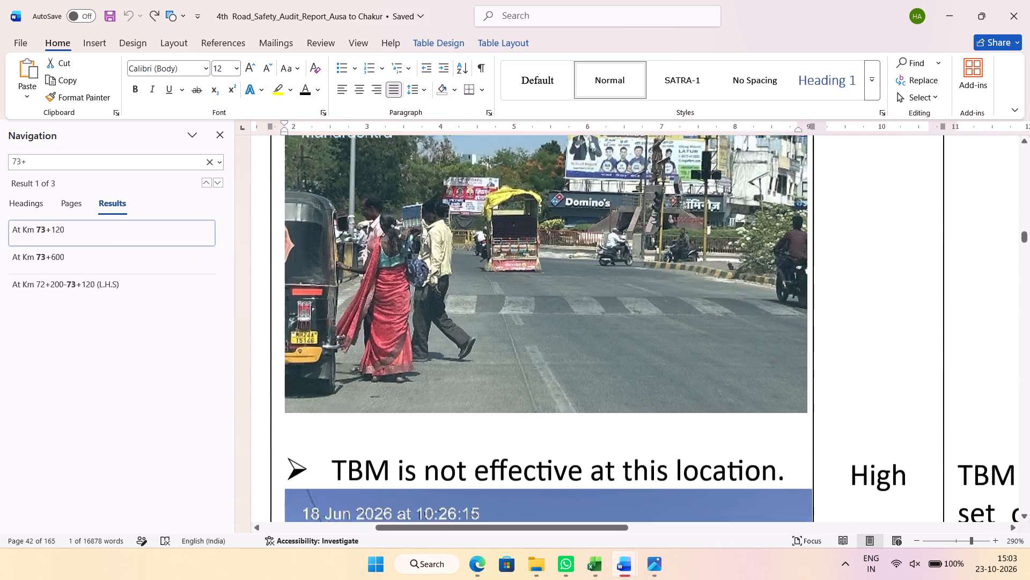
pyautogui.scroll(1, 597, 422)
pyautogui.scroll(-3, 597, 422)
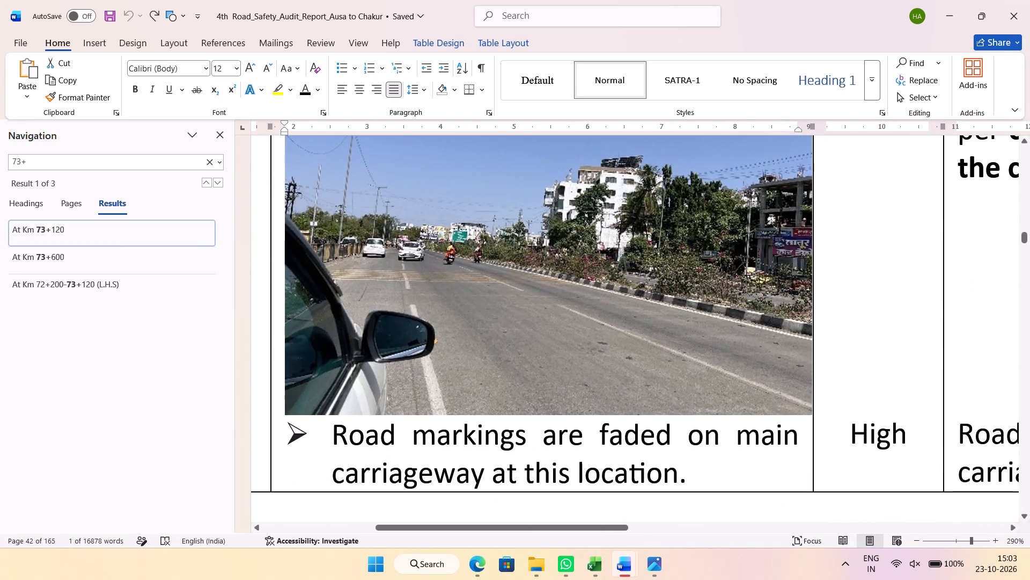
pyautogui.scroll(-2, 546, 349)
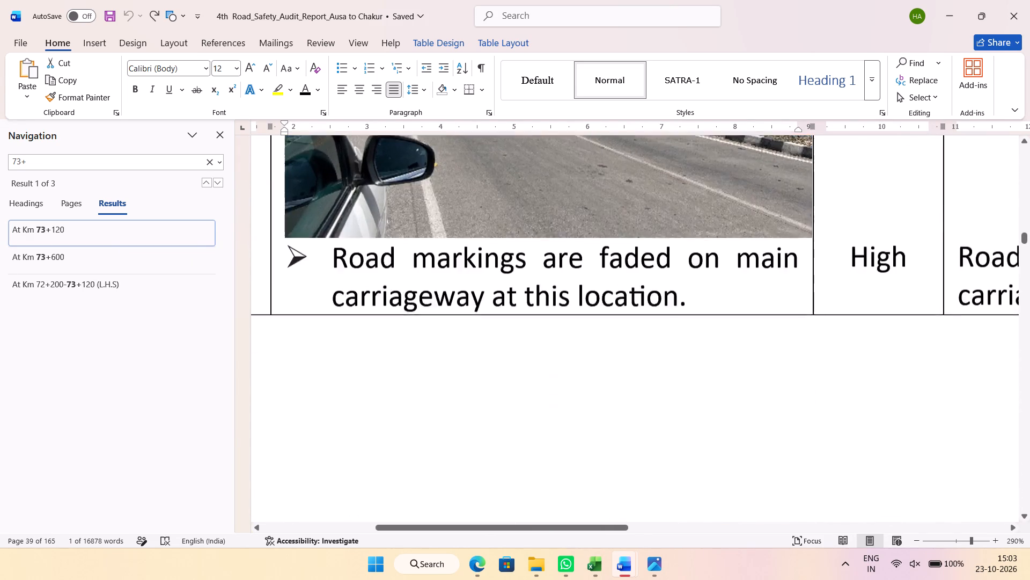
pyautogui.scroll(-4, 545, 352)
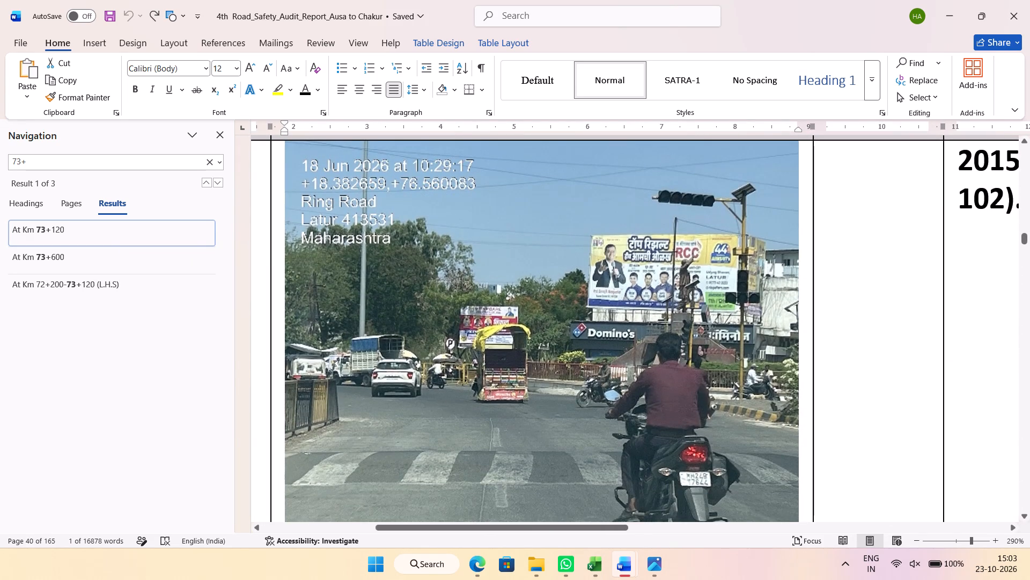
pyautogui.scroll(-3, 545, 352)
pyautogui.scroll(2, 545, 352)
pyautogui.scroll(-1, 545, 352)
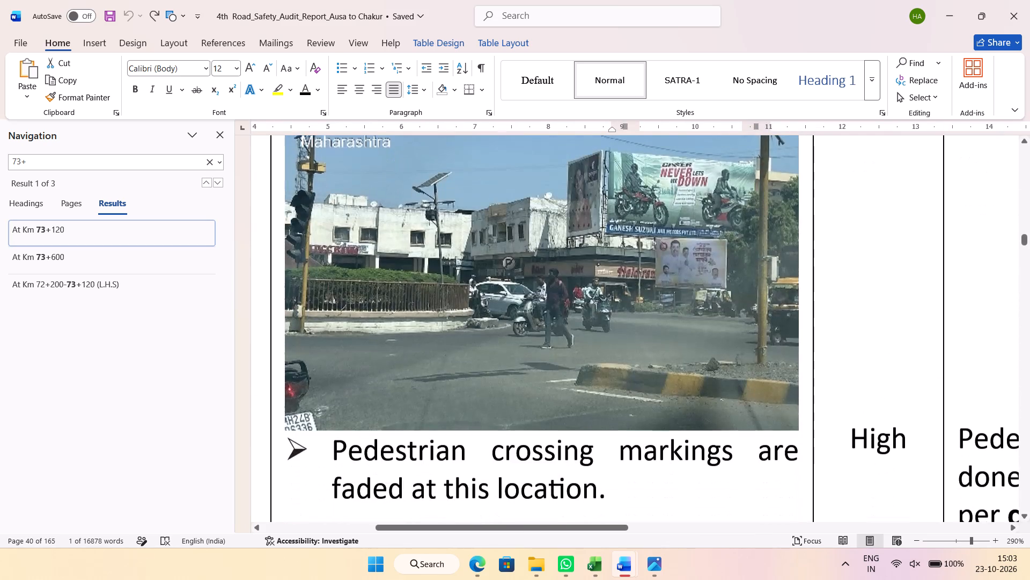
pyautogui.scroll(1, 545, 352)
pyautogui.scroll(-1, 545, 352)
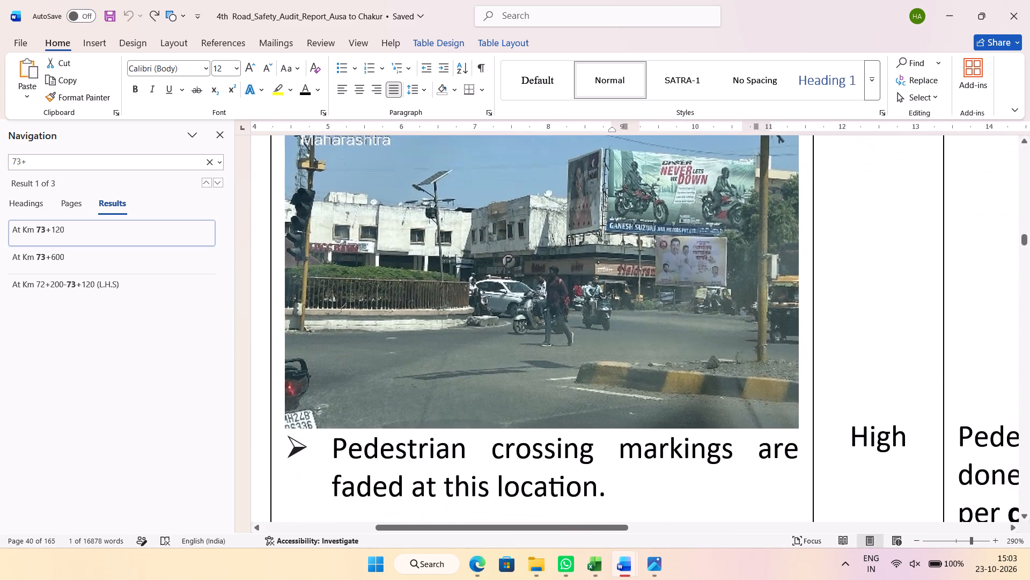
pyautogui.scroll(-4, 545, 352)
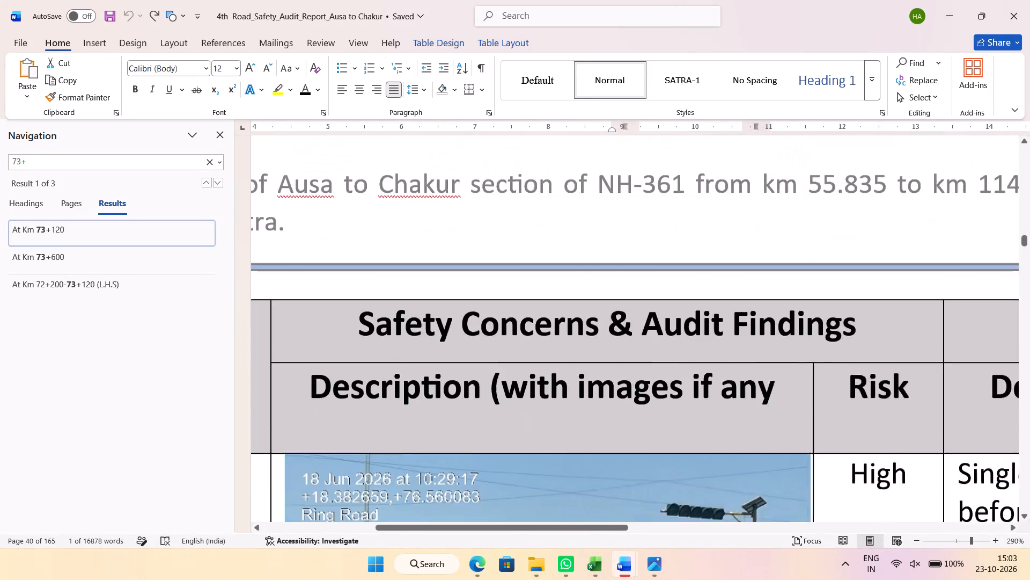
# Examine the remaining Km 73+120 findings and photos up close, covering kerb painting, road studs and unauthorized parking.
pyautogui.scroll(-5, 545, 352)
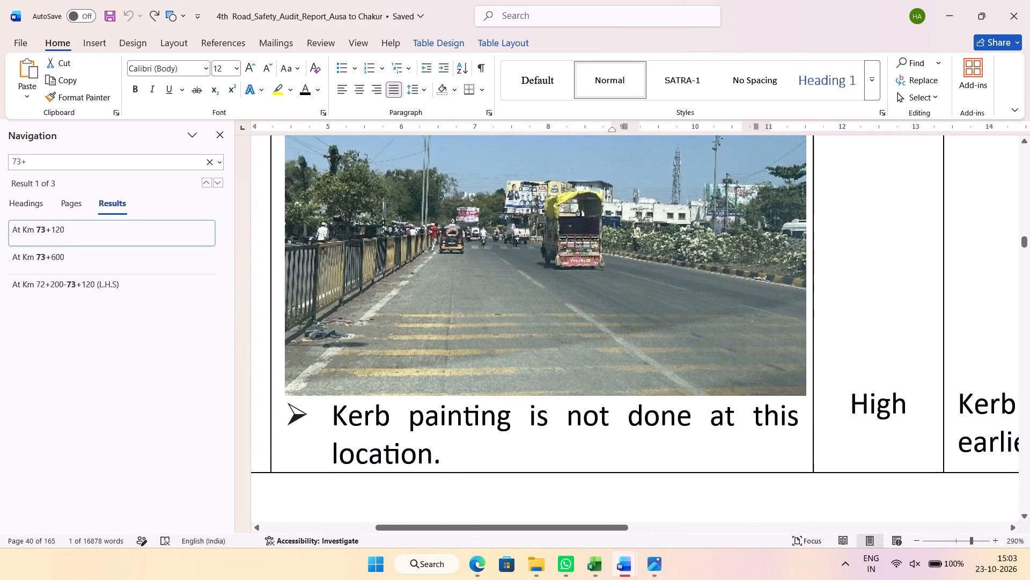
pyautogui.scroll(1, 545, 350)
pyautogui.scroll(-2, 545, 350)
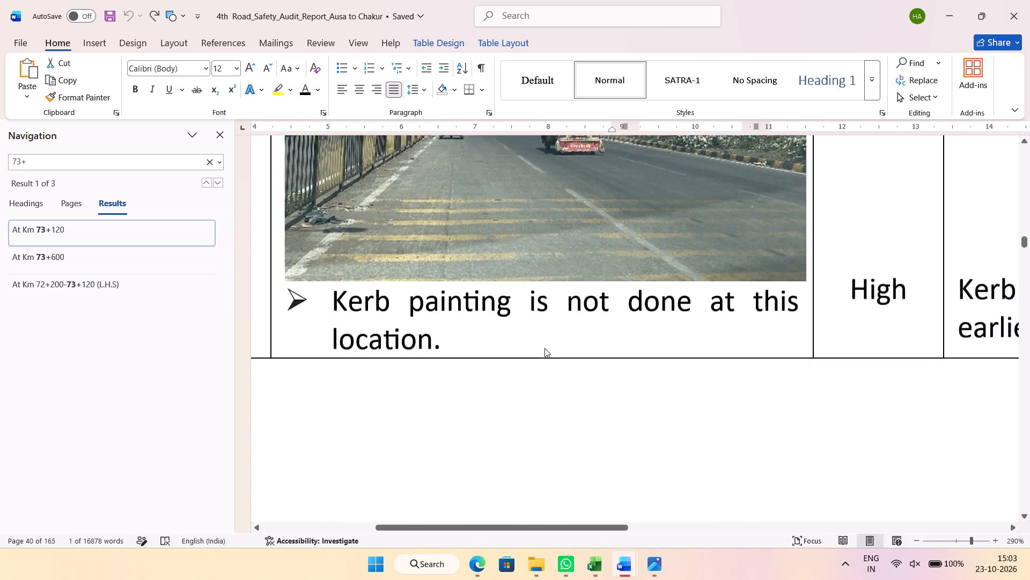
pyautogui.scroll(-1, 545, 348)
pyautogui.scroll(3, 545, 348)
pyautogui.scroll(-1, 545, 348)
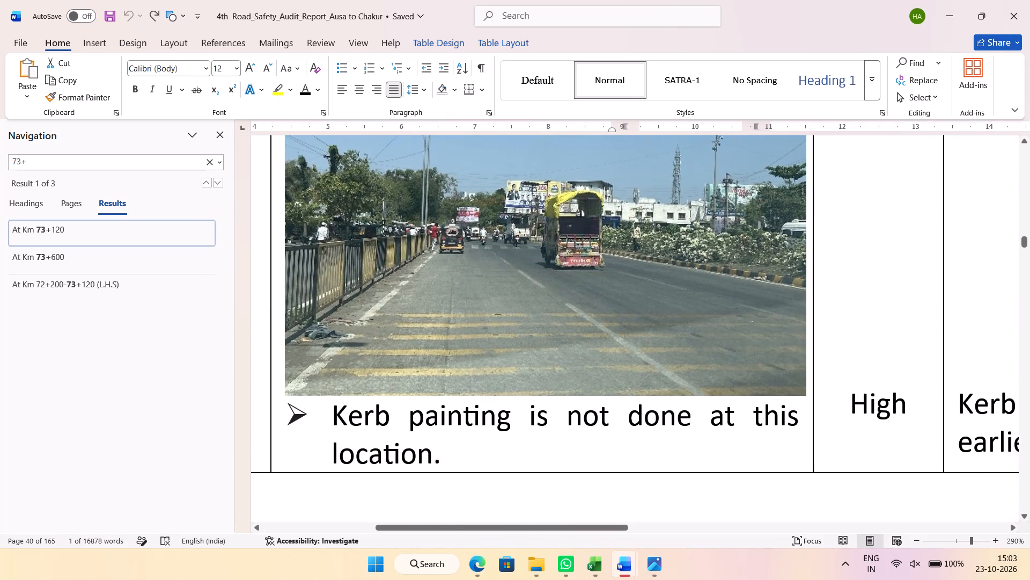
pyautogui.scroll(-5, 545, 348)
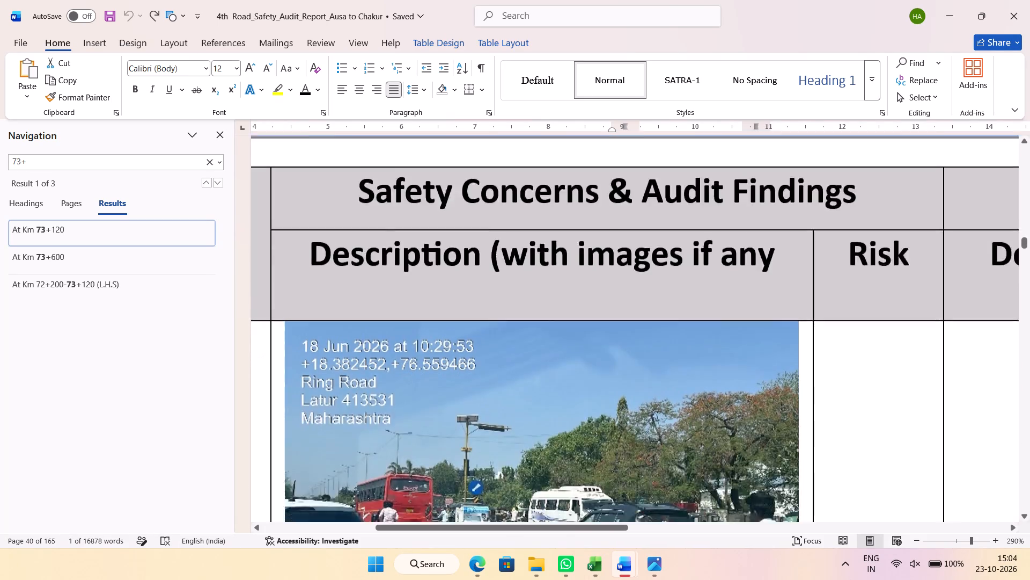
pyautogui.scroll(-3, 545, 348)
pyautogui.scroll(1, 545, 348)
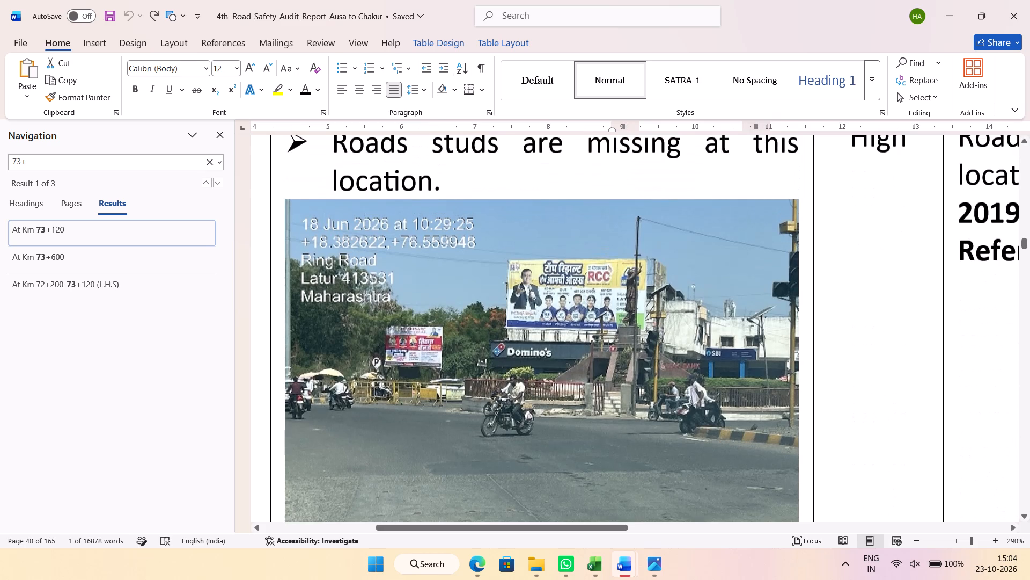
pyautogui.scroll(-6, 540, 347)
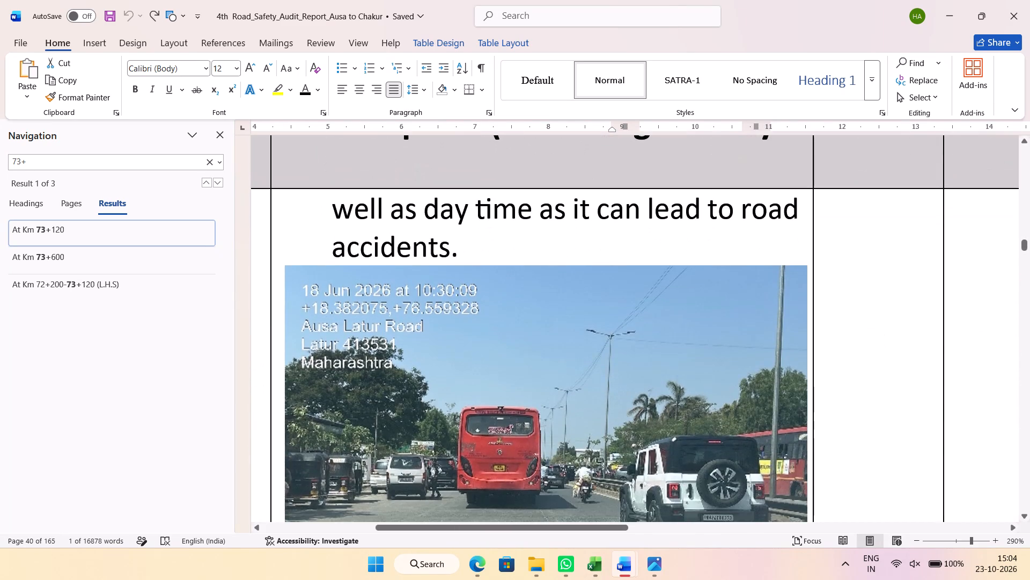
pyautogui.scroll(-3, 541, 347)
pyautogui.scroll(7, 541, 347)
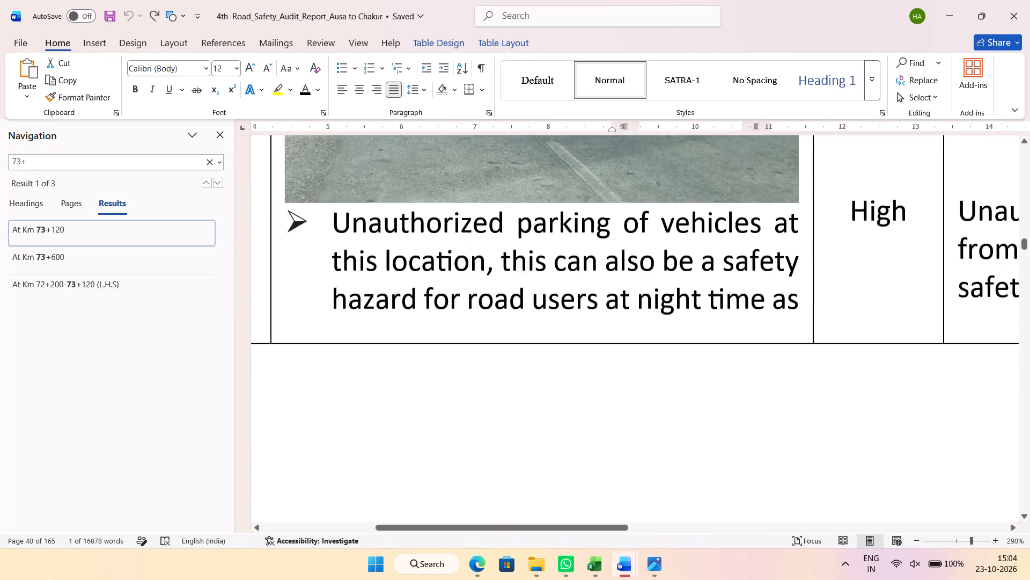
pyautogui.scroll(2, 541, 347)
# Return to the start of entry 5.2.11 for Km 73+120 at about 103% zoom and its flexible object marker recommendation.
pyautogui.click(960, 545)
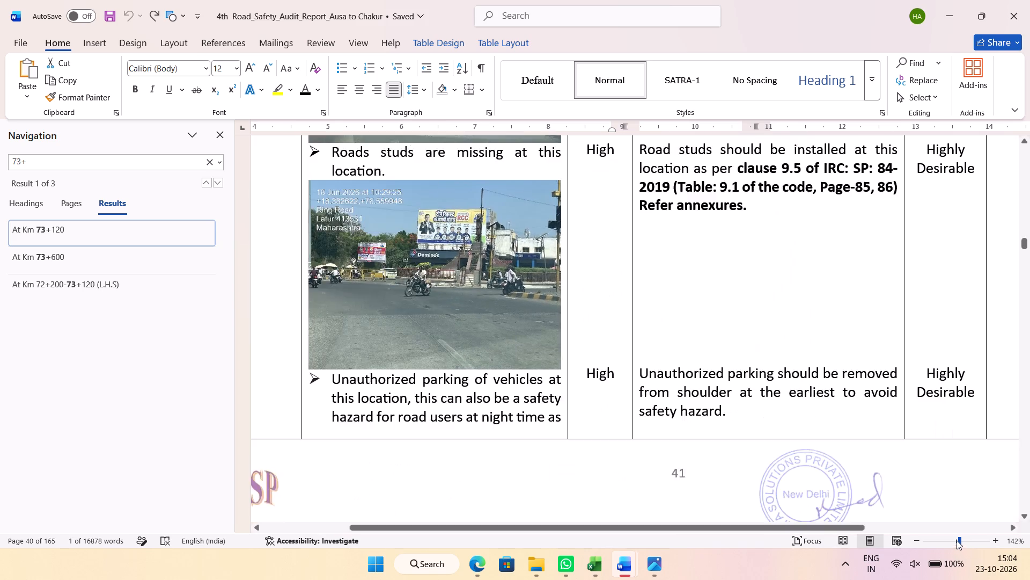
pyautogui.click(957, 540)
pyautogui.scroll(6, 585, 328)
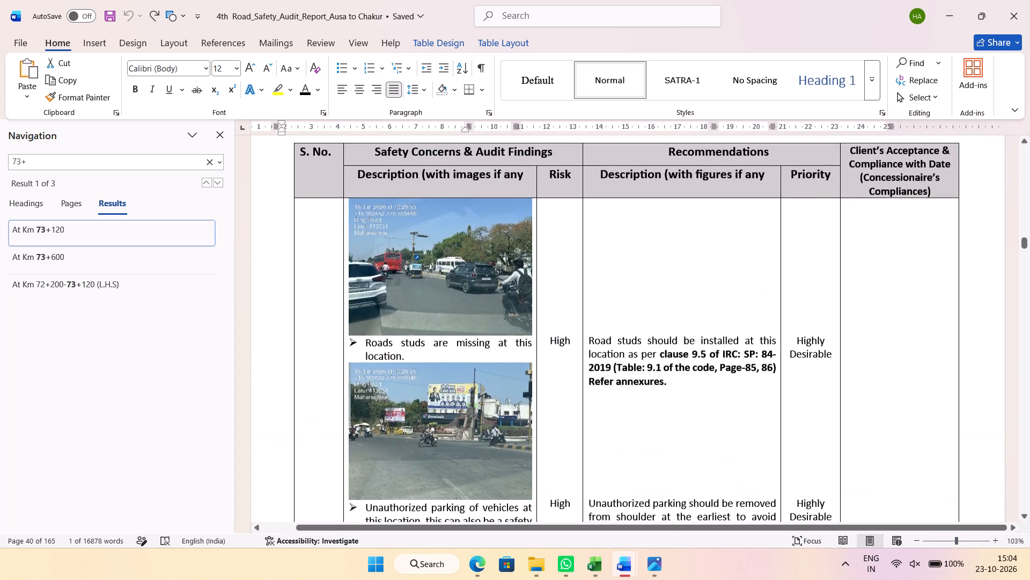
pyautogui.scroll(18, 585, 328)
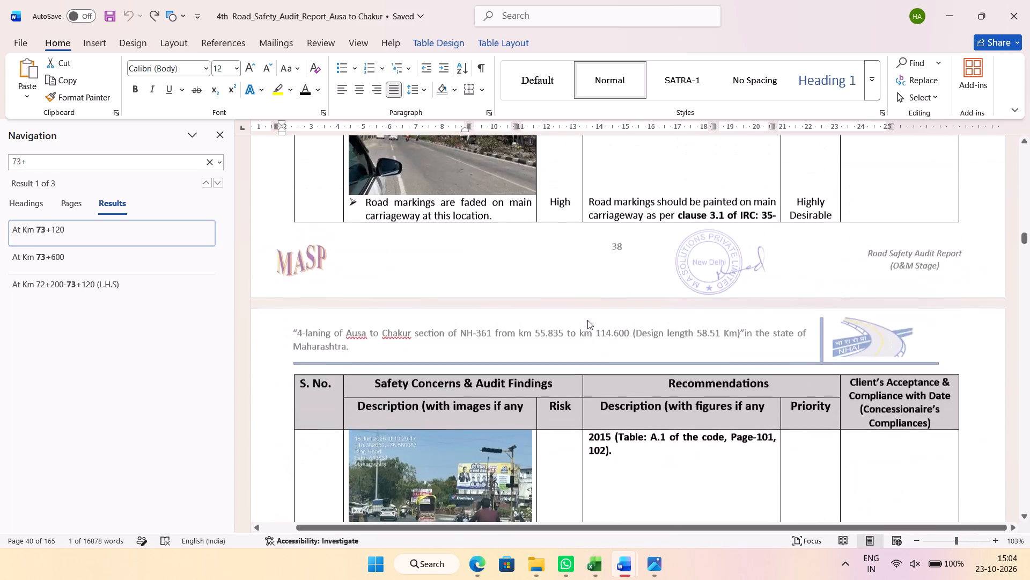
pyautogui.scroll(10, 587, 320)
pyautogui.click(610, 307)
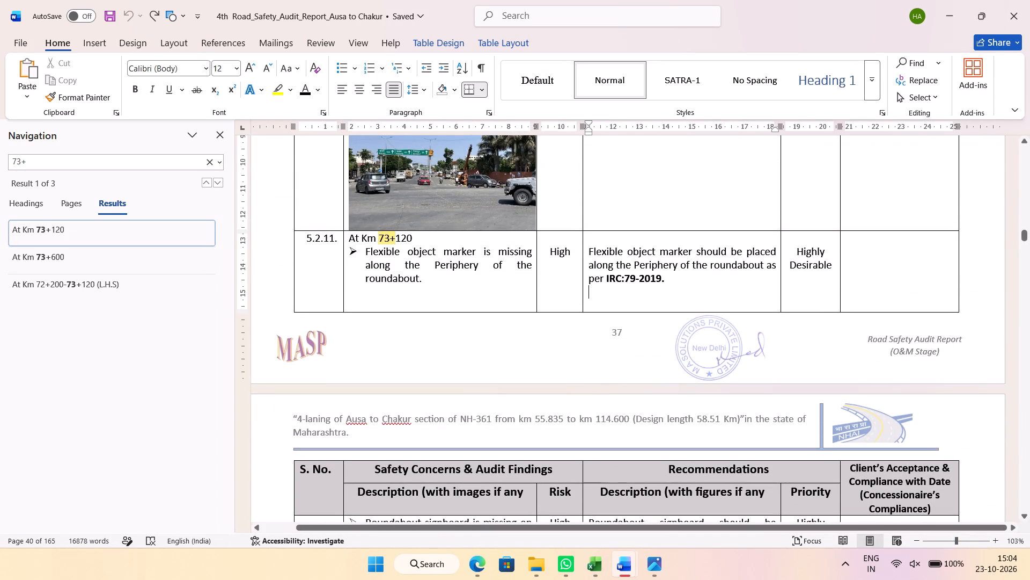
# Copy site photo IMG_9598 in Photos and switch to section 10.6 of the 3rd Crash Mitigation Report (Ausa-Chakur).
pyautogui.click(956, 14)
pyautogui.click(655, 562)
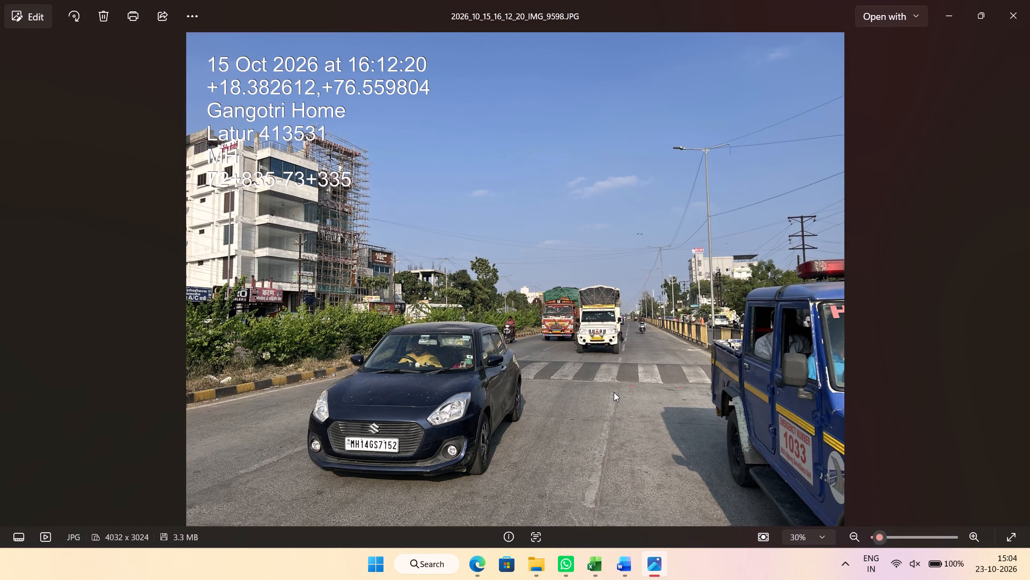
pyautogui.hotkey('ctrl', 'c')
pyautogui.hotkey('alt', 'Tab')
pyautogui.hotkey('alt', 'Tab')
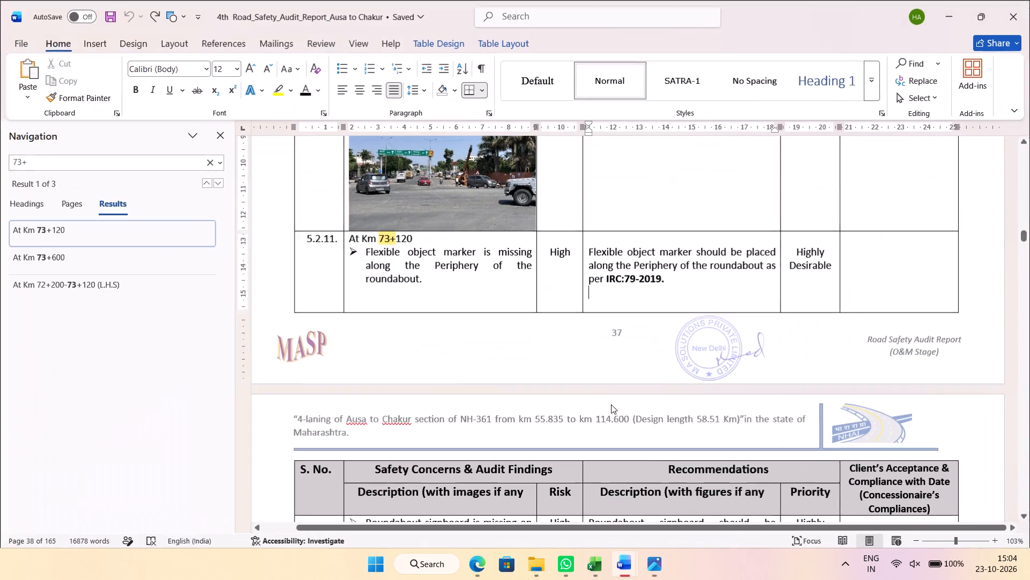
pyautogui.hotkey('alt', 'Tab')
pyautogui.hotkey('alt', 'Tab')
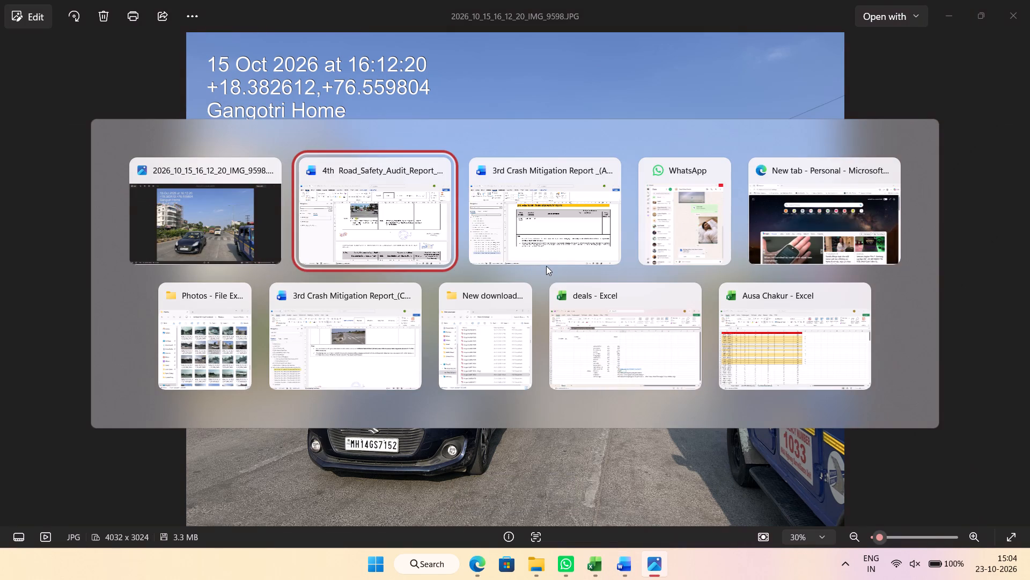
pyautogui.keyDown('alt'); pyautogui.click(558, 238); pyautogui.keyUp('alt')
# Close the other open 3rd Crash Mitigation Report document, keeping the Ausa-Chakur report and the audit report open.
pyautogui.click(627, 567)
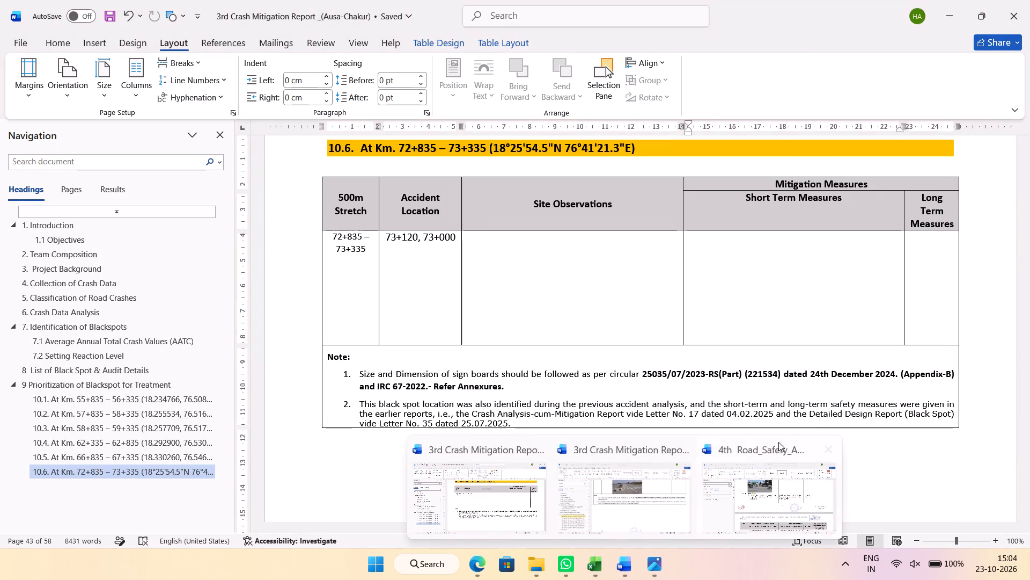
pyautogui.click(684, 451)
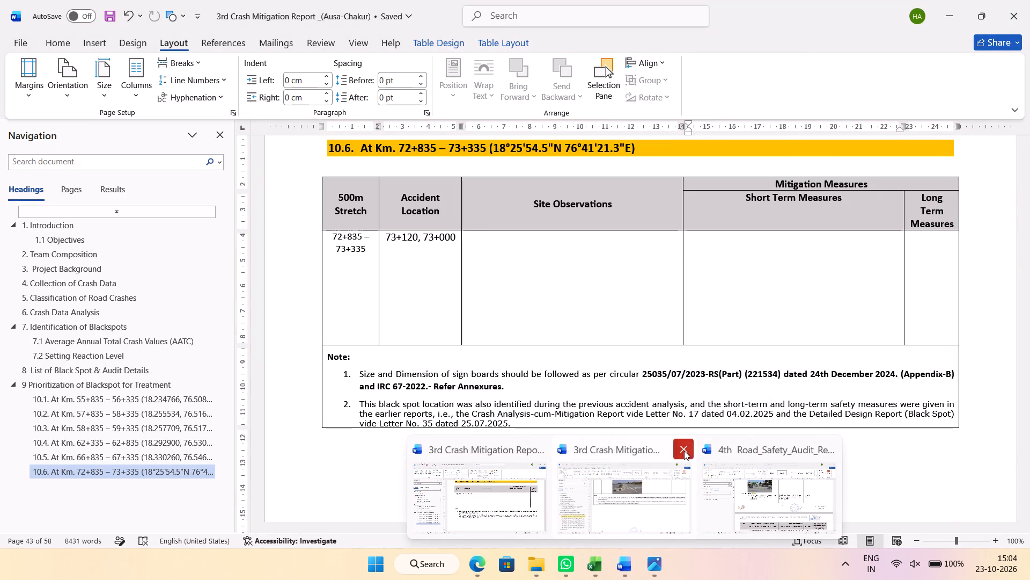
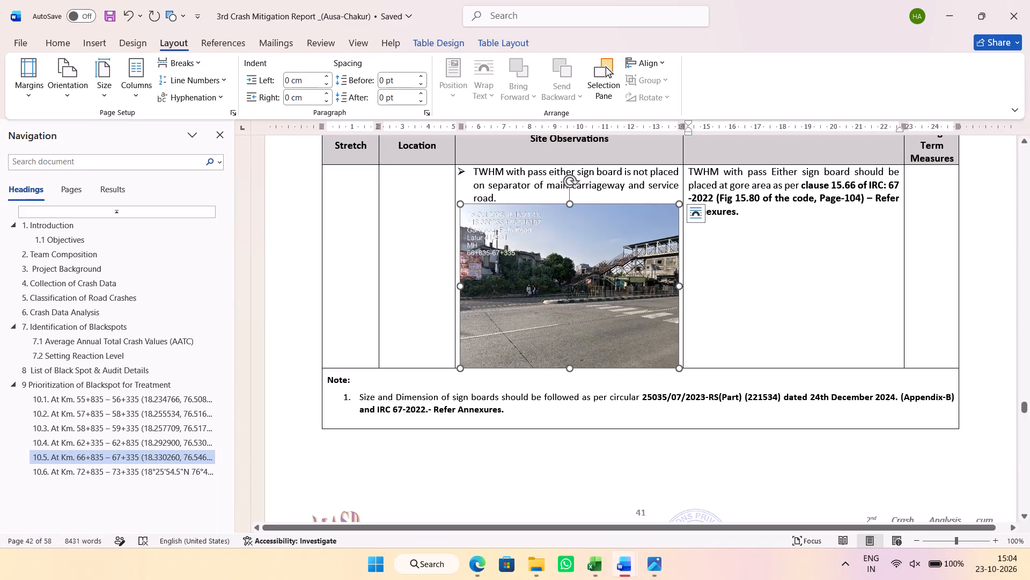
# Copy the site observations and short term measures from section 10.1's table into the blank row of the 10.6 table.
pyautogui.click(571, 194)
pyautogui.scroll(-6, 656, 396)
pyautogui.scroll(14, 655, 382)
pyautogui.scroll(7, 668, 374)
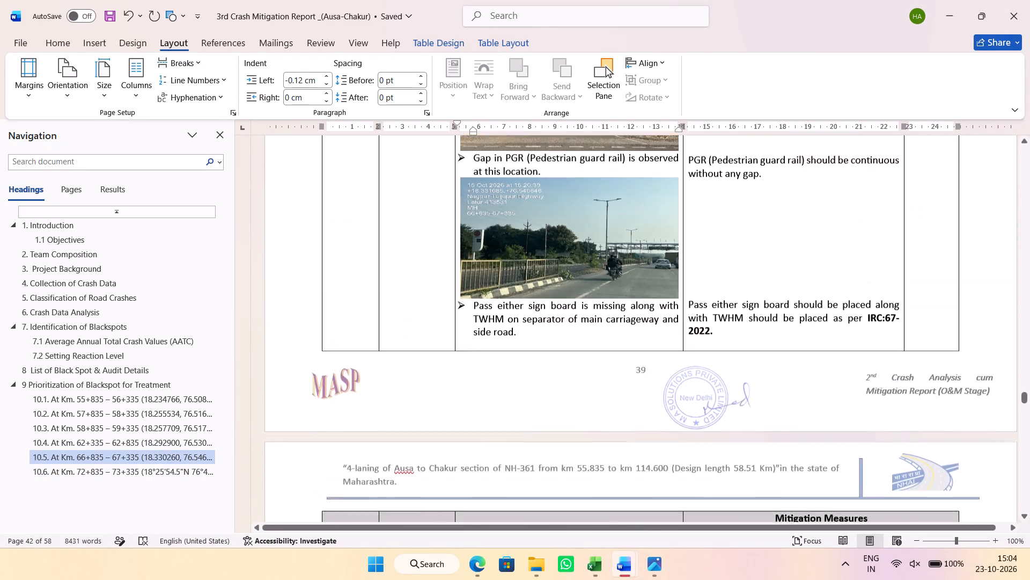
pyautogui.click(195, 395)
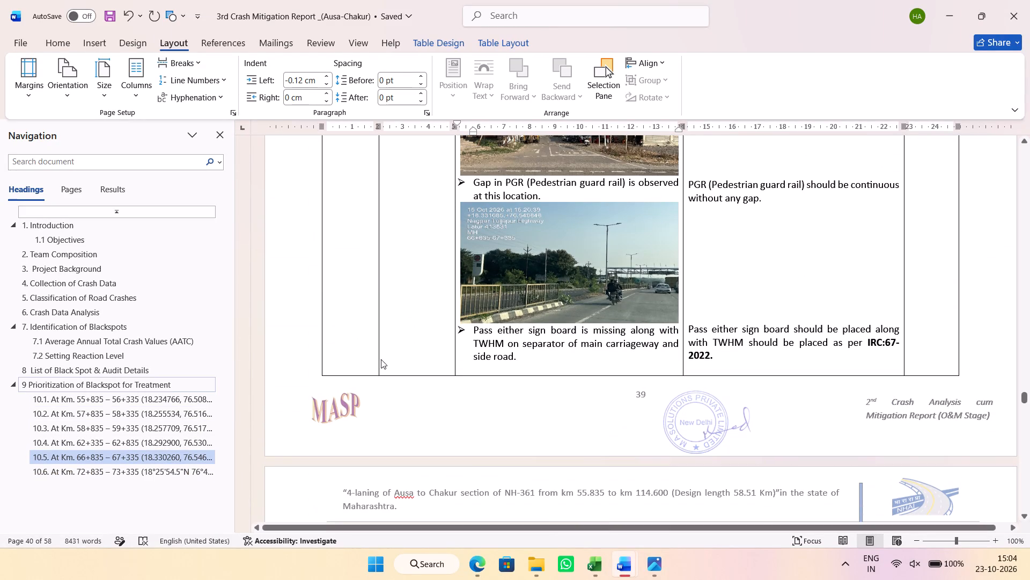
pyautogui.click(142, 400)
pyautogui.moveTo(766, 285); pyautogui.dragTo(596, 293)
pyautogui.hotkey('ctrl', 'c')
pyautogui.hotkey('ctrl', 'c')
pyautogui.click(191, 474)
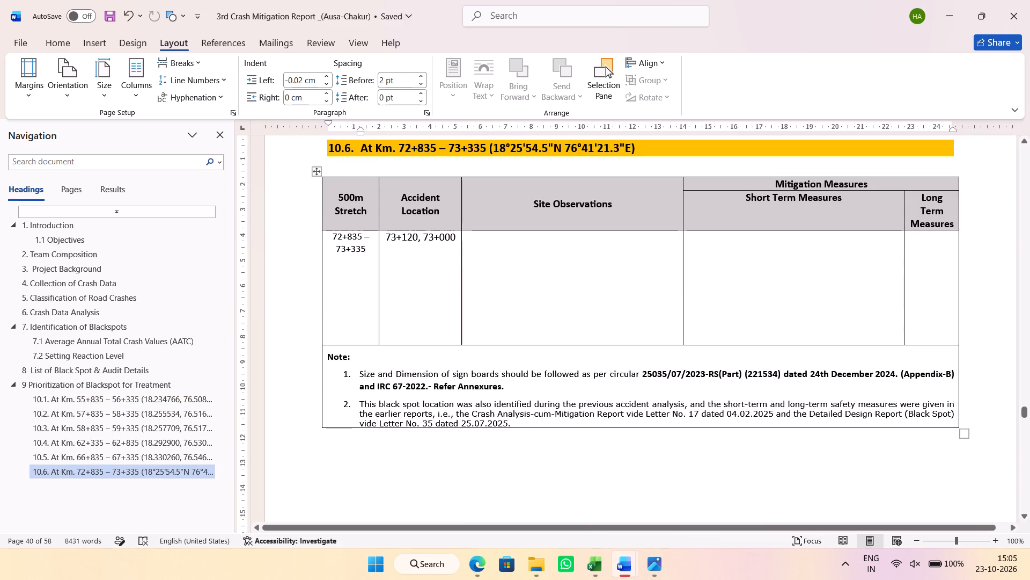
pyautogui.click(521, 278)
pyautogui.hotkey('ctrl', 'v')
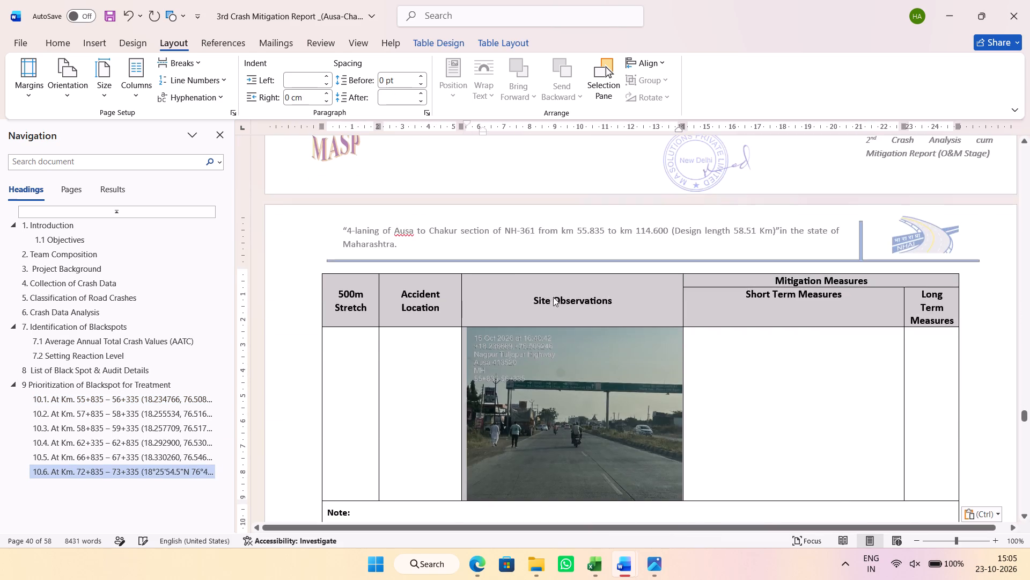
# Delete the last two pasted photos, the faded road markings observation and its road marking recommendation from the 10.6 table.
pyautogui.scroll(-3, 555, 295)
pyautogui.scroll(3, 560, 296)
pyautogui.click(588, 380)
pyautogui.press('Delete')
pyautogui.scroll(3, 597, 389)
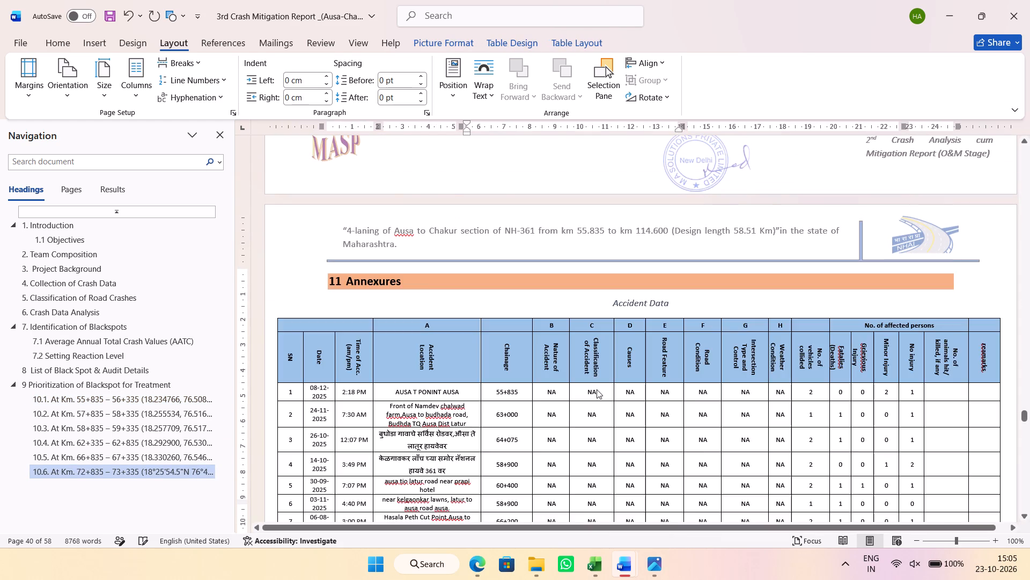
pyautogui.scroll(3, 597, 389)
pyautogui.moveTo(557, 377); pyautogui.dragTo(504, 296)
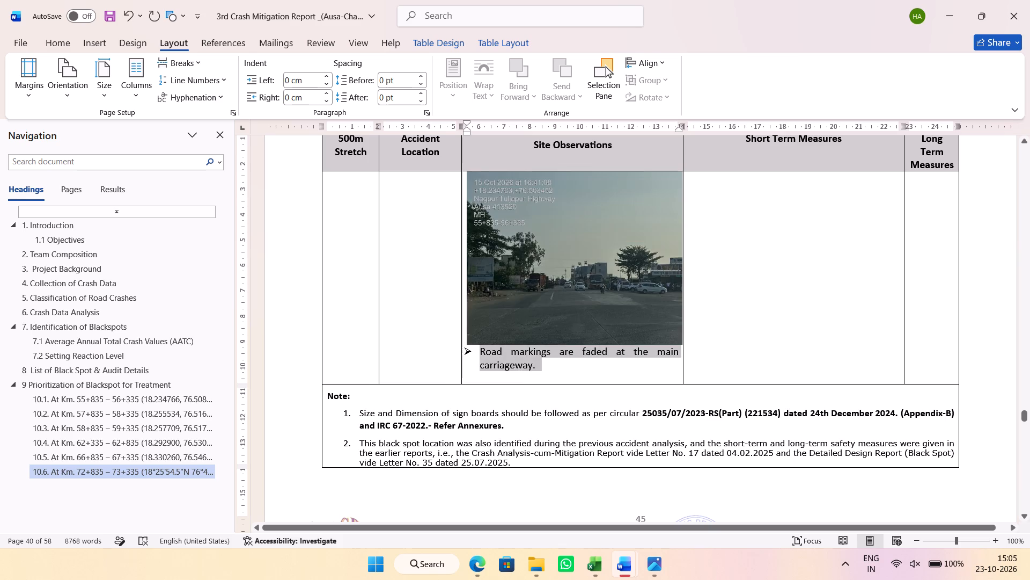
pyautogui.moveTo(504, 296); pyautogui.dragTo(504, 294)
pyautogui.press('Delete')
pyautogui.scroll(2, 577, 389)
pyautogui.moveTo(768, 374); pyautogui.dragTo(720, 234)
pyautogui.press('Delete')
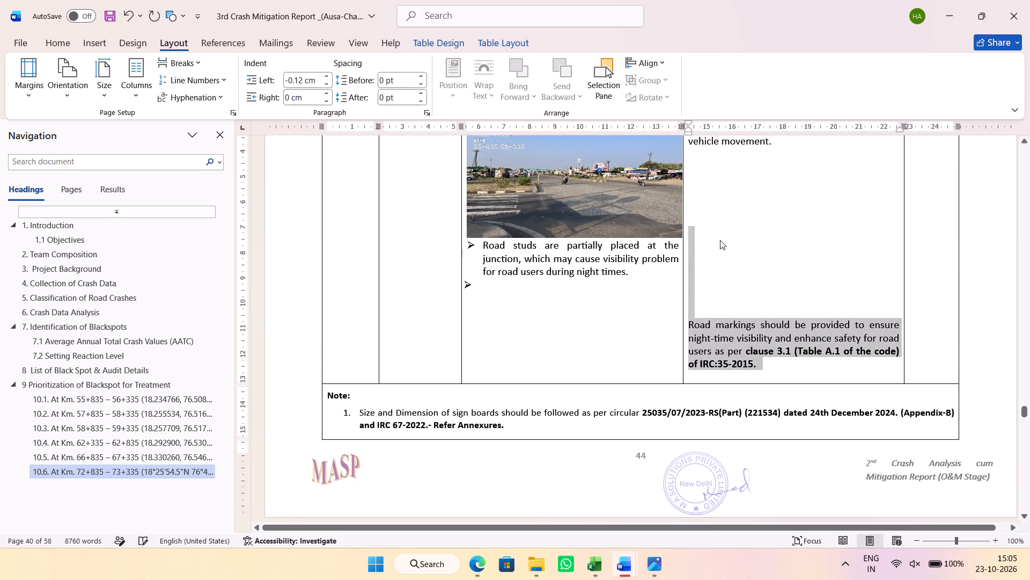
# Delete the road studs observation, the junction photo above it and the road studs recommendation from the 10.6 table.
pyautogui.moveTo(593, 285); pyautogui.dragTo(599, 212)
pyautogui.press('Delete')
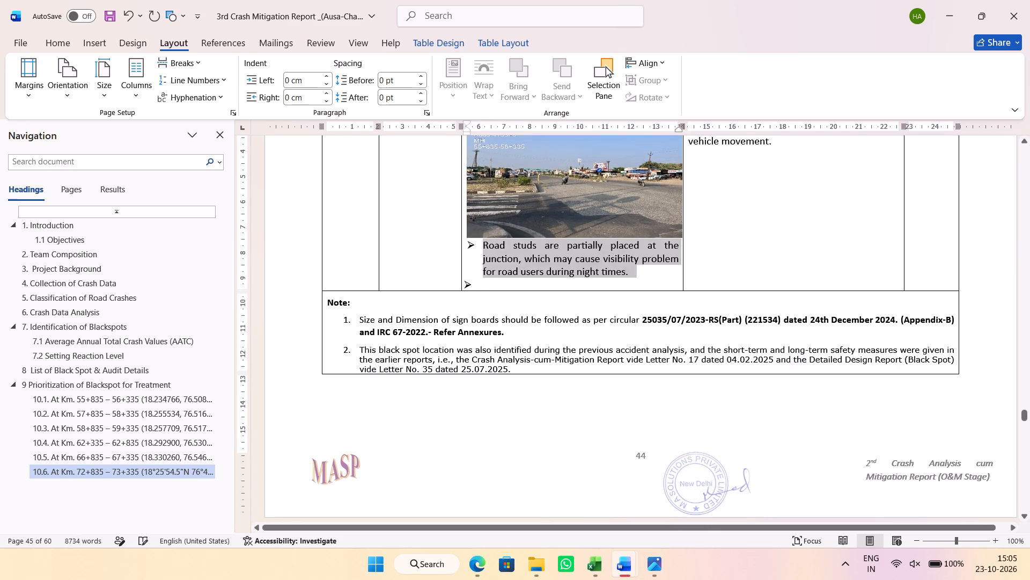
pyautogui.scroll(3, 640, 398)
pyautogui.click(641, 378)
pyautogui.press('Delete')
pyautogui.moveTo(809, 441); pyautogui.dragTo(787, 438)
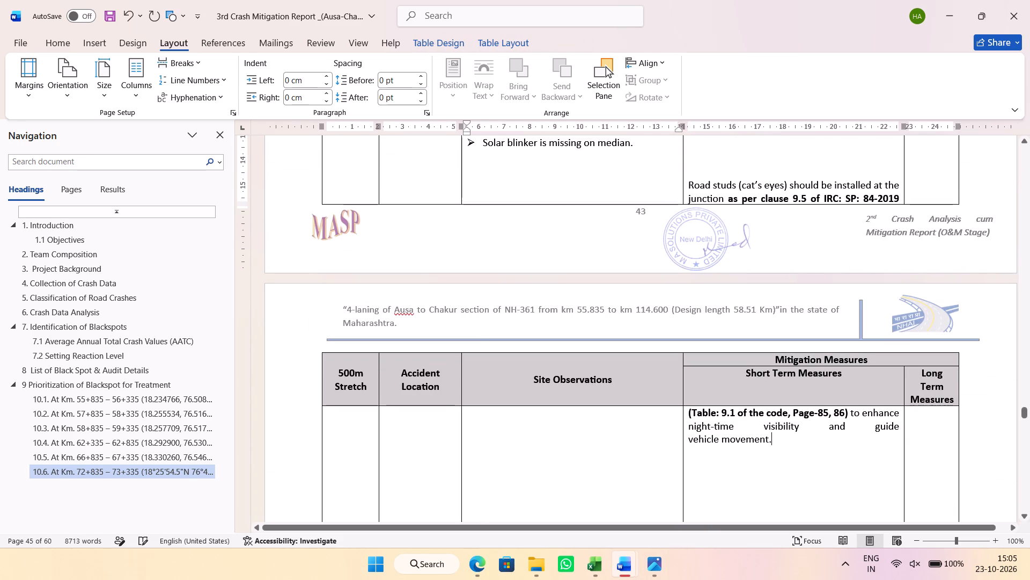
pyautogui.moveTo(787, 438); pyautogui.dragTo(693, 187)
pyautogui.press('Delete')
# Delete the missing solar blinker observation with its photo, and the corresponding short term measure, from the 10.6 table.
pyautogui.scroll(1, 703, 382)
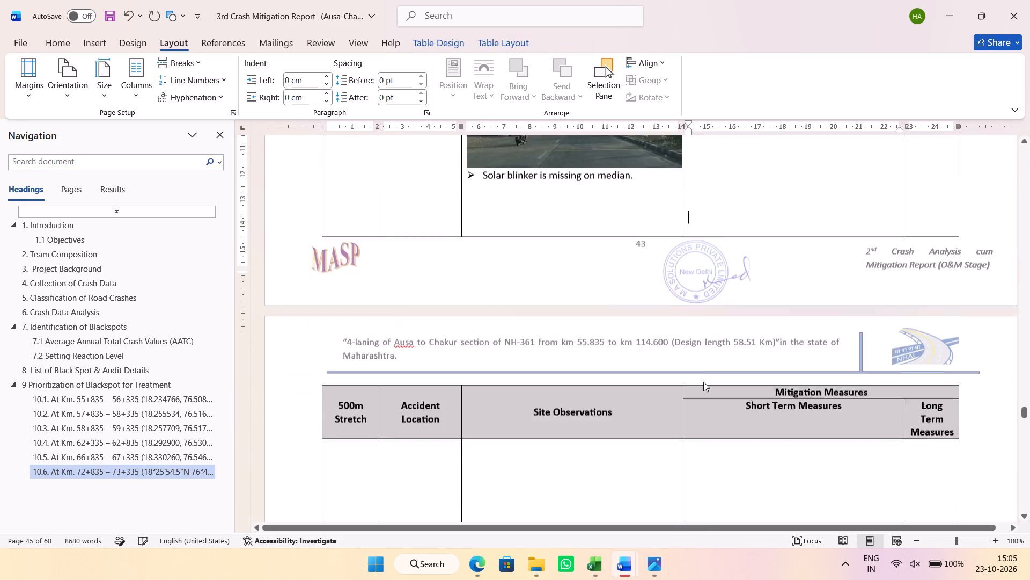
pyautogui.scroll(3, 703, 382)
pyautogui.moveTo(652, 419); pyautogui.dragTo(487, 244)
pyautogui.press('Delete')
pyautogui.moveTo(859, 338); pyautogui.dragTo(686, 191)
pyautogui.press('Delete')
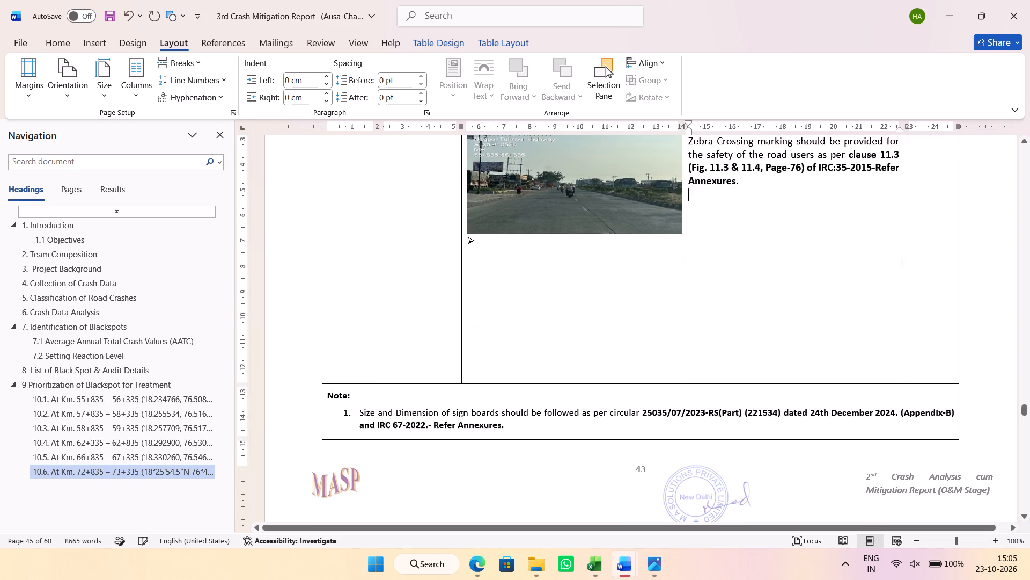
# Delete the zebra crossing recommendation, the remaining pasted photo and the leftover empty bullet below the crash prone area signs observation.
pyautogui.scroll(2, 753, 385)
pyautogui.moveTo(755, 378); pyautogui.dragTo(696, 267)
pyautogui.press('Delete')
pyautogui.click(588, 325)
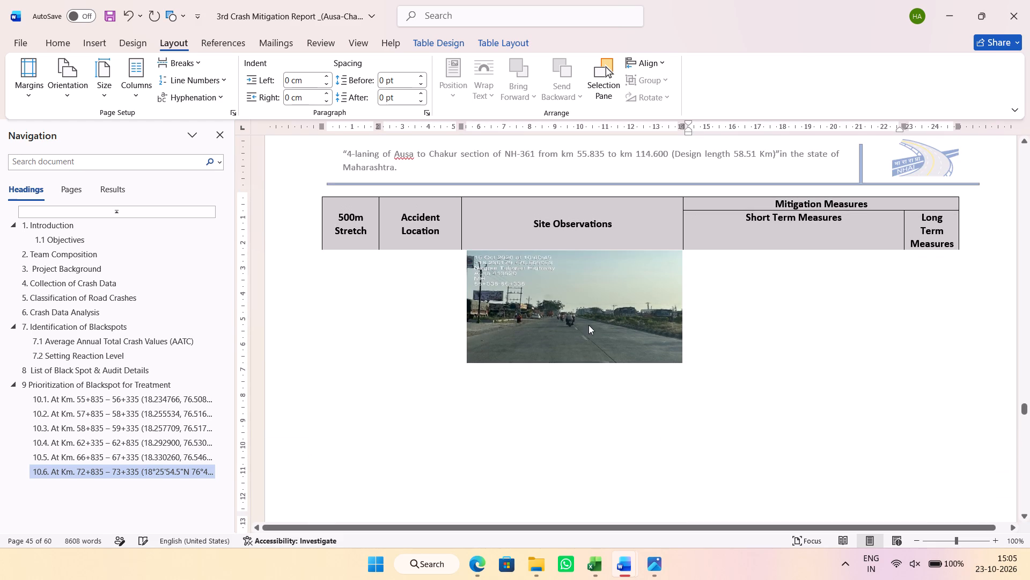
pyautogui.press('Delete')
pyautogui.scroll(3, 621, 456)
pyautogui.click(513, 374)
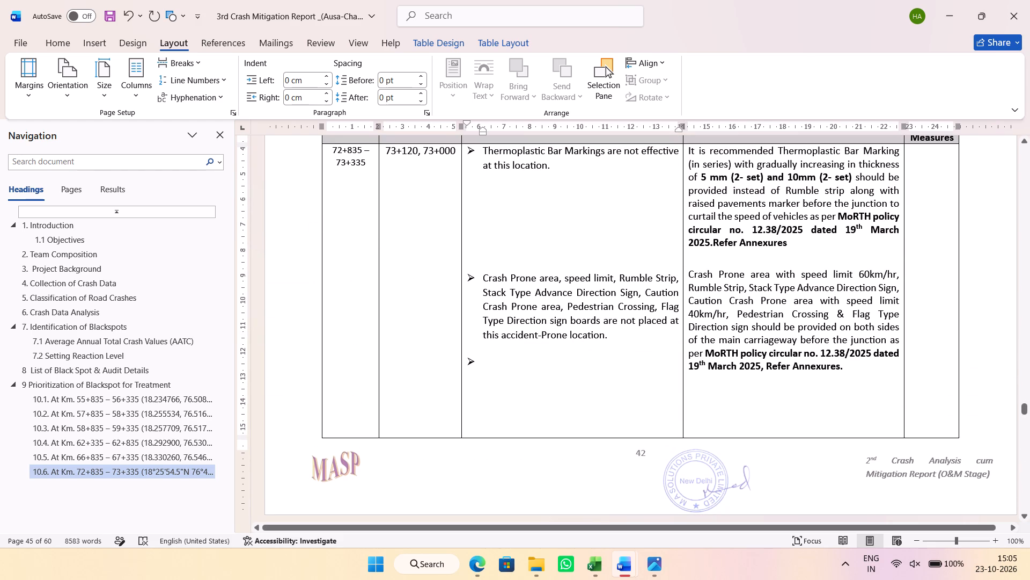
pyautogui.press('BackSpace')
pyautogui.press('BackSpace')
pyautogui.press('BackSpace')
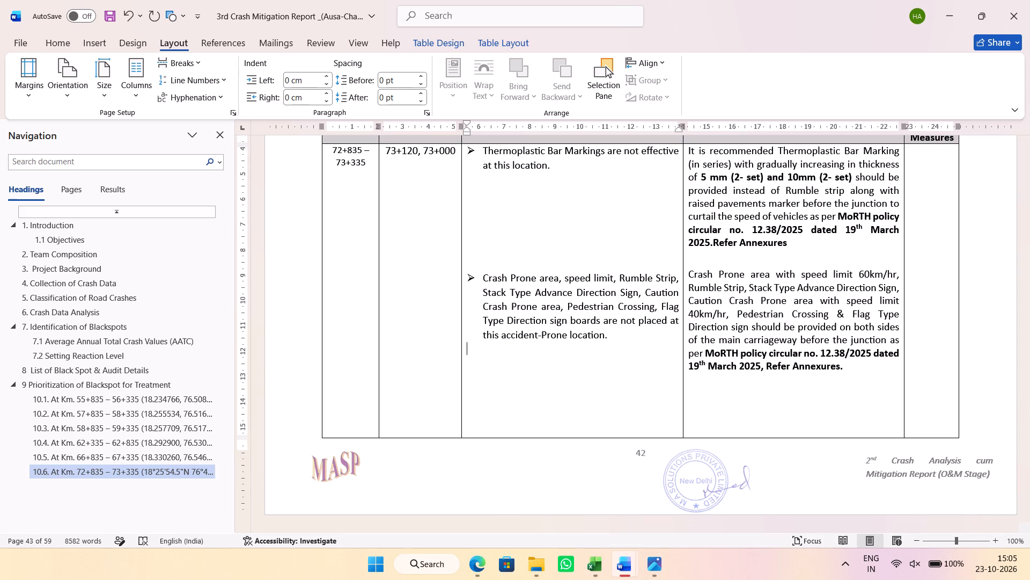
# Copy the site photo open in Photos and paste it below the crash prone area signs observation in the 10.6 table.
pyautogui.hotkey('alt', 'Tab')
pyautogui.hotkey('ctrl', 'c')
pyautogui.hotkey('alt', 'Tab')
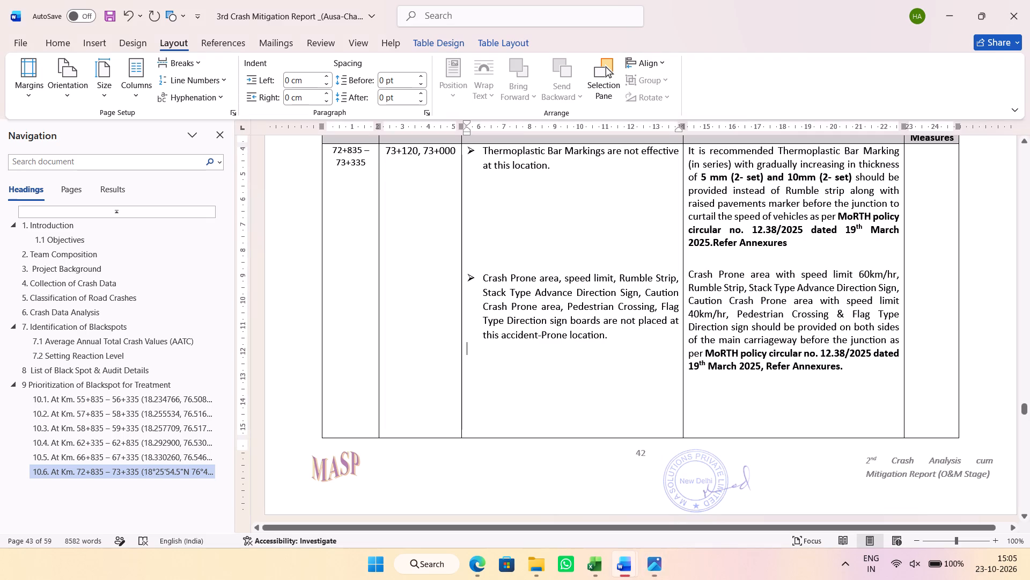
pyautogui.hotkey('ctrl', 'v')
pyautogui.scroll(-1, 602, 376)
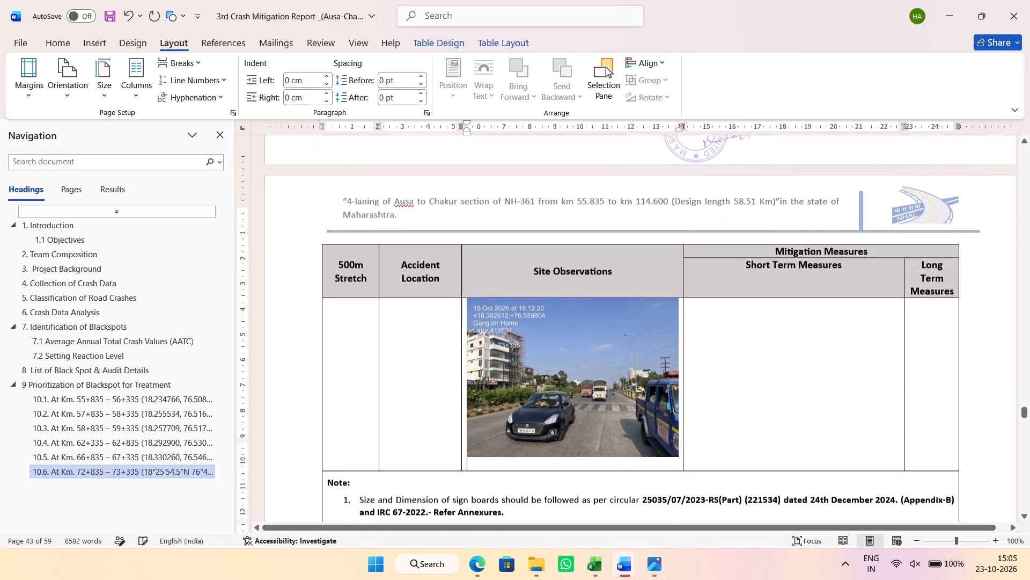
# Switch to the 4th Road Safety Audit Report at entry 5.2.11 for Km 73+120.
pyautogui.click(627, 571)
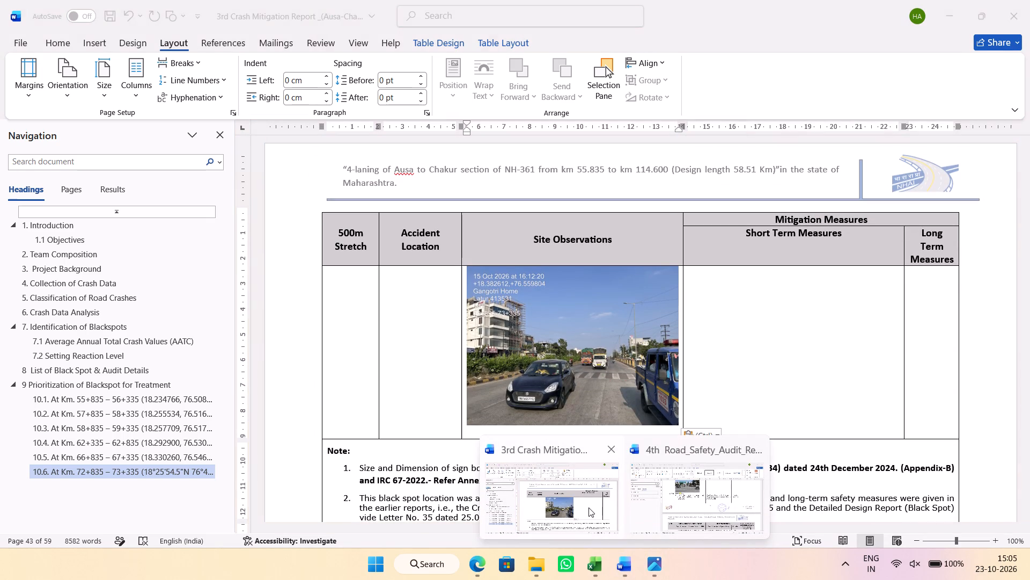
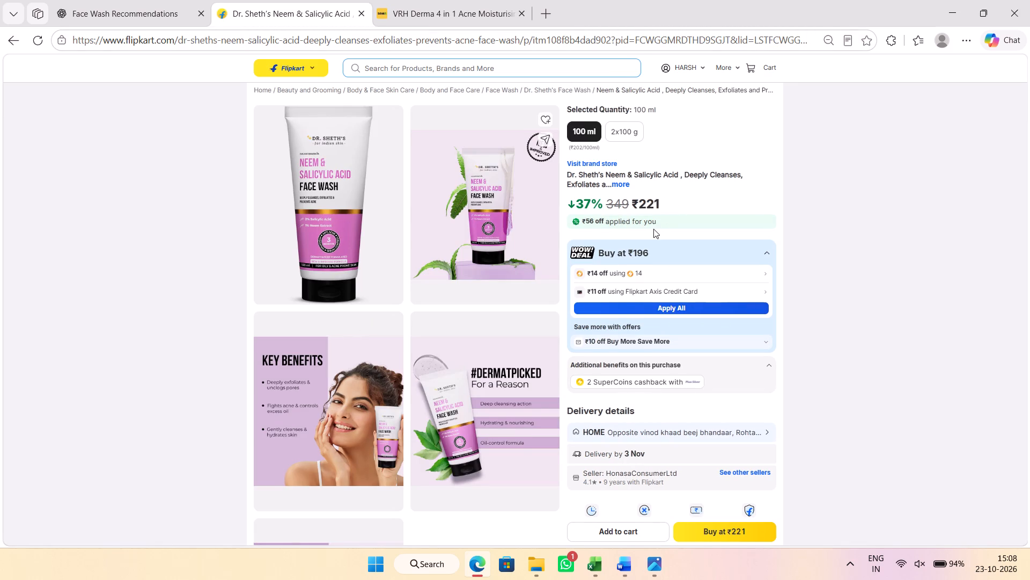
# Look over the Flipkart product page for Dr. Sheth's Neem & Salicylic Acid face wash, including its images, offers and related products.
pyautogui.scroll(-14, 616, 340)
pyautogui.scroll(-7, 614, 342)
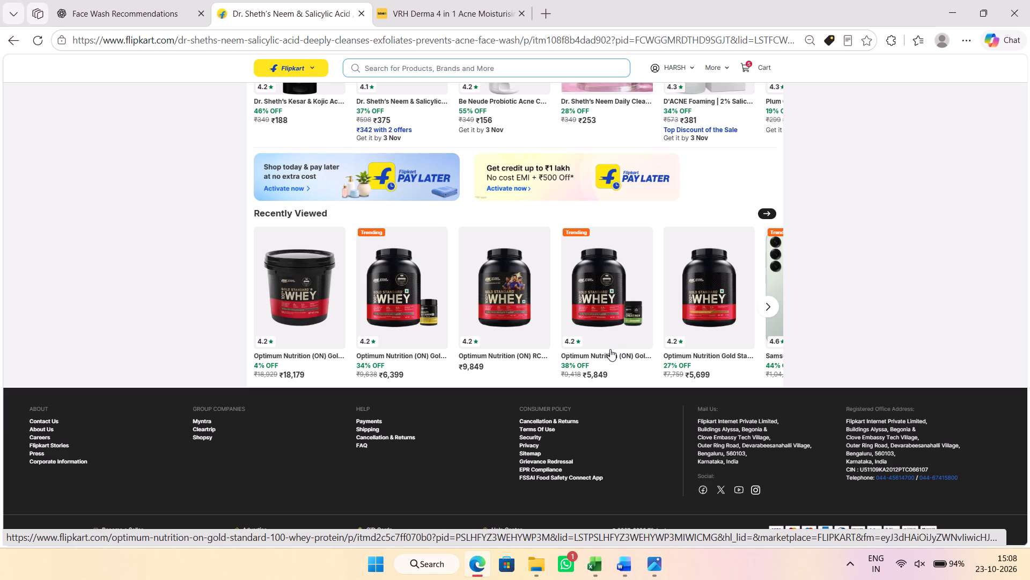
pyautogui.scroll(12, 601, 347)
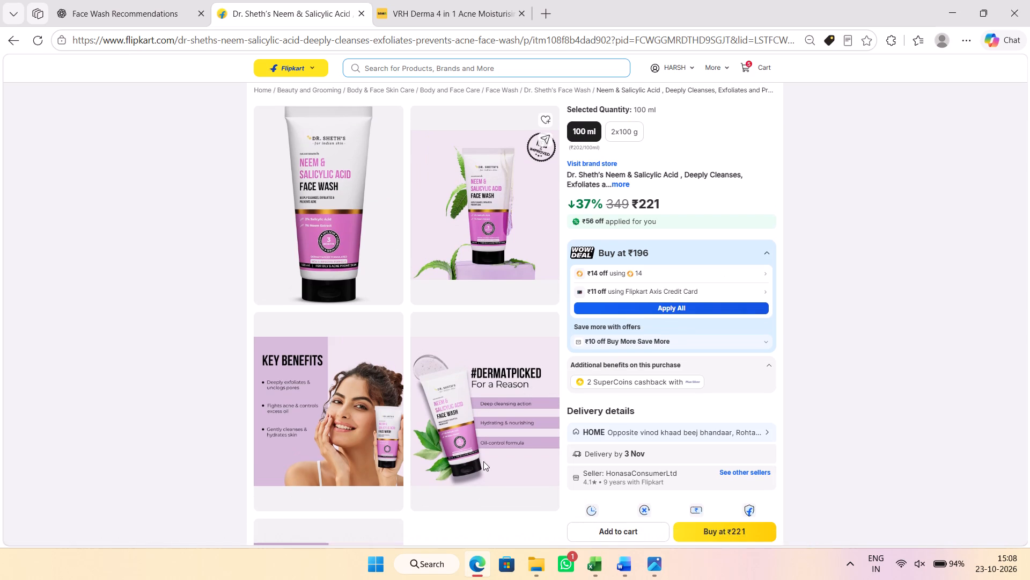
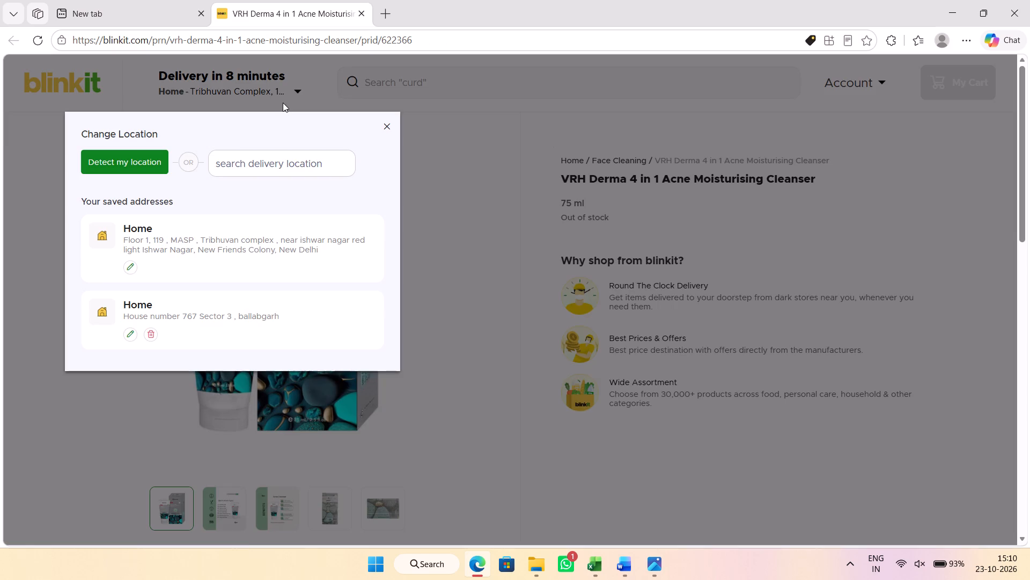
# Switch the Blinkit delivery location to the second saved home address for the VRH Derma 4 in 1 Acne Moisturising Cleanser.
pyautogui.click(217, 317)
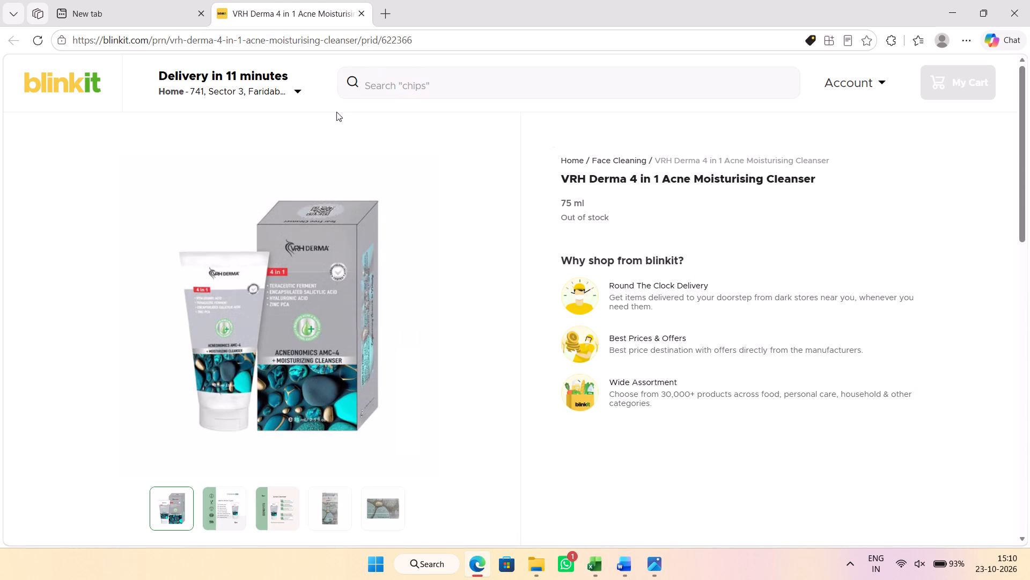
# Change the delivery location by searching for "rohtak" and choosing a suggested match.
pyautogui.click(276, 84)
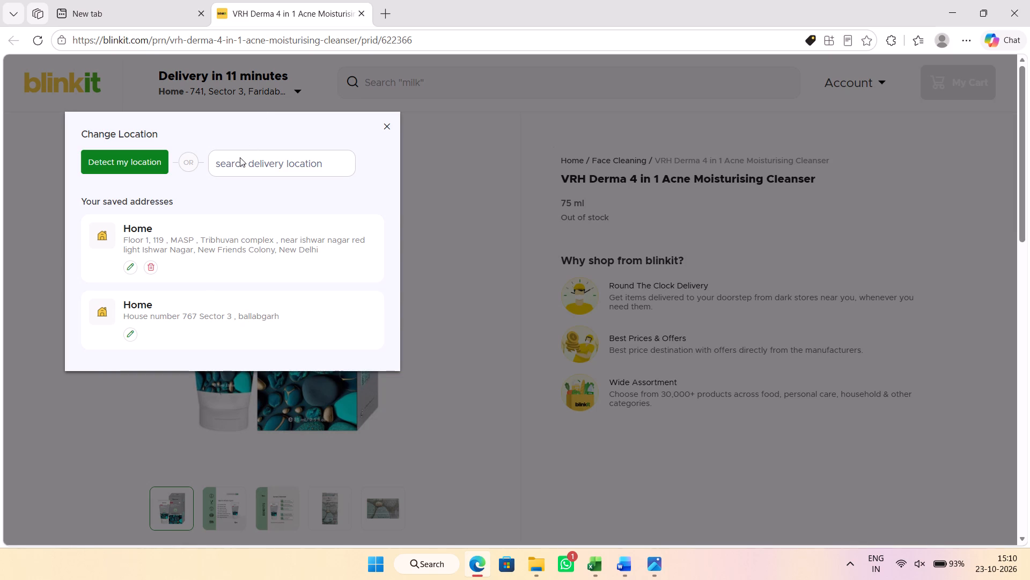
pyautogui.click(239, 165)
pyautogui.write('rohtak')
pyautogui.click(164, 231)
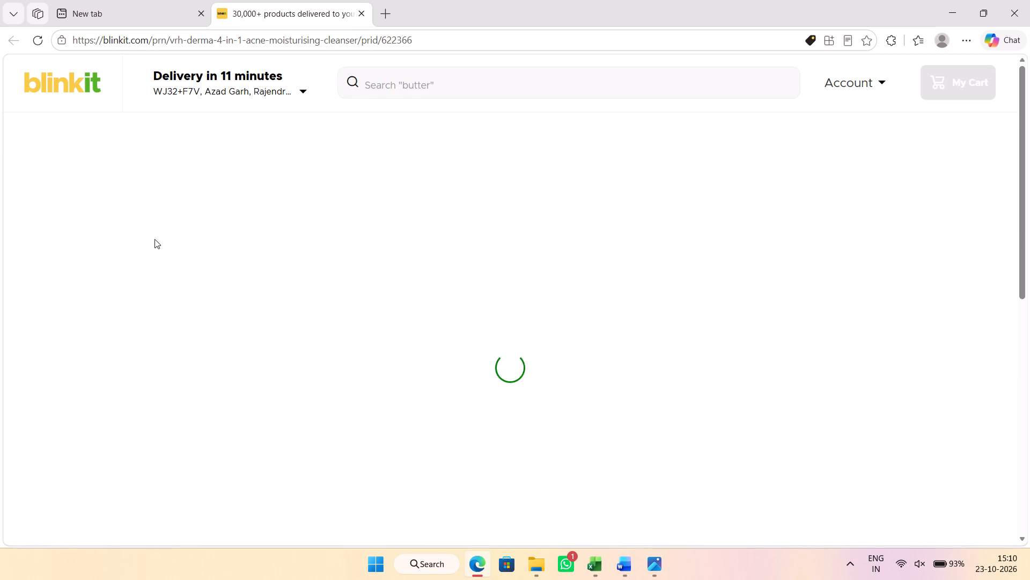
# Examine the Blinkit page for the VRH Derma 4 in 1 Acne Moisturising Cleanser, including the top products in its category.
pyautogui.scroll(-1, 613, 329)
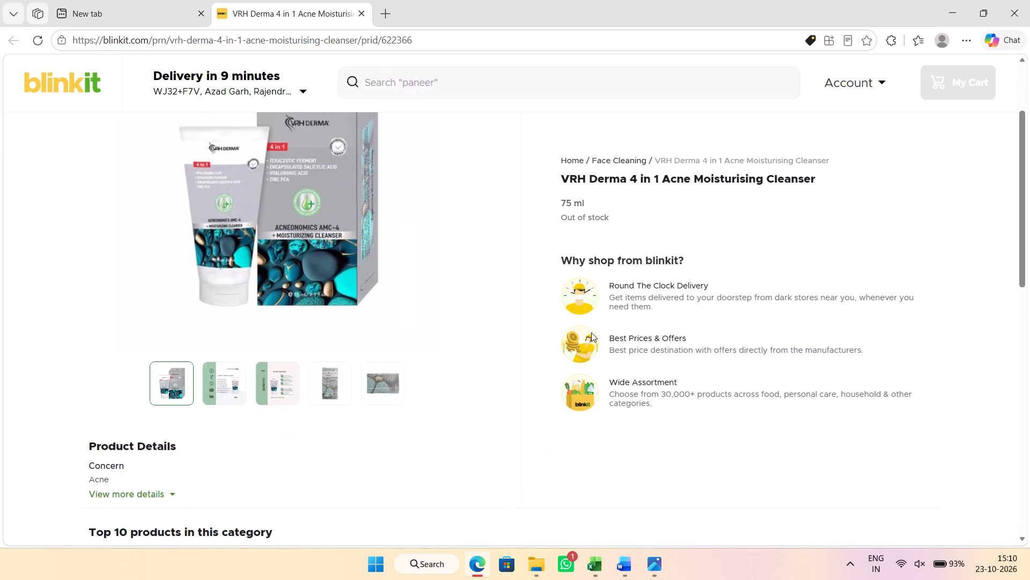
pyautogui.scroll(1, 307, 291)
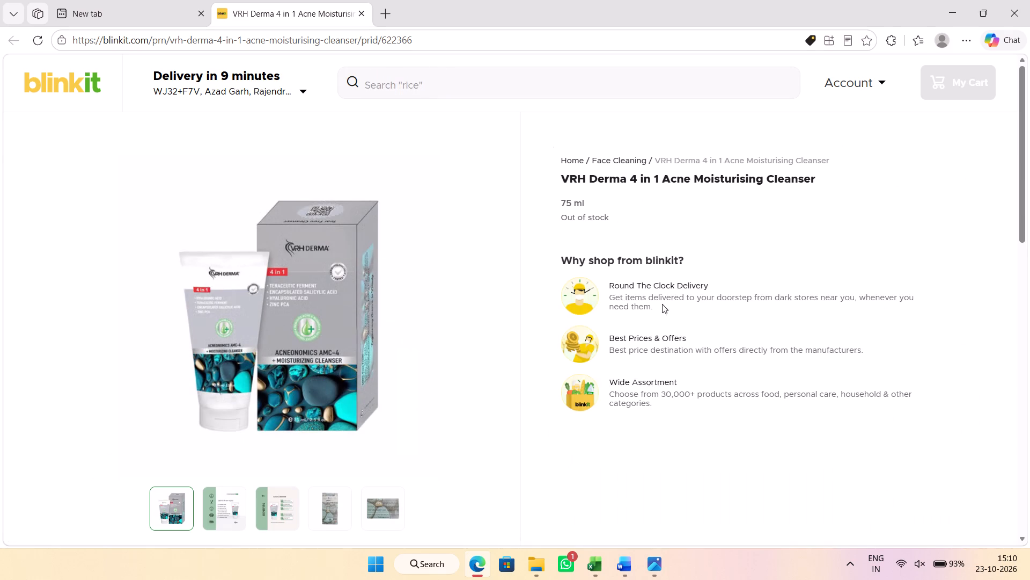
pyautogui.scroll(-2, 638, 275)
pyautogui.scroll(-2, 564, 240)
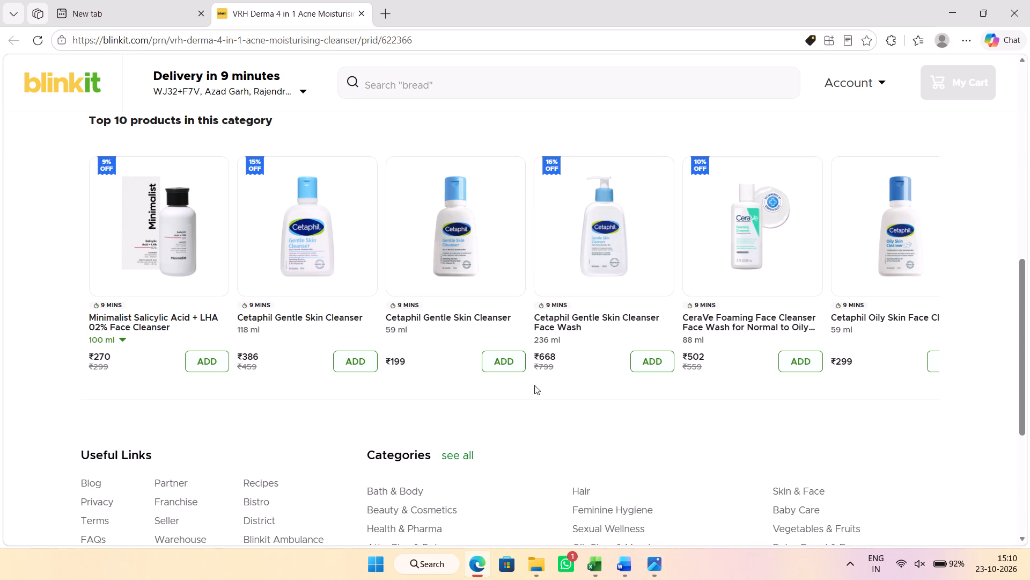
# Close the Blinkit page and the browser, and return to the 4th Road Safety Audit Report in Word.
pyautogui.click(358, 15)
pyautogui.click(1029, 0)
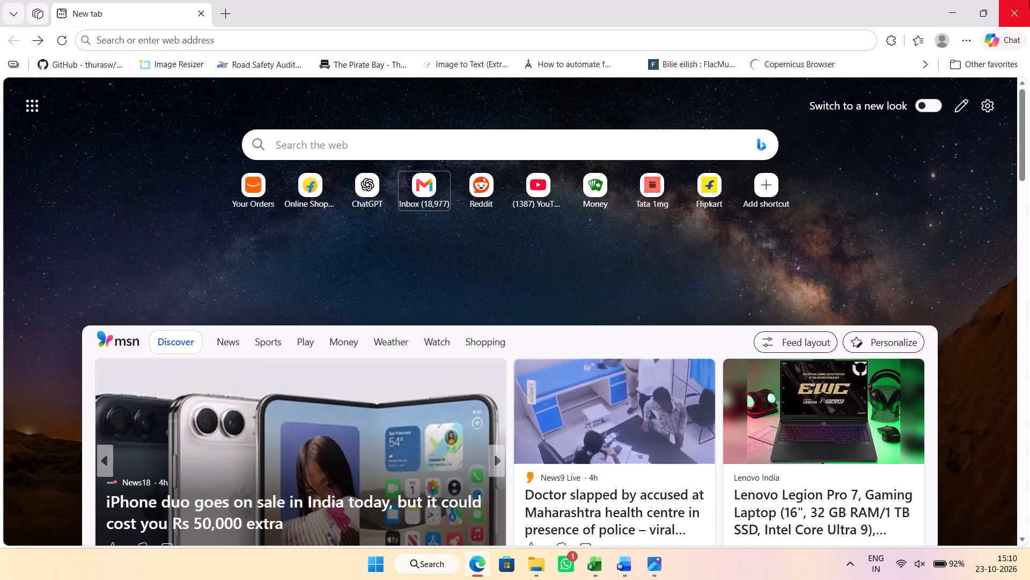
pyautogui.click(657, 249)
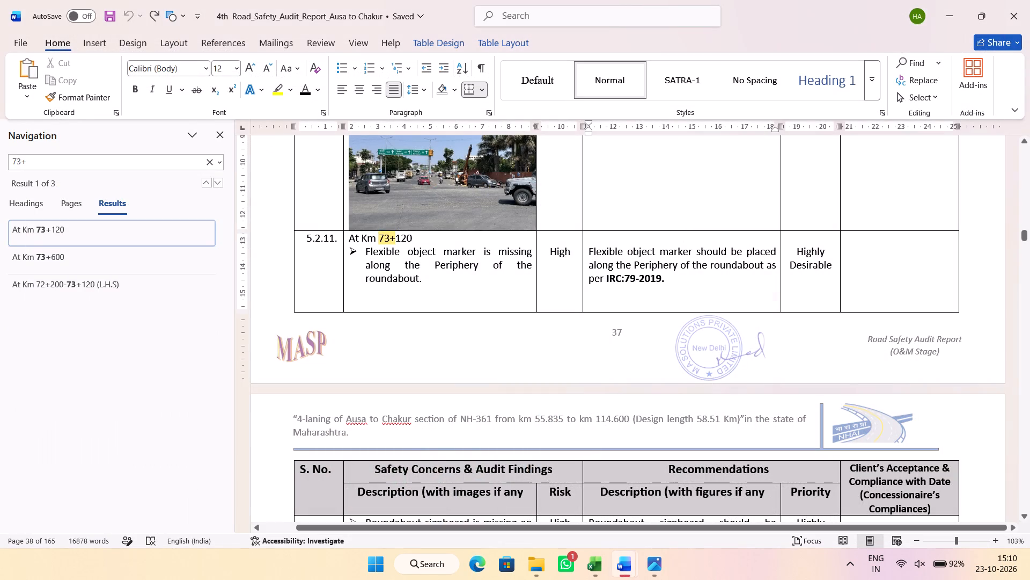
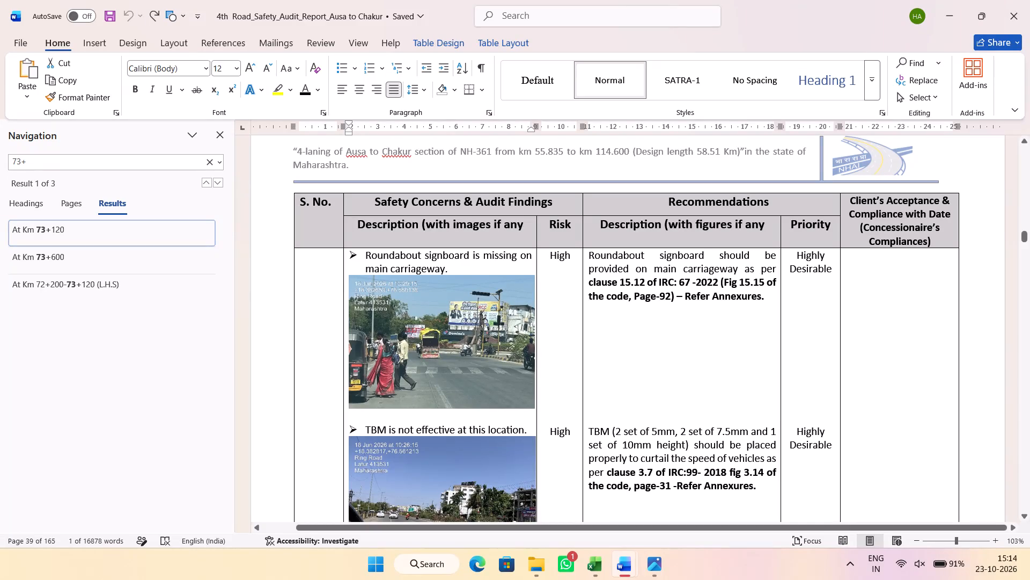
# Examine the TBM and road marking findings, with the TBM photo enlarged, under Km 73+120 in the audit report.
pyautogui.click(556, 414)
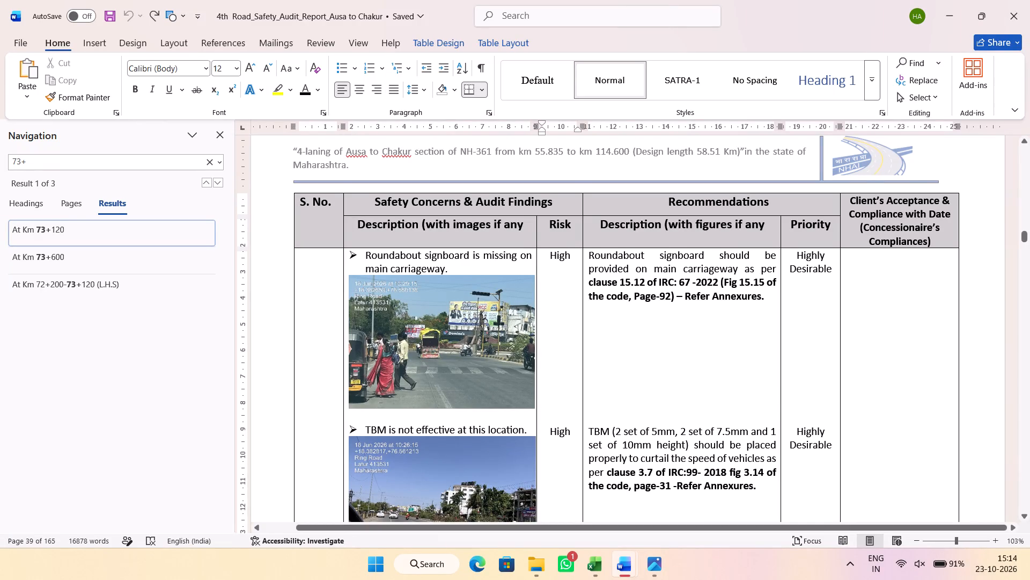
pyautogui.scroll(-2, 460, 383)
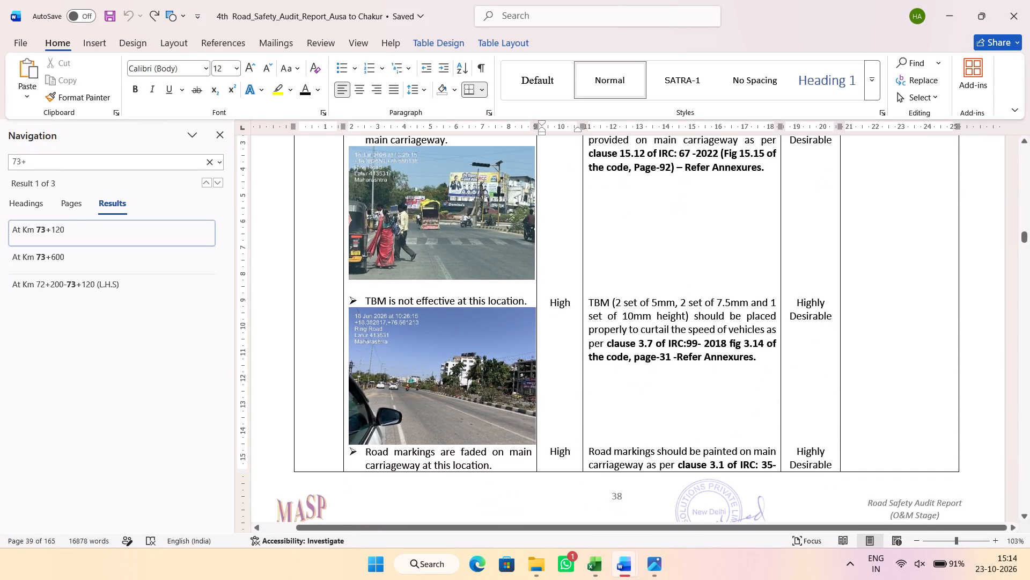
pyautogui.click(462, 406)
pyautogui.keyDown('ctrl'); pyautogui.scroll(6, 453, 430); pyautogui.keyUp('ctrl')
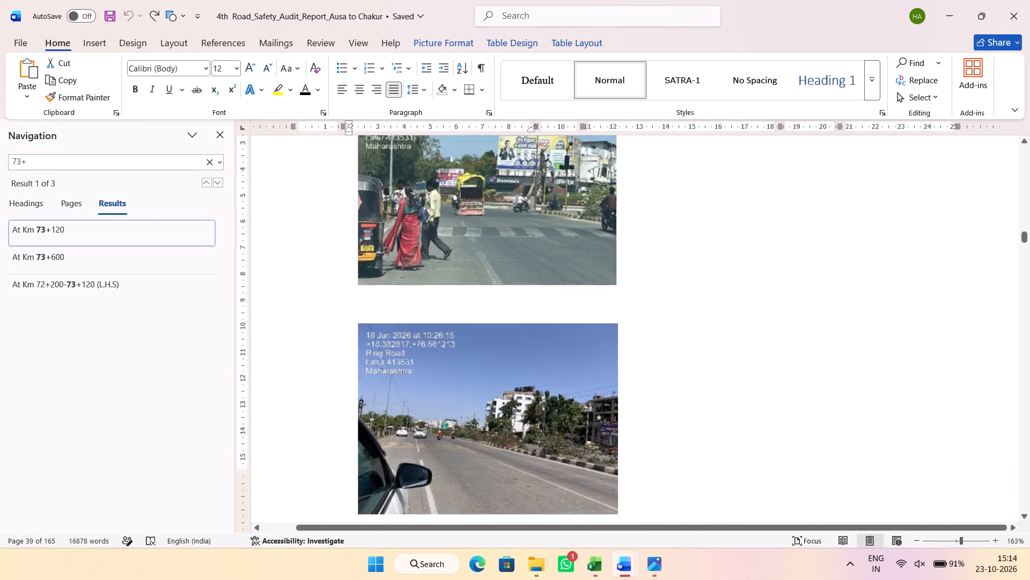
pyautogui.keyDown('ctrl'); pyautogui.scroll(20, 453, 432); pyautogui.keyUp('ctrl')
pyautogui.keyDown('ctrl'); pyautogui.scroll(2, 453, 432); pyautogui.keyUp('ctrl')
pyautogui.scroll(-1, 619, 287)
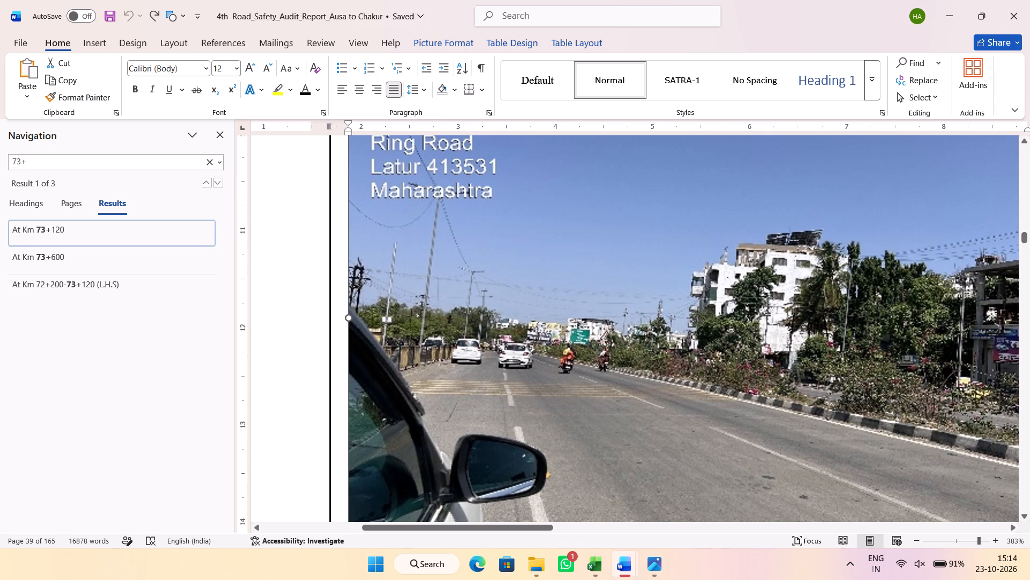
pyautogui.keyDown('ctrl'); pyautogui.scroll(-17, 695, 352); pyautogui.keyUp('ctrl')
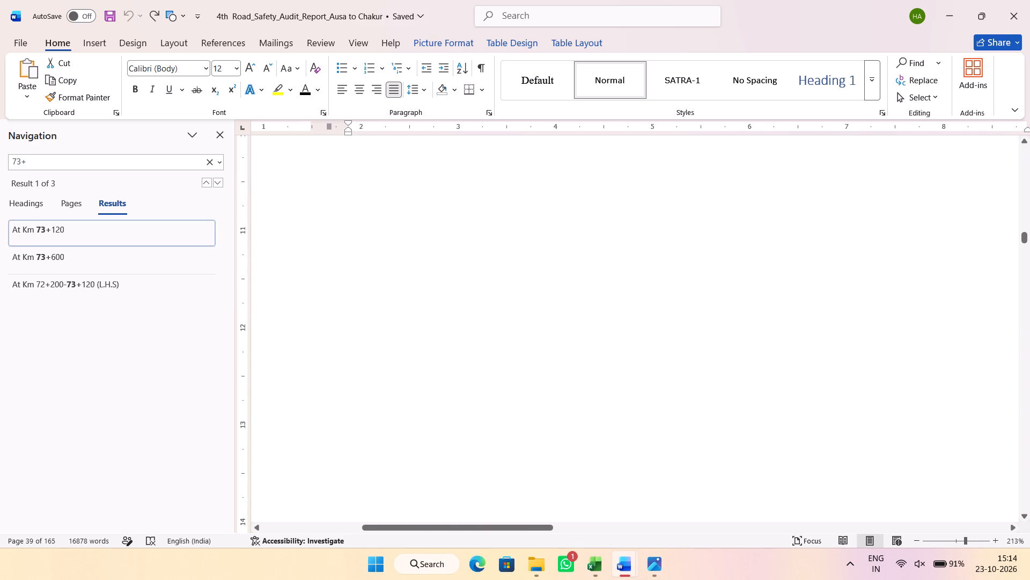
pyautogui.keyDown('ctrl'); pyautogui.scroll(-6, 680, 335); pyautogui.keyUp('ctrl')
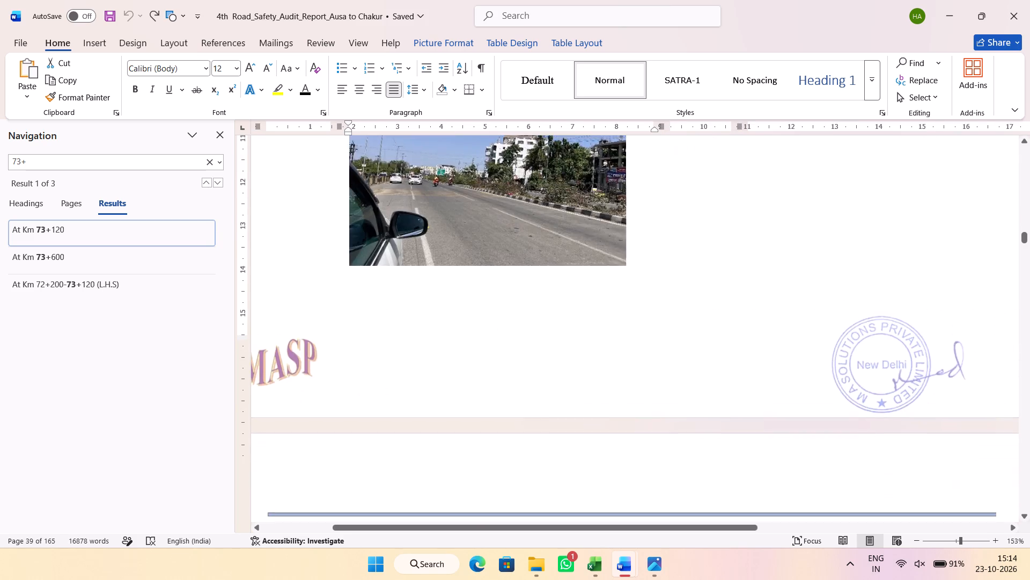
pyautogui.keyDown('ctrl'); pyautogui.scroll(-3, 680, 335); pyautogui.keyUp('ctrl')
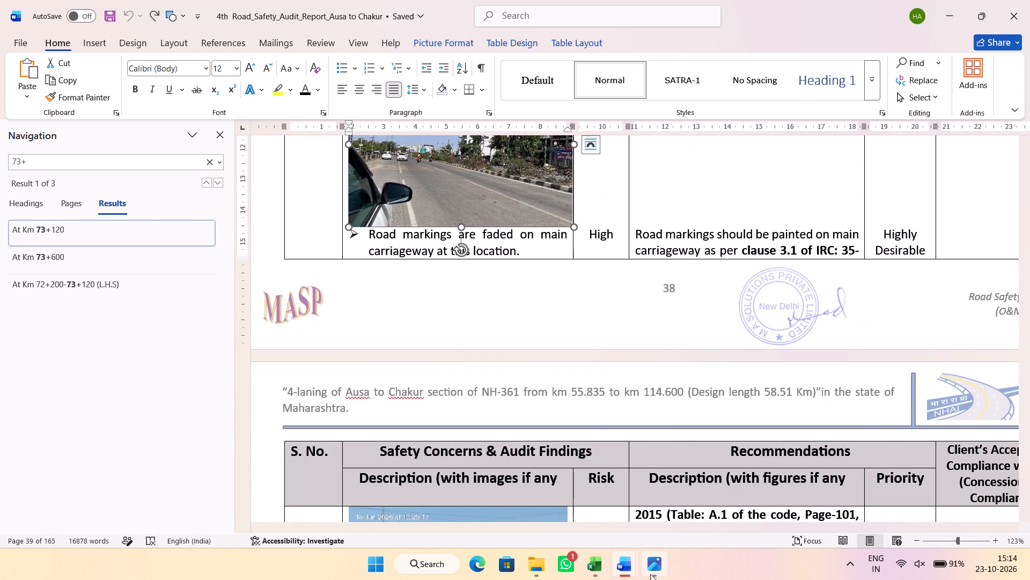
# Switch to Photos and examine the 72+835-73+335 site photos up to IMG_9602 for further road safety concerns.
pyautogui.click(650, 574)
pyautogui.scroll(8, 394, 360)
pyautogui.scroll(-10, 379, 365)
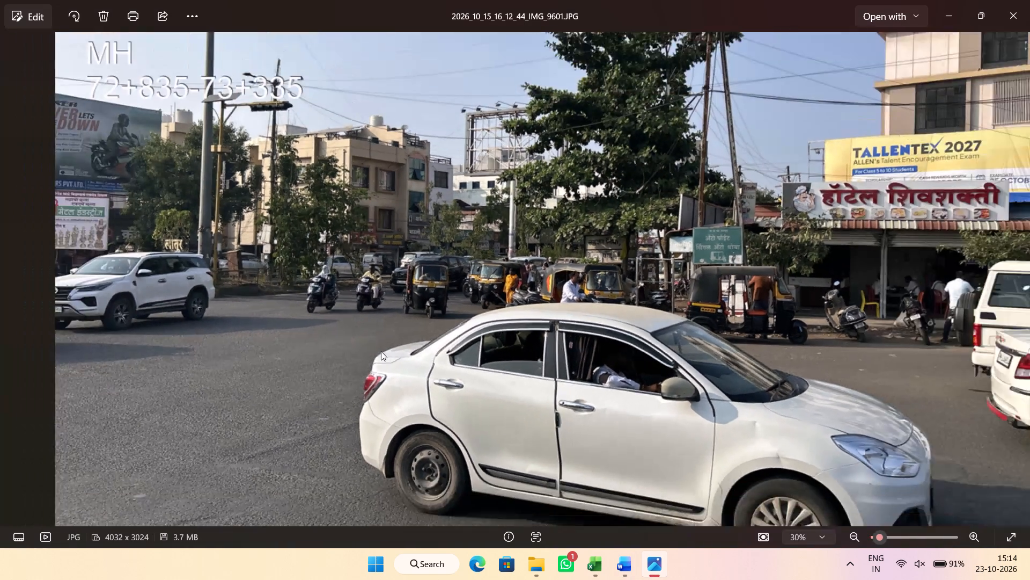
pyautogui.click(0, 278)
pyautogui.click(1029, 237)
pyautogui.click(1029, 241)
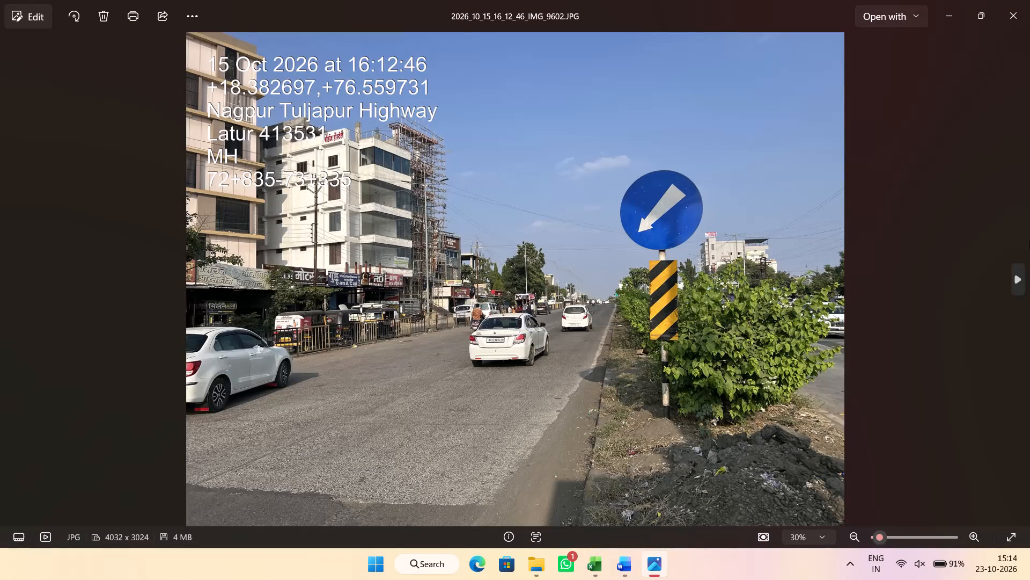
pyautogui.scroll(5, 553, 363)
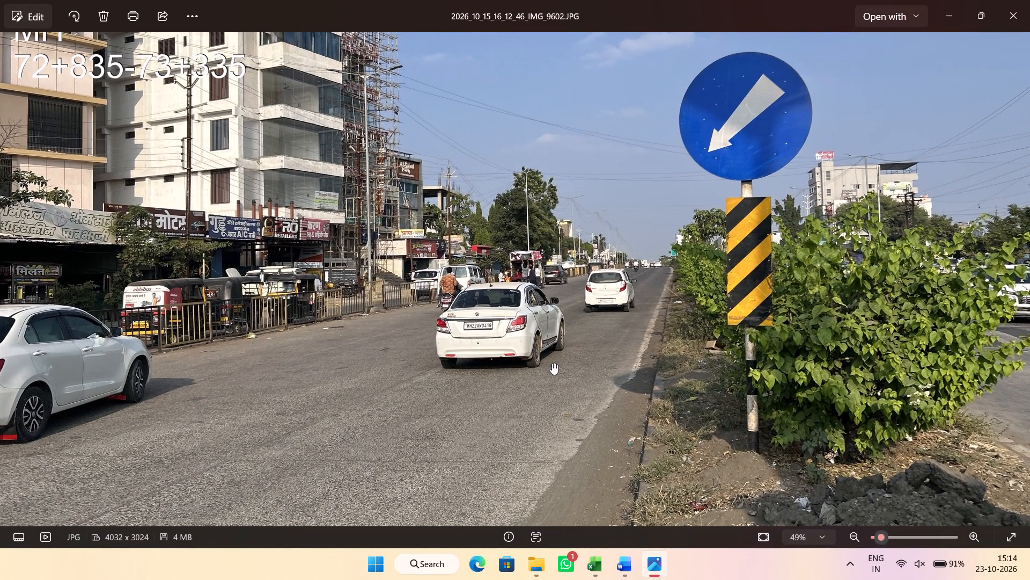
pyautogui.scroll(7, 534, 379)
pyautogui.scroll(-16, 532, 373)
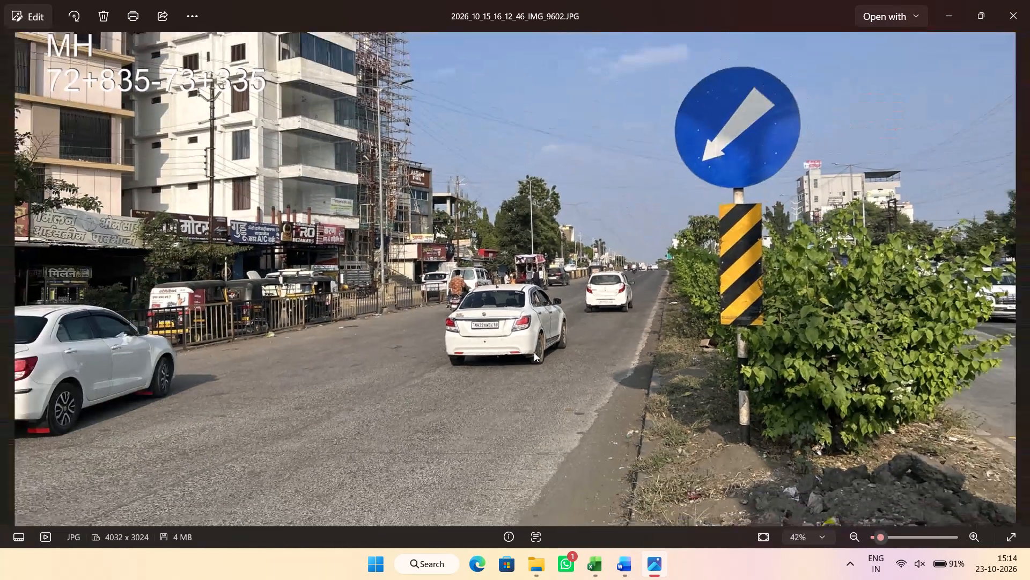
pyautogui.hotkey('ctrl', 'c')
# Copy the faded road markings finding and its IRC: 35-2015 recommendation from the audit report into the crash mitigation report's Site Observations cell.
pyautogui.hotkey('alt', 'Tab')
pyautogui.scroll(3, 496, 321)
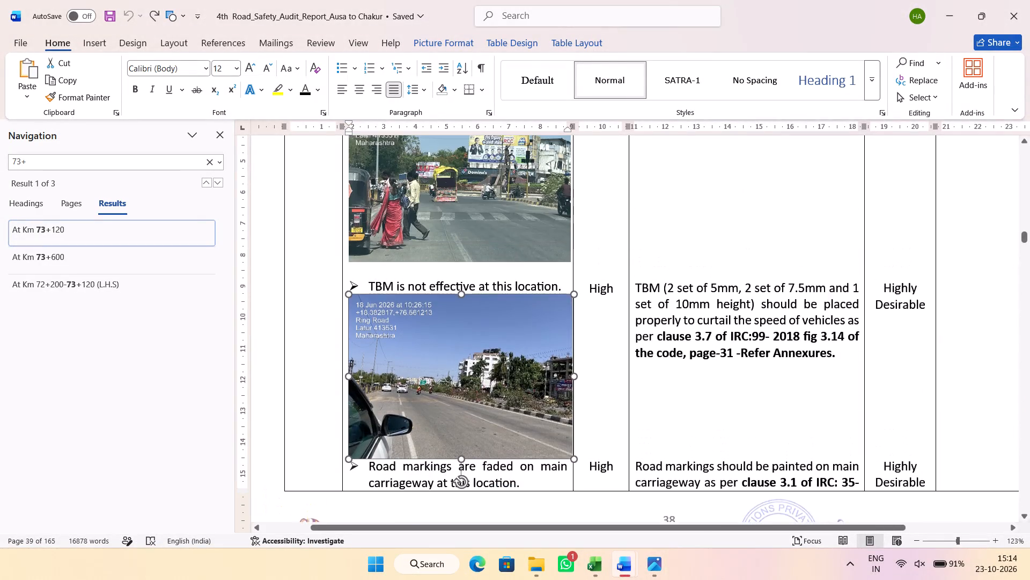
pyautogui.keyDown('ctrl'); pyautogui.scroll(-1, 498, 326); pyautogui.keyUp('ctrl')
pyautogui.scroll(-2, 498, 326)
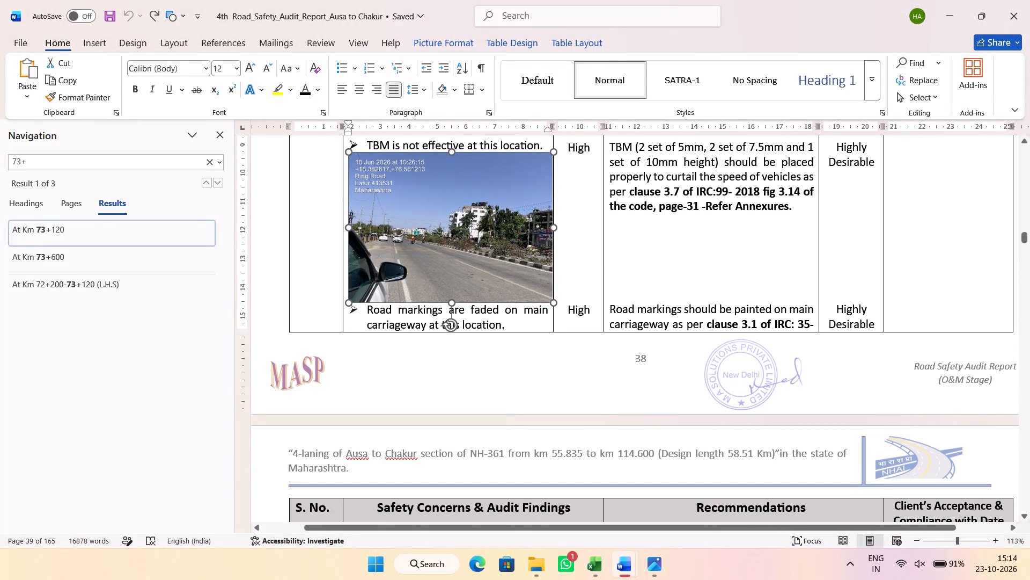
pyautogui.moveTo(510, 325); pyautogui.dragTo(374, 308)
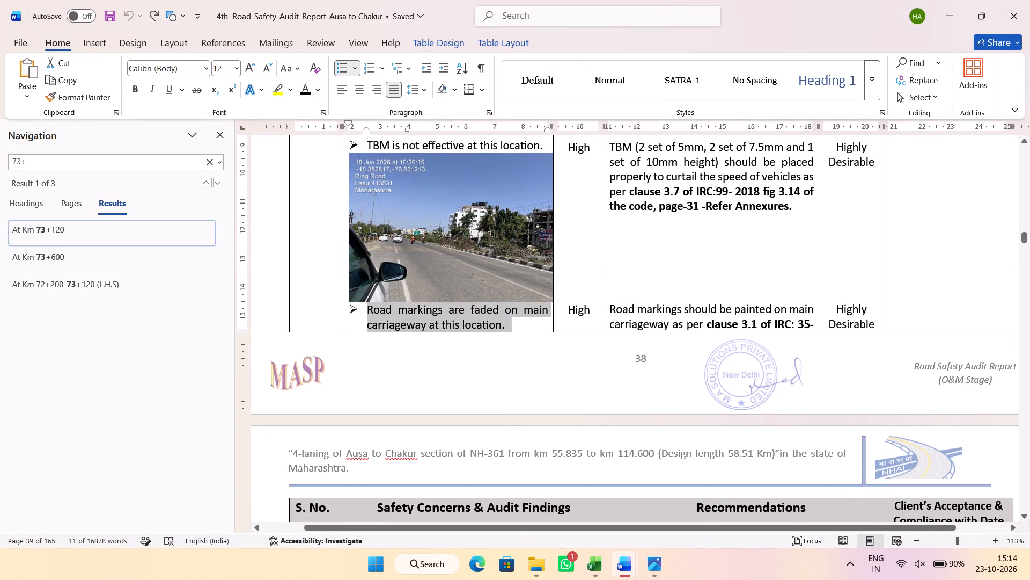
pyautogui.keyDown('ctrl'); pyautogui.moveTo(611, 308); pyautogui.dragTo(814, 326); pyautogui.keyUp('ctrl')
pyautogui.scroll(-3, 697, 307)
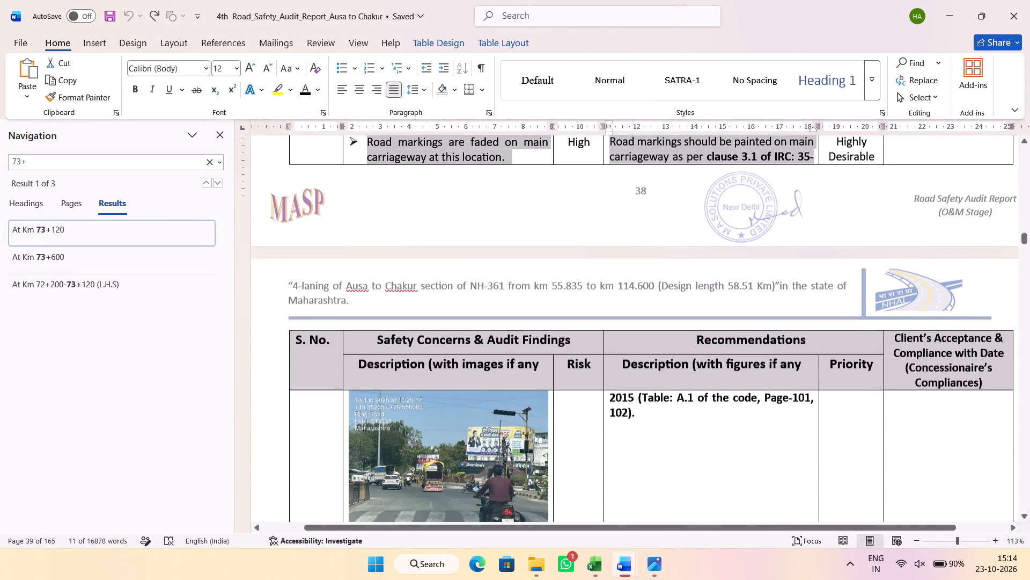
pyautogui.keyDown('ctrl'); pyautogui.moveTo(648, 371); pyautogui.dragTo(619, 357); pyautogui.keyUp('ctrl')
pyautogui.hotkey('ctrl', 'c')
pyautogui.hotkey('ctrl', 'c')
pyautogui.hotkey('alt', 'Tab')
pyautogui.hotkey('alt', 'Tab')
pyautogui.hotkey('alt', 'Tab')
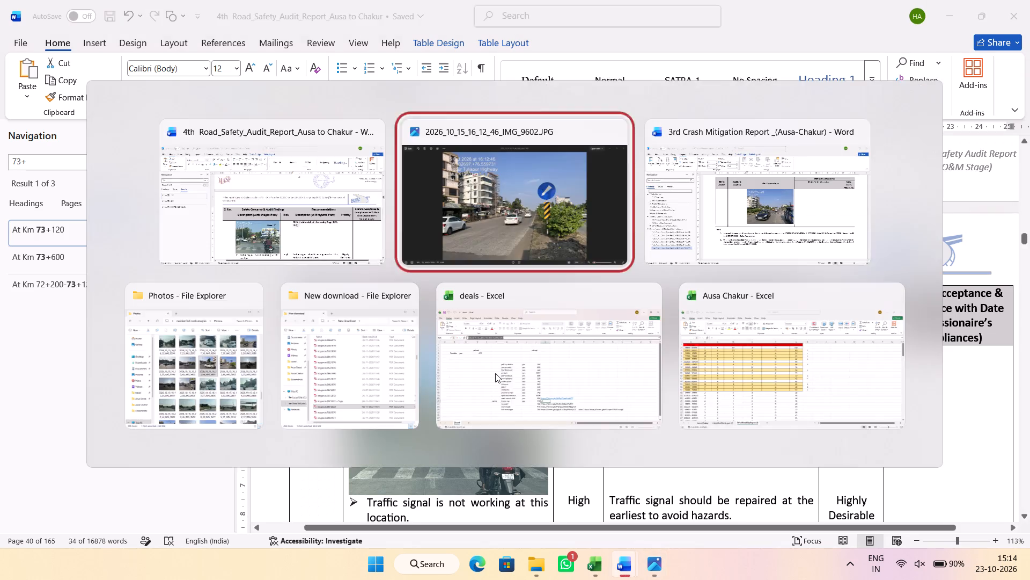
pyautogui.hotkey('alt', 'Tab')
pyautogui.hotkey('ctrl', 'v')
# Join the split IRC: 35-2015 reference in the pasted road markings recommendation and justify the paragraph.
pyautogui.scroll(-1, 505, 347)
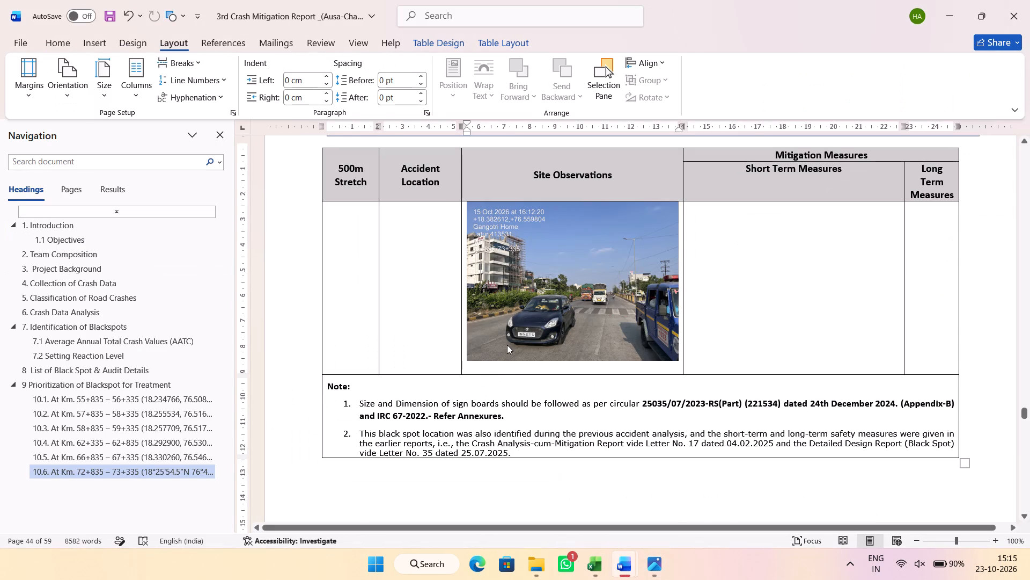
pyautogui.scroll(-1, 511, 359)
pyautogui.click(652, 290)
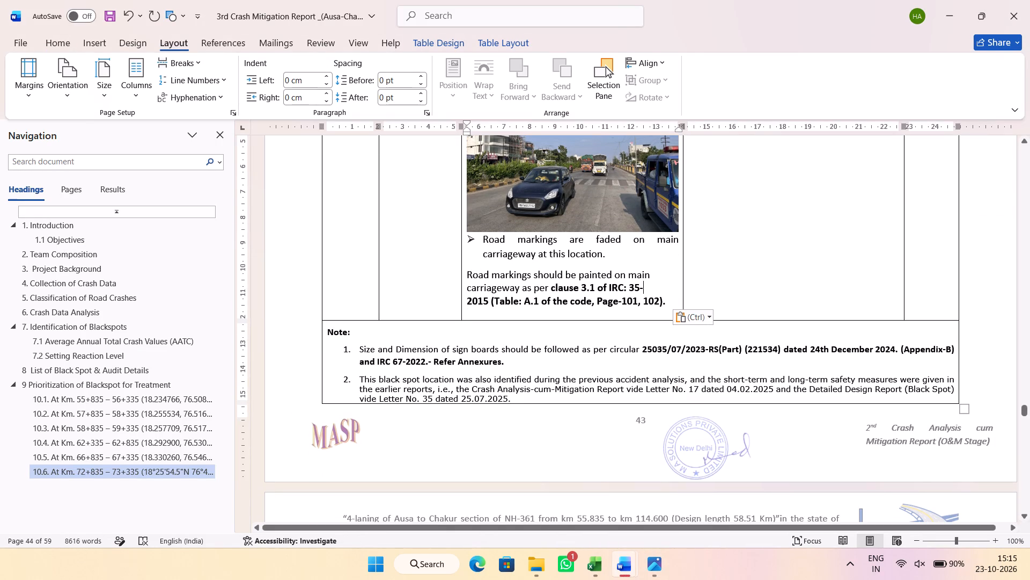
pyautogui.press('Delete')
pyautogui.hotkey('ctrl', 'j')
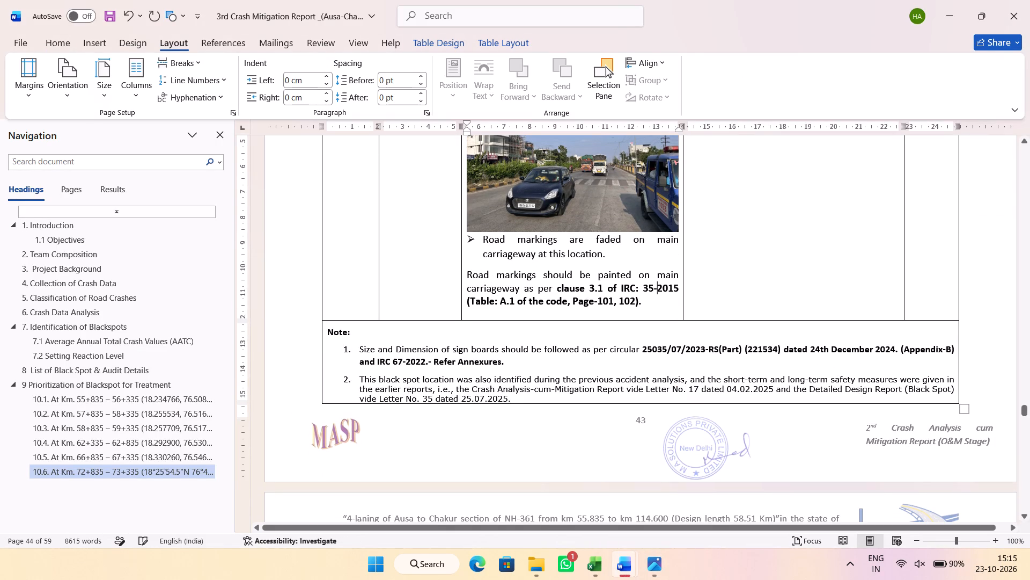
# Move the road markings recommendation from Site Observations into the Short Term Measures cell, level with the faded markings observation.
pyautogui.moveTo(651, 300); pyautogui.dragTo(480, 280)
pyautogui.hotkey('ctrl', 'x')
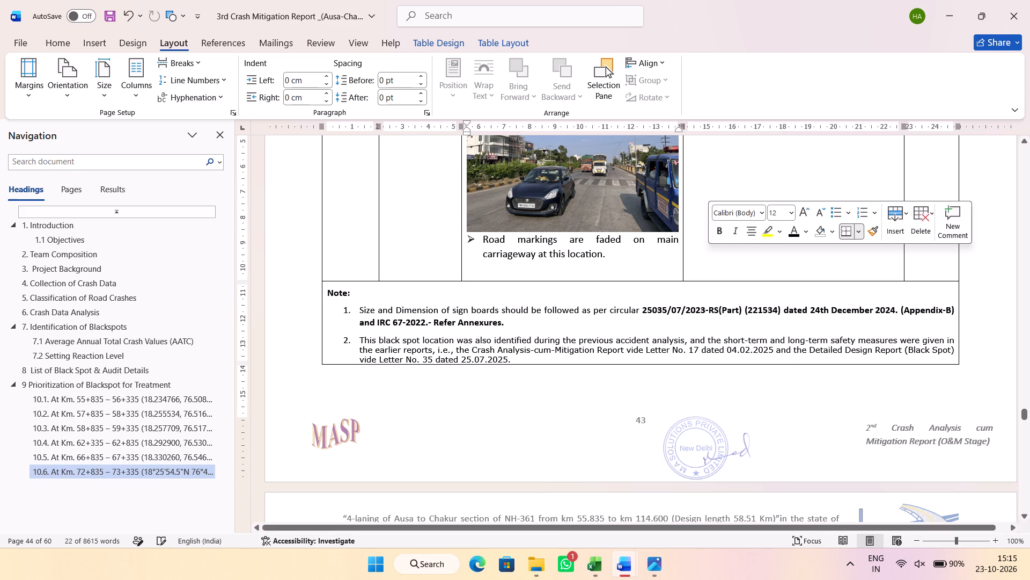
pyautogui.click(734, 260)
pyautogui.click(724, 248)
pyautogui.press('Return')
pyautogui.hotkey('ctrl', 'v')
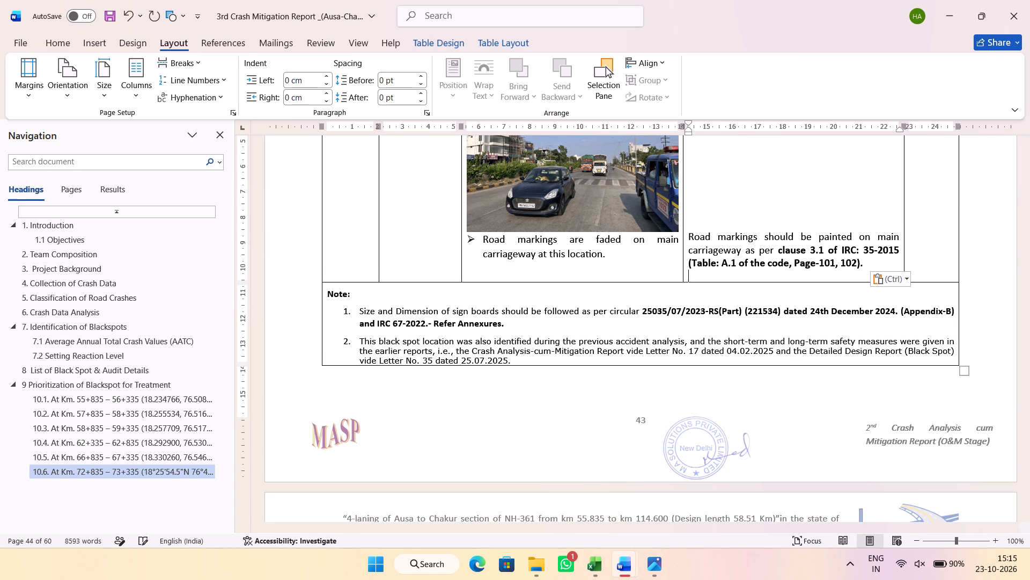
# Copy site photo IMG_9602 from Photos and insert it below the faded road markings observation in the Site Observations cell.
pyautogui.click(593, 273)
pyautogui.hotkey('alt', 'Tab')
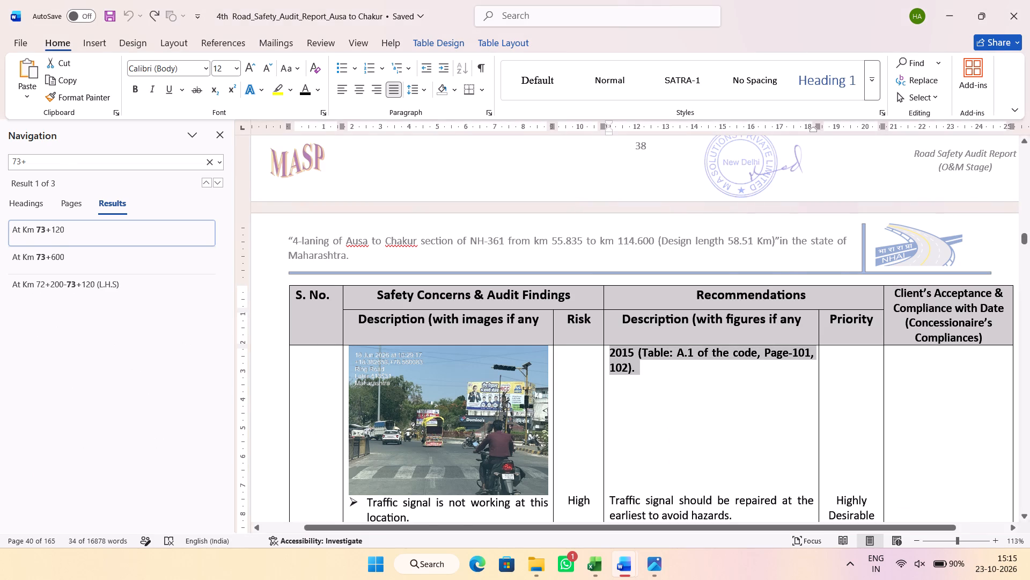
pyautogui.hotkey('alt', 'Tab')
pyautogui.click(657, 559)
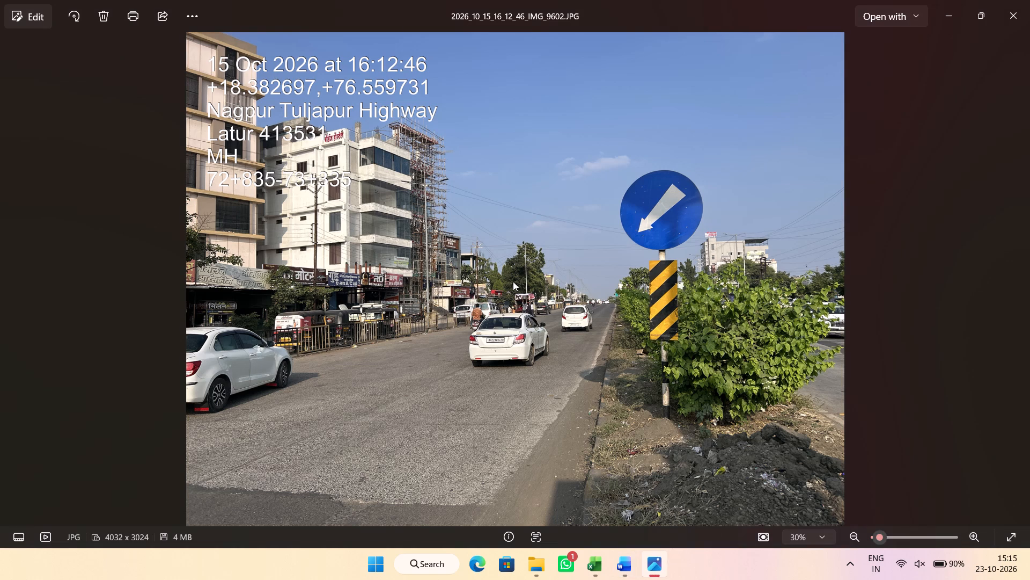
pyautogui.hotkey('ctrl', 'c')
pyautogui.scroll(8, 324, 310)
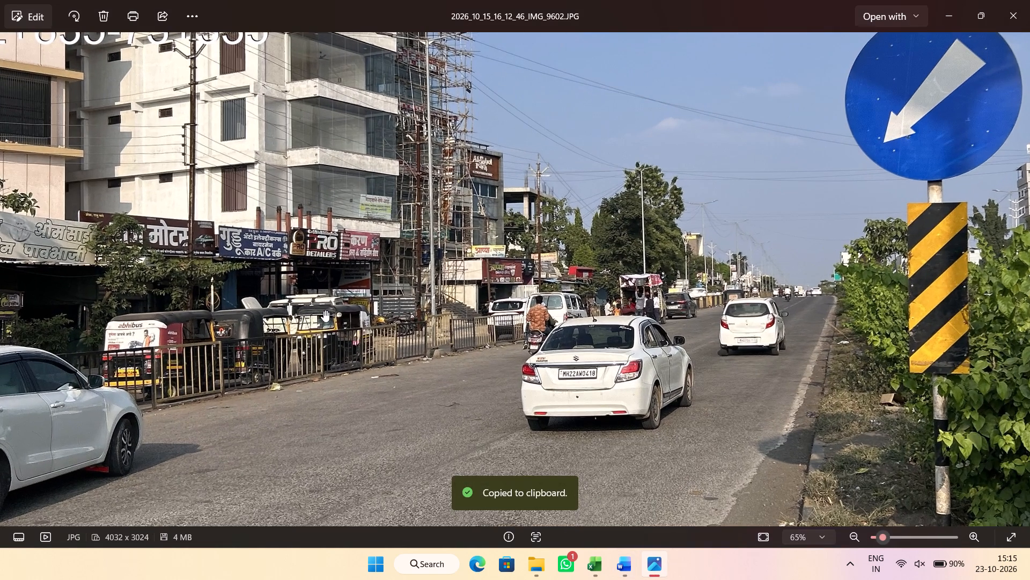
pyautogui.scroll(-9, 323, 310)
pyautogui.hotkey('alt', 'Tab')
pyautogui.hotkey('alt', 'Tab')
pyautogui.hotkey('alt', 'Tab')
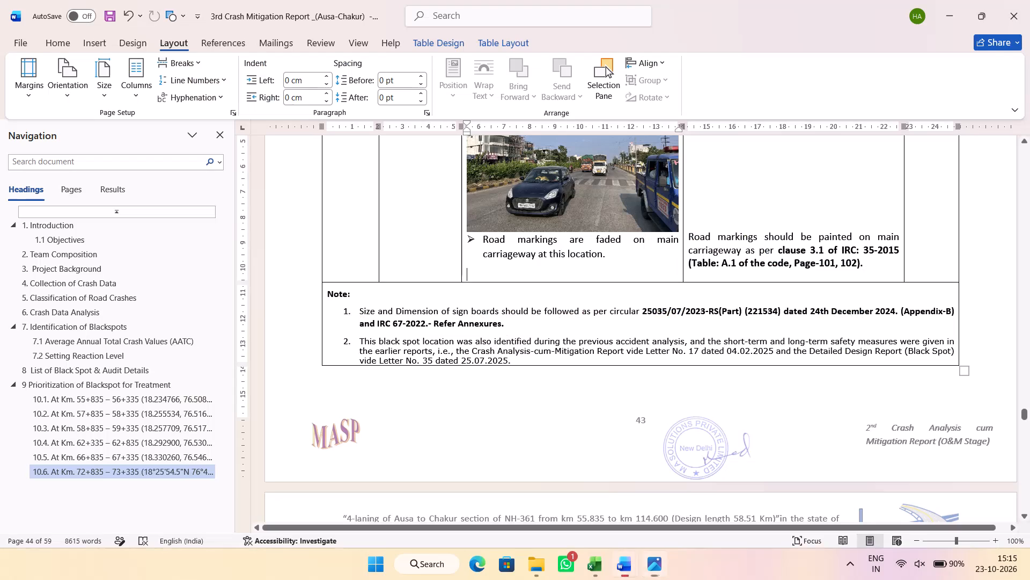
pyautogui.hotkey('ctrl', 'v')
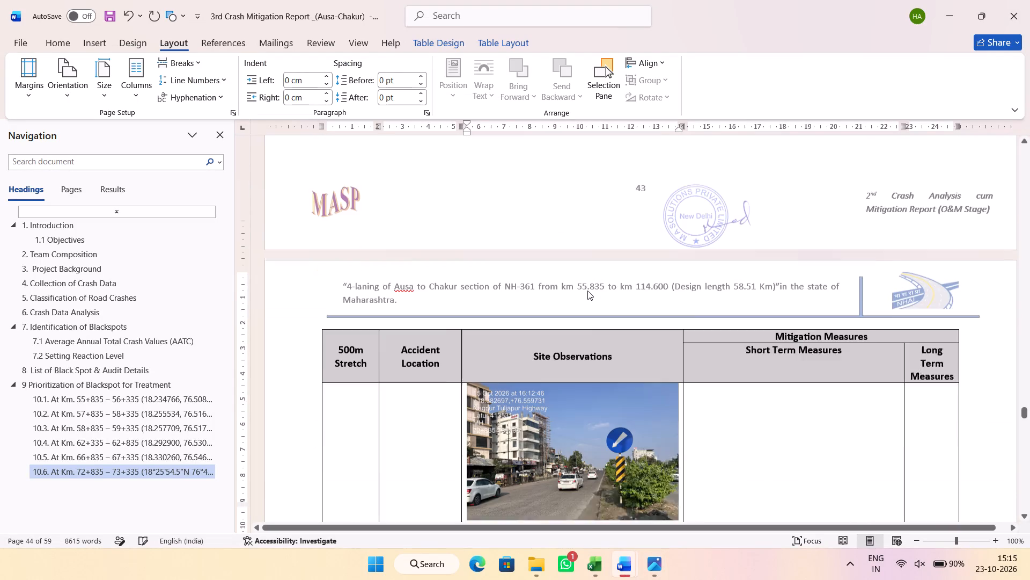
pyautogui.scroll(-2, 589, 336)
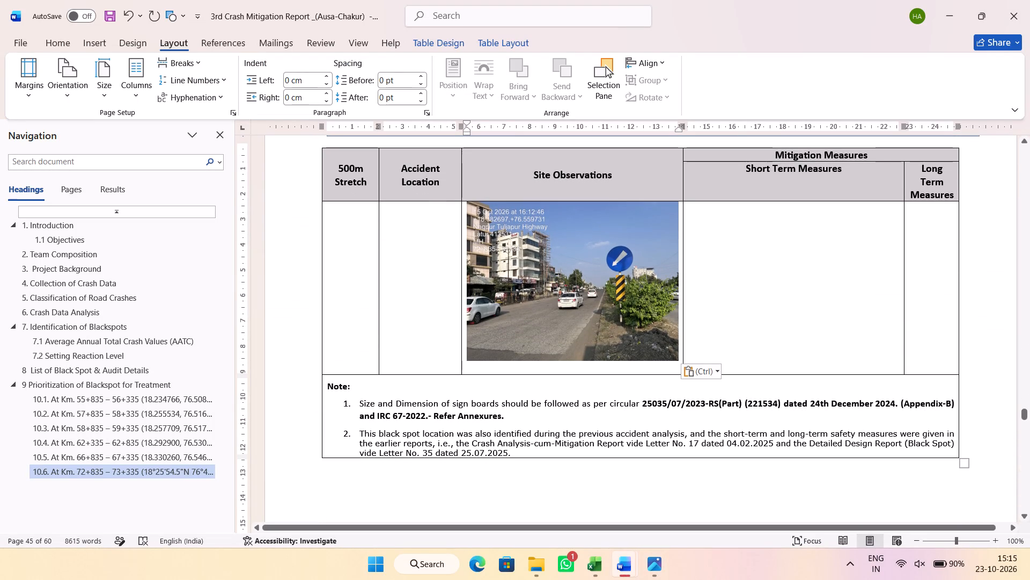
# Below the new photo, write "Unauthorised parking of auto rikshaw is observed at this location, which is a safety hazard for road users.".
pyautogui.write('Unauthorised parking od a')
pyautogui.press('BackSpace')
pyautogui.press('BackSpace')
pyautogui.press('BackSpace')
pyautogui.write('f auto rikshaw is observd a')
pyautogui.press('BackSpace')
pyautogui.press('BackSpace')
pyautogui.press('BackSpace')
pyautogui.write('ed at this location, which is a safety ha')
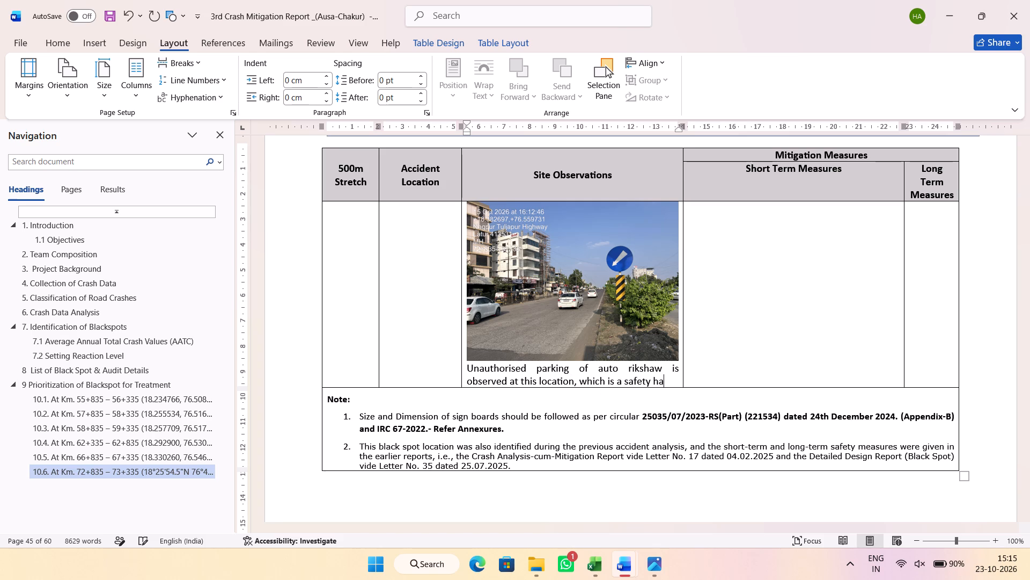
pyautogui.write('ar')
pyautogui.press('BackSpace')
pyautogui.press('BackSpace')
pyautogui.write('zard for road used')
pyautogui.press('BackSpace')
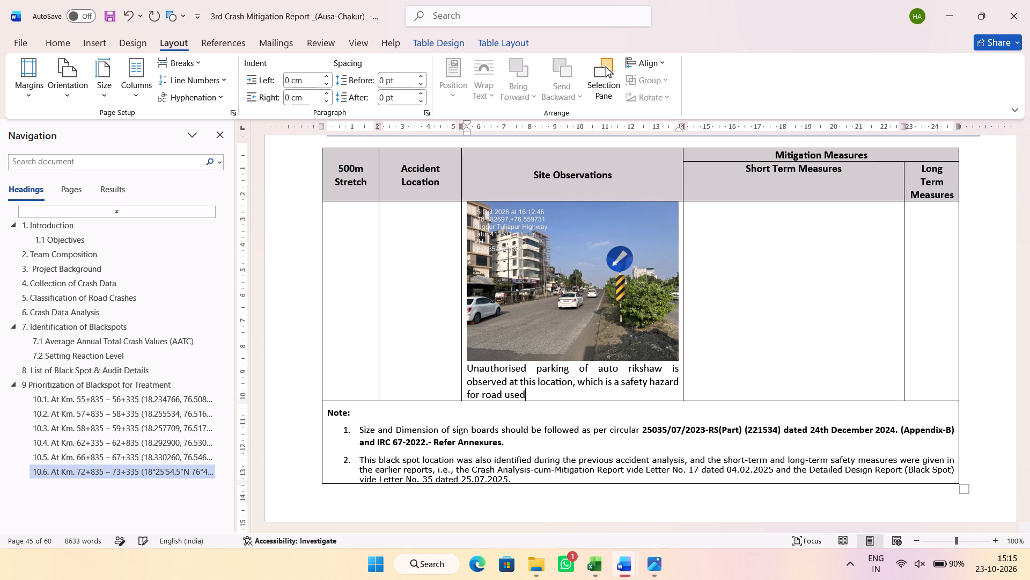
pyautogui.press('s')
pyautogui.press('BackSpace')
pyautogui.write('rs')
pyautogui.press('.')
# Add ten blank lines after the road markings recommendation in the Short Term Measures cell.
pyautogui.click(721, 243)
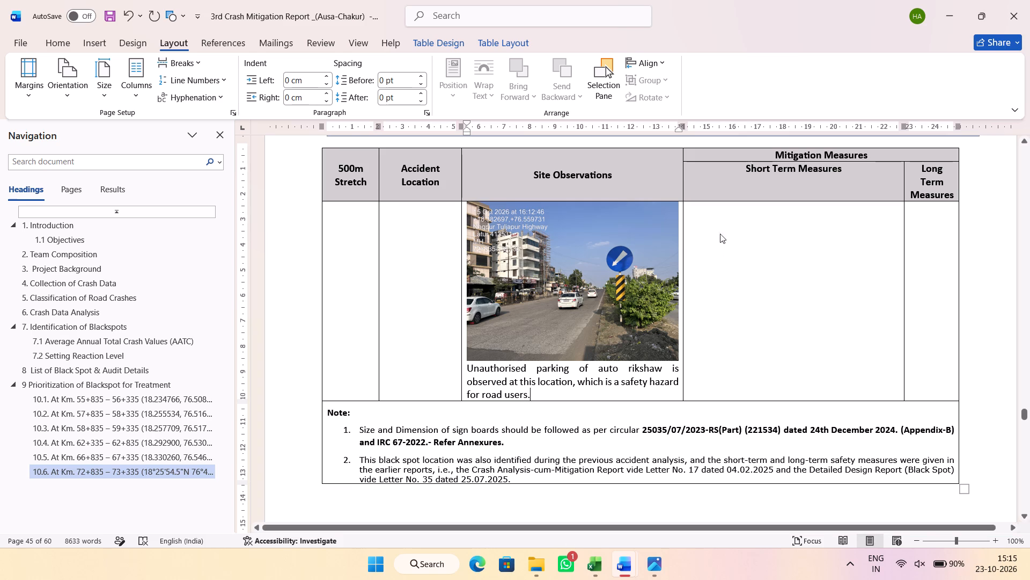
pyautogui.click(710, 208)
pyautogui.scroll(3, 719, 306)
pyautogui.scroll(2, 732, 241)
pyautogui.click(736, 188)
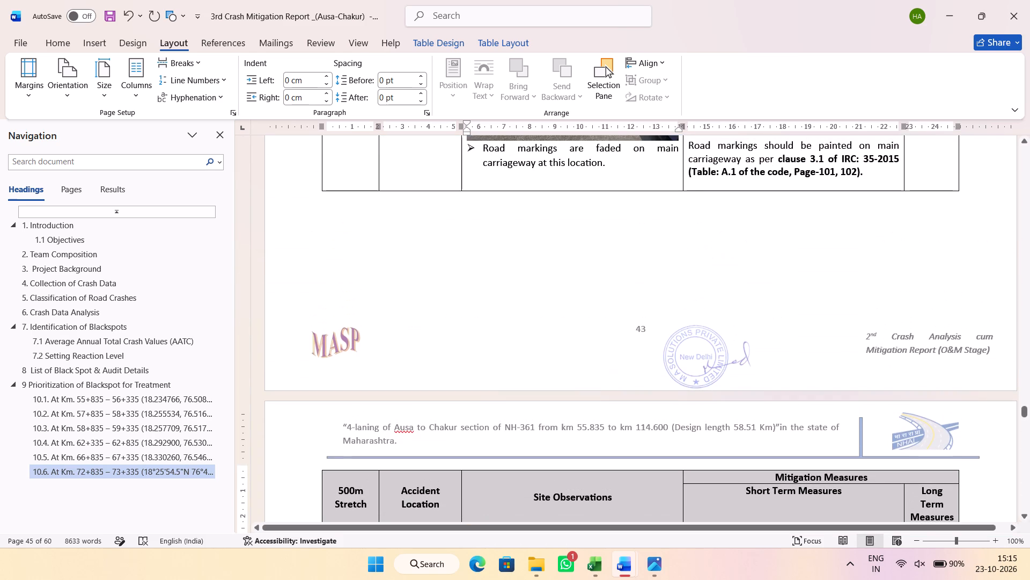
pyautogui.press('Return')
pyautogui.press('Return')
pyautogui.press('Return')
pyautogui.press('Return')
pyautogui.press('Return')
pyautogui.press('Return')
pyautogui.press('Return')
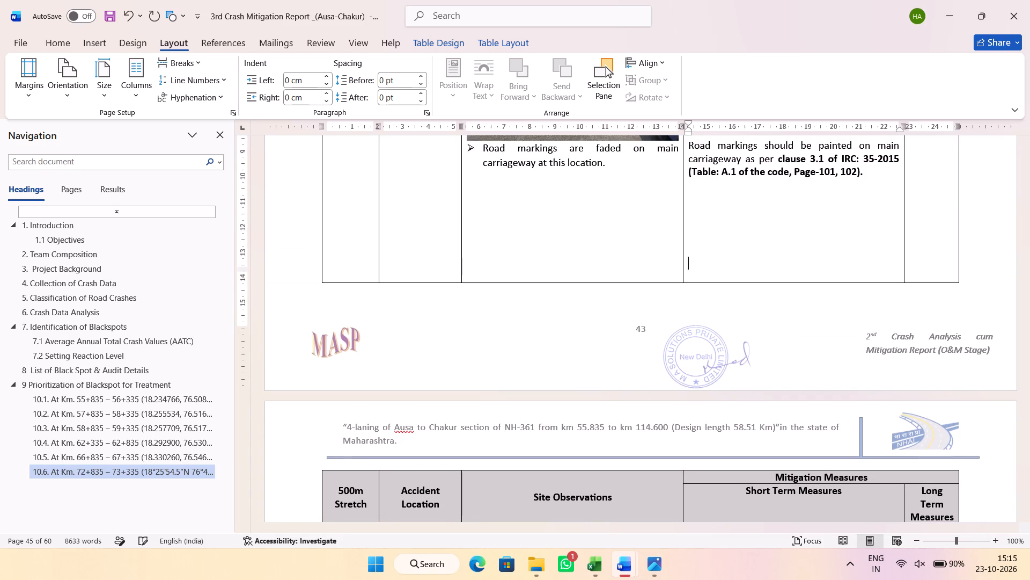
pyautogui.press('Return')
pyautogui.press('Return')
pyautogui.press('Return')
pyautogui.scroll(-4, 755, 192)
# Reduce the height of the IMG_9602 photo above the unauthorised parking observation.
pyautogui.click(590, 344)
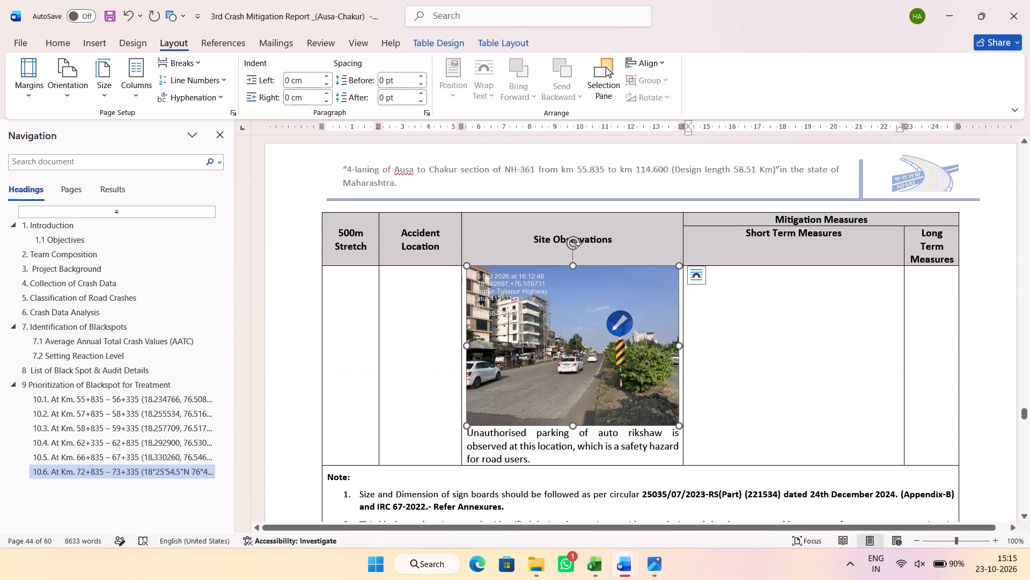
pyautogui.moveTo(571, 425); pyautogui.dragTo(568, 380)
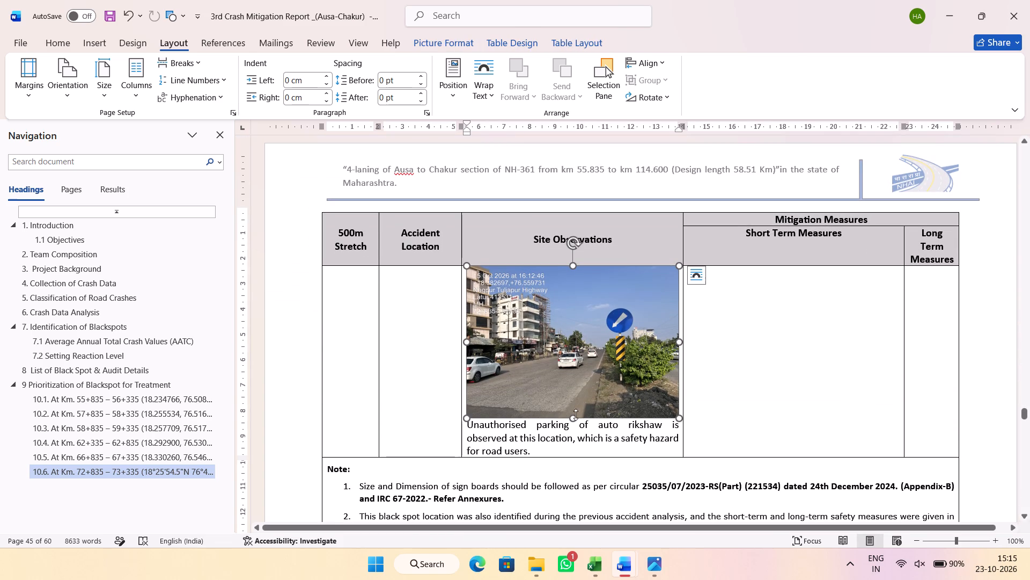
# Adjust the height of the IMG_9602 photo so it fits at the end of page 43 below the road markings observation.
pyautogui.moveTo(573, 416); pyautogui.dragTo(574, 327)
pyautogui.scroll(2, 575, 354)
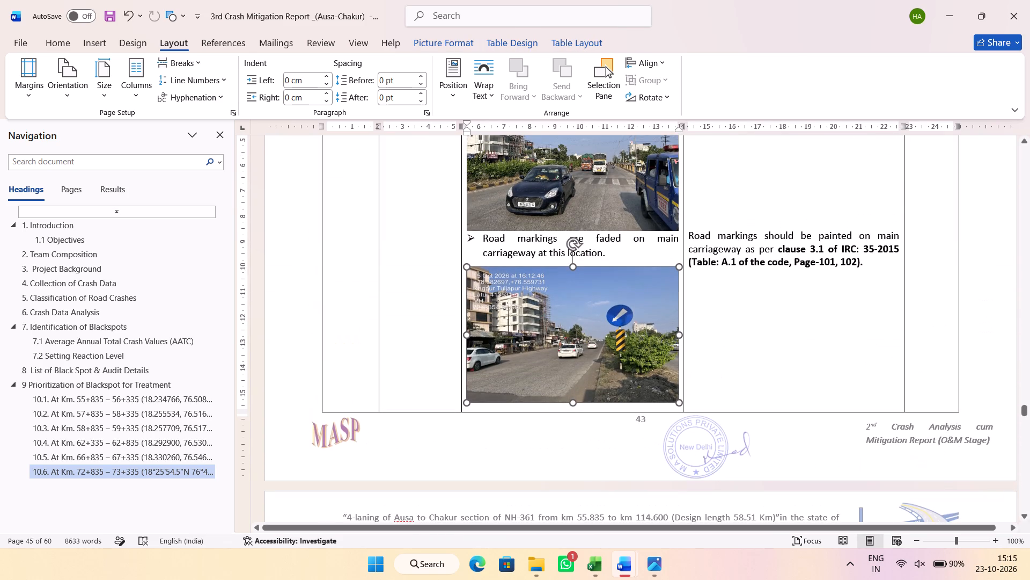
pyautogui.moveTo(573, 403); pyautogui.dragTo(573, 415)
pyautogui.scroll(-1, 789, 305)
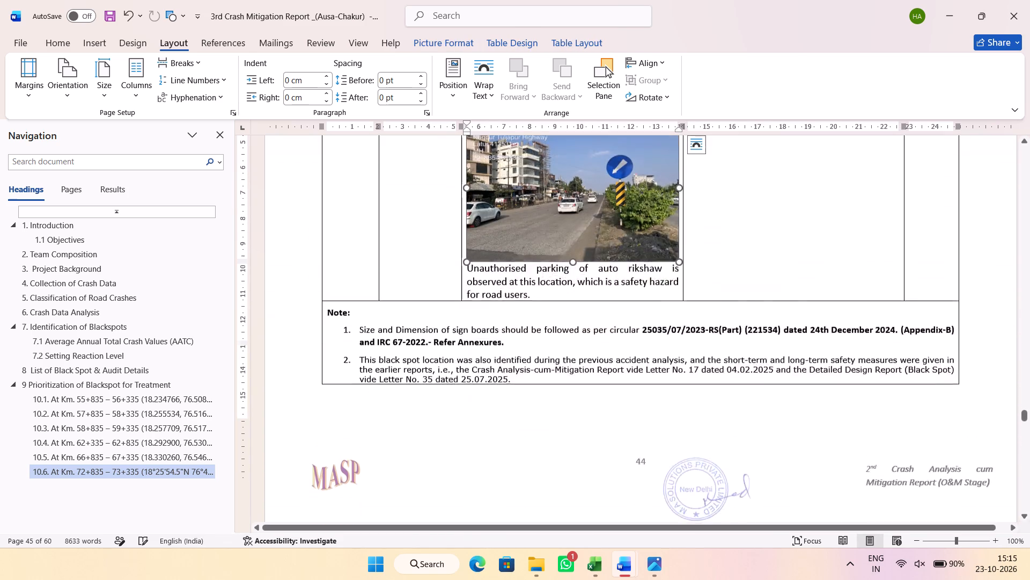
pyautogui.moveTo(571, 221); pyautogui.dragTo(571, 210)
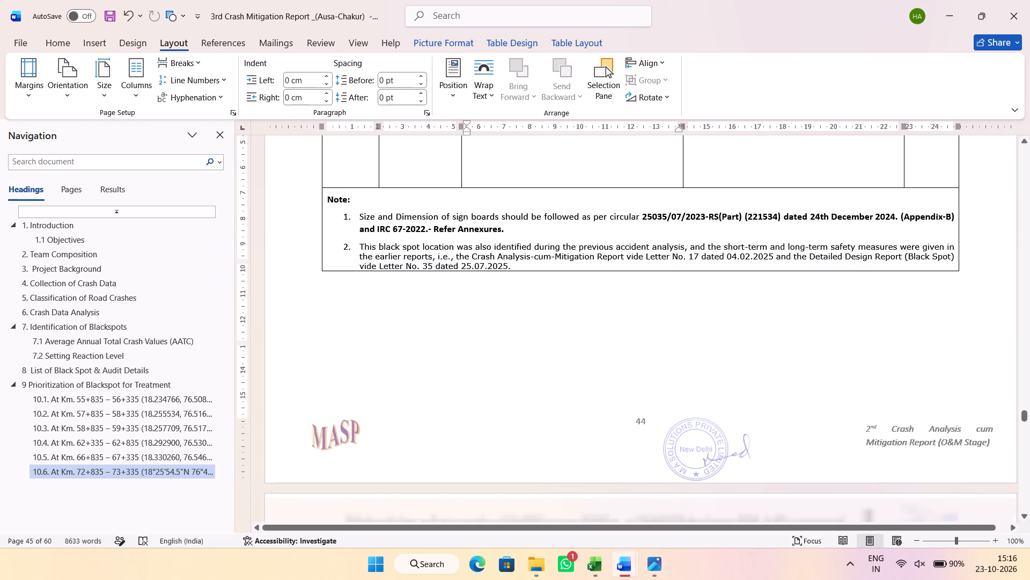
pyautogui.scroll(-3, 715, 300)
# Beside the unauthorised parking observation, write "Competent authorities should take necessary action for removal of unauthorised parking." in the Short Term Measures cell.
pyautogui.click(710, 311)
pyautogui.scroll(3, 696, 279)
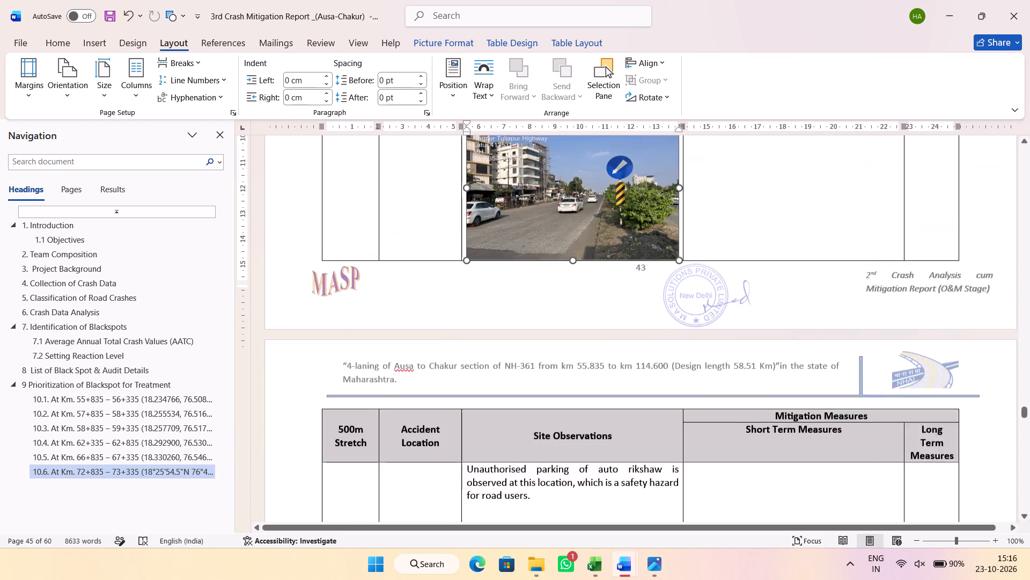
pyautogui.click(705, 270)
pyautogui.press('Return')
pyautogui.scroll(-2, 701, 286)
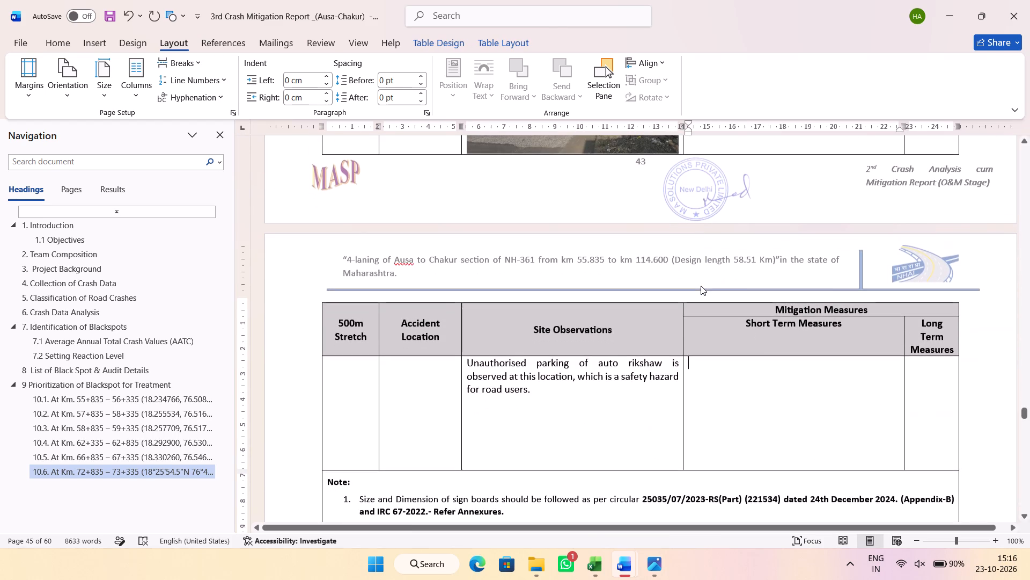
pyautogui.write('Comp')
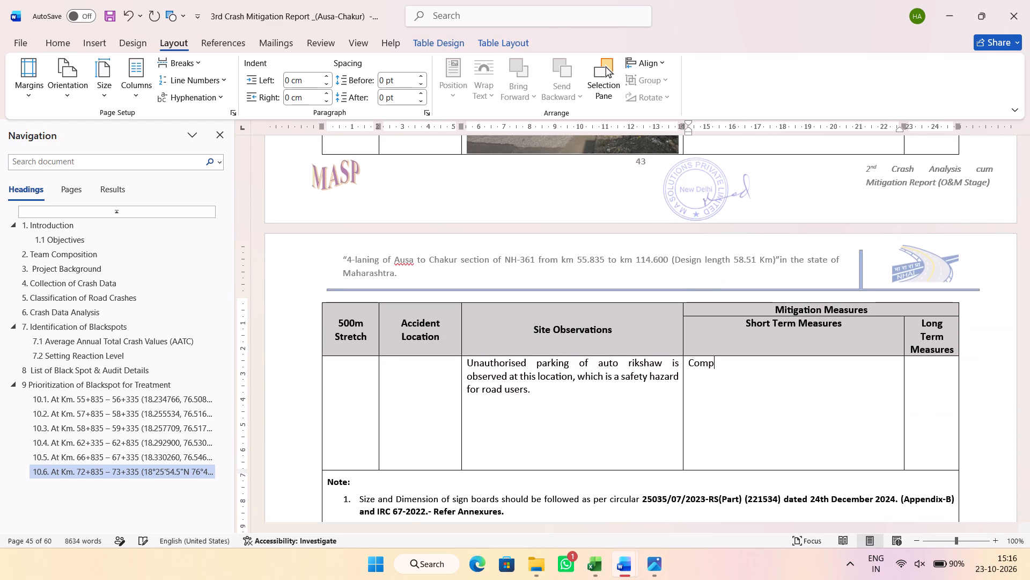
pyautogui.write('etenet')
pyautogui.press('space')
pyautogui.press('BackSpace')
pyautogui.press('BackSpace')
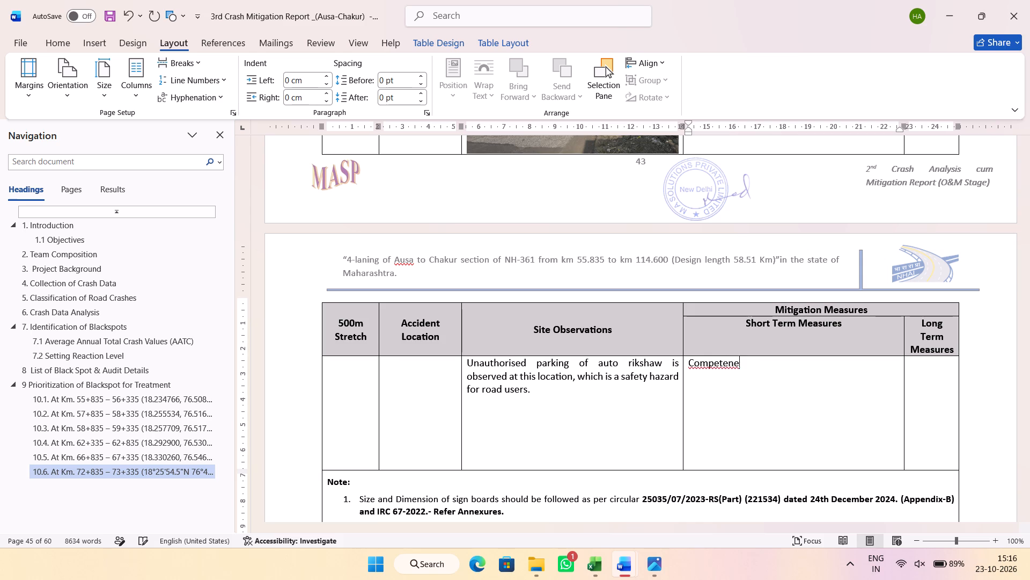
pyautogui.press('BackSpace')
pyautogui.write('t authorities should take necessaru a')
pyautogui.press('BackSpace')
pyautogui.press('BackSpace')
pyautogui.press('BackSpace')
pyautogui.write('y acio')
pyautogui.press('BackSpace')
pyautogui.press('BackSpace')
pyautogui.write('tion')
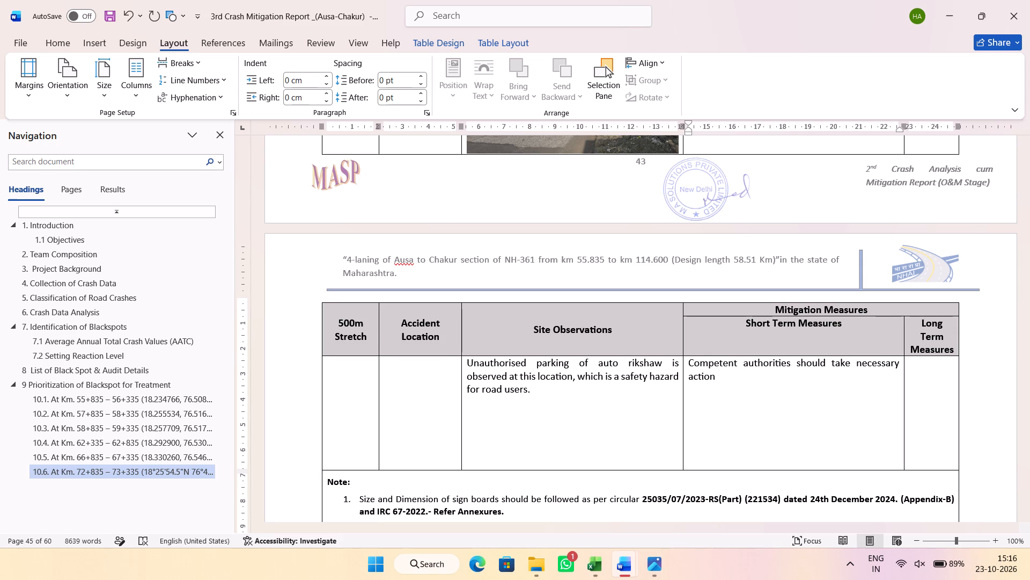
pyautogui.press('.')
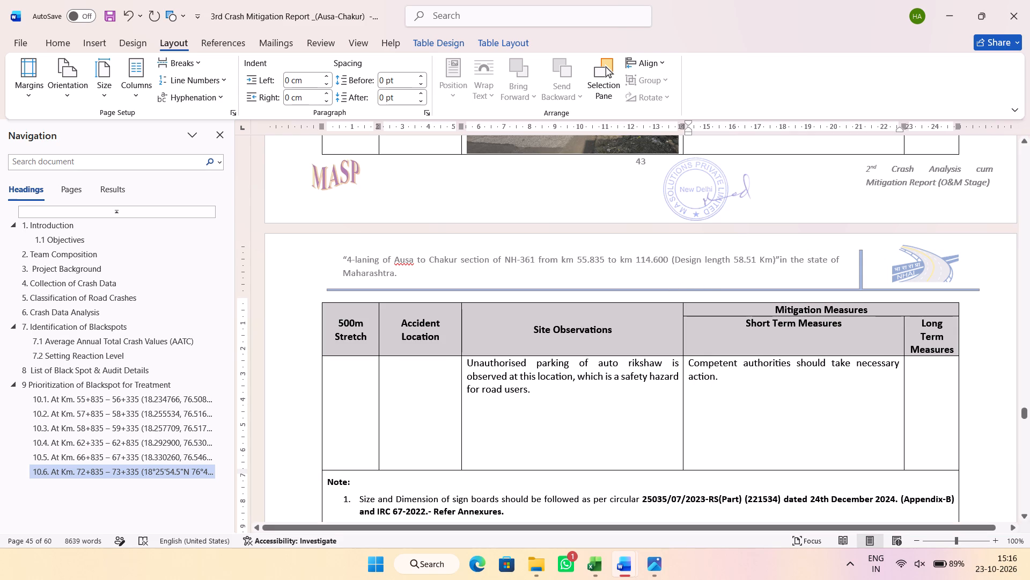
pyautogui.press('BackSpace')
pyautogui.write('\\ f')
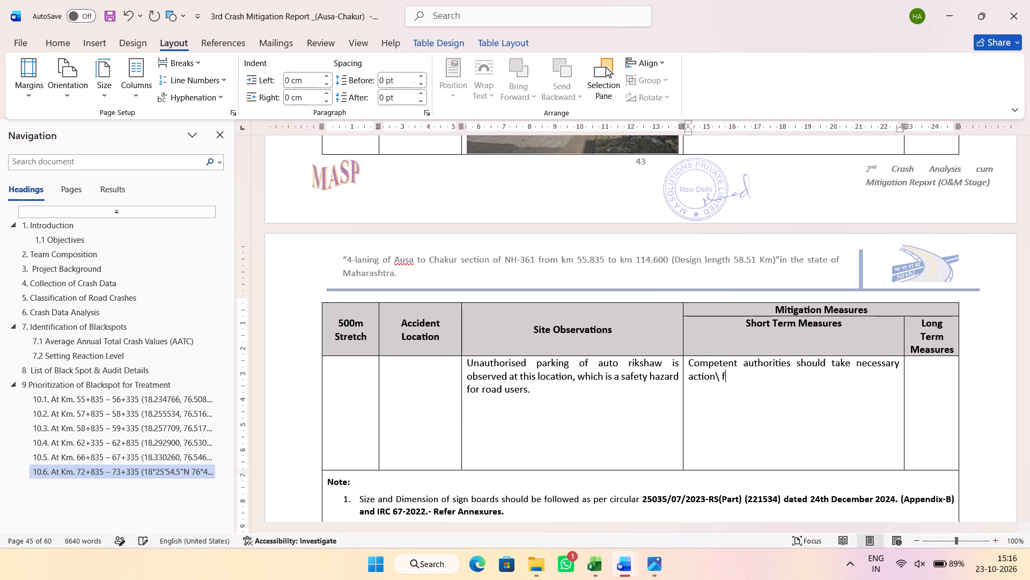
pyautogui.press('BackSpace')
pyautogui.press('BackSpace')
pyautogui.press('BackSpace')
pyautogui.press('space')
pyautogui.write('fior')
pyautogui.press('space')
pyautogui.press('BackSpace')
pyautogui.press('BackSpace')
pyautogui.press('BackSpace')
pyautogui.press('BackSpace')
pyautogui.write('or e=')
pyautogui.press('BackSpace')
pyautogui.write('re')
pyautogui.press('BackSpace')
pyautogui.press('BackSpace')
pyautogui.press('BackSpace')
pyautogui.write('remo')
pyautogui.write('vak')
pyautogui.press('space')
pyautogui.press('BackSpace')
pyautogui.press('BackSpace')
pyautogui.press('BackSpace')
pyautogui.write('al od')
pyautogui.press('BackSpace')
pyautogui.write('f unauthorised parking.')
# Copy the arrow bullet formatting of the road markings observation onto the unauthorised parking observation.
pyautogui.scroll(2, 547, 342)
pyautogui.scroll(2, 469, 221)
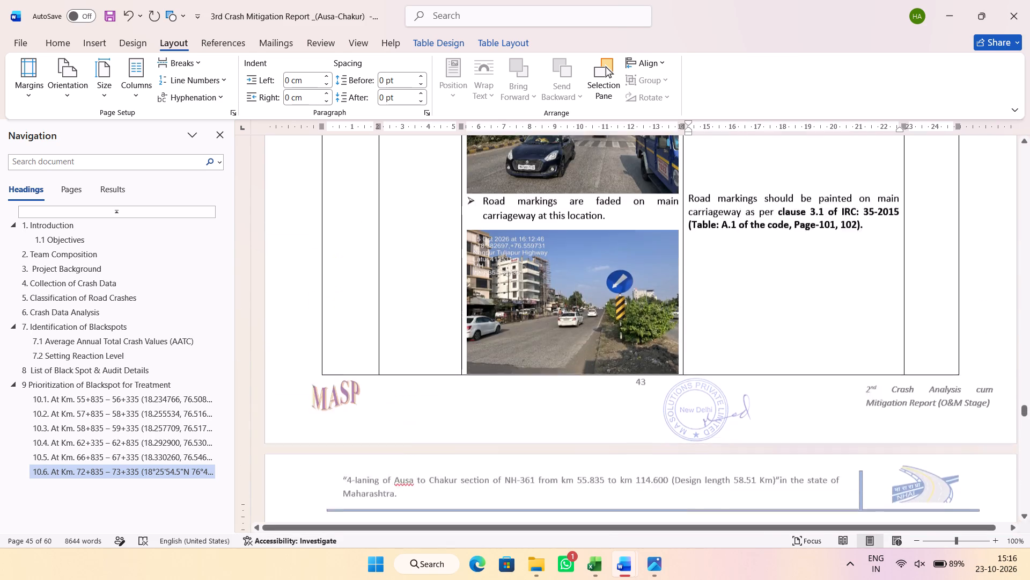
pyautogui.scroll(1, 466, 205)
pyautogui.click(473, 303)
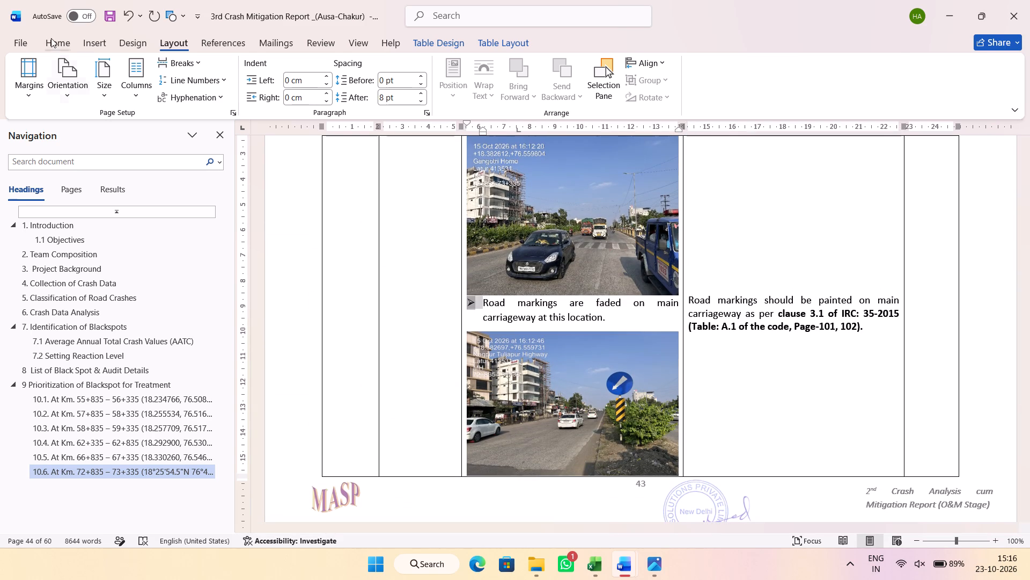
pyautogui.click(51, 38)
pyautogui.click(61, 102)
pyautogui.scroll(-4, 345, 232)
pyautogui.scroll(-2, 548, 332)
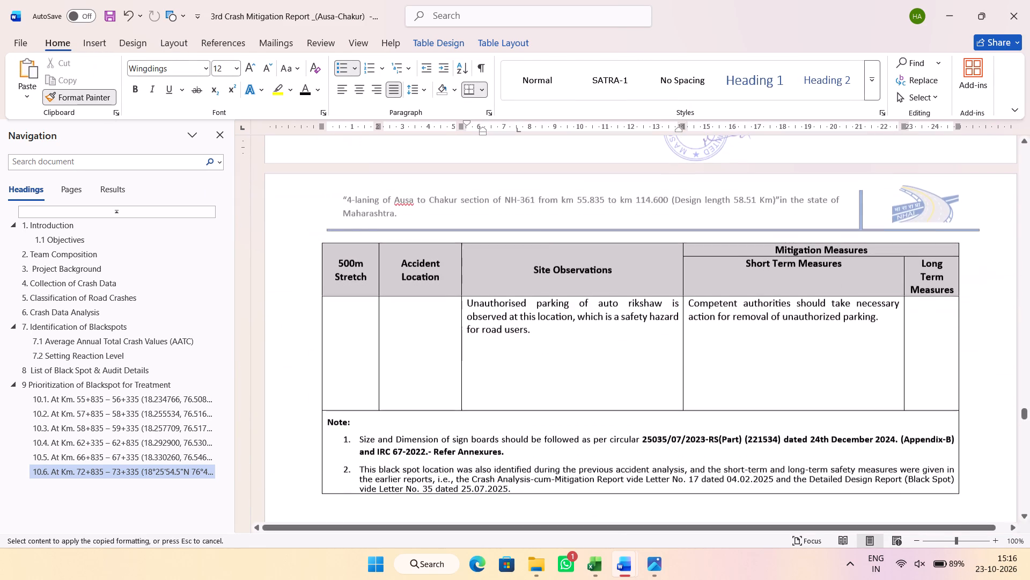
pyautogui.click(473, 301)
pyautogui.click(599, 331)
# Copy site photo IMG_9601 from Photos and insert it on an unbulleted line below the unauthorised parking observation.
pyautogui.press('Return')
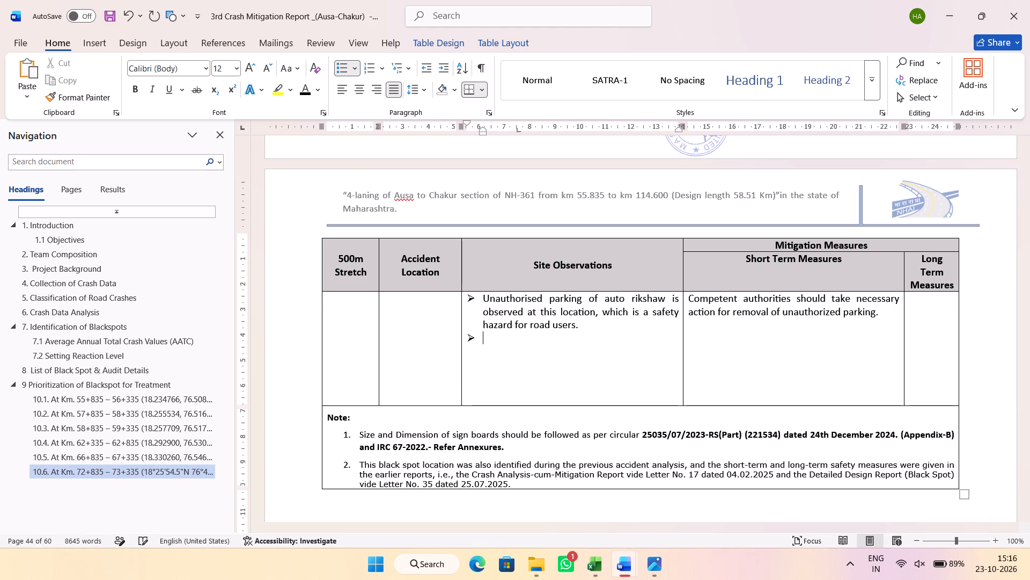
pyautogui.press('Return')
pyautogui.hotkey('alt', 'Tab')
pyautogui.hotkey('ctrl', 'c')
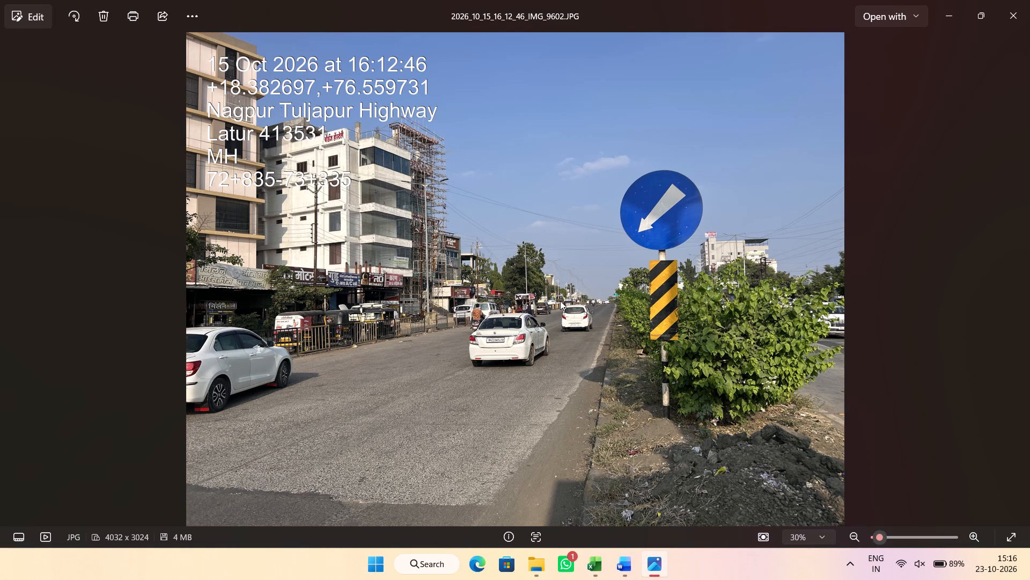
pyautogui.hotkey('alt', 'Tab')
pyautogui.hotkey('alt', 'Tab')
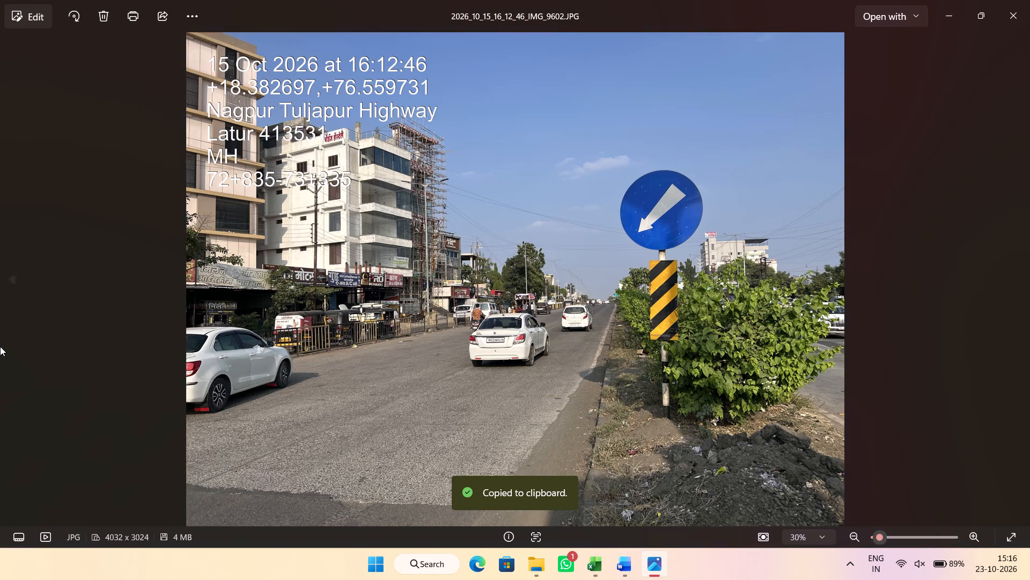
pyautogui.click(0, 346)
pyautogui.hotkey('ctrl', 'c')
pyautogui.hotkey('alt', 'Tab')
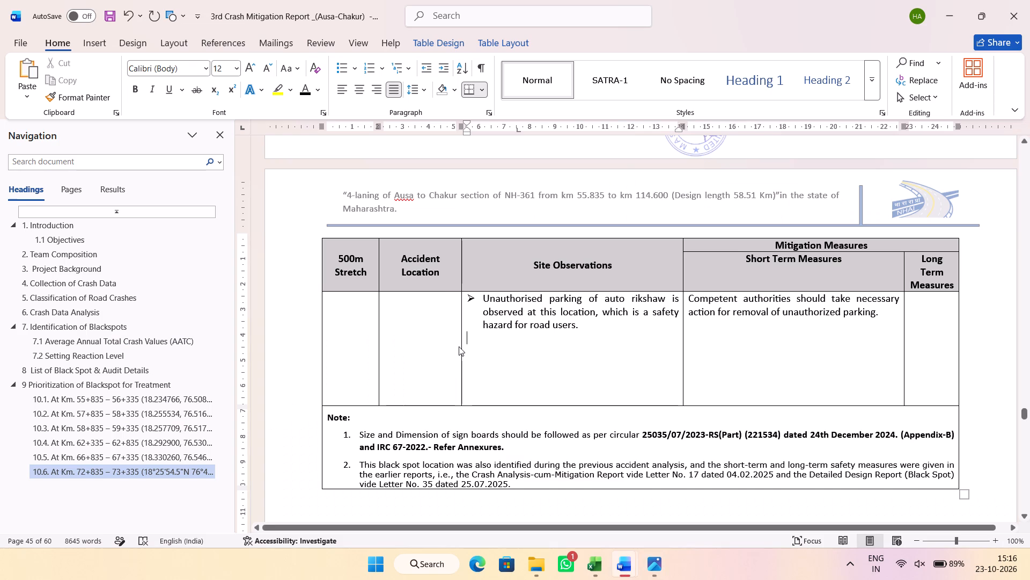
pyautogui.hotkey('ctrl', 'v')
# Switch to Photos and copy site photo IMG_9600.
pyautogui.hotkey('alt', 'Tab')
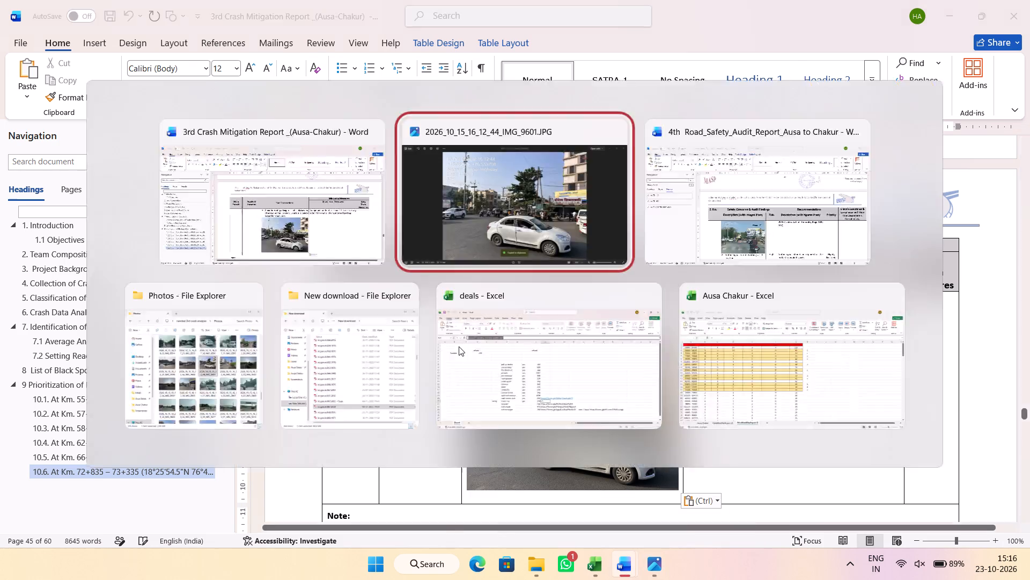
pyautogui.click(0, 289)
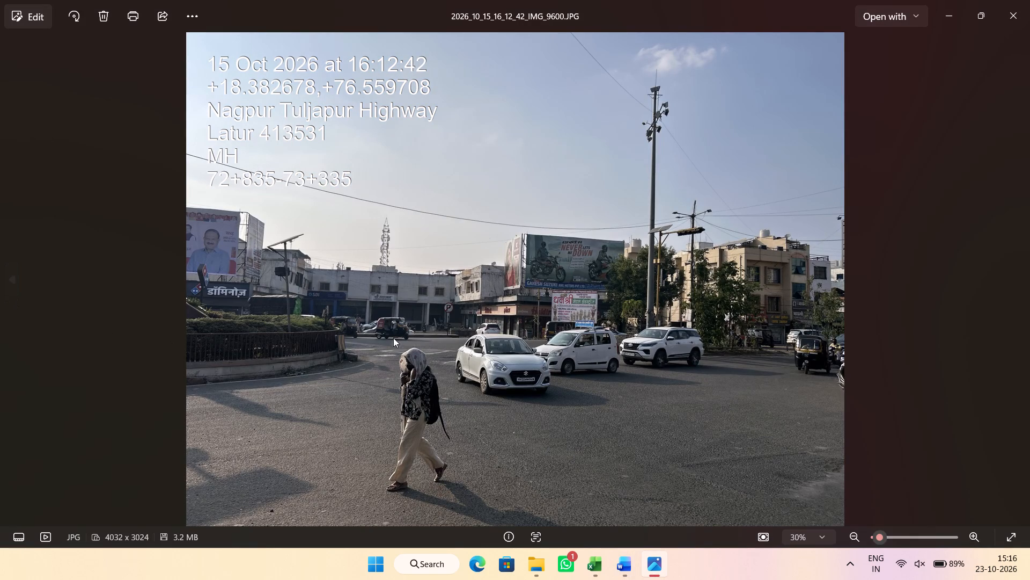
pyautogui.hotkey('ctrl', 'c')
pyautogui.hotkey('alt', 'Tab')
# Copy the non-working traffic signal finding and its repair recommendation from the 4th Road Safety Audit Report to below the IMG_9601 photo.
pyautogui.hotkey('alt', 'Tab')
pyautogui.hotkey('alt', 'Tab')
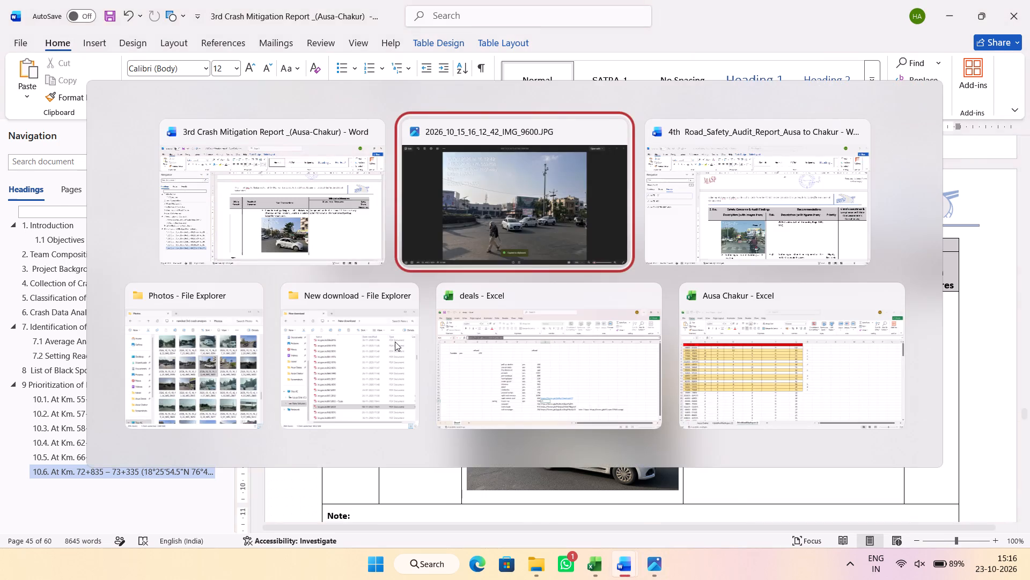
pyautogui.scroll(-5, 517, 425)
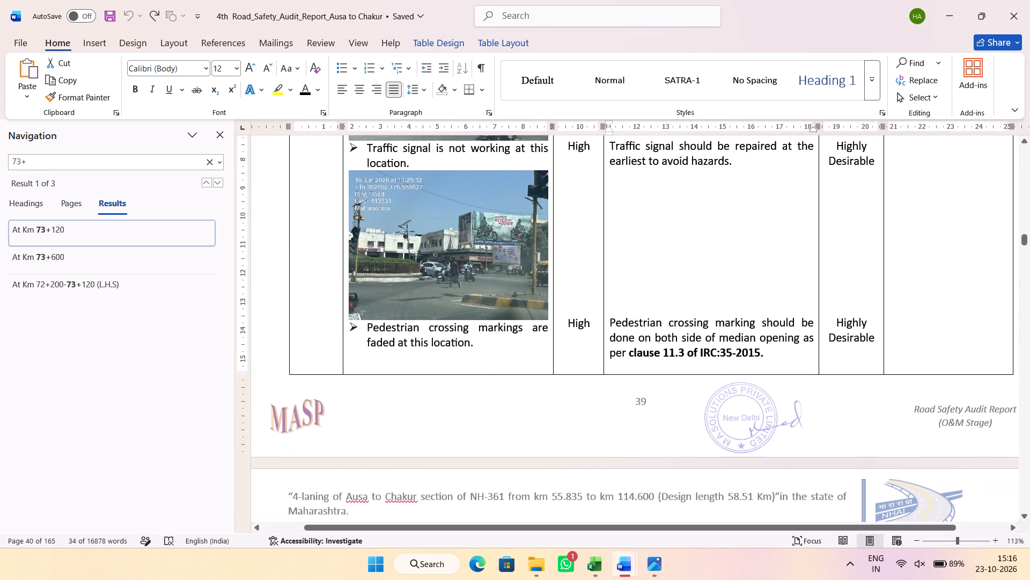
pyautogui.scroll(-6, 485, 369)
pyautogui.scroll(1, 472, 374)
pyautogui.scroll(-1, 472, 375)
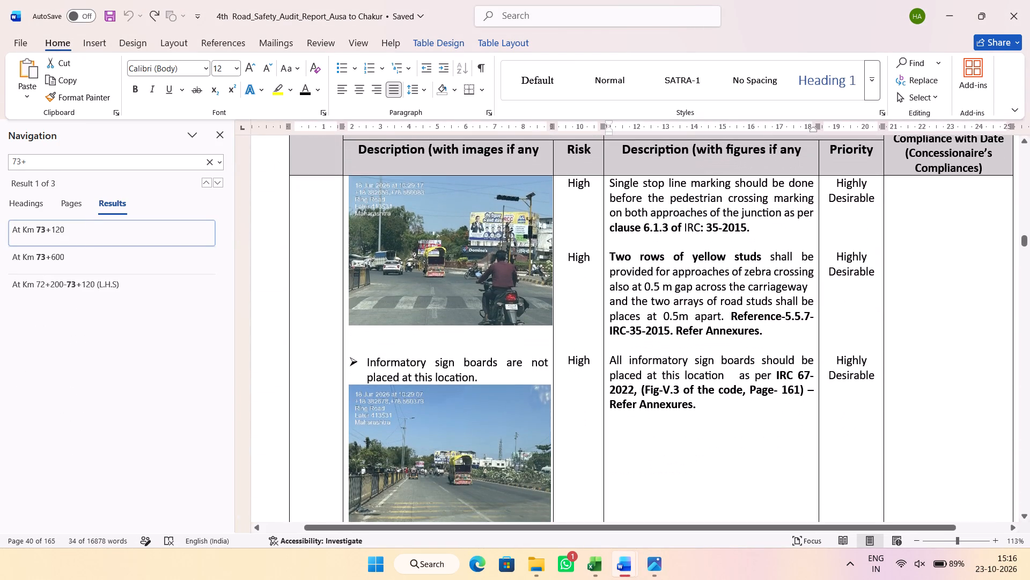
pyautogui.scroll(7, 467, 380)
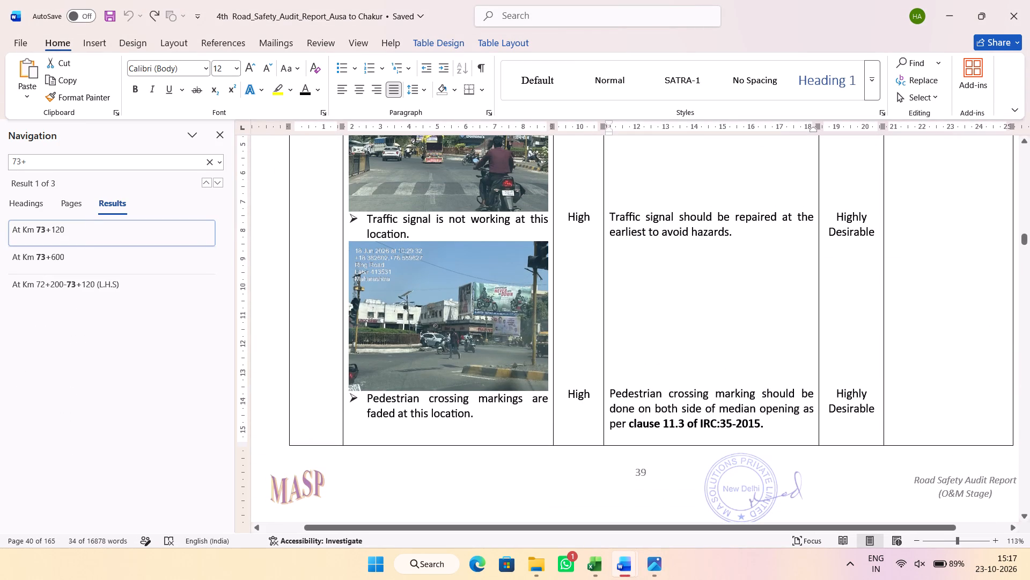
pyautogui.moveTo(425, 234); pyautogui.dragTo(377, 221)
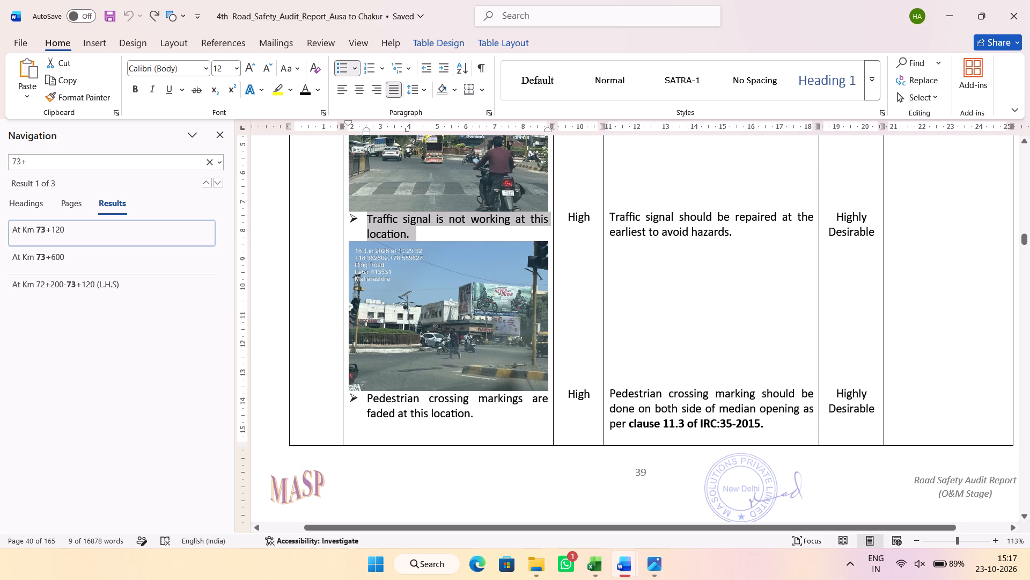
pyautogui.keyDown('ctrl'); pyautogui.moveTo(747, 231); pyautogui.dragTo(626, 217); pyautogui.keyUp('ctrl')
pyautogui.hotkey('ctrl', 'c')
pyautogui.hotkey('ctrl', 'c')
pyautogui.hotkey('alt', 'Tab')
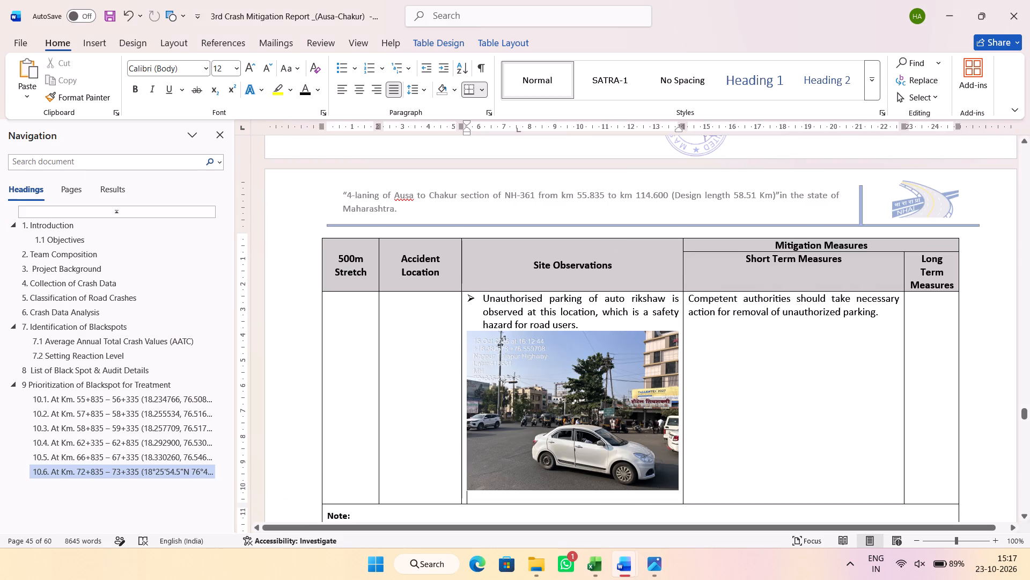
pyautogui.scroll(-1, 576, 401)
pyautogui.hotkey('ctrl', 'v')
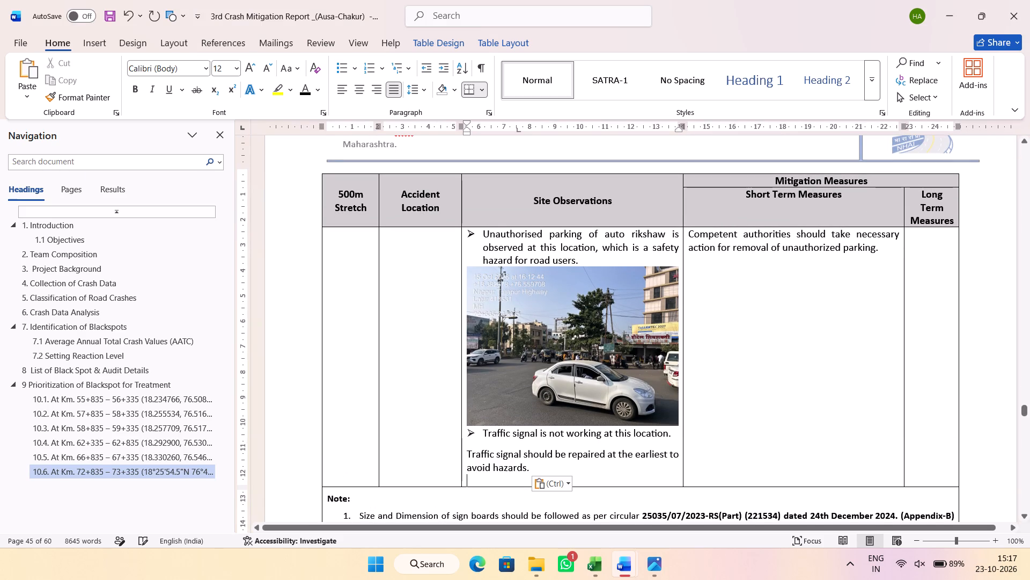
# Insert the previously copied IMG_9600 photo from the clipboard history below the pasted traffic signal text.
pyautogui.press('super+v')
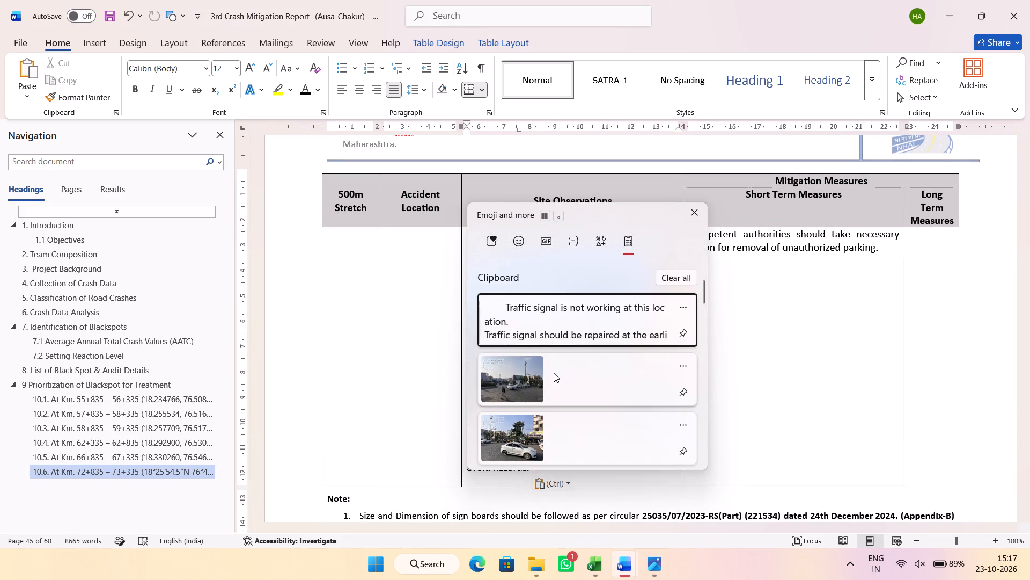
pyautogui.click(554, 373)
pyautogui.hotkey('ctrl', 'v')
pyautogui.scroll(-2, 567, 383)
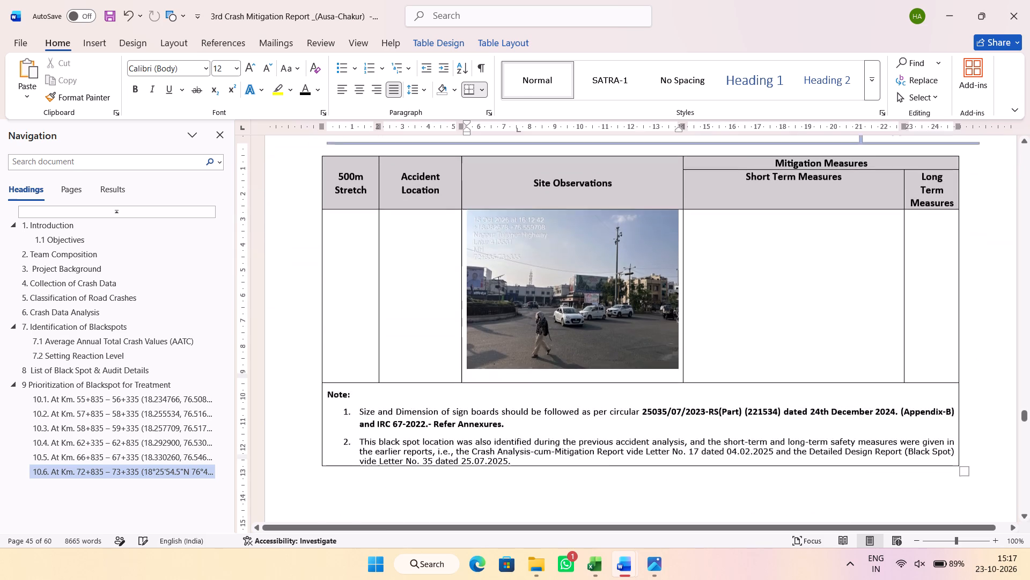
# Move the traffic signal repair recommendation from Site Observations to Short Term Measures, spaced down level with the traffic signal observation.
pyautogui.scroll(4, 568, 383)
pyautogui.scroll(1, 548, 334)
pyautogui.moveTo(539, 222); pyautogui.dragTo(497, 215)
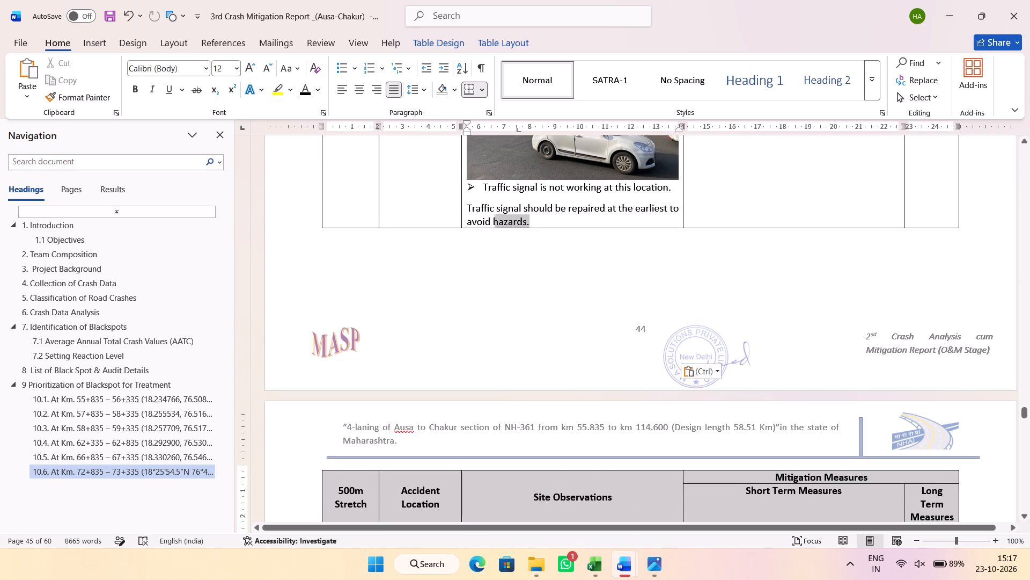
pyautogui.moveTo(497, 215); pyautogui.dragTo(478, 211)
pyautogui.hotkey('ctrl', 'x')
pyautogui.scroll(6, 712, 348)
pyautogui.click(766, 294)
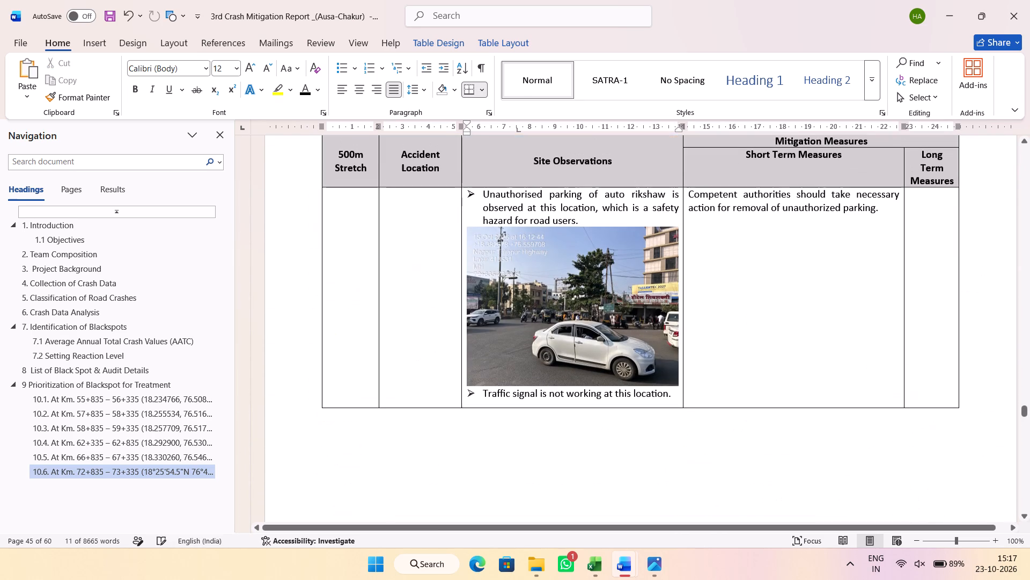
pyautogui.click(881, 221)
pyautogui.press('Return')
pyautogui.press('Return')
pyautogui.press('Return')
pyautogui.press('Return')
pyautogui.press('Return')
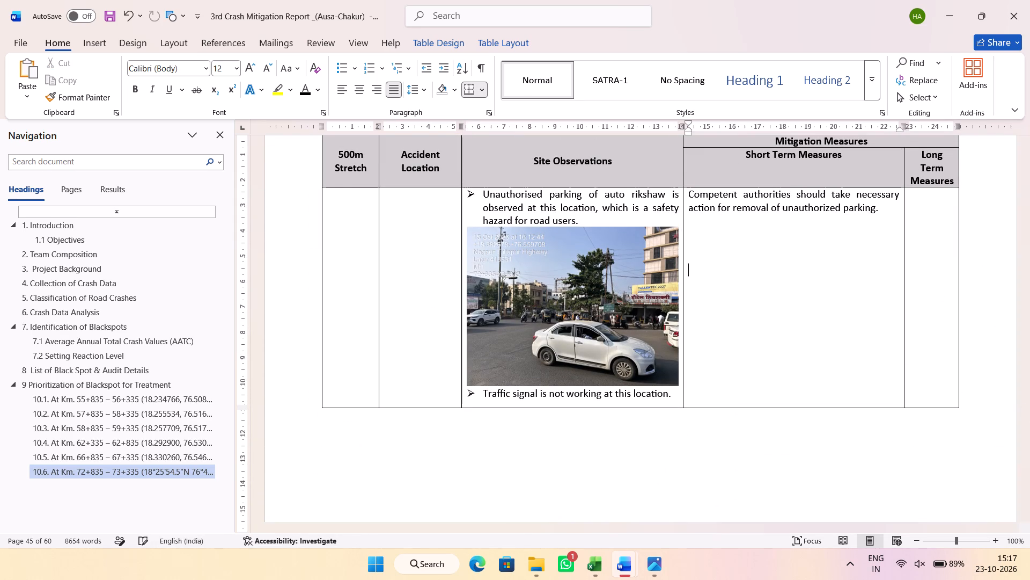
pyautogui.press('Return')
pyautogui.press('Return')
pyautogui.press('Return')
pyautogui.press('Return')
pyautogui.press('Return')
pyautogui.press('Return')
pyautogui.press('Return')
pyautogui.press('Return')
pyautogui.press('Return')
pyautogui.hotkey('ctrl', 'v')
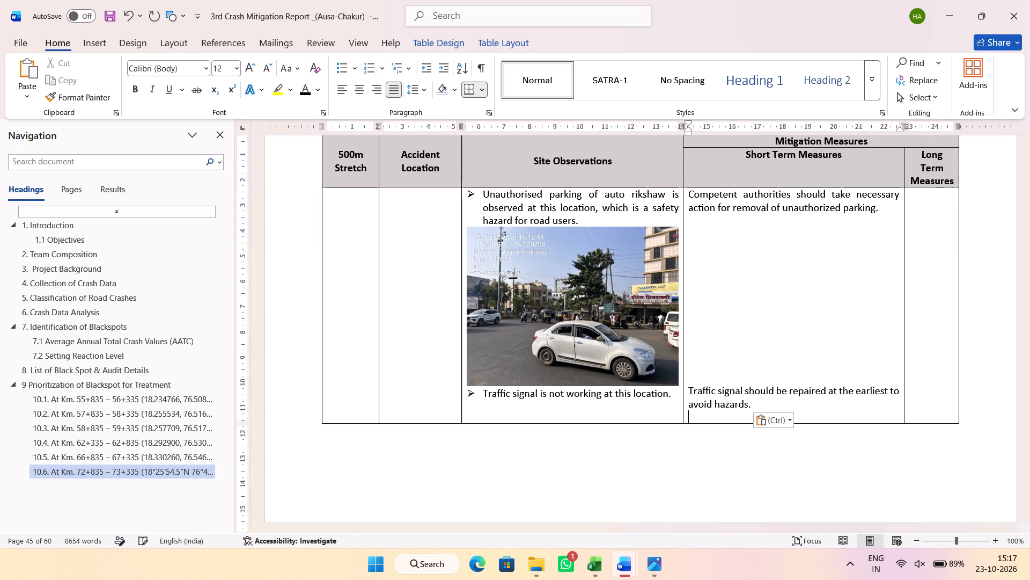
# Crop away the lower part of the IMG_9601 photo under the unauthorised parking observation.
pyautogui.doubleClick(578, 325)
pyautogui.click(910, 69)
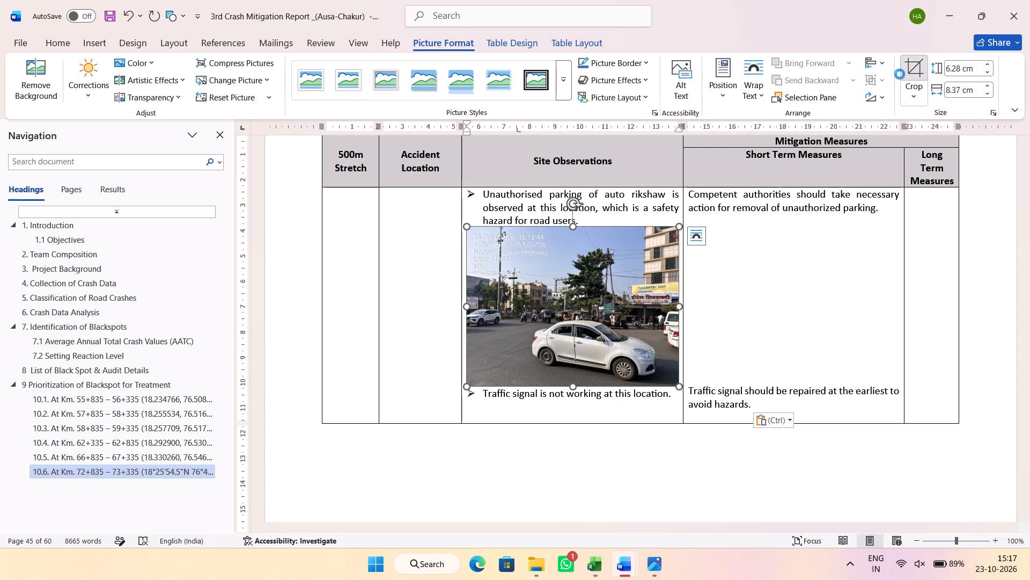
pyautogui.moveTo(577, 383); pyautogui.dragTo(581, 337)
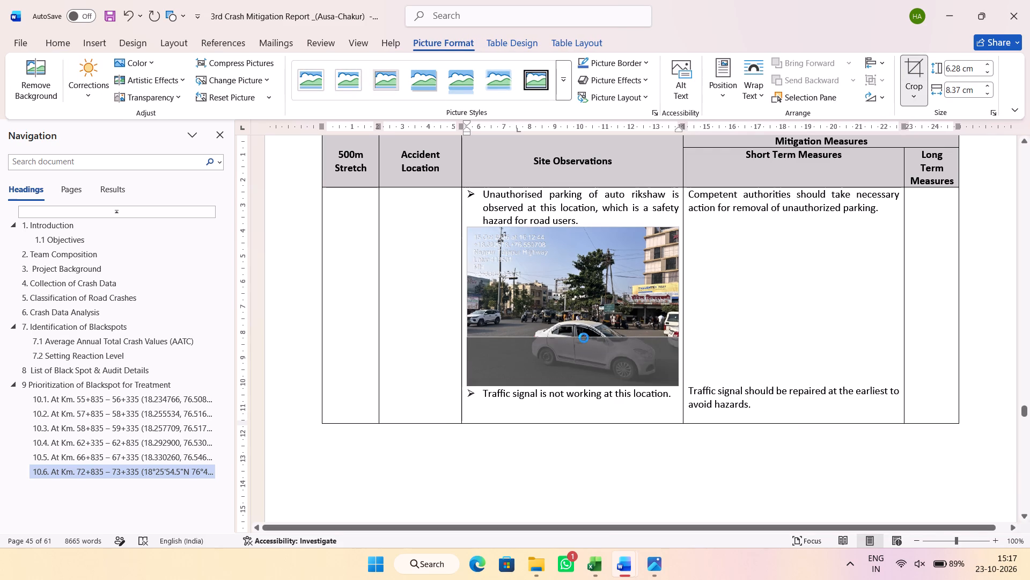
pyautogui.moveTo(576, 335); pyautogui.dragTo(576, 345)
pyautogui.click(739, 417)
# Copy the missing informatory sign boards finding and its IRC 67-2022 recommendation from the 4th Road Safety Audit Report to below the IMG_9600 photo.
pyautogui.scroll(-3, 663, 385)
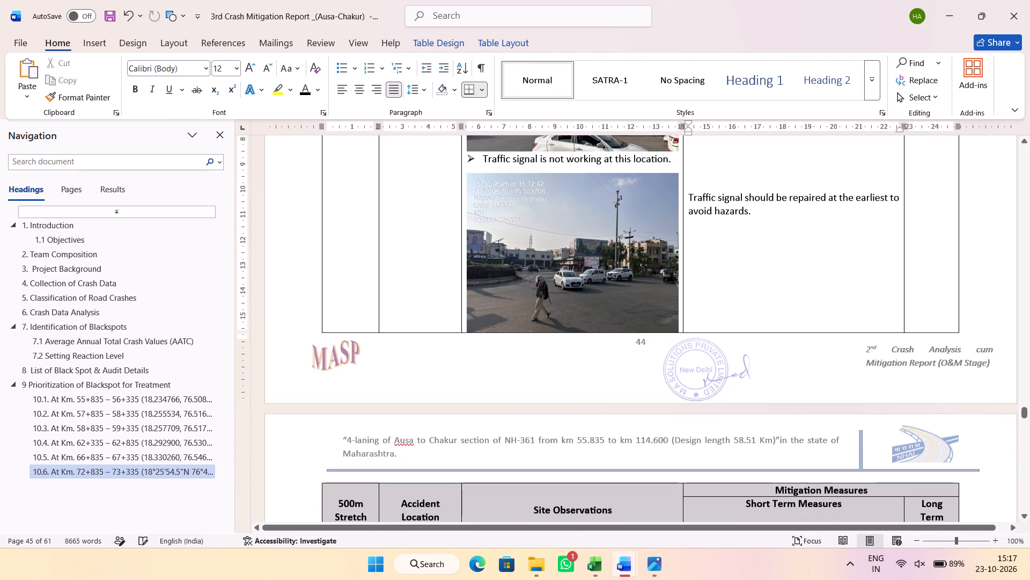
pyautogui.scroll(-4, 669, 336)
pyautogui.click(486, 351)
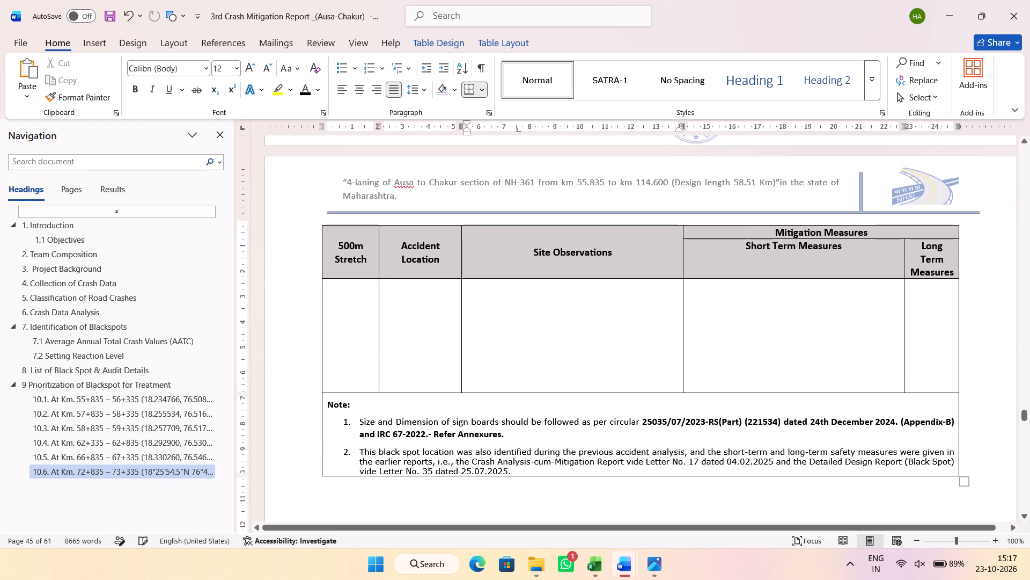
pyautogui.hotkey('alt', 'Tab')
pyautogui.scroll(-7, 504, 313)
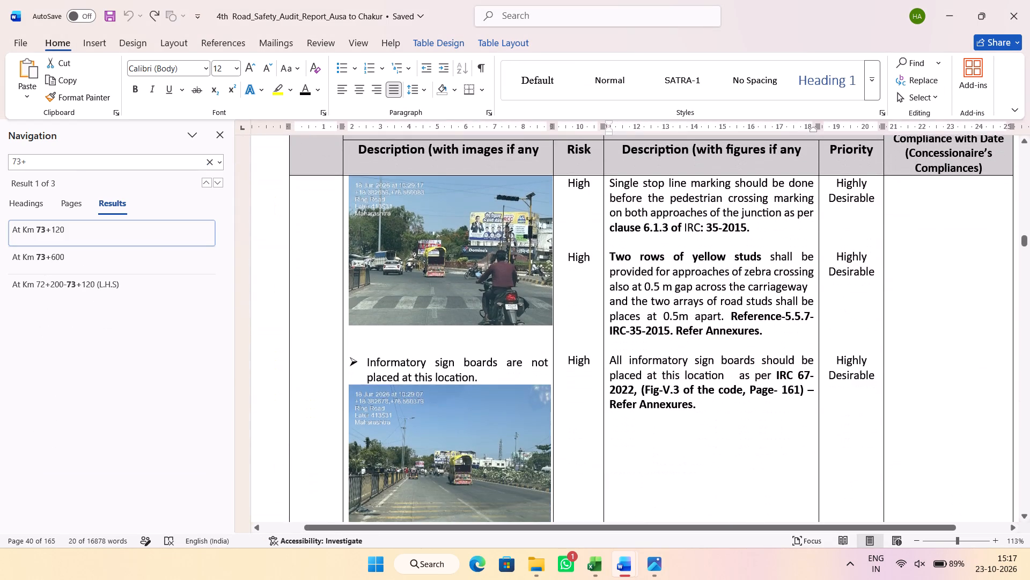
pyautogui.scroll(-6, 502, 305)
pyautogui.scroll(5, 501, 301)
pyautogui.moveTo(494, 306); pyautogui.dragTo(385, 296)
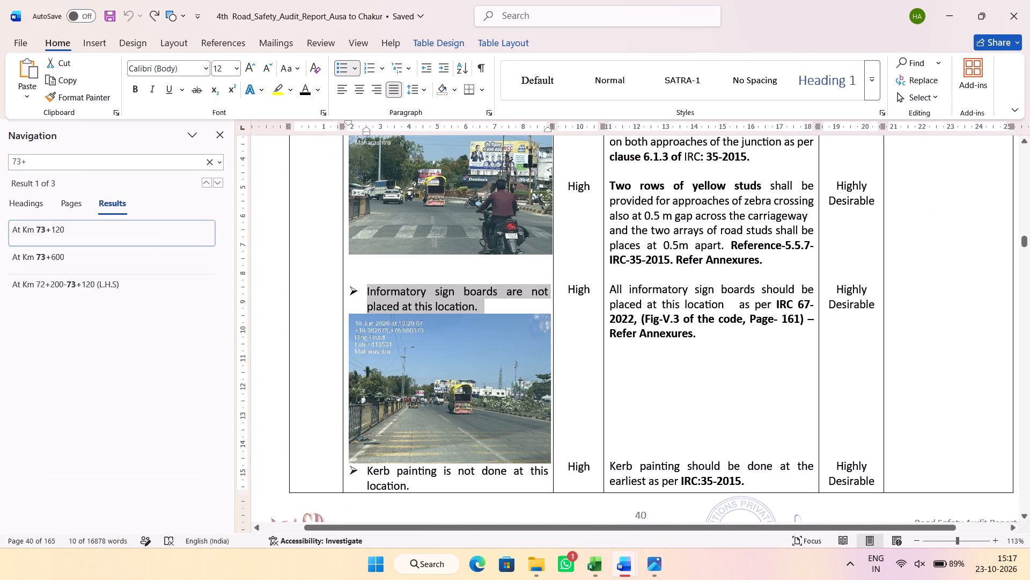
pyautogui.keyDown('ctrl'); pyautogui.moveTo(711, 337); pyautogui.dragTo(621, 287); pyautogui.keyUp('ctrl')
pyautogui.hotkey('ctrl', 'c')
pyautogui.hotkey('ctrl', 'c')
pyautogui.hotkey('ctrl', 'c')
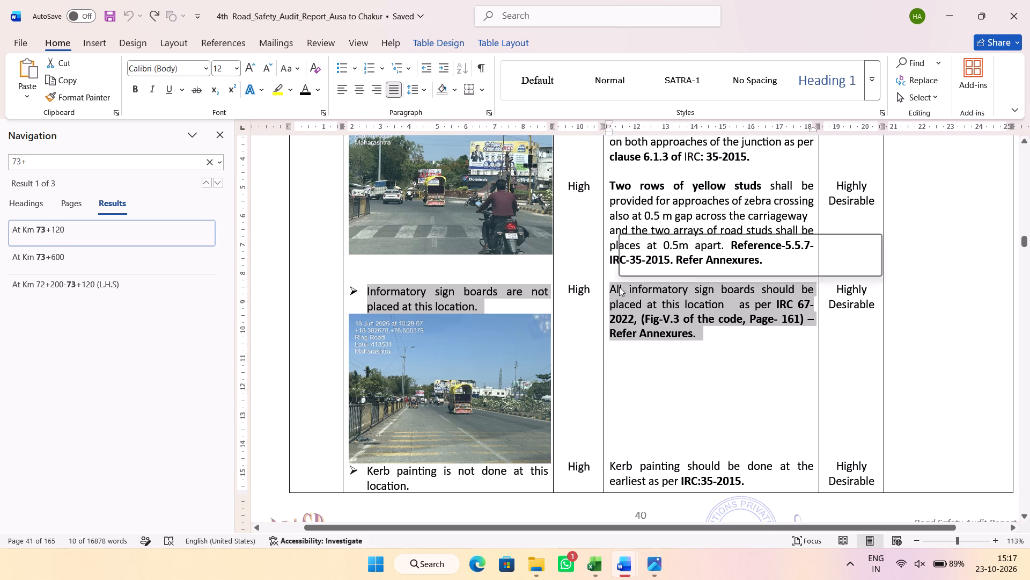
pyautogui.hotkey('alt', 'Tab')
pyautogui.hotkey('ctrl', 'v')
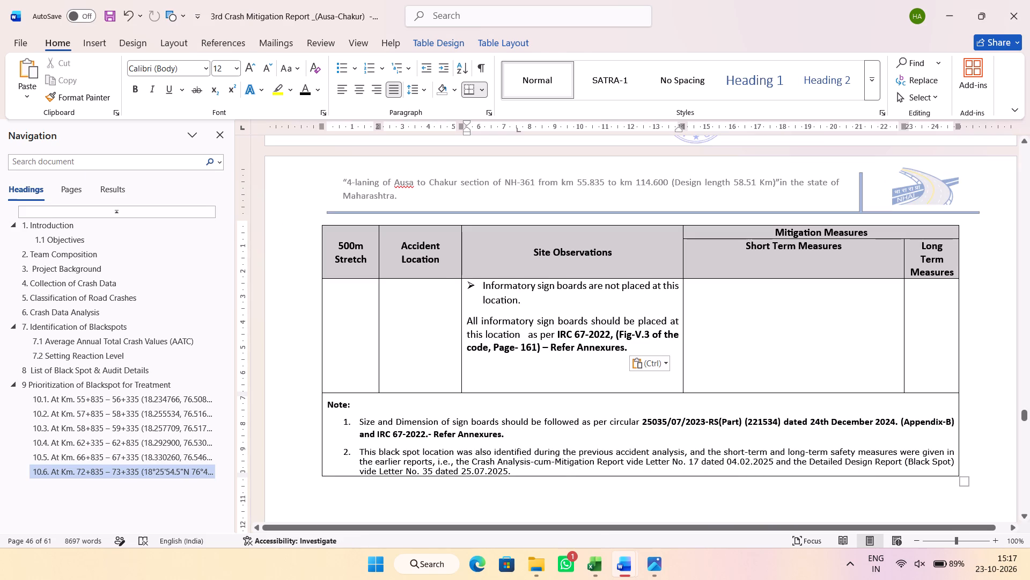
# Cut the informatory sign boards recommendation out of the Site Observations column.
pyautogui.moveTo(649, 346); pyautogui.dragTo(475, 320)
pyautogui.hotkey('ctrl', 'x')
# Remove the surplus blank lines above the traffic signal recommendation so it lines up with its observation.
pyautogui.scroll(4, 682, 292)
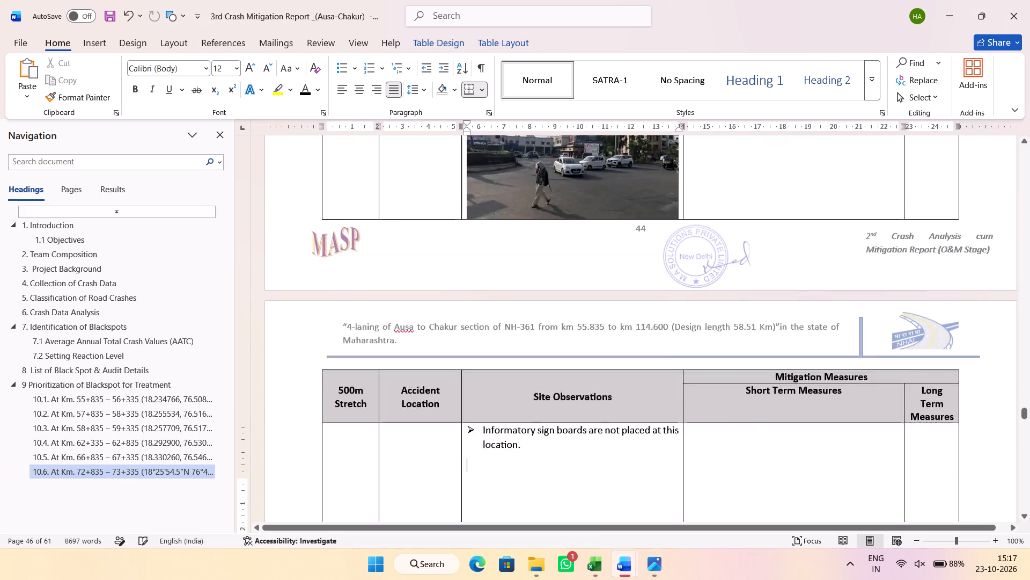
pyautogui.click(695, 256)
pyautogui.click(764, 251)
pyautogui.scroll(1, 764, 251)
pyautogui.click(738, 219)
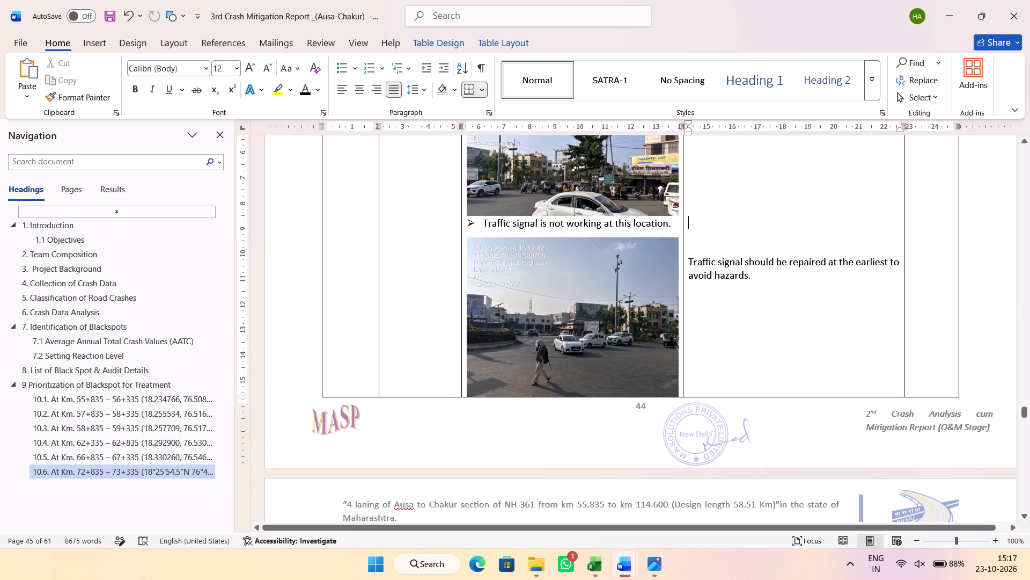
pyautogui.press('Delete')
pyautogui.press('Delete')
pyautogui.press('Delete')
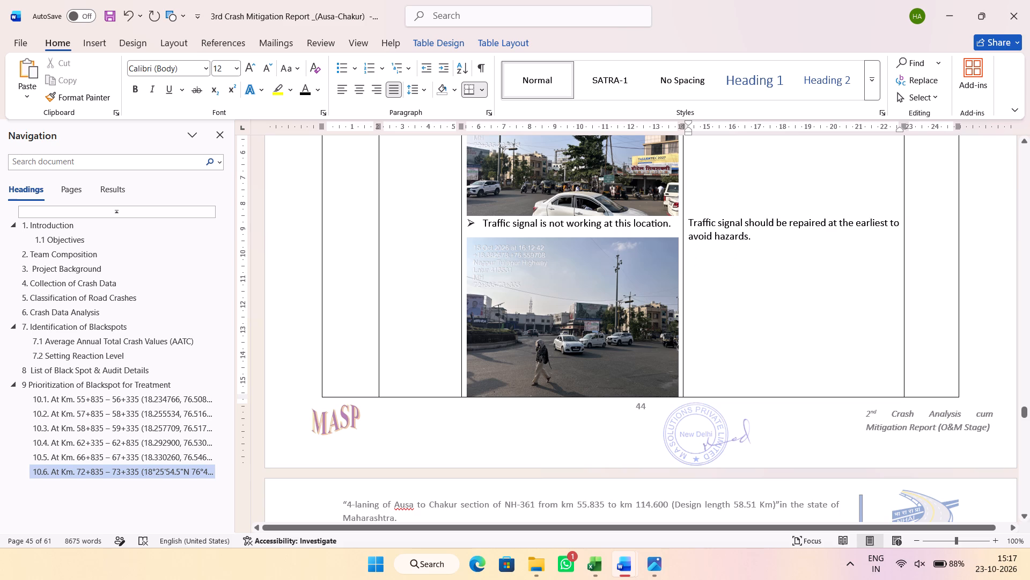
# Paste the cut informatory sign boards recommendation into Short Term Measures, spaced down level with its observation on the following page.
pyautogui.click(772, 297)
pyautogui.press('Return')
pyautogui.press('Return')
pyautogui.press('Return')
pyautogui.press('Return')
pyautogui.press('Return')
pyautogui.press('Return')
pyautogui.press('Return')
pyautogui.press('Return')
pyautogui.press('Return')
pyautogui.press('Return')
pyautogui.press('Return')
pyautogui.press('Return')
pyautogui.press('Return')
pyautogui.press('Return')
pyautogui.press('Return')
pyautogui.press('Return')
pyautogui.press('Return')
pyautogui.press('Return')
pyautogui.press('Return')
pyautogui.press('Return')
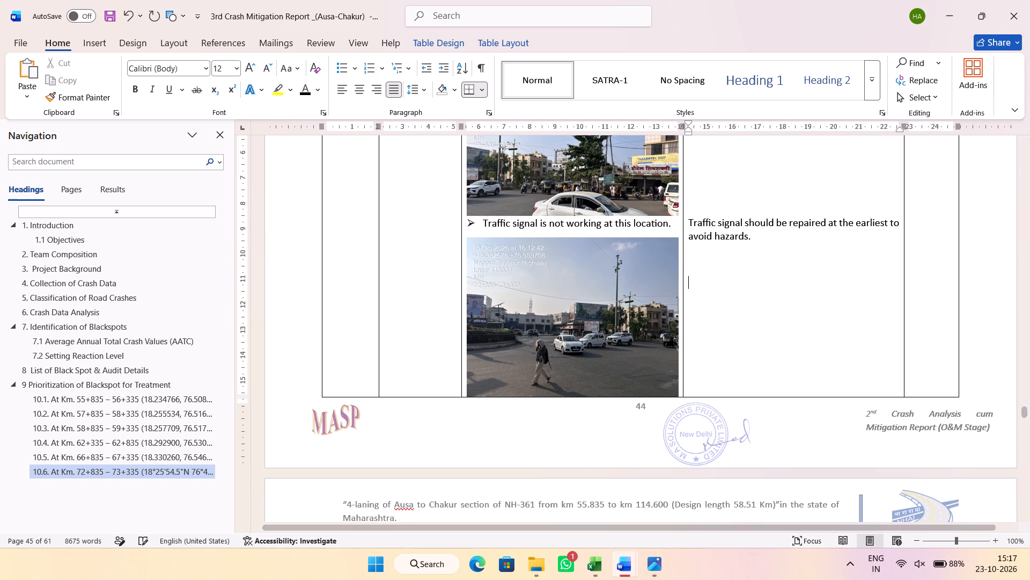
pyautogui.hotkey('ctrl', 'v')
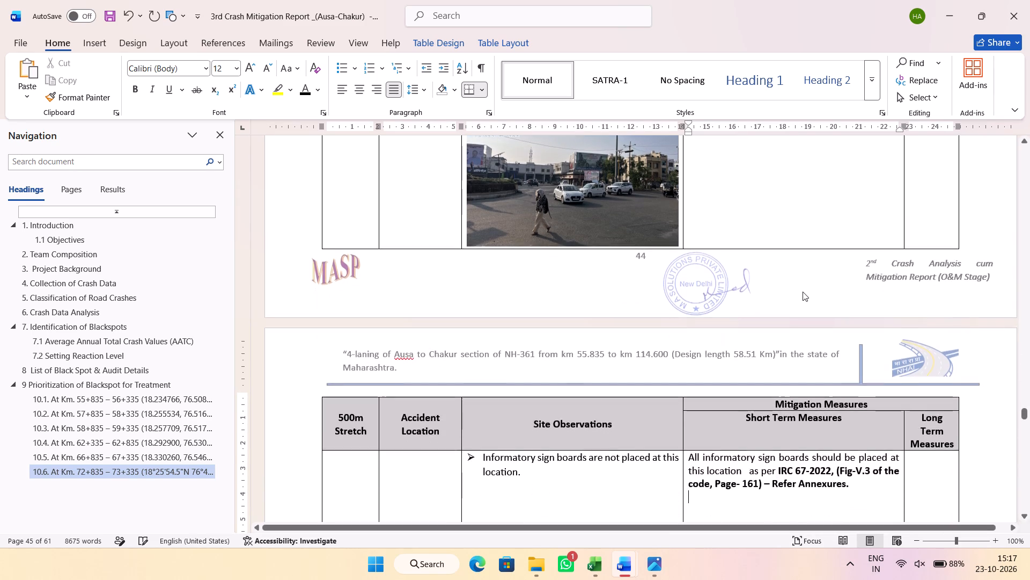
# Remove the paragraph spacing after the informatory sign boards observation.
pyautogui.scroll(-3, 803, 293)
pyautogui.click(569, 346)
pyautogui.click(552, 306)
pyautogui.click(532, 294)
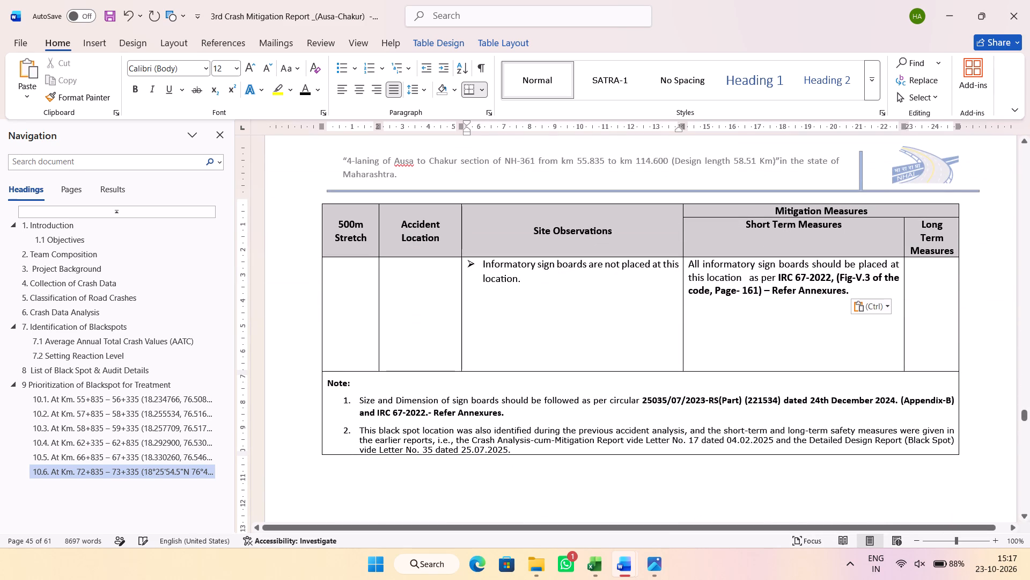
pyautogui.click(415, 97)
pyautogui.click(481, 315)
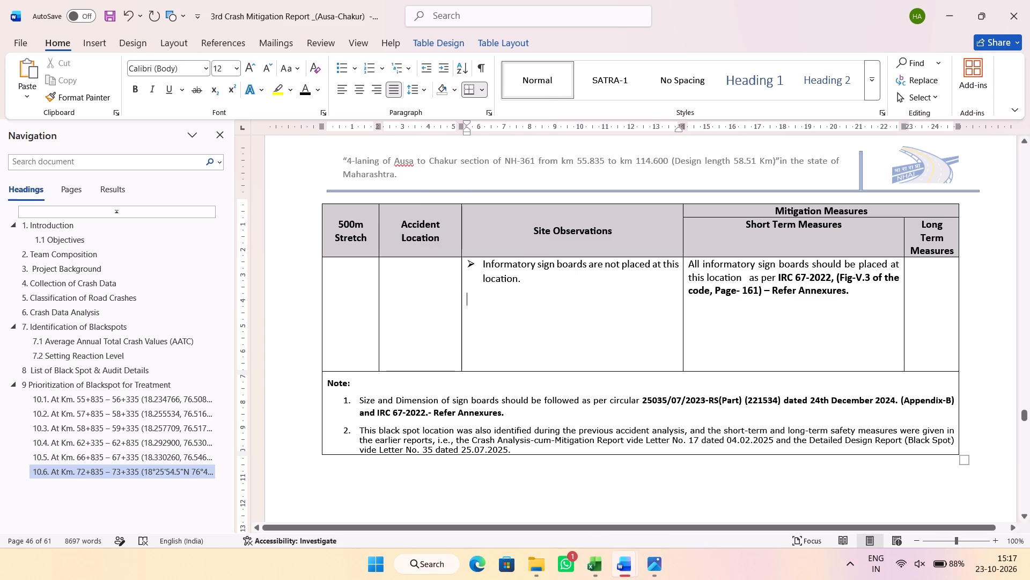
pyautogui.click(538, 294)
pyautogui.click(540, 288)
pyautogui.click(413, 83)
pyautogui.click(477, 252)
# Enlarge the informatory sign boards photo in the 4th Road Safety Audit Report and capture it as a screen snip without its date line.
pyautogui.hotkey('alt', 'Tab')
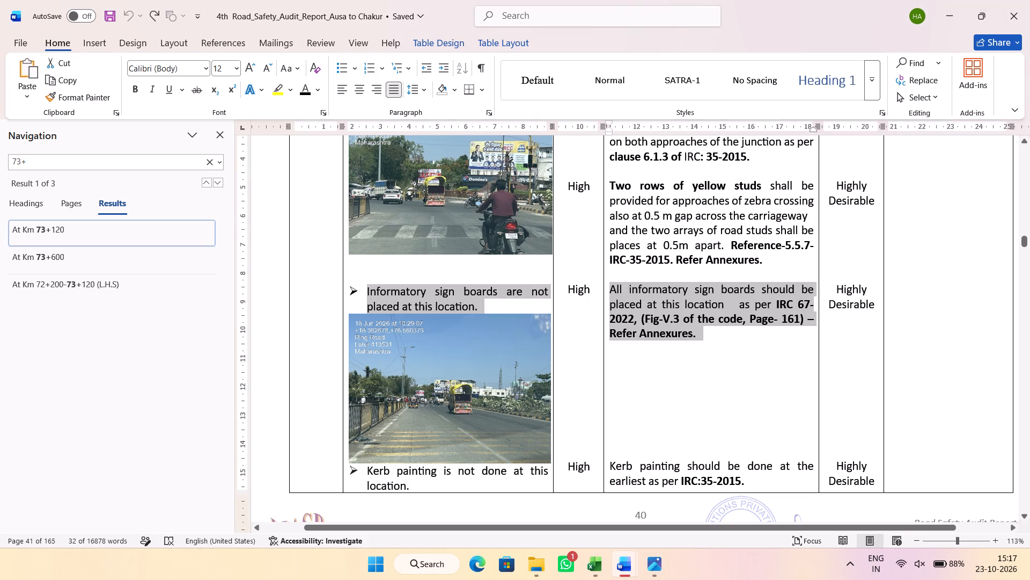
pyautogui.hotkey('alt', 'Tab')
pyautogui.hotkey('alt', 'Tab')
pyautogui.click(480, 391)
pyautogui.keyDown('ctrl'); pyautogui.scroll(7, 480, 392); pyautogui.keyUp('ctrl')
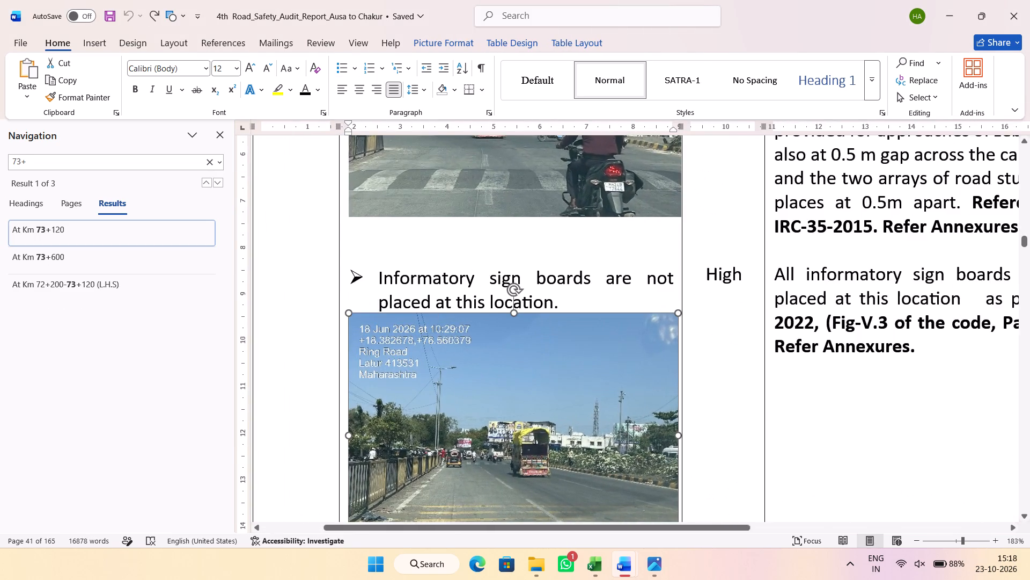
pyautogui.scroll(-1, 527, 347)
pyautogui.press('Print')
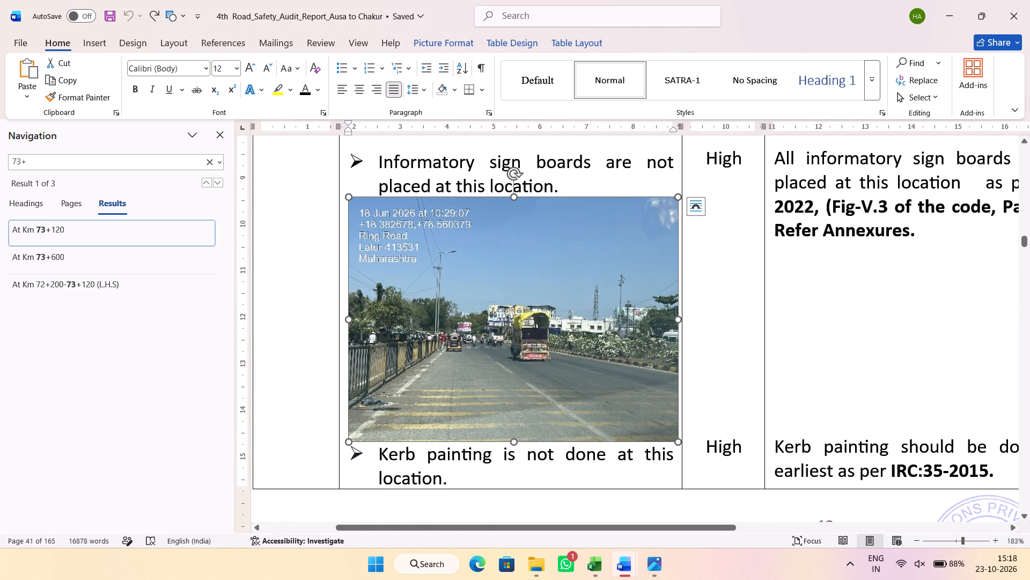
pyautogui.moveTo(678, 237); pyautogui.dragTo(410, 370)
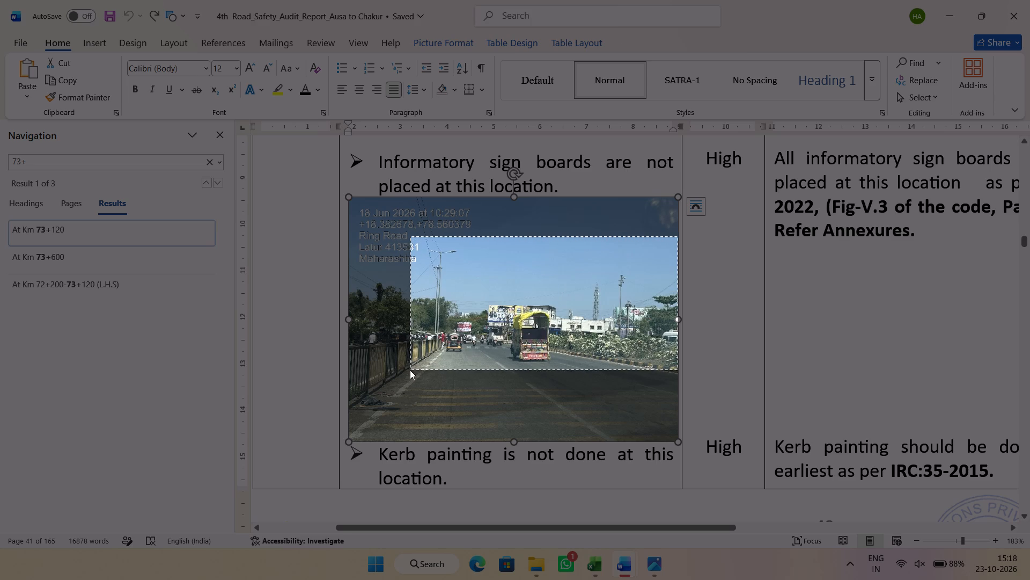
pyautogui.moveTo(410, 370); pyautogui.dragTo(358, 404)
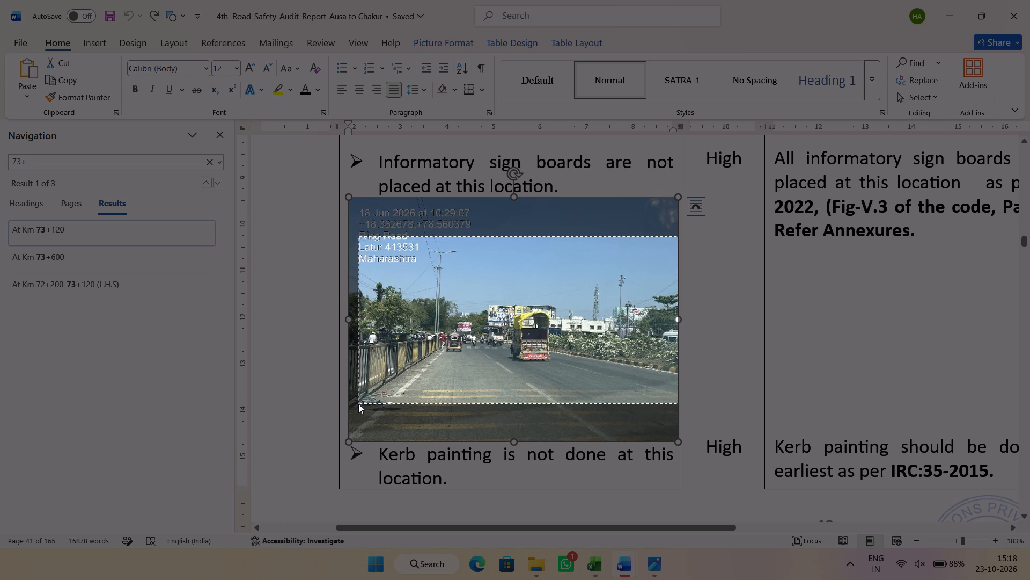
pyautogui.moveTo(358, 404); pyautogui.dragTo(356, 409)
pyautogui.press('Print')
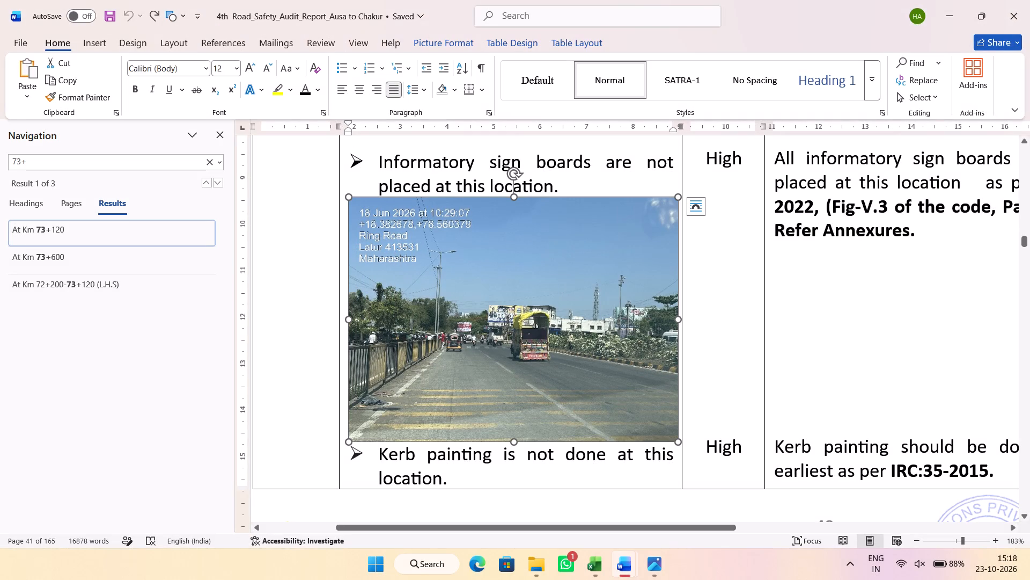
pyautogui.moveTo(354, 218); pyautogui.dragTo(616, 352)
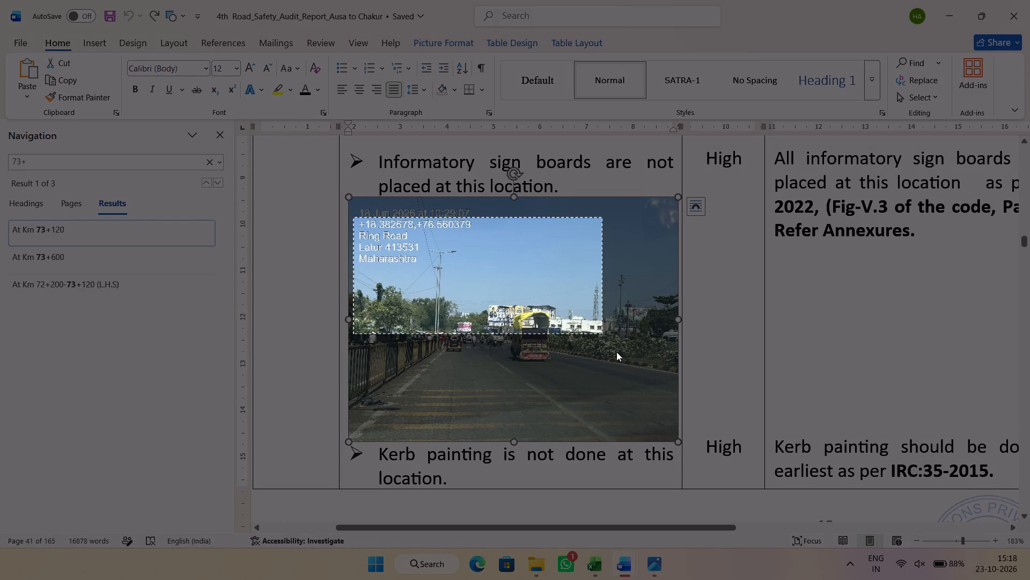
pyautogui.moveTo(616, 352); pyautogui.dragTo(667, 433)
# Insert the captured photo on an unbulleted line below the informatory sign boards observation in the Crash Mitigation Report.
pyautogui.hotkey('alt', 'Tab')
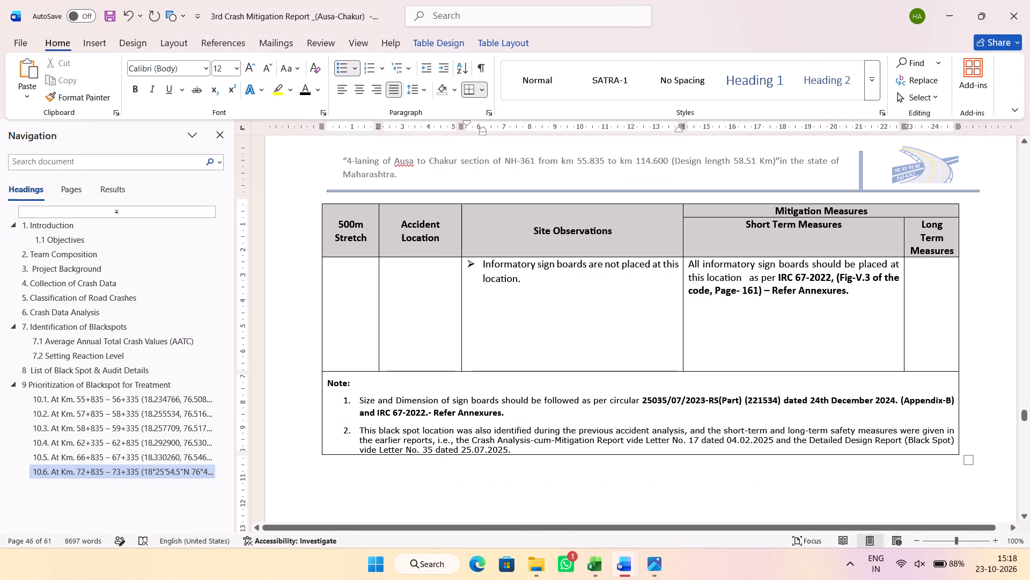
pyautogui.press('Return')
pyautogui.press('Return')
pyautogui.hotkey('ctrl', 'v')
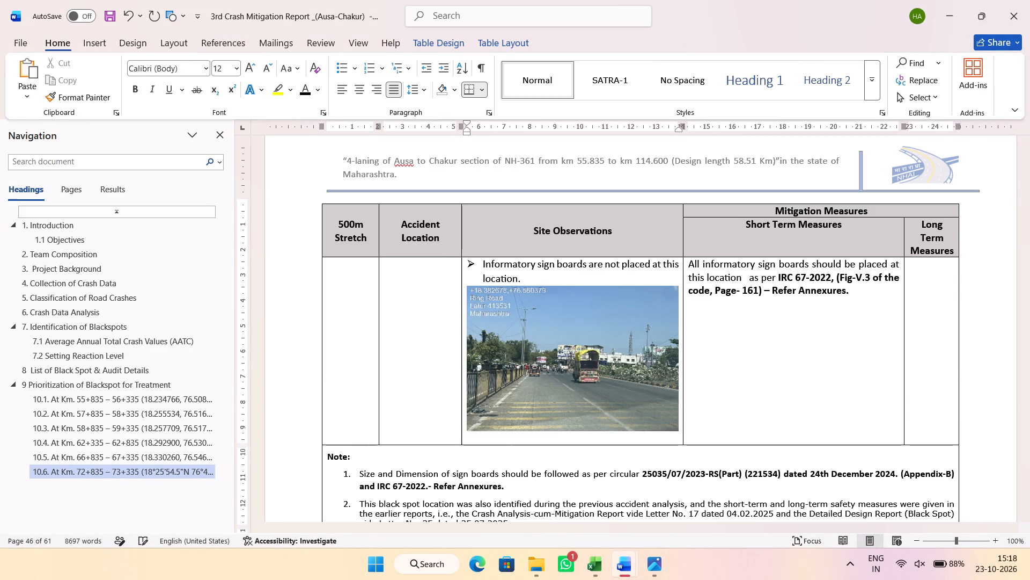
# Examine the findings listed from Km 73+120 onward in the 4th Road Safety Audit Report for further observations to reuse.
pyautogui.hotkey('alt', 'Tab')
pyautogui.scroll(-3, 572, 352)
pyautogui.keyDown('ctrl'); pyautogui.scroll(-2, 571, 358); pyautogui.keyUp('ctrl')
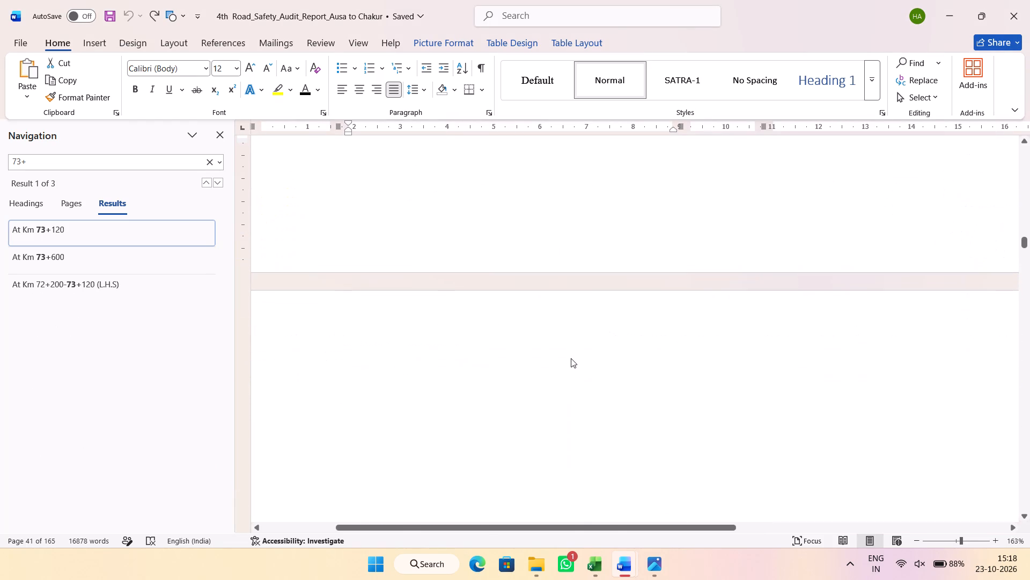
pyautogui.keyDown('ctrl'); pyautogui.scroll(-8, 571, 358); pyautogui.keyUp('ctrl')
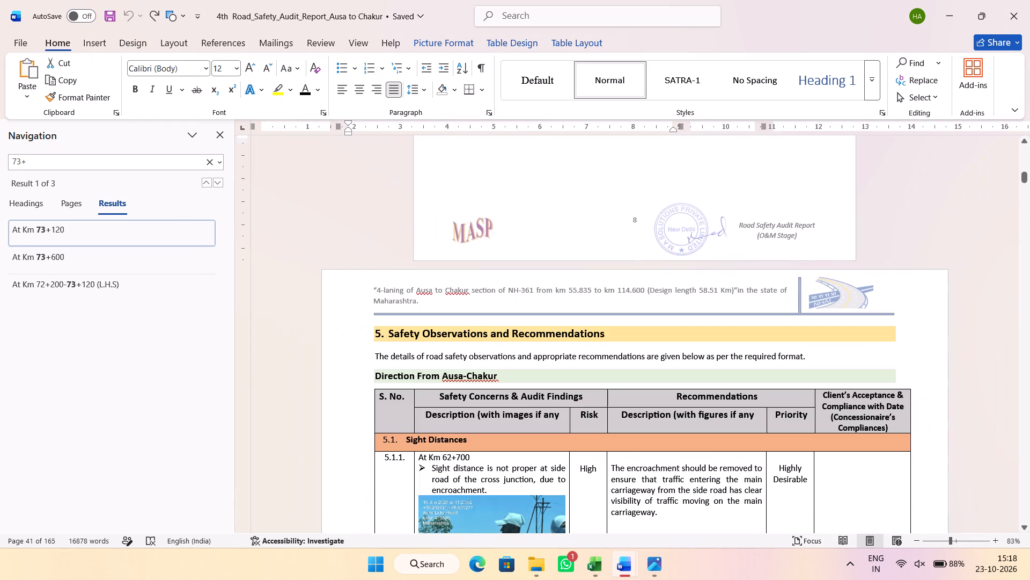
pyautogui.click(152, 235)
pyautogui.scroll(-8, 549, 351)
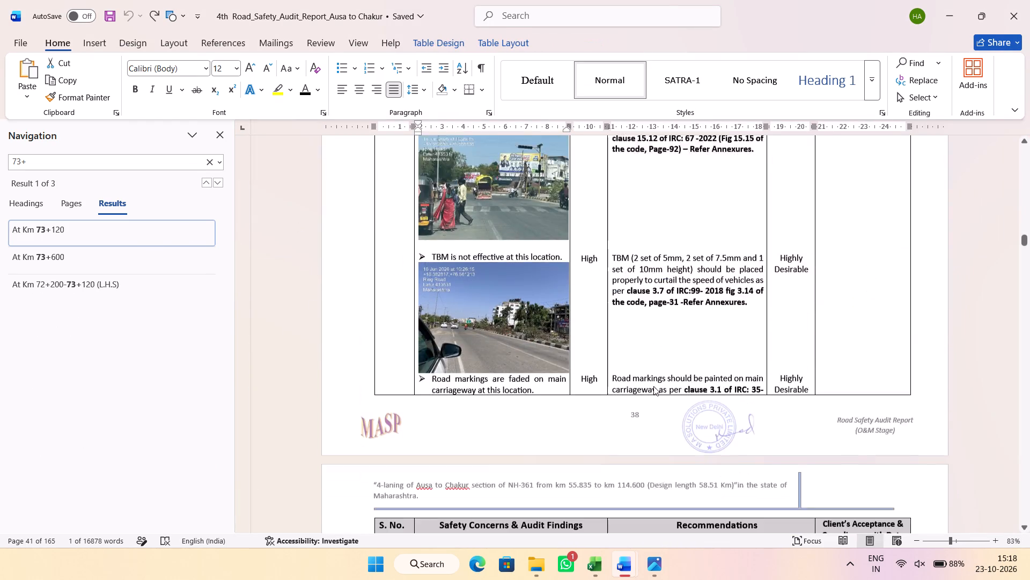
pyautogui.scroll(5, 551, 383)
pyautogui.scroll(-18, 551, 383)
pyautogui.scroll(-8, 549, 379)
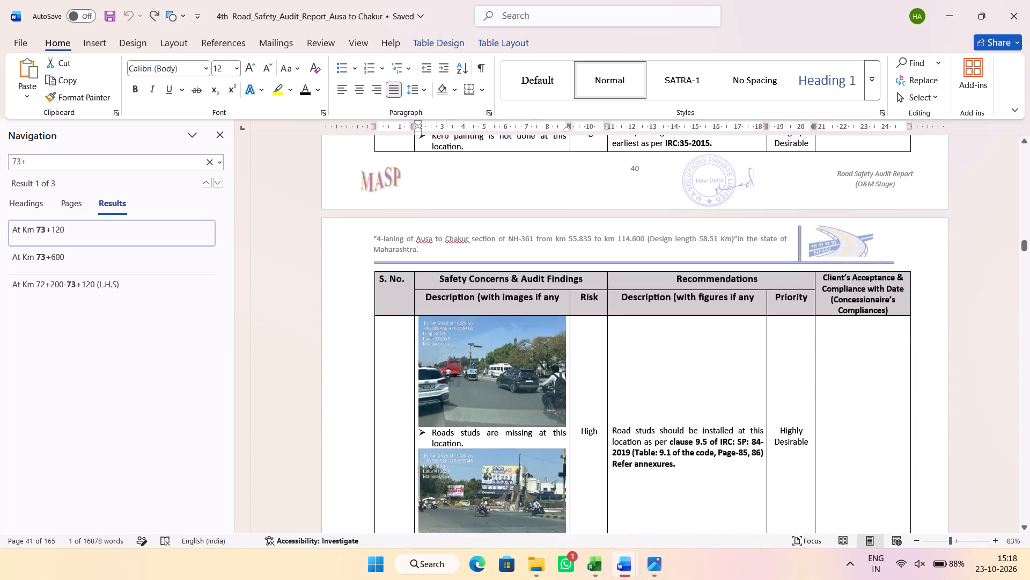
pyautogui.scroll(-9, 549, 379)
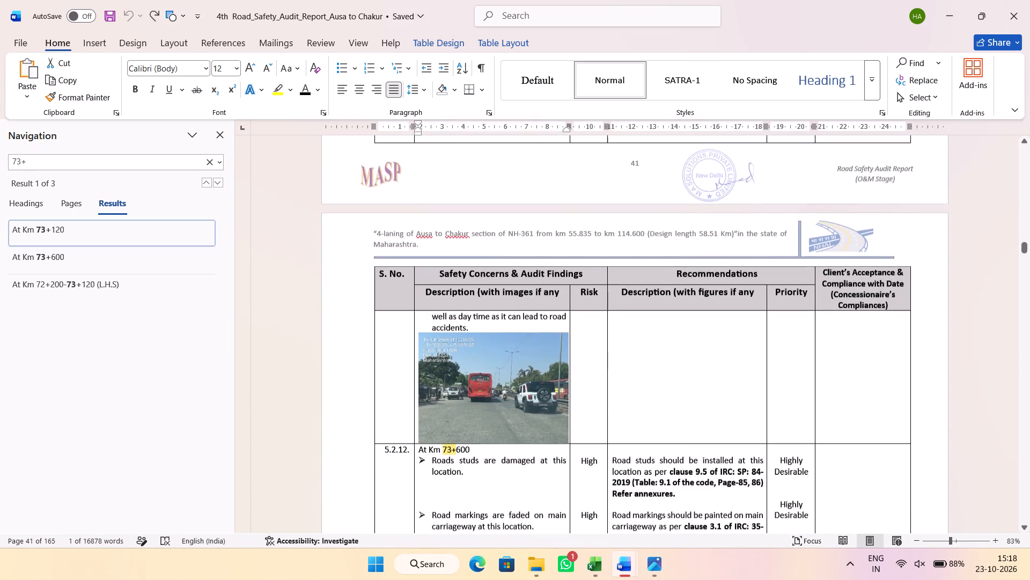
# Replace the auto rikshaw parking observation with the audit report's unauthorized vehicle parking finding at Km 73+120, joining its split lines.
pyautogui.scroll(5, 510, 334)
pyautogui.scroll(-2, 510, 334)
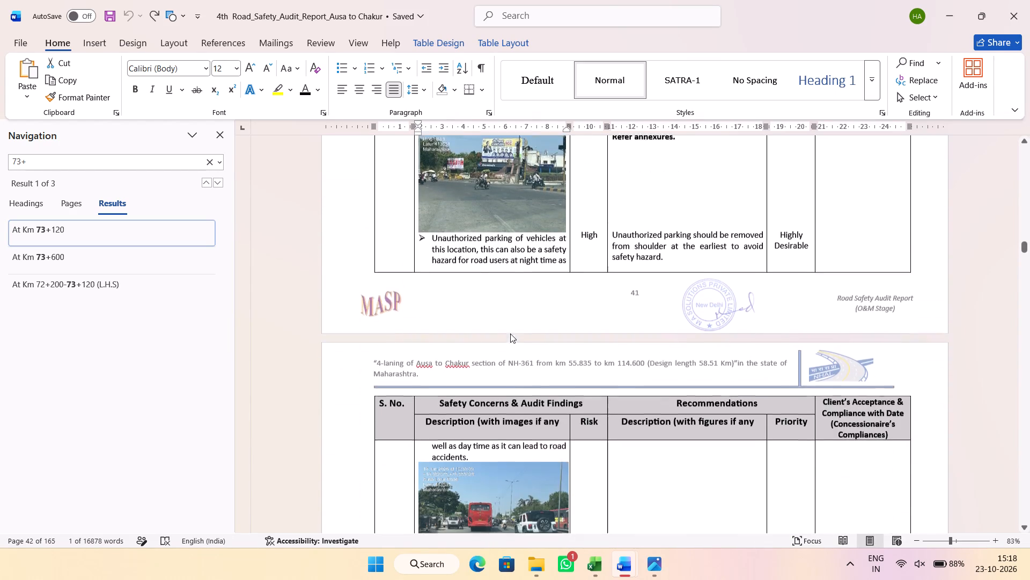
pyautogui.scroll(-2, 510, 334)
pyautogui.moveTo(435, 154); pyautogui.dragTo(504, 169)
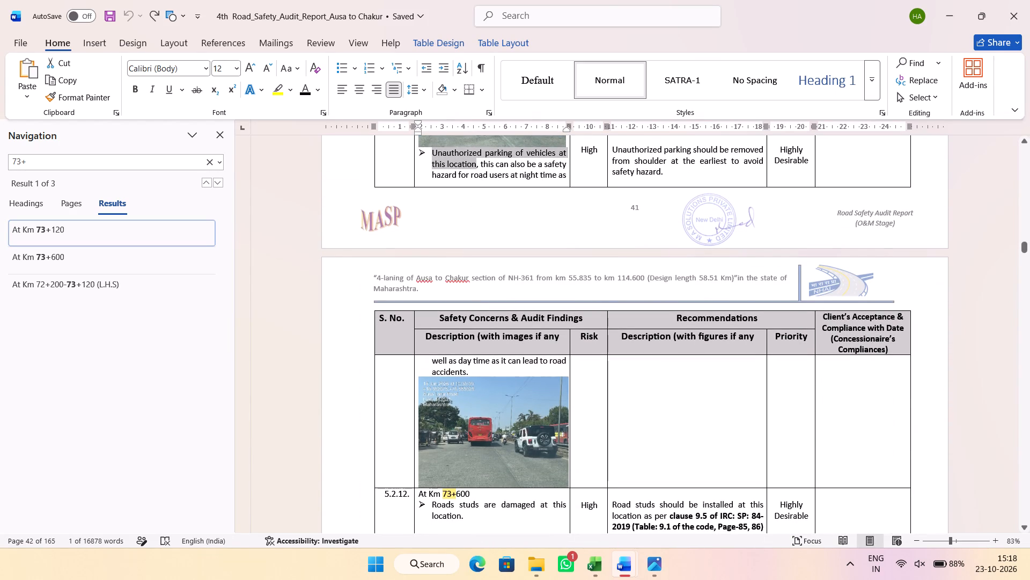
pyautogui.moveTo(504, 169); pyautogui.dragTo(562, 176)
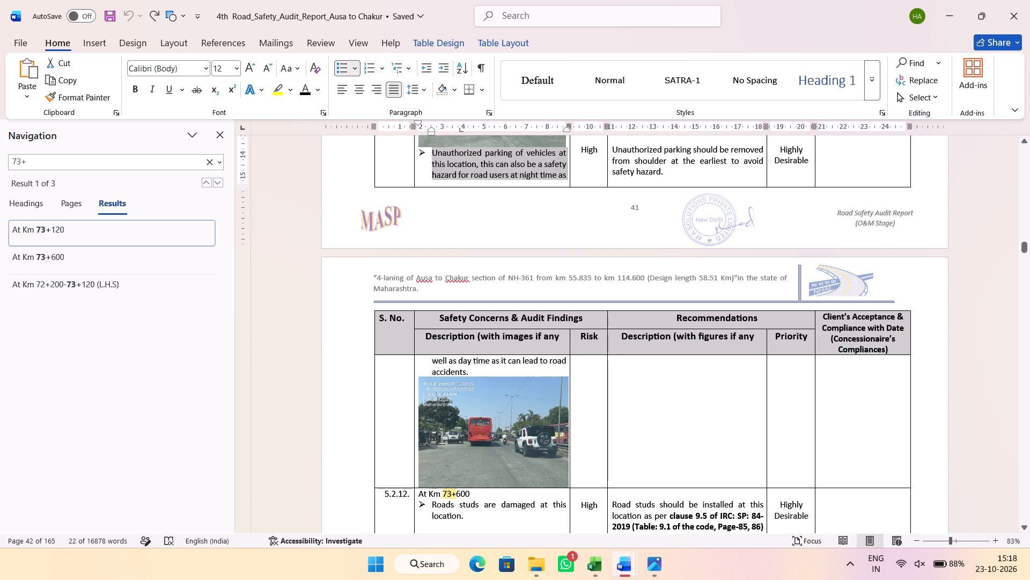
pyautogui.keyDown('ctrl'); pyautogui.moveTo(475, 369); pyautogui.dragTo(441, 360); pyautogui.keyUp('ctrl')
pyautogui.hotkey('ctrl', 'c')
pyautogui.hotkey('ctrl', 'c')
pyautogui.hotkey('alt', 'Tab')
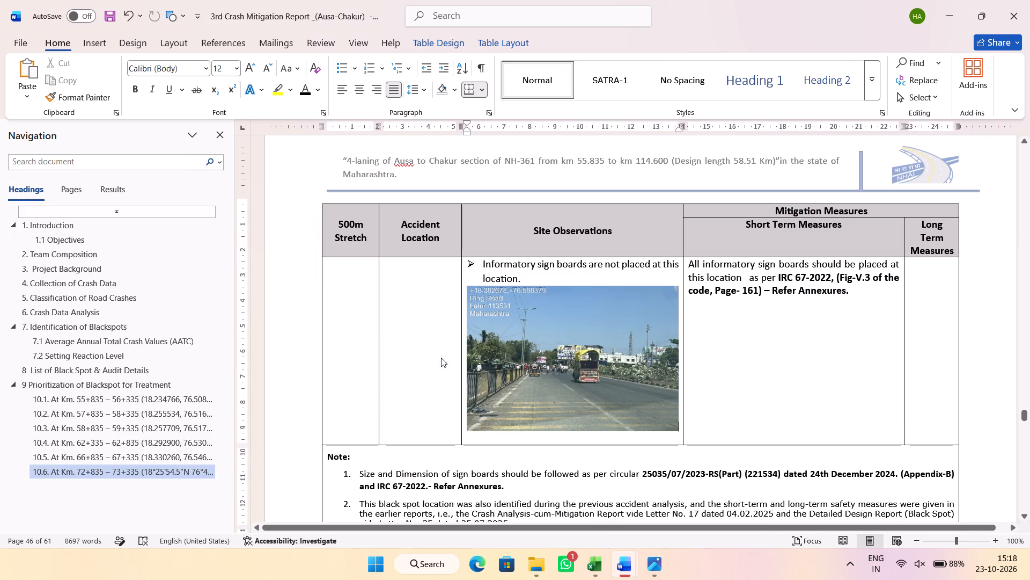
pyautogui.scroll(6, 582, 335)
pyautogui.scroll(4, 553, 286)
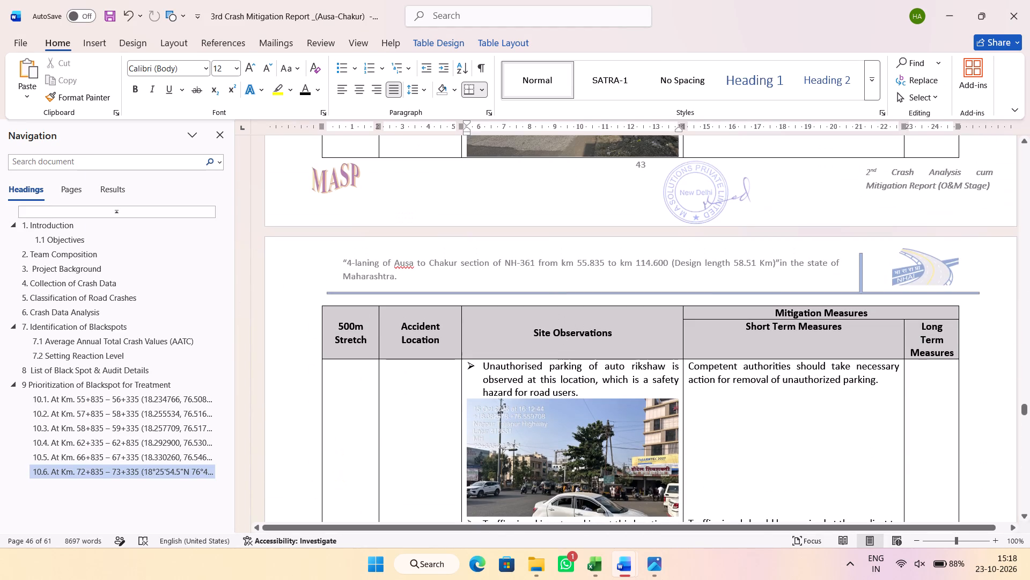
pyautogui.tripleClick(555, 361)
pyautogui.click(555, 361)
pyautogui.click(555, 361)
pyautogui.hotkey('ctrl', 'v')
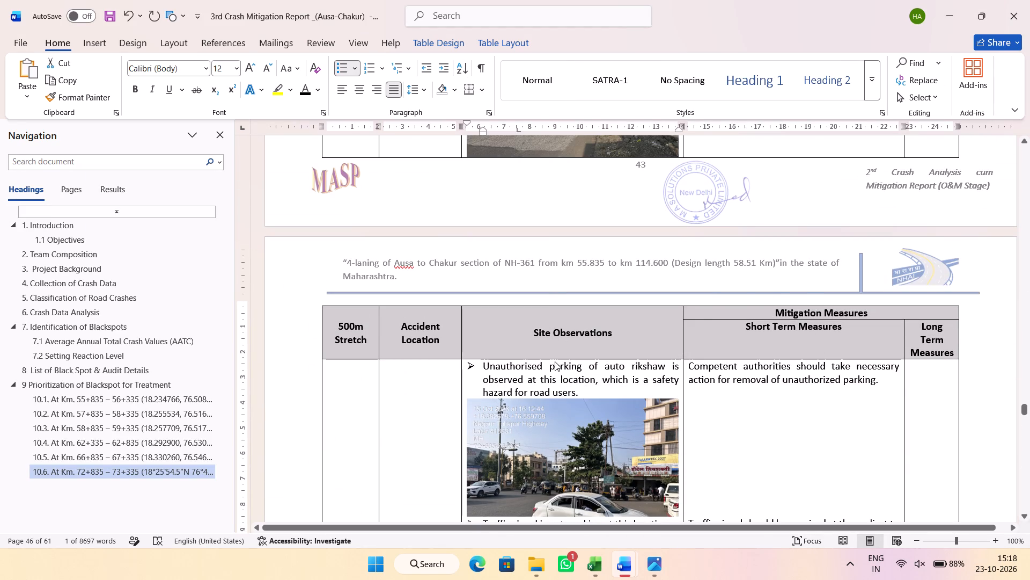
pyautogui.click(599, 390)
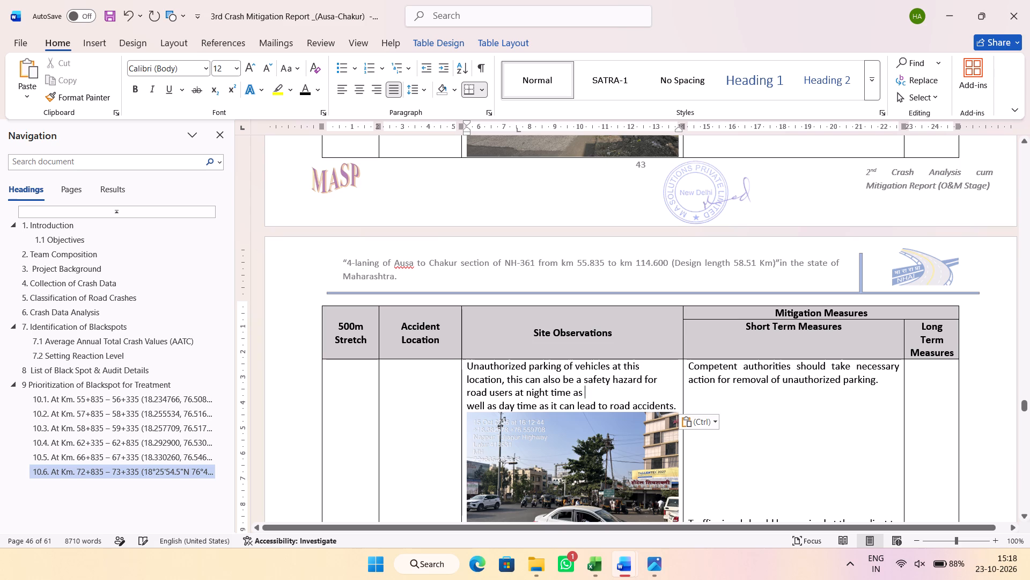
pyautogui.press('Delete')
# Copy the bullet formatting of the faded road markings observation onto the unauthorized parking observation.
pyautogui.scroll(4, 599, 390)
pyautogui.click(468, 240)
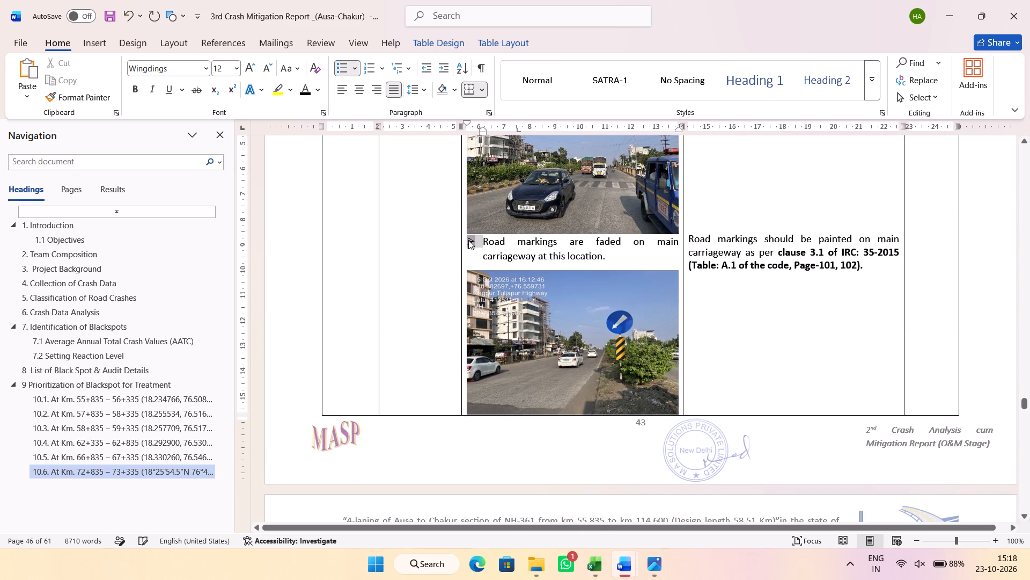
pyautogui.click(99, 95)
pyautogui.scroll(-4, 453, 249)
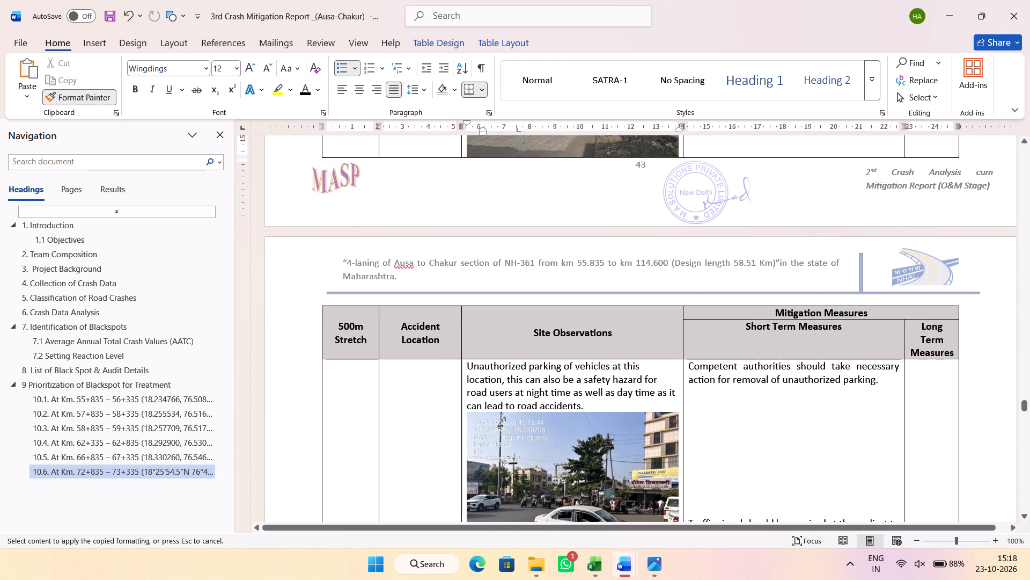
pyautogui.click(470, 363)
# Replace the short-term measure for unauthorized parking with the audit report's recommendation to remove parking from the shoulder at the earliest.
pyautogui.hotkey('alt', 'Tab')
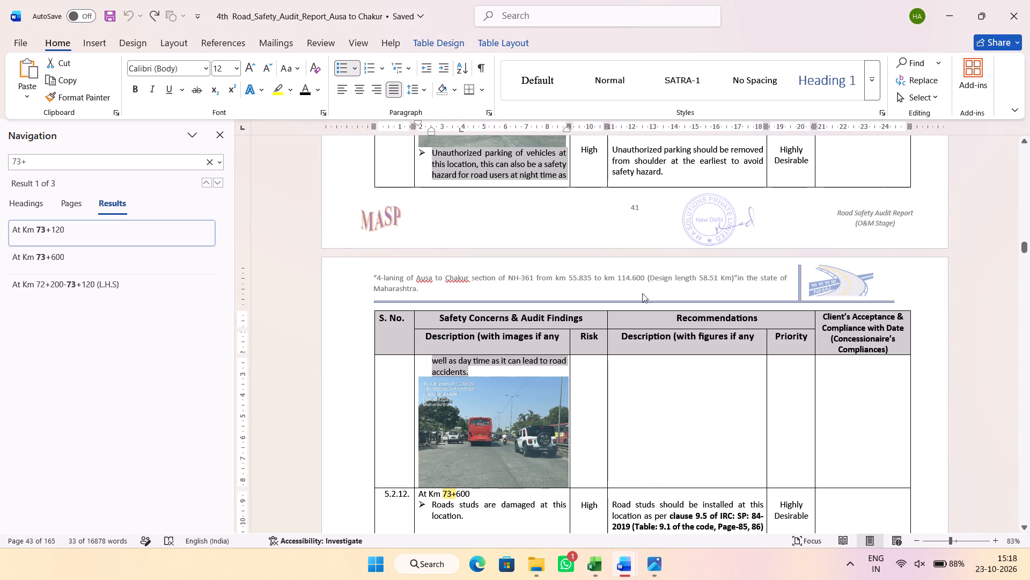
pyautogui.moveTo(671, 176); pyautogui.dragTo(624, 153)
pyautogui.hotkey('ctrl', 'c')
pyautogui.hotkey('ctrl', 'c')
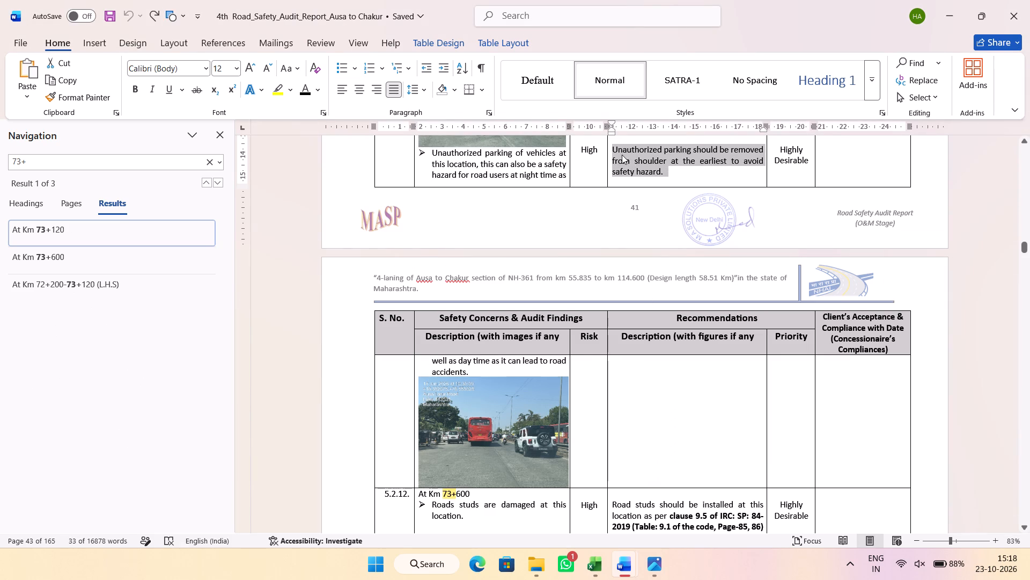
pyautogui.hotkey('alt', 'Tab')
pyautogui.tripleClick(734, 372)
pyautogui.hotkey('ctrl', 'v')
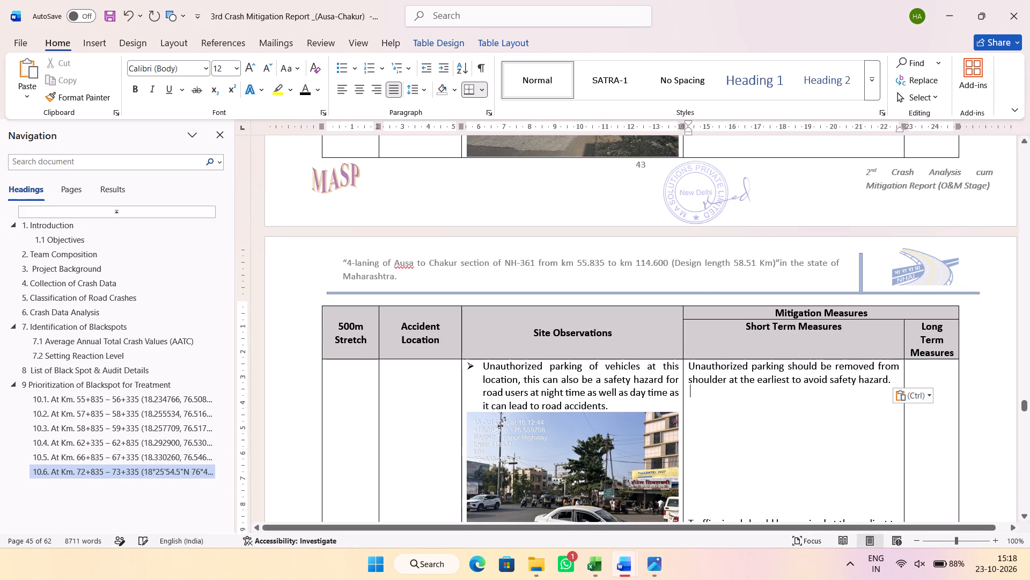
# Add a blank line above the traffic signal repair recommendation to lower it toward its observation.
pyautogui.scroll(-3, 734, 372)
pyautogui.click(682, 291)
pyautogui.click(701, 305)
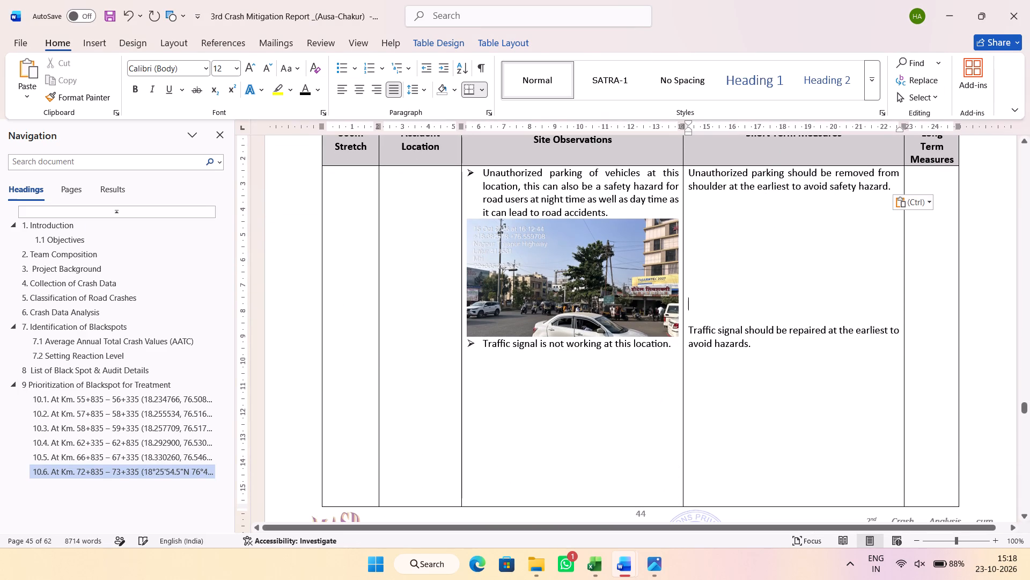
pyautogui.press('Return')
# Reduce the height of the unauthorized parking photo so the traffic signal photo fits on the same page.
pyautogui.scroll(-7, 701, 306)
pyautogui.scroll(5, 580, 307)
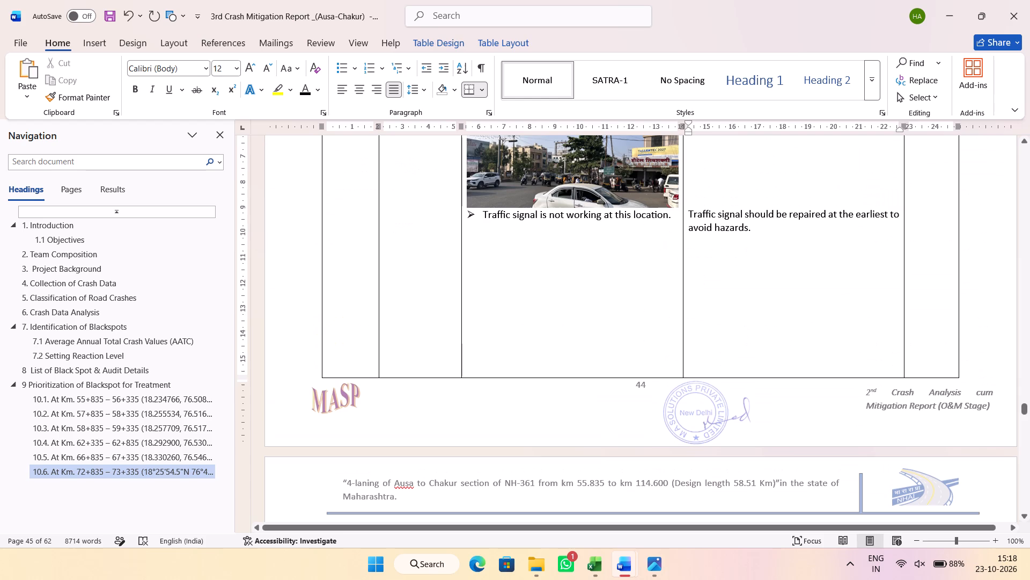
pyautogui.click(563, 193)
pyautogui.moveTo(572, 207); pyautogui.dragTo(572, 197)
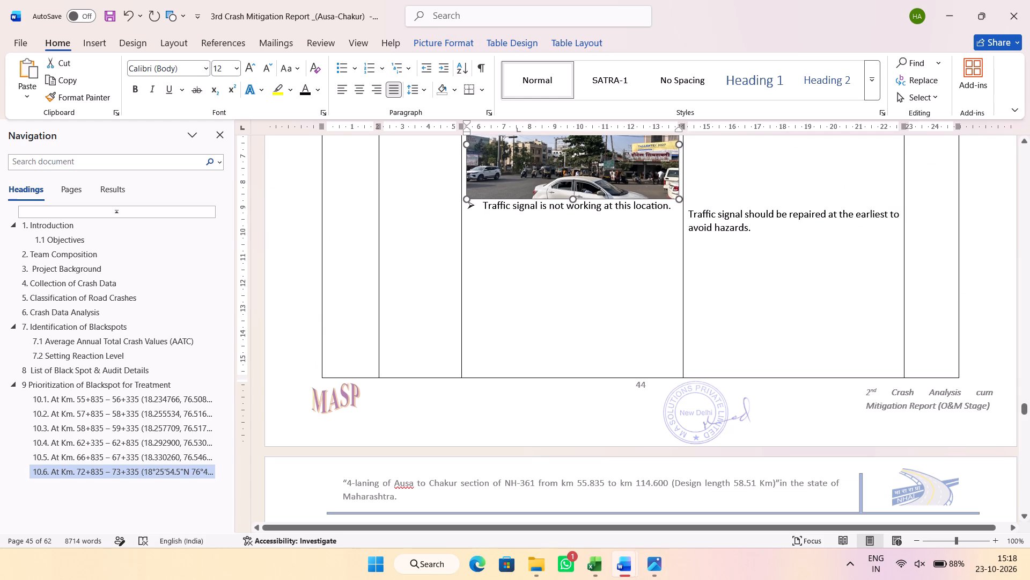
pyautogui.moveTo(572, 197); pyautogui.dragTo(571, 179)
pyautogui.scroll(2, 775, 247)
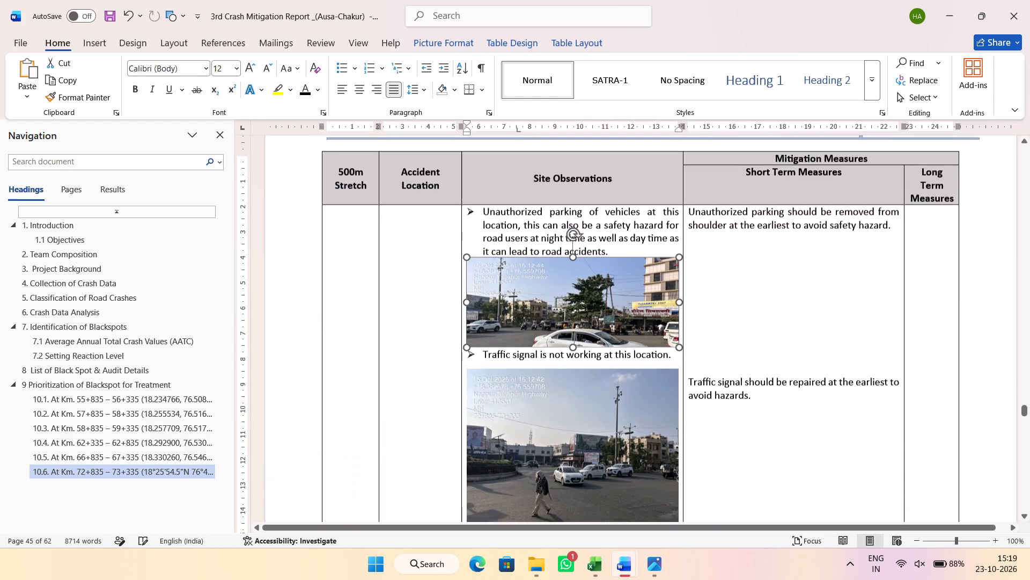
# Delete two blank lines above the traffic signal repair recommendation to align it with its observation.
pyautogui.click(745, 377)
pyautogui.click(732, 362)
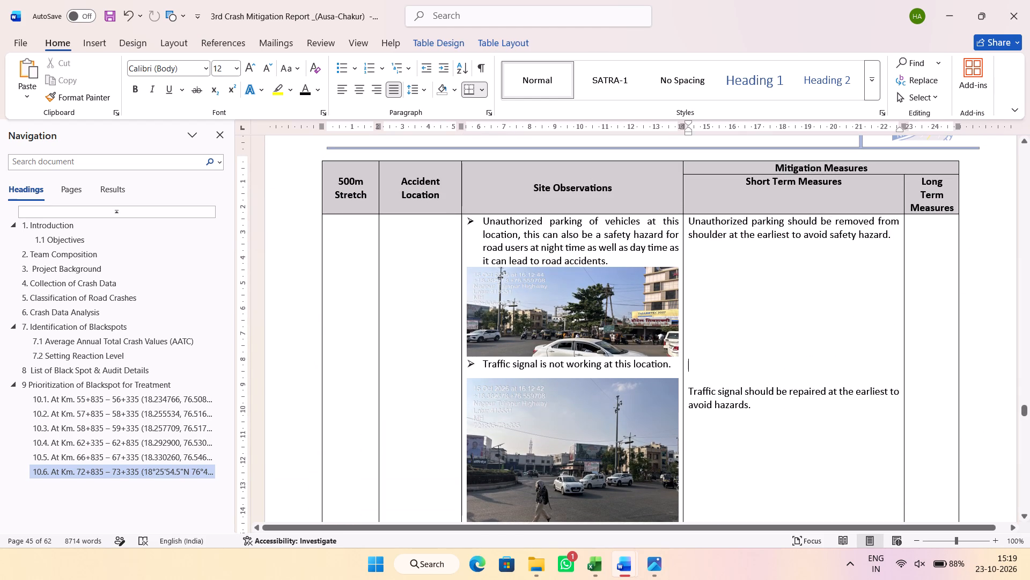
pyautogui.press('Delete')
pyautogui.press('Delete')
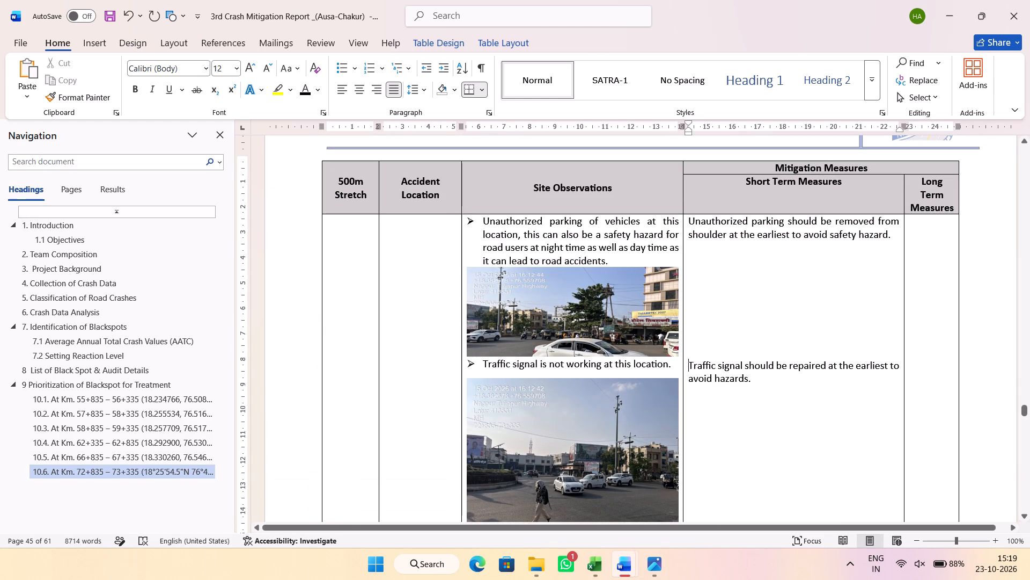
# Copy the missing road studs finding and its recommendation from the audit report to the line below the informatory sign boards photo.
pyautogui.hotkey('alt', 'Tab')
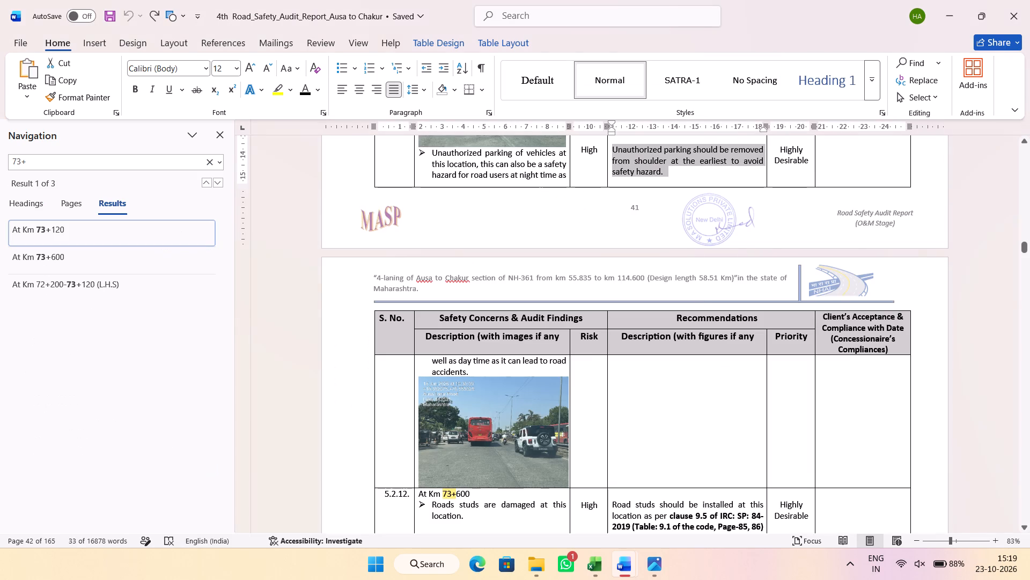
pyautogui.scroll(-1, 574, 284)
pyautogui.scroll(6, 567, 285)
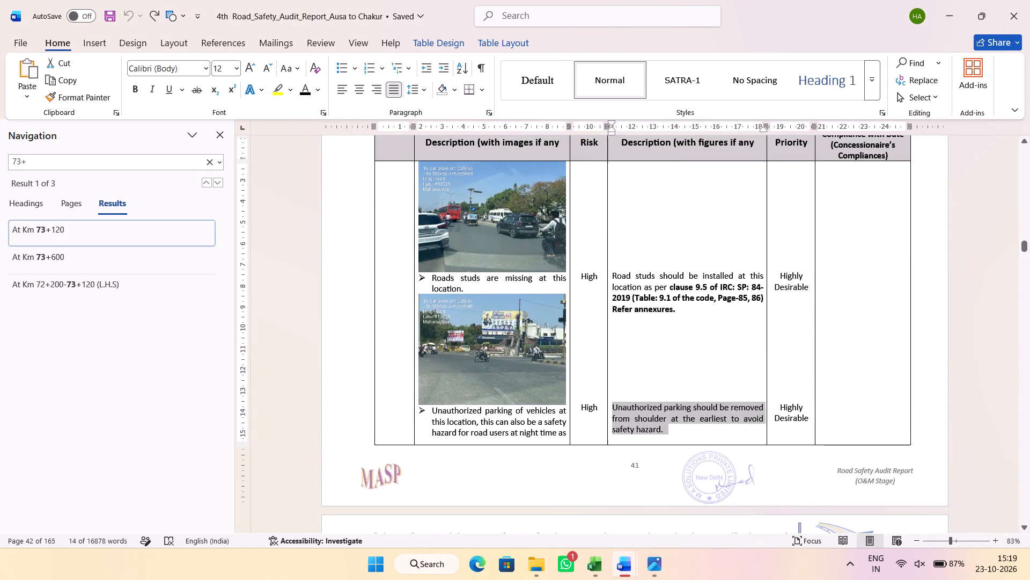
pyautogui.scroll(5, 477, 292)
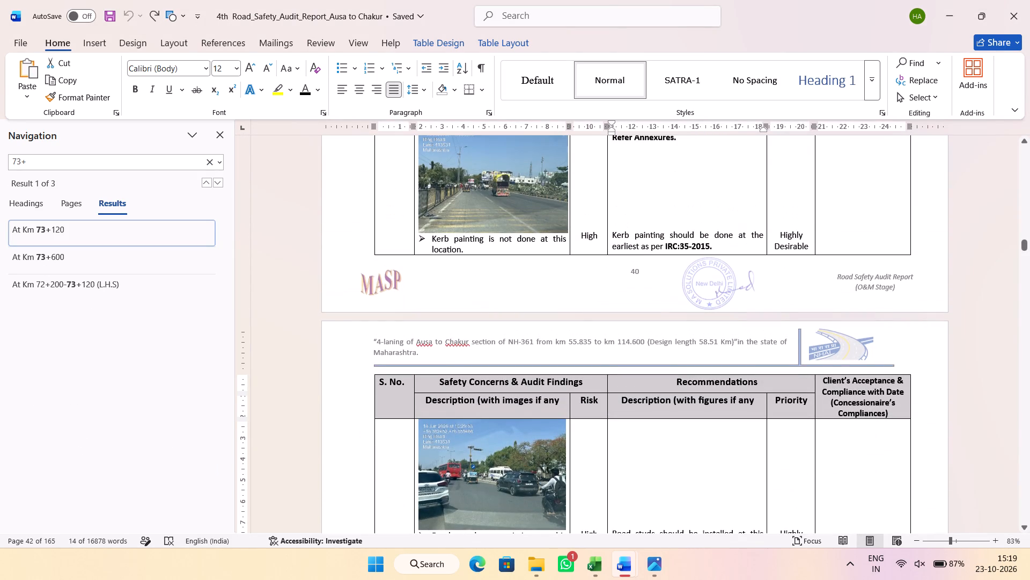
pyautogui.scroll(-4, 471, 293)
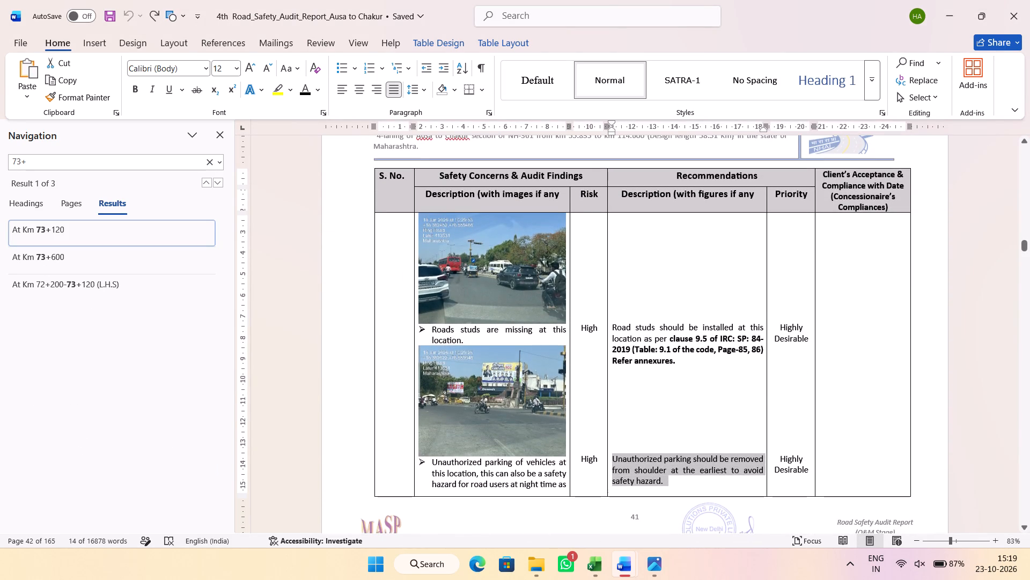
pyautogui.moveTo(471, 340); pyautogui.dragTo(438, 325)
pyautogui.keyDown('ctrl'); pyautogui.moveTo(683, 361); pyautogui.dragTo(634, 330); pyautogui.keyUp('ctrl')
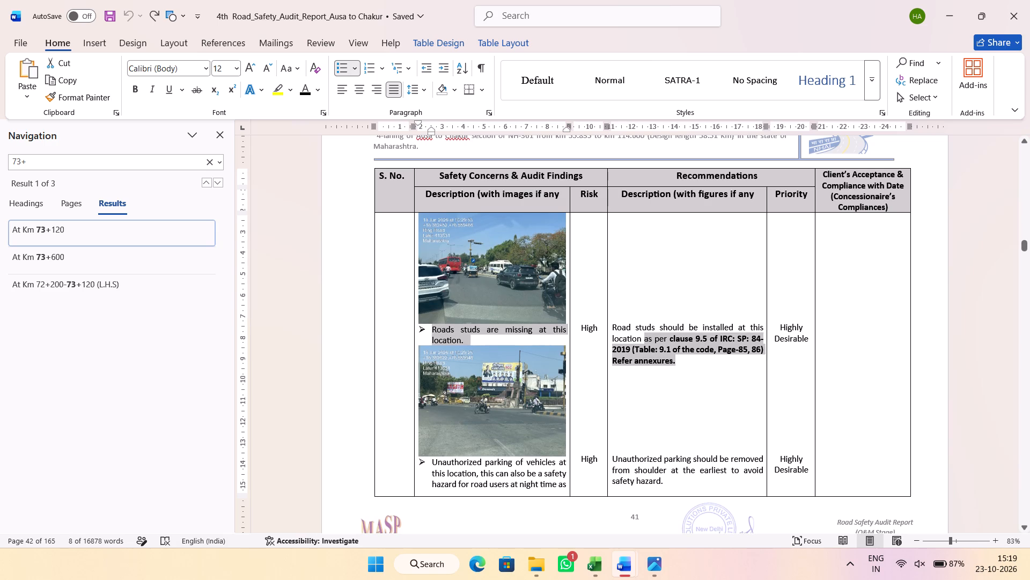
pyautogui.keyDown('ctrl'); pyautogui.moveTo(634, 330); pyautogui.dragTo(620, 328); pyautogui.keyUp('ctrl')
pyautogui.hotkey('ctrl', 'c')
pyautogui.hotkey('ctrl', 'c')
pyautogui.hotkey('alt', 'Tab')
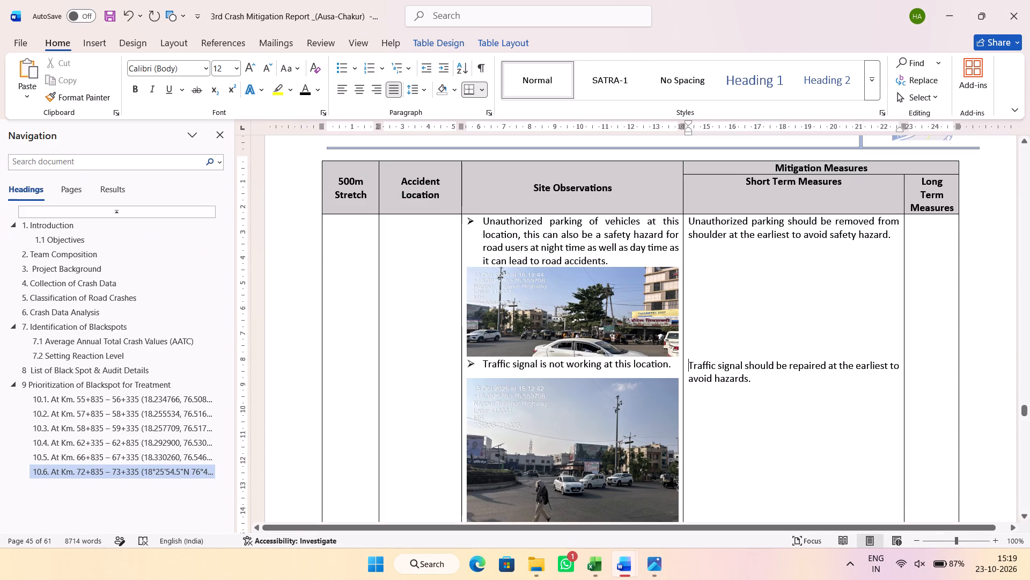
pyautogui.scroll(-10, 577, 342)
pyautogui.click(571, 295)
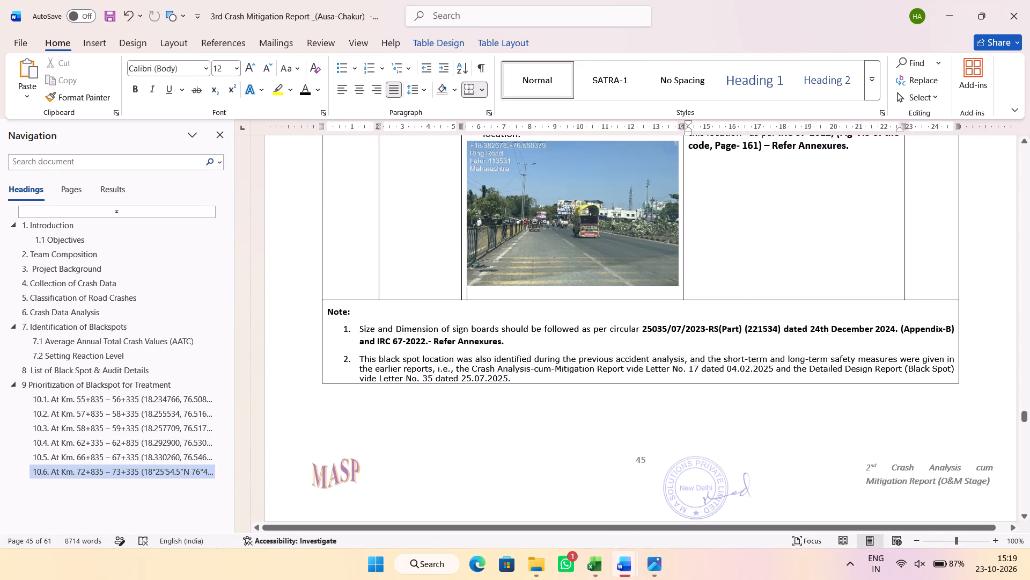
pyautogui.hotkey('ctrl', 'v')
# Move the road studs recommendation to the Short Term Measures column, spaced down with blank lines beside its observation.
pyautogui.moveTo(650, 343); pyautogui.dragTo(566, 337)
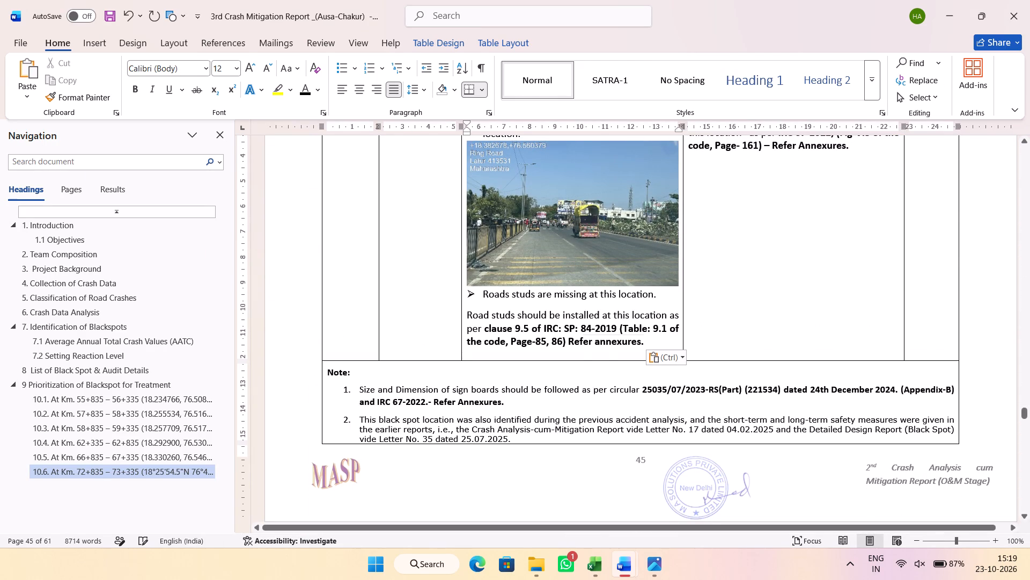
pyautogui.moveTo(566, 337); pyautogui.dragTo(480, 316)
pyautogui.hotkey('ctrl', 'x')
pyautogui.click(755, 218)
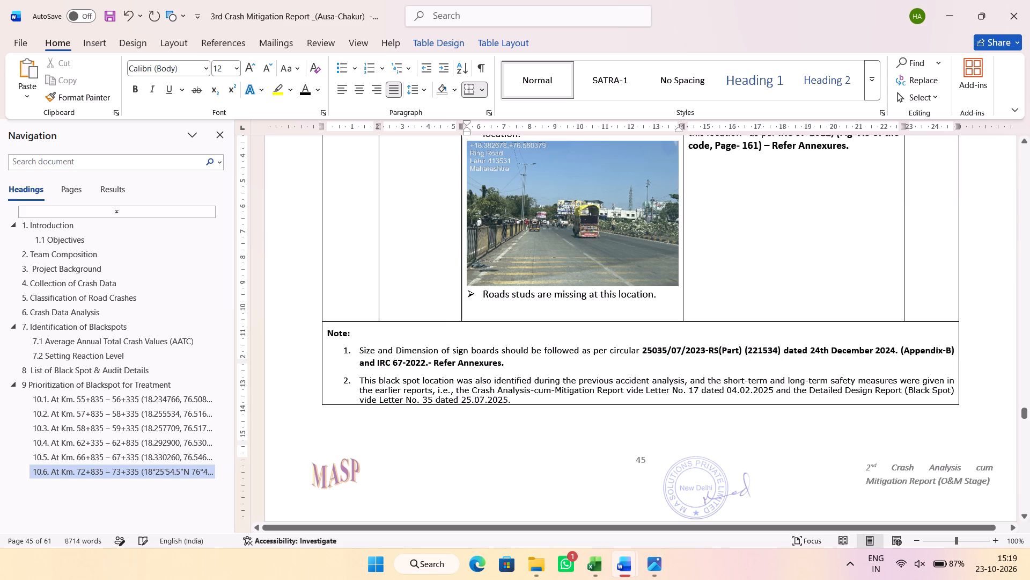
pyautogui.press('Return')
pyautogui.press('Return')
pyautogui.press('Return')
pyautogui.press('Return')
pyautogui.press('Return')
pyautogui.press('Return')
pyautogui.press('Return')
pyautogui.press('Return')
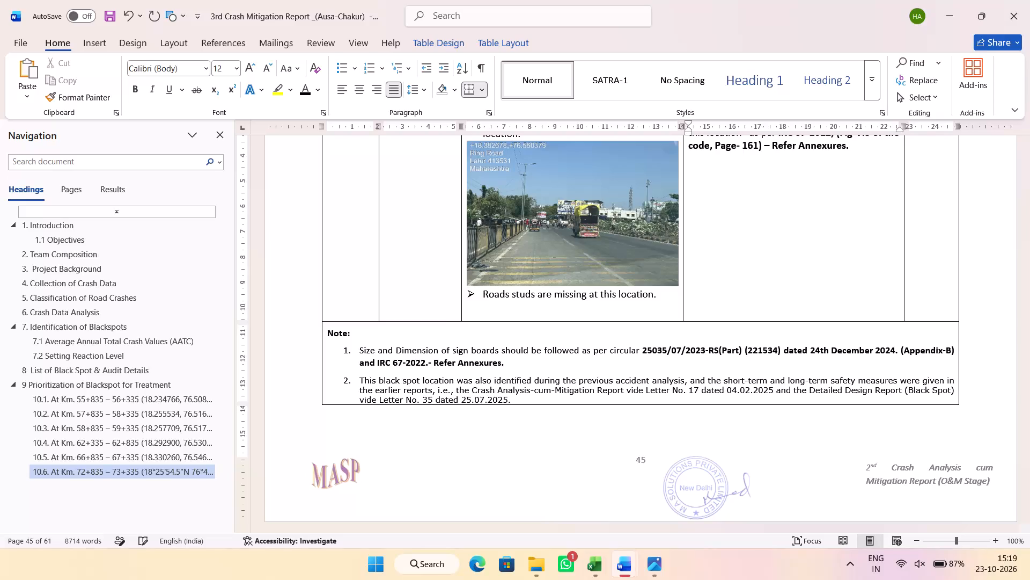
pyautogui.press('Return')
pyautogui.press('Return')
pyautogui.press('Return')
pyautogui.hotkey('ctrl', 'v')
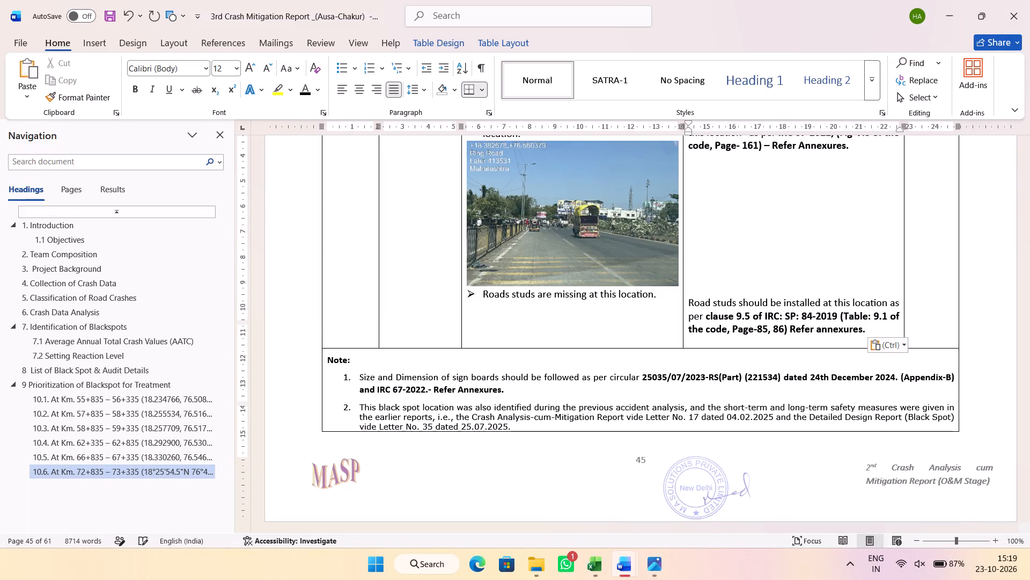
# Align the road studs recommendation with its observation by deleting one blank line and slightly reducing the informatory sign boards photo's height.
pyautogui.click(720, 267)
pyautogui.press('Delete')
pyautogui.click(620, 262)
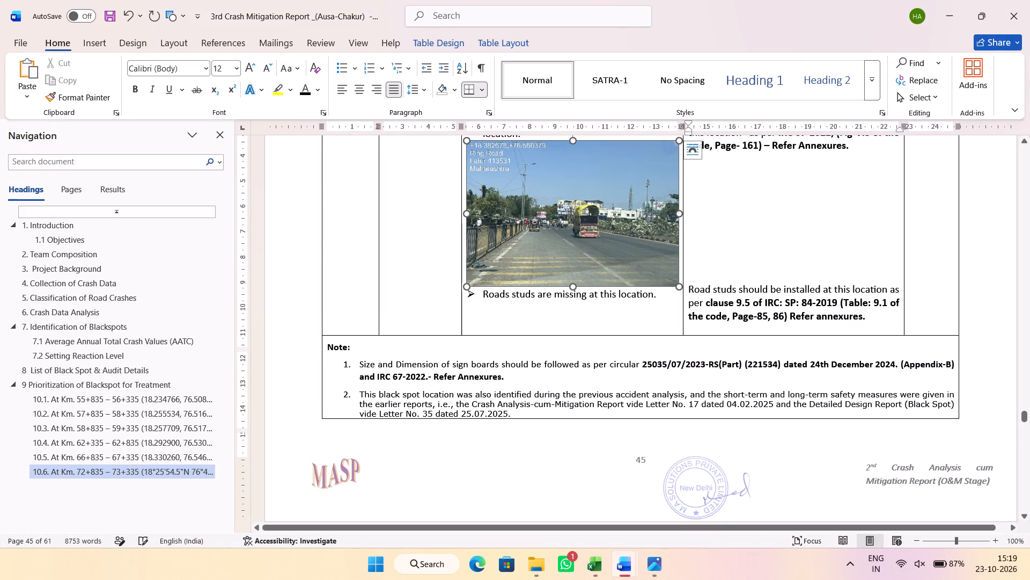
pyautogui.moveTo(573, 286); pyautogui.dragTo(571, 280)
# Remove the paragraph spacing after the missing road studs observation.
pyautogui.click(580, 301)
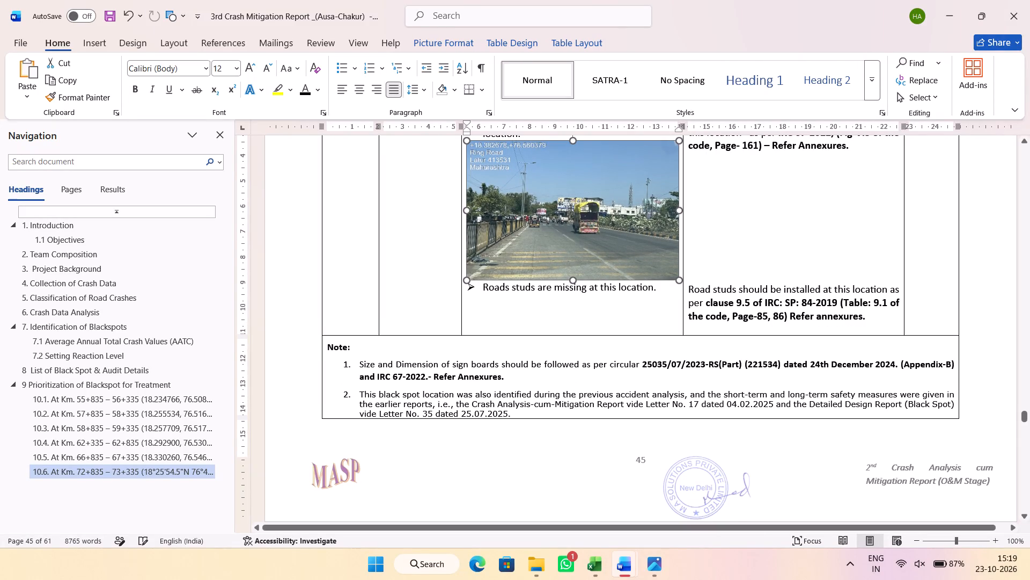
pyautogui.click(586, 305)
pyautogui.click(587, 295)
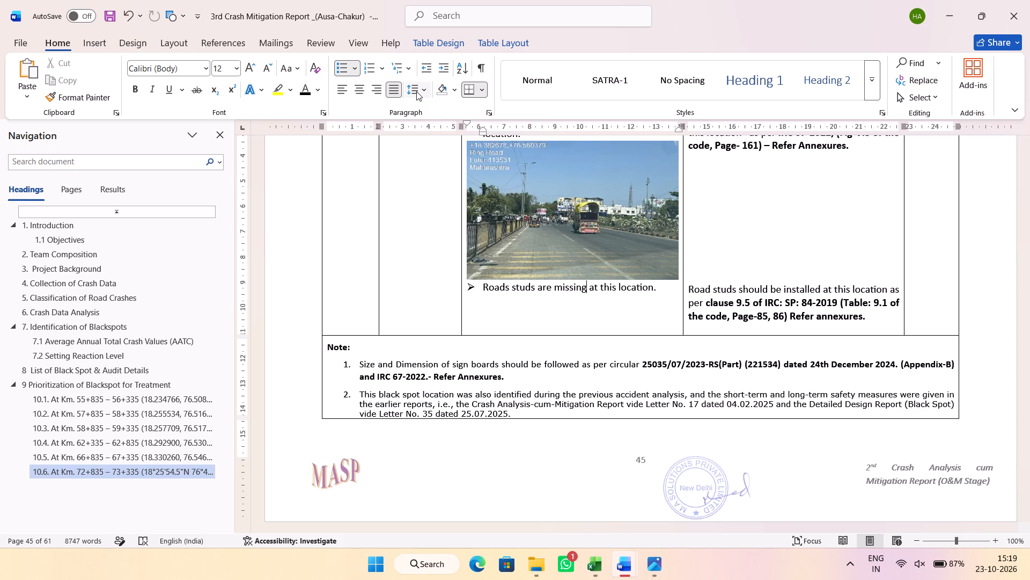
pyautogui.click(416, 91)
pyautogui.click(462, 250)
# Insert the roundabout traffic photo IMG_9599 from the site photos below the missing road studs observation.
pyautogui.click(510, 309)
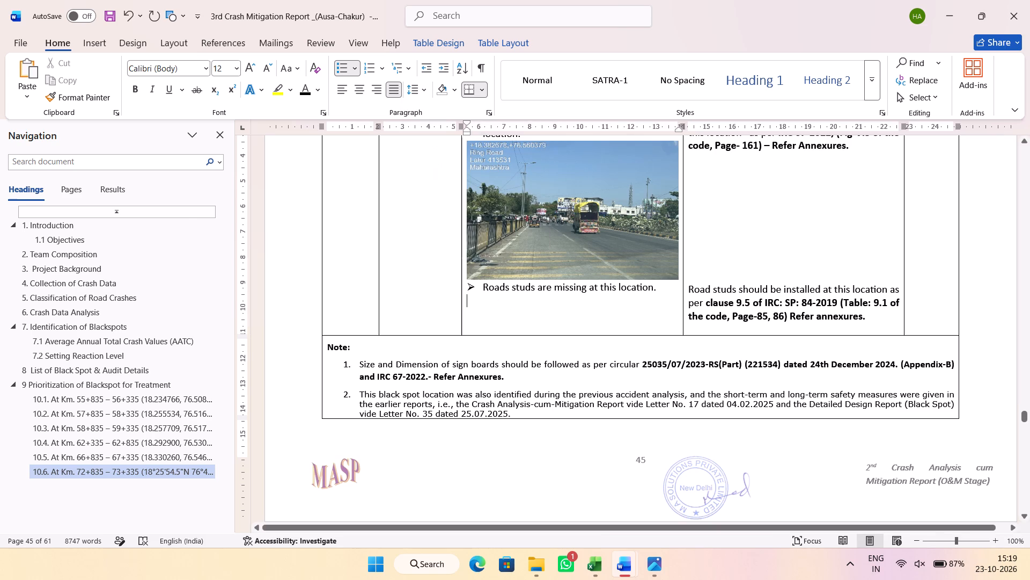
pyautogui.hotkey('alt', 'Tab')
pyautogui.hotkey('alt', 'Tab')
pyautogui.hotkey('ctrl', 'c')
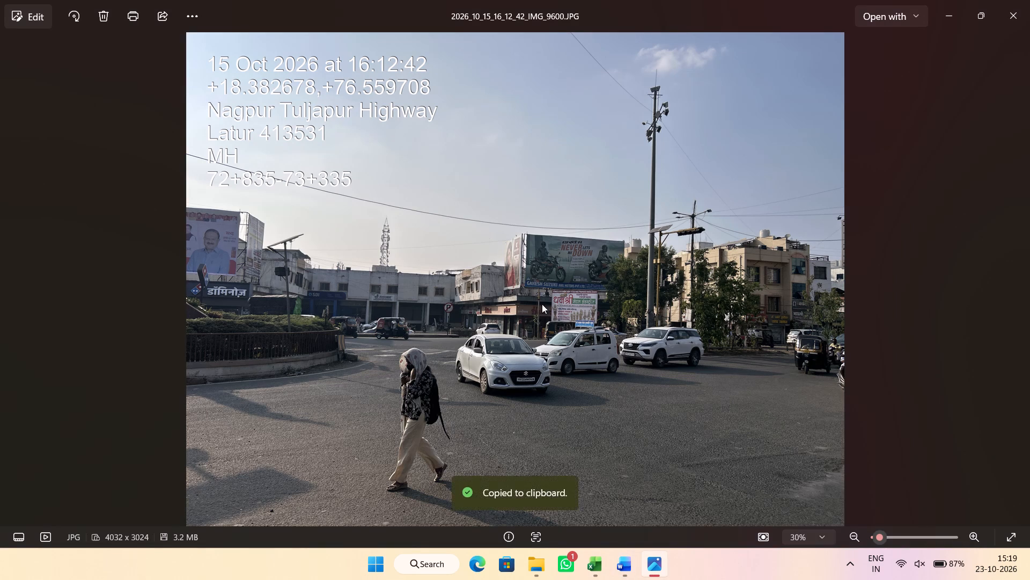
pyautogui.click(1024, 273)
pyautogui.doubleClick(84, 296)
pyautogui.click(84, 296)
pyautogui.doubleClick(353, 291)
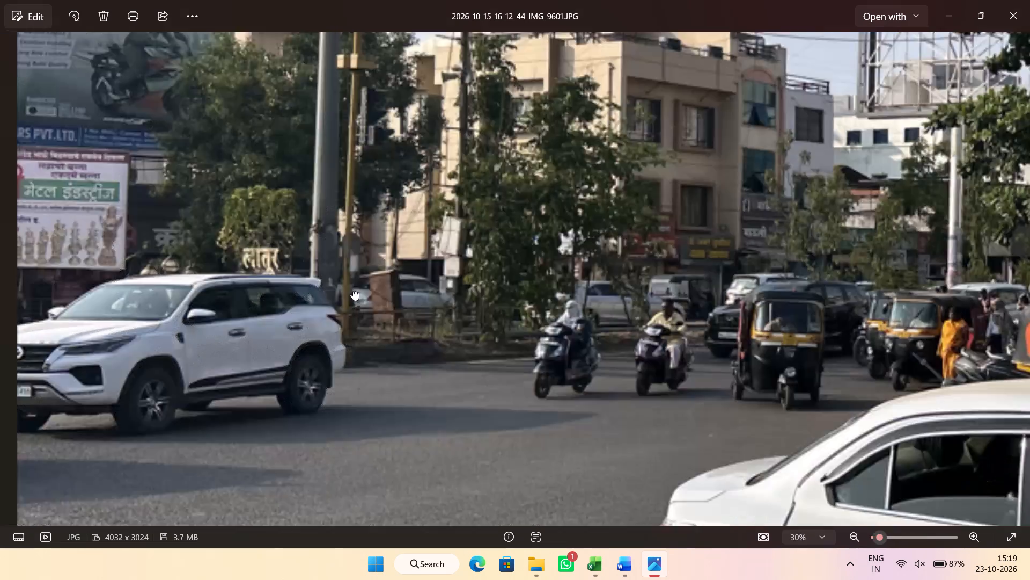
pyautogui.click(0, 299)
pyautogui.click(0, 299)
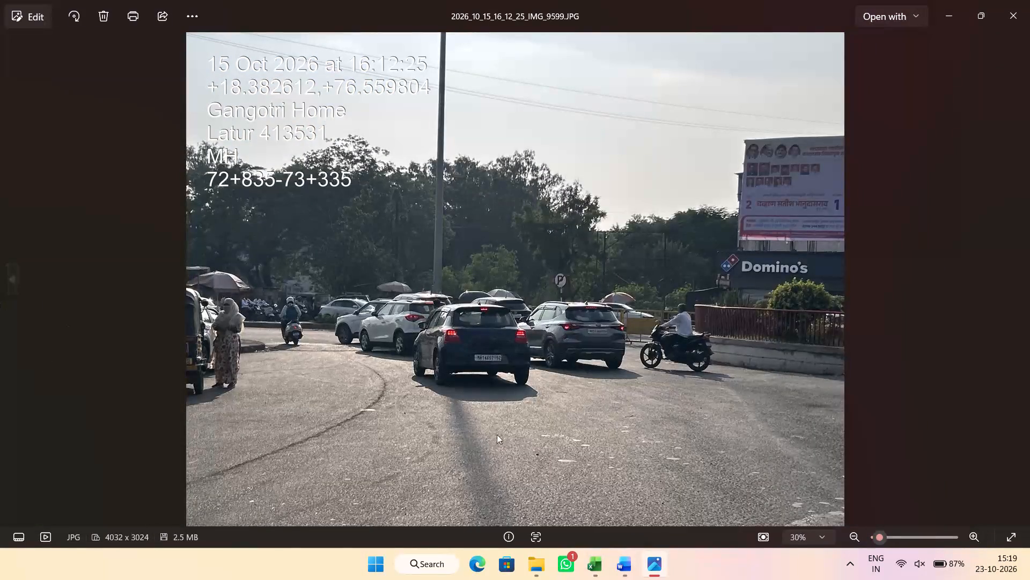
pyautogui.scroll(5, 563, 454)
pyautogui.scroll(-8, 565, 449)
pyautogui.hotkey('ctrl', 'c')
pyautogui.hotkey('alt', 'Tab')
pyautogui.hotkey('ctrl', 'v')
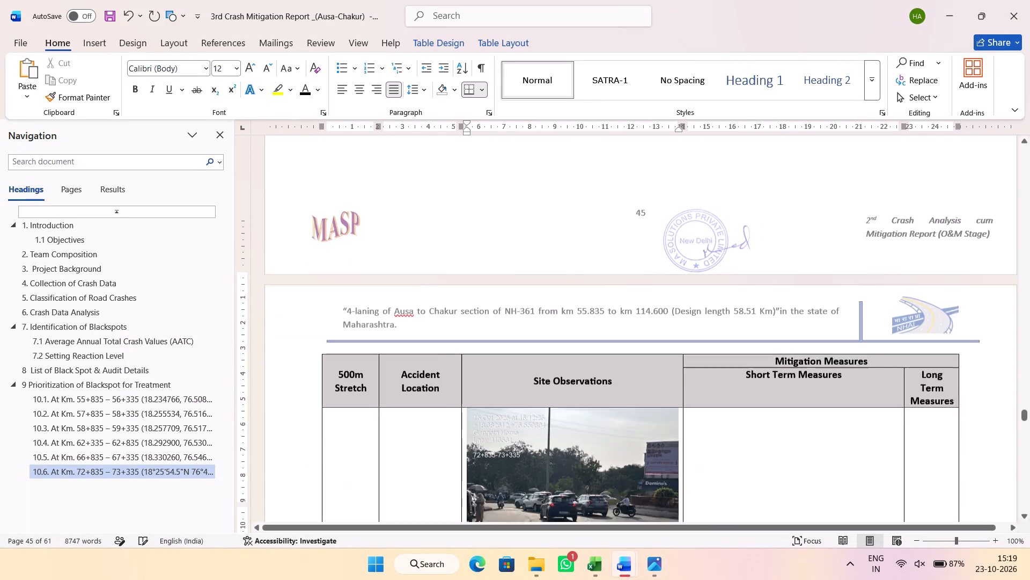
# Browse the site photos to IMG_9606, showing the truck beside the median, and insert it on a new line below the IMG_9599 photo.
pyautogui.hotkey('alt', 'Tab')
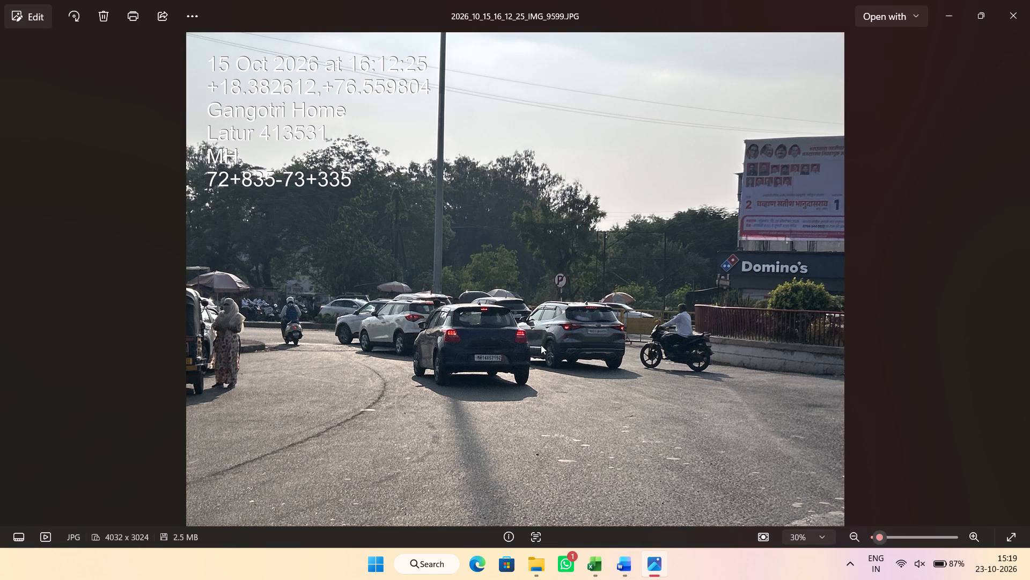
pyautogui.click(0, 334)
pyautogui.doubleClick(1029, 273)
pyautogui.click(1029, 273)
pyautogui.click(1029, 273)
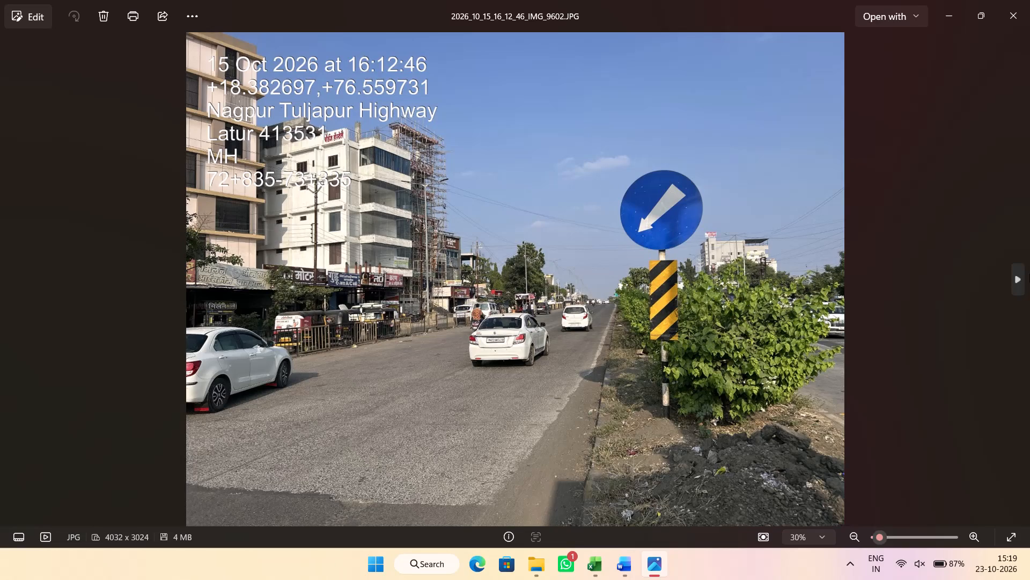
pyautogui.doubleClick(1029, 273)
pyautogui.click(1029, 273)
pyautogui.click(1029, 273)
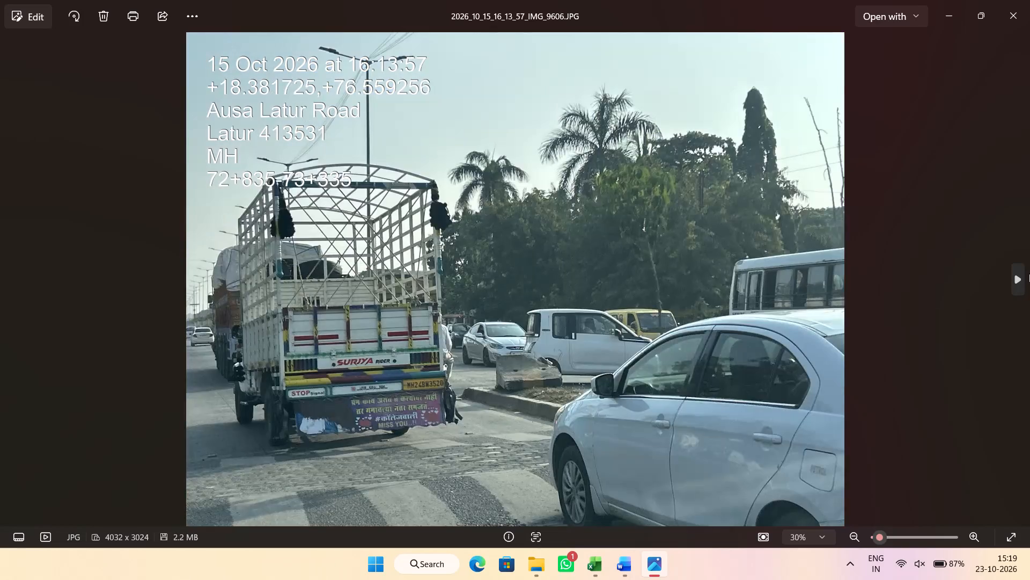
pyautogui.click(1029, 273)
pyautogui.click(0, 312)
pyautogui.scroll(13, 573, 407)
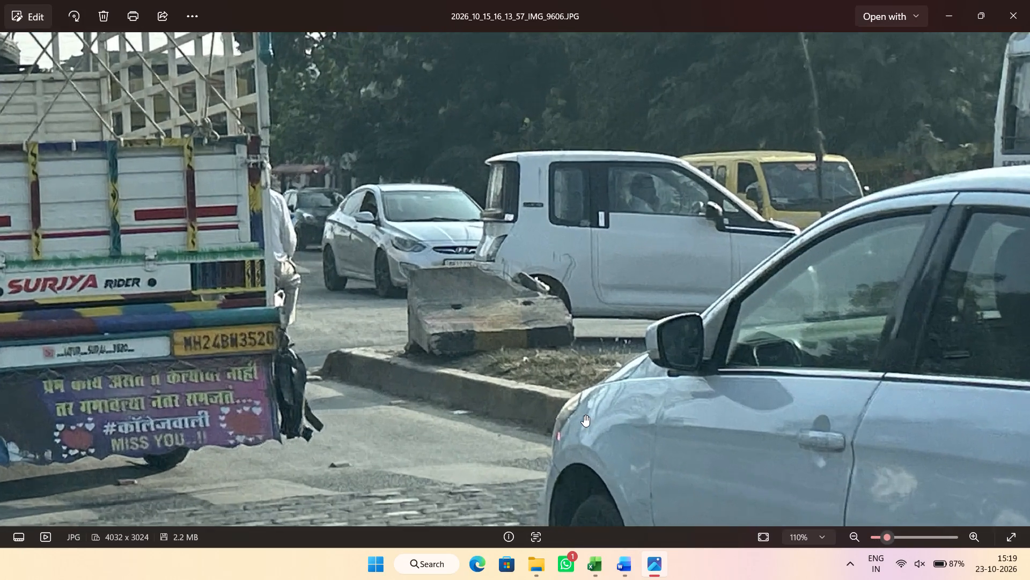
pyautogui.scroll(-18, 584, 415)
pyautogui.hotkey('ctrl', 'c')
pyautogui.scroll(2, 390, 413)
pyautogui.scroll(-2, 390, 413)
pyautogui.hotkey('alt', 'Tab')
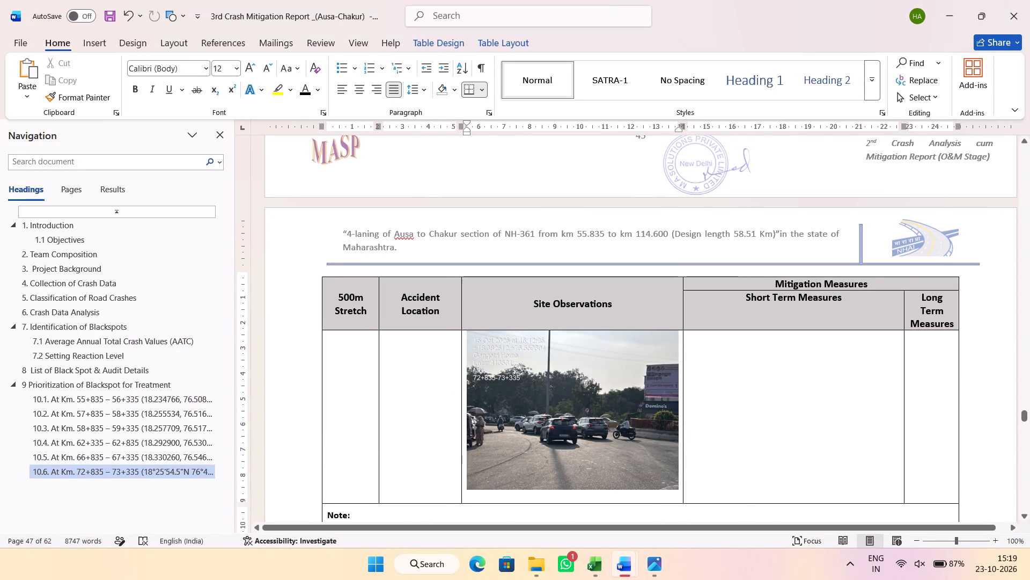
pyautogui.scroll(-1, 547, 419)
pyautogui.press('Return')
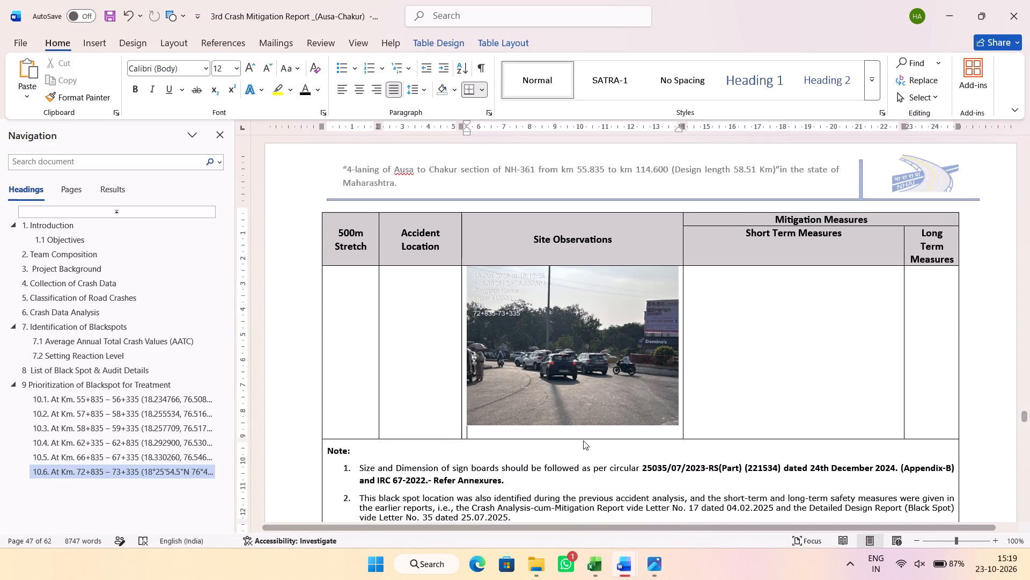
pyautogui.hotkey('ctrl', 'v')
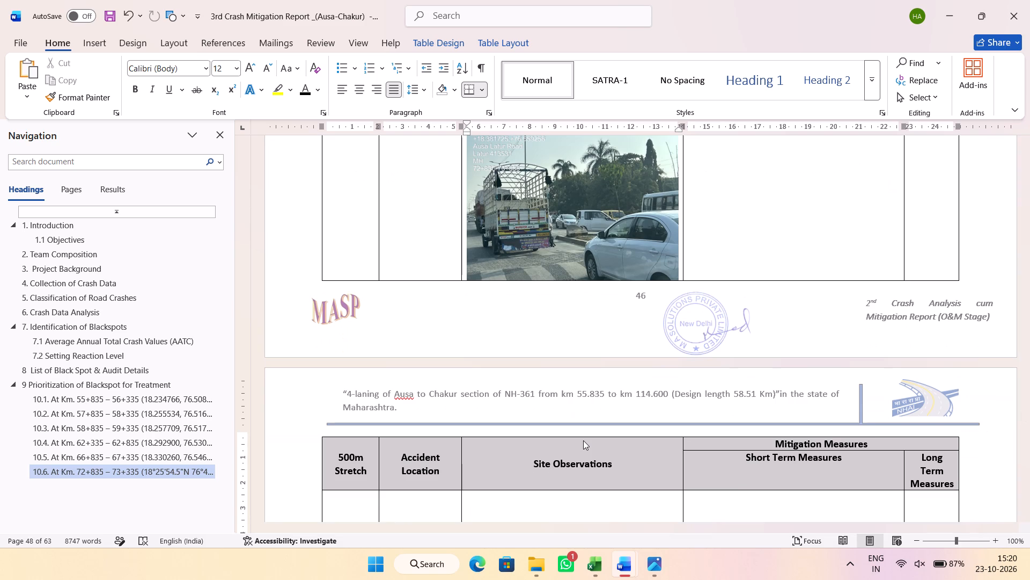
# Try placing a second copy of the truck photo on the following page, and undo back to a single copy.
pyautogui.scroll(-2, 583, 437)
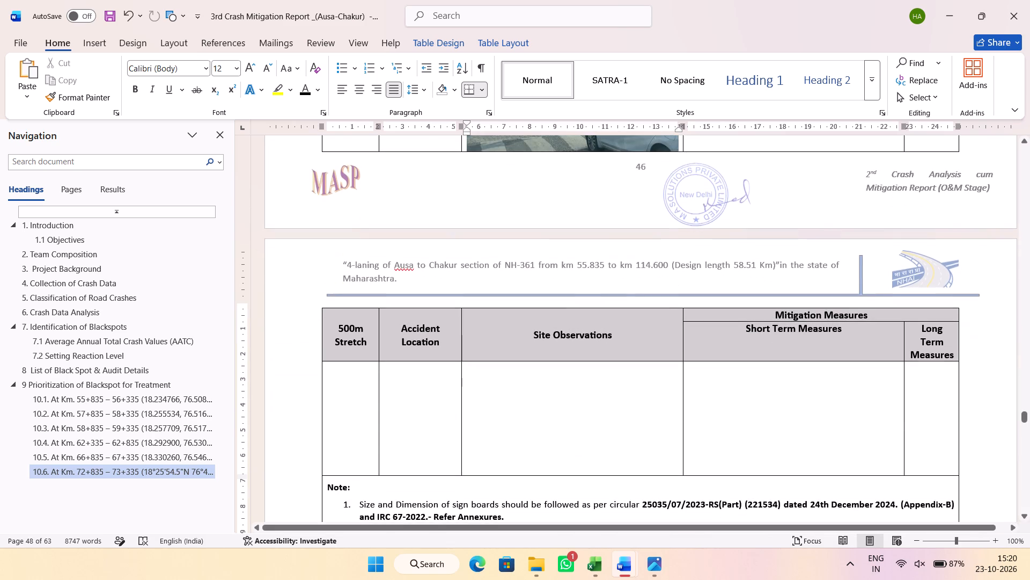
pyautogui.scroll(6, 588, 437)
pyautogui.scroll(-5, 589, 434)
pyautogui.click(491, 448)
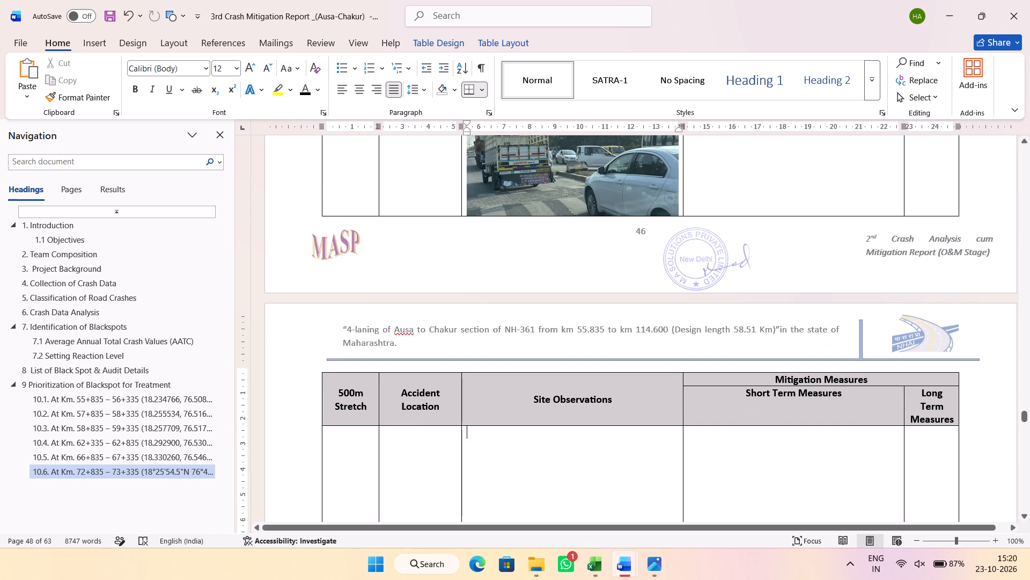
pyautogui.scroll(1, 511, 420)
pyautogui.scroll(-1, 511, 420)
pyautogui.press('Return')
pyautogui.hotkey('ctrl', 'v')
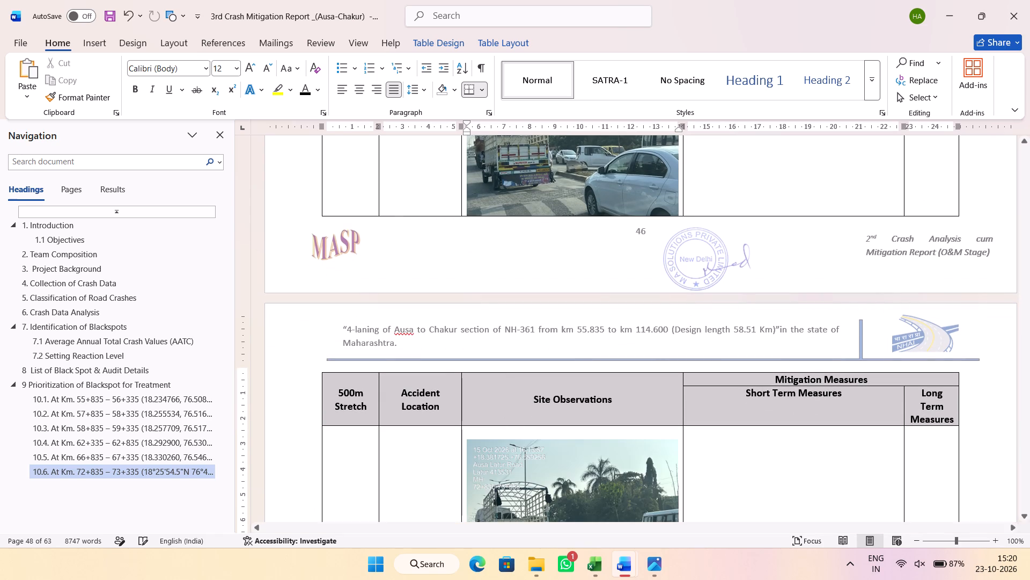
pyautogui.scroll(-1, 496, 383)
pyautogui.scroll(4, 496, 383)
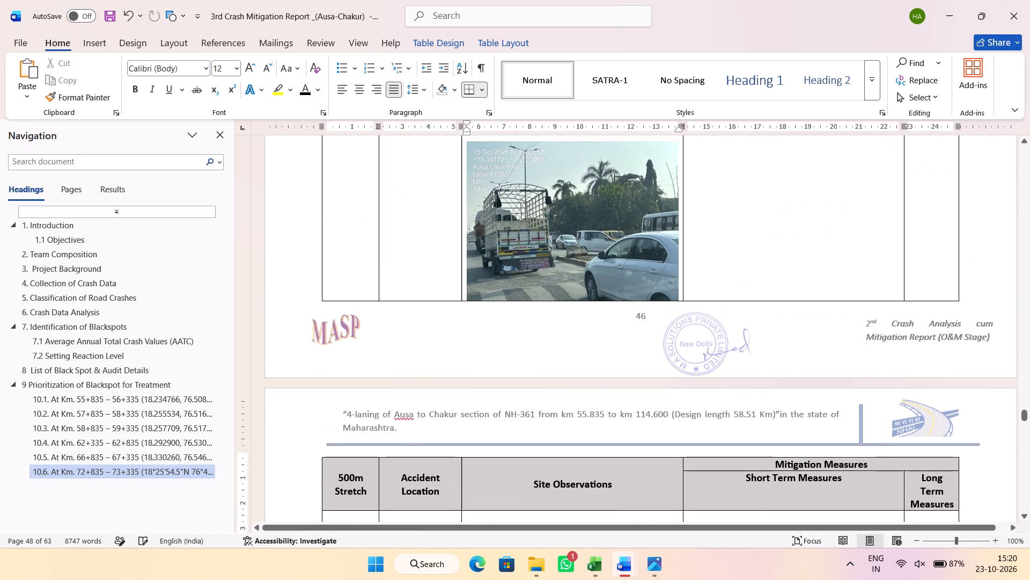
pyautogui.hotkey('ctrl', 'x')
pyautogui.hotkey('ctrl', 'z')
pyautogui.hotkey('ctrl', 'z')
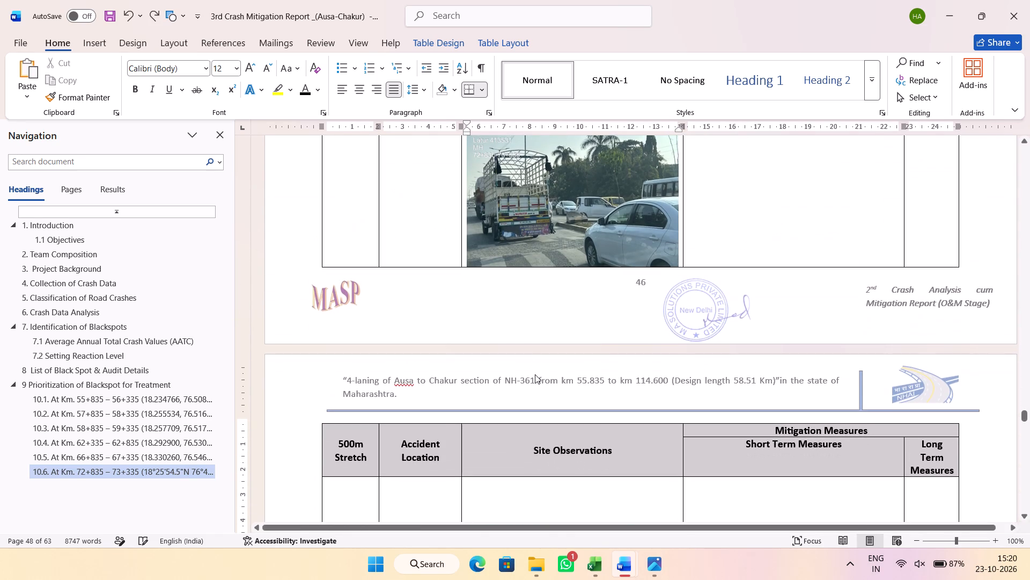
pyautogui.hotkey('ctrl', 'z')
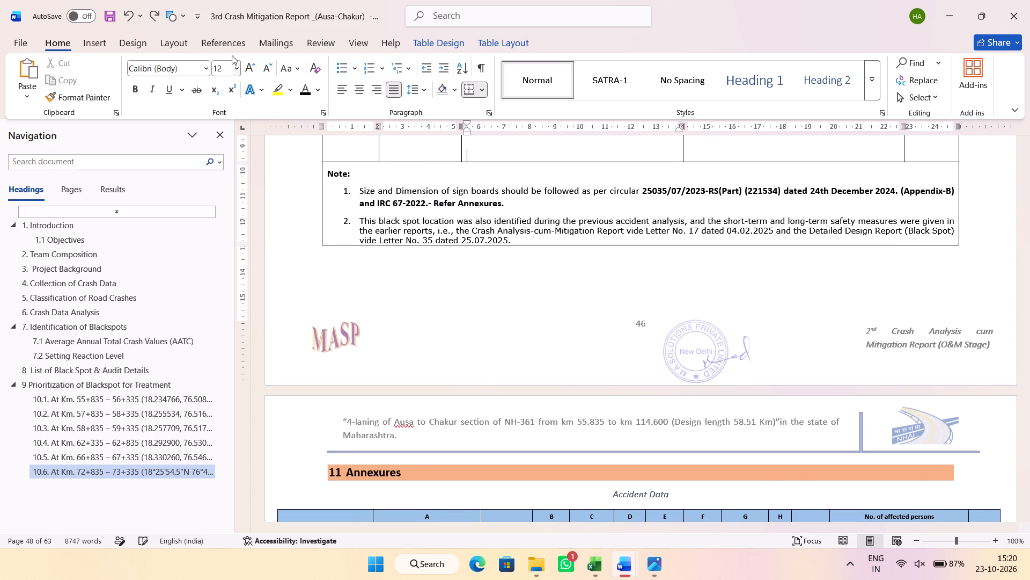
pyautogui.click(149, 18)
# Copy the kerb painting not done finding from the audit report to the line between the two new photos.
pyautogui.scroll(2, 574, 285)
pyautogui.scroll(2, 503, 216)
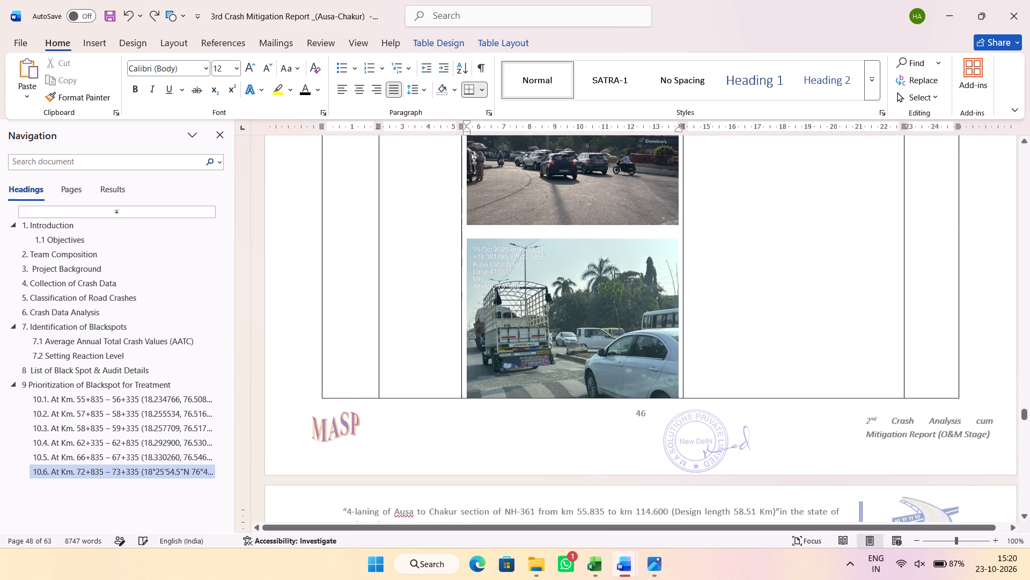
pyautogui.click(501, 248)
pyautogui.hotkey('alt', 'Tab')
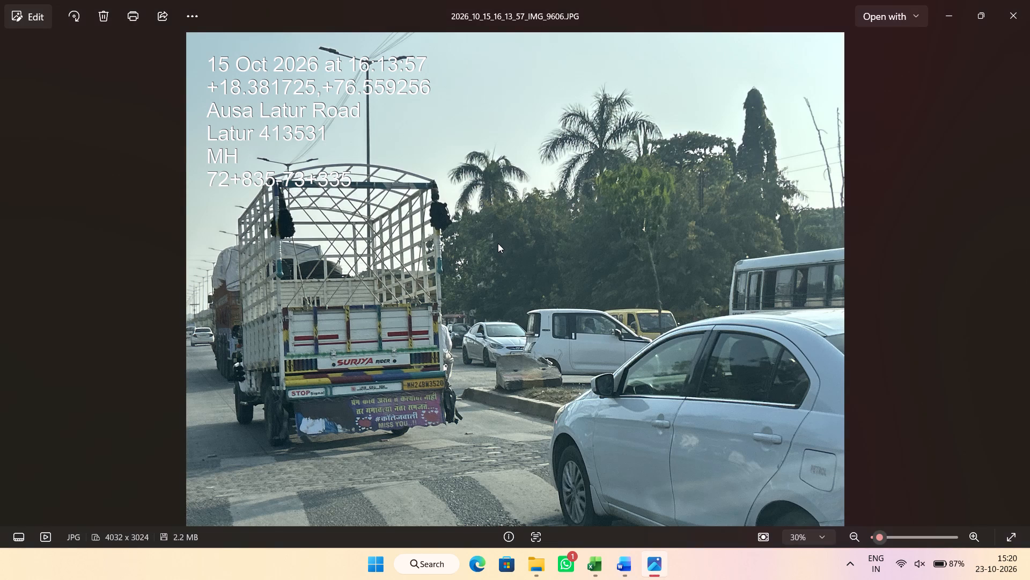
pyautogui.hotkey('alt', 'Tab')
pyautogui.hotkey('alt', 'Tab')
pyautogui.hotkey('alt', 'Tab')
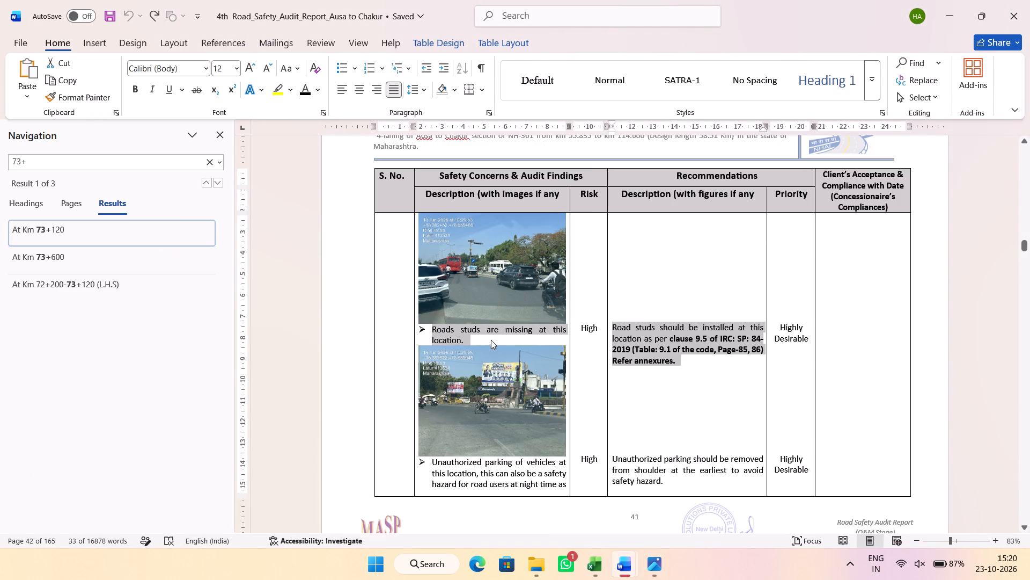
pyautogui.scroll(4, 501, 325)
pyautogui.scroll(-9, 501, 325)
pyautogui.scroll(10, 504, 311)
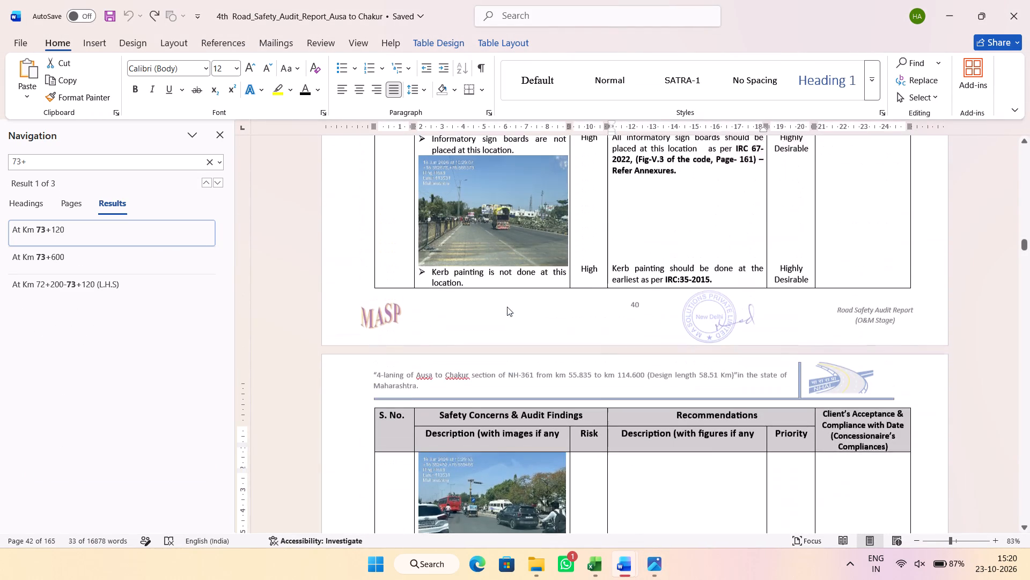
pyautogui.moveTo(466, 301); pyautogui.dragTo(435, 291)
pyautogui.hotkey('ctrl', 'c')
pyautogui.hotkey('alt', 'Tab')
pyautogui.hotkey('ctrl', 'v')
# Copy the kerb painting recommendation from the audit report and add blank lines below the road studs recommendation in the Short Term Measures column.
pyautogui.hotkey('alt', 'Tab')
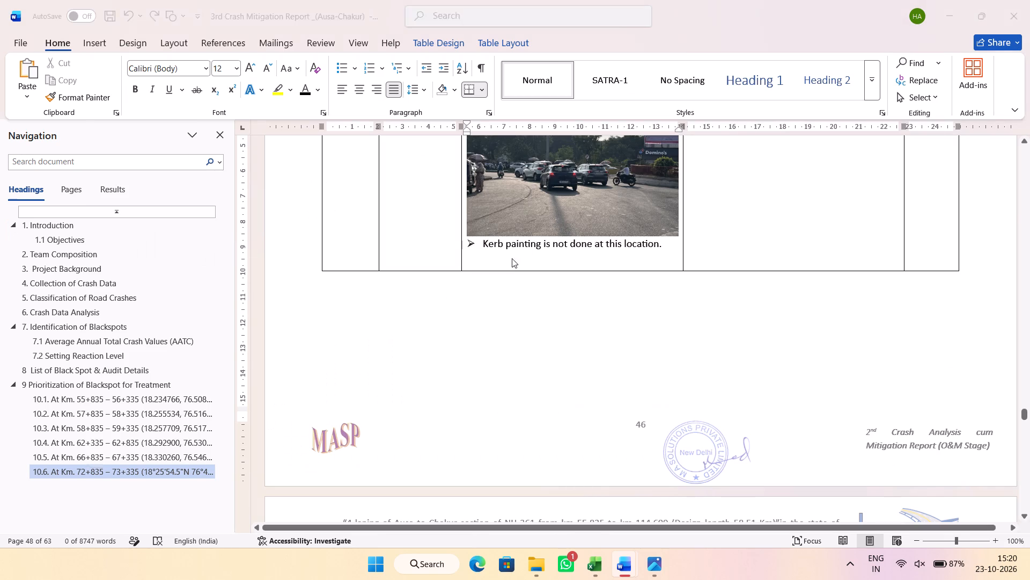
pyautogui.moveTo(722, 297); pyautogui.dragTo(614, 290)
pyautogui.hotkey('ctrl', 'c')
pyautogui.hotkey('ctrl', 'c')
pyautogui.hotkey('alt', 'Tab')
pyautogui.scroll(3, 708, 258)
pyautogui.click(745, 279)
pyautogui.scroll(4, 765, 324)
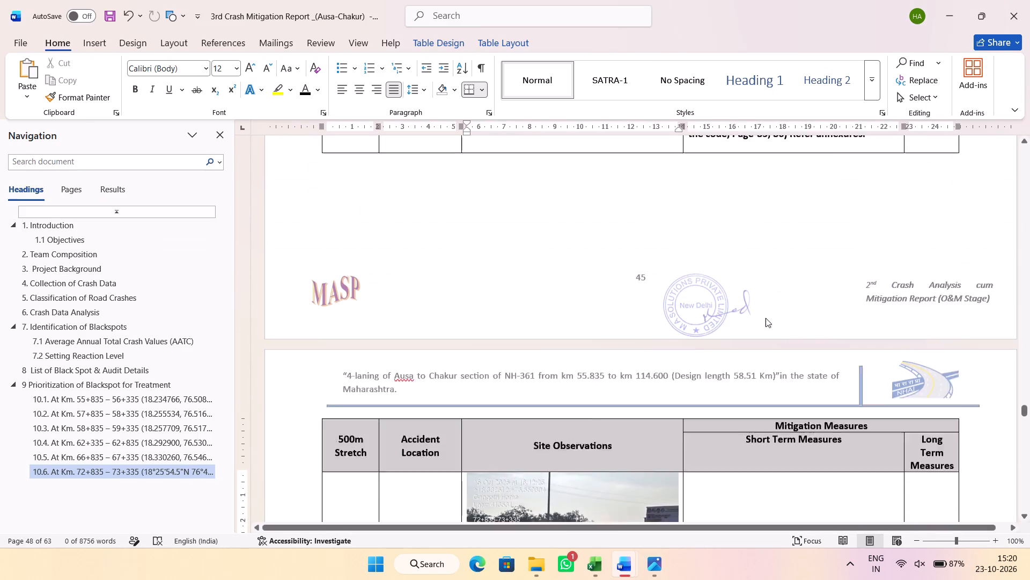
pyautogui.click(776, 199)
pyautogui.press('Return')
pyautogui.press('Return')
pyautogui.press('Return')
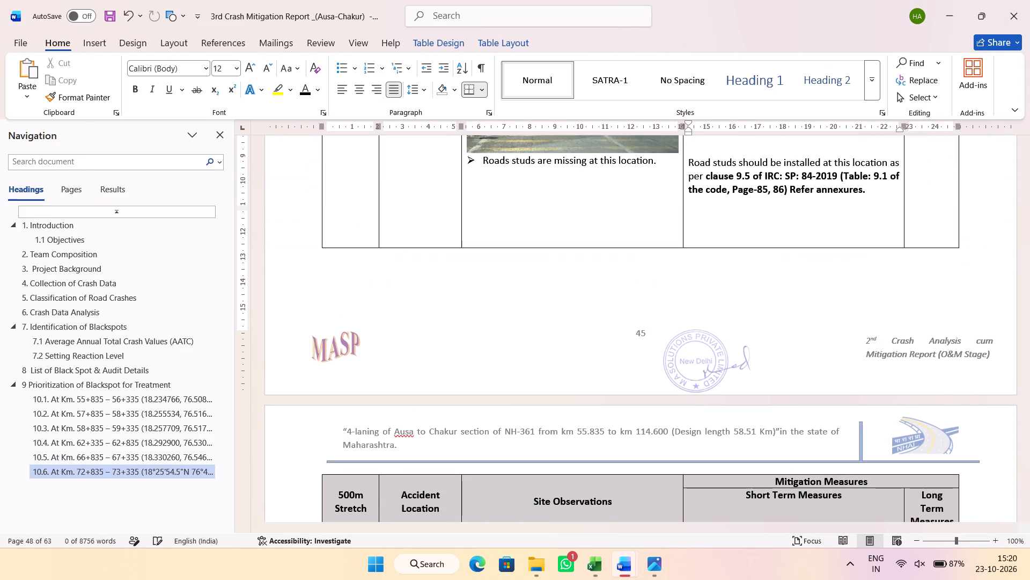
pyautogui.press('Return')
pyautogui.press('Return')
pyautogui.press('Return')
pyautogui.press('Return')
pyautogui.press('Return')
pyautogui.press('Return')
pyautogui.press('Return')
pyautogui.press('Return')
# Crop a strip off the bottom of the roundabout traffic photo above the kerb painting observation.
pyautogui.scroll(-3, 730, 244)
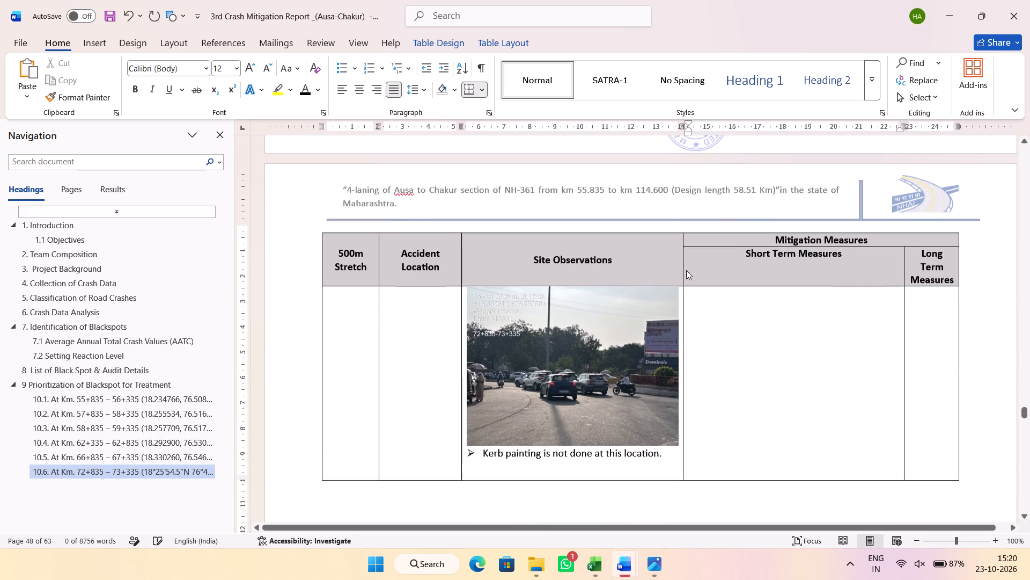
pyautogui.click(555, 382)
pyautogui.click(552, 386)
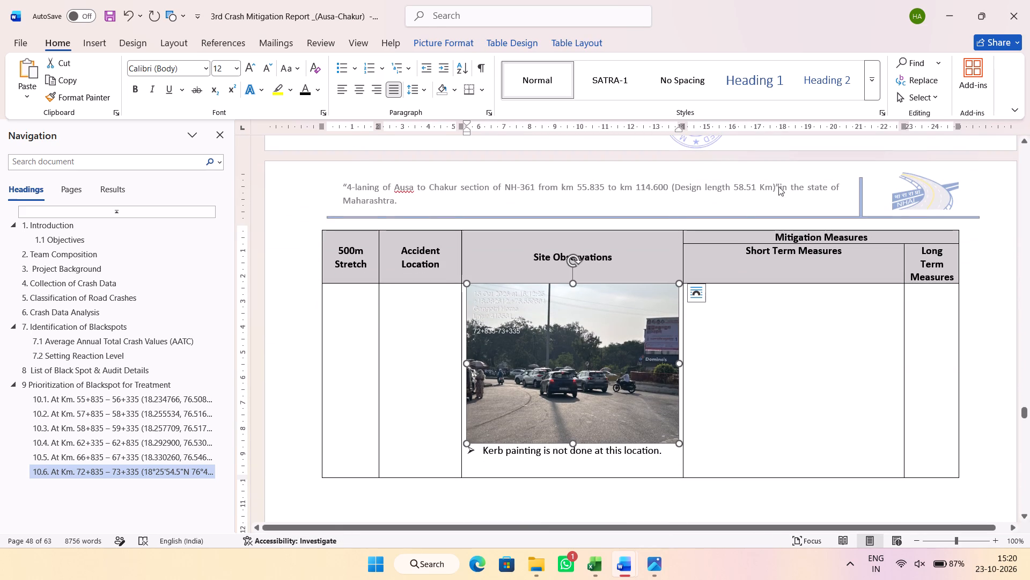
pyautogui.doubleClick(586, 334)
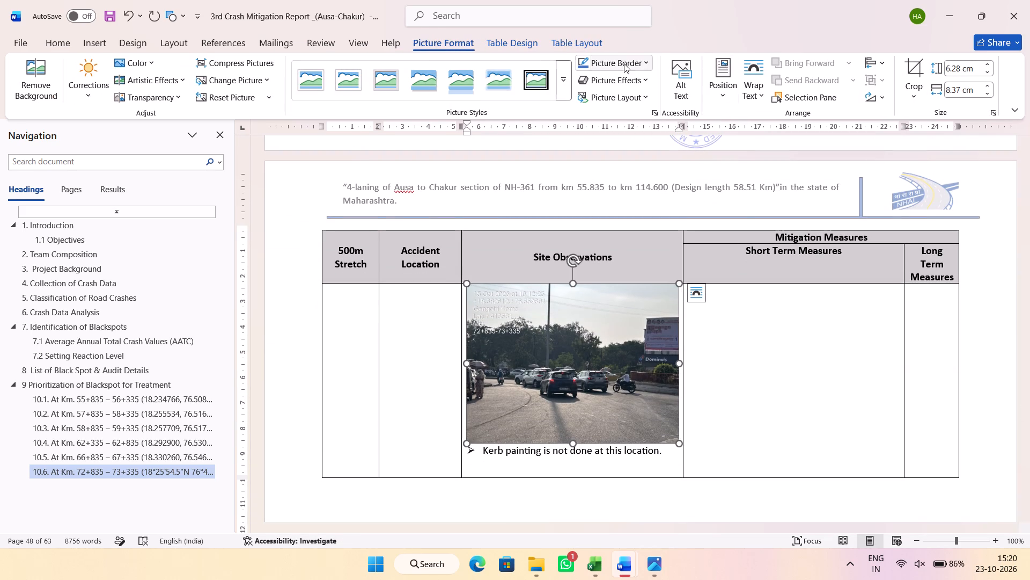
pyautogui.click(906, 66)
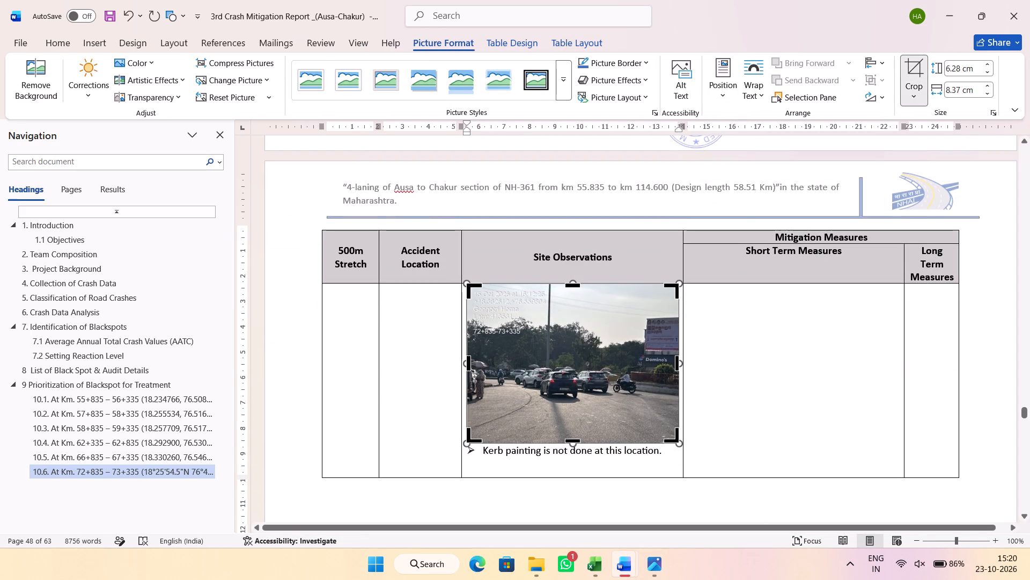
pyautogui.moveTo(577, 441); pyautogui.dragTo(584, 412)
pyautogui.click(586, 446)
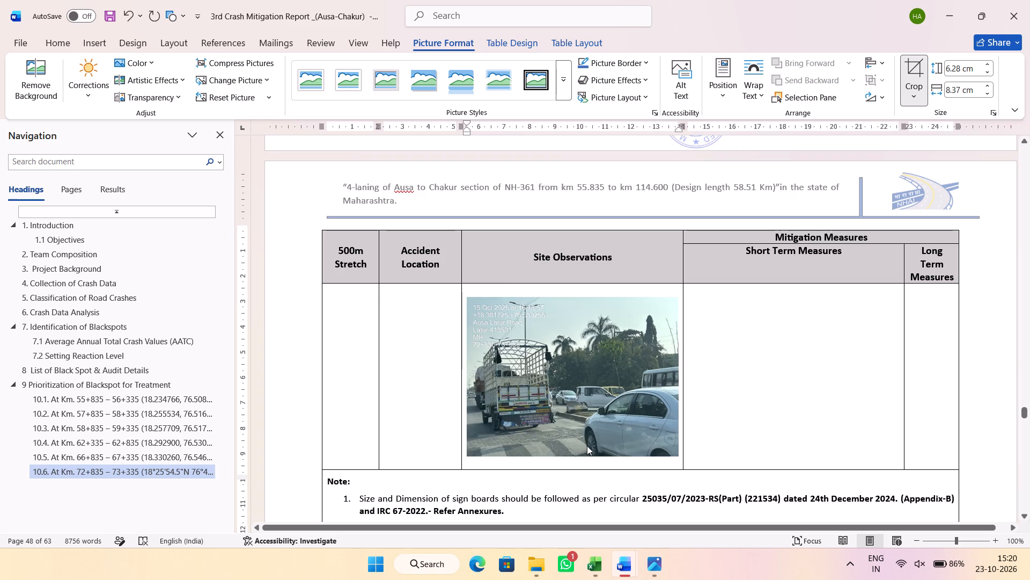
# Place the copied IRC:35-2015 kerb painting recommendation in Short Term Measures and delete one blank line above it to align it with its observation.
pyautogui.scroll(4, 602, 423)
pyautogui.click(753, 301)
pyautogui.click(755, 318)
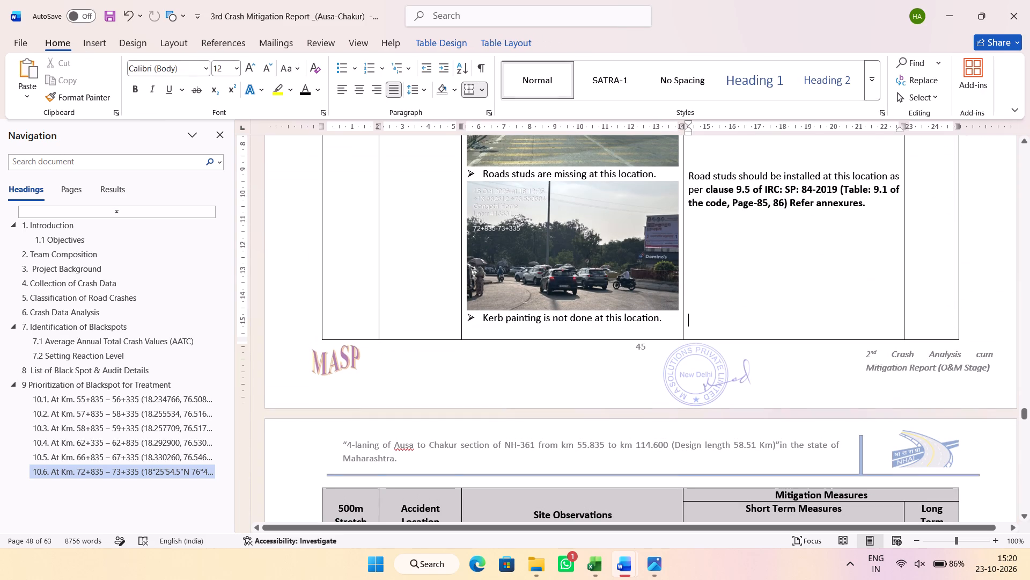
pyautogui.press('Return')
pyautogui.hotkey('ctrl', 'v')
pyautogui.click(639, 206)
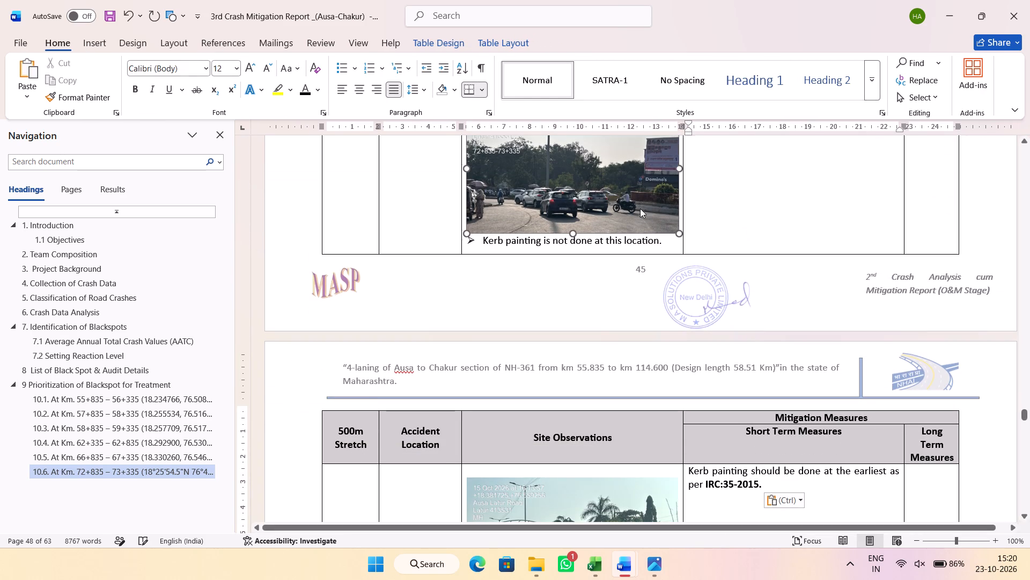
pyautogui.click(727, 218)
pyautogui.press('Delete')
# Delete the blank line above the truck photo in the Site Observations column.
pyautogui.click(580, 180)
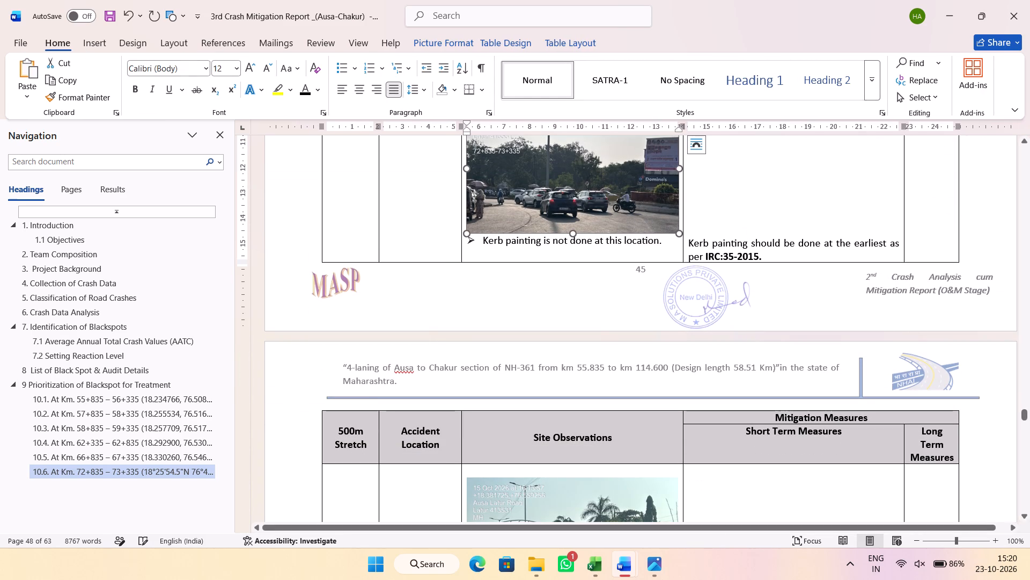
pyautogui.scroll(-5, 726, 249)
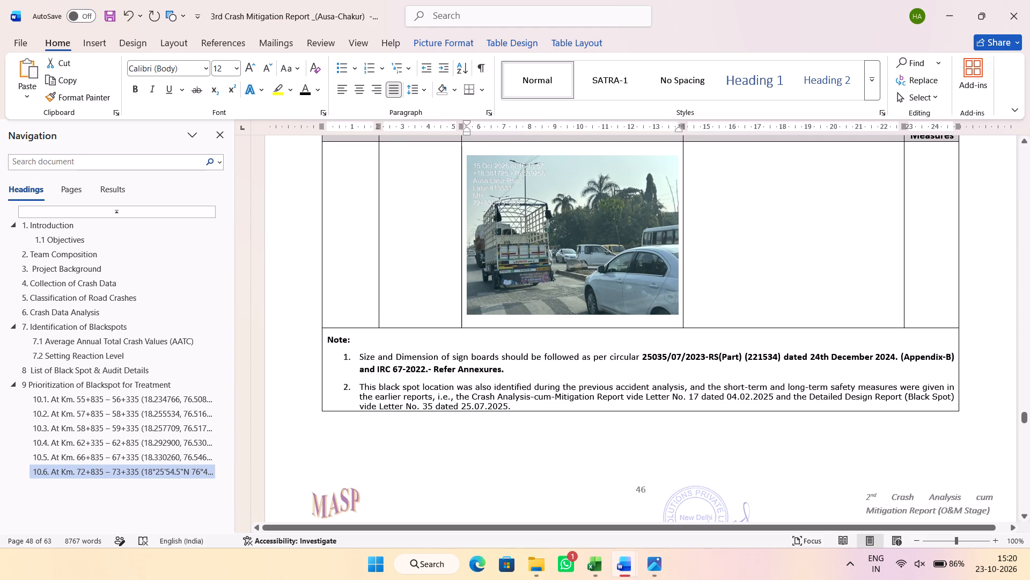
pyautogui.click(542, 153)
pyautogui.press('Delete')
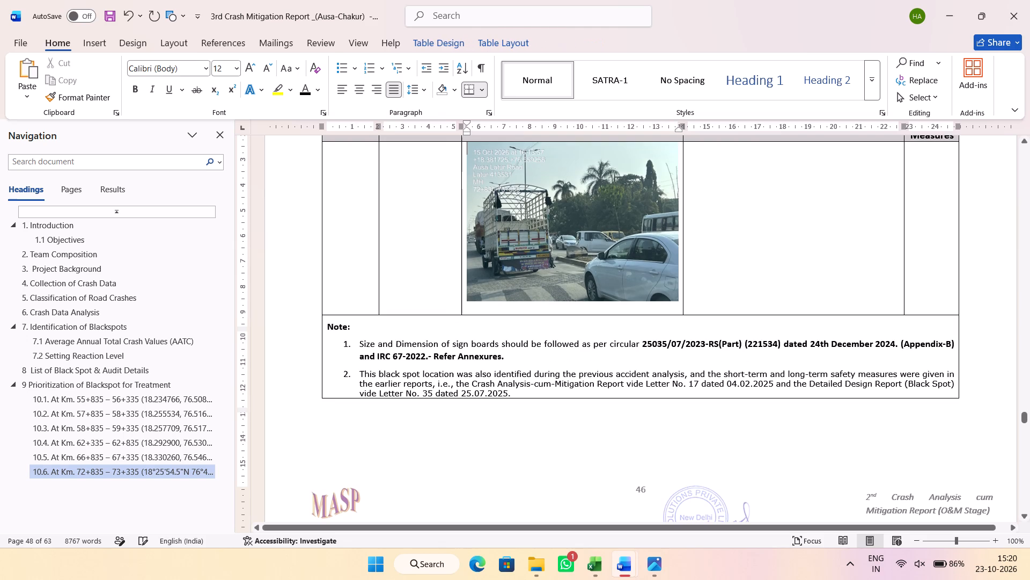
# Save the crash mitigation report.
pyautogui.click(105, 18)
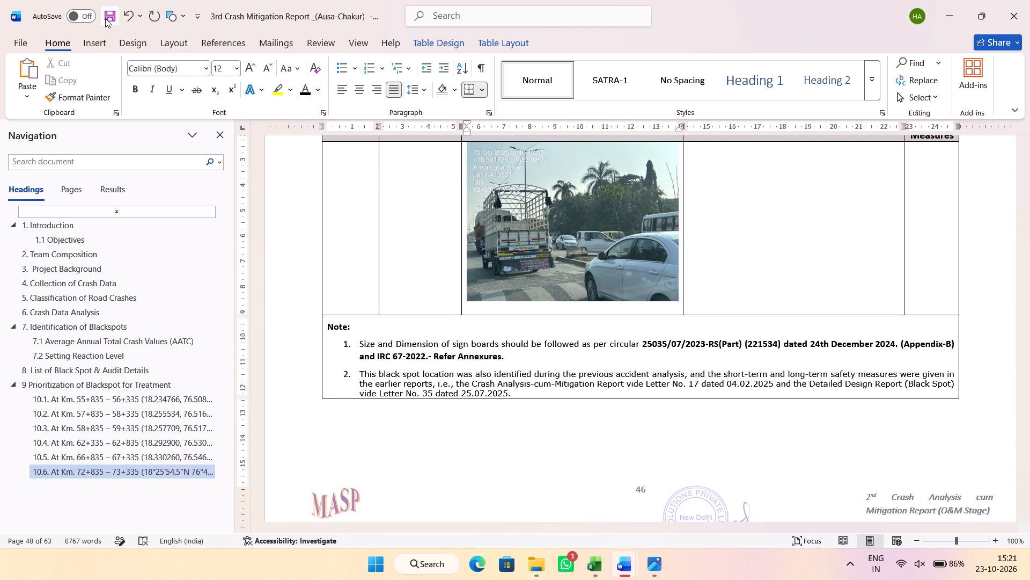
# Switch to Photos, inspect the truck photos at the median opening and copy 2026_10_15_16_13_59_IMG_9607.
pyautogui.click(570, 306)
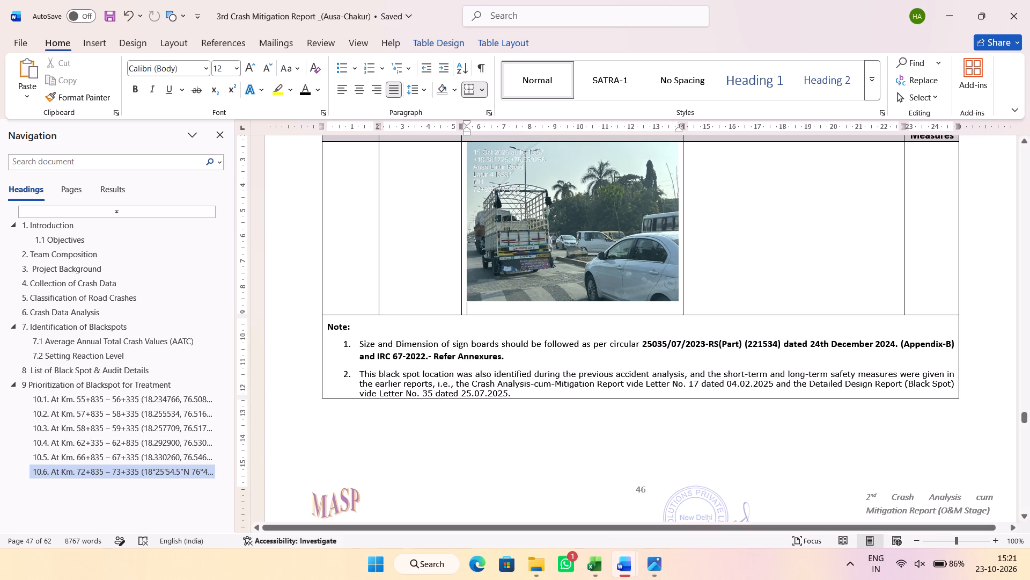
pyautogui.click(643, 557)
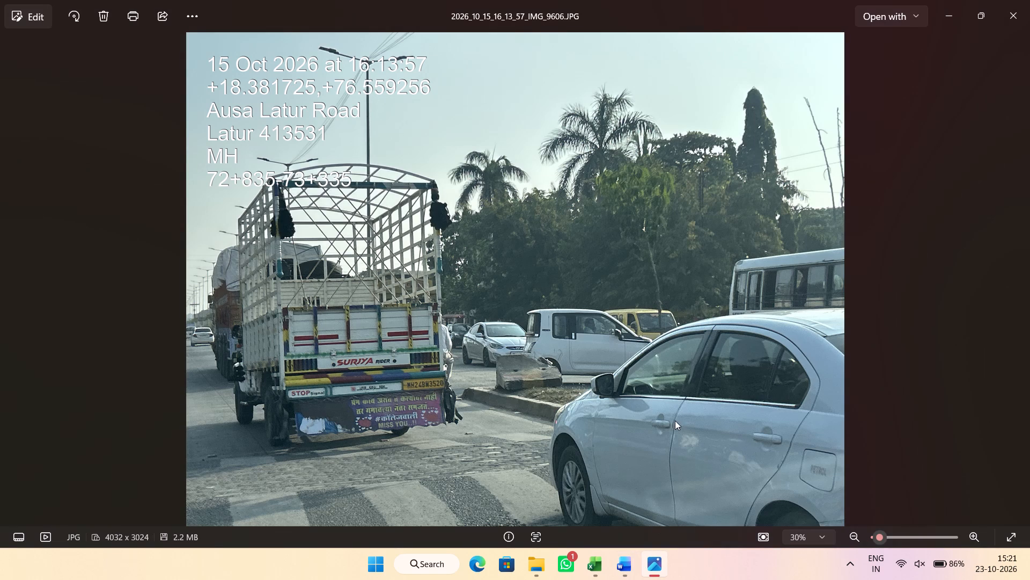
pyautogui.scroll(5, 650, 353)
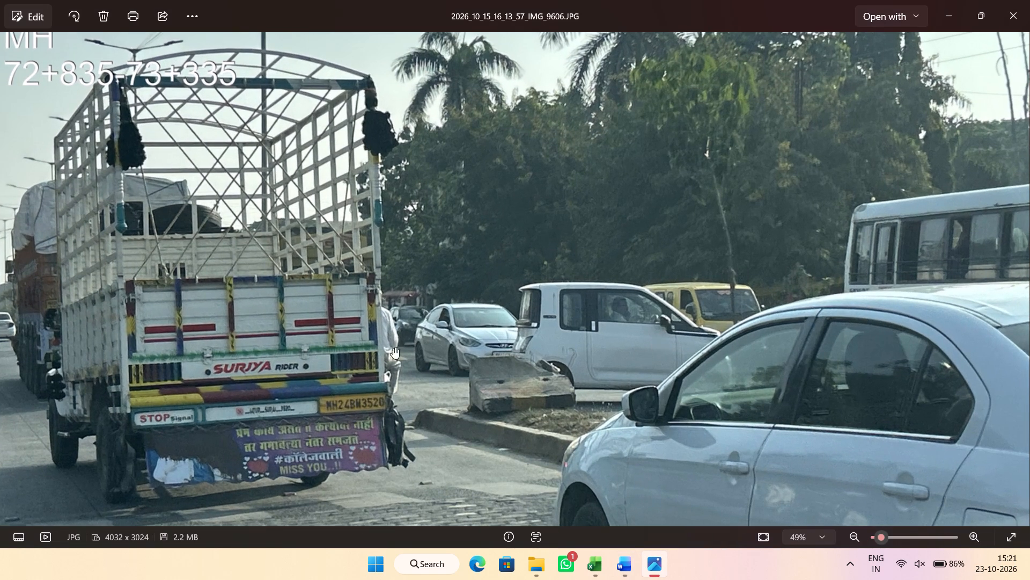
pyautogui.scroll(5, 360, 376)
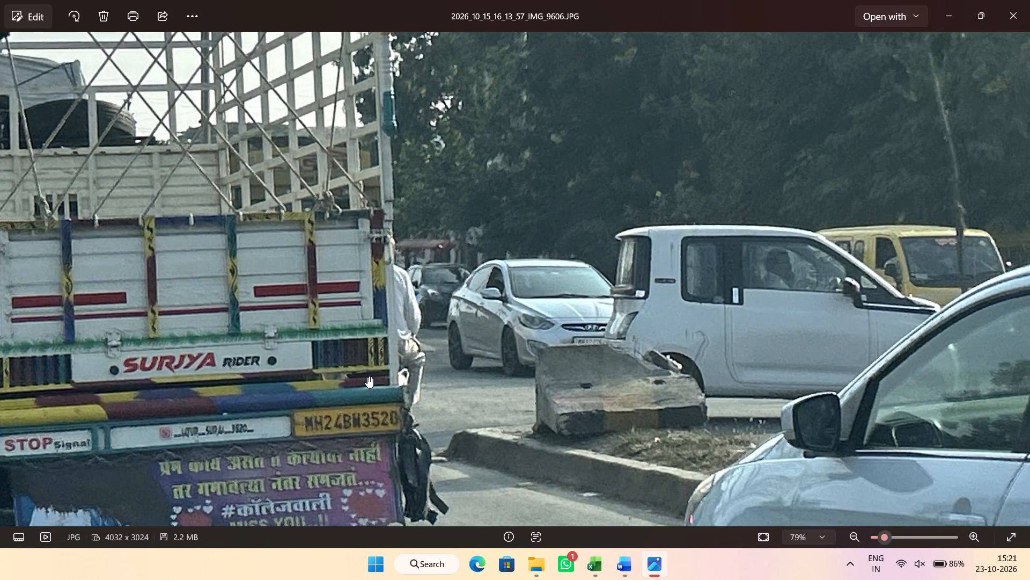
pyautogui.scroll(-14, 456, 405)
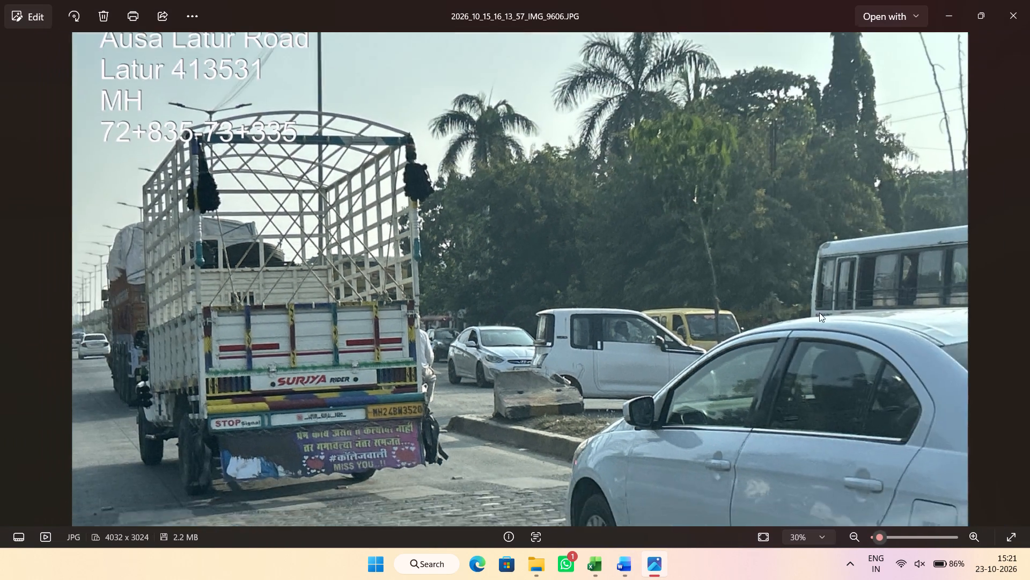
pyautogui.click(1029, 313)
pyautogui.scroll(8, 556, 320)
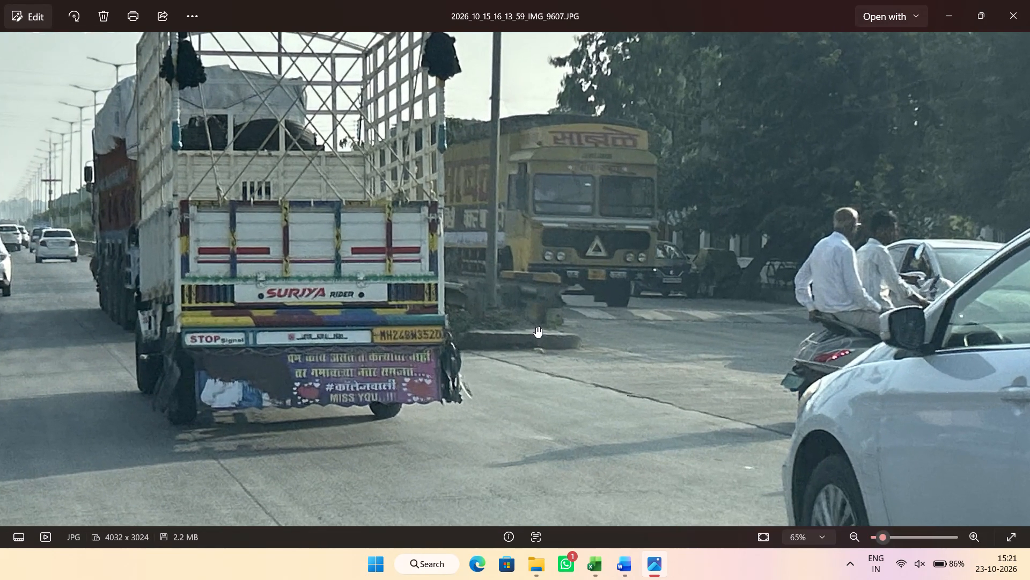
pyautogui.scroll(8, 489, 291)
pyautogui.scroll(-13, 494, 292)
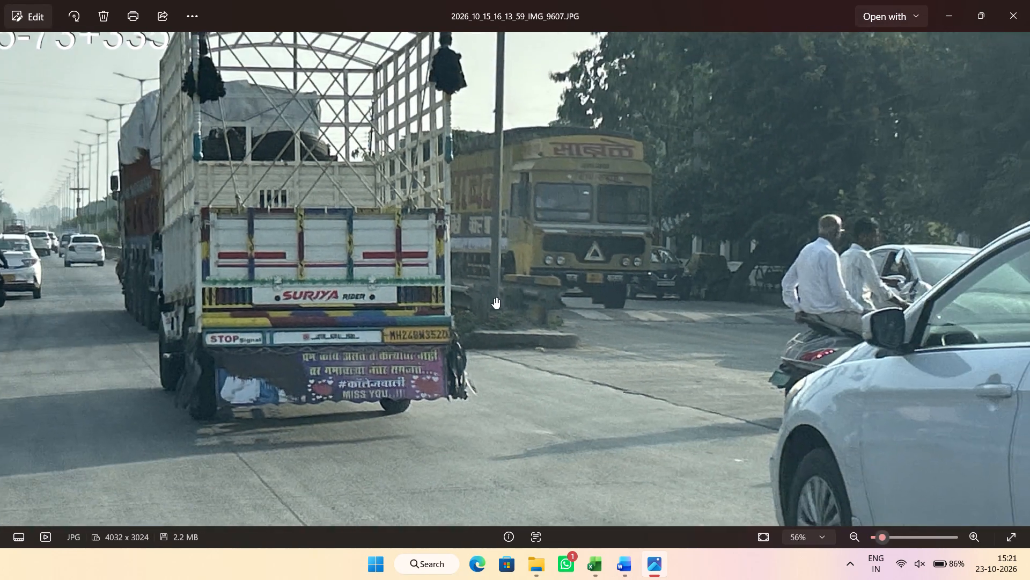
pyautogui.scroll(-10, 494, 298)
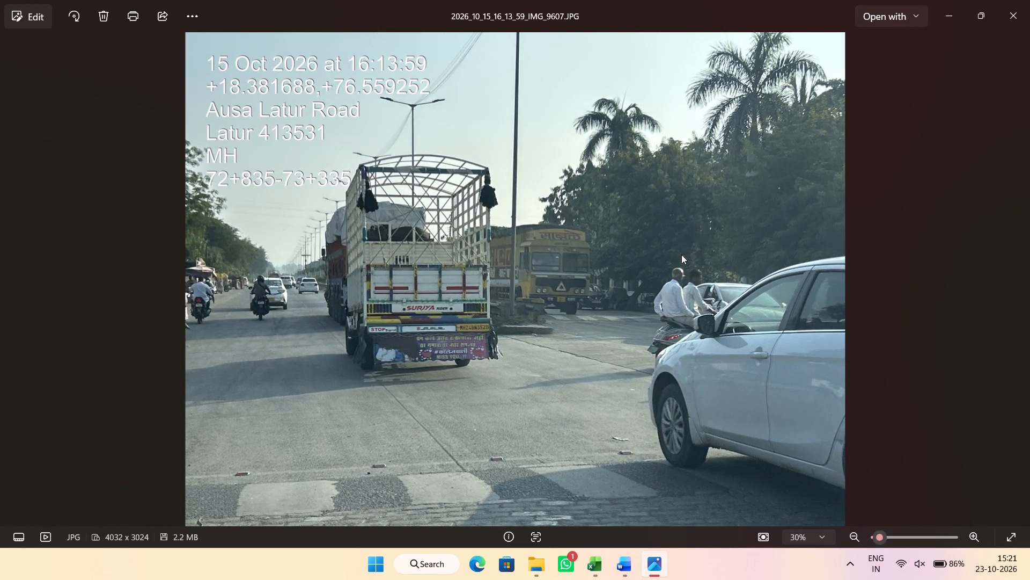
pyautogui.scroll(-7, 585, 314)
pyautogui.hotkey('ctrl', 'c')
pyautogui.hotkey('ctrl', 'c')
# Place the copied photo on a new line below the truck photo in Site Observations and delete one surplus blank line.
pyautogui.hotkey('alt', 'Tab')
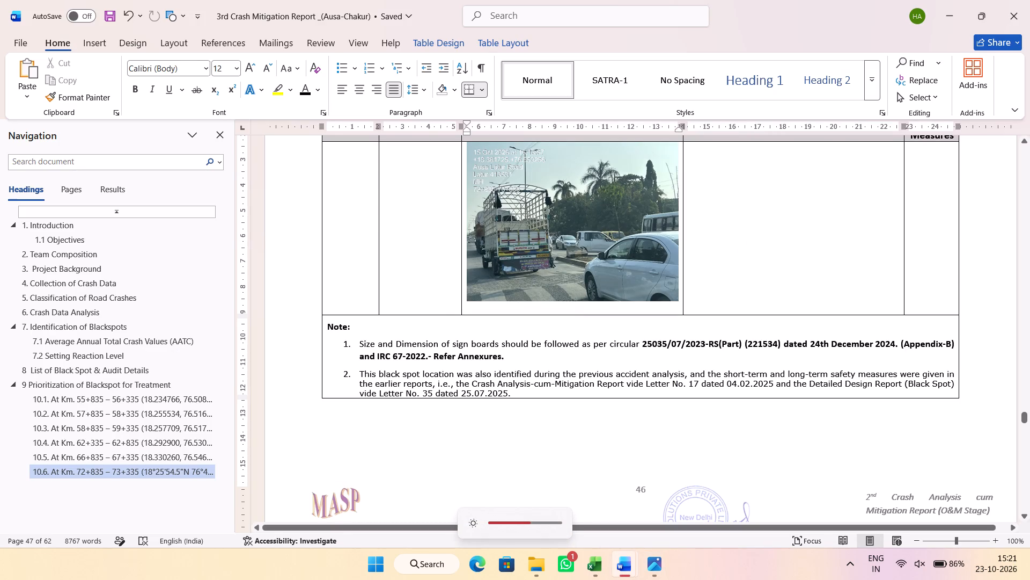
pyautogui.press('Return')
pyautogui.hotkey('ctrl', 'v')
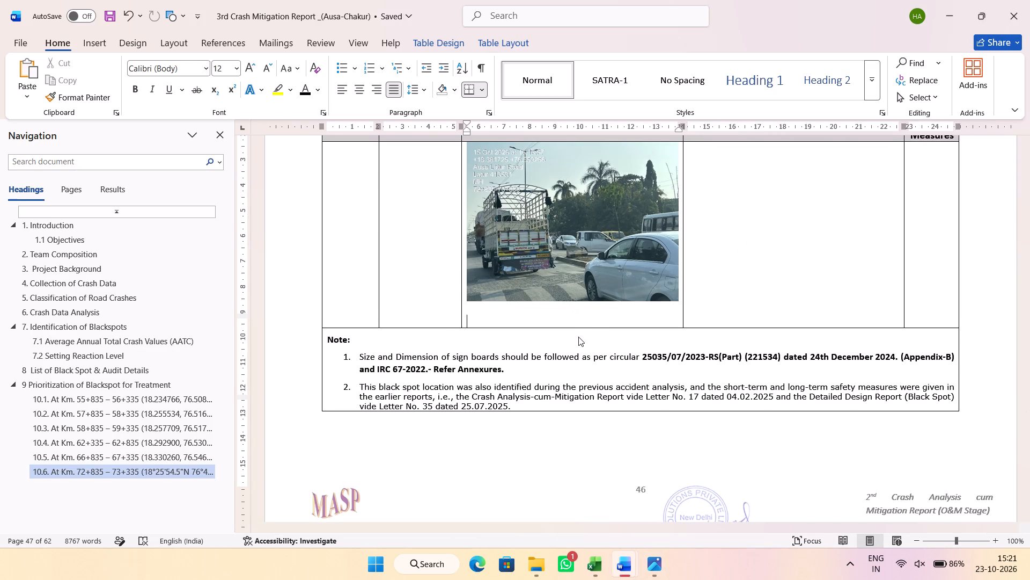
pyautogui.scroll(-6, 585, 408)
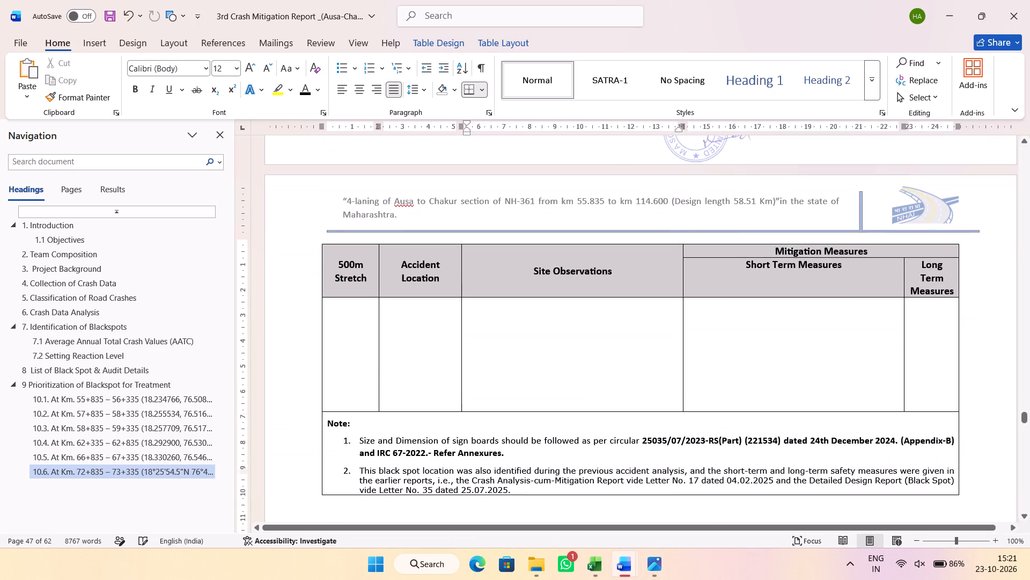
pyautogui.press('BackSpace')
pyautogui.scroll(4, 668, 361)
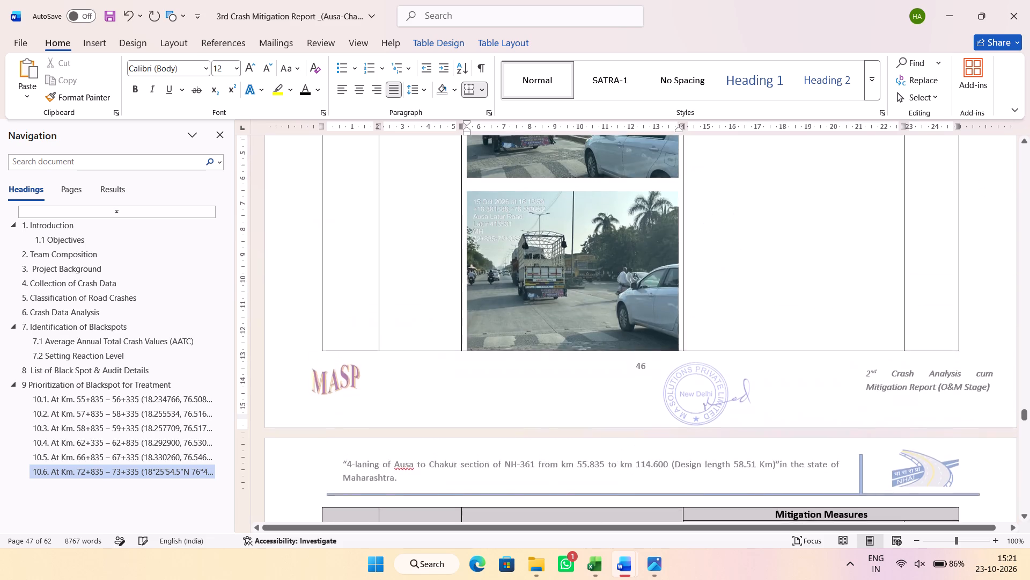
# Search the road safety audit report for OHM and copy the recommendation for OHM with keep left as per clause 15.66 of IRC: 67-2022.
pyautogui.click(623, 569)
pyautogui.click(728, 501)
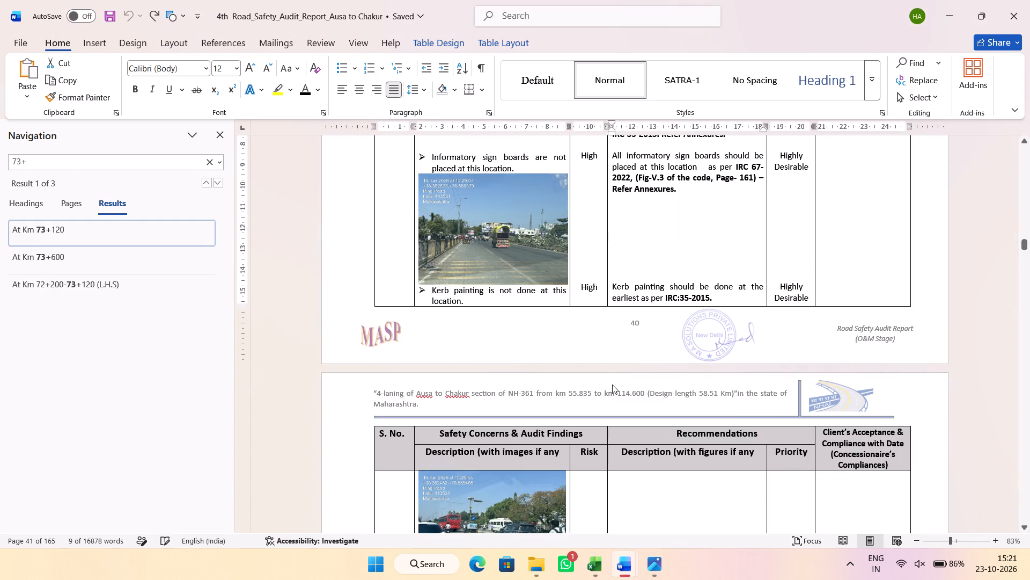
pyautogui.click(80, 167)
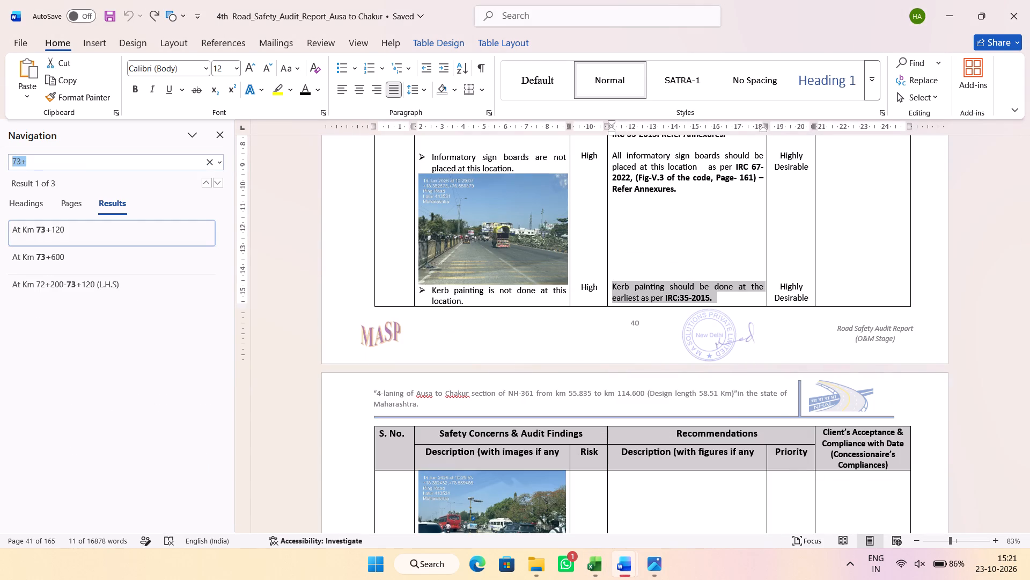
pyautogui.write('OHM')
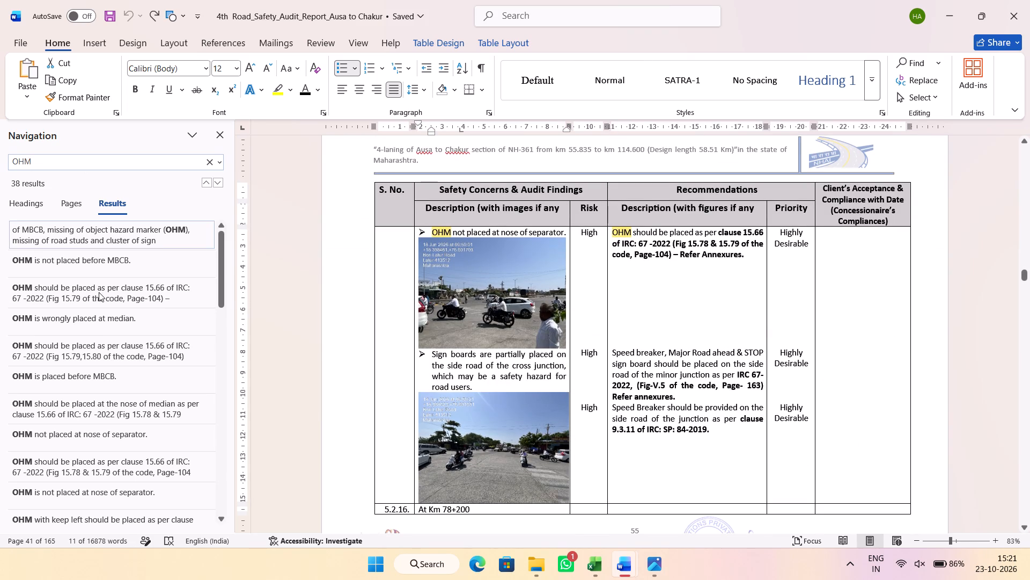
pyautogui.scroll(-1, 95, 422)
pyautogui.scroll(-2, 111, 462)
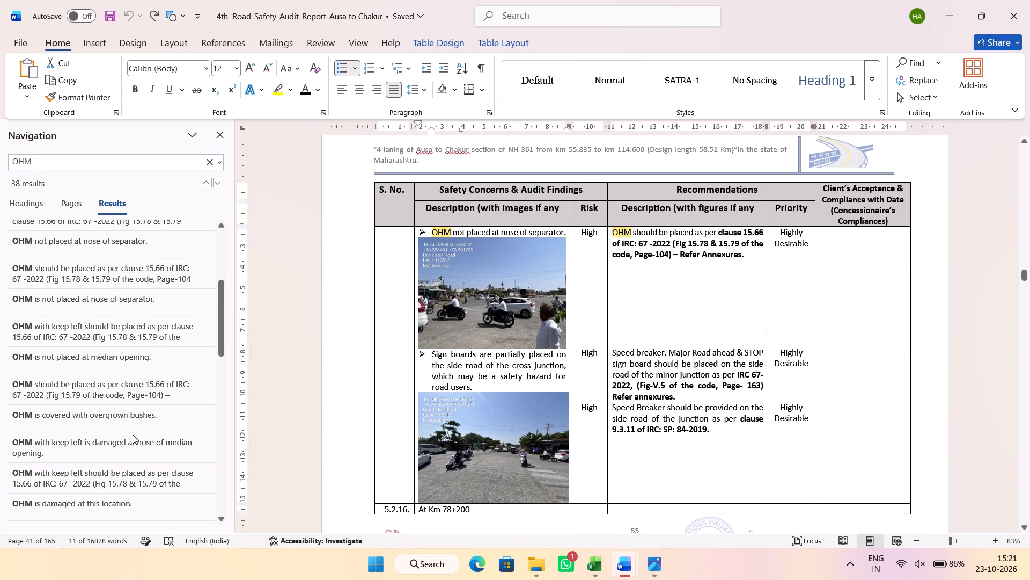
pyautogui.click(101, 343)
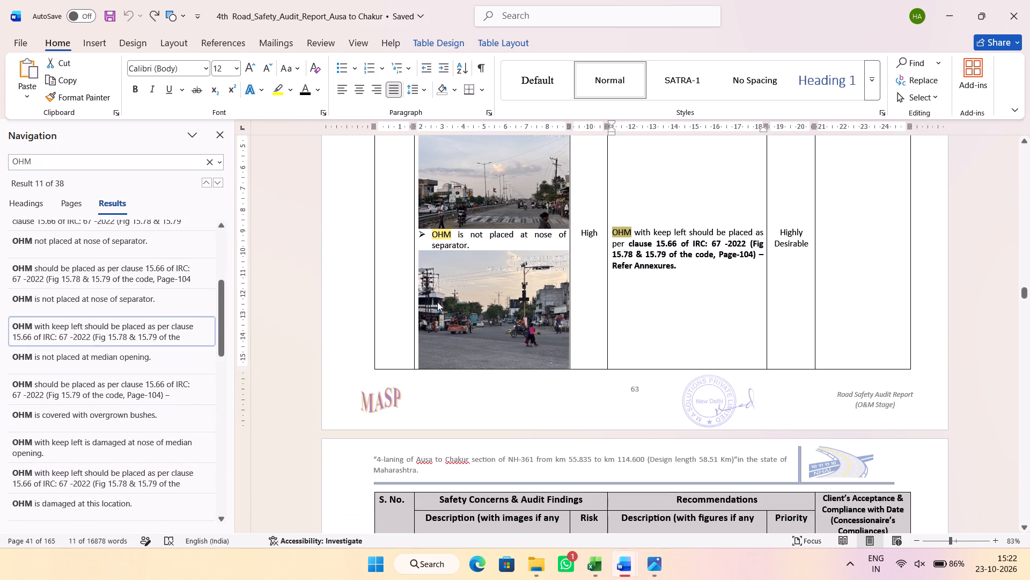
pyautogui.moveTo(479, 249); pyautogui.dragTo(442, 240)
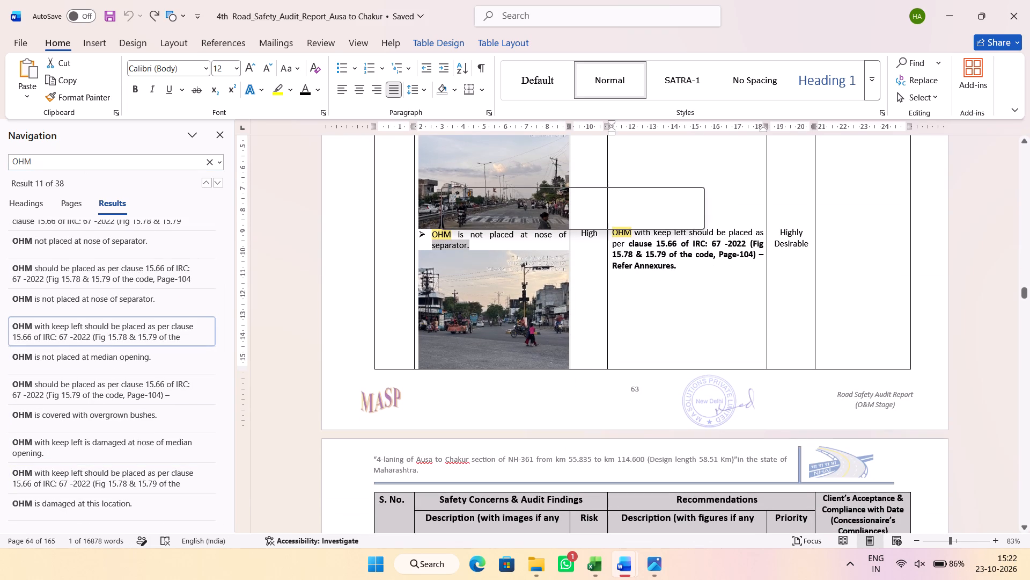
pyautogui.moveTo(697, 267); pyautogui.dragTo(616, 234)
pyautogui.hotkey('ctrl', 'c')
pyautogui.hotkey('ctrl', 'c')
pyautogui.scroll(3, 635, 318)
# Add blank lines in the crash report's Short Term Measures column beside the upper truck photo and place the copied OHM with keep left recommendation there.
pyautogui.hotkey('alt', 'Tab')
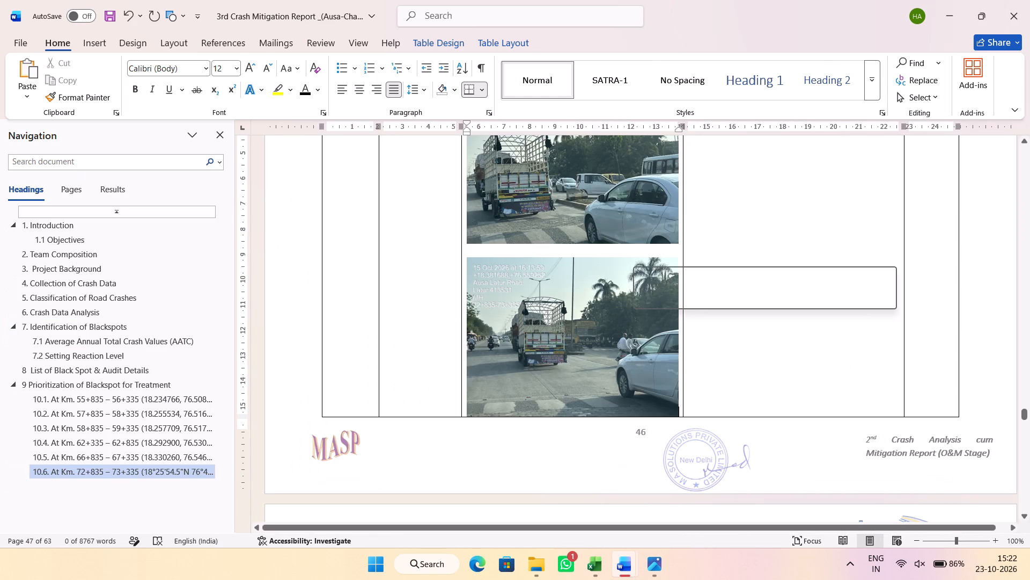
pyautogui.click(715, 249)
pyautogui.scroll(2, 731, 259)
pyautogui.scroll(-1, 739, 269)
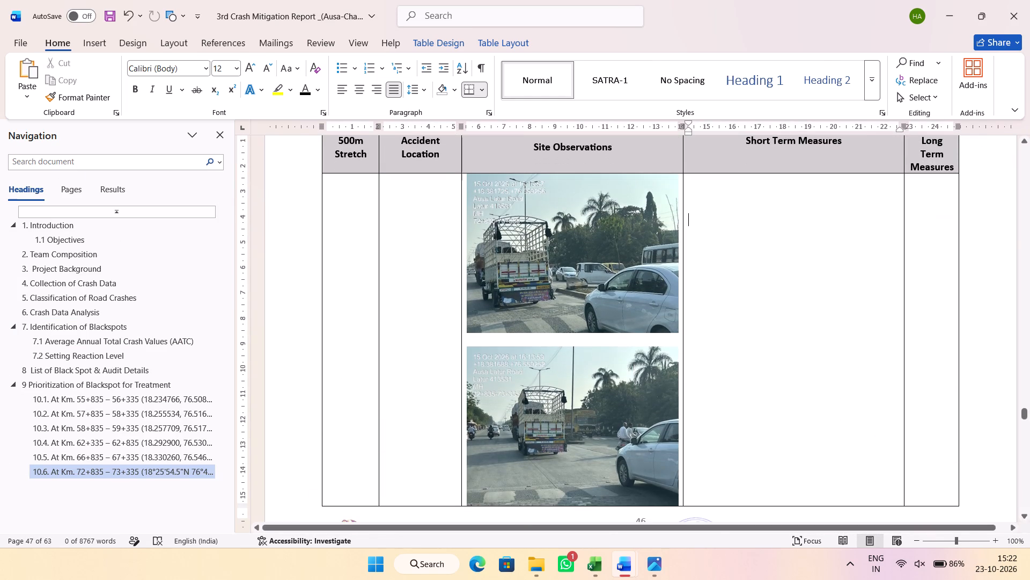
pyautogui.press('Return')
pyautogui.press('Return')
pyautogui.press('Return')
pyautogui.press('Return')
pyautogui.press('Return')
pyautogui.press('Return')
pyautogui.press('Return')
pyautogui.press('Return')
pyautogui.press('Return')
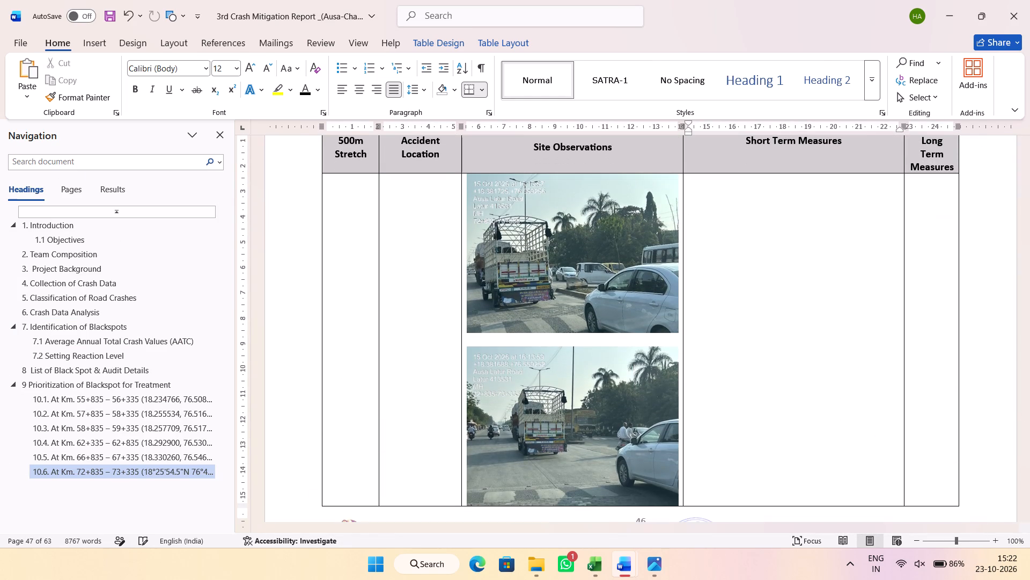
pyautogui.hotkey('ctrl', 'v')
# Apply the arrow bullet formatting of the road studs observation to the blank line between the two truck photos.
pyautogui.scroll(4, 585, 306)
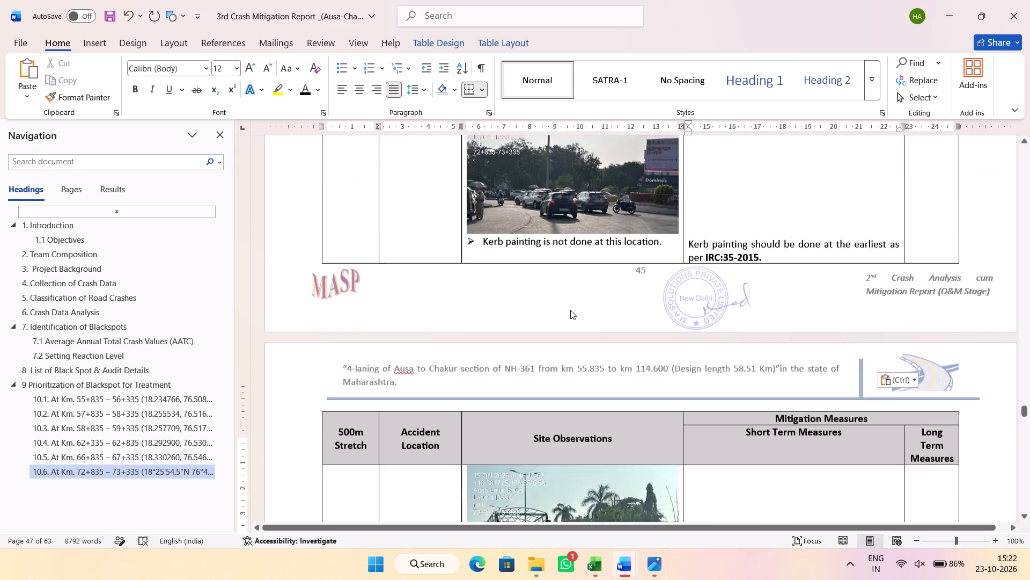
pyautogui.scroll(2, 570, 310)
pyautogui.click(477, 192)
pyautogui.click(473, 194)
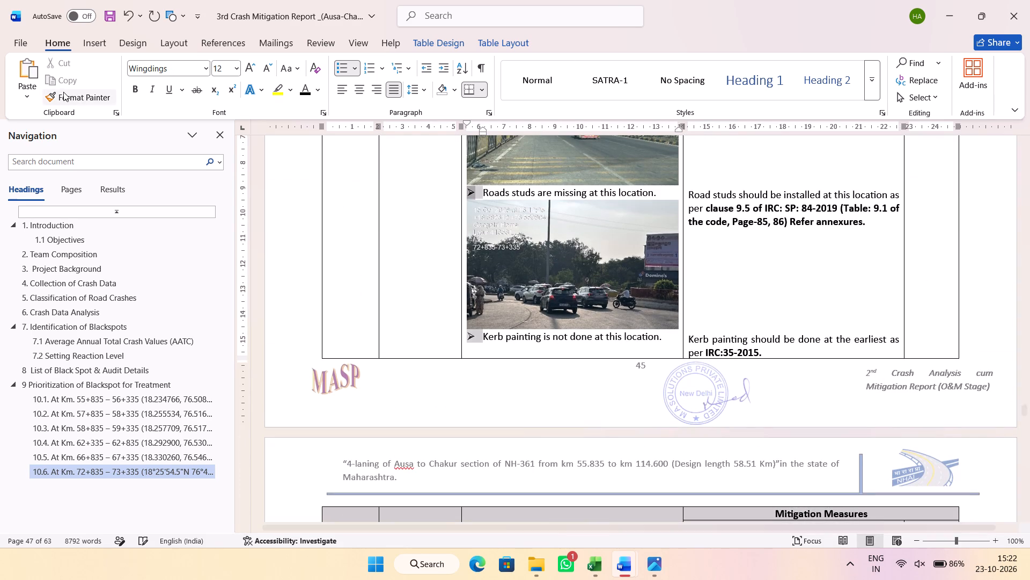
pyautogui.click(63, 92)
pyautogui.scroll(-5, 362, 169)
pyautogui.scroll(-2, 548, 249)
pyautogui.click(485, 275)
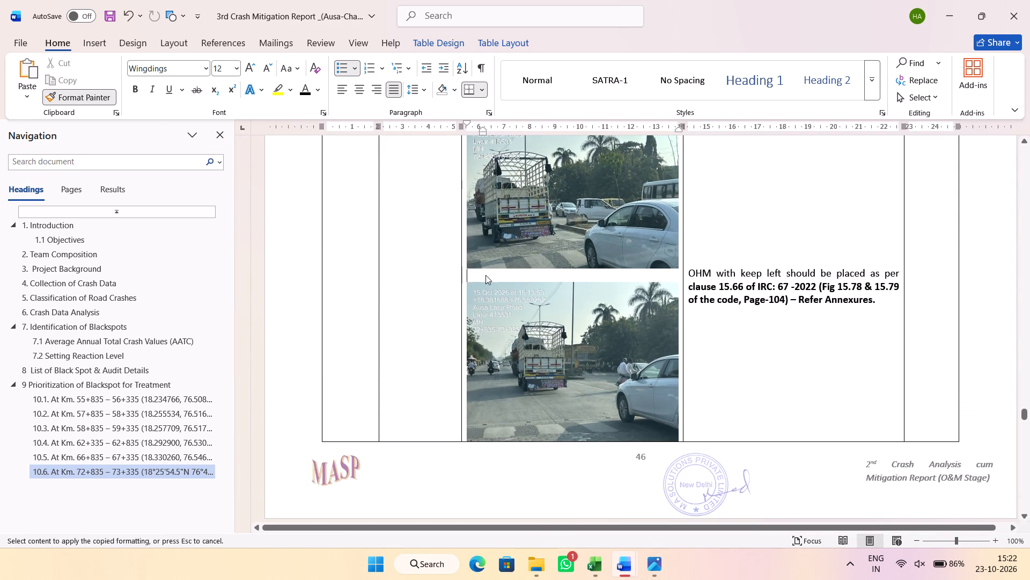
# Enter the observation "Median opening is not developed at this location." between the two truck photos.
pyautogui.write('Median openiong s')
pyautogui.press('space')
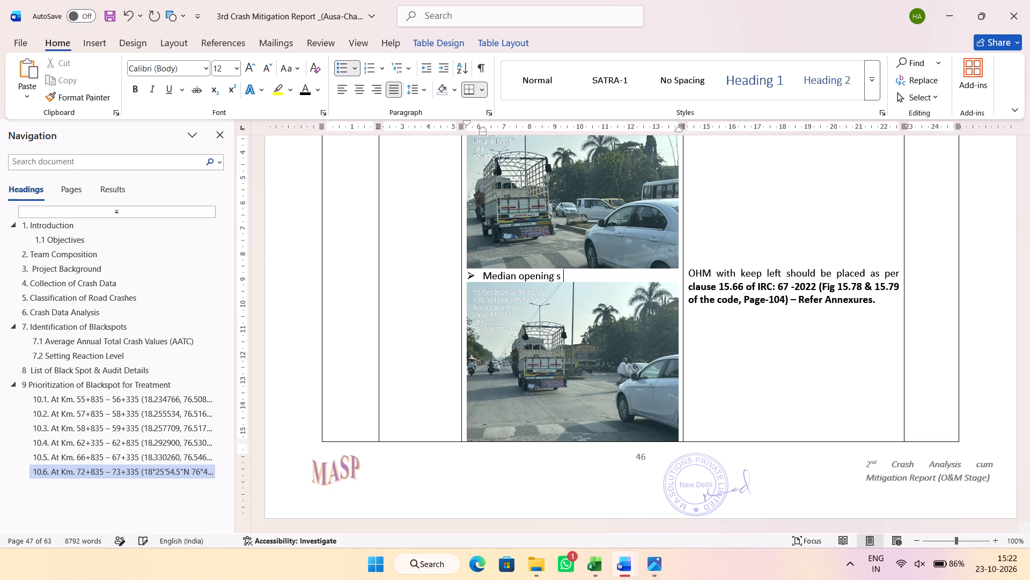
pyautogui.press('BackSpace')
pyautogui.press('BackSpace')
pyautogui.write('is not developed at this location')
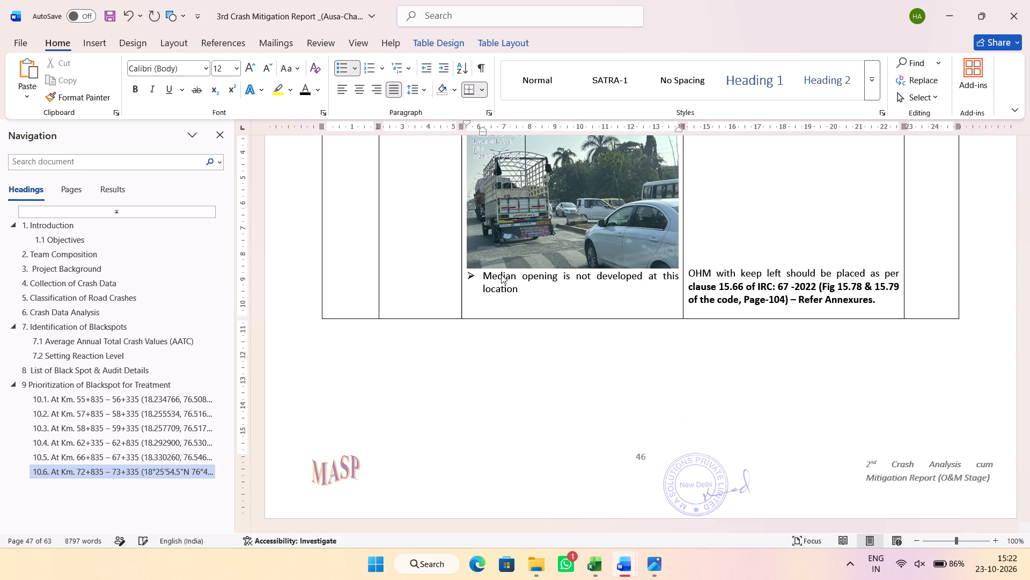
pyautogui.press('.')
# Reduce the upper truck photo's height slightly and delete one blank line above the OHM recommendation to align it with the median opening observation.
pyautogui.click(570, 194)
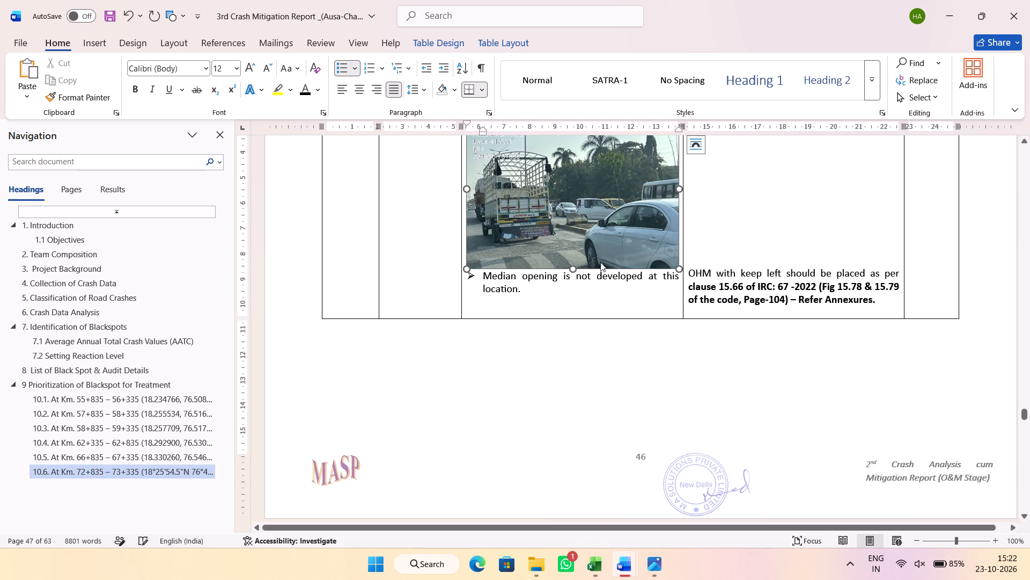
pyautogui.moveTo(570, 269); pyautogui.dragTo(571, 255)
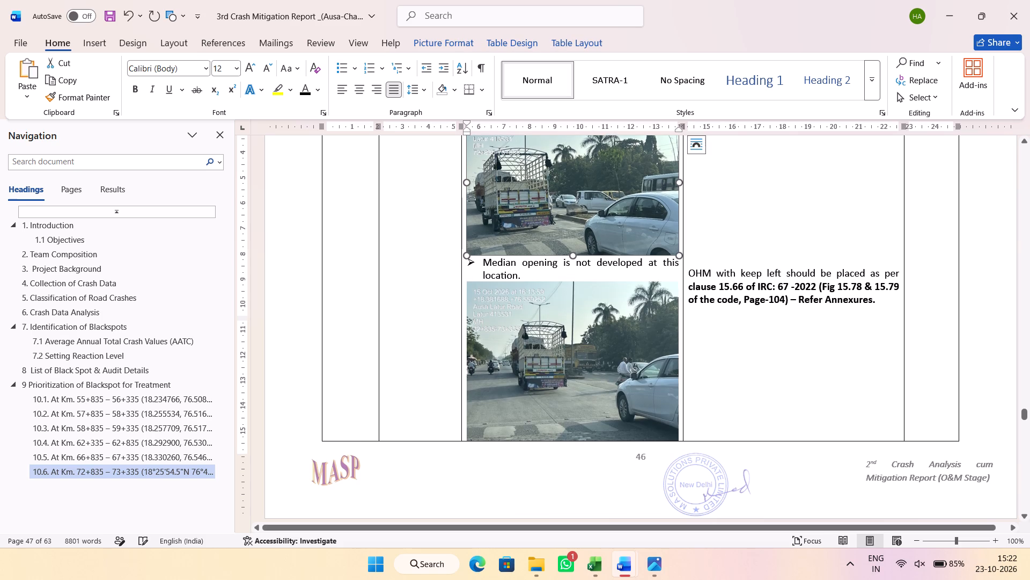
pyautogui.click(726, 255)
pyautogui.press('Delete')
pyautogui.click(624, 245)
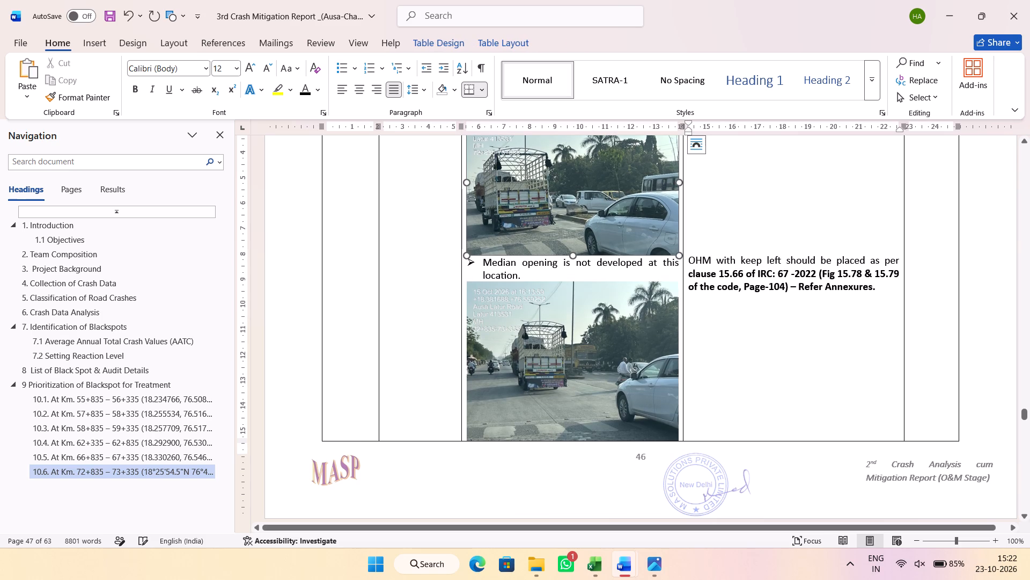
pyautogui.click(573, 255)
pyautogui.click(573, 257)
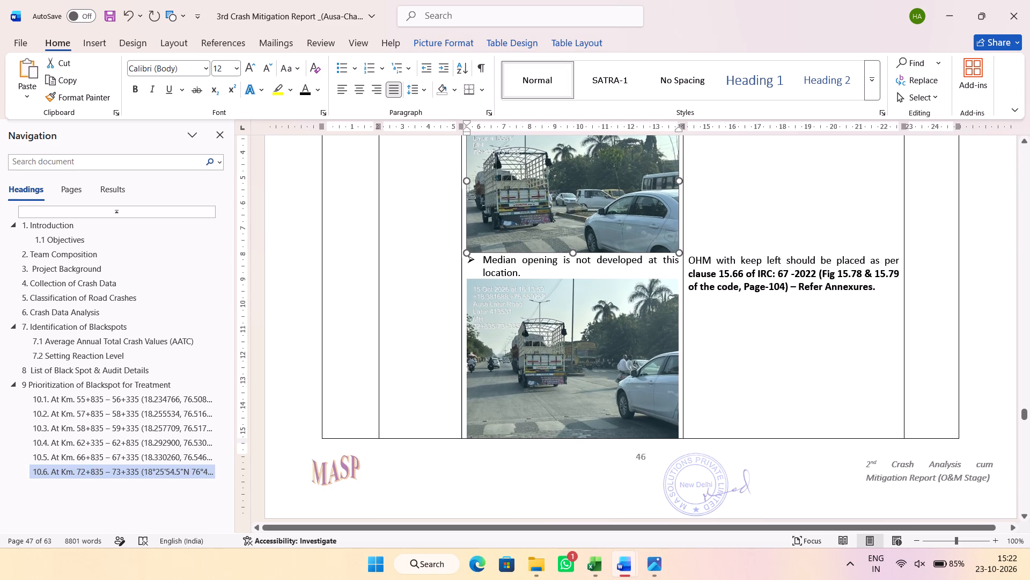
# Add a blank line below the OHM recommendation in Short Term Measures and save the report.
pyautogui.click(767, 315)
pyautogui.press('Return')
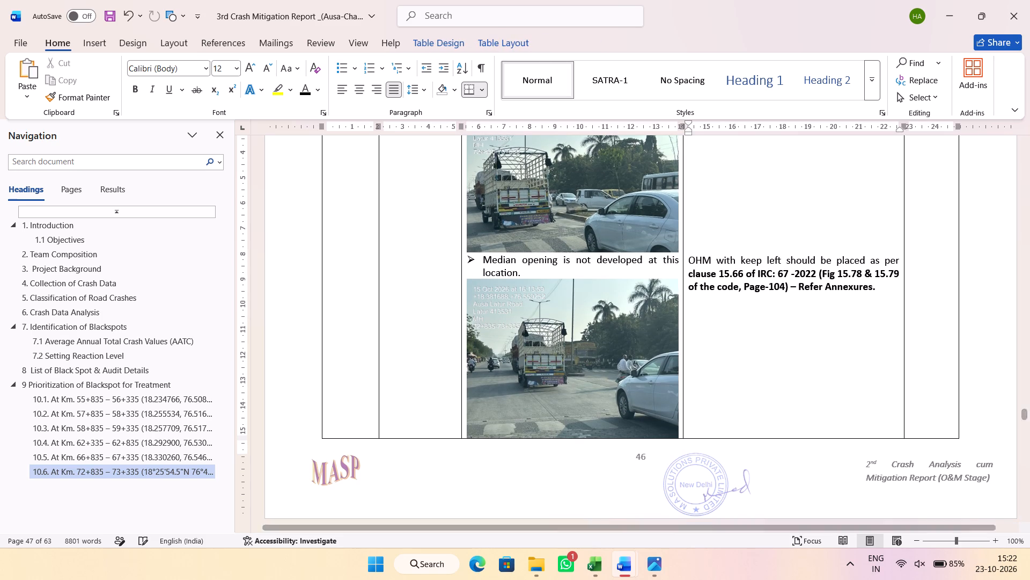
pyautogui.hotkey('ctrl', 's')
pyautogui.hotkey('ctrl', 's')
pyautogui.hotkey('ctrl', 's')
# Search the crash report for "solar" and copy the solar blinker recommendation citing circular No.12.38-2025 from section 10.1.
pyautogui.click(131, 170)
pyautogui.click(131, 165)
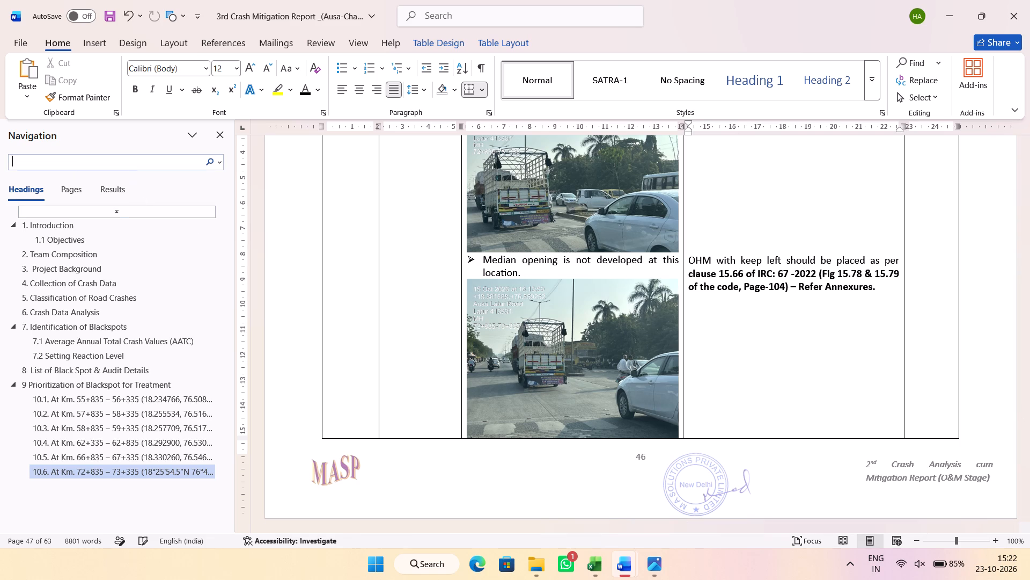
pyautogui.write('solar')
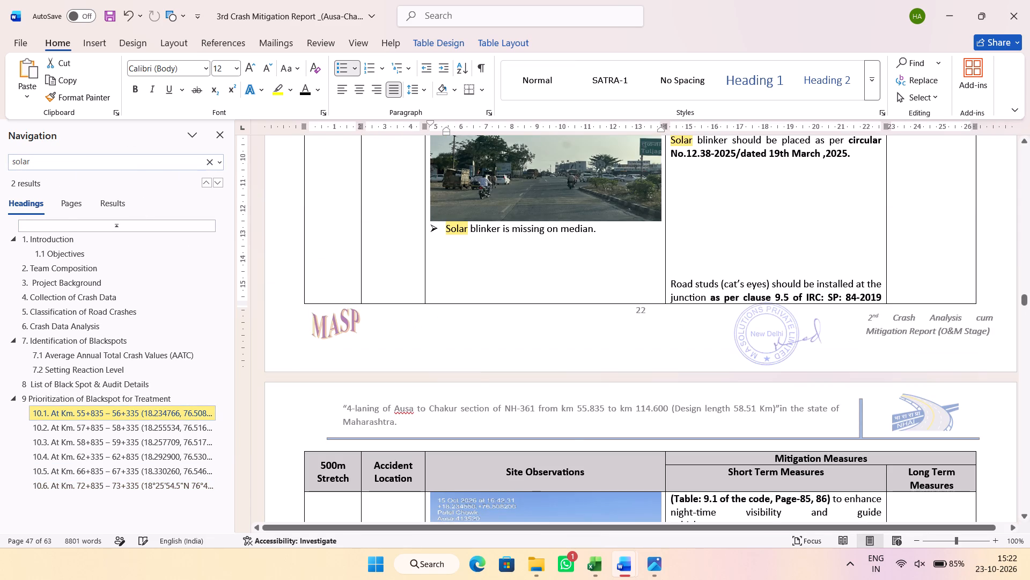
pyautogui.scroll(1, 812, 206)
pyautogui.moveTo(864, 219); pyautogui.dragTo(675, 209)
pyautogui.hotkey('ctrl', 'c')
pyautogui.hotkey('ctrl', 'c')
# Place the copied solar blinker recommendation below the OHM recommendation in section 10.6, leaving one blank line between them.
pyautogui.click(155, 491)
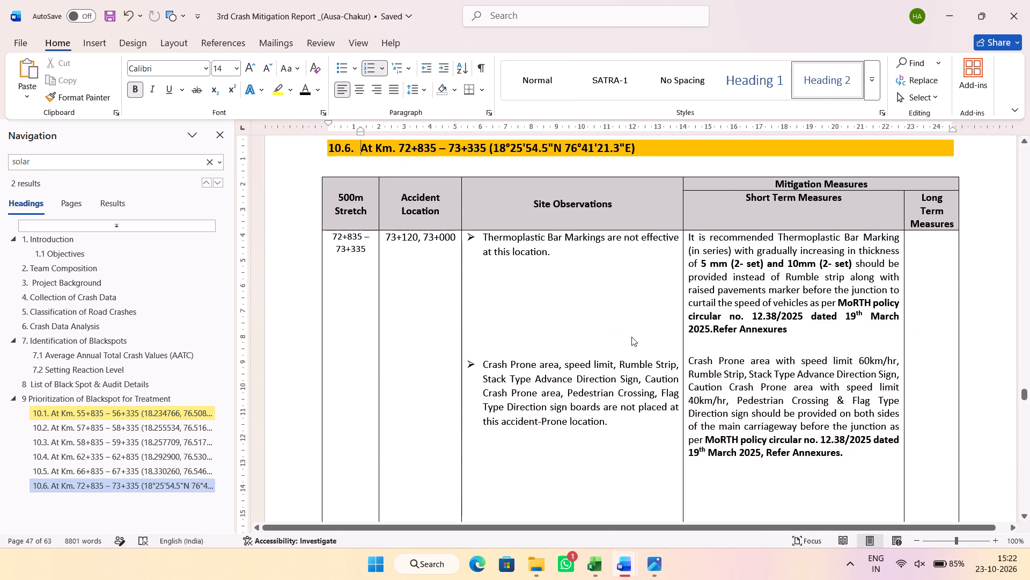
pyautogui.scroll(-20, 746, 400)
pyautogui.scroll(-7, 762, 363)
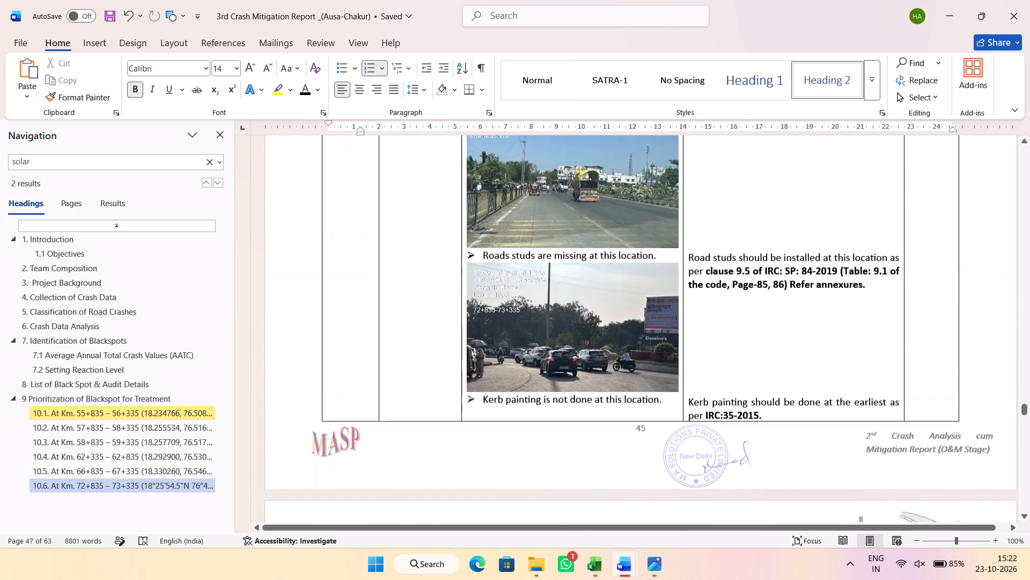
pyautogui.scroll(-19, 759, 355)
pyautogui.scroll(11, 756, 351)
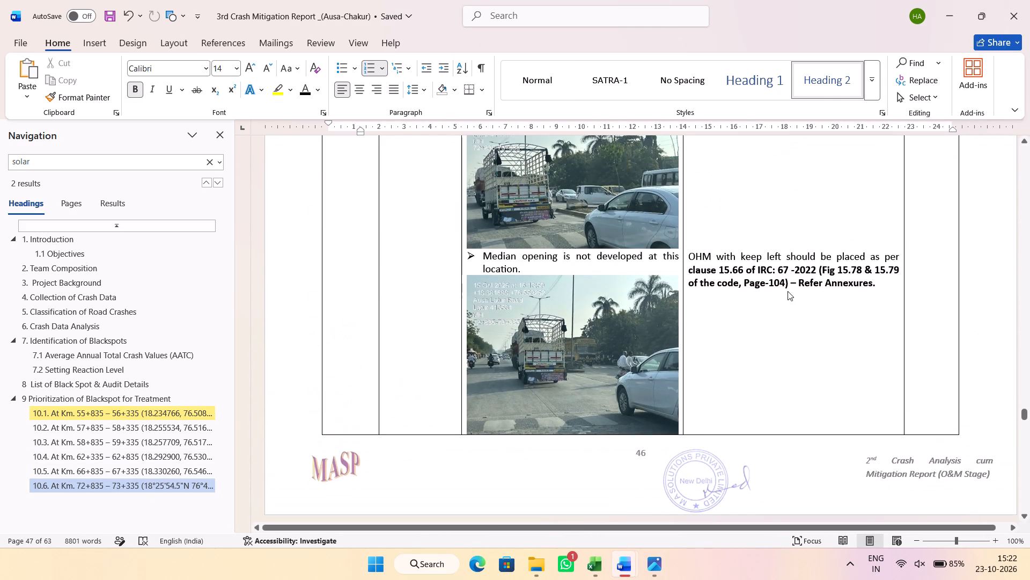
pyautogui.click(788, 291)
pyautogui.press('Return')
pyautogui.press('Return')
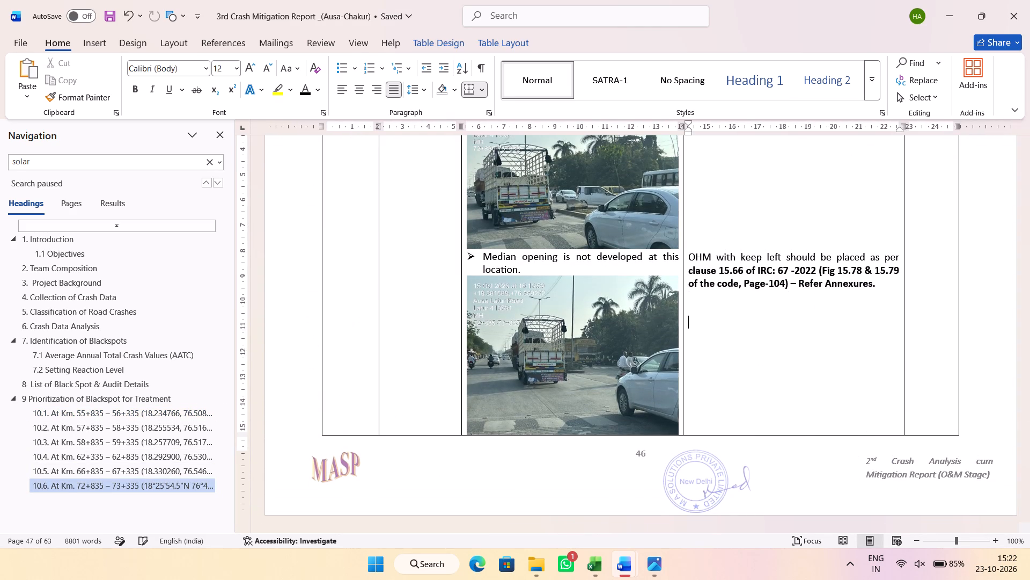
pyautogui.hotkey('ctrl', 'v')
pyautogui.click(807, 304)
pyautogui.press('Delete')
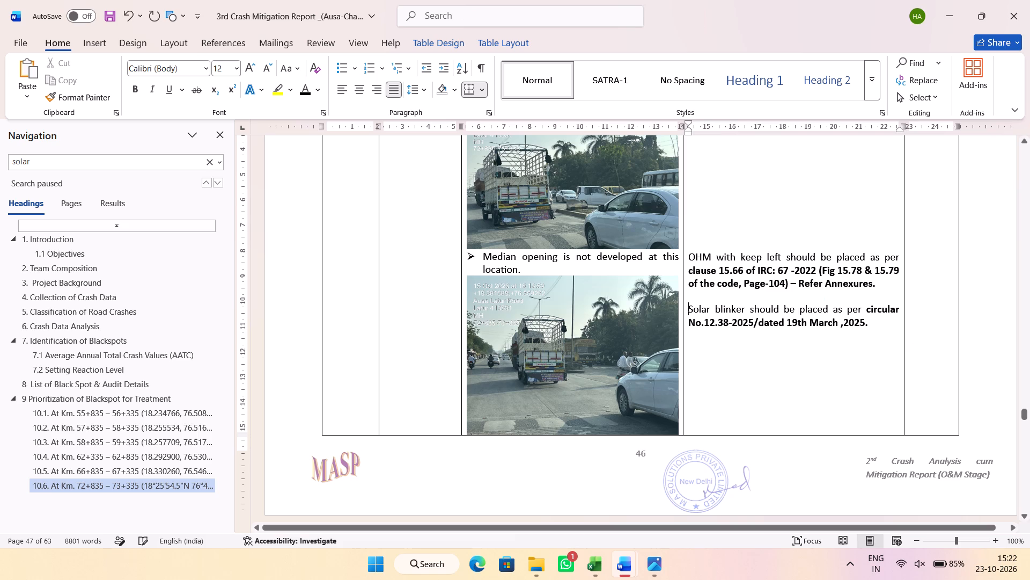
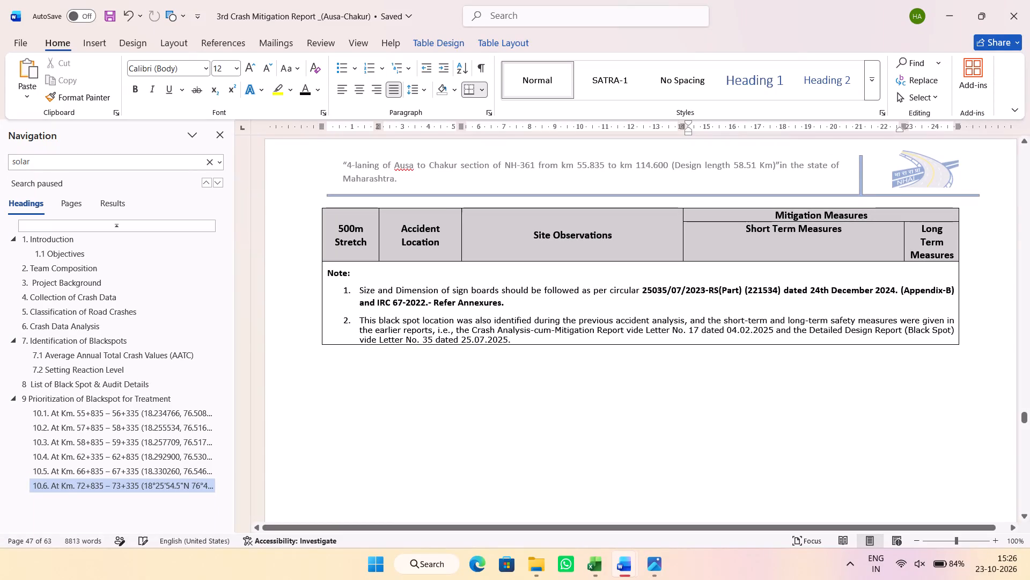
# Save the crash mitigation report.
pyautogui.click(370, 272)
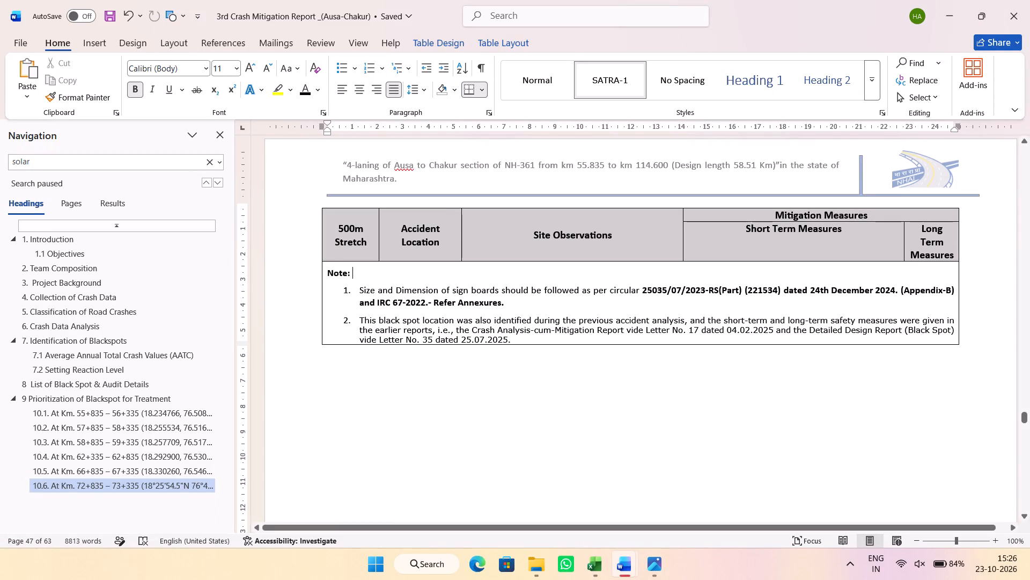
pyautogui.click(532, 312)
pyautogui.click(110, 20)
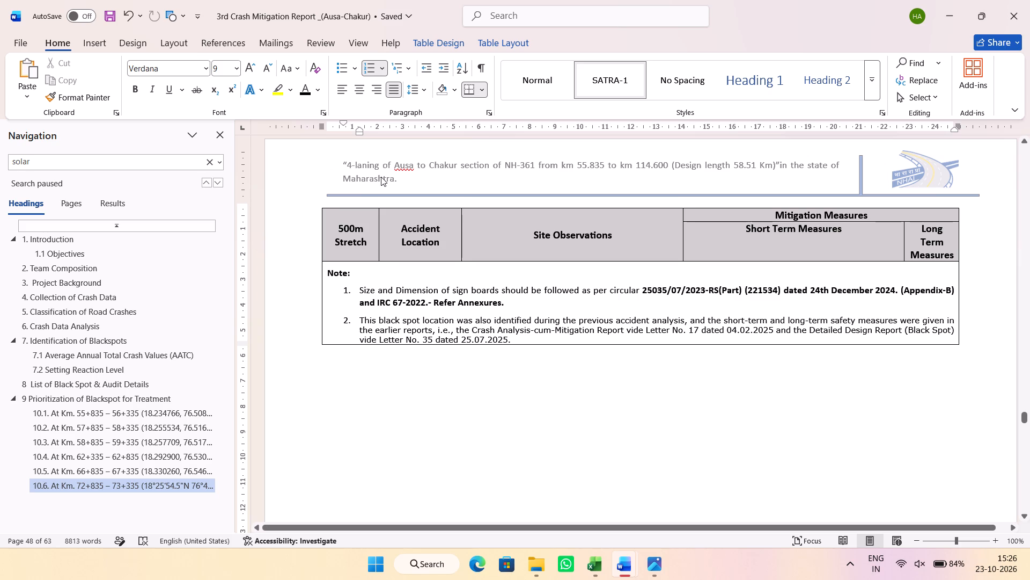
pyautogui.click(113, 23)
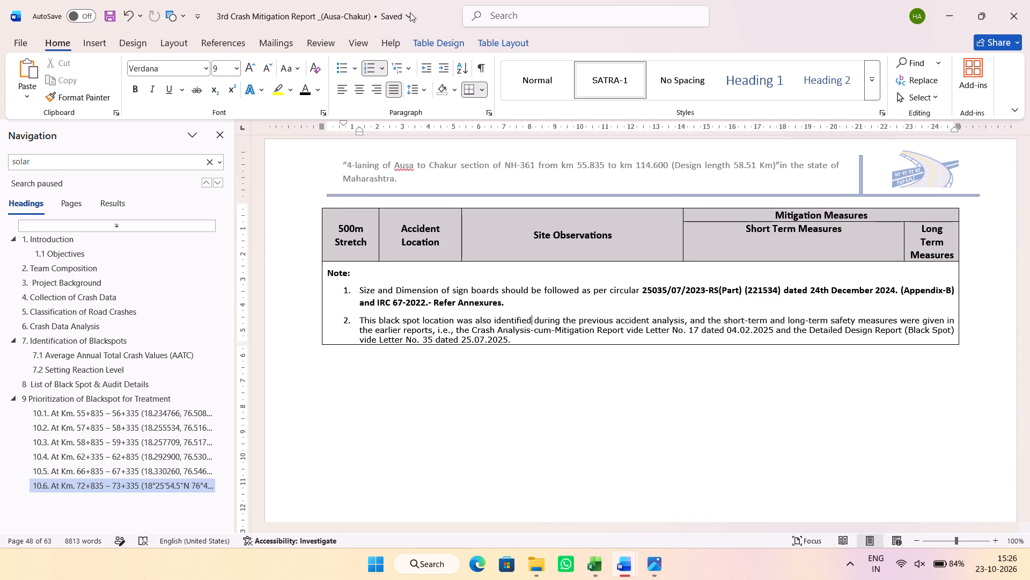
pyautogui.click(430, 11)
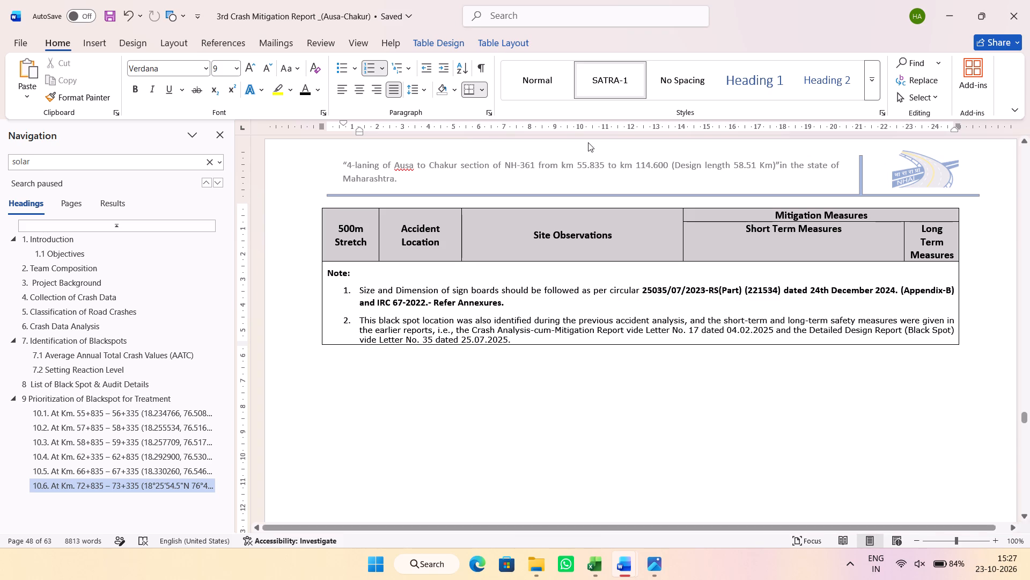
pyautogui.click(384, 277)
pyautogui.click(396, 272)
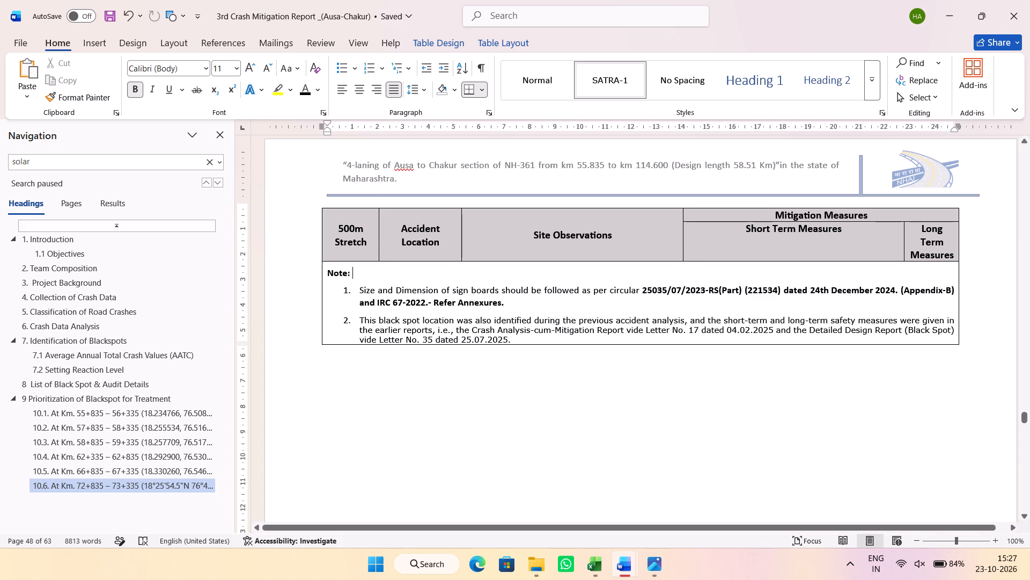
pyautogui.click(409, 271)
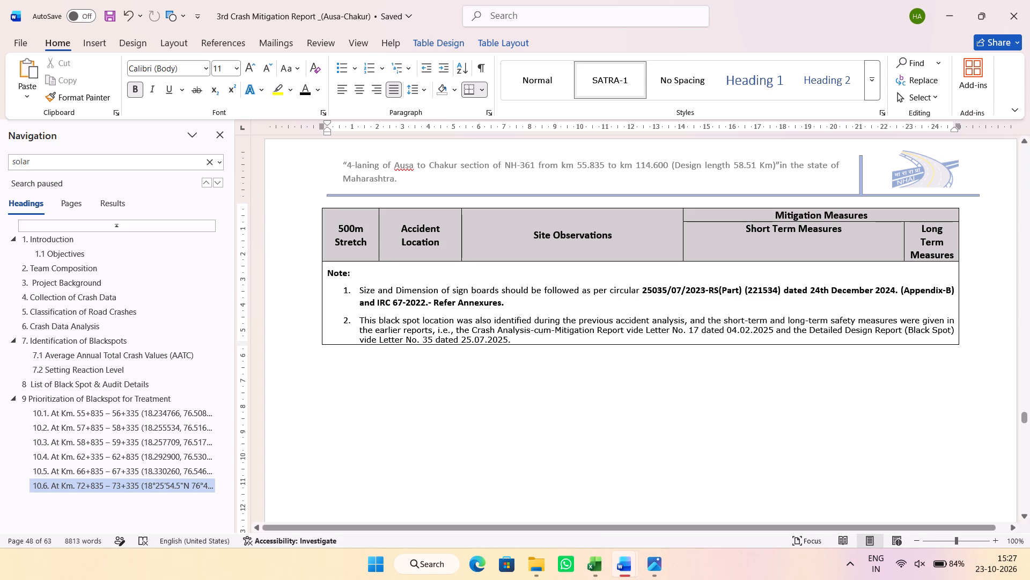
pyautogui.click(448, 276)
# Look through the report pages after section 10.6 and examine the accident data table in the Annexures.
pyautogui.scroll(-3, 458, 286)
pyautogui.scroll(13, 459, 288)
pyautogui.scroll(13, 460, 289)
pyautogui.scroll(-20, 460, 289)
pyautogui.scroll(-7, 460, 289)
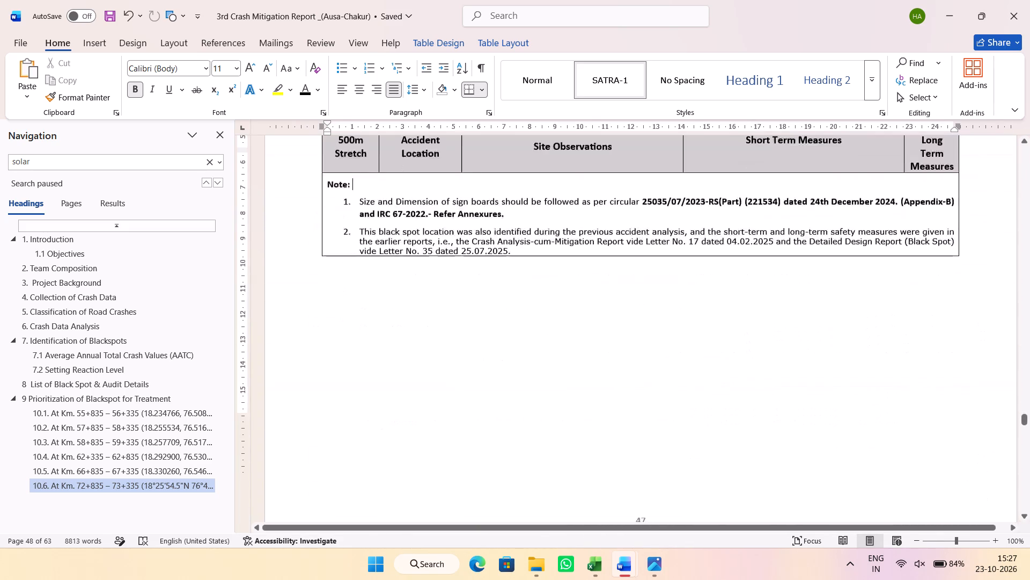
pyautogui.scroll(-16, 484, 265)
pyautogui.scroll(7, 490, 269)
pyautogui.scroll(-15, 490, 269)
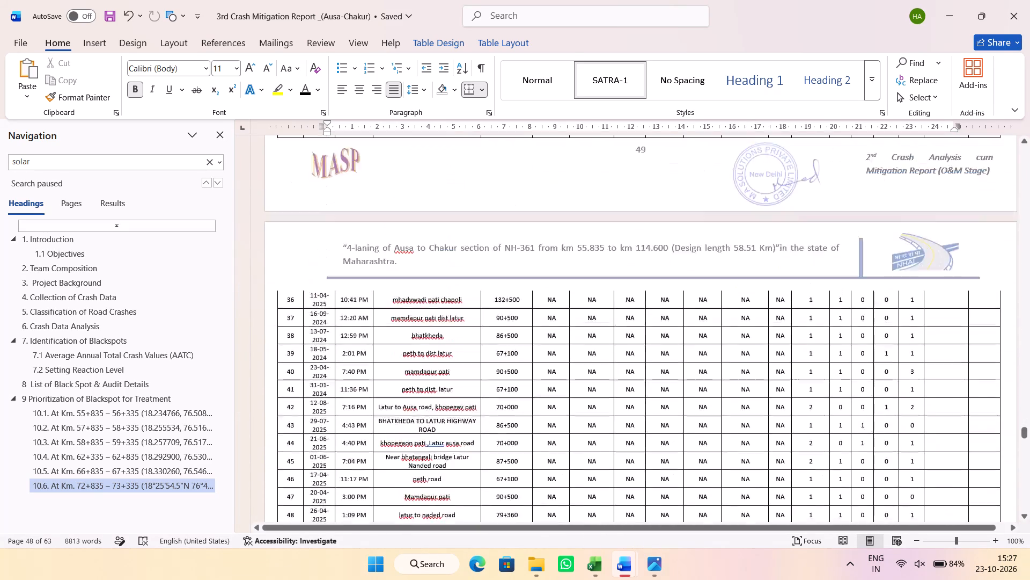
pyautogui.scroll(-18, 479, 265)
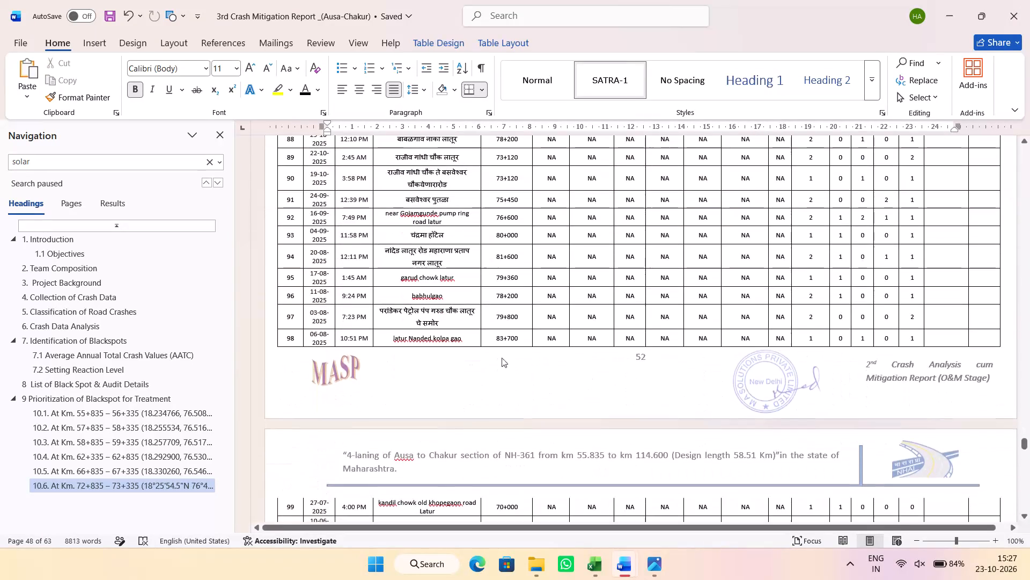
# Switch to the Ausa Chakur Excel workbook and look through the accident list on the Ausa Chakur sheet.
pyautogui.click(602, 559)
pyautogui.click(528, 532)
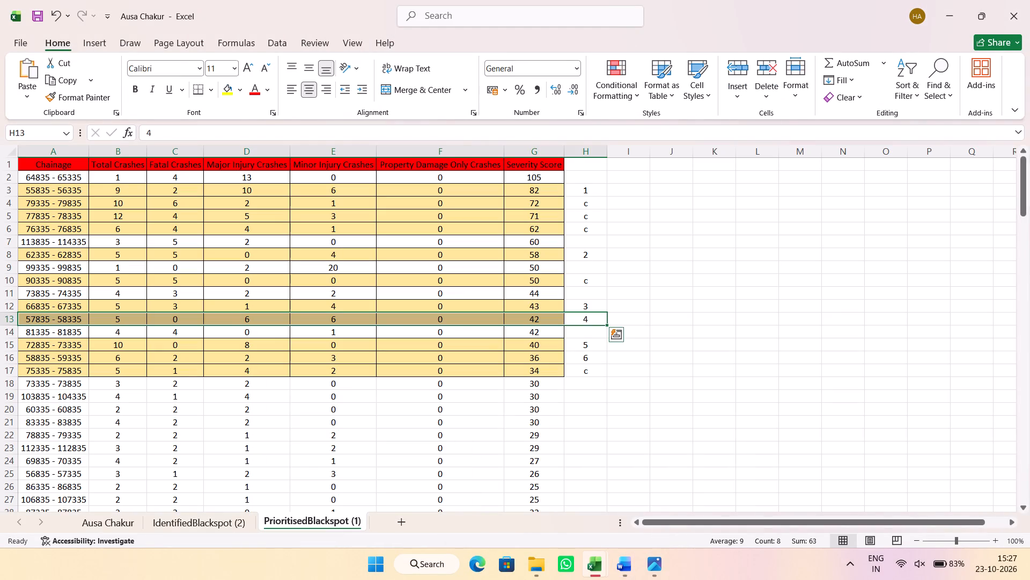
pyautogui.click(154, 526)
pyautogui.click(113, 526)
pyautogui.scroll(11, 197, 415)
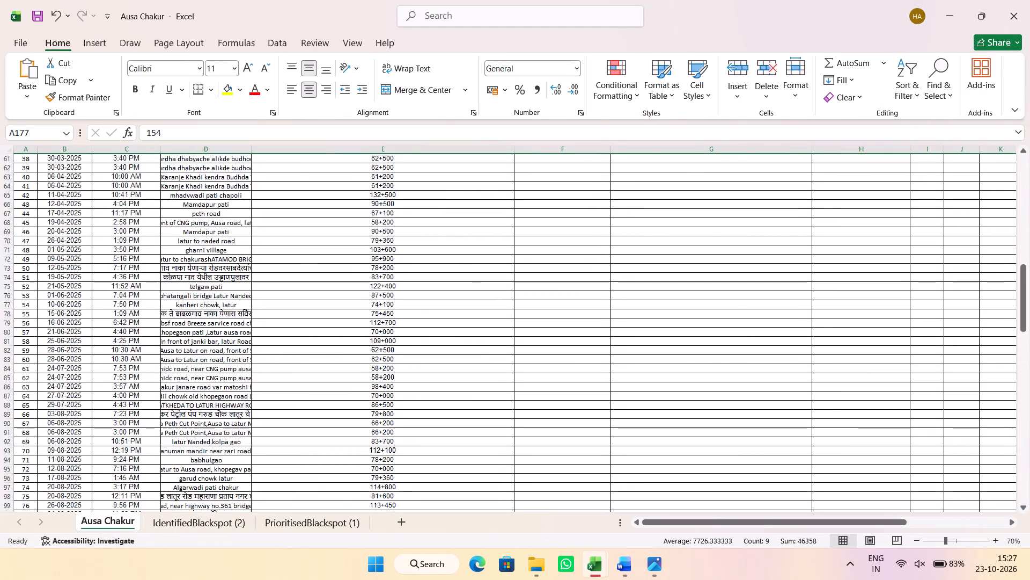
pyautogui.scroll(8, 197, 415)
pyautogui.scroll(-14, 197, 415)
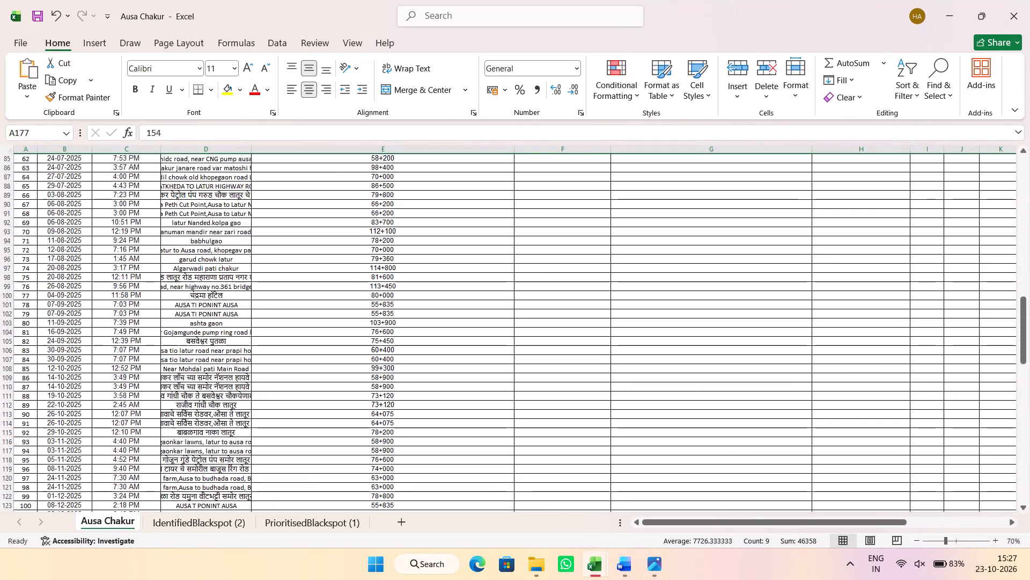
pyautogui.scroll(-13, 197, 411)
pyautogui.scroll(2, 197, 409)
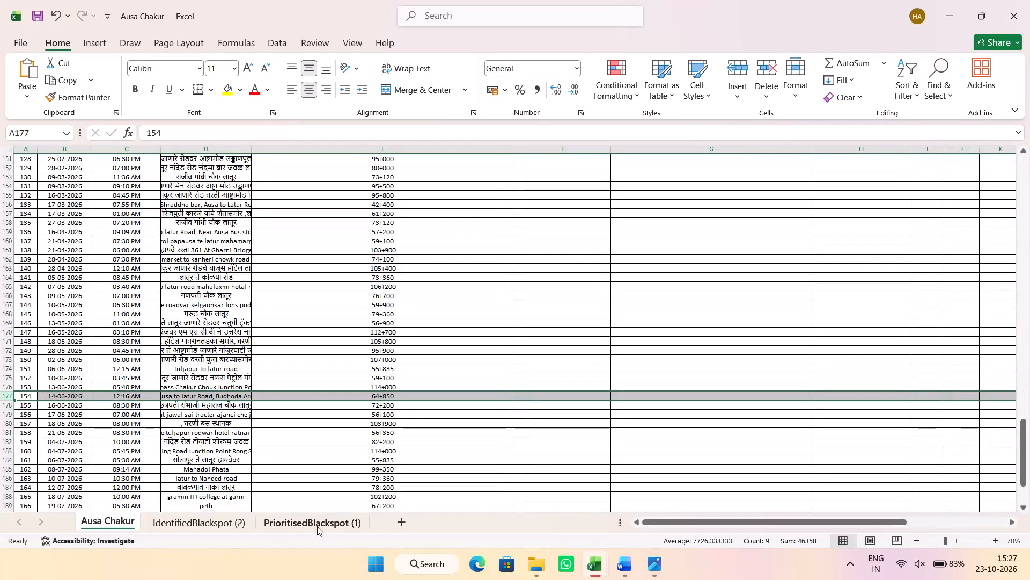
# Return to the crash report in Word and examine the Annexures accident data table from its first entry to its last.
pyautogui.click(626, 571)
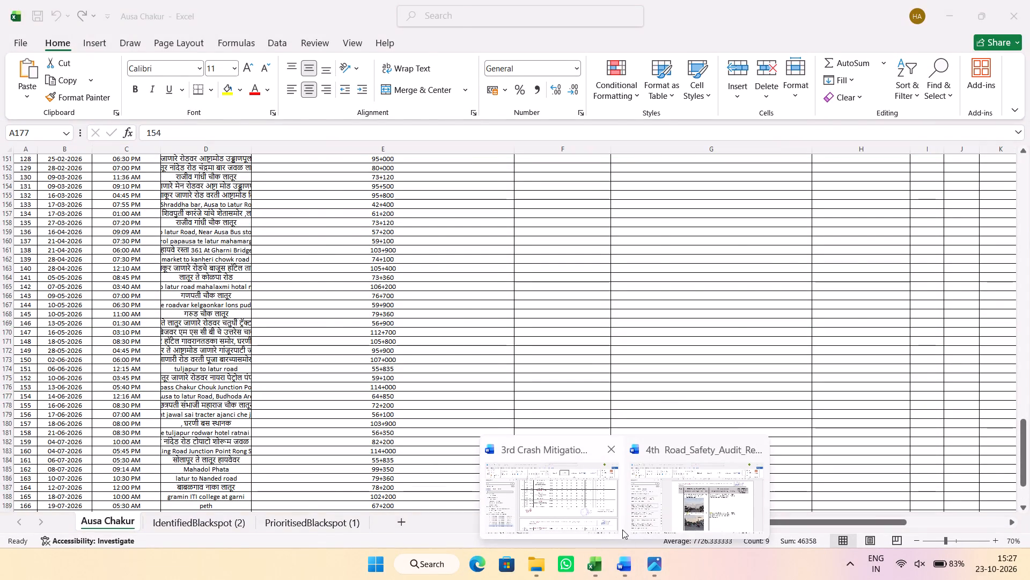
pyautogui.click(556, 495)
pyautogui.scroll(5, 490, 366)
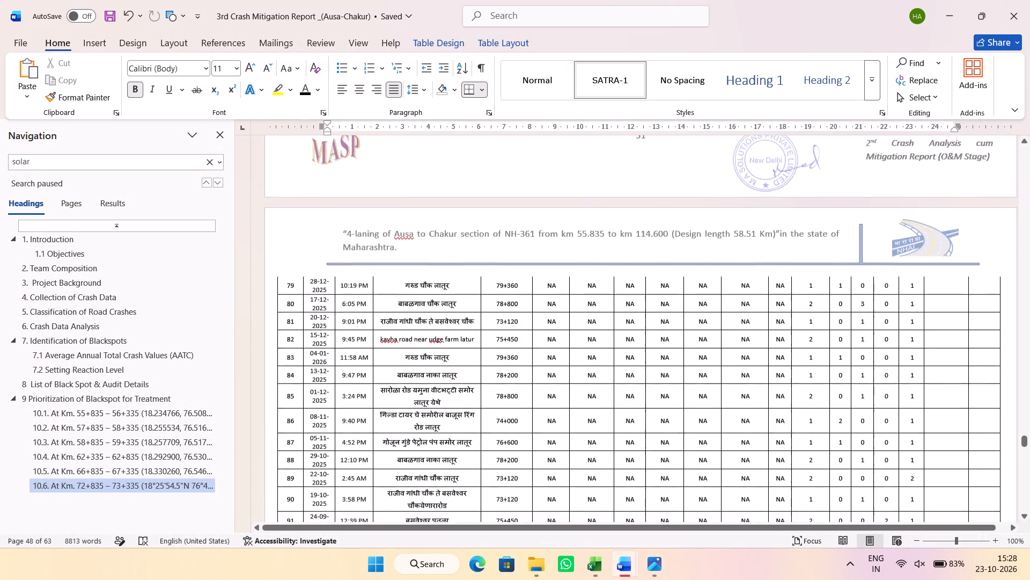
pyautogui.scroll(13, 490, 366)
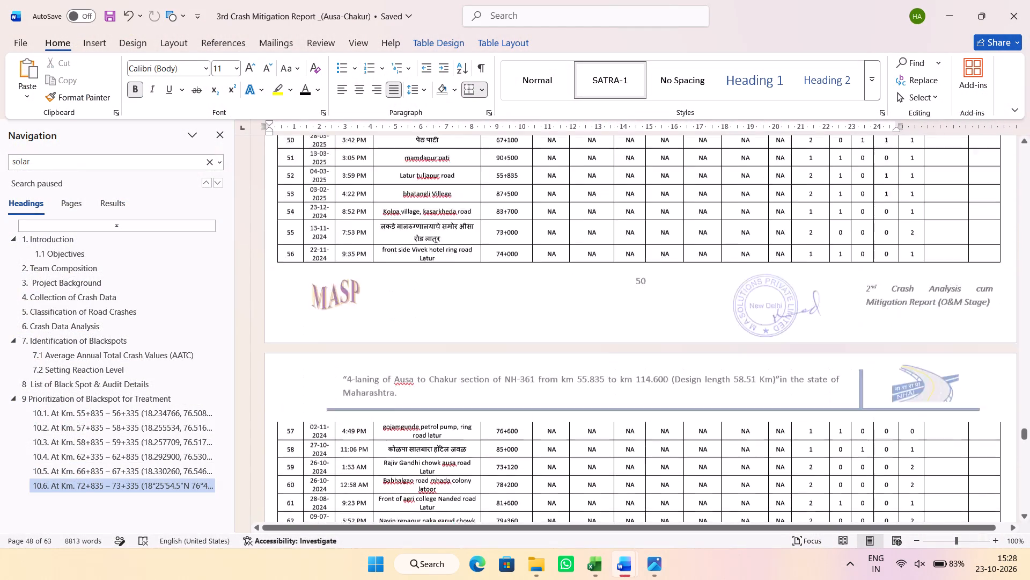
pyautogui.scroll(12, 466, 388)
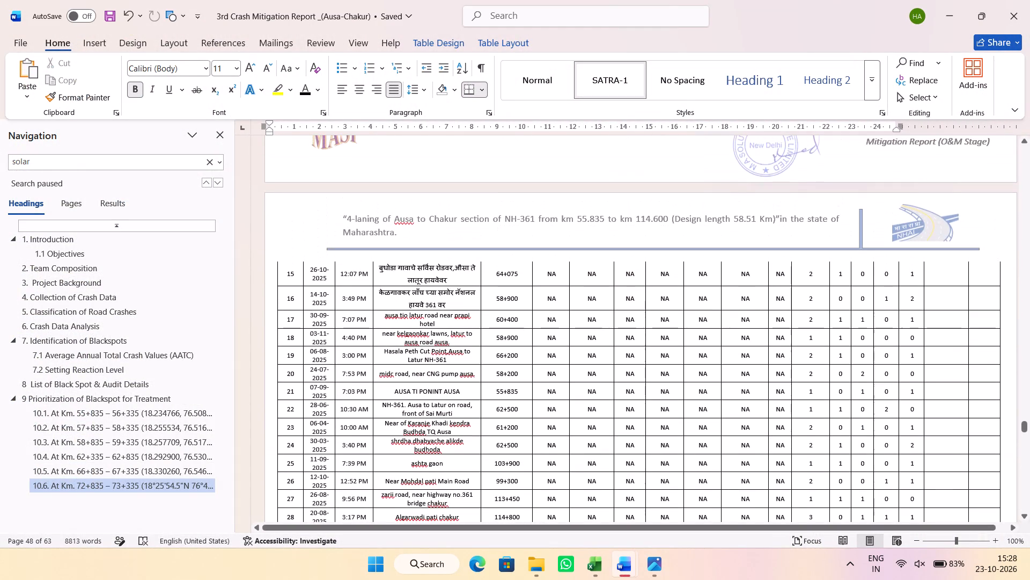
pyautogui.scroll(4, 519, 395)
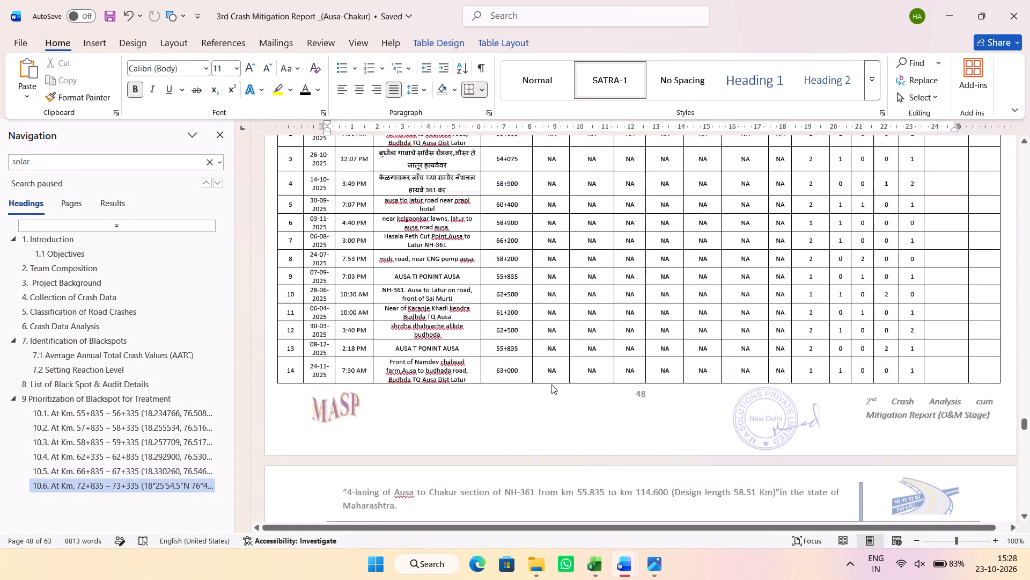
pyautogui.scroll(3, 551, 385)
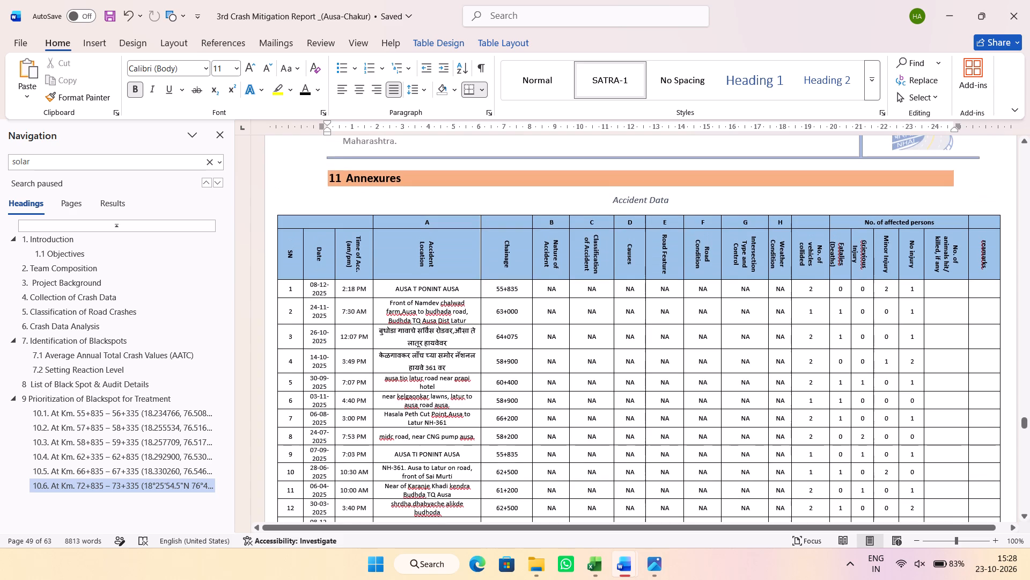
pyautogui.scroll(-9, 551, 385)
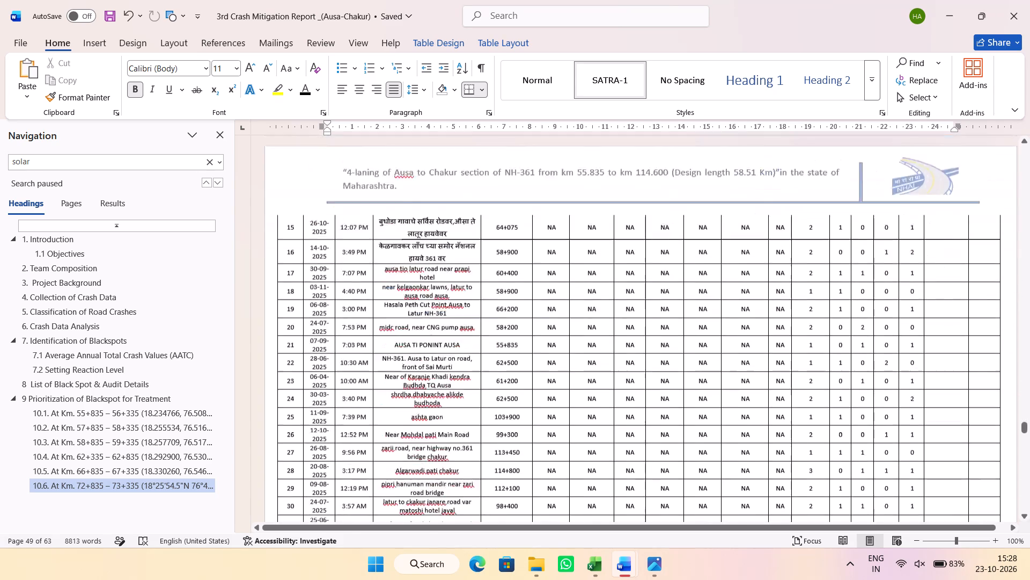
pyautogui.scroll(-20, 554, 380)
pyautogui.scroll(-4, 554, 380)
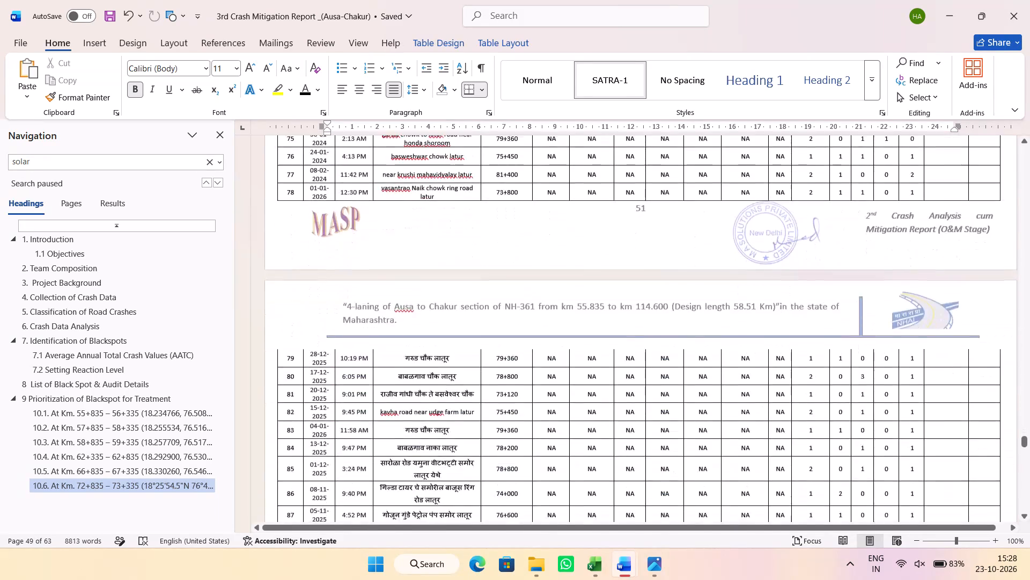
pyautogui.scroll(-20, 554, 376)
pyautogui.scroll(8, 554, 373)
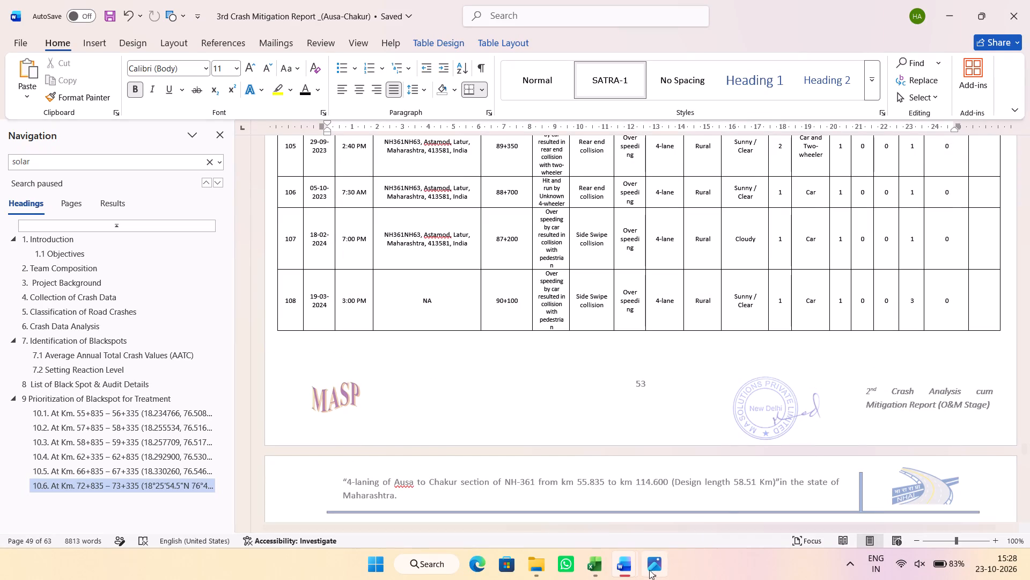
# Switch to the Ausa Chakur Excel workbook, examine the last entries of the accident list, and return to the report.
pyautogui.click(627, 568)
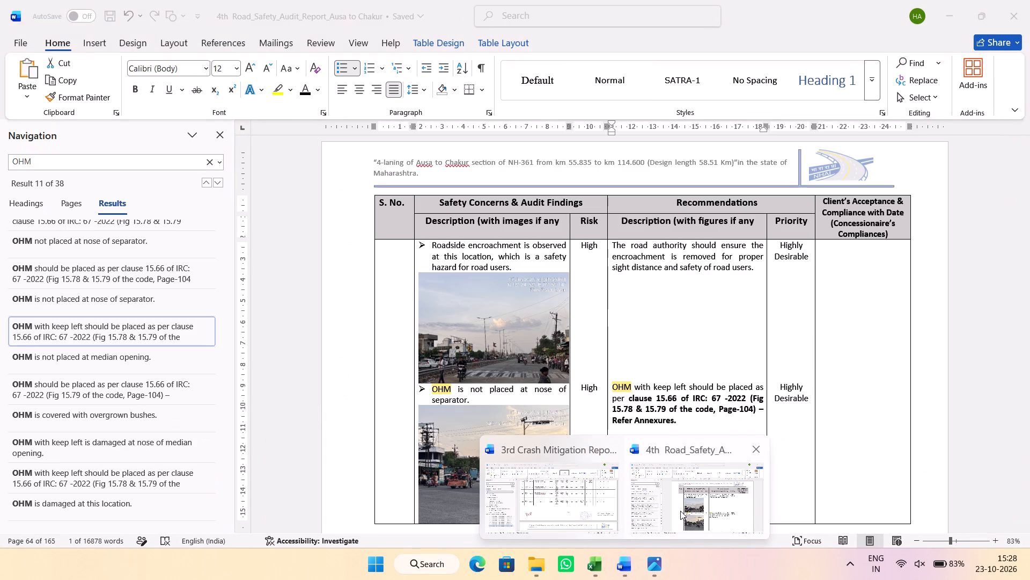
pyautogui.click(583, 558)
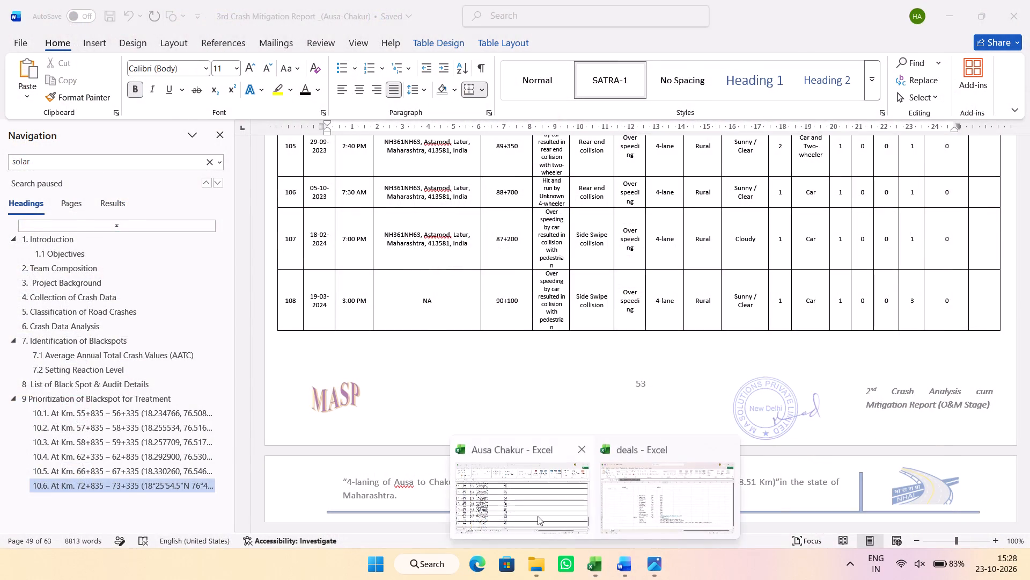
pyautogui.click(538, 516)
pyautogui.scroll(-4, 198, 388)
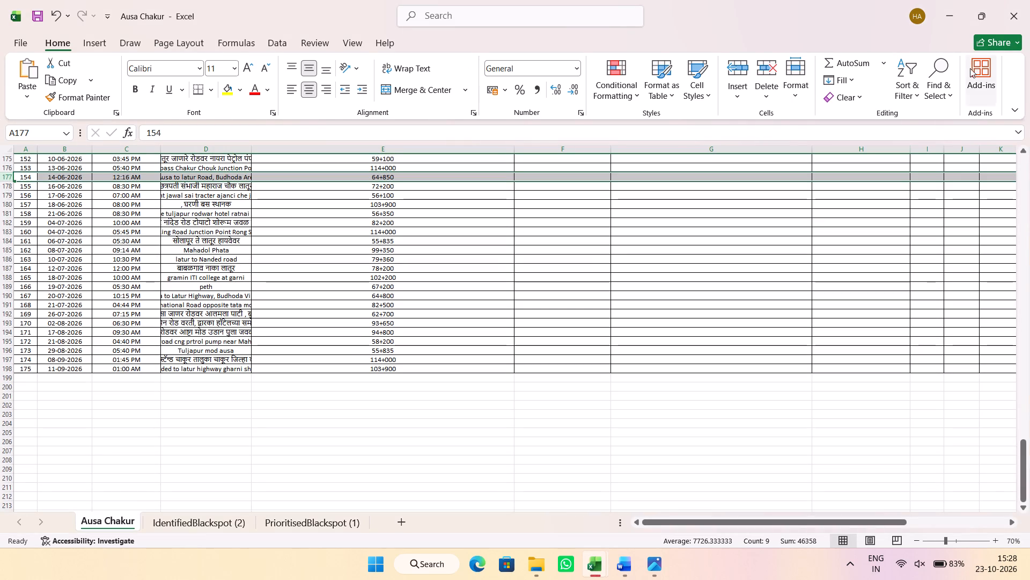
pyautogui.click(947, 23)
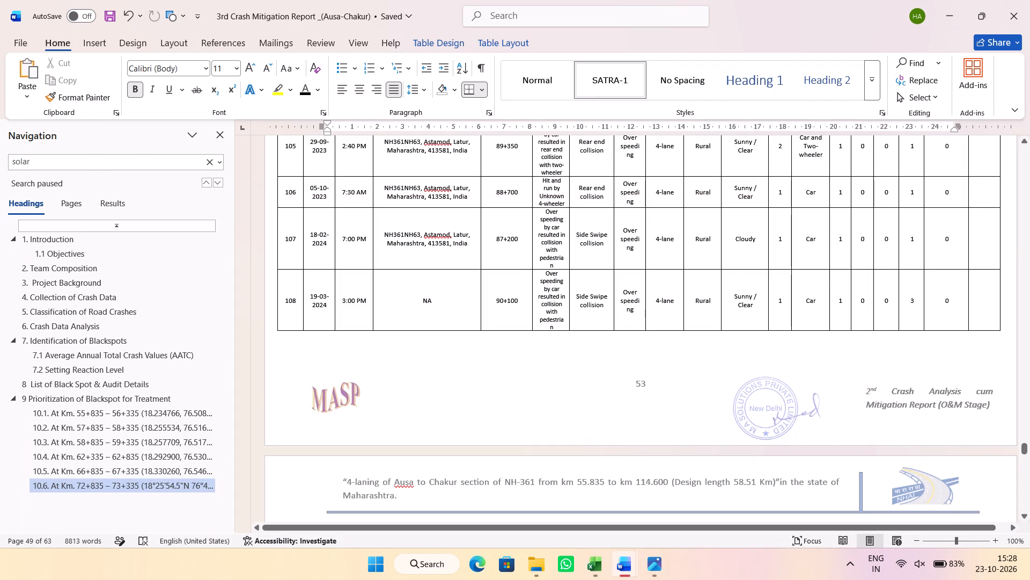
# Add two blank rows below entry 108 at the end of the Annexures accident data table.
pyautogui.click(1004, 301)
pyautogui.press('Return')
pyautogui.scroll(-2, 923, 295)
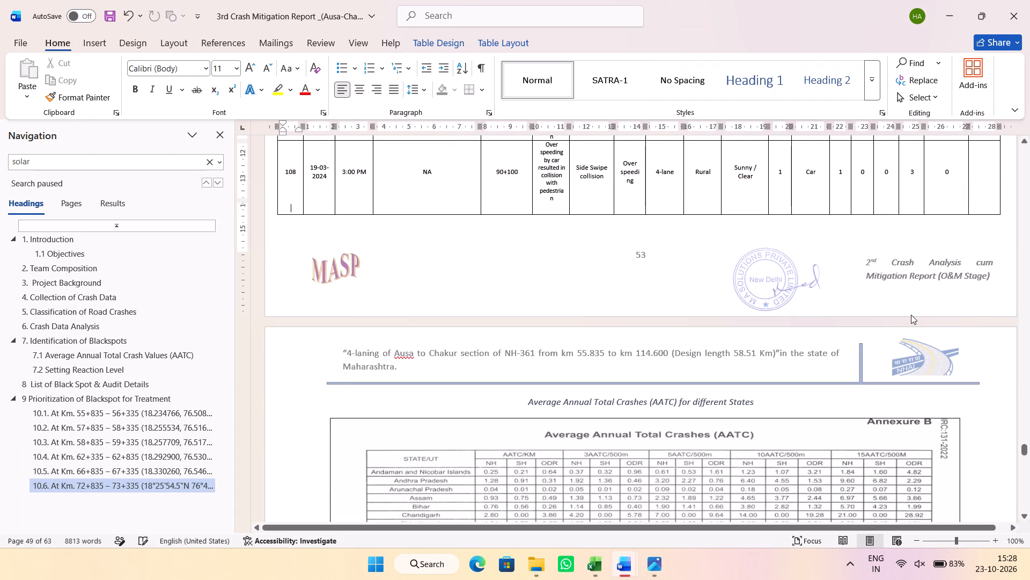
pyautogui.click(1006, 180)
pyautogui.press('Return')
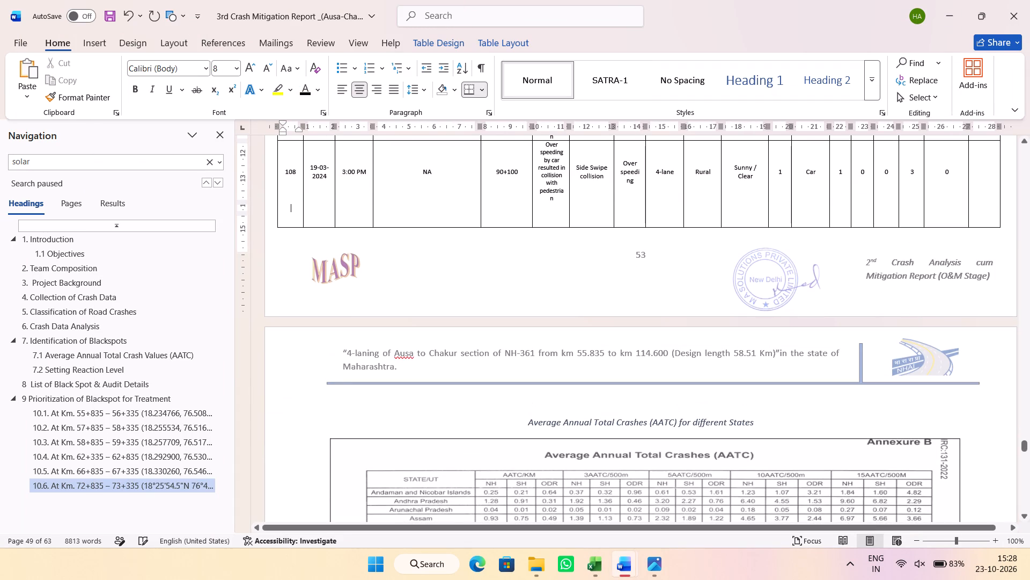
# Apply all borders to the two blank rows below entry 108 in the accident data table.
pyautogui.scroll(-1, 1004, 193)
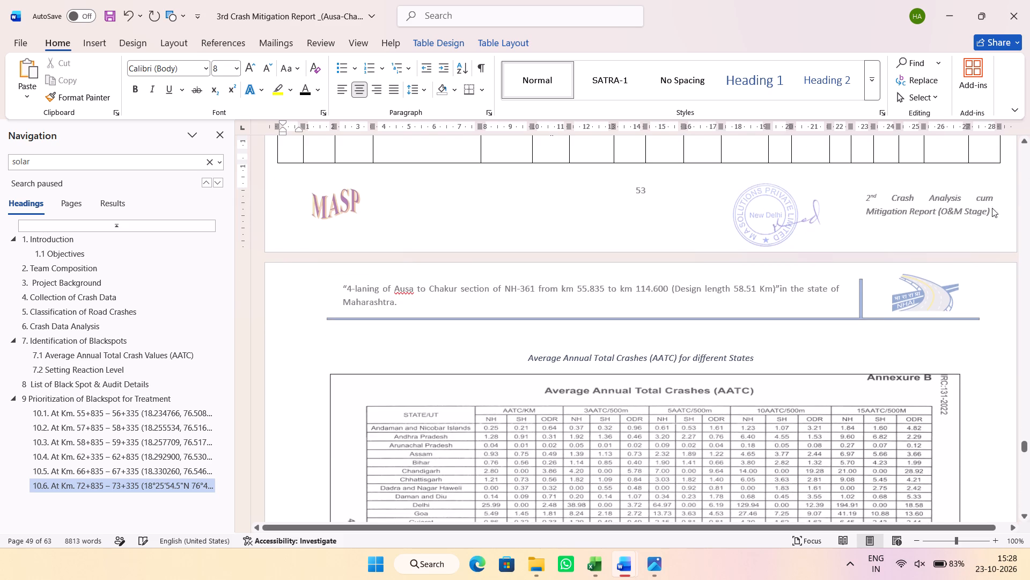
pyautogui.scroll(2, 785, 345)
pyautogui.moveTo(292, 274); pyautogui.dragTo(292, 273)
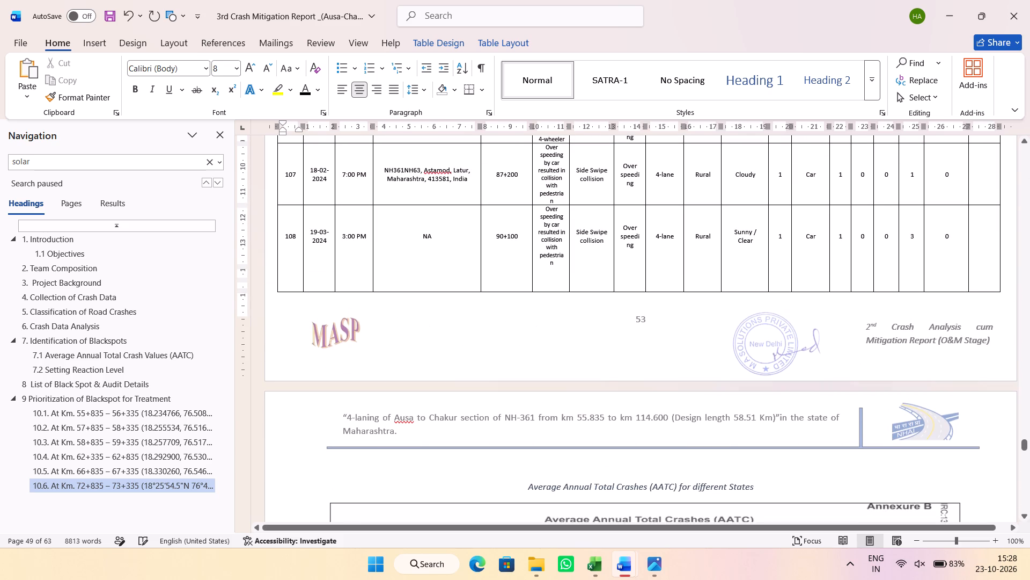
pyautogui.moveTo(292, 273); pyautogui.dragTo(968, 281)
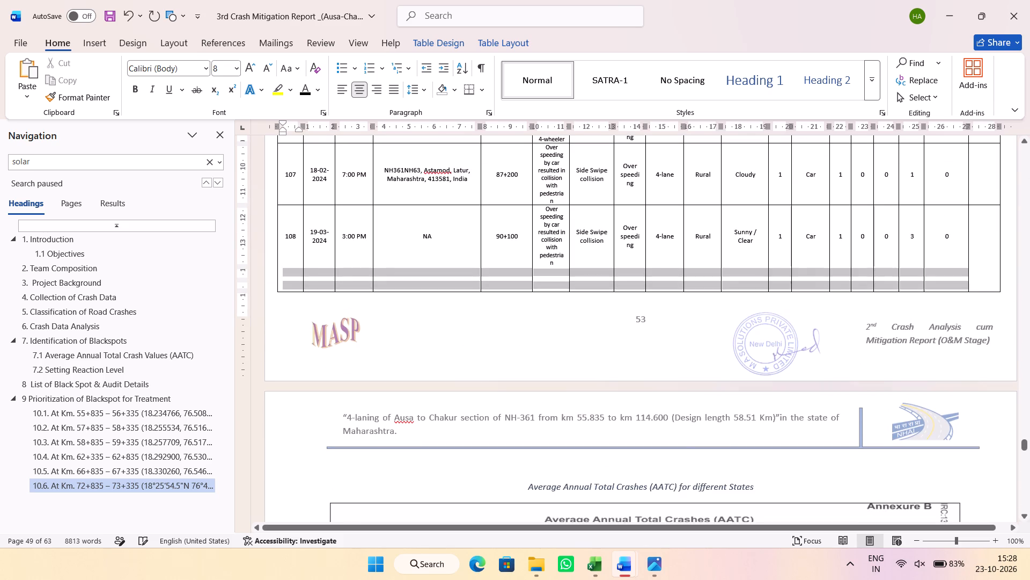
pyautogui.moveTo(968, 281); pyautogui.dragTo(981, 281)
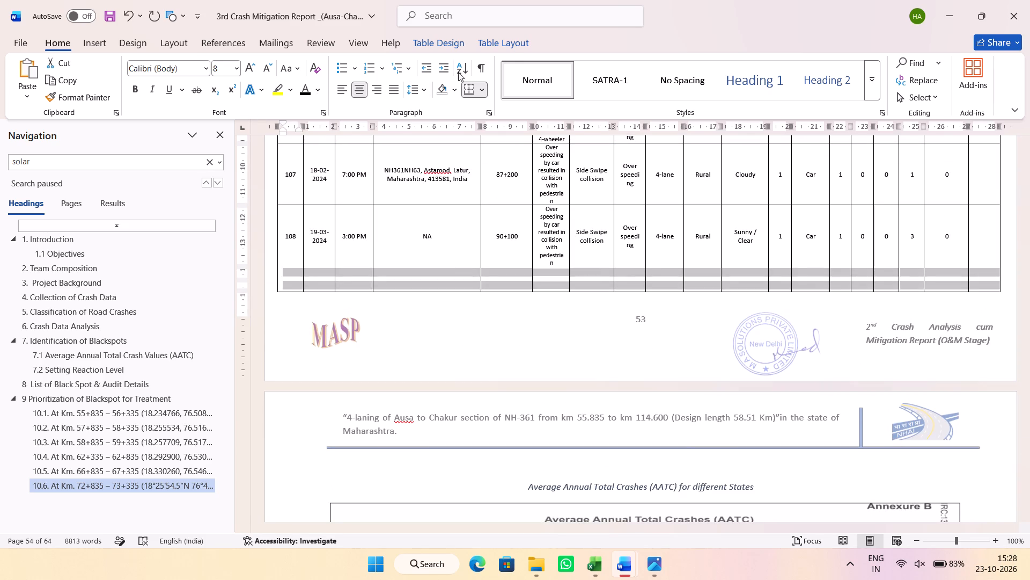
pyautogui.click(509, 53)
pyautogui.click(452, 47)
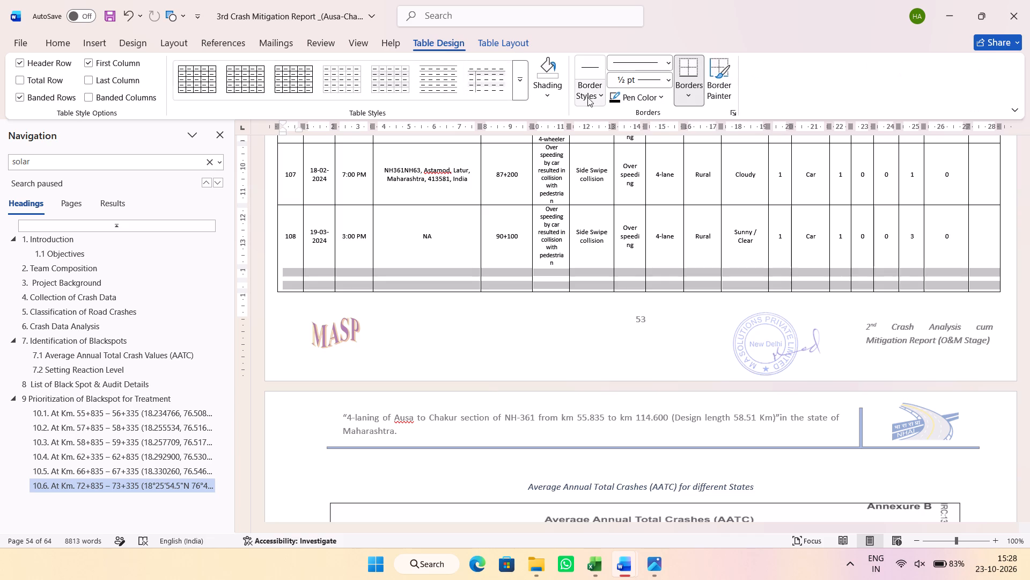
pyautogui.click(584, 92)
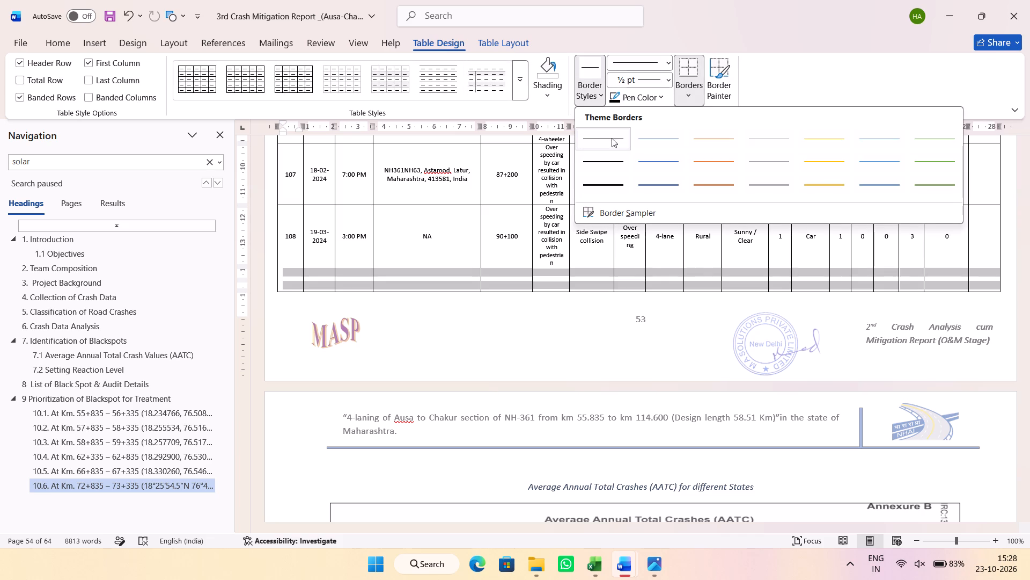
pyautogui.click(681, 90)
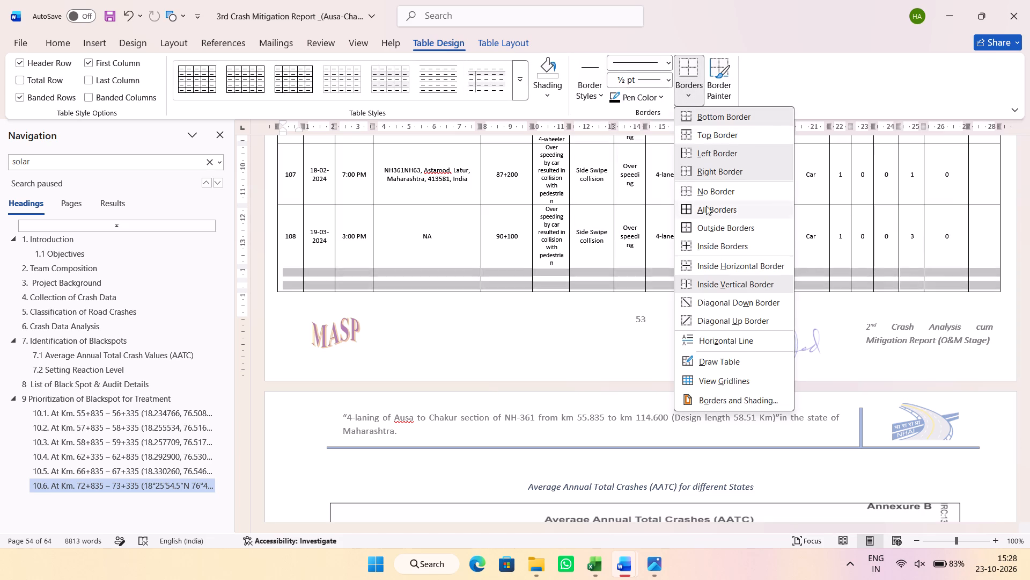
pyautogui.click(706, 207)
pyautogui.click(1020, 278)
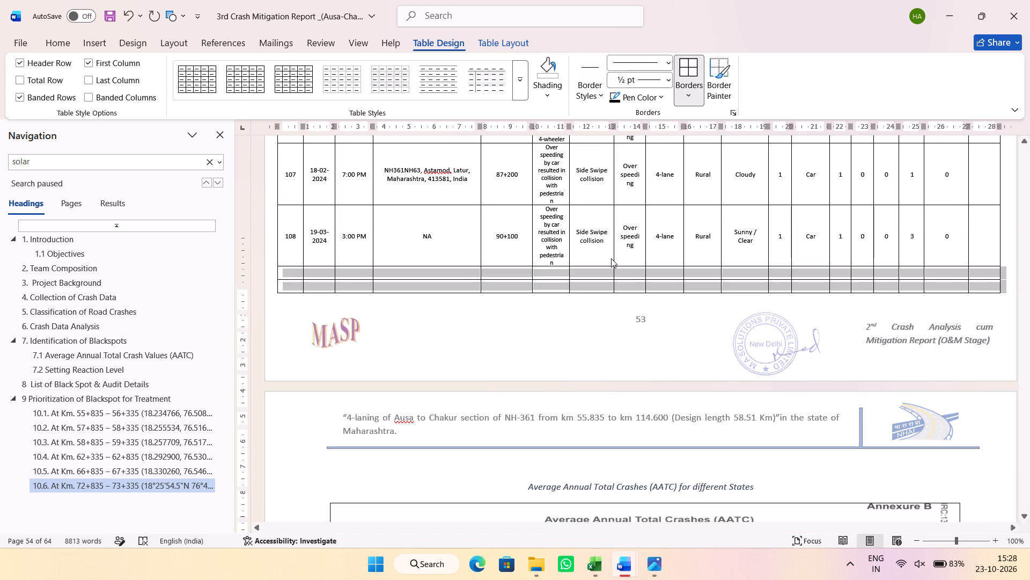
# Insert six more blank rows below the bordered blank rows, in three batches of two.
pyautogui.scroll(-5, 439, 288)
pyautogui.click(400, 329)
pyautogui.moveTo(400, 329); pyautogui.dragTo(400, 336)
pyautogui.rightClick(400, 336)
pyautogui.click(477, 204)
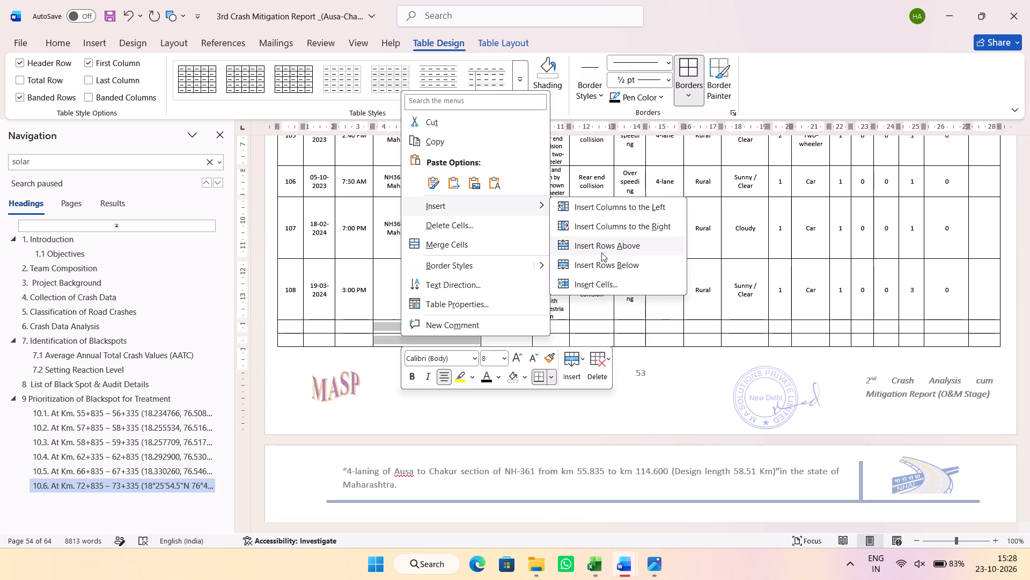
pyautogui.click(602, 259)
pyautogui.scroll(-3, 473, 274)
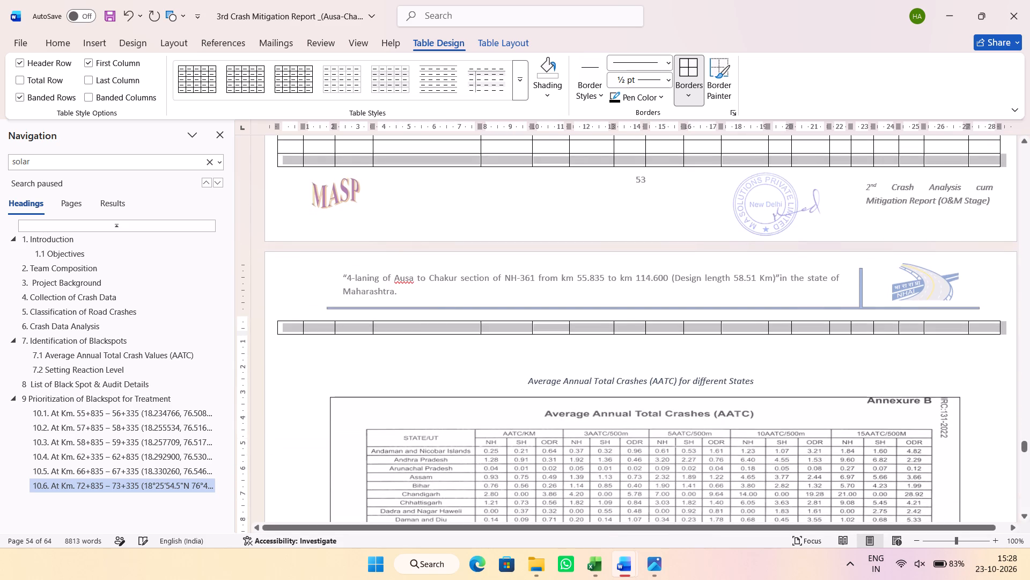
pyautogui.rightClick(403, 162)
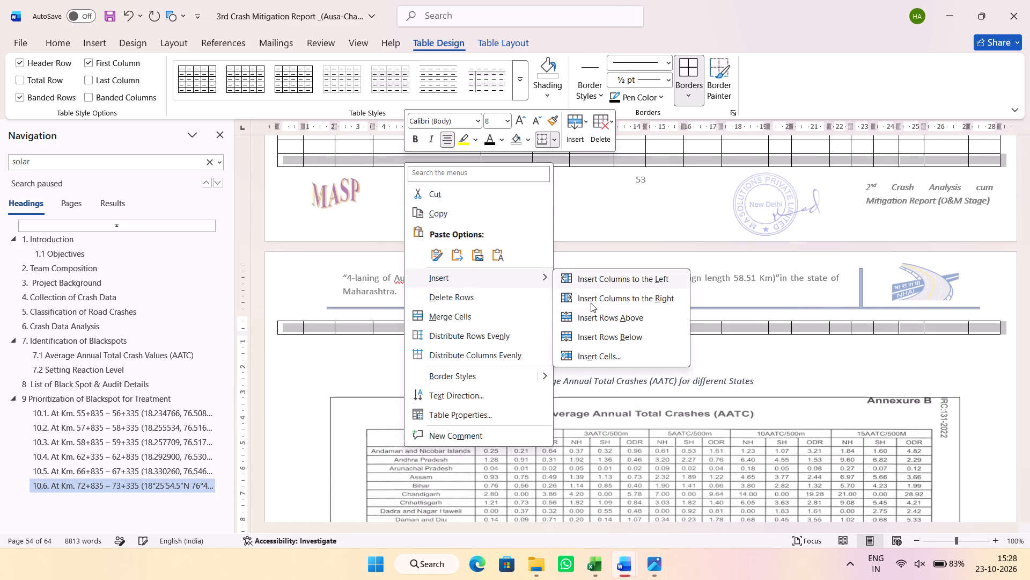
pyautogui.click(601, 332)
pyautogui.rightClick(423, 343)
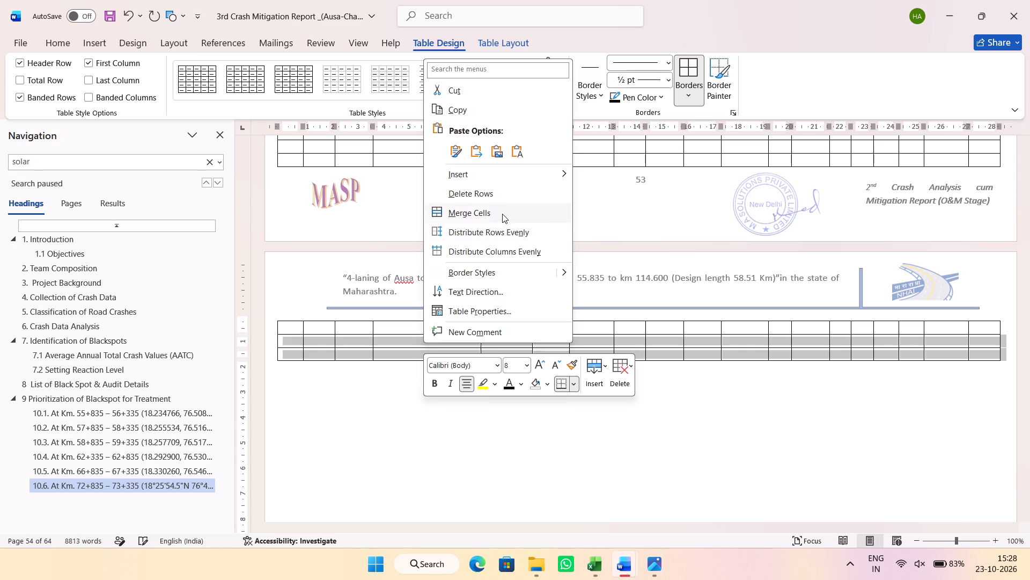
pyautogui.click(617, 236)
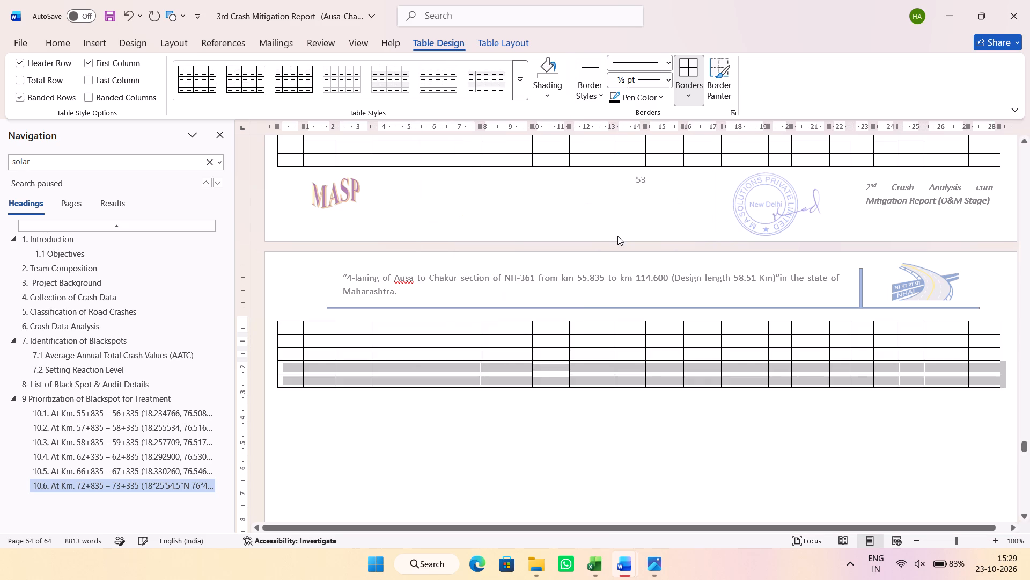
# Insert fifteen more blank rows at the table's end, five first and ten after, based on the blank rows of the continuation page.
pyautogui.scroll(-1, 435, 312)
pyautogui.click(422, 266)
pyautogui.moveTo(427, 260); pyautogui.dragTo(433, 306)
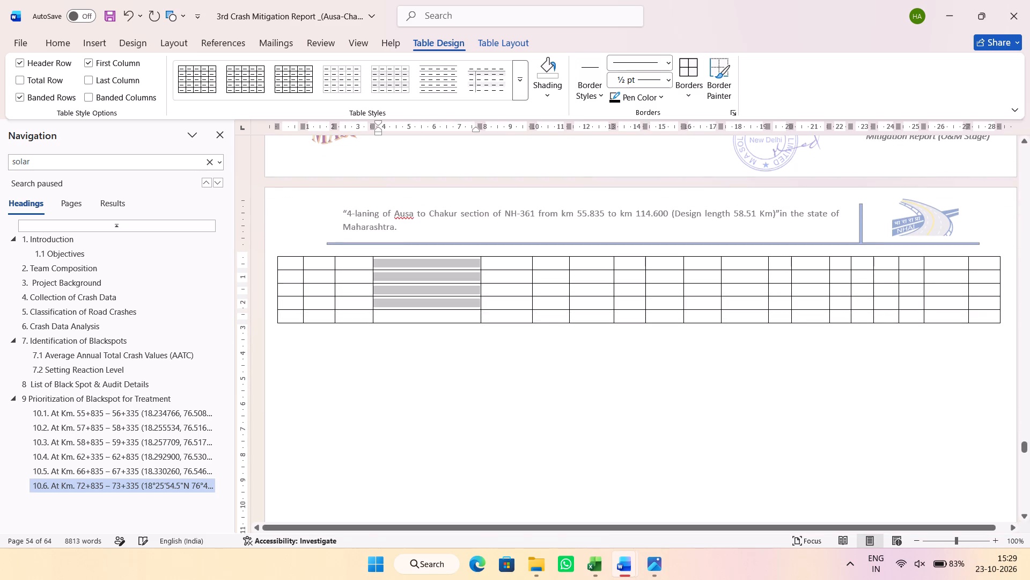
pyautogui.moveTo(433, 306); pyautogui.dragTo(433, 314)
pyautogui.rightClick(433, 314)
pyautogui.click(496, 189)
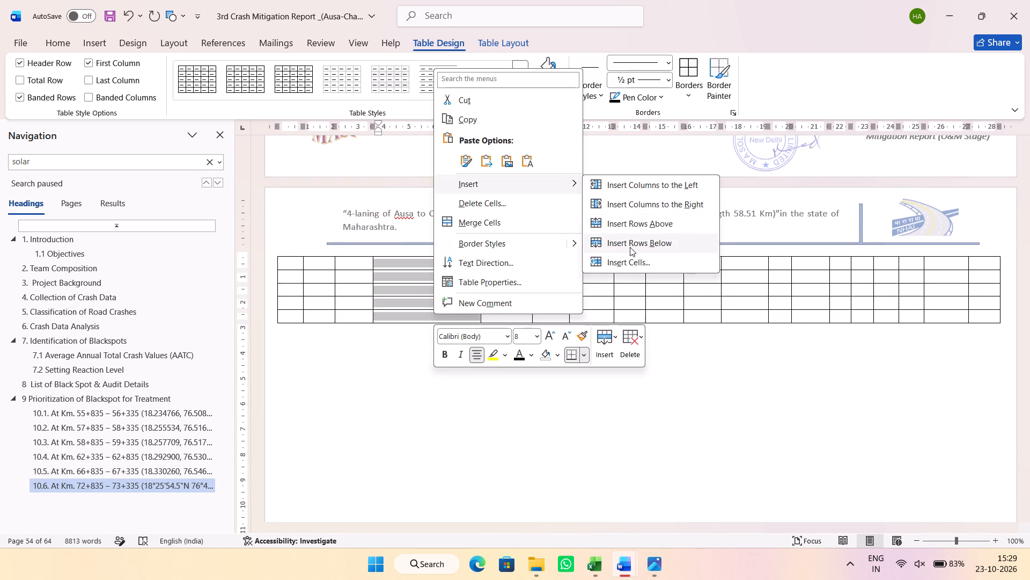
pyautogui.click(630, 244)
pyautogui.moveTo(452, 263); pyautogui.dragTo(452, 371)
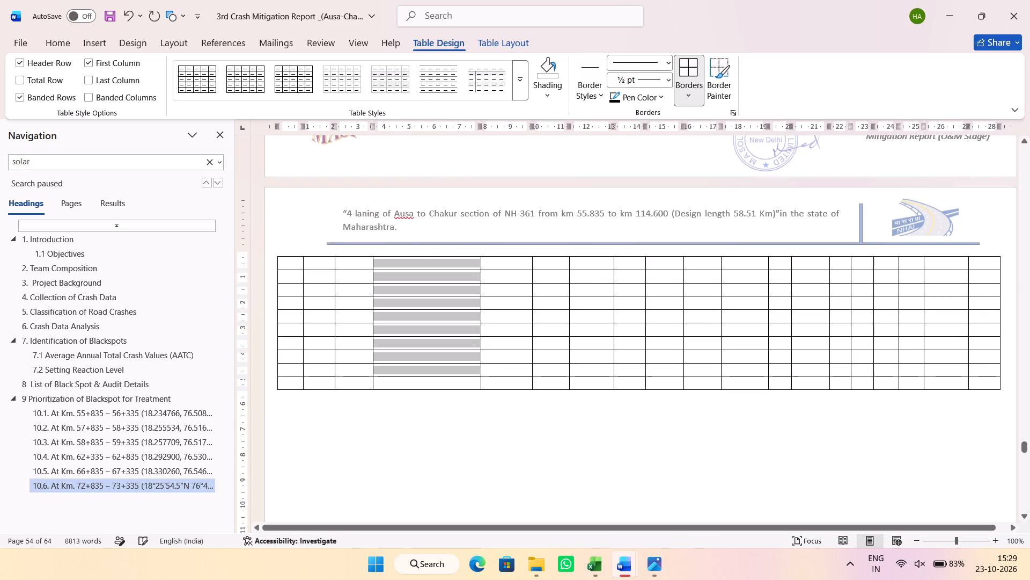
pyautogui.moveTo(452, 371); pyautogui.dragTo(451, 378)
pyautogui.rightClick(451, 378)
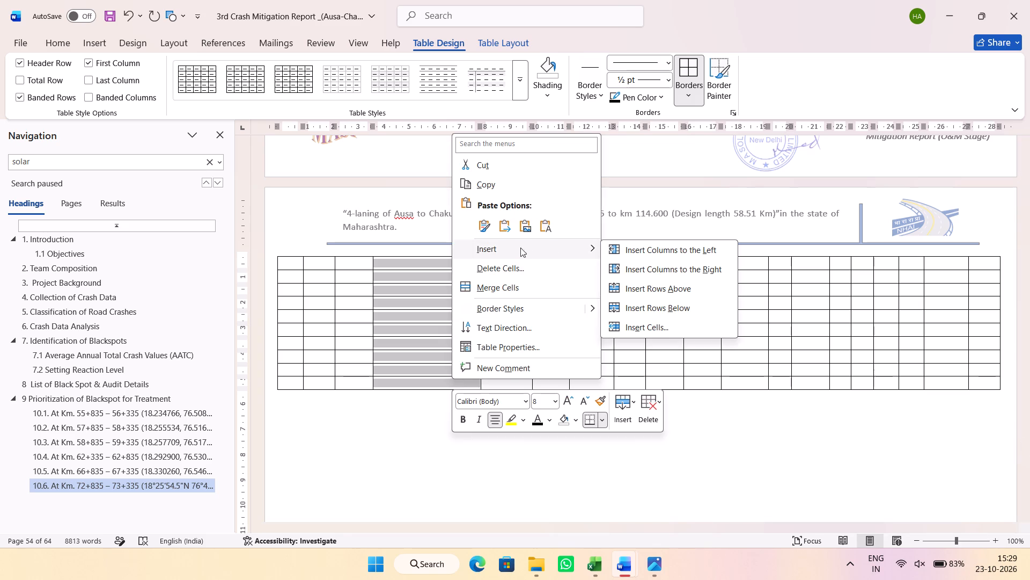
pyautogui.click(698, 308)
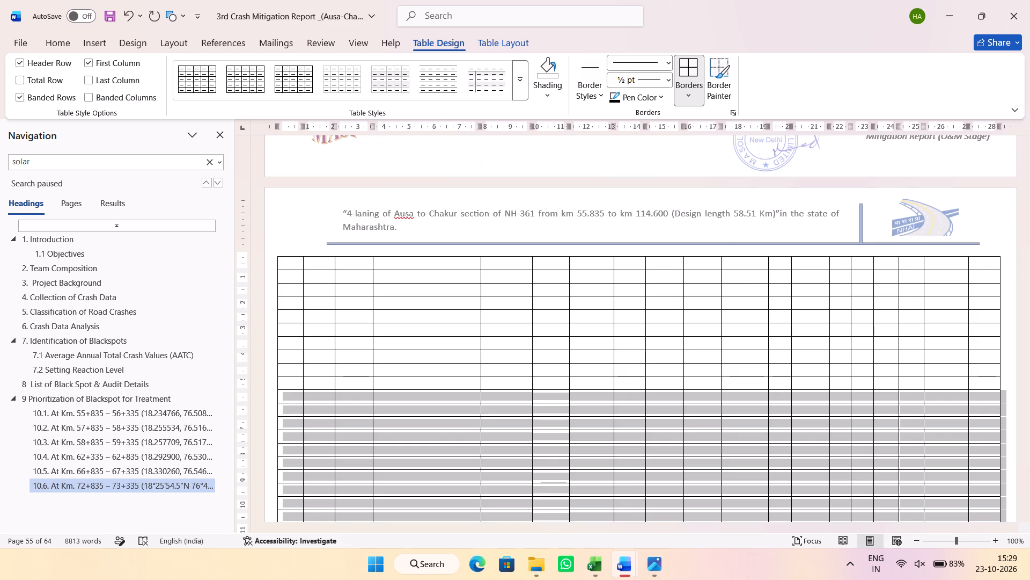
# Insert twenty more blank rows below the twenty blank rows on the table's continuation page.
pyautogui.scroll(-1, 560, 300)
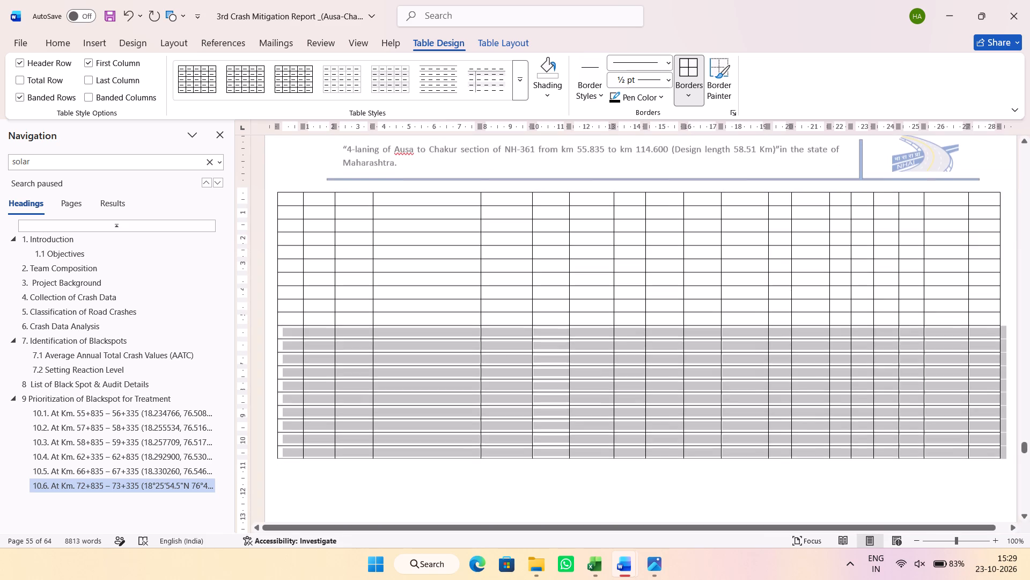
pyautogui.moveTo(469, 198); pyautogui.dragTo(429, 448)
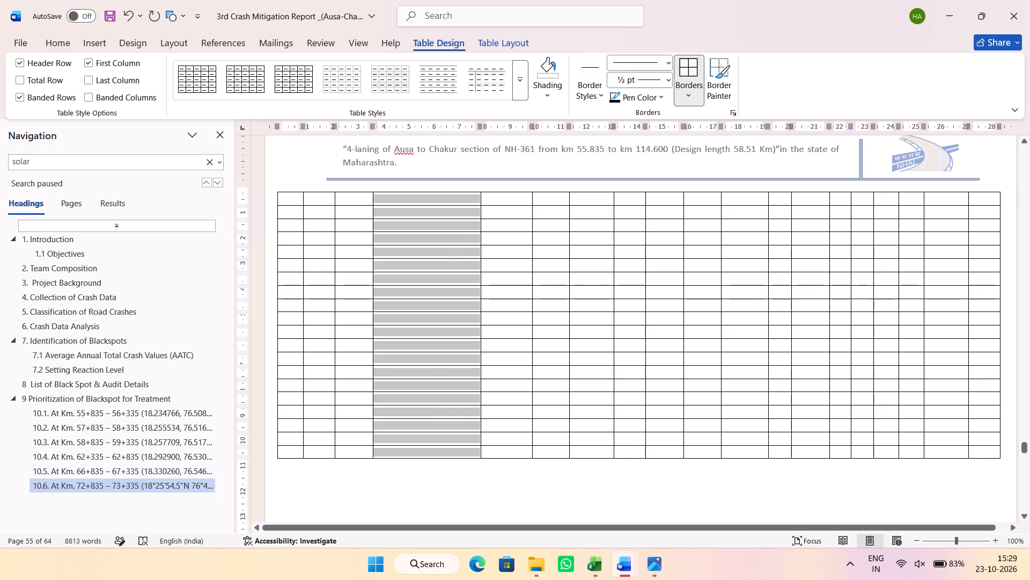
pyautogui.rightClick(429, 448)
pyautogui.click(523, 315)
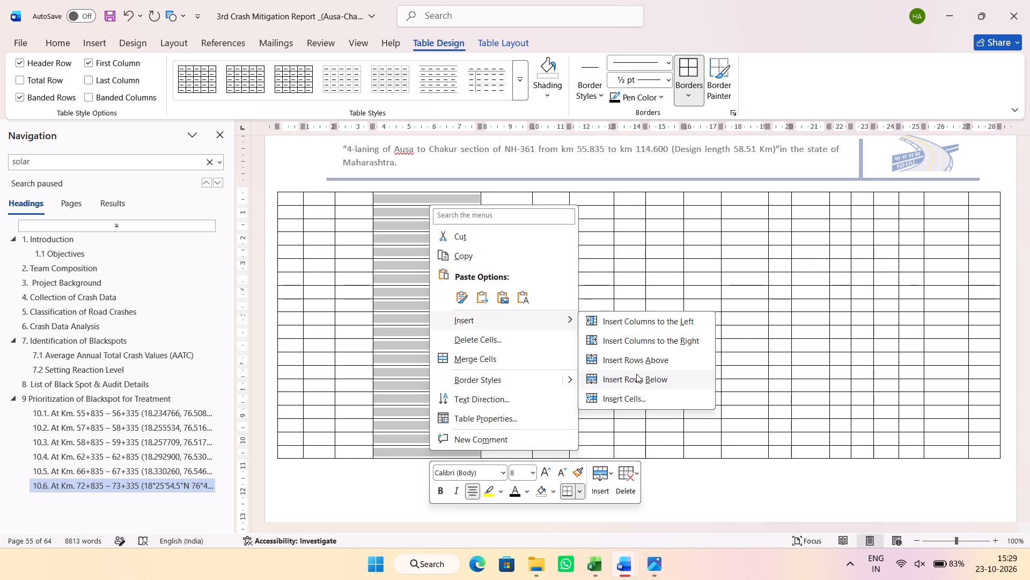
pyautogui.click(635, 375)
# Select the blank rows across the continuation pages and insert two further equally large batches of rows below them.
pyautogui.click(440, 199)
pyautogui.moveTo(444, 200); pyautogui.dragTo(440, 545)
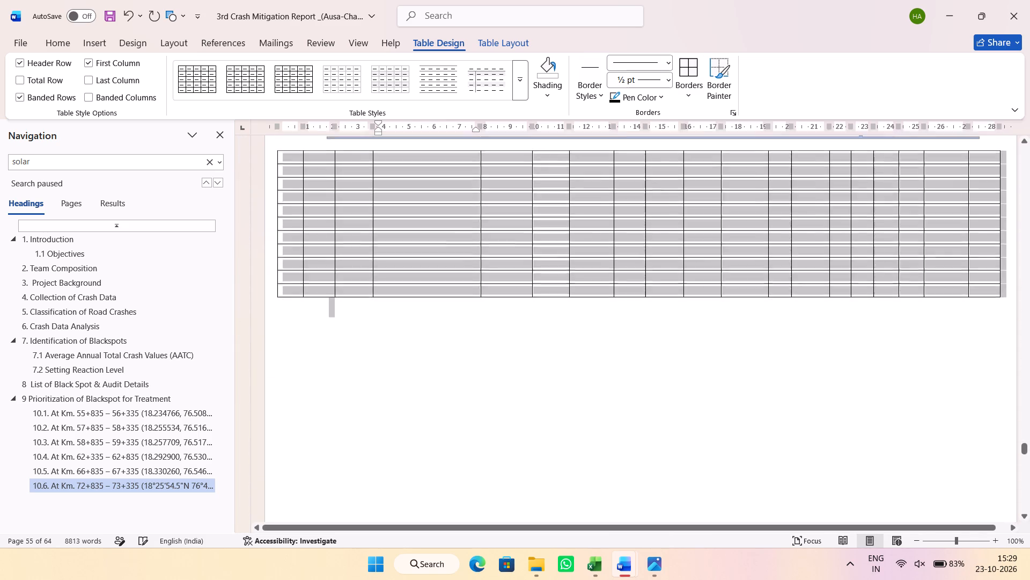
pyautogui.moveTo(440, 545); pyautogui.dragTo(410, 144)
pyautogui.rightClick(410, 144)
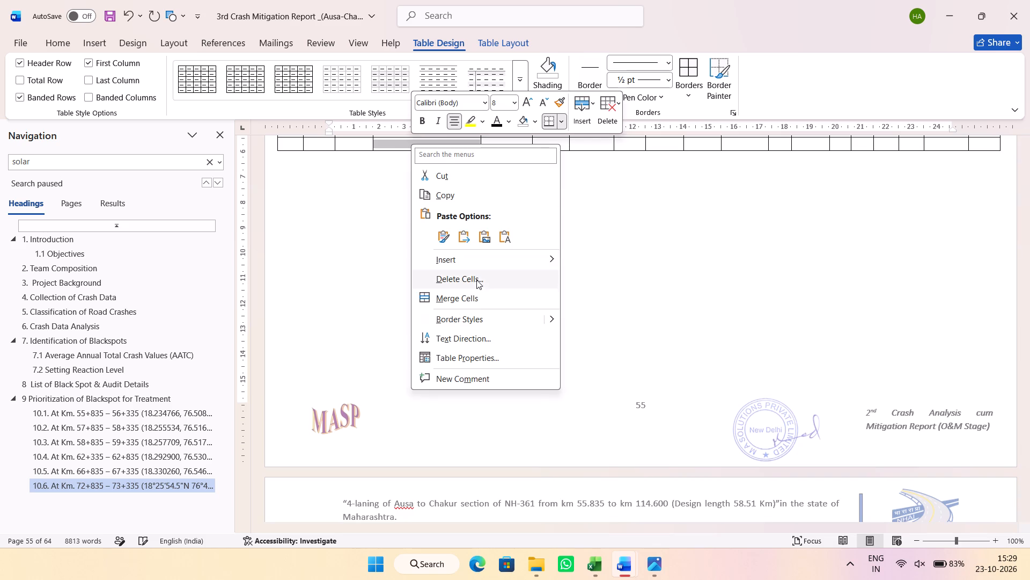
pyautogui.click(482, 263)
pyautogui.click(624, 319)
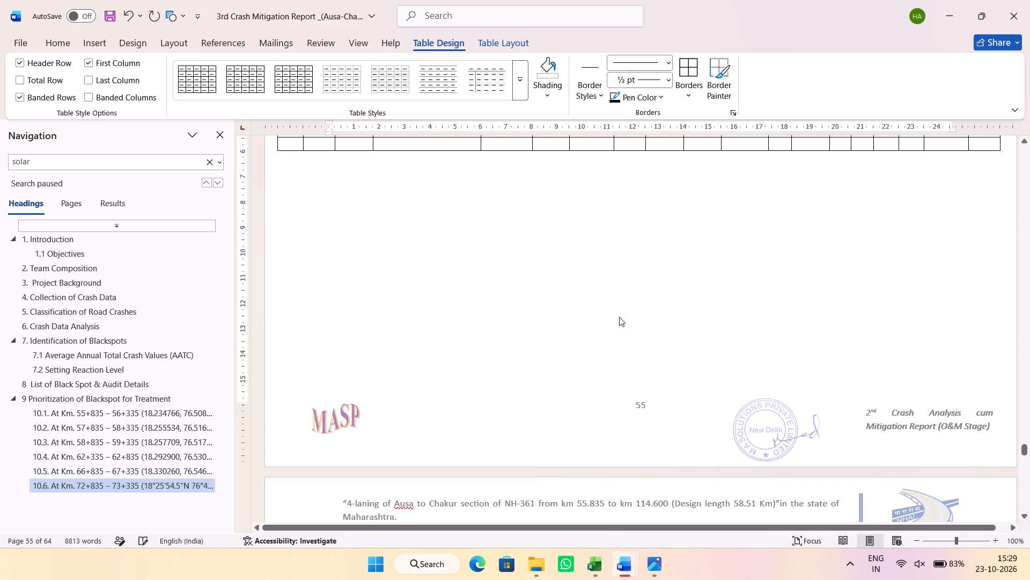
pyautogui.scroll(-7, 547, 305)
pyautogui.rightClick(436, 322)
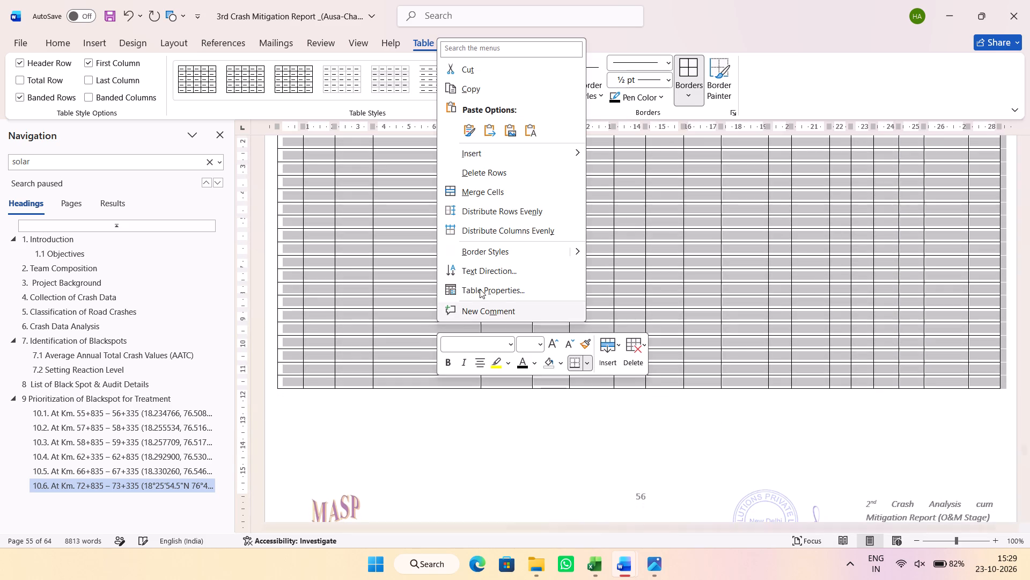
pyautogui.click(491, 153)
pyautogui.click(601, 208)
# Switch to the Ausa Chakur accident list in Excel.
pyautogui.scroll(6, 437, 354)
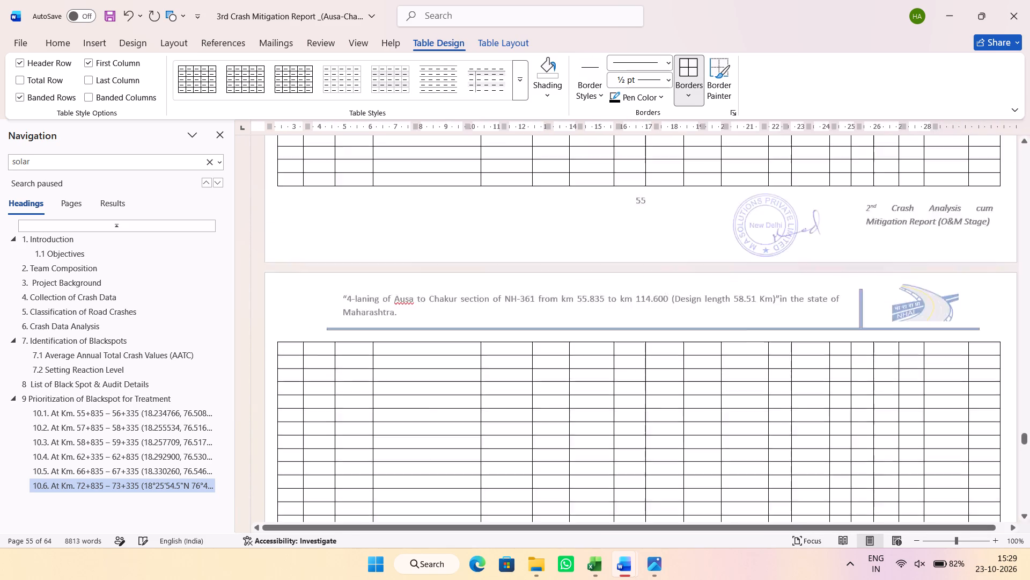
pyautogui.scroll(20, 437, 354)
pyautogui.scroll(3, 437, 354)
pyautogui.scroll(-5, 437, 354)
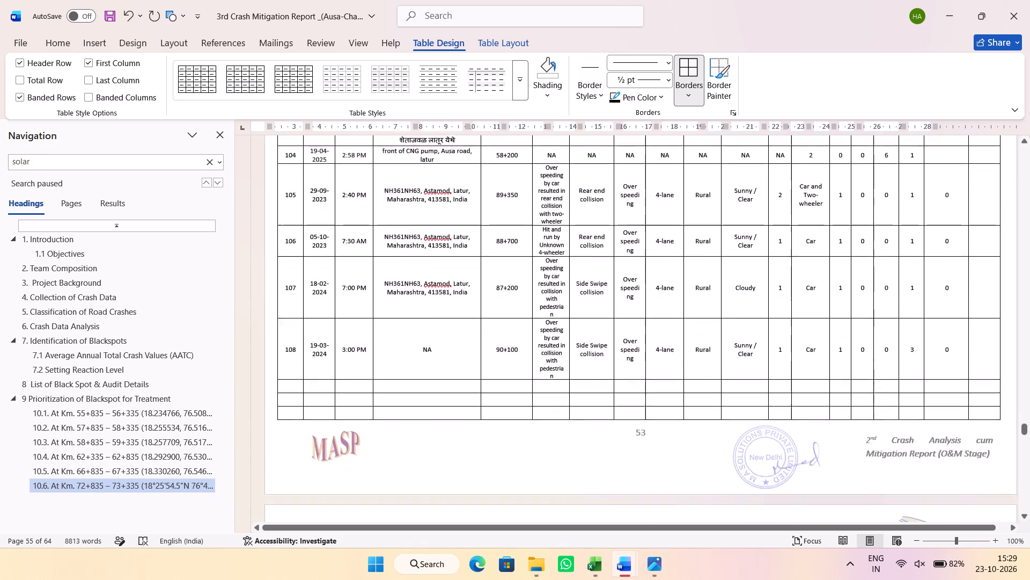
pyautogui.hotkey('alt', 'Tab')
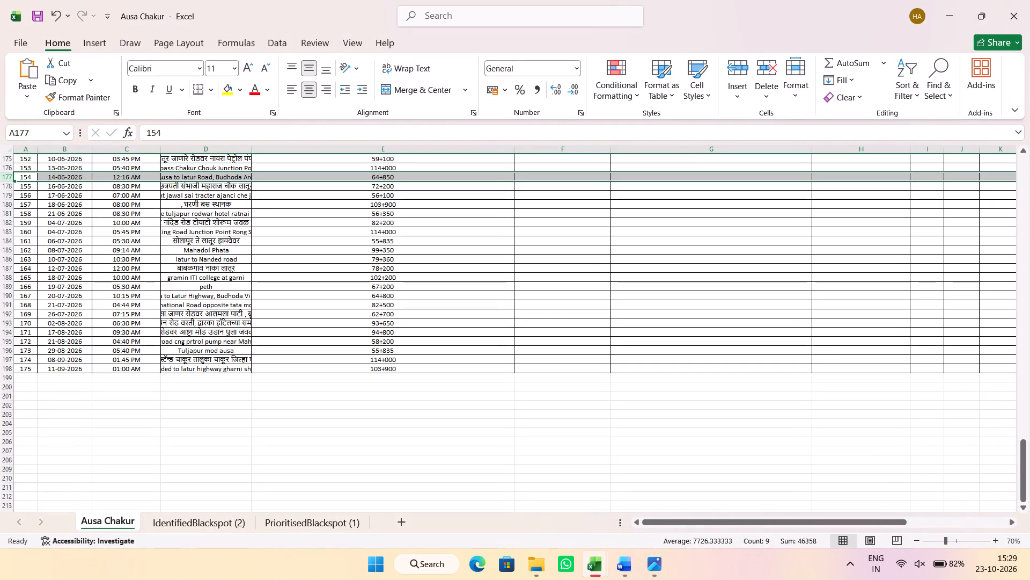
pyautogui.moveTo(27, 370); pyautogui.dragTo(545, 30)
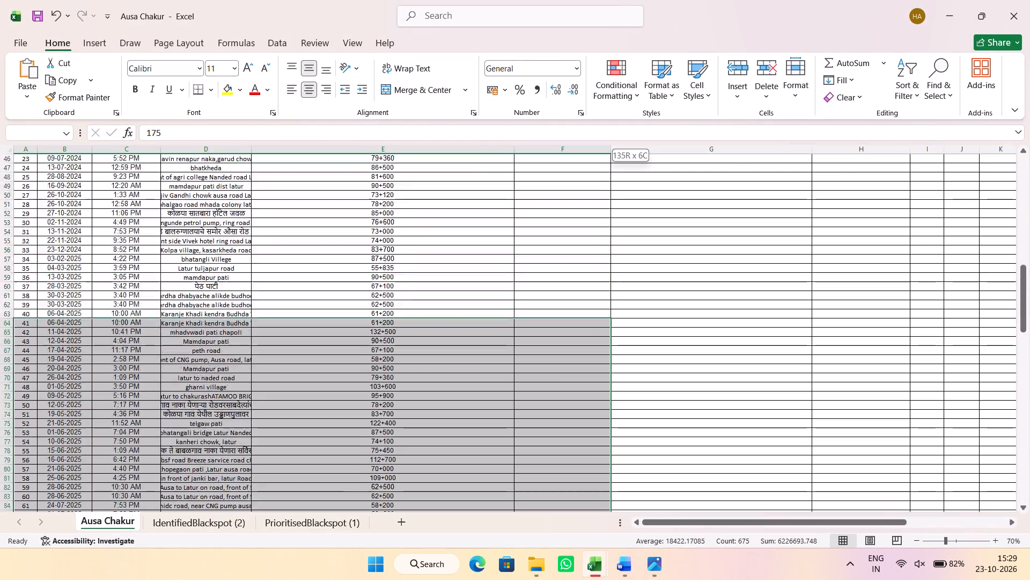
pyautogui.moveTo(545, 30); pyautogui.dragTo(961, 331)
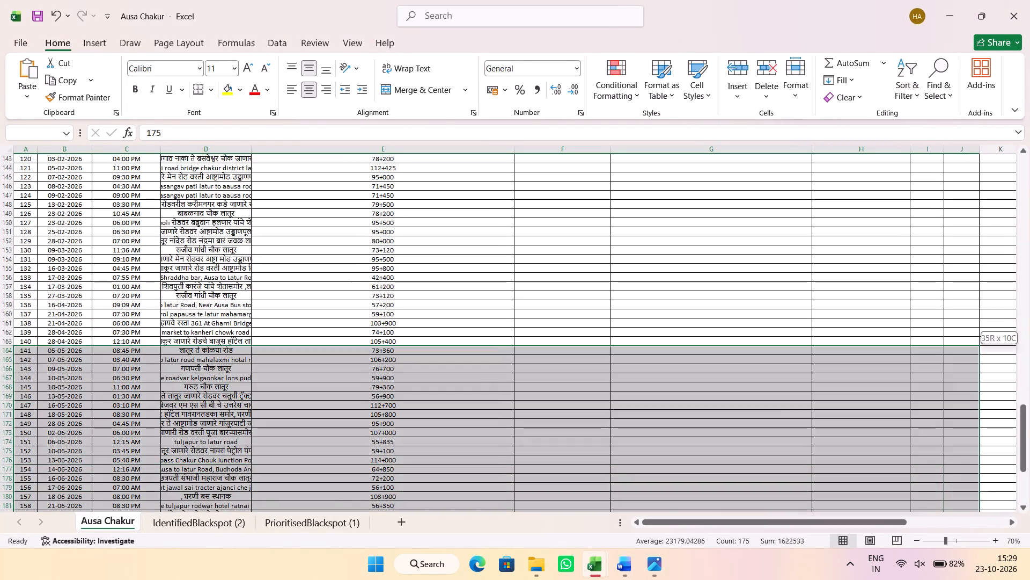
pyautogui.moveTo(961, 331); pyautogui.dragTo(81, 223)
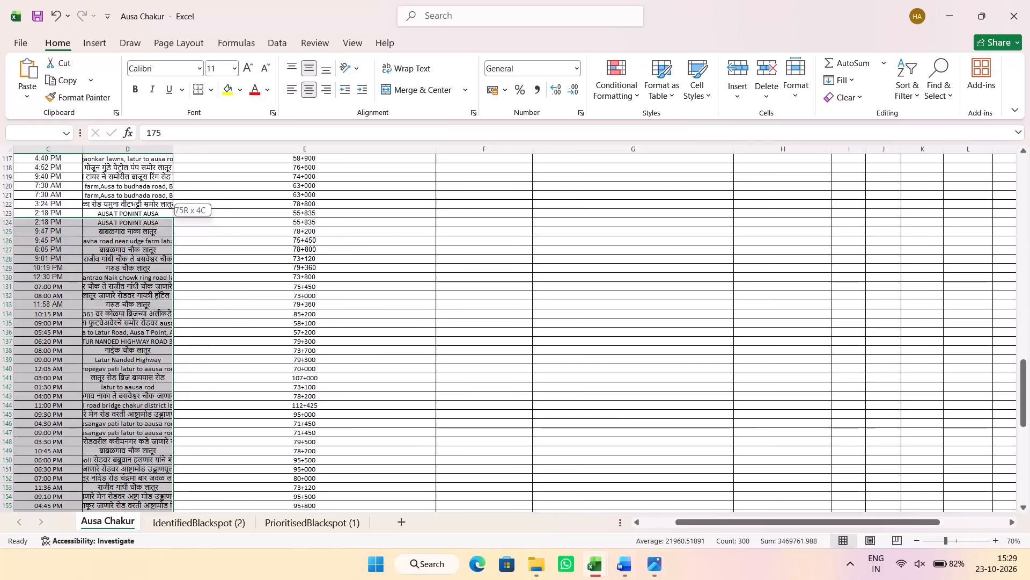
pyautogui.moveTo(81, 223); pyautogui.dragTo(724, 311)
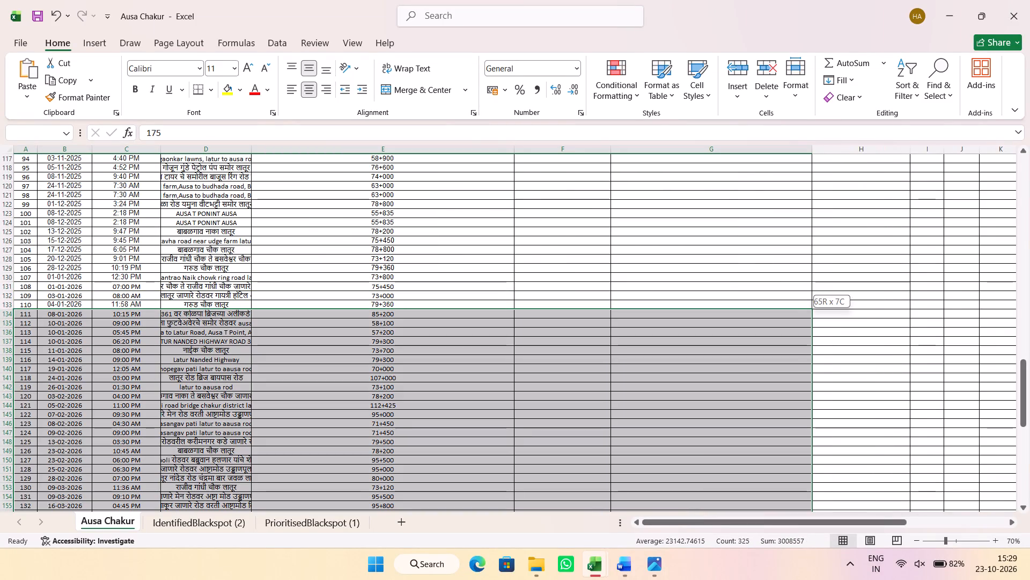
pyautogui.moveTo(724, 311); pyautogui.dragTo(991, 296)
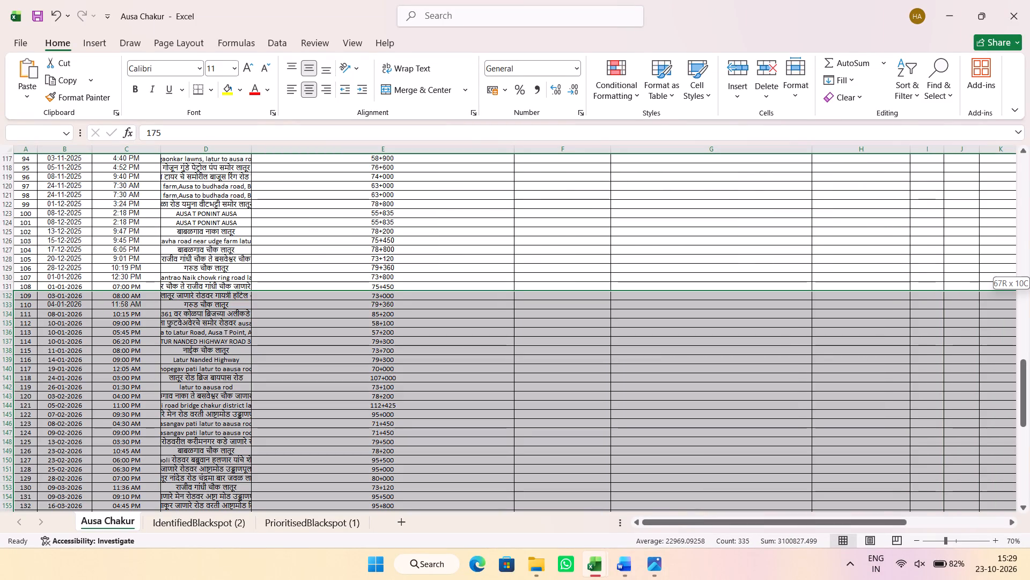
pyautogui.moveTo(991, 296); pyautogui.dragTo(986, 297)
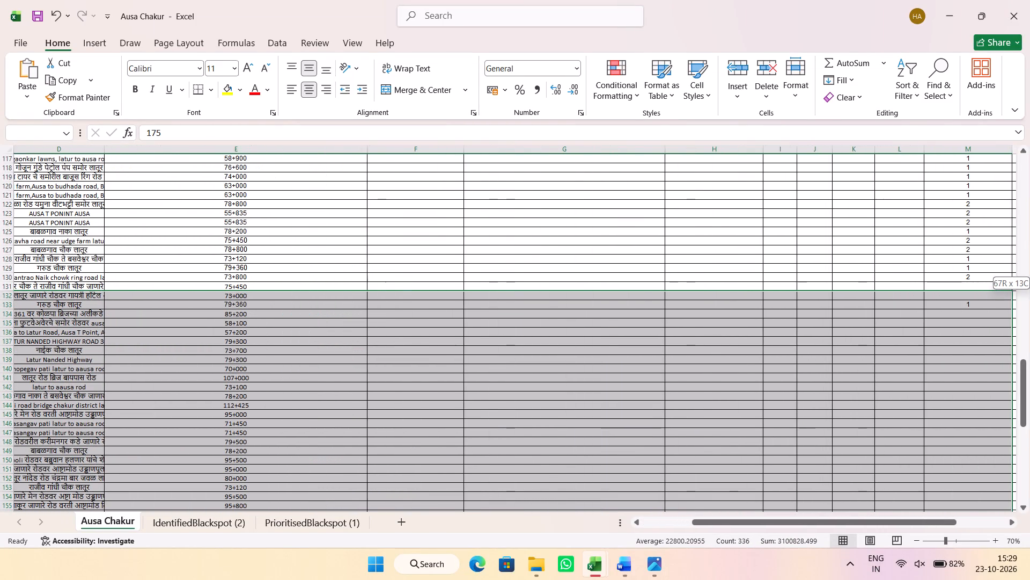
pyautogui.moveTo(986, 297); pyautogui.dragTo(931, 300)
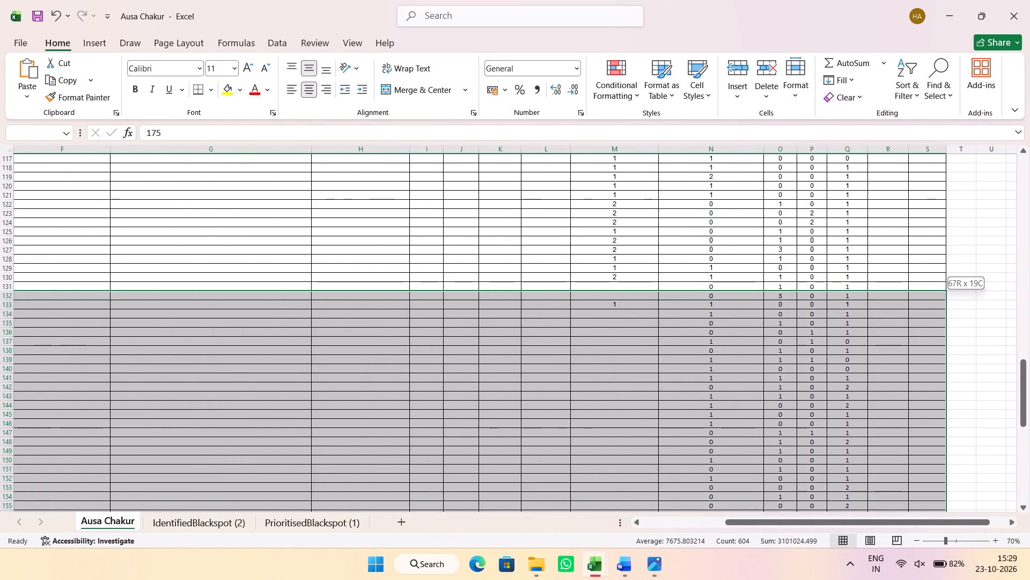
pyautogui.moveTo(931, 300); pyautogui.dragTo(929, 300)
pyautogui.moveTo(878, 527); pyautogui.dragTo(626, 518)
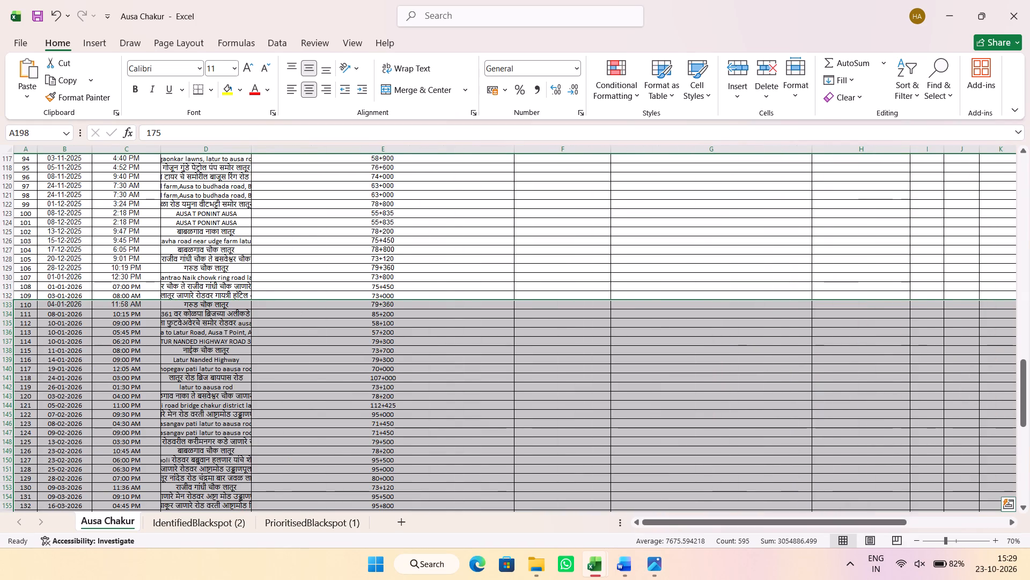
# Copy the accident rows for entries 109 to 175 across all table columns.
pyautogui.moveTo(28, 296); pyautogui.dragTo(1010, 579)
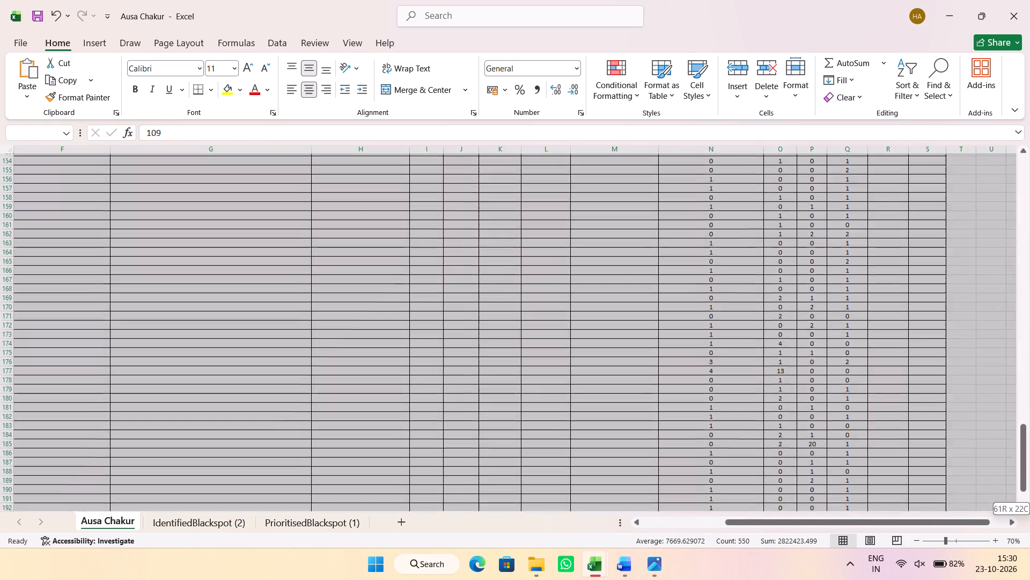
pyautogui.moveTo(1010, 579); pyautogui.dragTo(935, 496)
pyautogui.hotkey('ctrl', 'c')
# Switch to the Word report and paste the copied entries into the blank table rows below entry 108.
pyautogui.hotkey('alt', 'Tab')
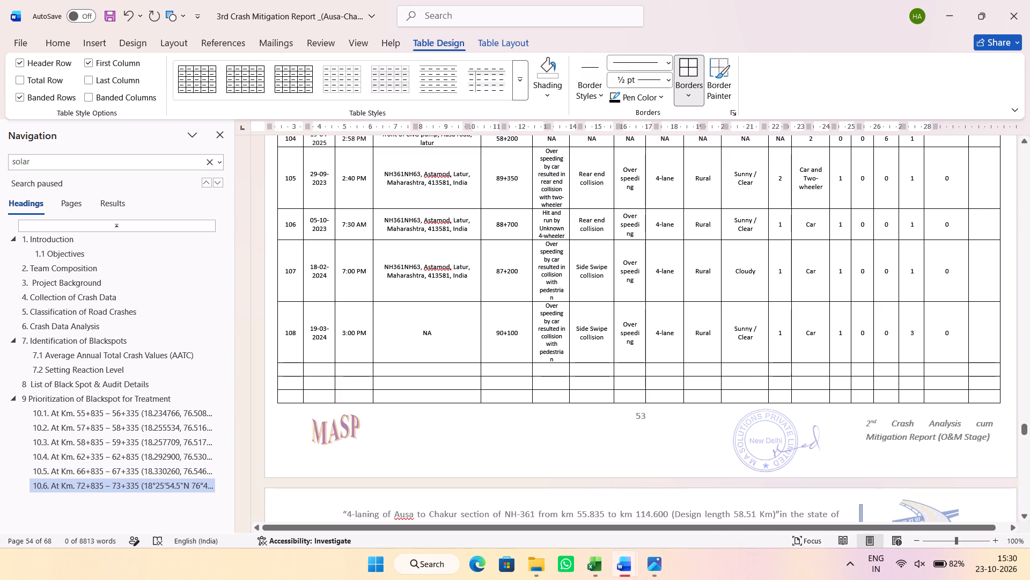
pyautogui.click(291, 368)
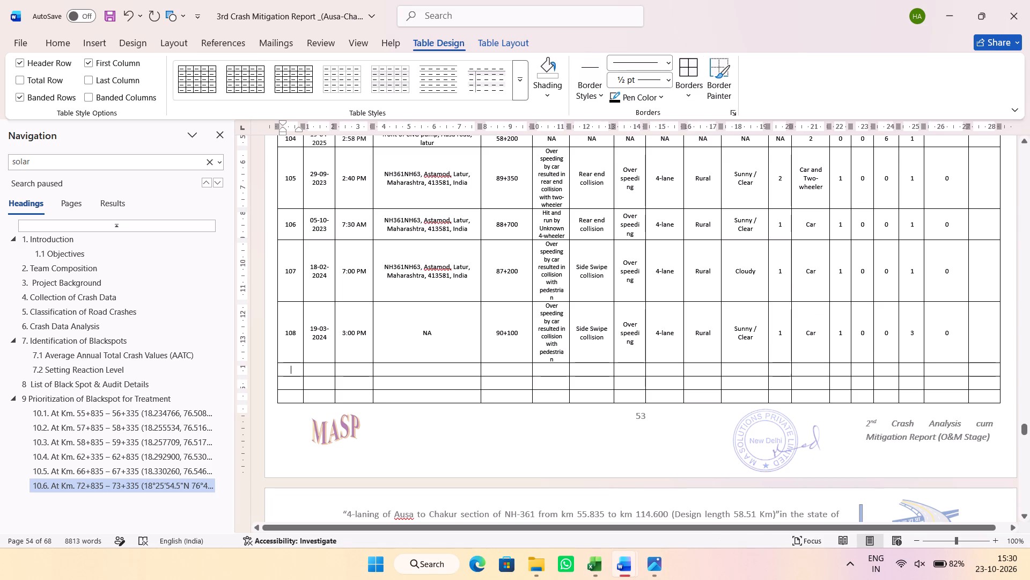
pyautogui.moveTo(289, 368); pyautogui.dragTo(989, 579)
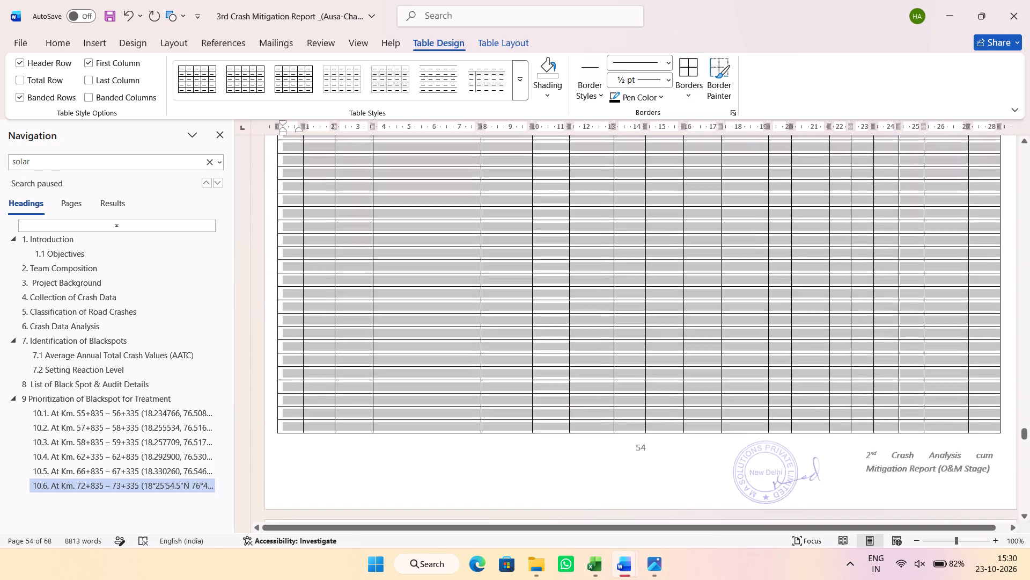
pyautogui.moveTo(989, 579); pyautogui.dragTo(962, 350)
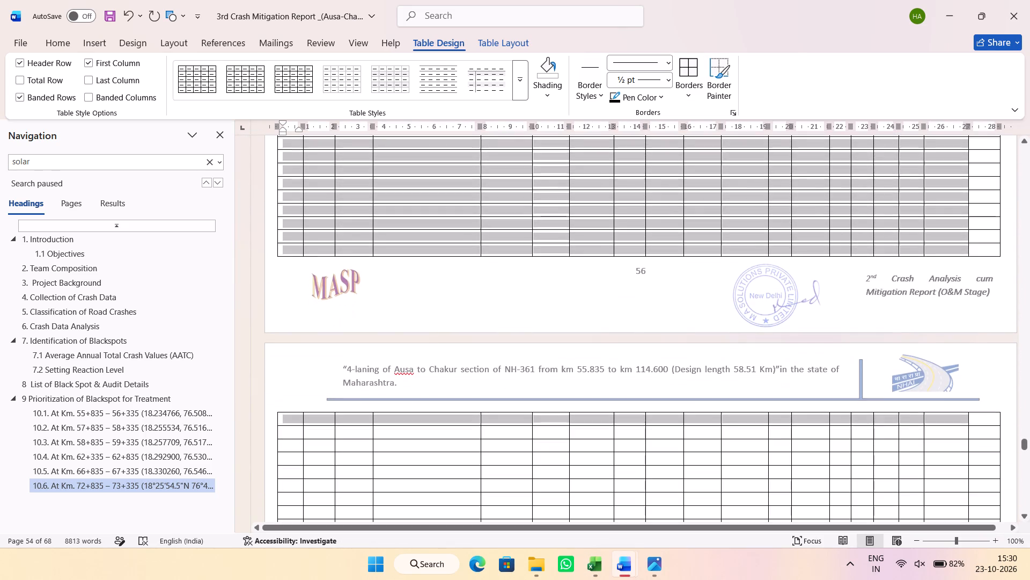
pyautogui.moveTo(962, 350); pyautogui.dragTo(981, 538)
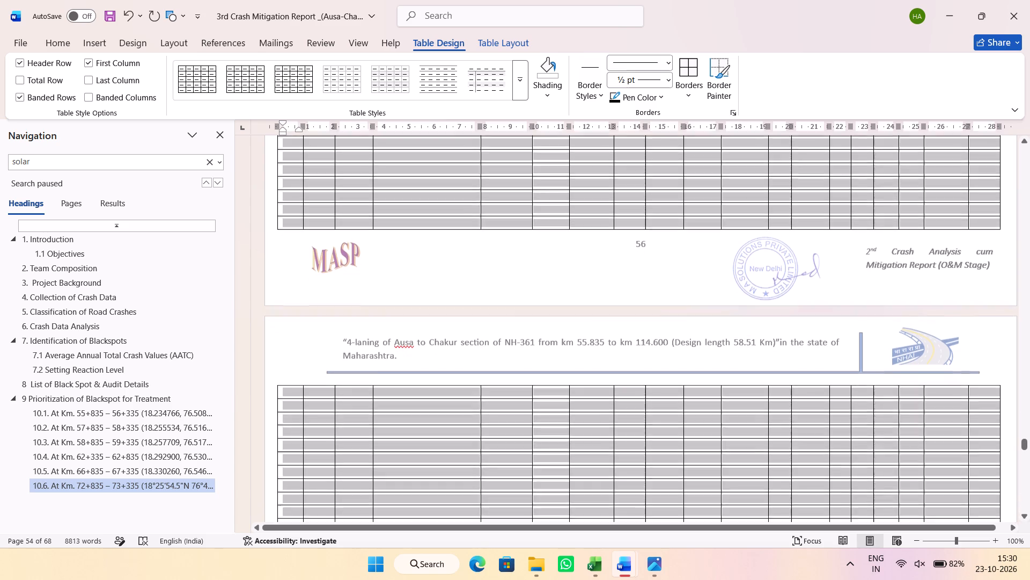
pyautogui.moveTo(981, 538); pyautogui.dragTo(980, 445)
pyautogui.hotkey('ctrl', 'v')
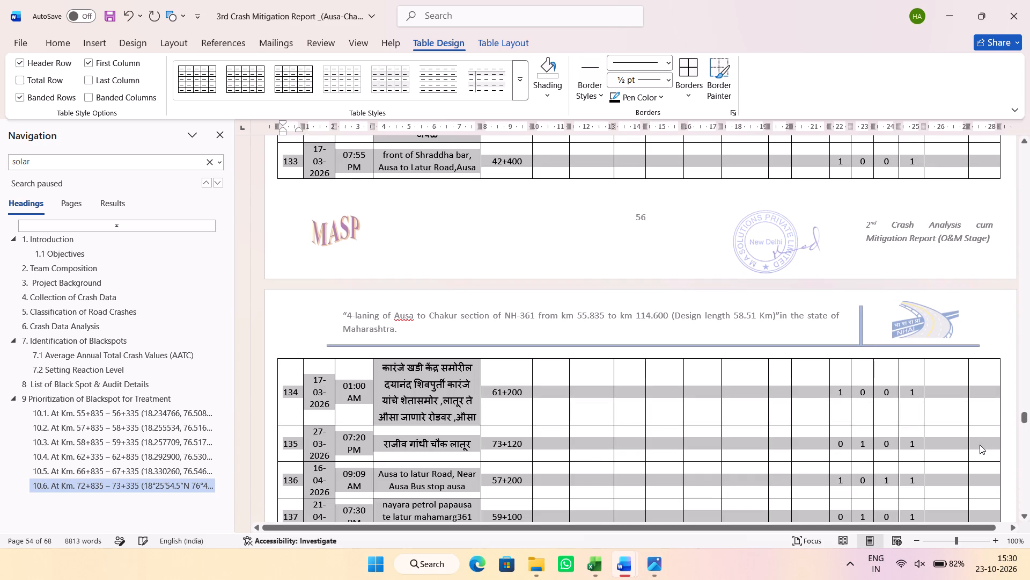
# Examine the pasted entries from 109 through the continuation pages, including the rows that follow entry 175.
pyautogui.scroll(-3, 431, 379)
pyautogui.scroll(8, 430, 383)
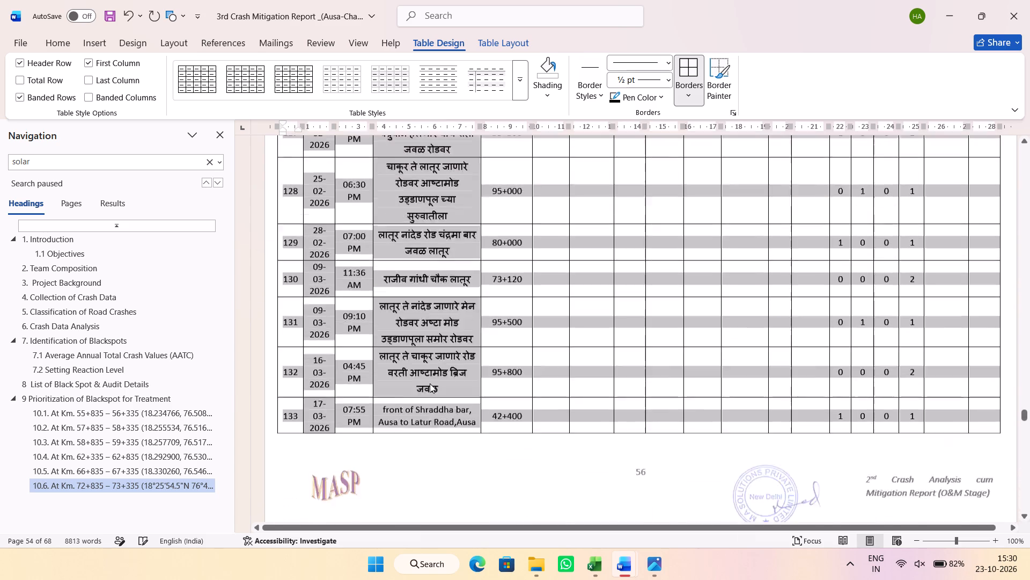
pyautogui.scroll(19, 430, 383)
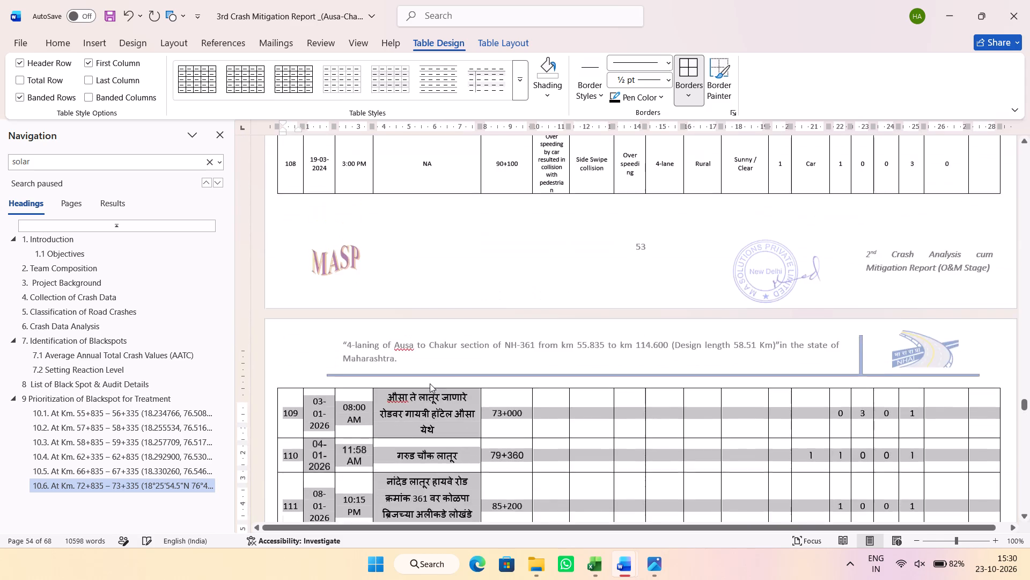
pyautogui.scroll(5, 430, 383)
pyautogui.scroll(-9, 430, 383)
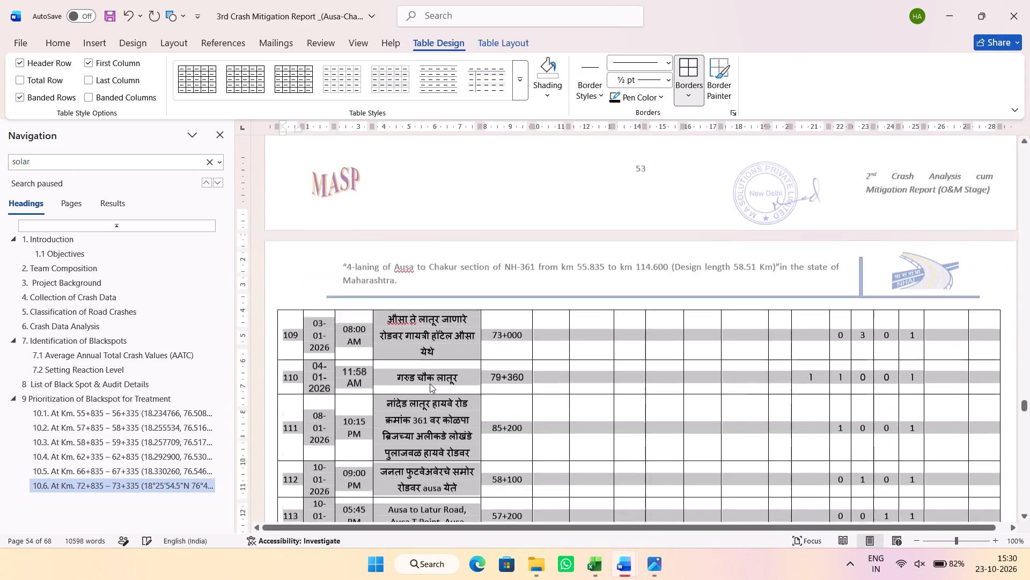
pyautogui.scroll(-8, 430, 383)
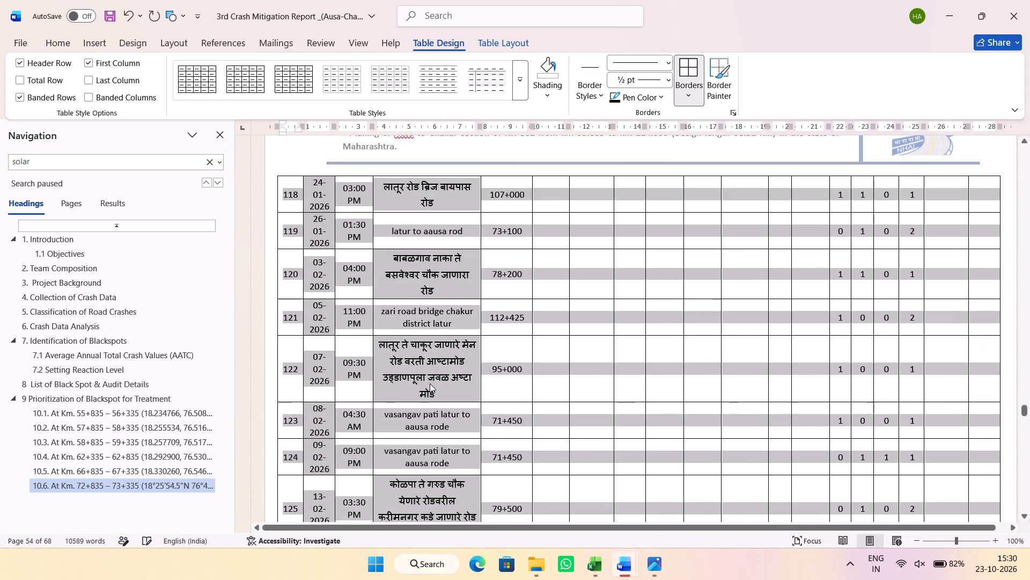
pyautogui.scroll(-1, 430, 383)
pyautogui.scroll(11, 430, 383)
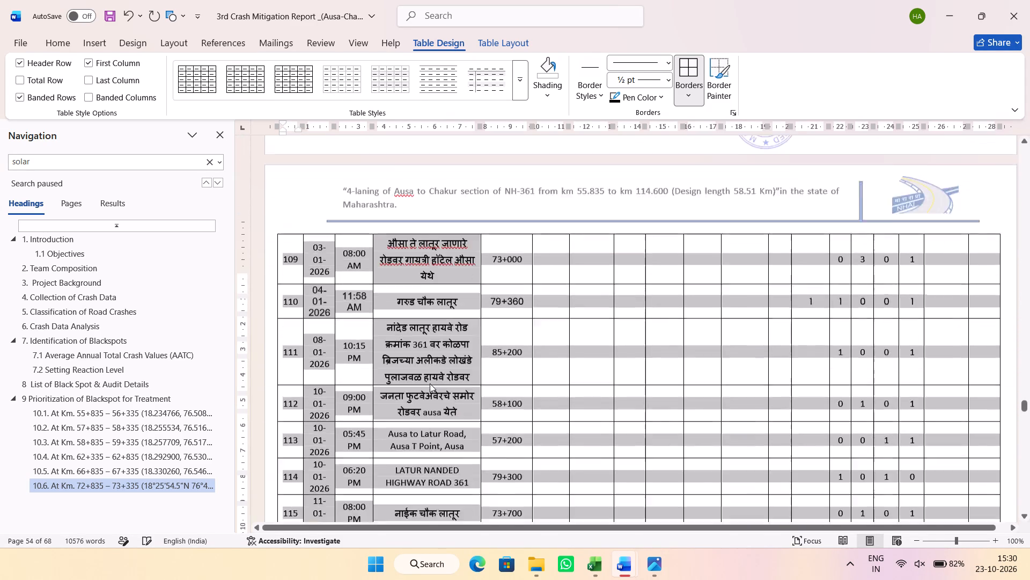
pyautogui.scroll(4, 430, 383)
pyautogui.scroll(-2, 430, 383)
pyautogui.scroll(1, 430, 383)
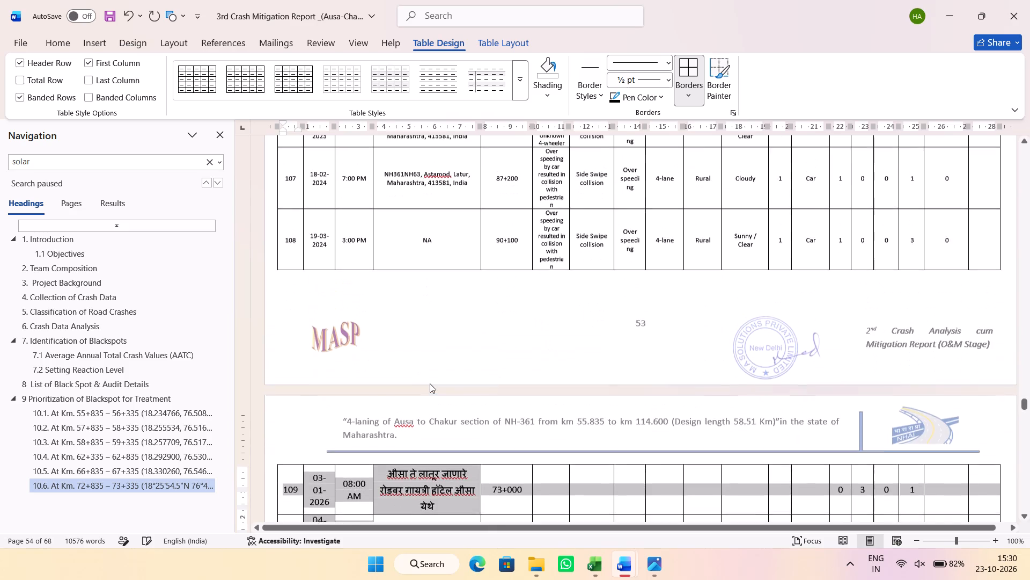
pyautogui.scroll(-7, 430, 383)
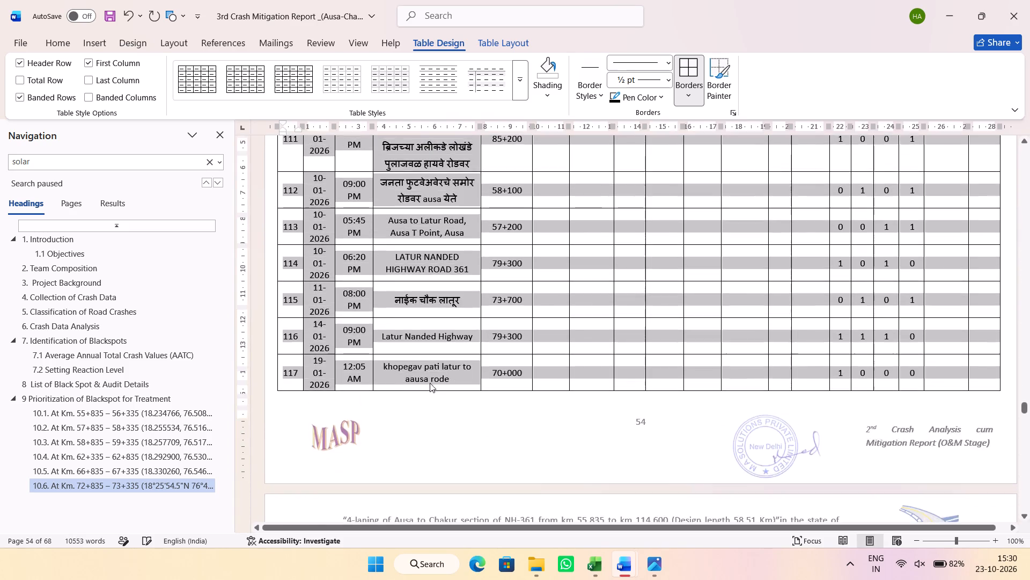
pyautogui.scroll(-18, 430, 383)
pyautogui.scroll(-14, 429, 384)
pyautogui.scroll(-12, 429, 384)
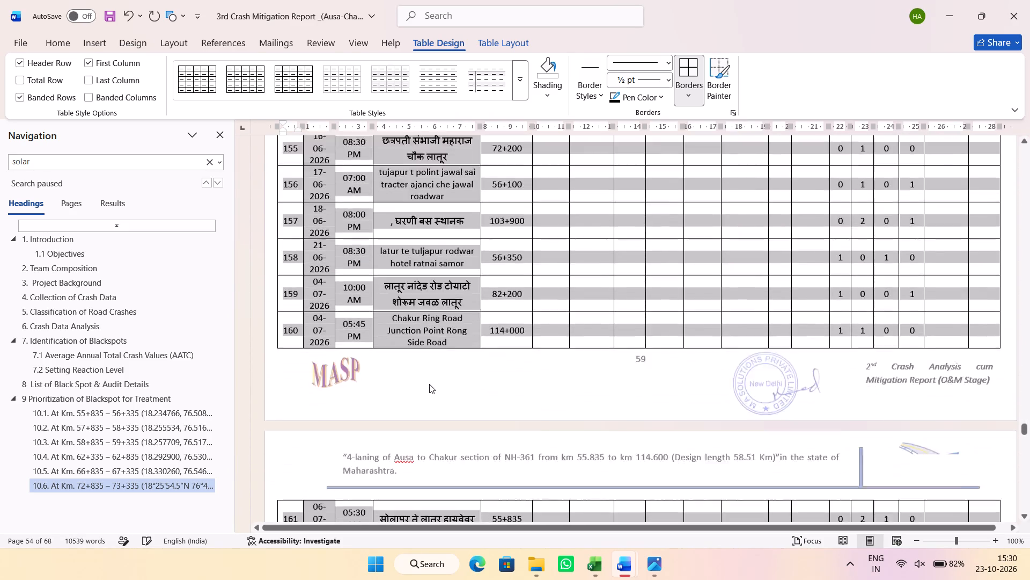
pyautogui.scroll(-12, 429, 384)
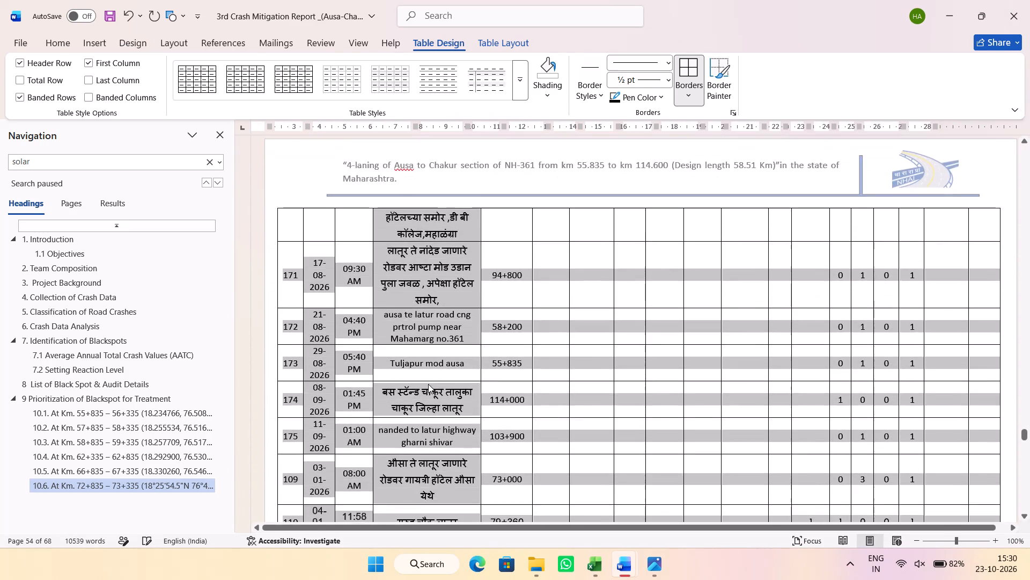
pyautogui.scroll(-2, 425, 386)
# Delete the entire rows after entry 175, from the repeated entry 109 down to the table's last blank rows.
pyautogui.click(290, 357)
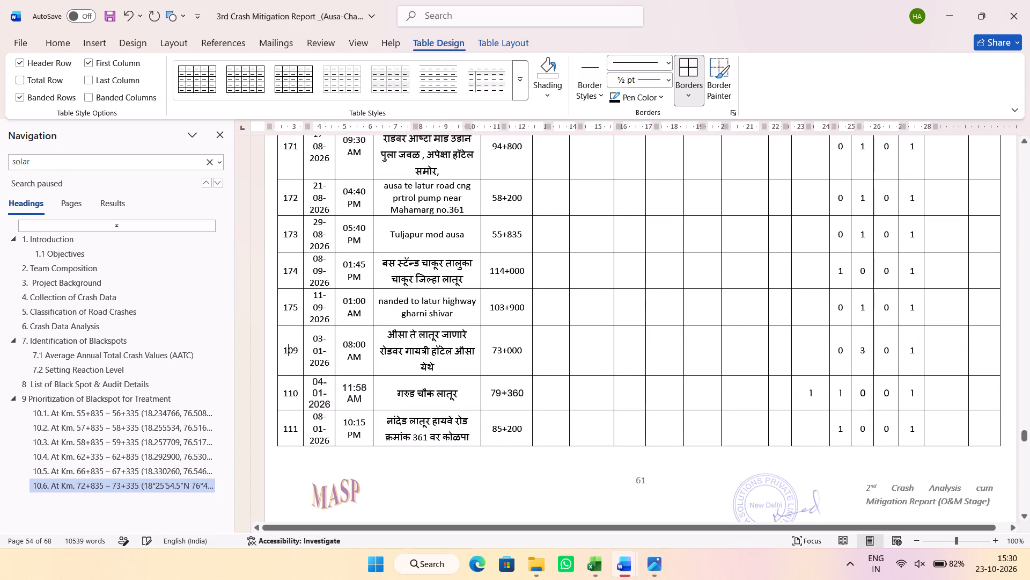
pyautogui.moveTo(295, 361); pyautogui.dragTo(320, 579)
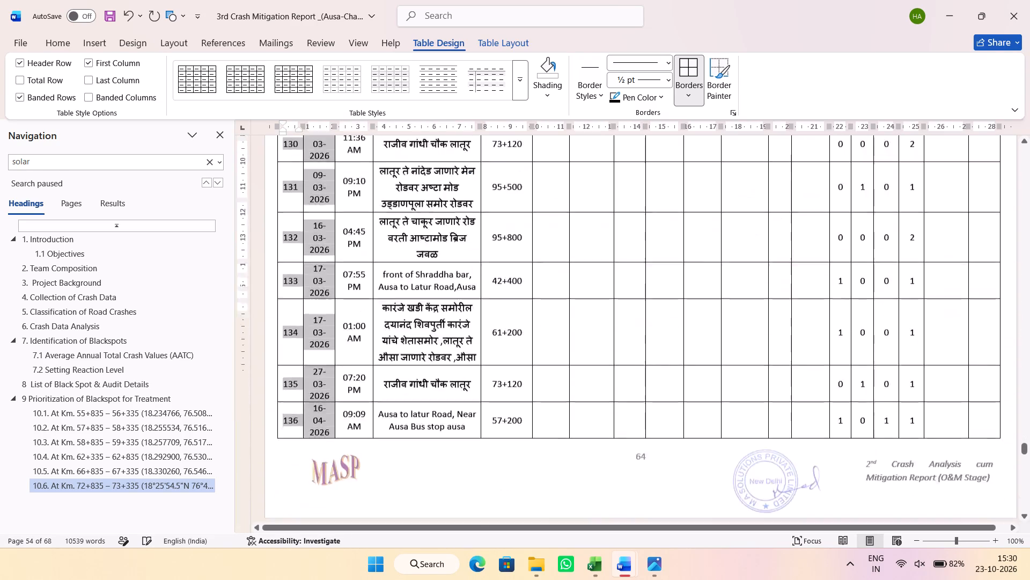
pyautogui.moveTo(320, 579); pyautogui.dragTo(322, 373)
pyautogui.rightClick(322, 373)
pyautogui.click(395, 262)
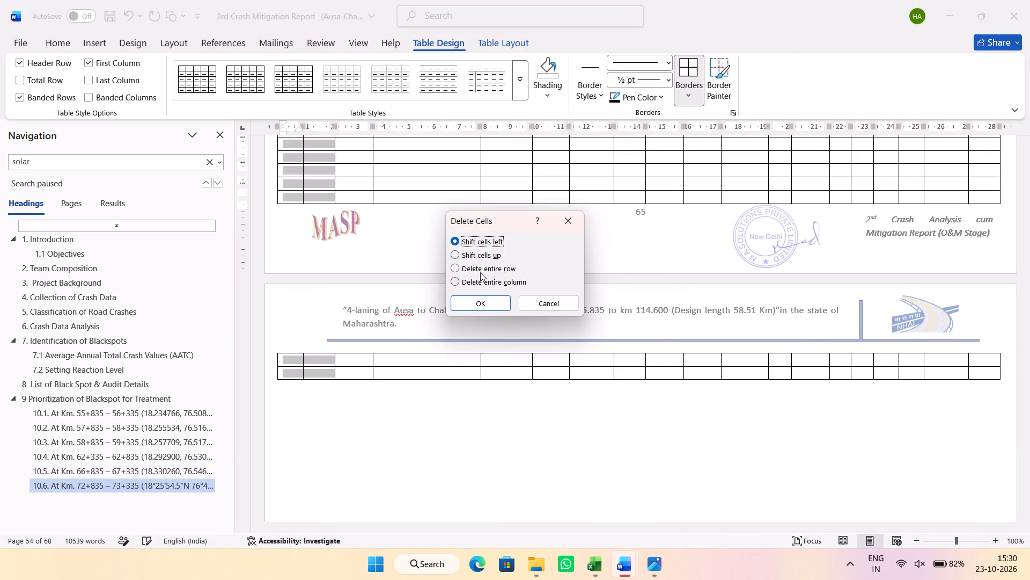
pyautogui.click(487, 270)
pyautogui.click(471, 300)
# Apply one font across the Annexures table's entries 109 to 175 and reduce their text by two size steps.
pyautogui.scroll(4, 466, 301)
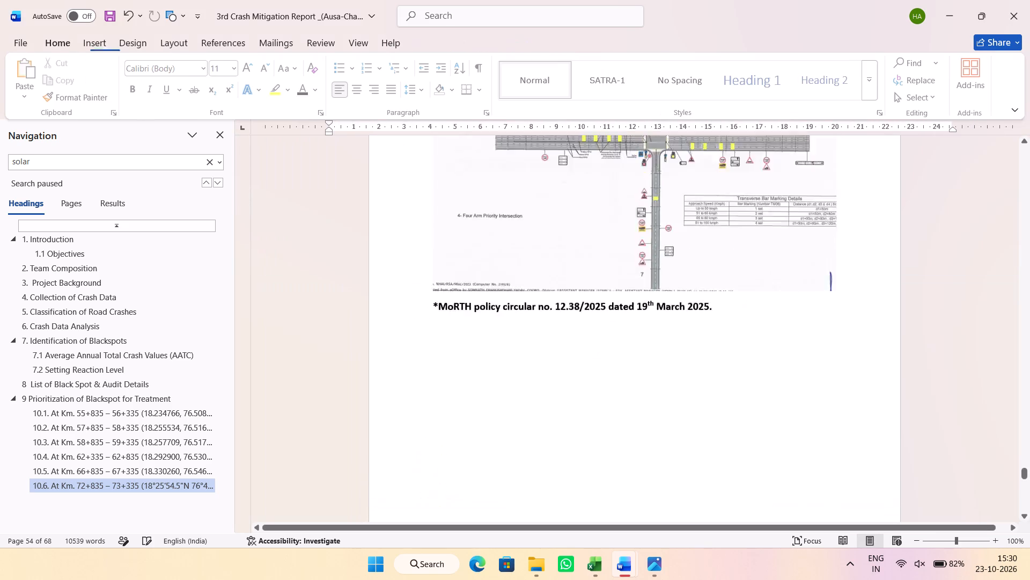
pyautogui.scroll(13, 466, 301)
pyautogui.scroll(12, 466, 301)
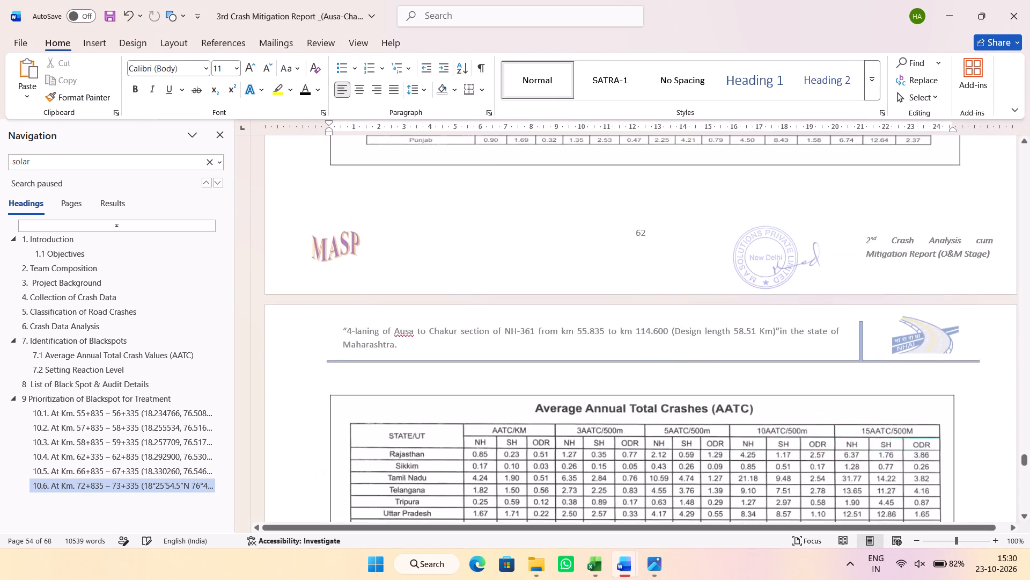
pyautogui.scroll(15, 466, 301)
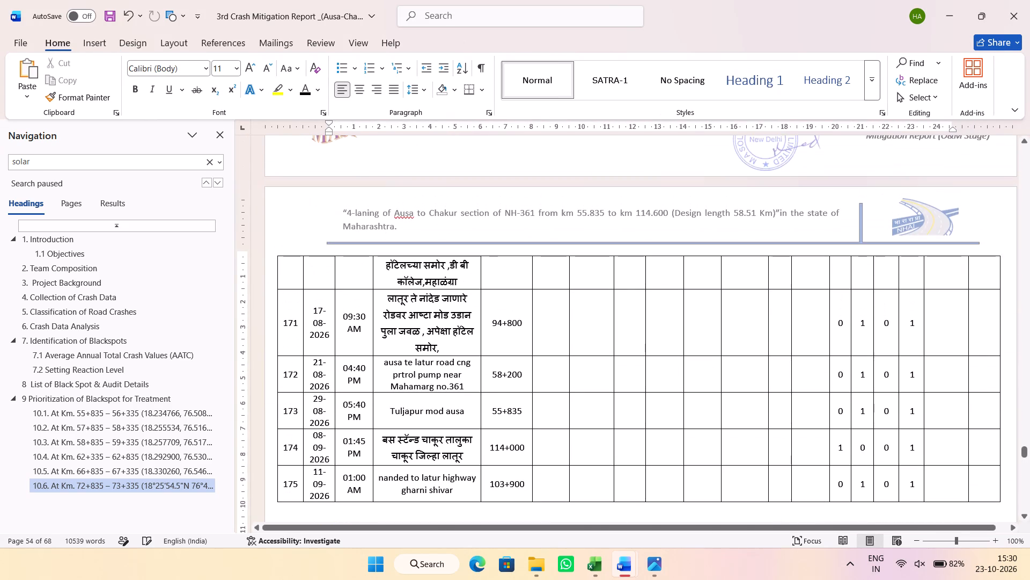
pyautogui.moveTo(983, 485); pyautogui.dragTo(365, 127)
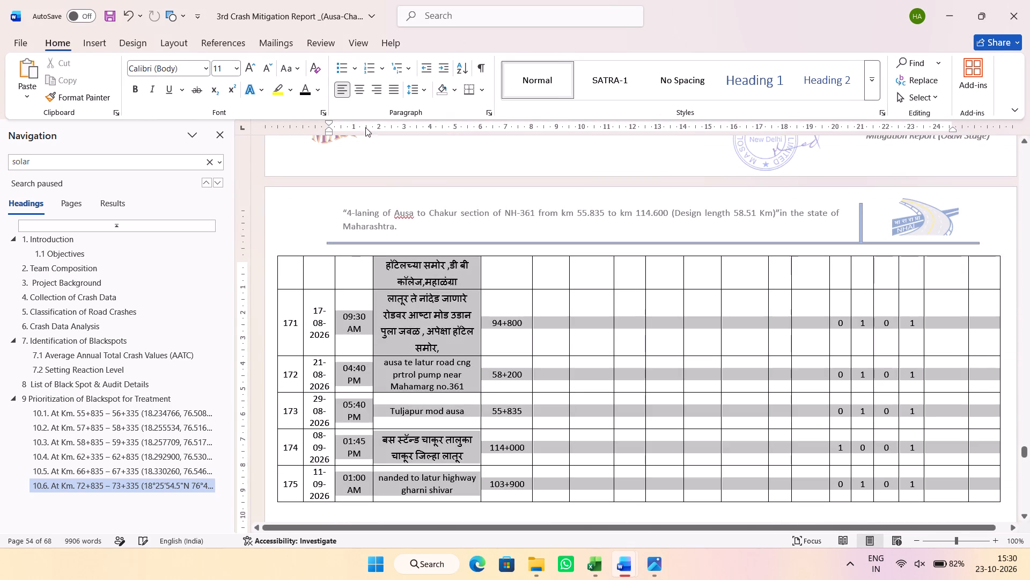
pyautogui.moveTo(365, 127); pyautogui.dragTo(360, 97)
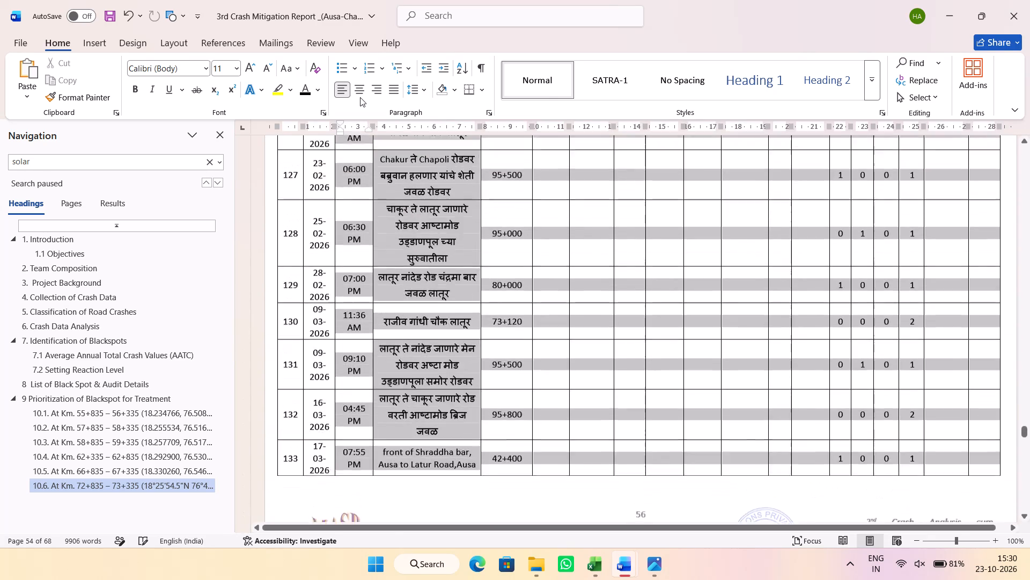
pyautogui.moveTo(360, 97); pyautogui.dragTo(357, 102)
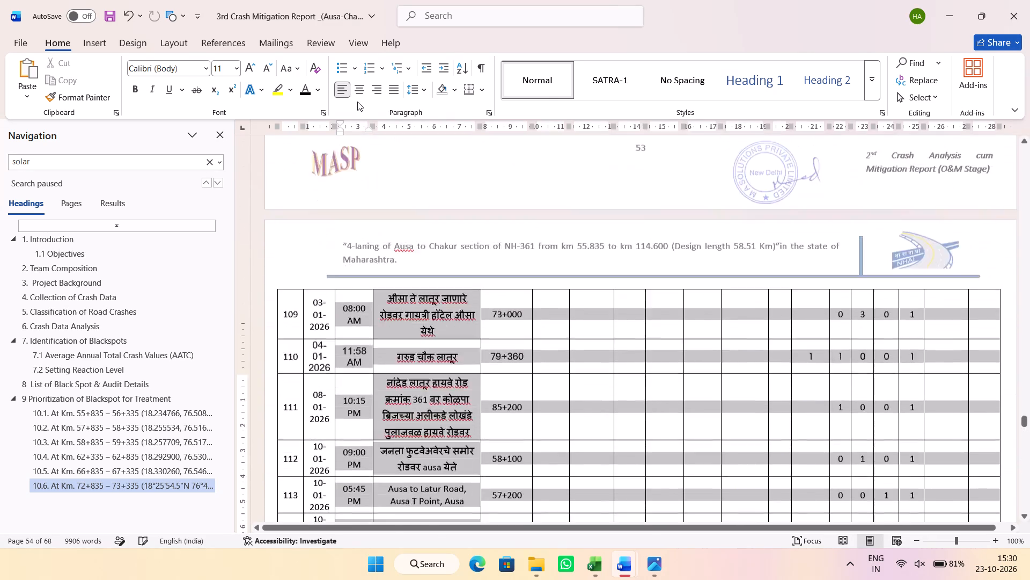
pyautogui.moveTo(357, 102); pyautogui.dragTo(339, 476)
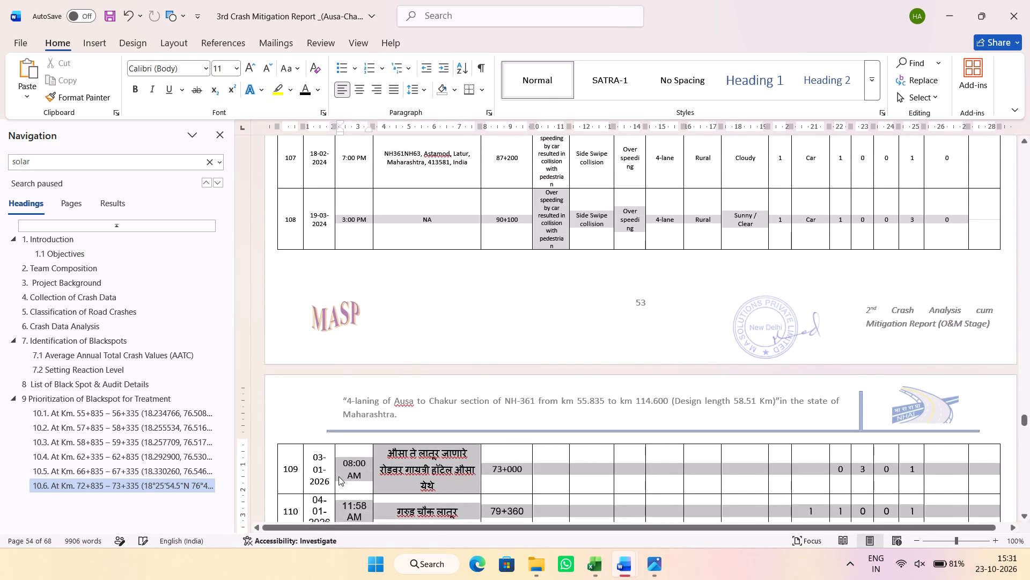
pyautogui.moveTo(339, 476); pyautogui.dragTo(291, 473)
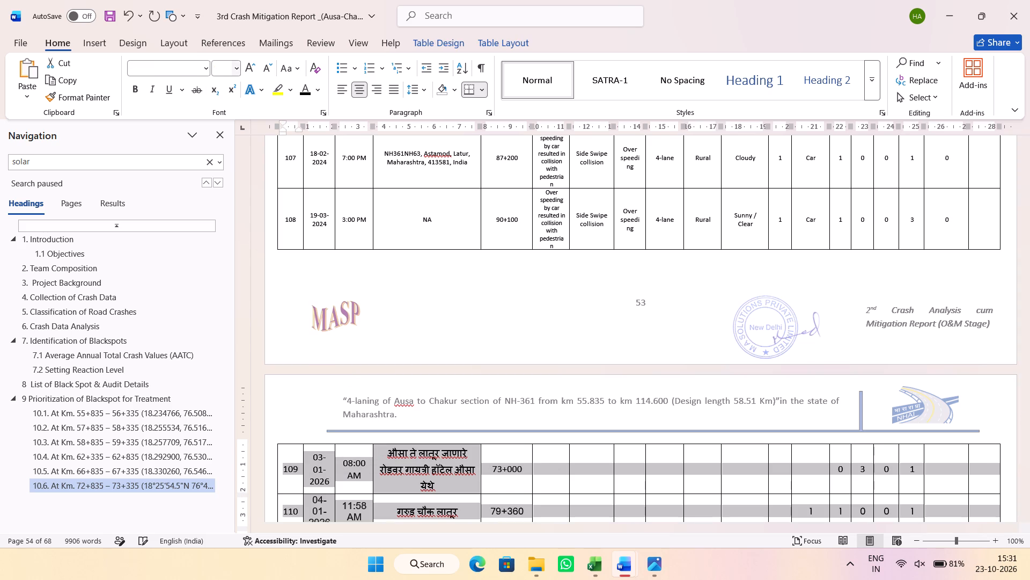
pyautogui.click(208, 71)
pyautogui.click(193, 122)
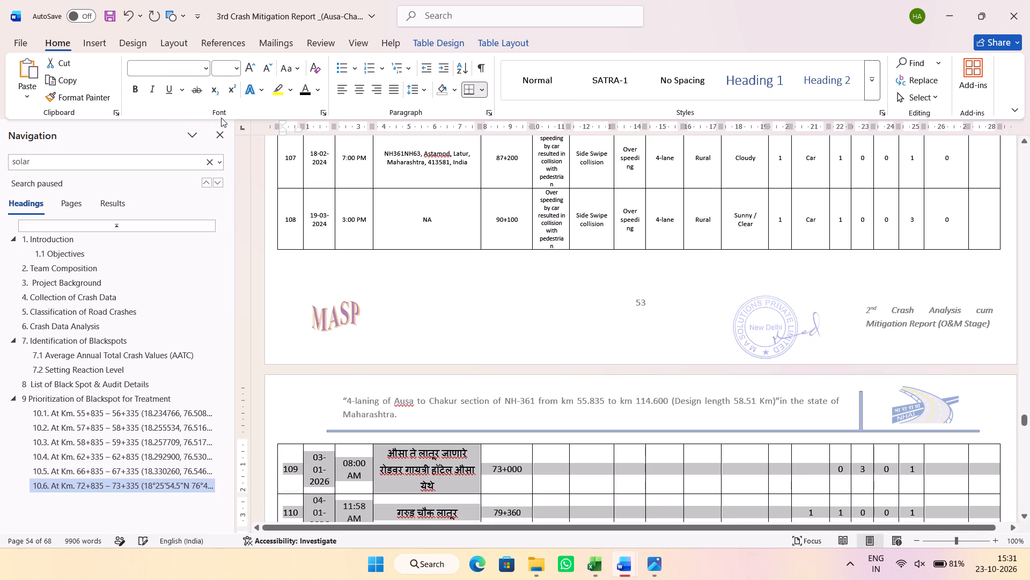
pyautogui.click(268, 66)
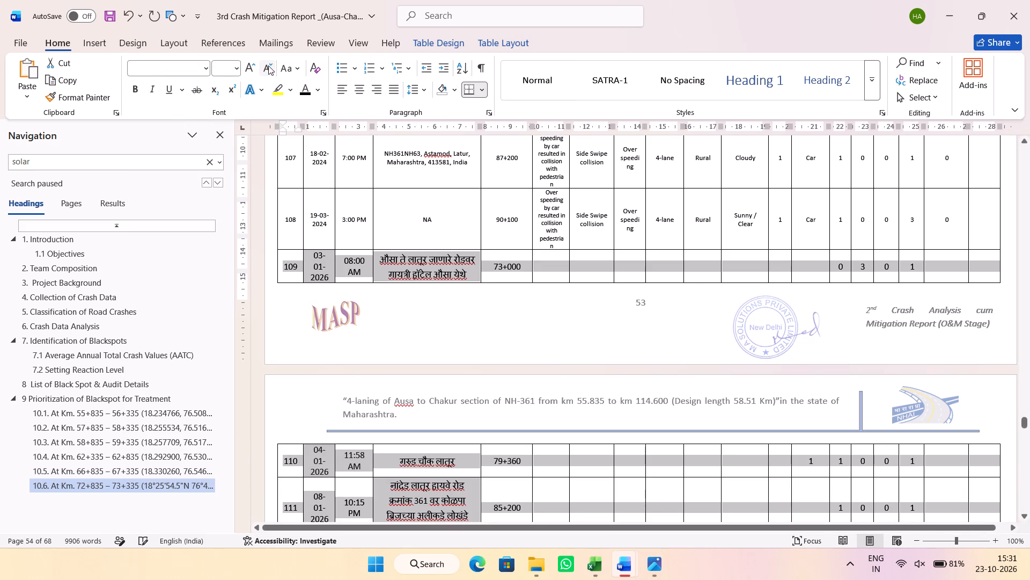
pyautogui.click(269, 65)
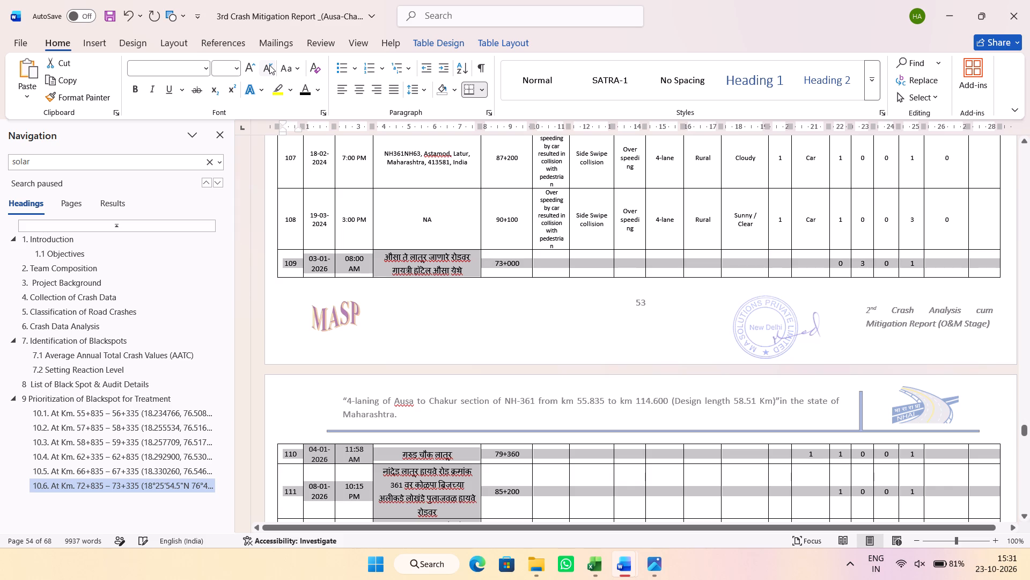
pyautogui.click(404, 243)
# Check the resized entries on the continuation pages and save the report.
pyautogui.scroll(-17, 479, 270)
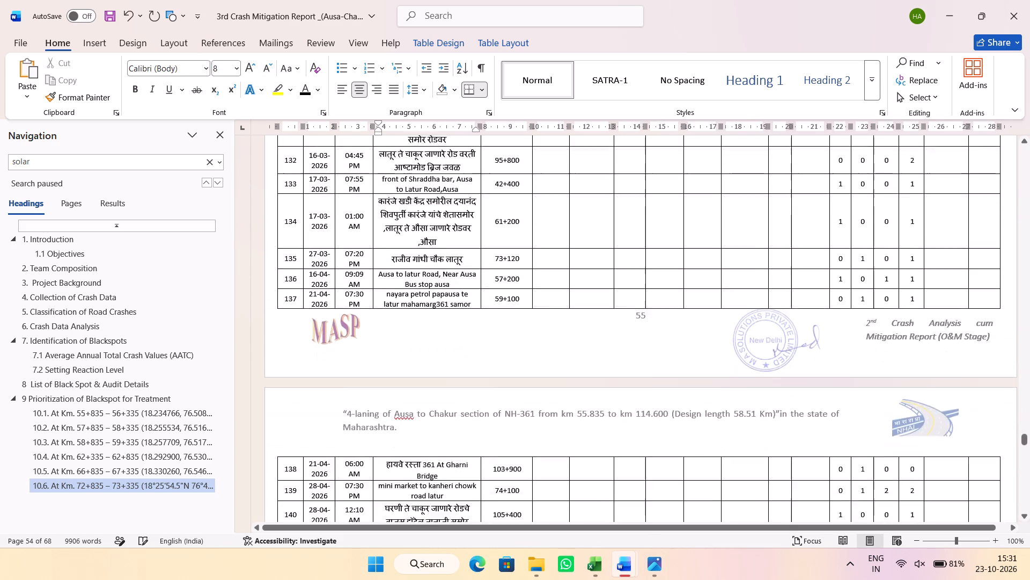
pyautogui.scroll(-11, 577, 251)
pyautogui.scroll(3, 582, 240)
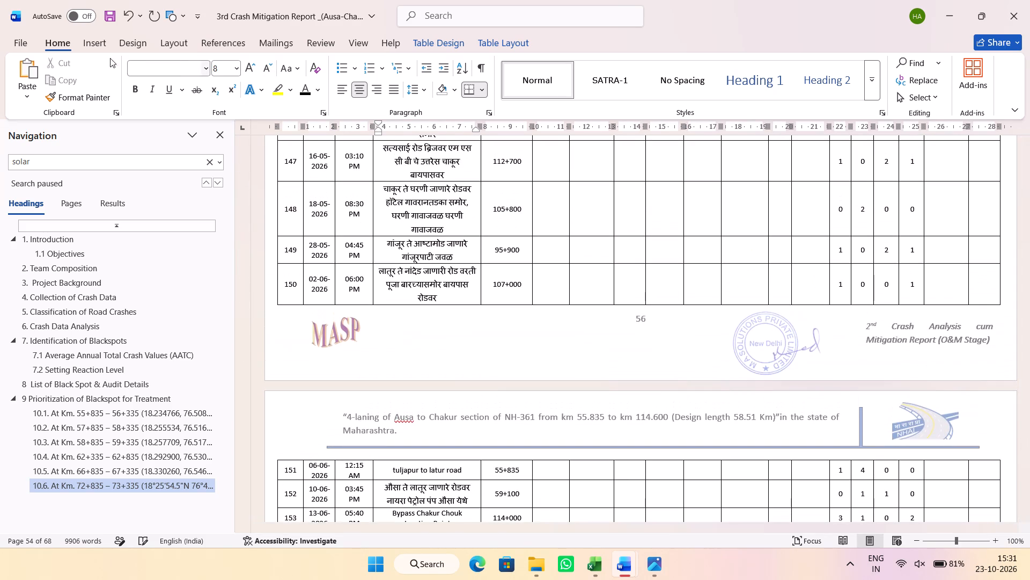
pyautogui.click(108, 18)
# Examine the Crash Data Analysis section, covering Table 6-1, its charts, and the monthly 2023 table and graph.
pyautogui.click(58, 293)
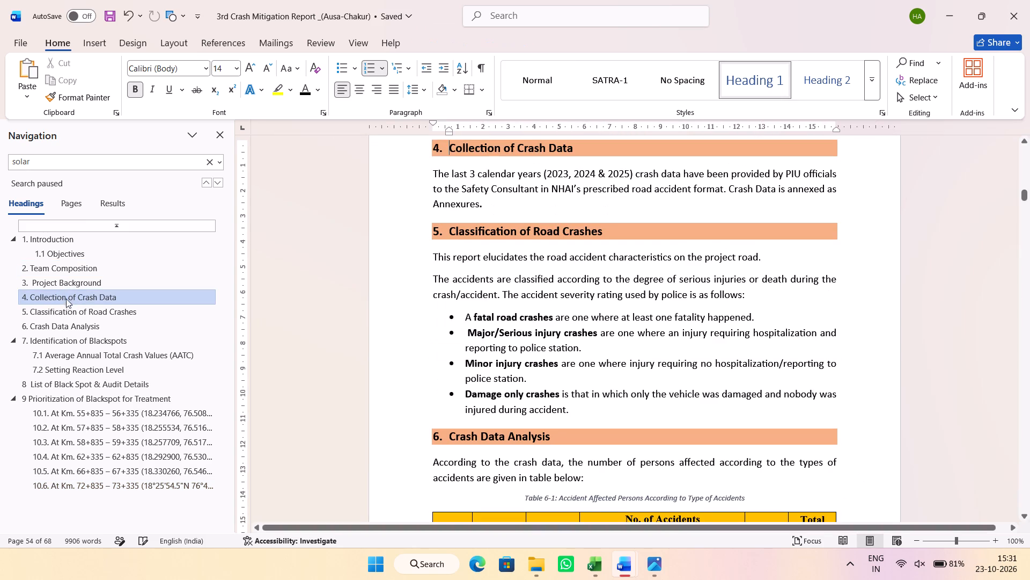
pyautogui.click(62, 308)
pyautogui.scroll(-3, 417, 329)
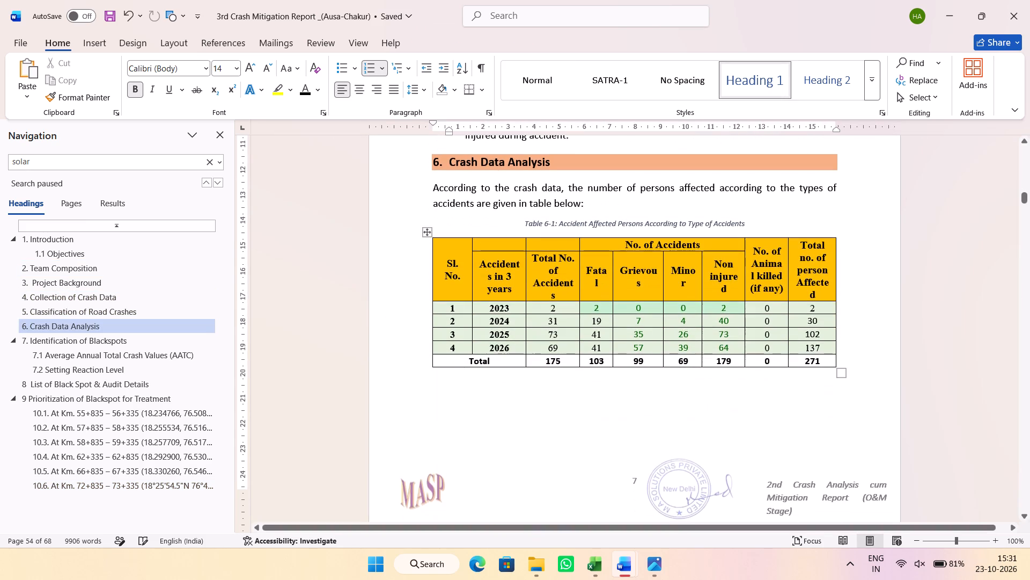
pyautogui.scroll(-9, 527, 334)
pyautogui.scroll(2, 543, 327)
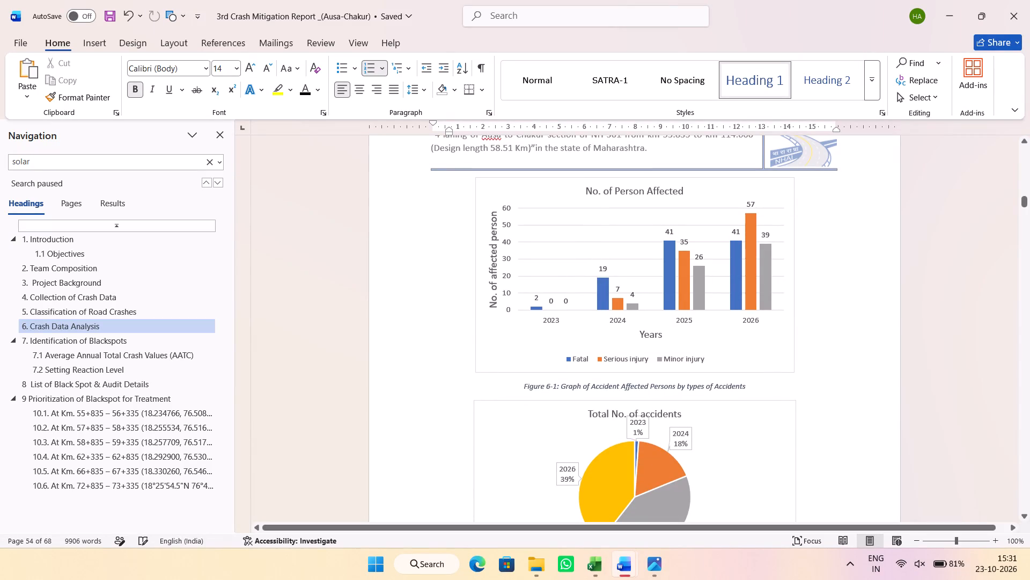
pyautogui.scroll(-2, 570, 248)
pyautogui.scroll(3, 565, 229)
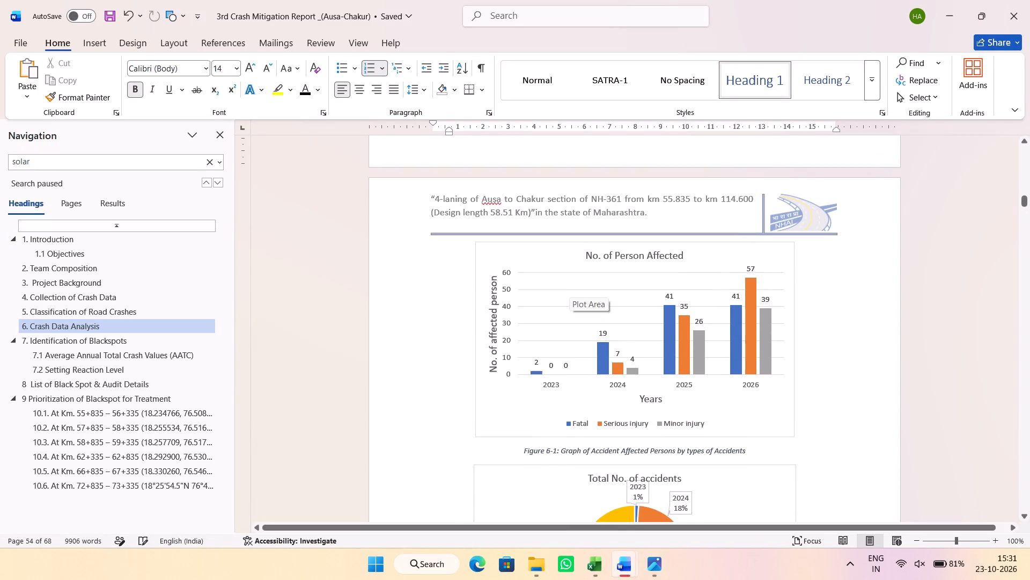
pyautogui.scroll(7, 561, 293)
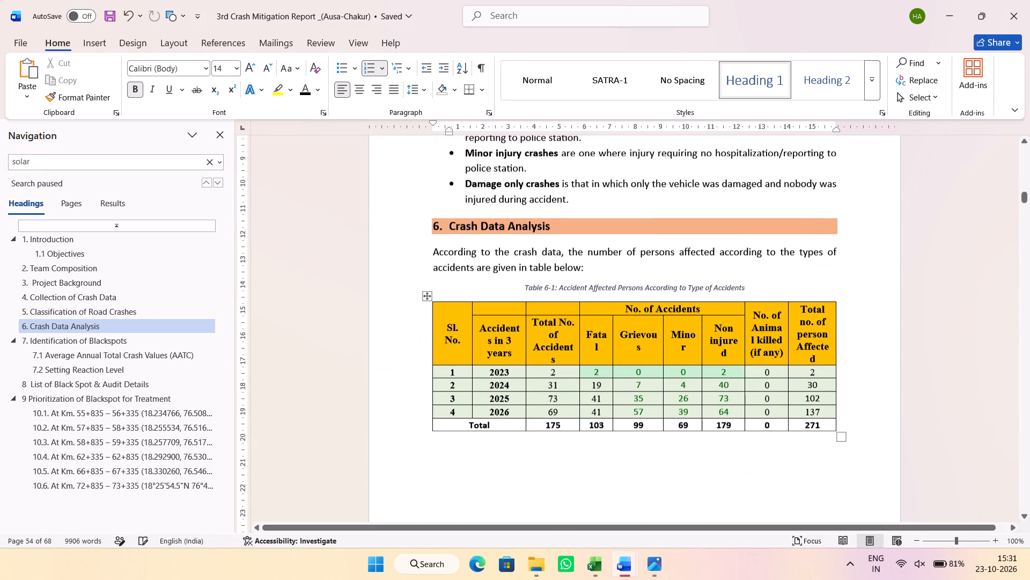
pyautogui.scroll(-19, 560, 326)
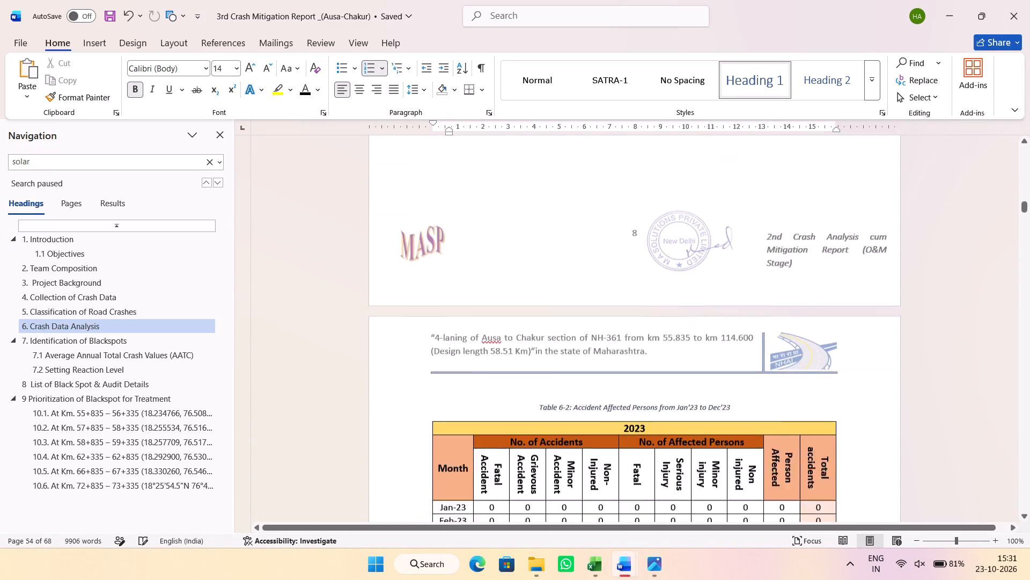
pyautogui.scroll(-10, 558, 294)
pyautogui.scroll(9, 553, 295)
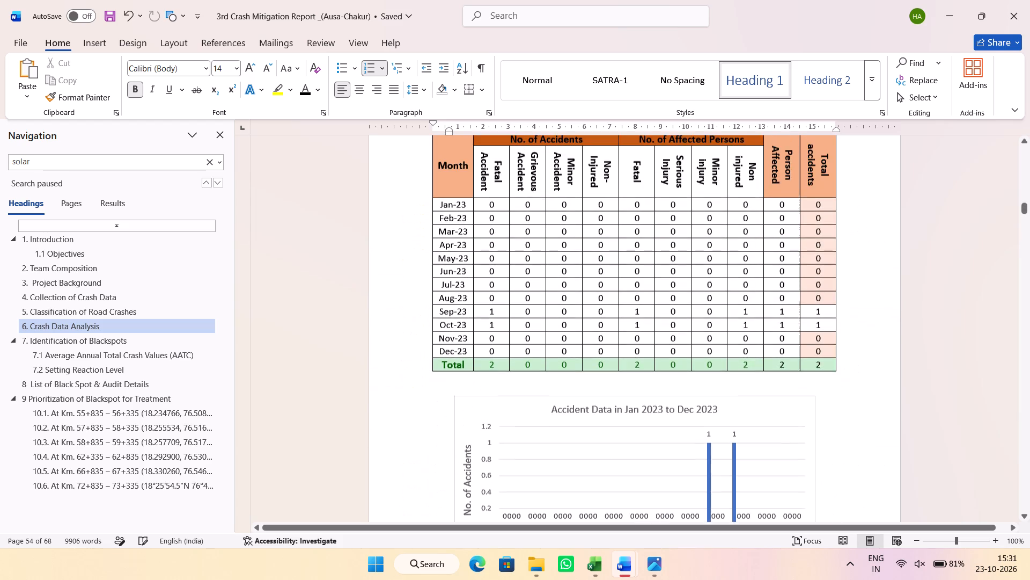
pyautogui.scroll(-6, 610, 299)
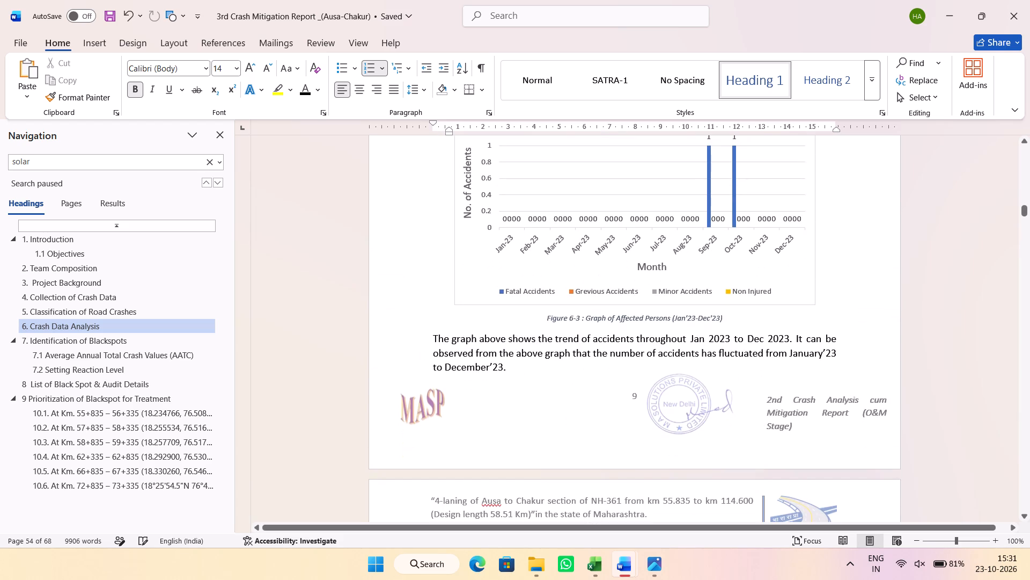
pyautogui.scroll(5, 586, 318)
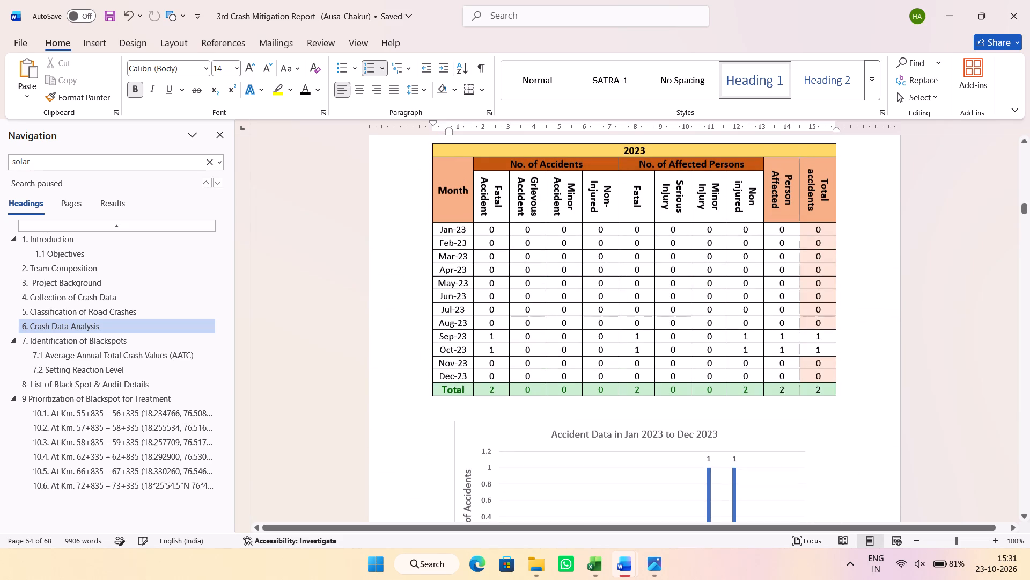
# Delete the entire rows for Jan-23 through Aug-23 from the 2023 monthly accident table, Table 6-2.
pyautogui.moveTo(455, 230); pyautogui.dragTo(452, 317)
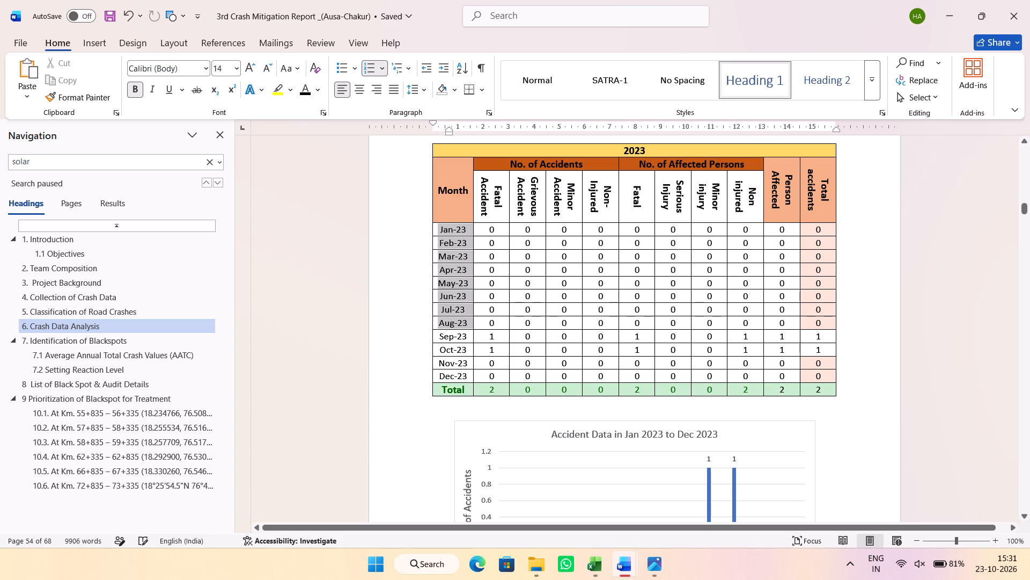
pyautogui.moveTo(452, 317); pyautogui.dragTo(790, 318)
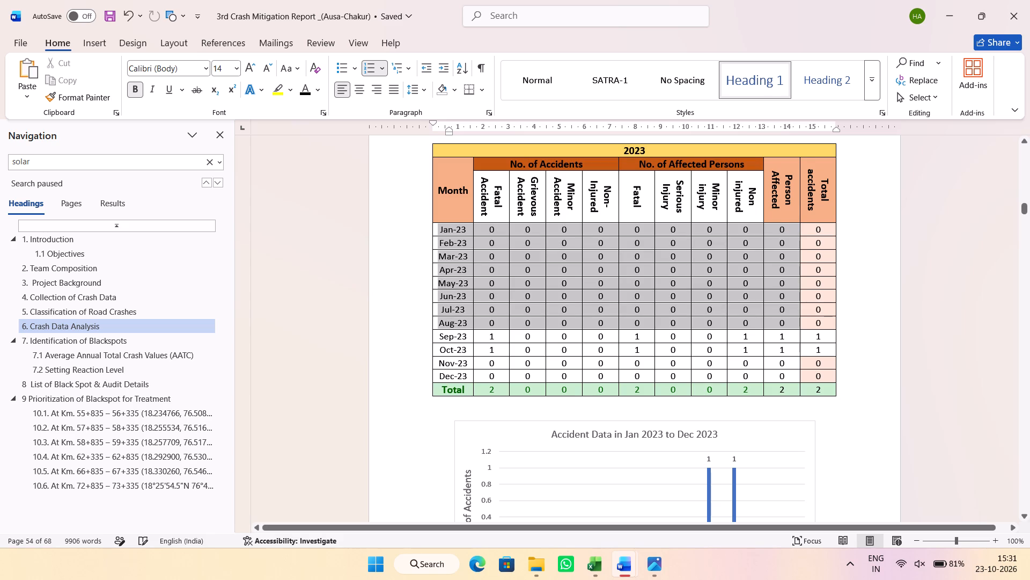
pyautogui.moveTo(790, 318); pyautogui.dragTo(811, 317)
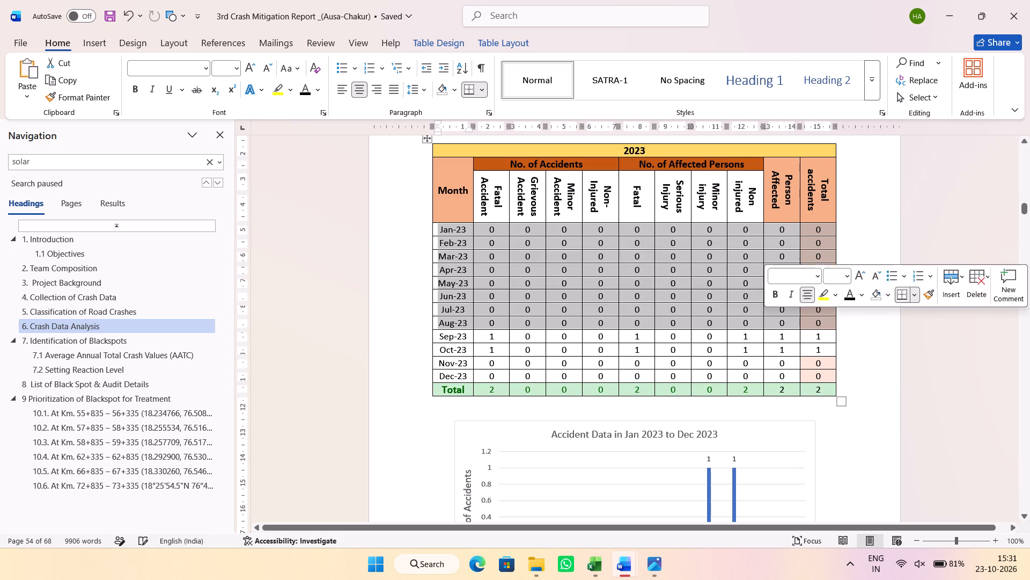
pyautogui.rightClick(810, 317)
pyautogui.click(850, 211)
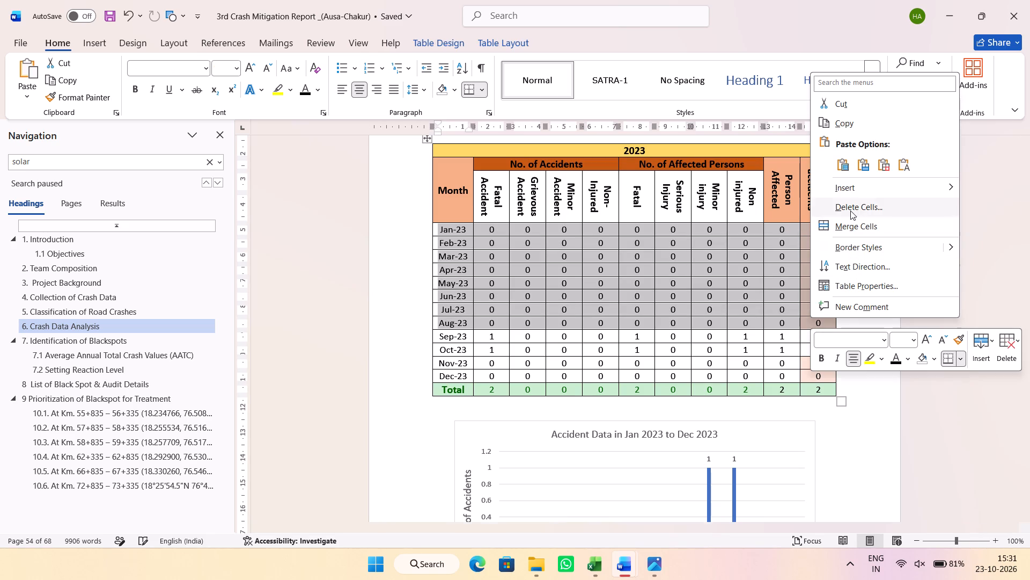
pyautogui.click(509, 270)
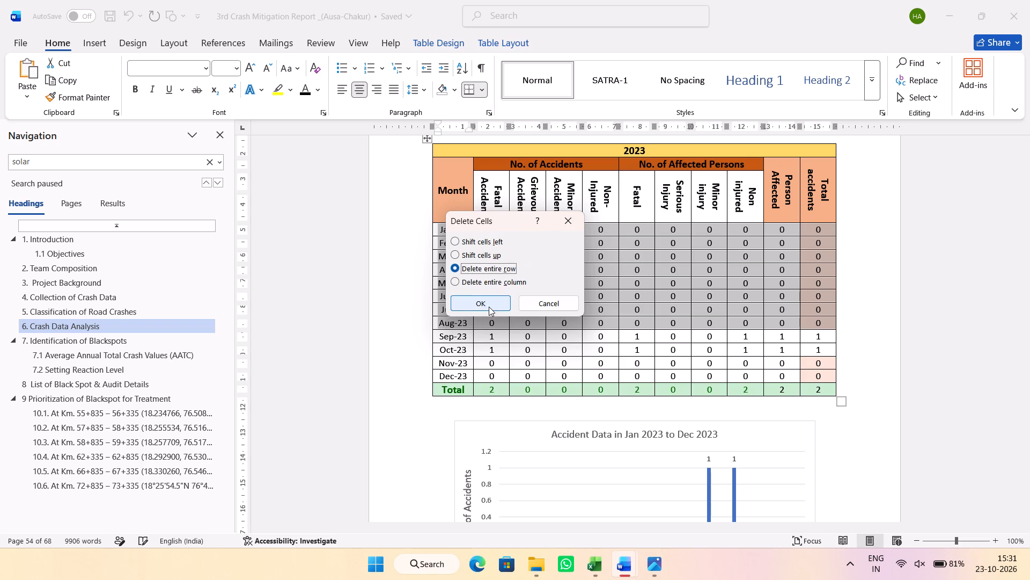
pyautogui.click(489, 307)
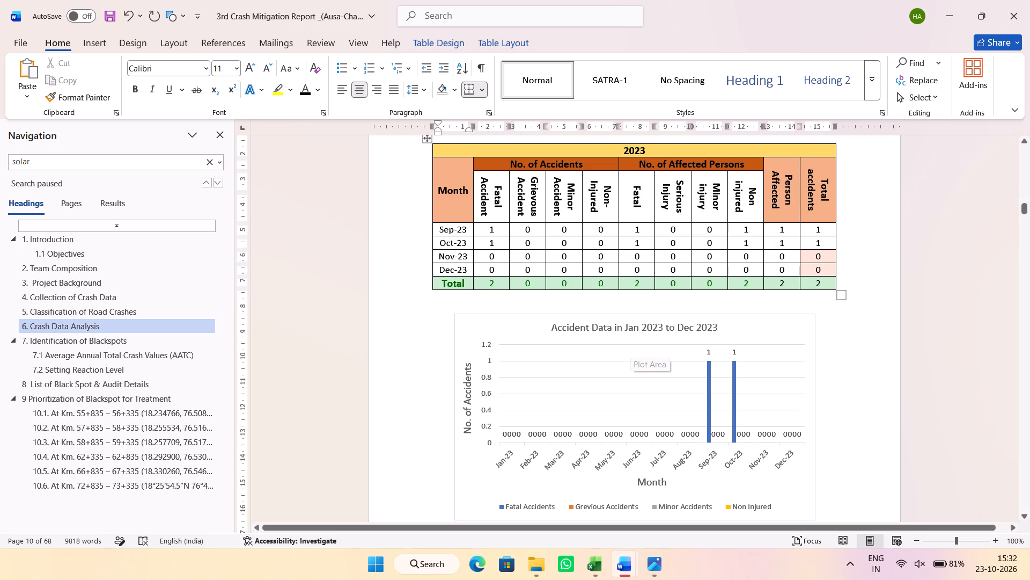
# Examine the 2023 accident charts and their descriptions, continuing to the start of the 2024 monthly table, Table 6-3.
pyautogui.scroll(-2, 673, 376)
pyautogui.click(621, 293)
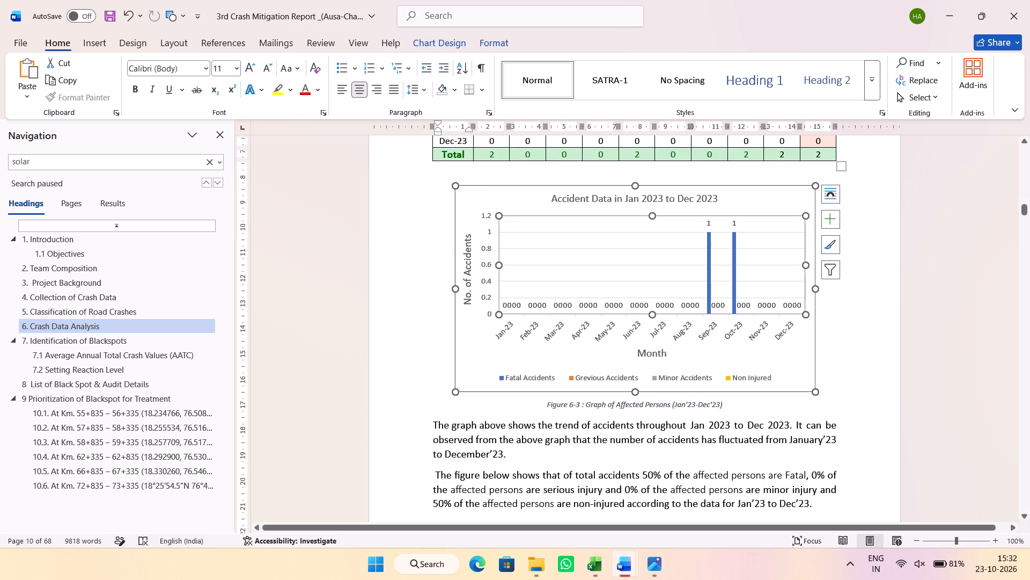
pyautogui.scroll(-10, 616, 303)
pyautogui.scroll(8, 614, 314)
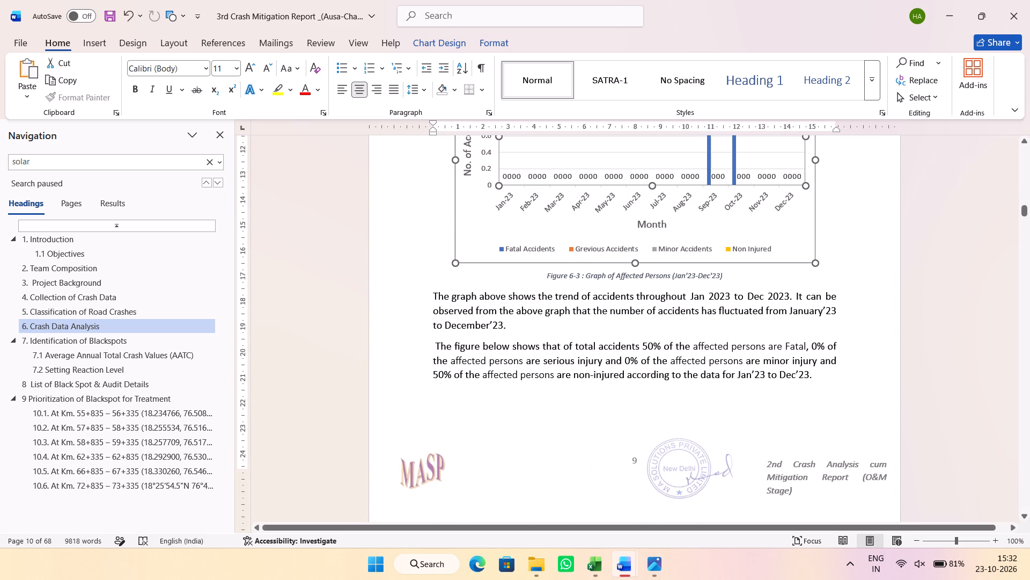
pyautogui.scroll(-10, 622, 326)
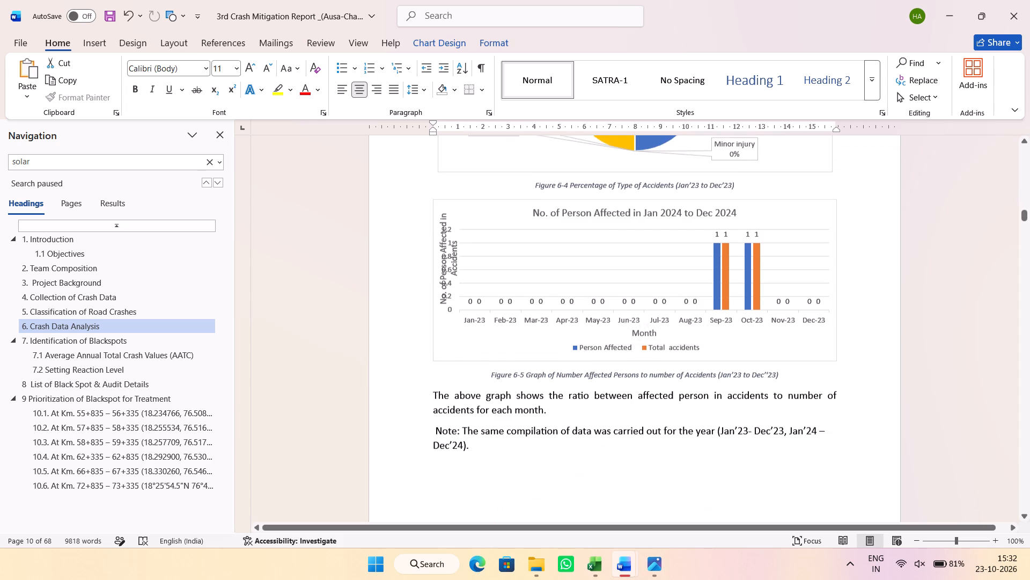
pyautogui.scroll(-1, 635, 303)
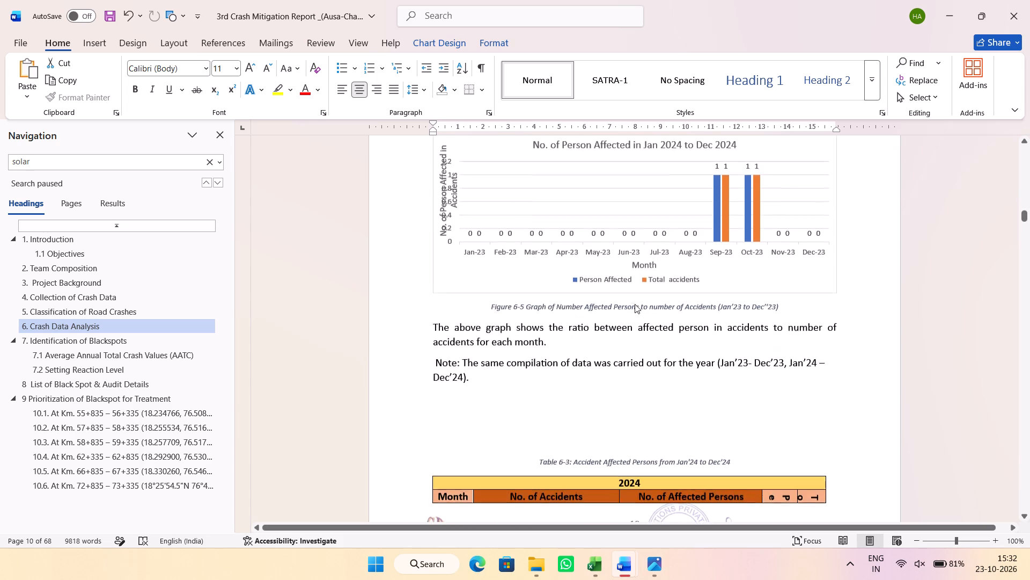
pyautogui.scroll(-4, 638, 299)
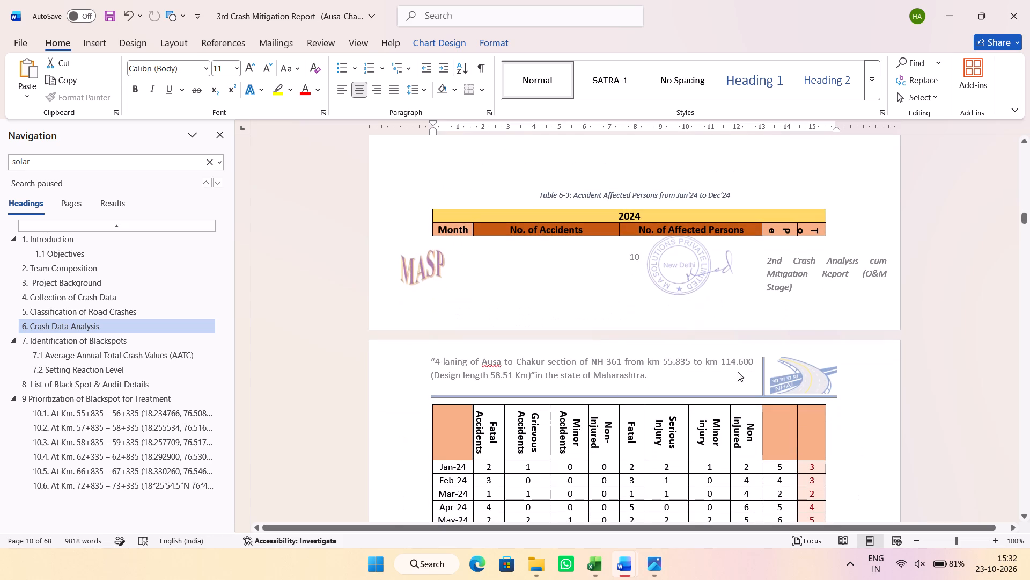
pyautogui.scroll(3, 811, 310)
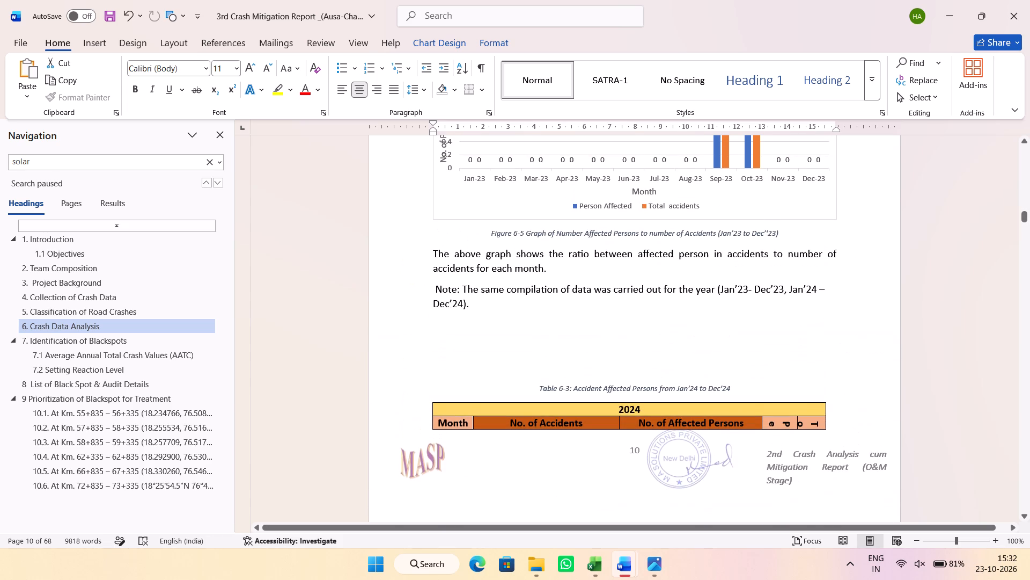
# Examine the monthly accident tables for 2025 and 2026, and recheck the 2023 table, Table 6-2, in Crash Data Analysis.
pyautogui.scroll(-20, 818, 311)
pyautogui.scroll(-11, 818, 311)
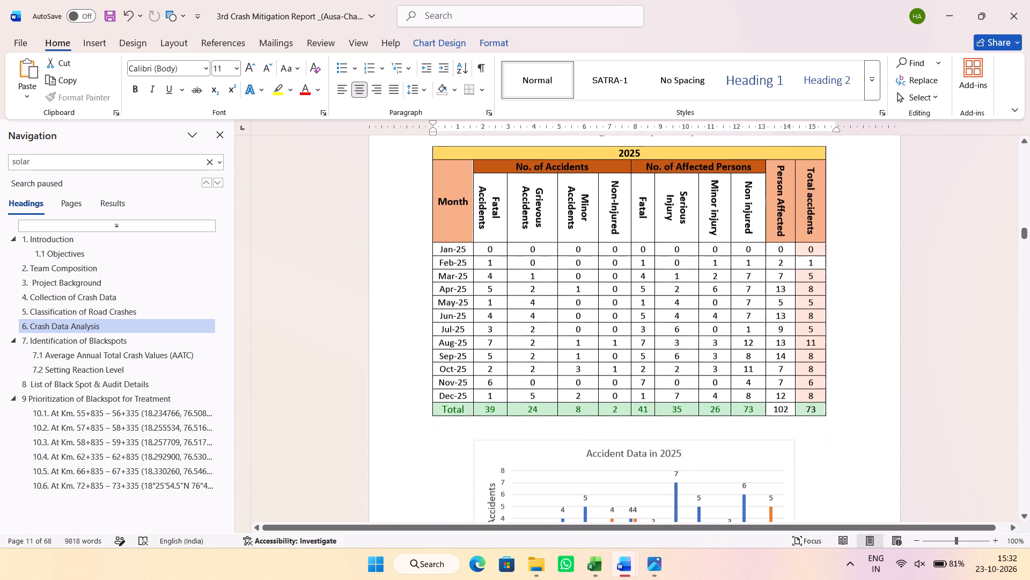
pyautogui.scroll(-12, 762, 303)
pyautogui.scroll(-10, 766, 285)
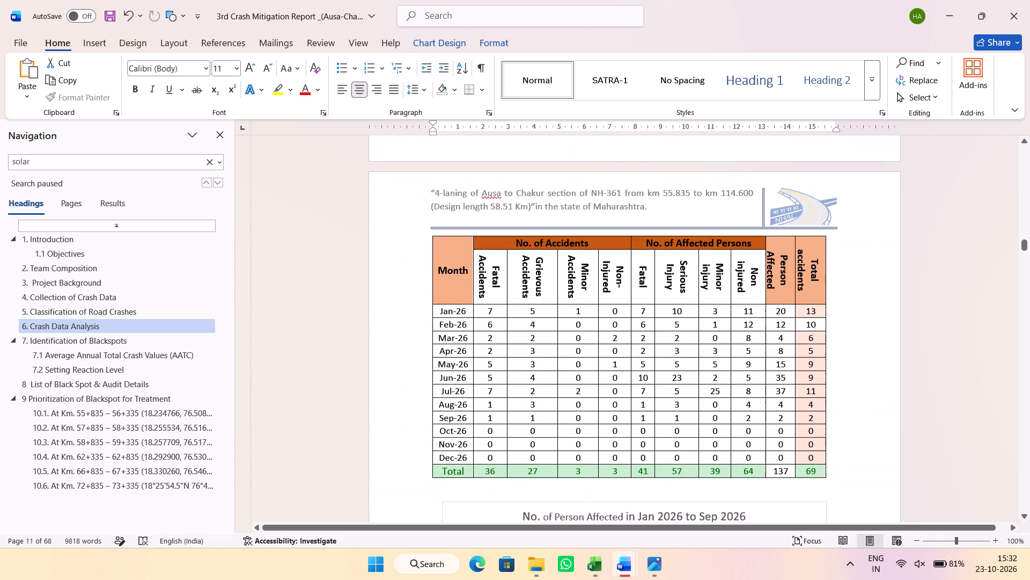
pyautogui.scroll(-1, 688, 356)
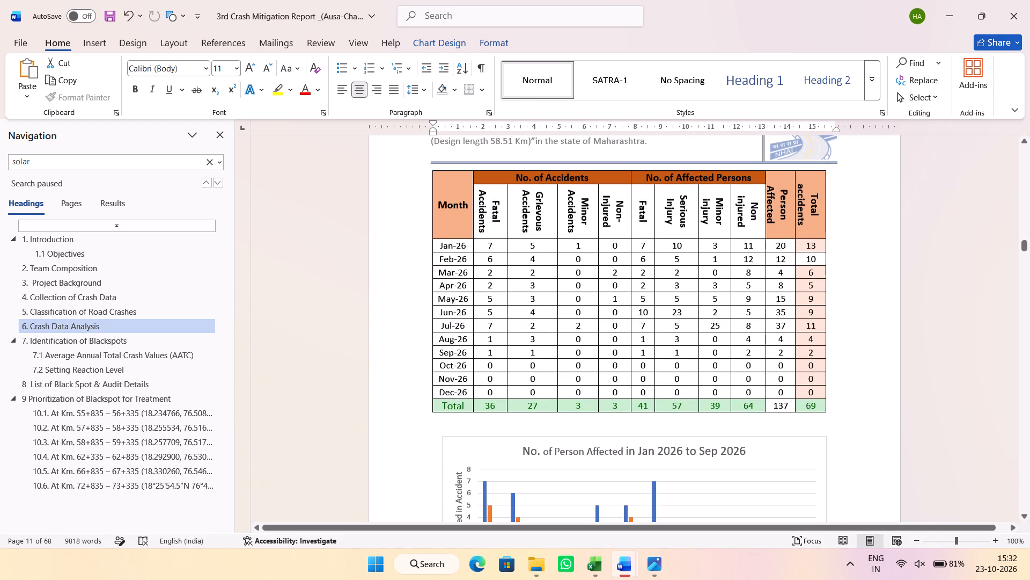
pyautogui.click(146, 323)
pyautogui.scroll(-18, 547, 337)
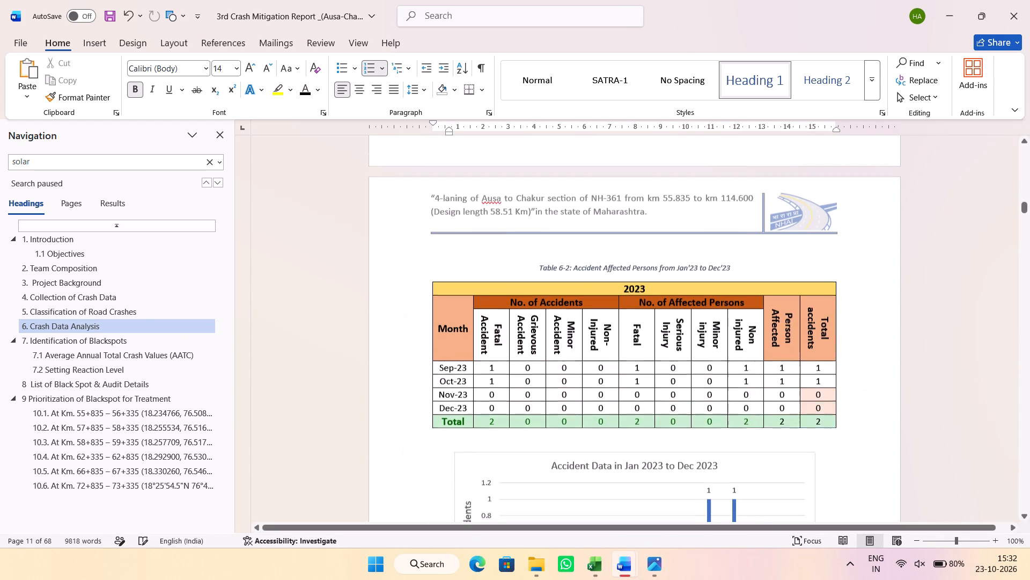
pyautogui.click(456, 344)
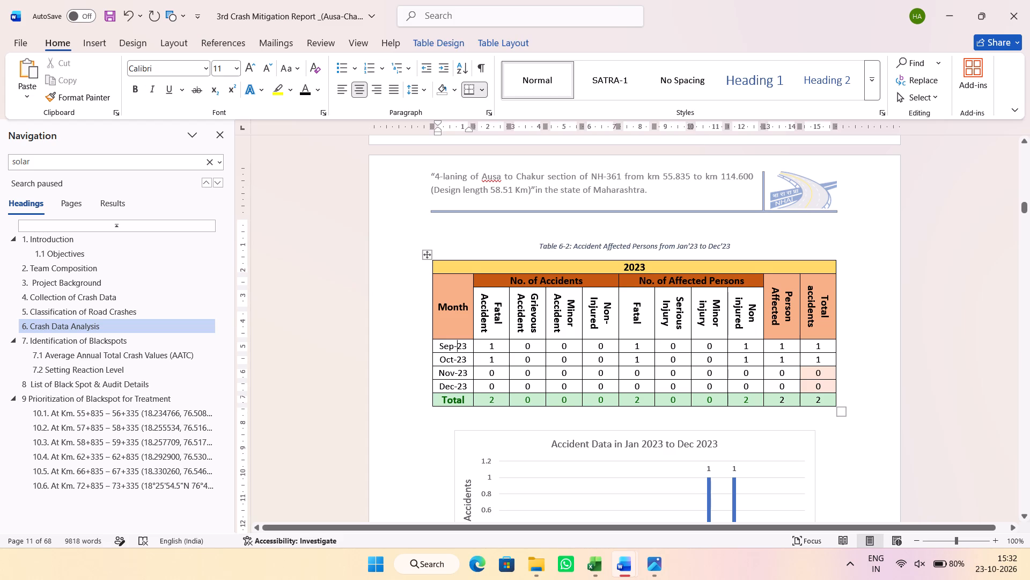
# Examine the 2026 monthly accident table ahead of the Identification of Blackspots section, focusing on the Sep-26 to Dec-26 rows.
pyautogui.click(141, 343)
pyautogui.scroll(8, 476, 321)
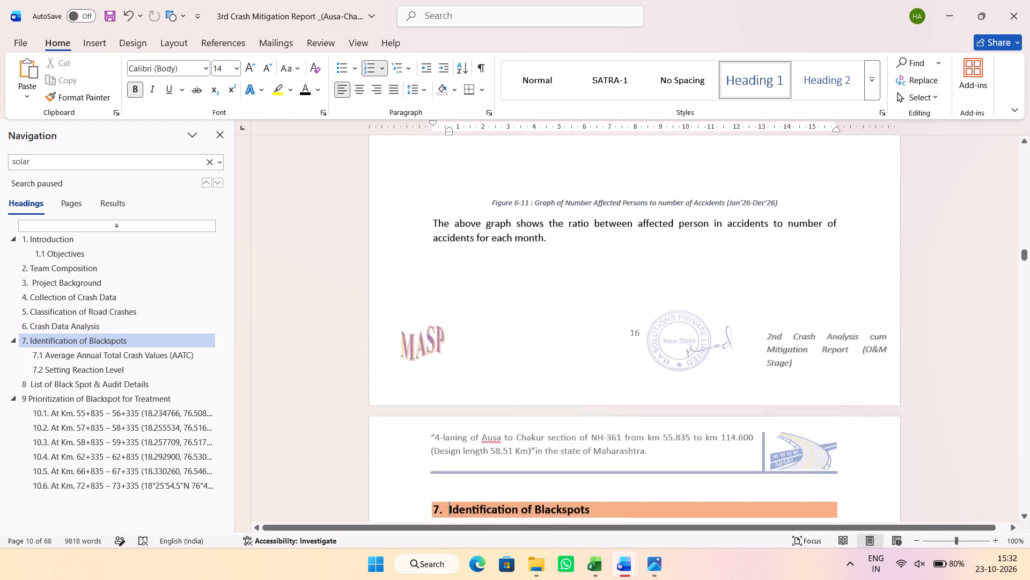
pyautogui.scroll(19, 488, 323)
pyautogui.scroll(-2, 494, 323)
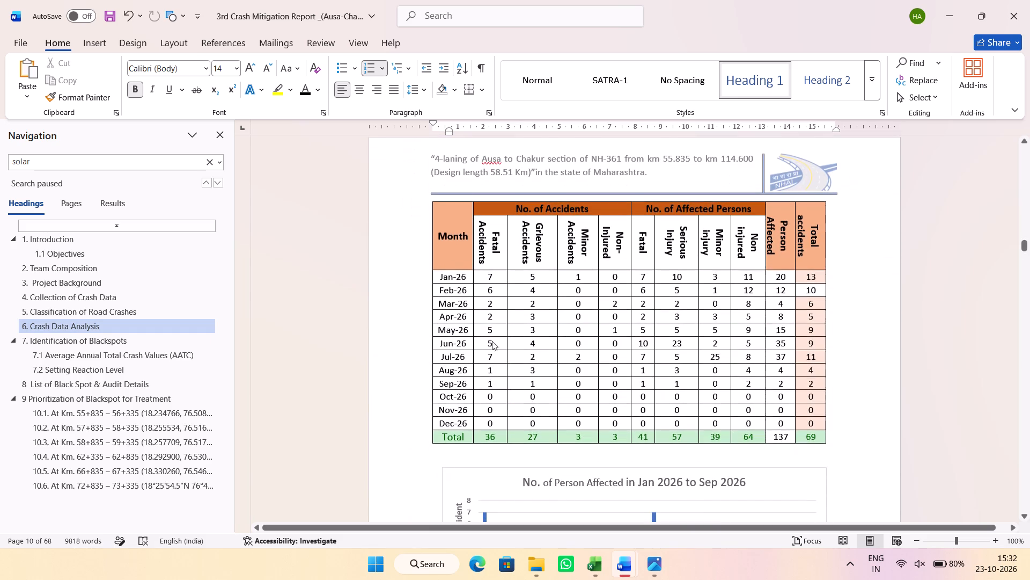
pyautogui.moveTo(482, 381); pyautogui.dragTo(812, 385)
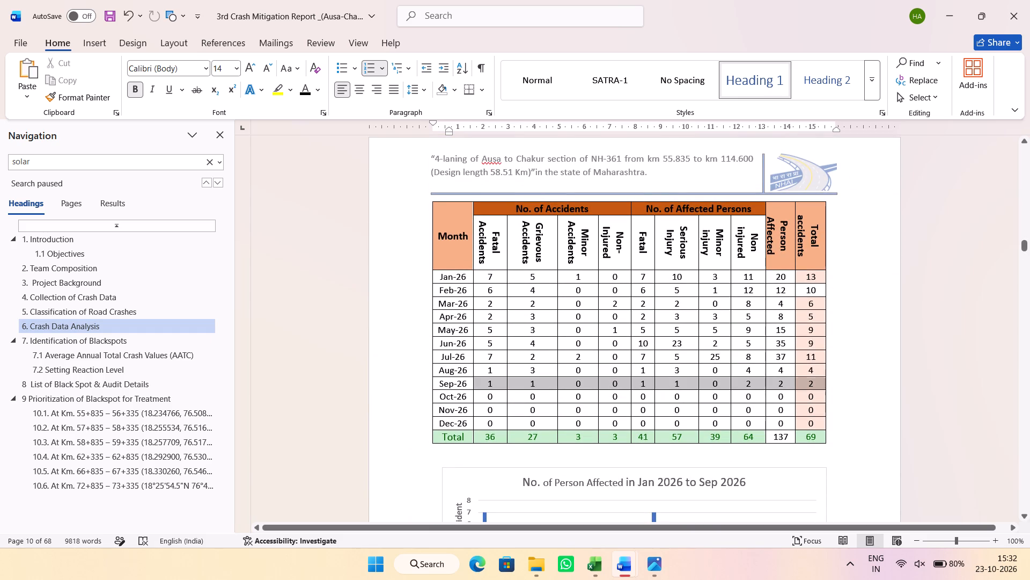
pyautogui.moveTo(812, 385); pyautogui.dragTo(818, 418)
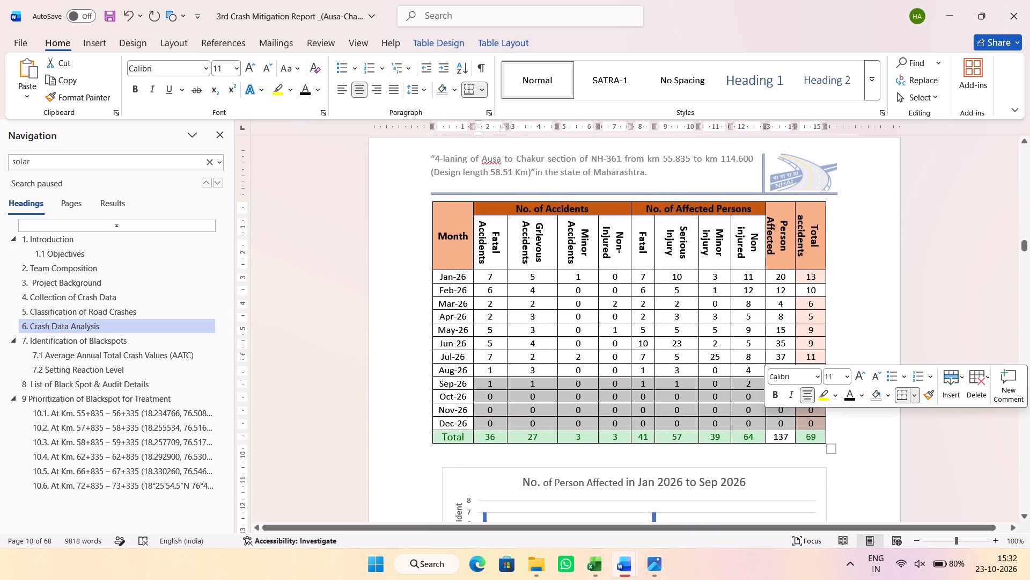
pyautogui.click(648, 416)
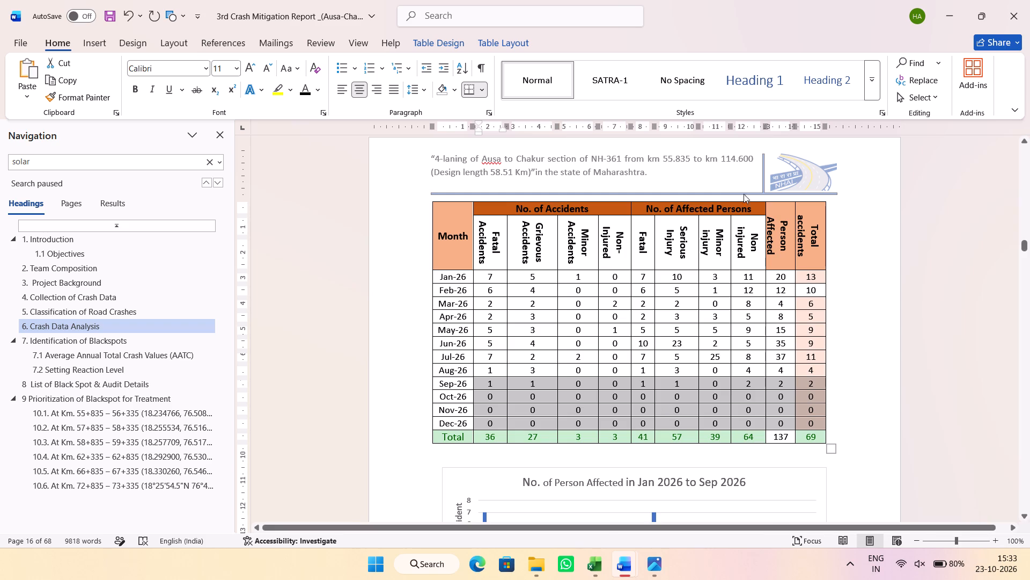
# Review the monthly tables and graphs backwards from 2026 through Table 6-4 for 2025 to the 2023 data.
pyautogui.scroll(2, 679, 234)
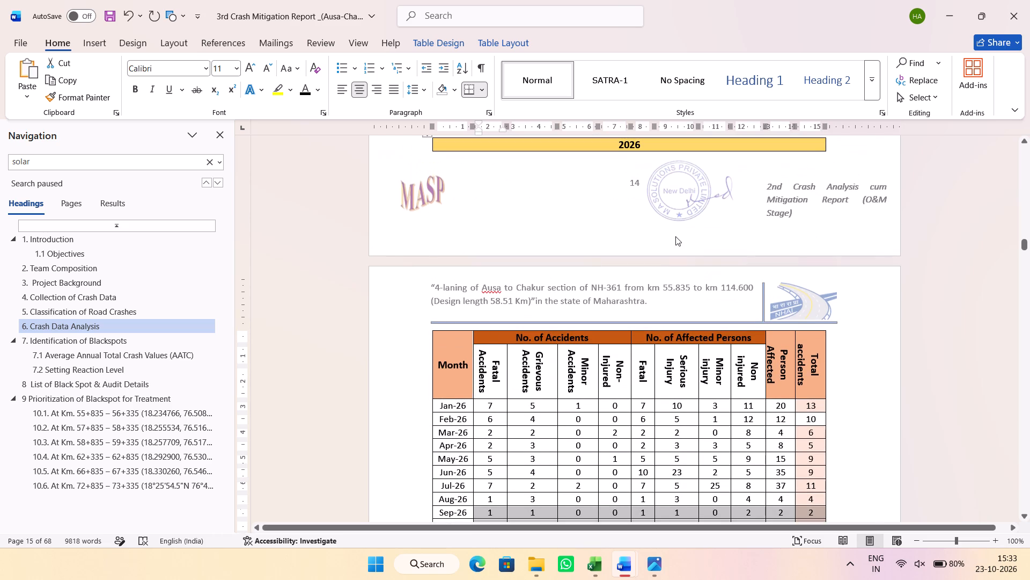
pyautogui.scroll(14, 675, 236)
pyautogui.scroll(12, 675, 236)
pyautogui.scroll(-4, 671, 239)
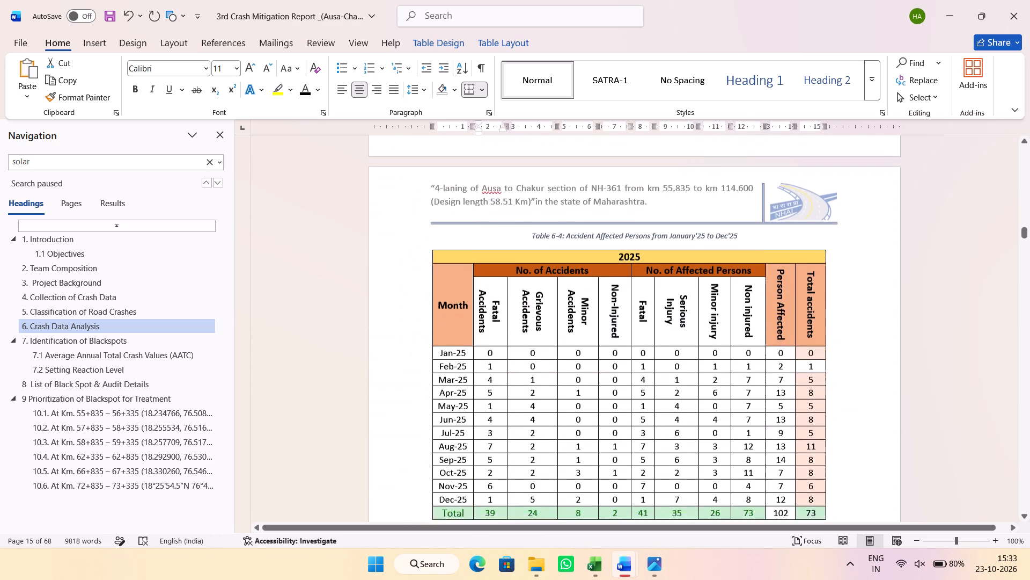
pyautogui.click(662, 244)
pyautogui.scroll(-1, 668, 266)
pyautogui.scroll(11, 668, 262)
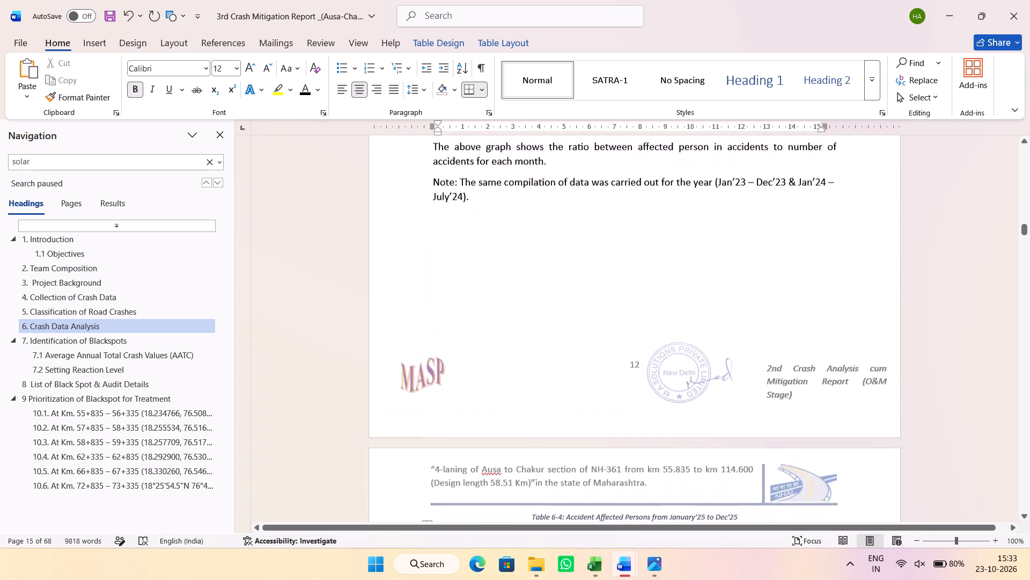
pyautogui.scroll(15, 668, 262)
pyautogui.scroll(7, 668, 262)
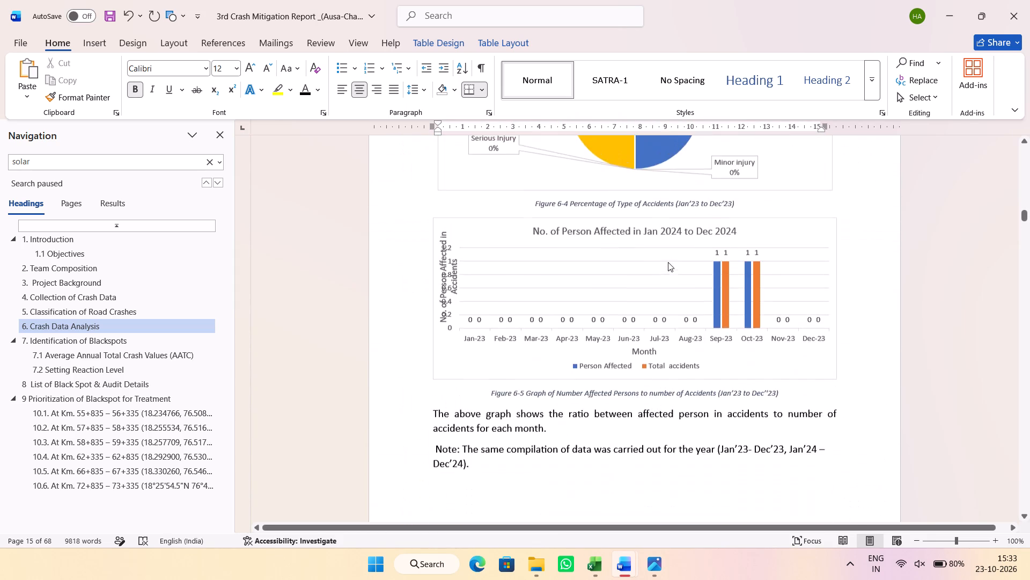
pyautogui.scroll(4, 668, 262)
pyautogui.scroll(20, 668, 262)
pyautogui.scroll(2, 668, 262)
# Inspect the 2023 accident graph, Figure 6-3, including its month axis, and the 2023 charts that follow it.
pyautogui.scroll(-6, 668, 262)
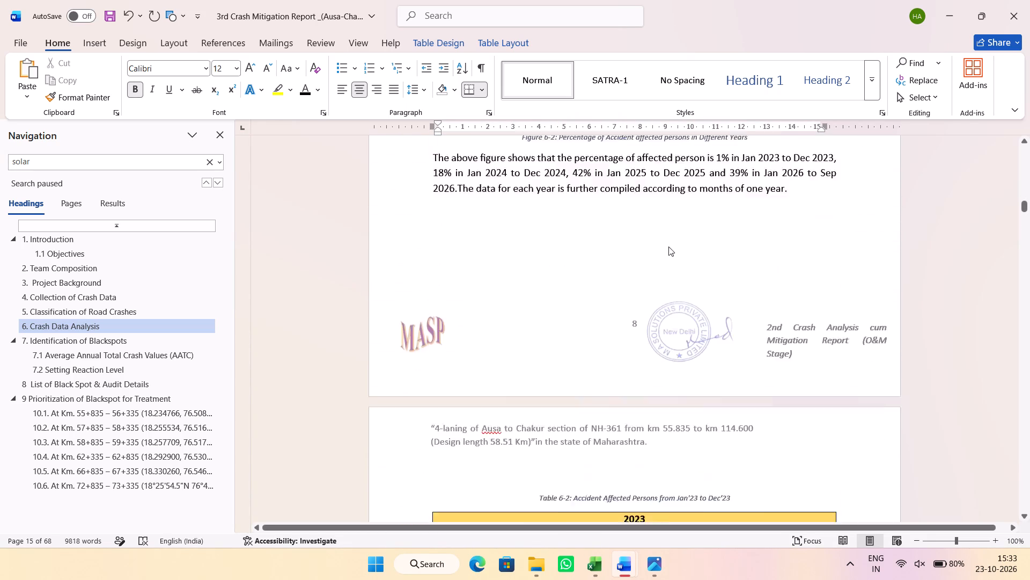
pyautogui.scroll(-11, 668, 247)
pyautogui.scroll(2, 661, 259)
pyautogui.click(530, 292)
pyautogui.click(510, 294)
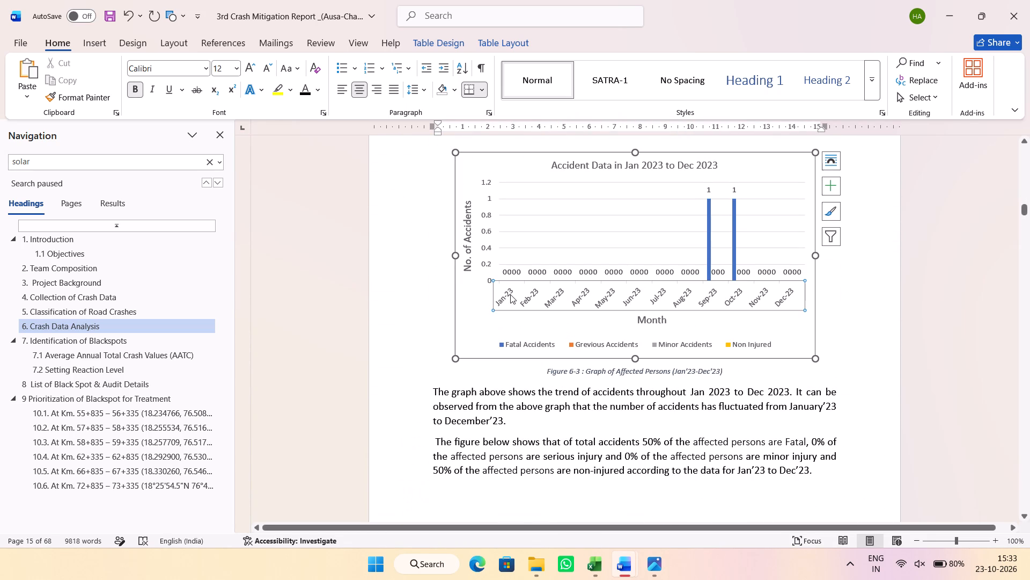
pyautogui.click(502, 295)
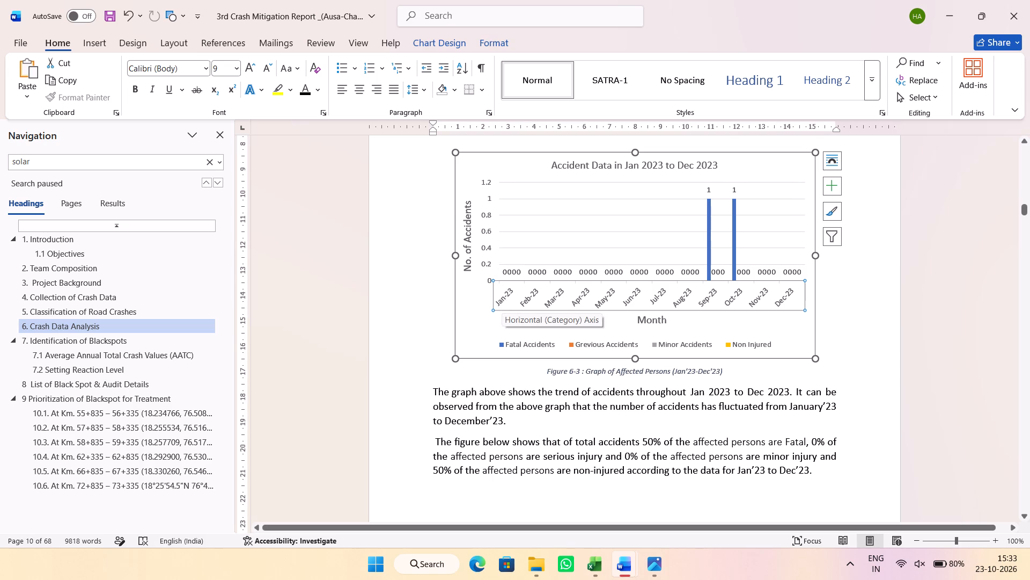
pyautogui.scroll(-6, 541, 257)
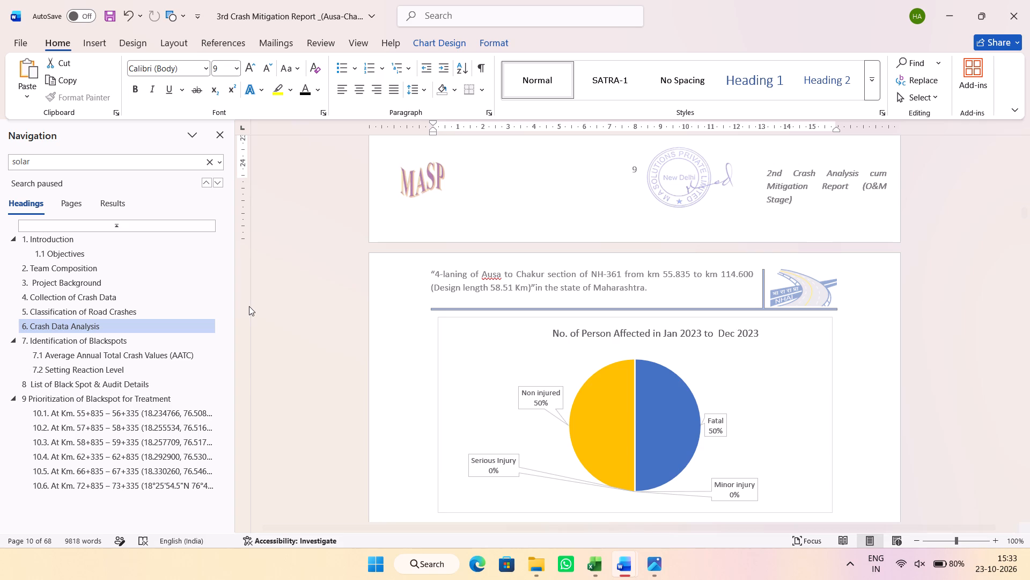
pyautogui.scroll(-2, 406, 293)
pyautogui.scroll(-2, 146, 424)
# In heading 10.6, At Km. 72+835 – 73+335, replace the degree-minute coordinates with the decimal latitude 18.381688 from the site photo, followed by a comma.
pyautogui.click(125, 487)
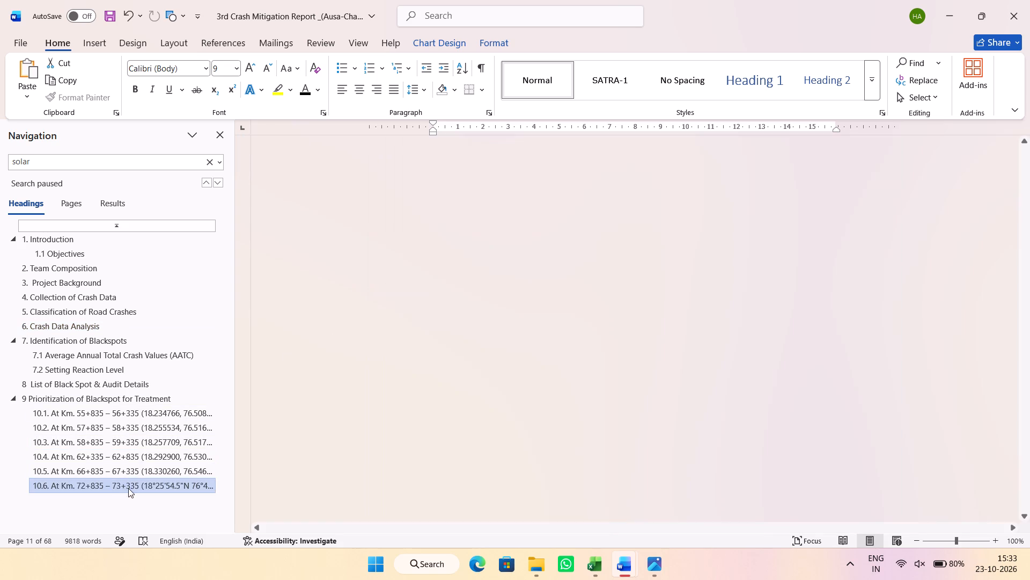
pyautogui.click(652, 557)
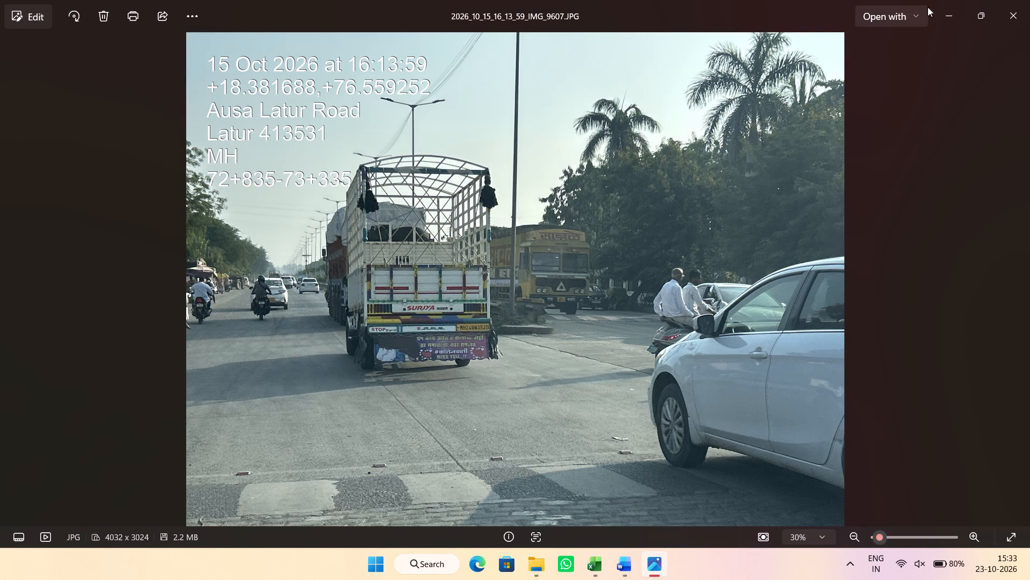
pyautogui.click(950, 5)
pyautogui.click(511, 146)
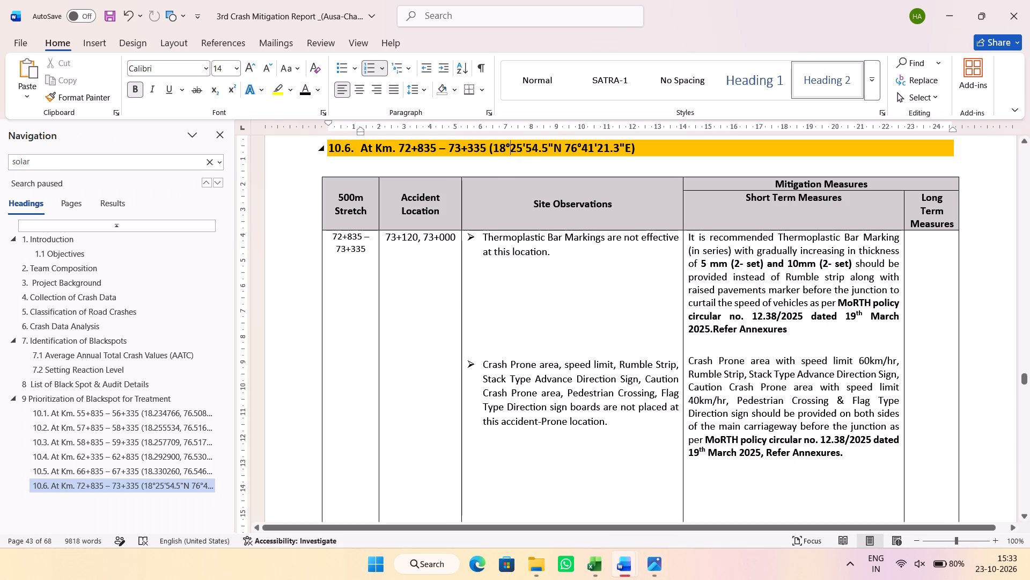
pyautogui.moveTo(507, 149); pyautogui.dragTo(630, 154)
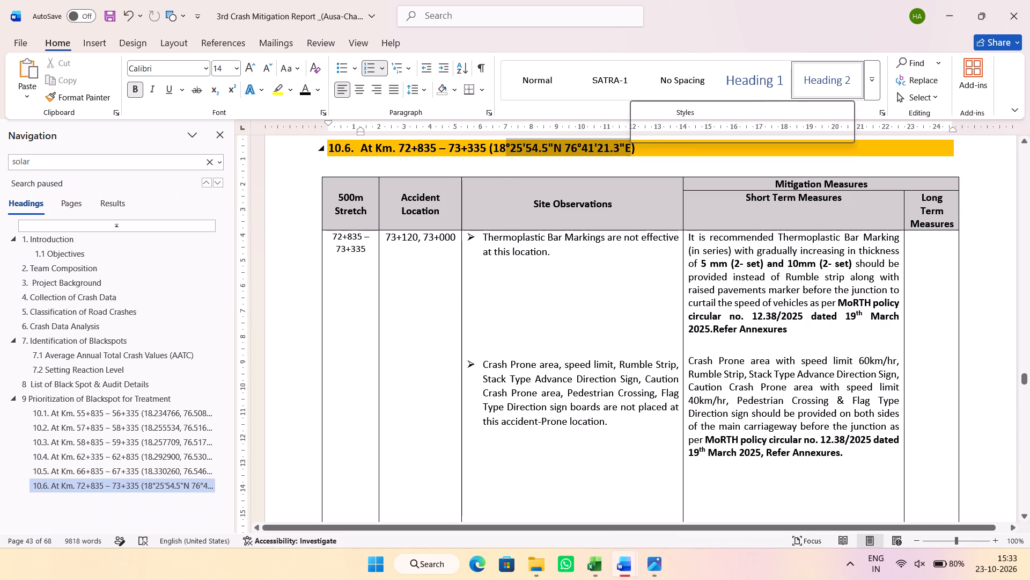
pyautogui.press('.')
pyautogui.press('3')
pyautogui.press('8')
pyautogui.press('1')
pyautogui.press('6')
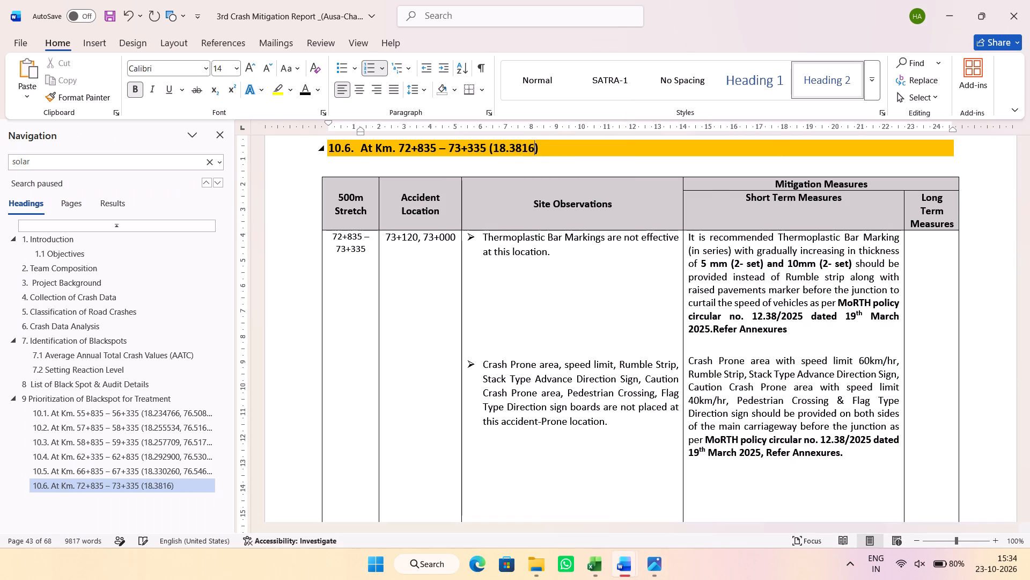
pyautogui.press('8')
pyautogui.press('8')
pyautogui.press(',')
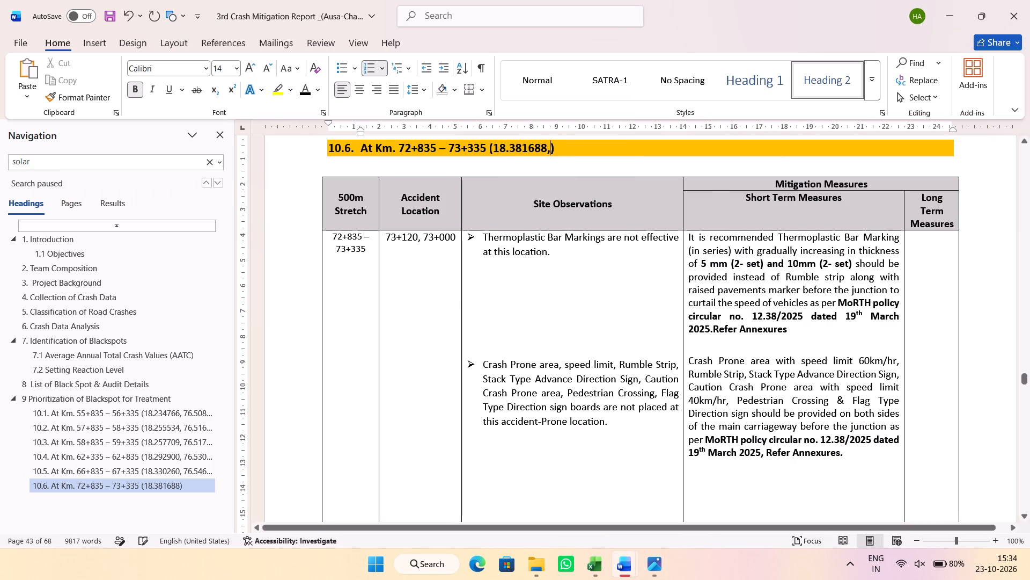
pyautogui.press('space')
# Complete the coordinates in heading 10.6 with the longitude 76.559252 from the site photo's stamp, and save the report.
pyautogui.click(941, 18)
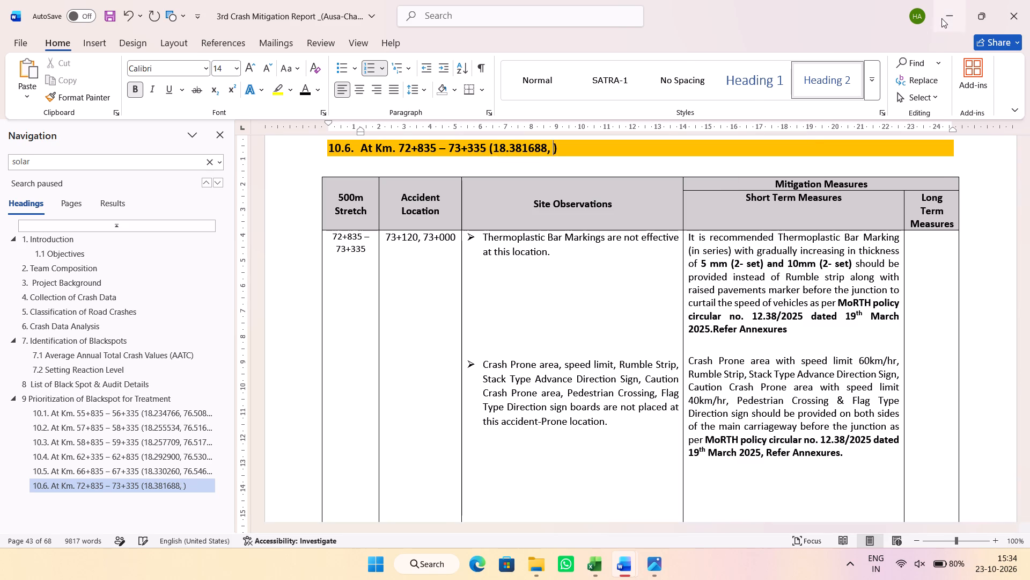
pyautogui.hotkey('alt', 'Tab')
pyautogui.hotkey('alt', 'Tab')
pyautogui.hotkey('alt', 'Tab')
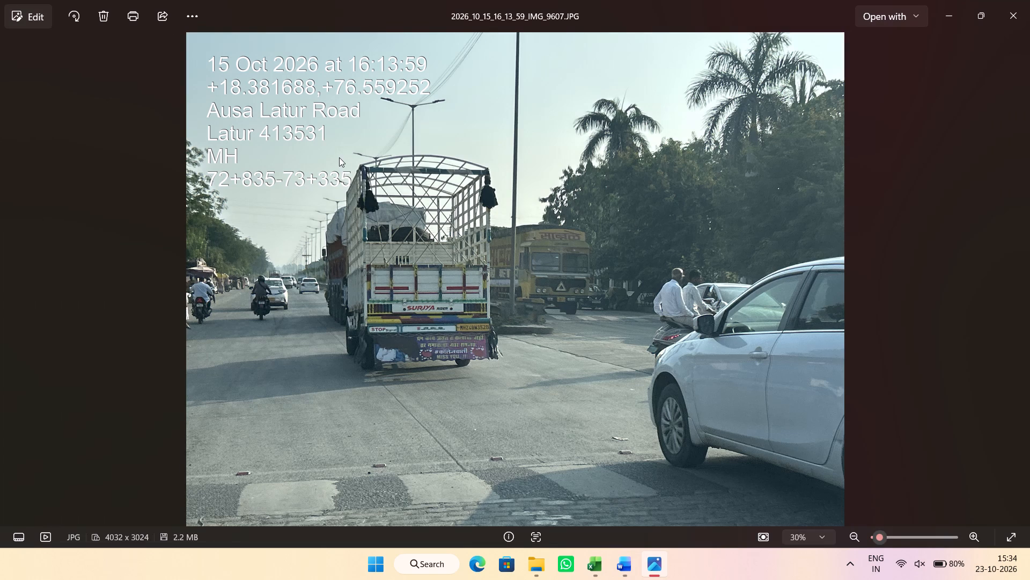
pyautogui.hotkey('alt', 'Tab')
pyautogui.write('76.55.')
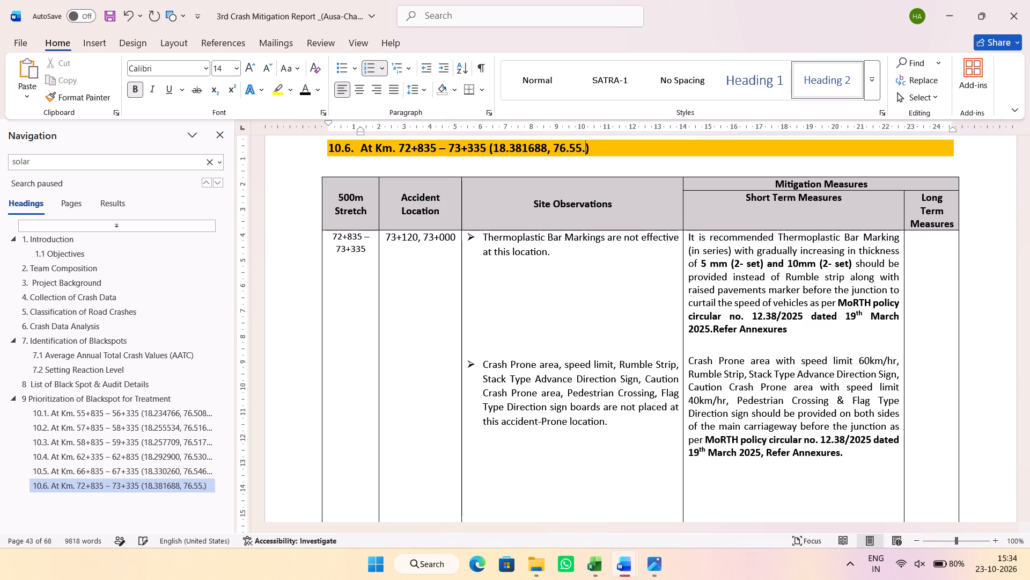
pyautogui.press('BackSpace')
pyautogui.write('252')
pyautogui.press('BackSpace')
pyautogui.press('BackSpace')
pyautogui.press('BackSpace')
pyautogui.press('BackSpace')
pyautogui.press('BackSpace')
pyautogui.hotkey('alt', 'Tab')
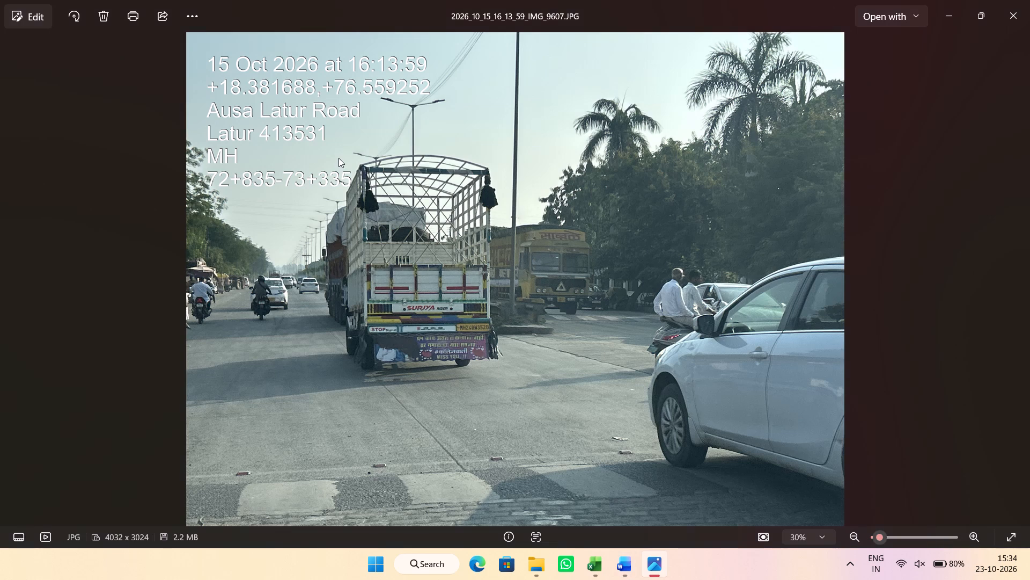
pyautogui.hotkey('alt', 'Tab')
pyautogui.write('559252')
pyautogui.click(553, 303)
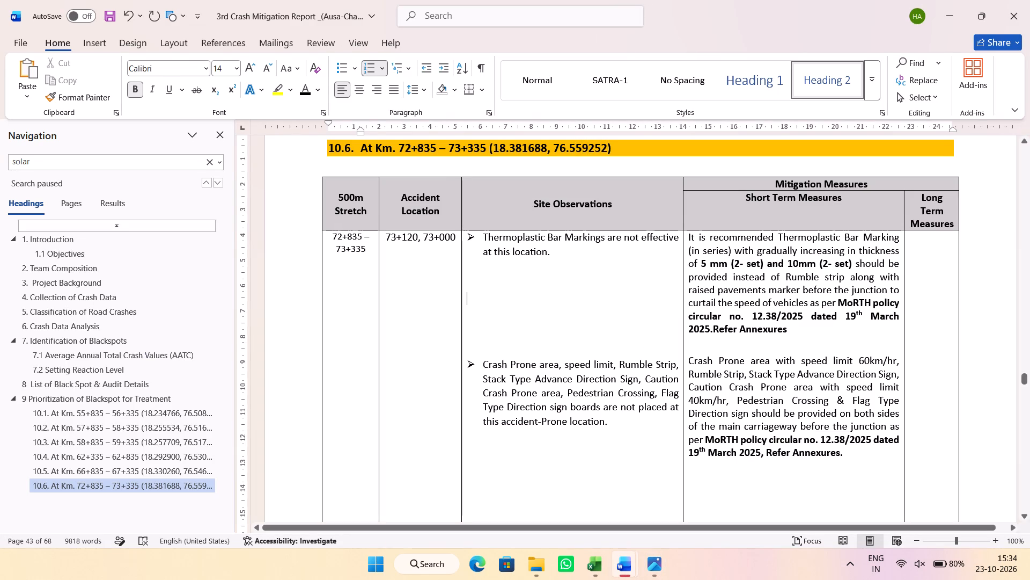
pyautogui.click(114, 21)
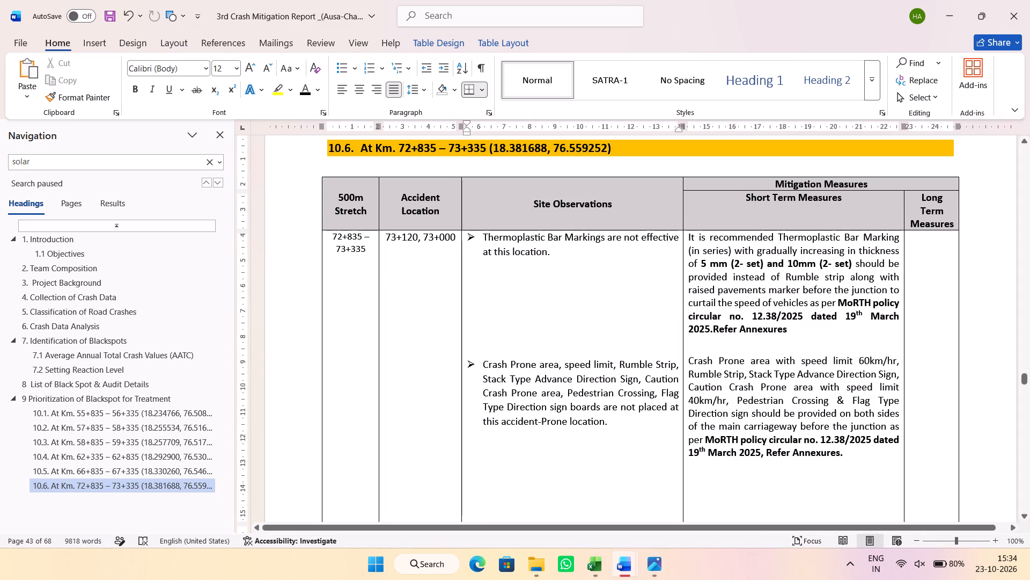
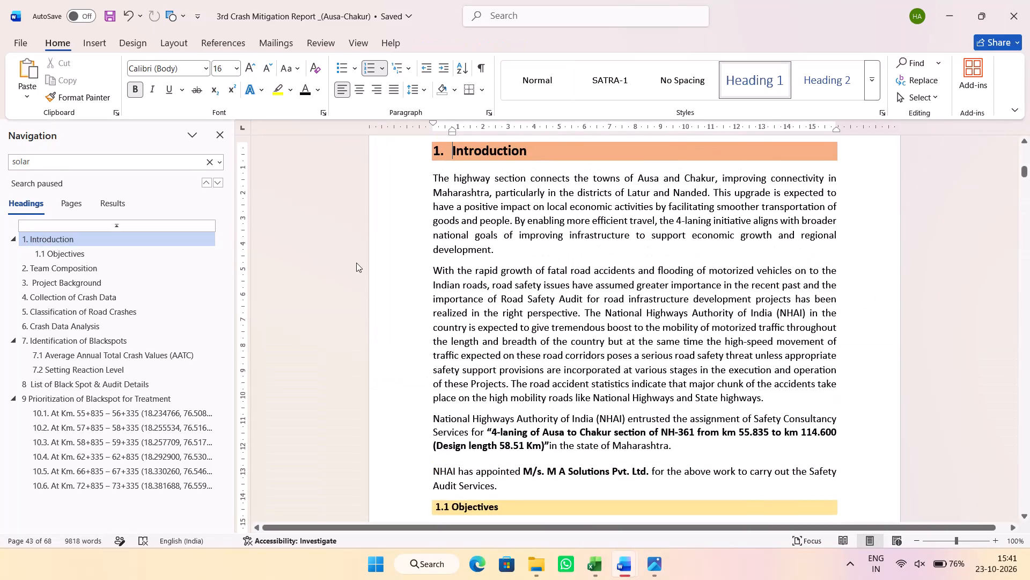
# Change the month in the cover page date to October, keeping the year 2026.
pyautogui.scroll(17, 624, 311)
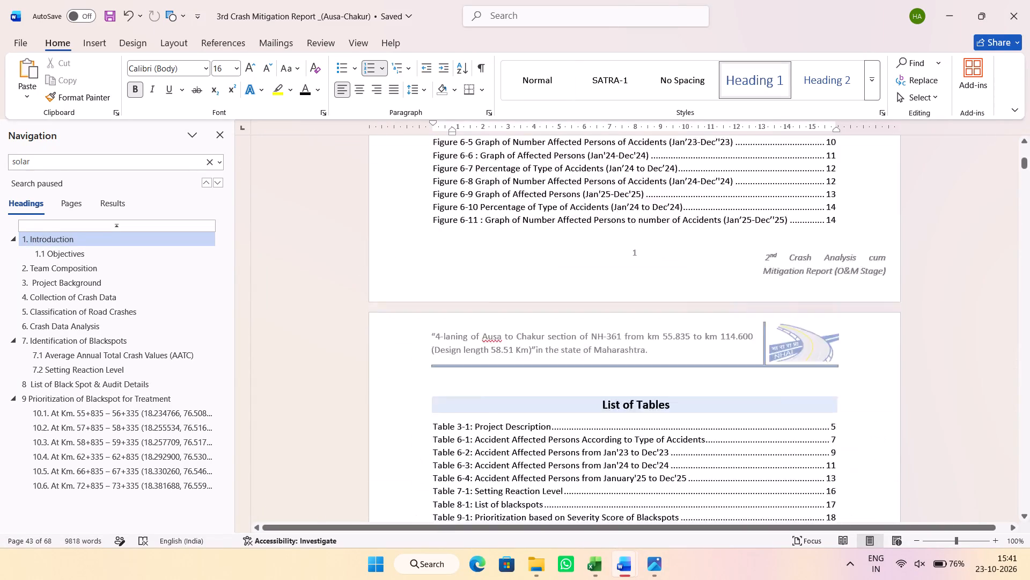
pyautogui.scroll(20, 624, 311)
pyautogui.scroll(5, 624, 311)
pyautogui.scroll(-4, 624, 311)
pyautogui.click(643, 571)
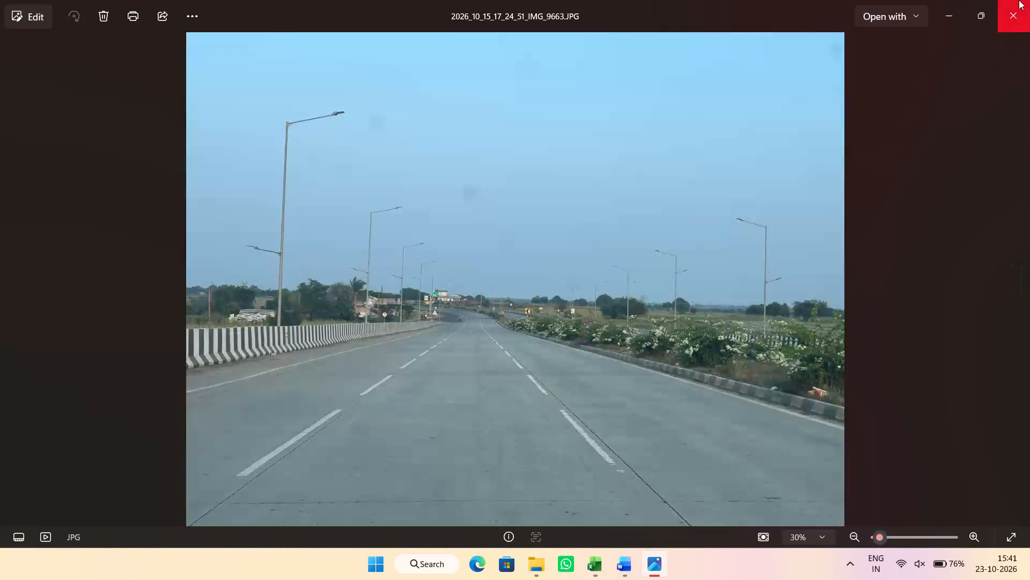
pyautogui.click(954, 16)
pyautogui.scroll(1, 659, 323)
pyautogui.scroll(-4, 659, 323)
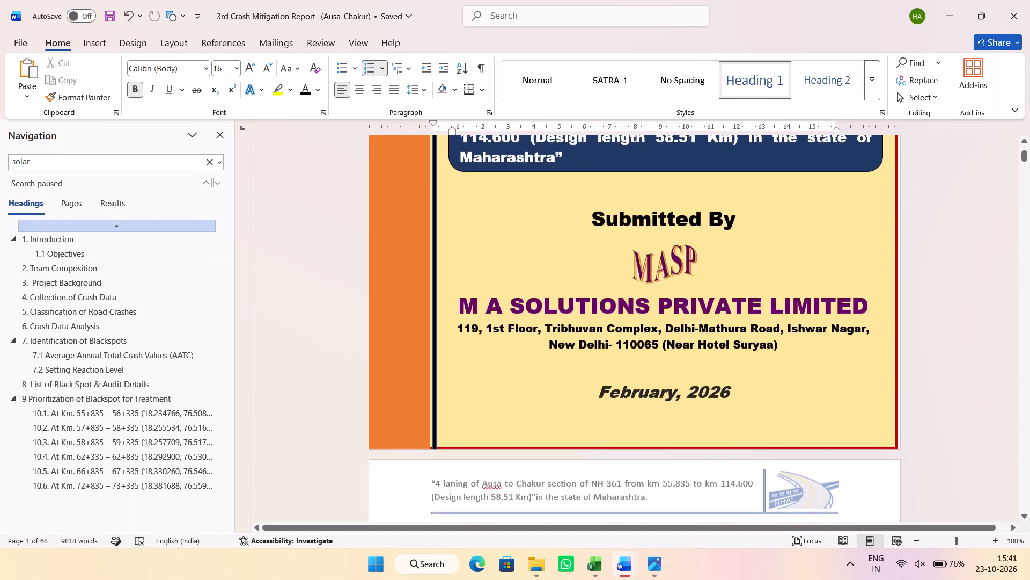
pyautogui.scroll(6, 658, 316)
pyautogui.click(651, 320)
pyautogui.scroll(-5, 651, 320)
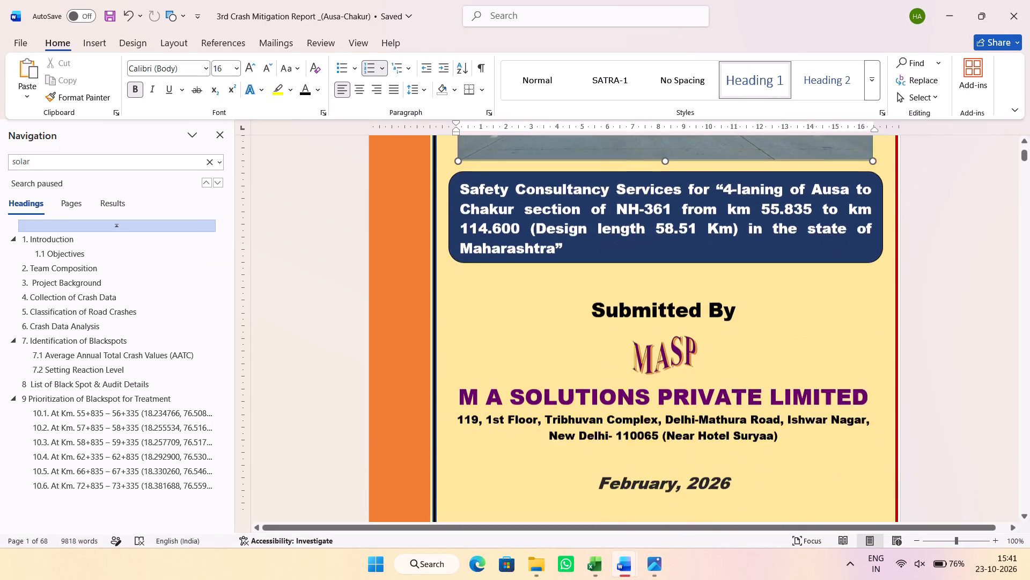
pyautogui.scroll(-1, 577, 332)
pyautogui.doubleClick(639, 392)
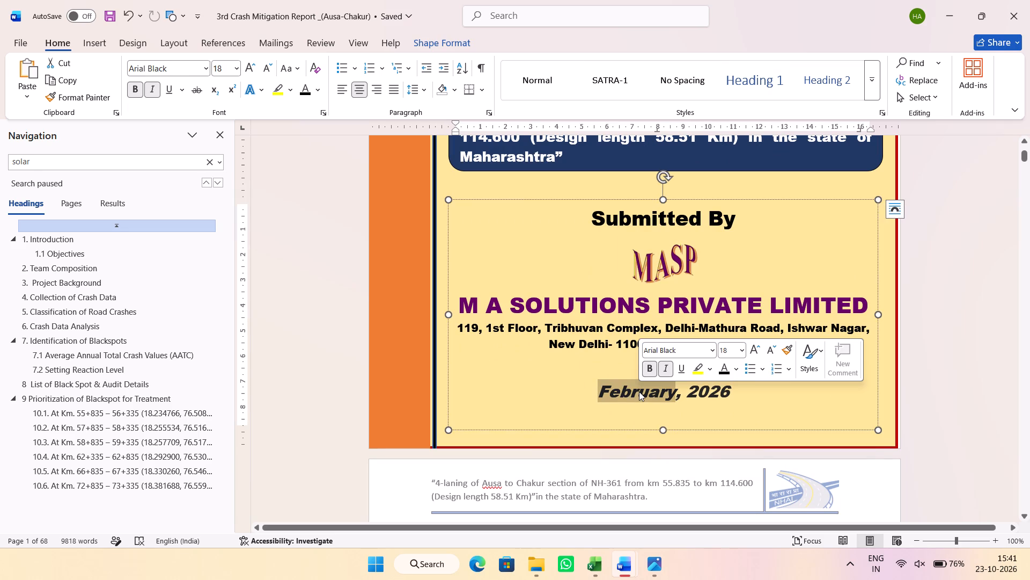
pyautogui.write('OCtober')
pyautogui.press('BackSpace')
pyautogui.press('BackSpace')
pyautogui.press('BackSpace')
pyautogui.press('BackSpace')
pyautogui.press('BackSpace')
pyautogui.press('BackSpace')
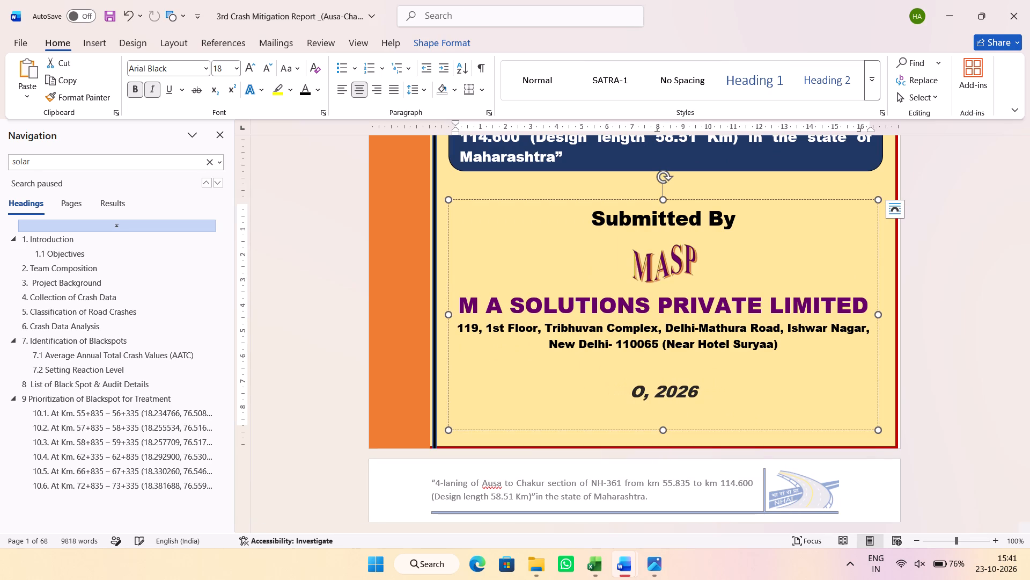
pyautogui.write('ctober')
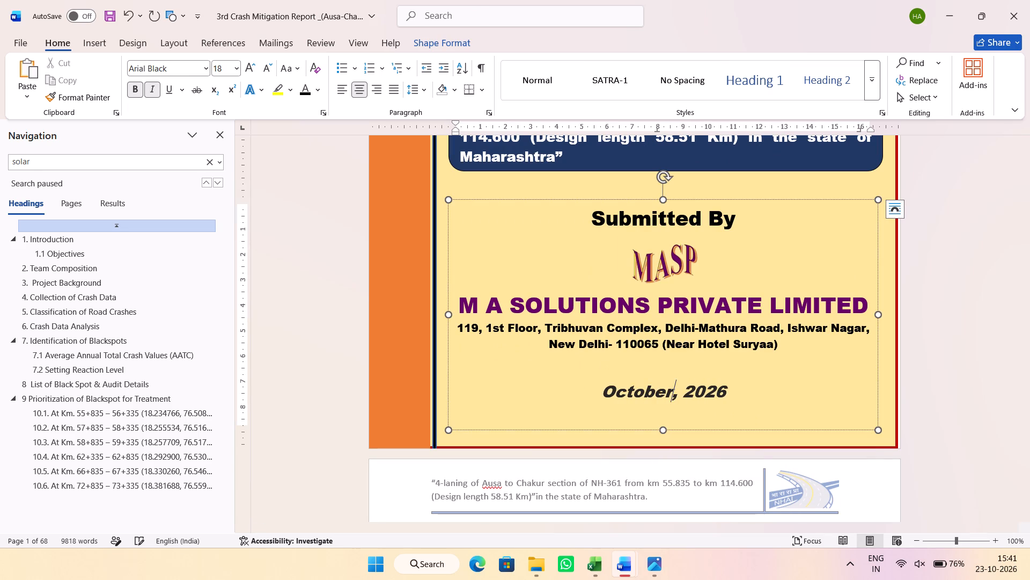
pyautogui.click(705, 357)
pyautogui.click(980, 579)
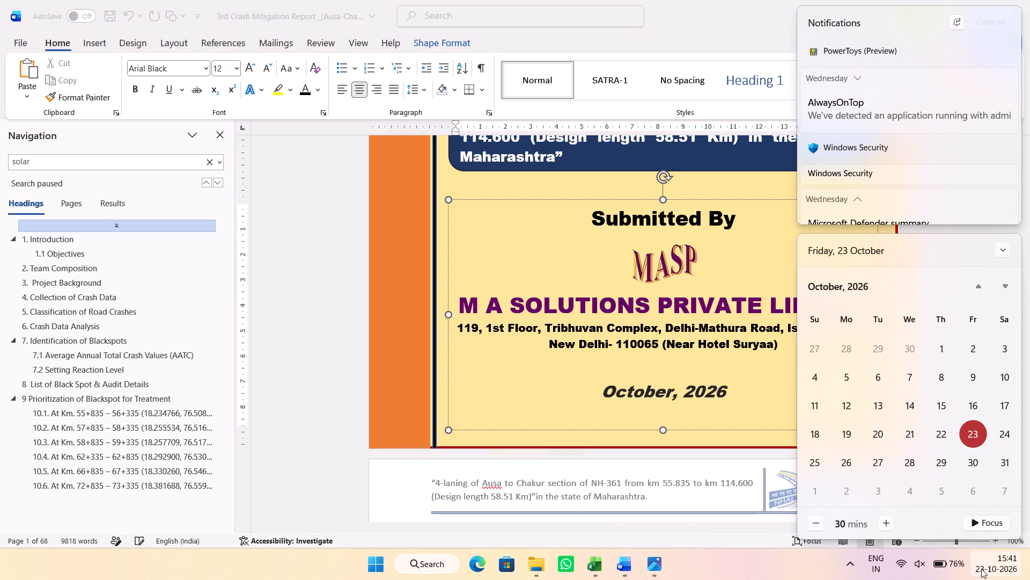
pyautogui.click(681, 385)
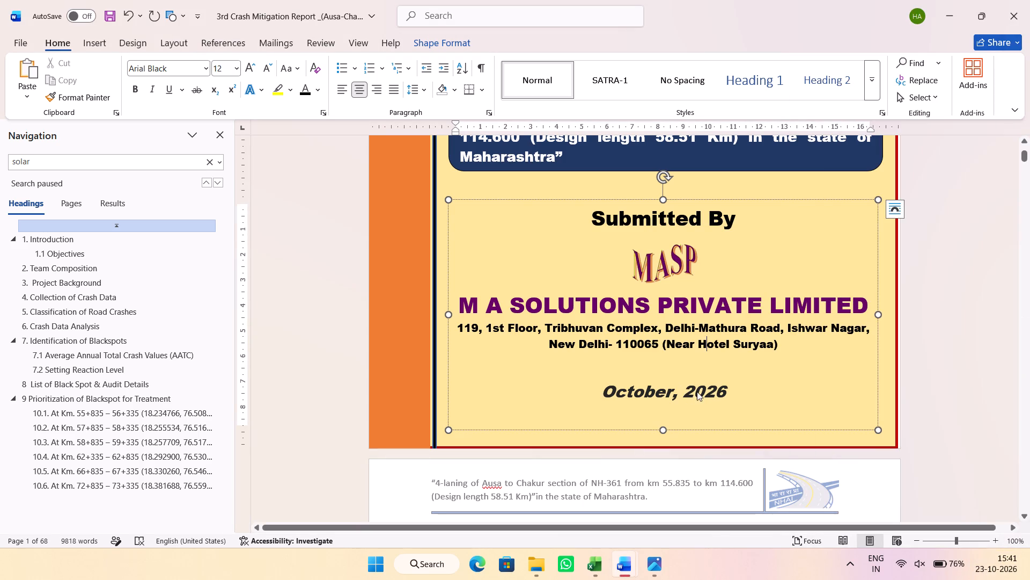
# Update the table of contents at the front of the report to match the current blackspot headings.
pyautogui.scroll(-10, 699, 390)
pyautogui.scroll(-3, 785, 392)
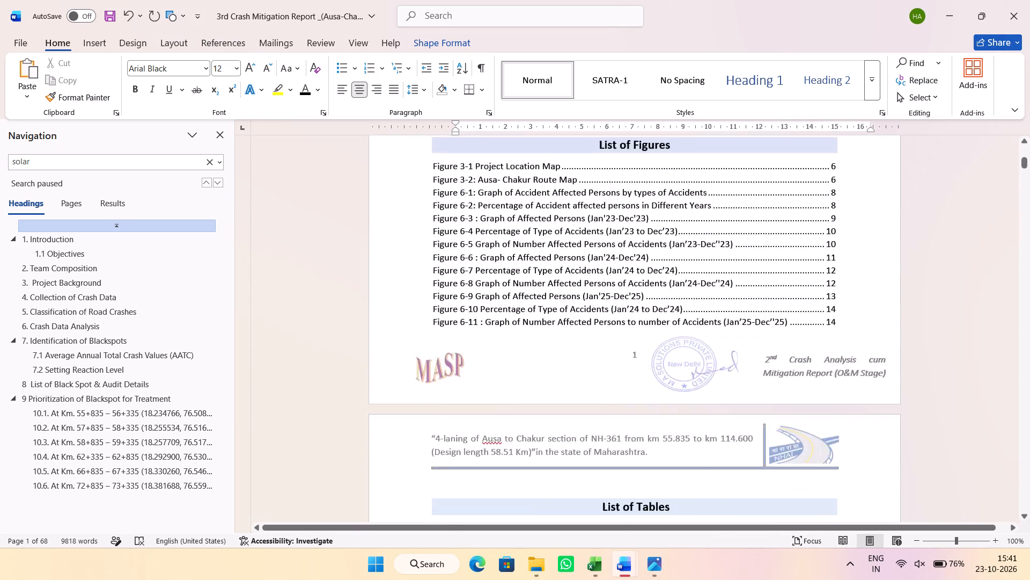
pyautogui.scroll(-1, 788, 375)
pyautogui.scroll(5, 726, 299)
pyautogui.click(709, 272)
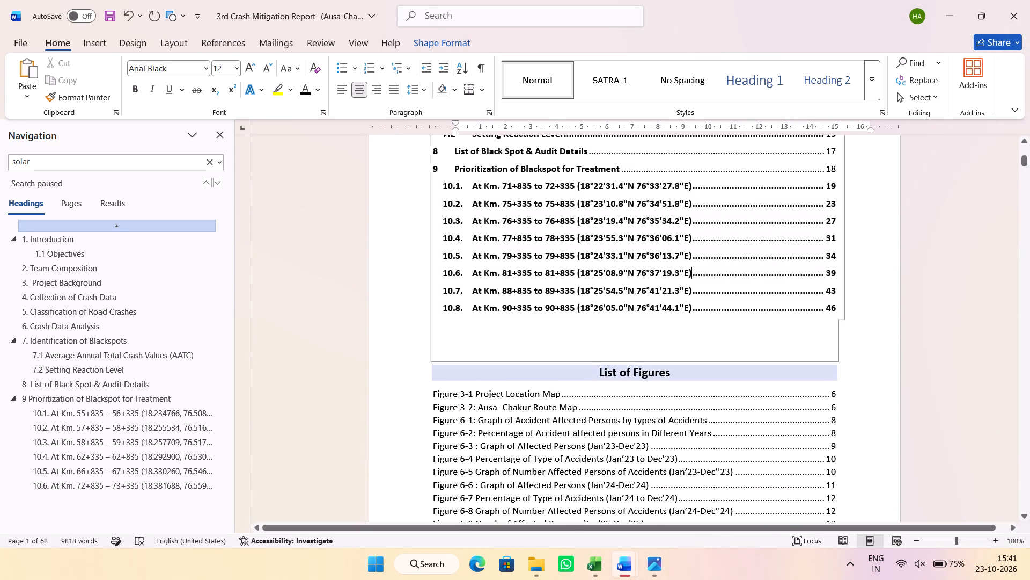
pyautogui.rightClick(709, 272)
pyautogui.click(769, 406)
# In the Section 2 footer, change the report number to 3rd, leaving the rest of the title as it is.
pyautogui.scroll(-10, 679, 333)
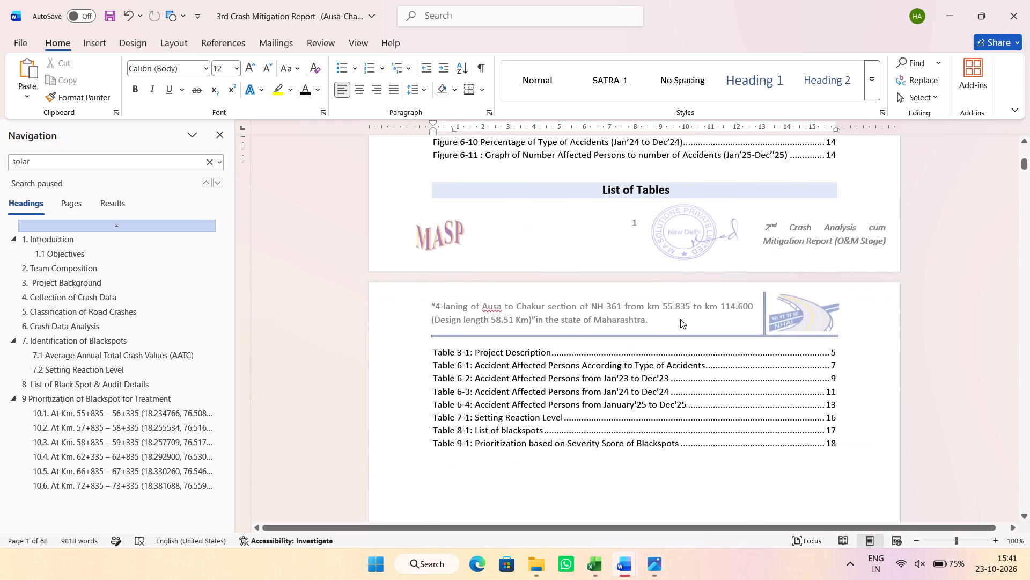
pyautogui.scroll(2, 693, 315)
pyautogui.doubleClick(806, 274)
pyautogui.click(765, 254)
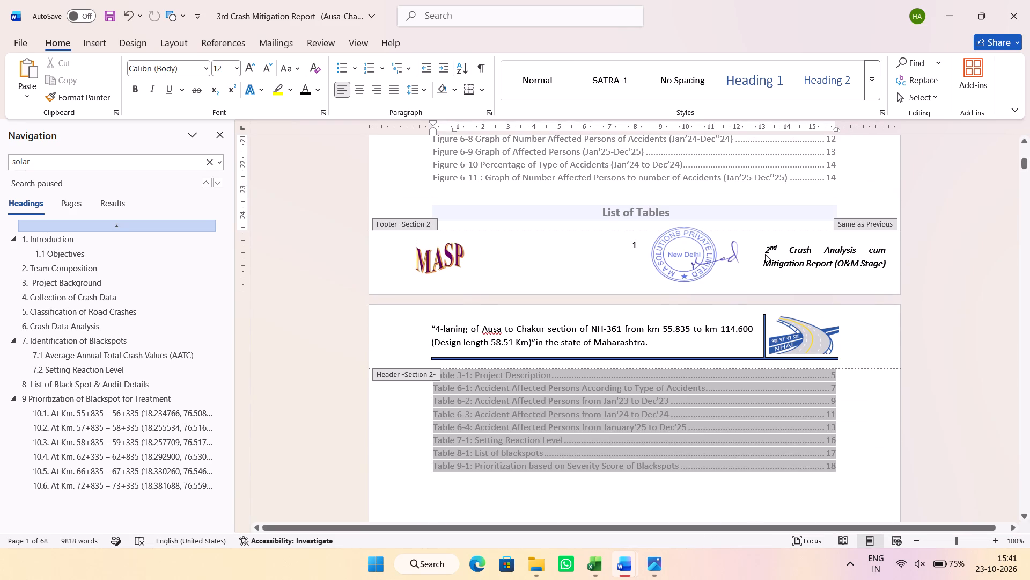
pyautogui.click(766, 251)
pyautogui.doubleClick(770, 248)
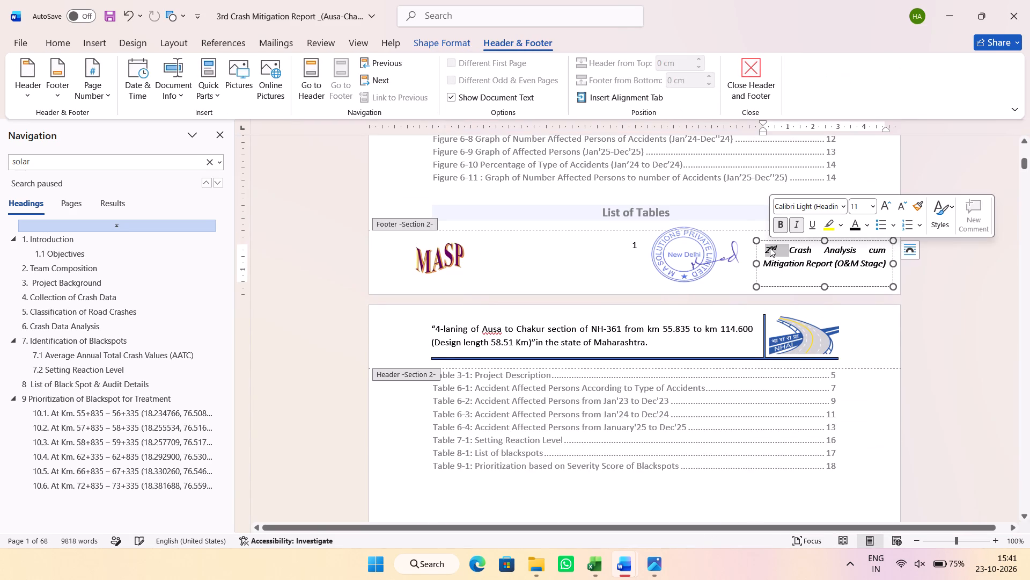
pyautogui.write('3rd')
pyautogui.press('space')
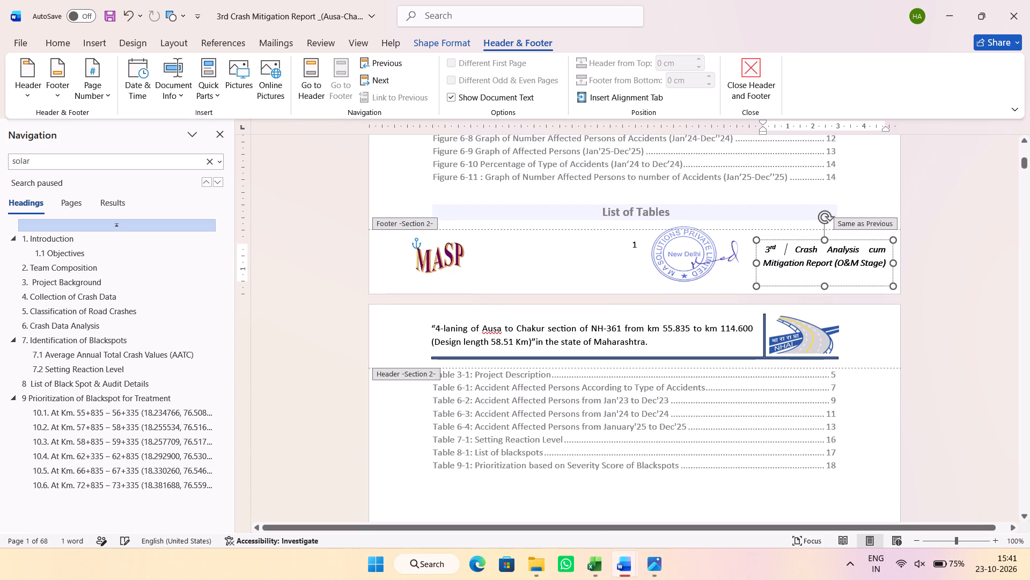
pyautogui.press('Delete')
pyautogui.rightClick(770, 248)
pyautogui.click(745, 264)
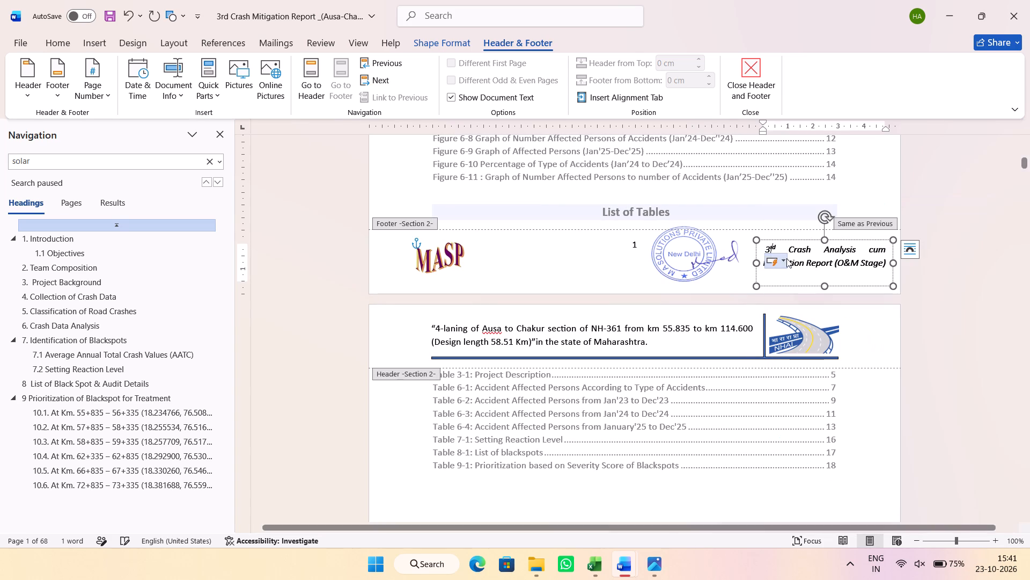
# Copy the Section 2 footer title, 3rd Crash Analysis cum Mitigation Report (O&M Stage), and paste it as text only over the Section 3 footer title.
pyautogui.doubleClick(786, 258)
pyautogui.tripleClick(815, 252)
pyautogui.hotkey('ctrl', 'c')
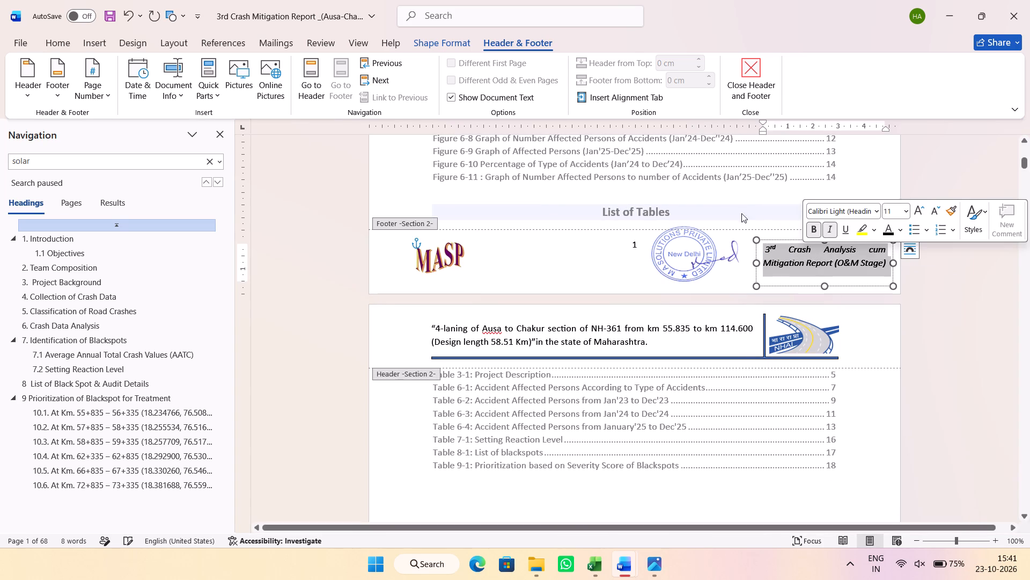
pyautogui.hotkey('ctrl', 'c')
pyautogui.hotkey('ctrl', 'c')
pyautogui.click(377, 77)
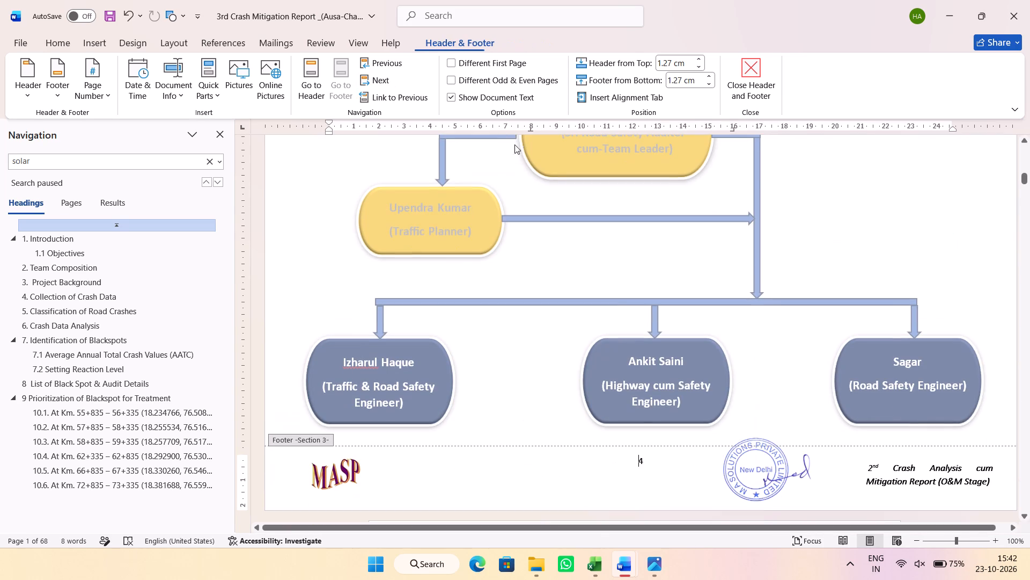
pyautogui.scroll(-1, 836, 374)
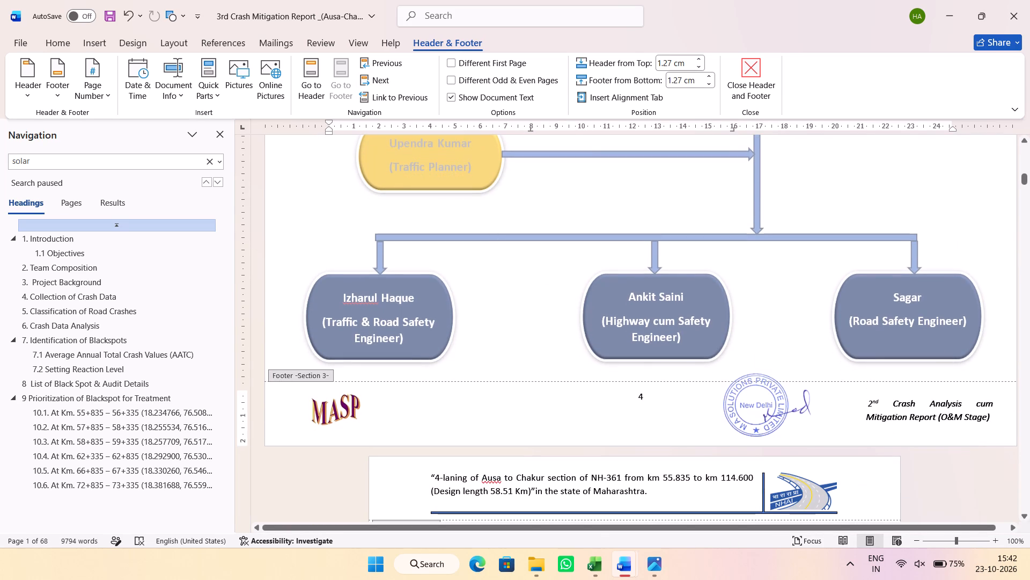
pyautogui.tripleClick(897, 418)
pyautogui.click(897, 418)
pyautogui.click(897, 418)
pyautogui.rightClick(897, 418)
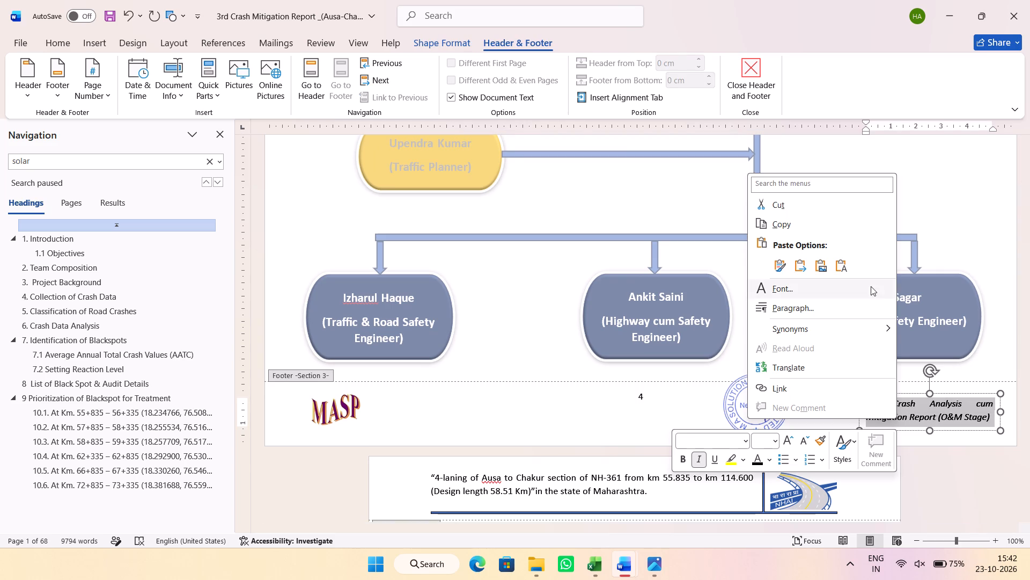
pyautogui.click(840, 269)
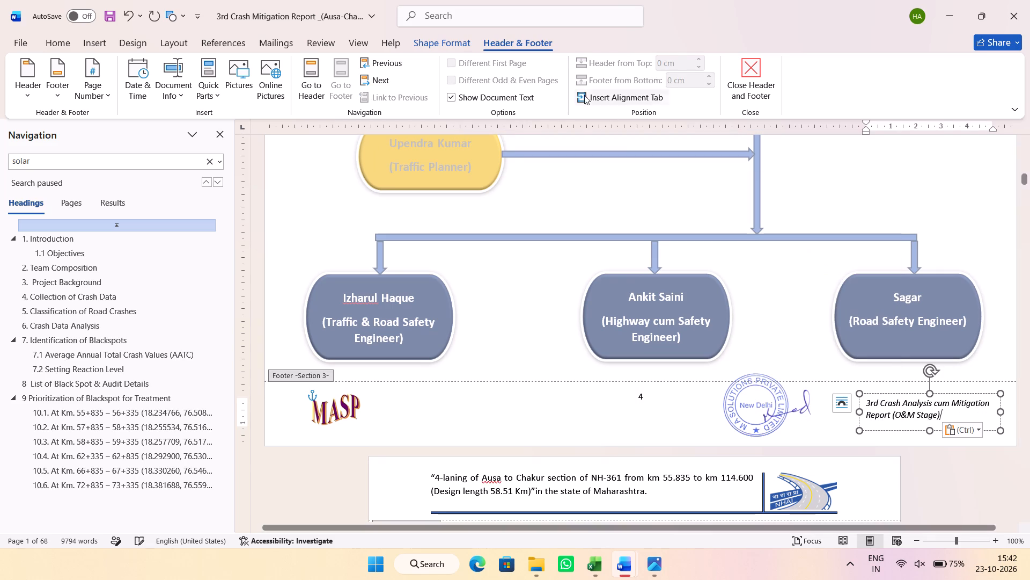
# Replace the report title in the Section 4 footer with the copied 3rd Crash Analysis cum Mitigation Report (O&M Stage), keeping its formatting.
pyautogui.click(374, 79)
pyautogui.tripleClick(808, 455)
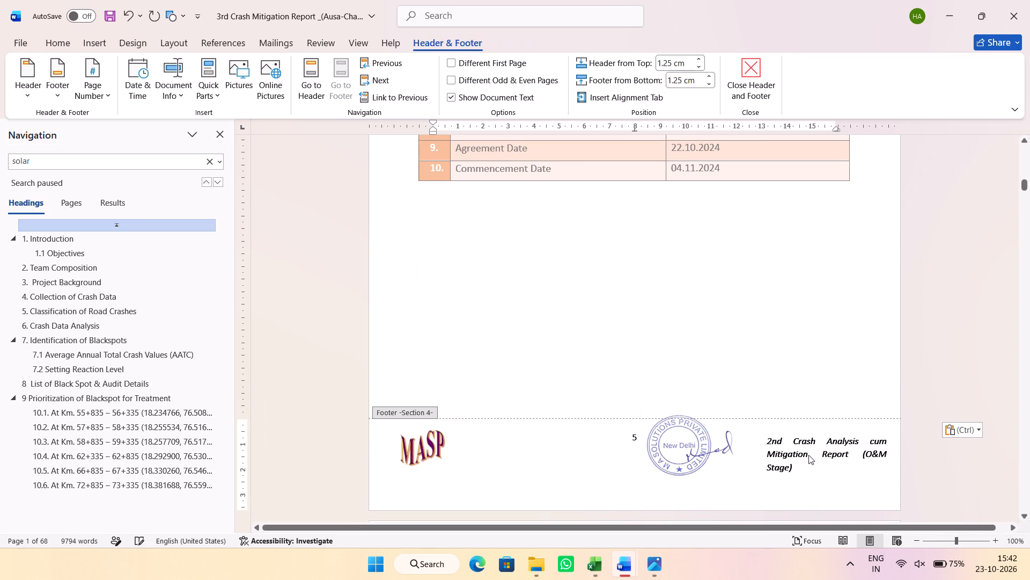
pyautogui.click(808, 455)
pyautogui.click(808, 455)
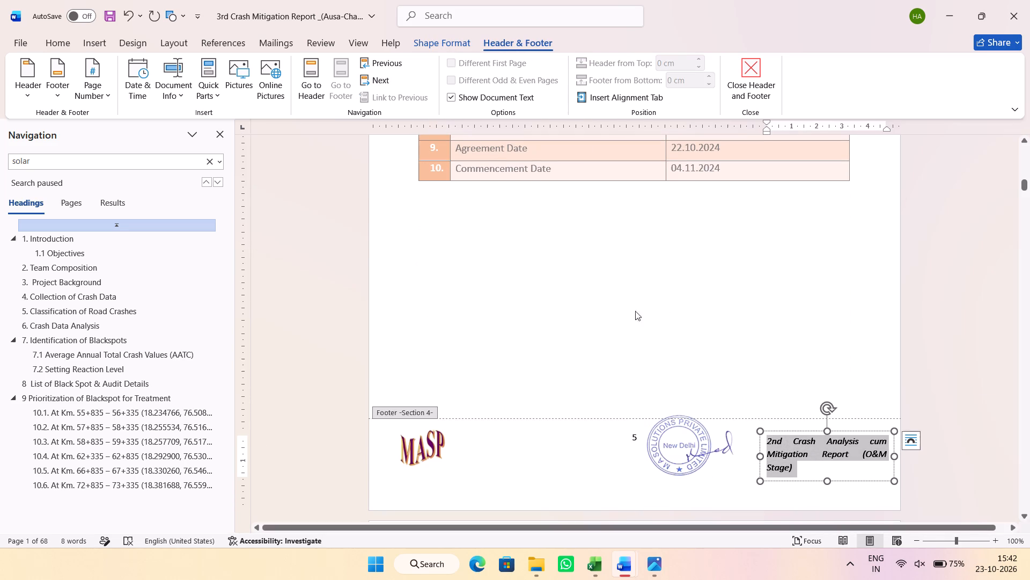
pyautogui.hotkey('ctrl', 'v')
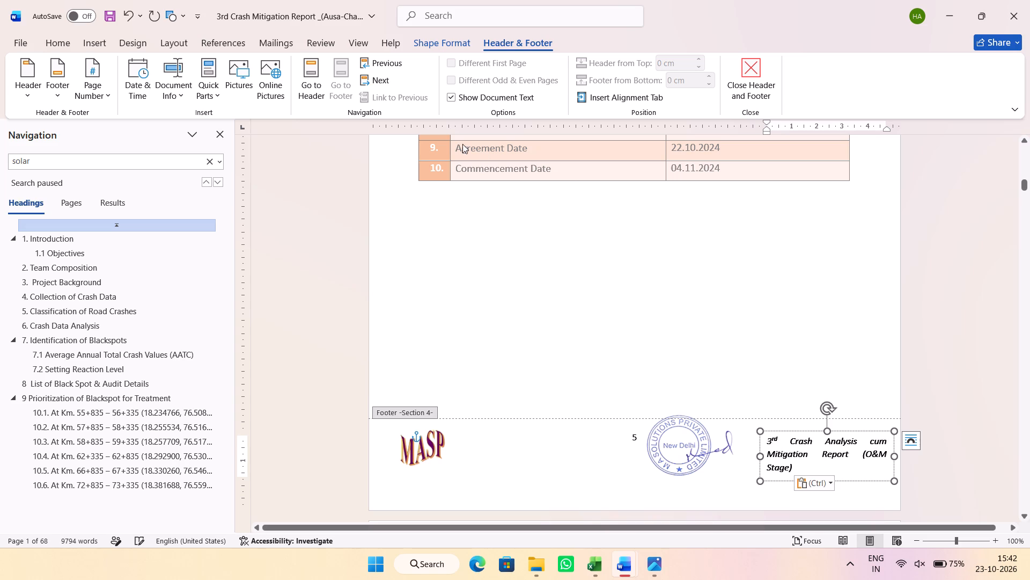
# Replace the report title in the Section 5 footer with the copied 3rd Crash Analysis cum Mitigation Report (O&M Stage).
pyautogui.click(370, 74)
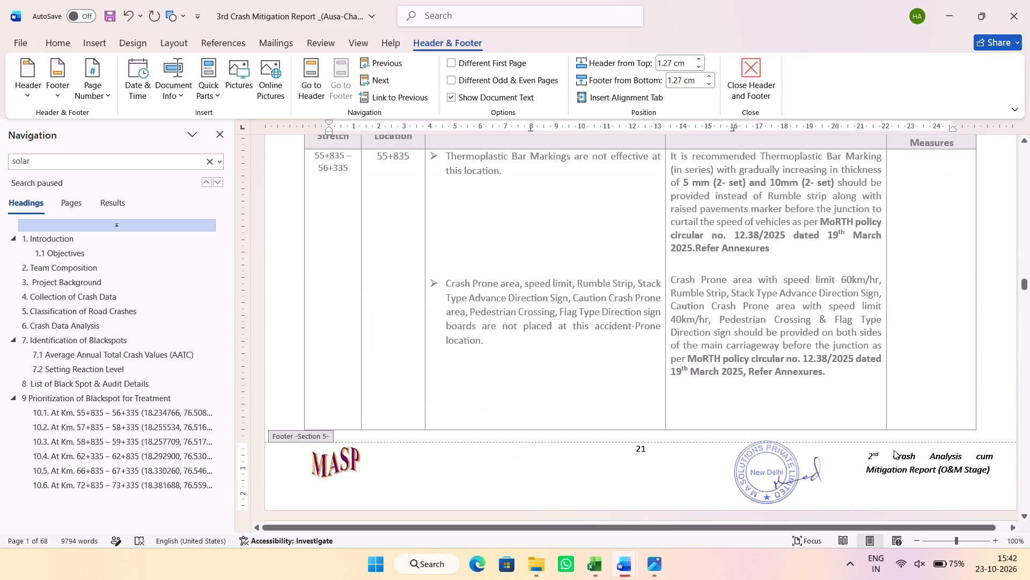
pyautogui.tripleClick(895, 456)
pyautogui.doubleClick(895, 456)
pyautogui.hotkey('ctrl', 'v')
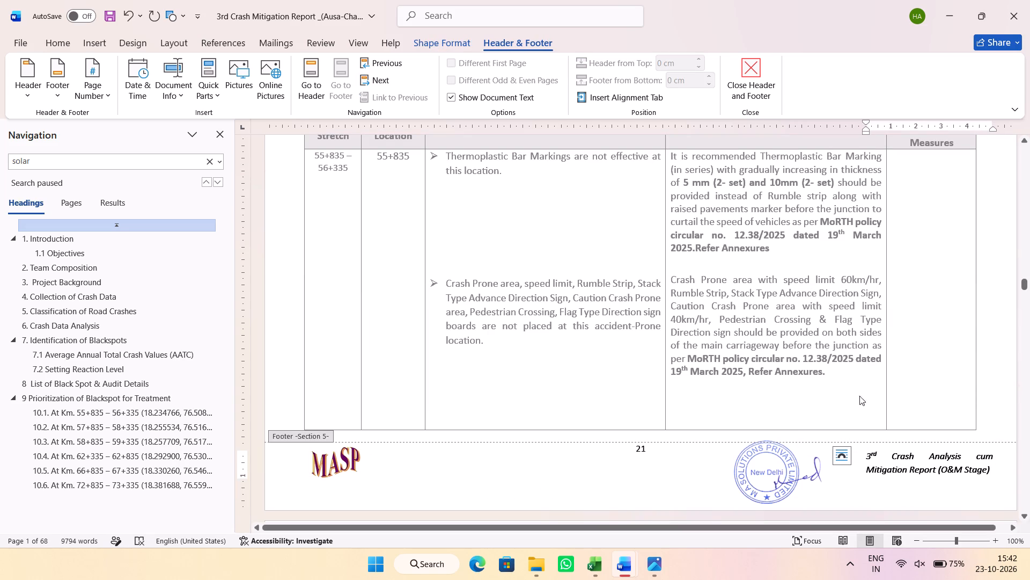
# Replace the report title in the Section 6 footer with the copied 3rd Crash Analysis cum Mitigation Report (O&M Stage).
pyautogui.click(364, 79)
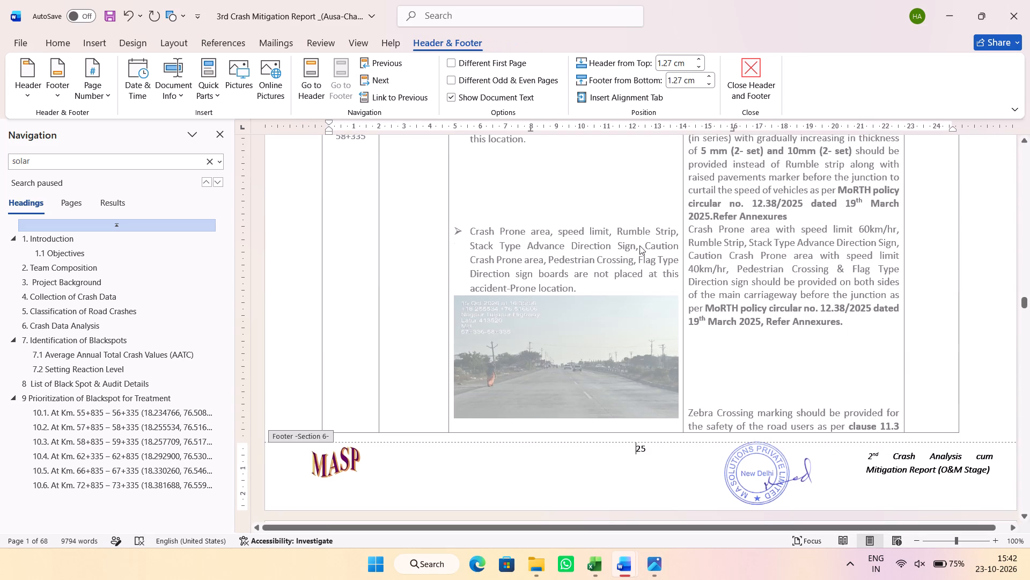
pyautogui.tripleClick(890, 474)
pyautogui.click(890, 474)
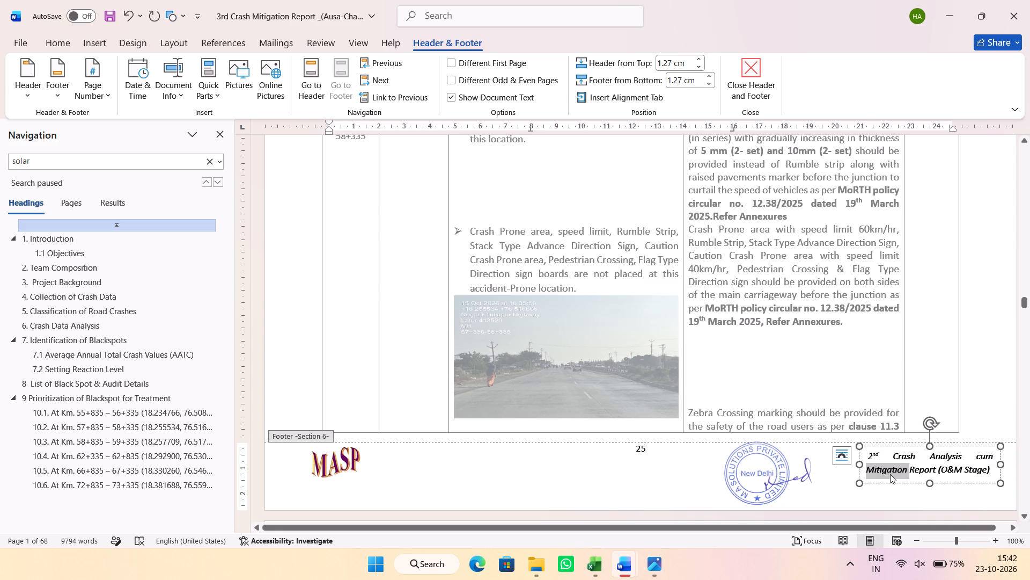
pyautogui.tripleClick(890, 474)
pyautogui.hotkey('ctrl', 'v')
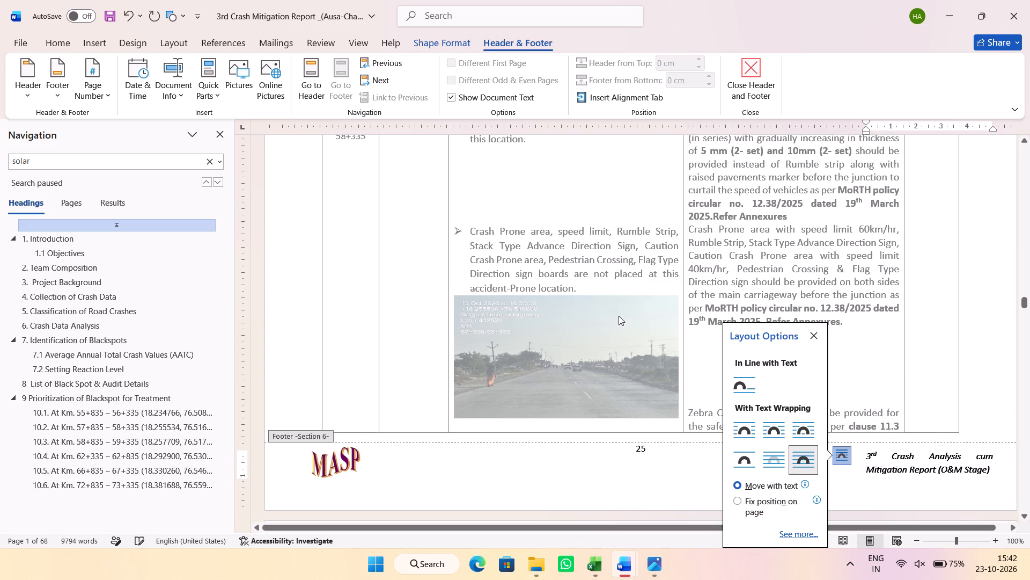
# Skip the linked Section 7 footer and replace the Section 8 footer title with the copied 3rd Crash Analysis cum Mitigation Report (O&M Stage).
pyautogui.click(383, 82)
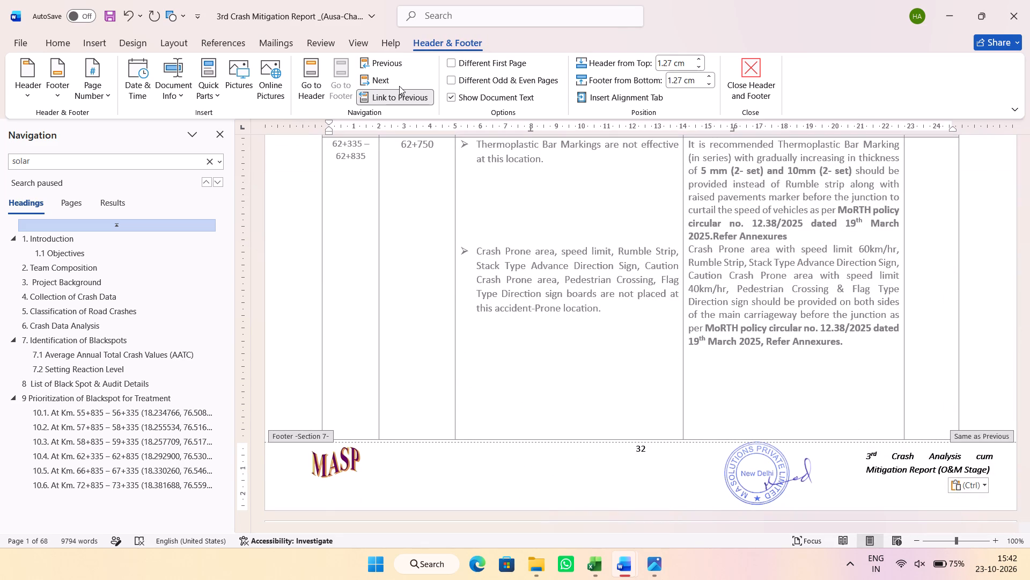
pyautogui.click(380, 76)
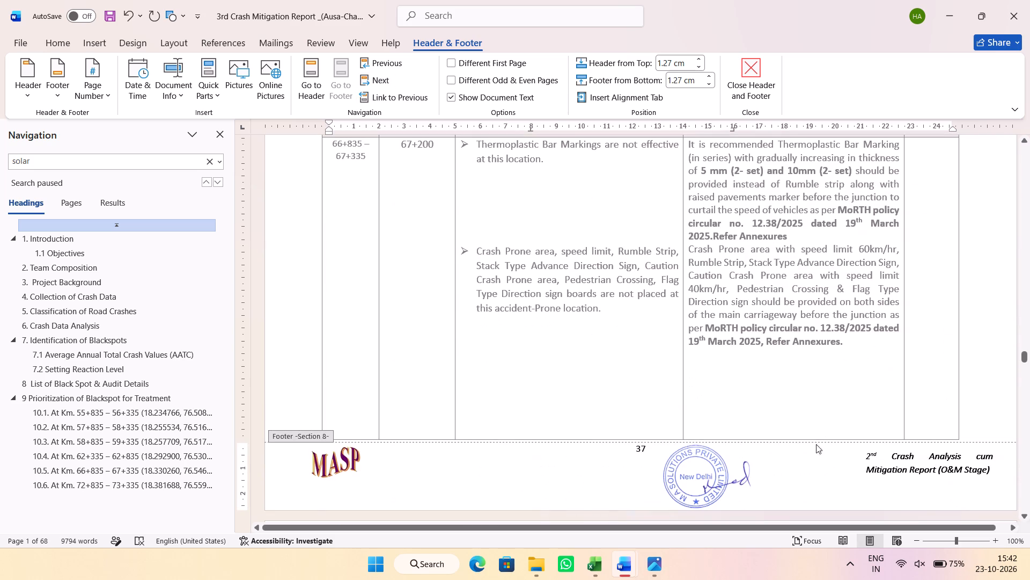
pyautogui.tripleClick(927, 465)
pyautogui.hotkey('ctrl', 'v')
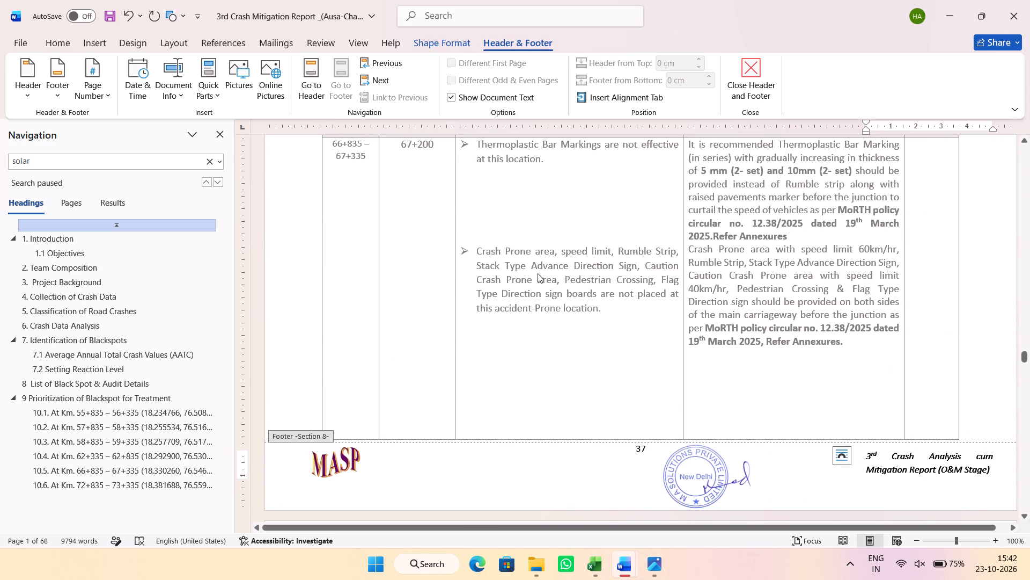
# Skip the linked Section 9 footer and replace the Section 10 footer title with the copied 3rd Crash Analysis cum Mitigation Report (O&M Stage).
pyautogui.click(377, 81)
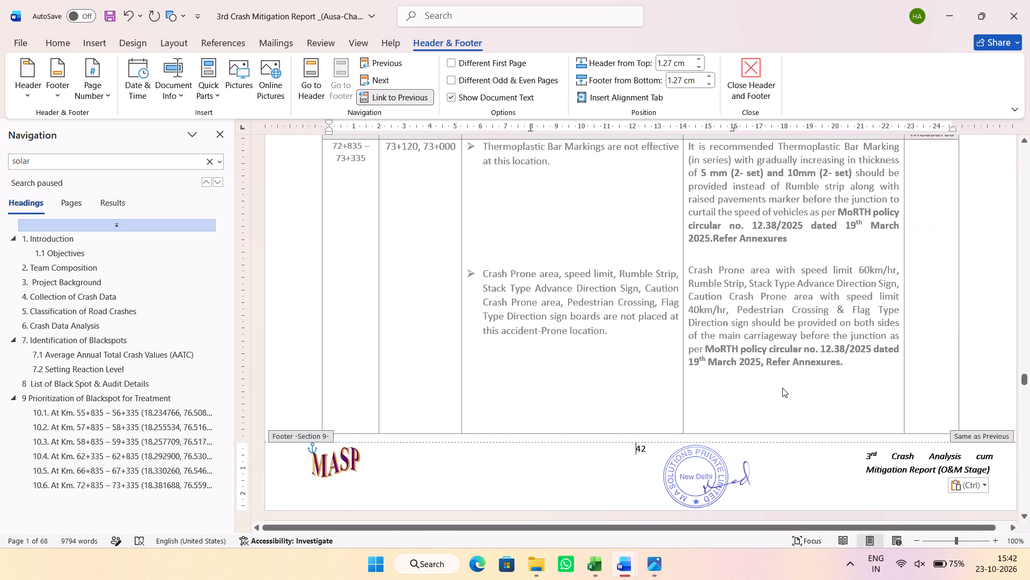
pyautogui.click(375, 77)
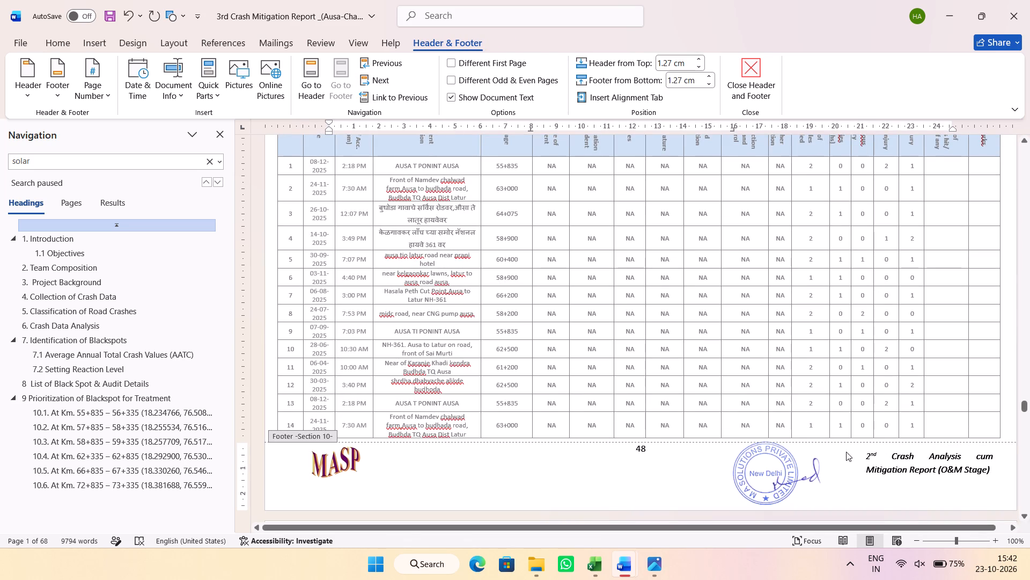
pyautogui.tripleClick(923, 469)
pyautogui.hotkey('ctrl', 'v')
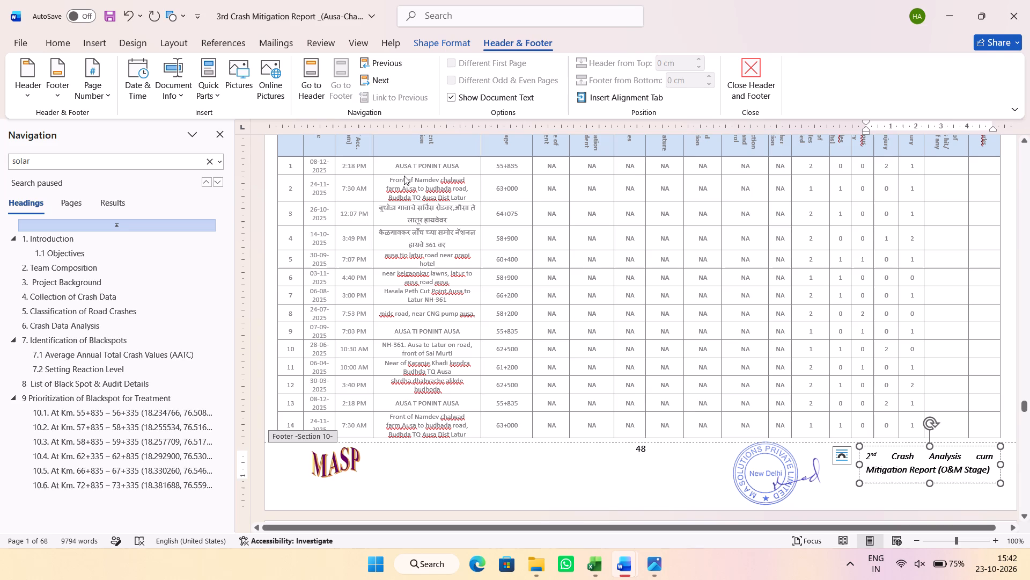
# Replace the report title in the Section 11 footer with the copied 3rd Crash Analysis cum Mitigation Report (O&M Stage) and try advancing to any further footer.
pyautogui.click(369, 82)
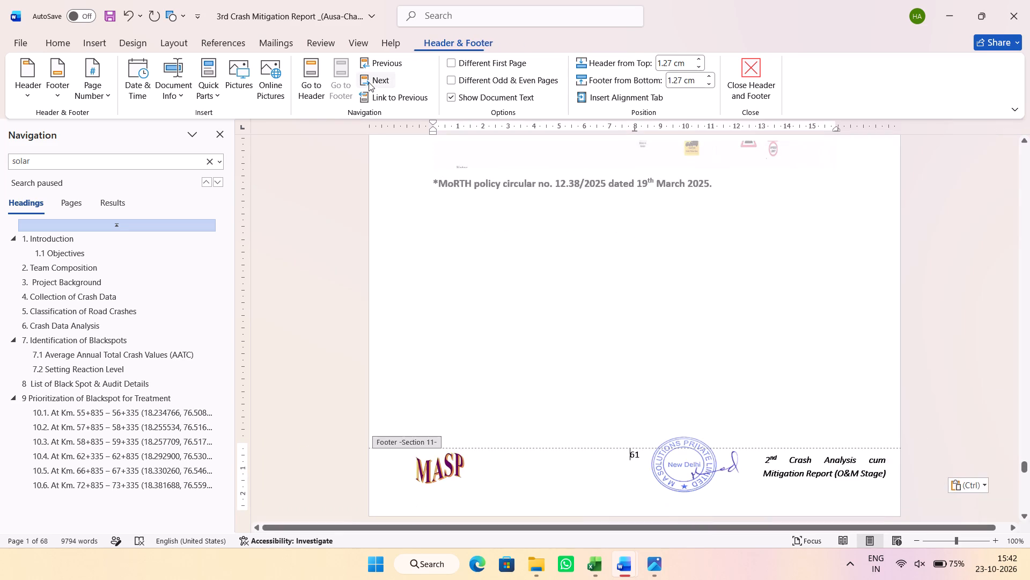
pyautogui.tripleClick(866, 466)
pyautogui.hotkey('ctrl', 'v')
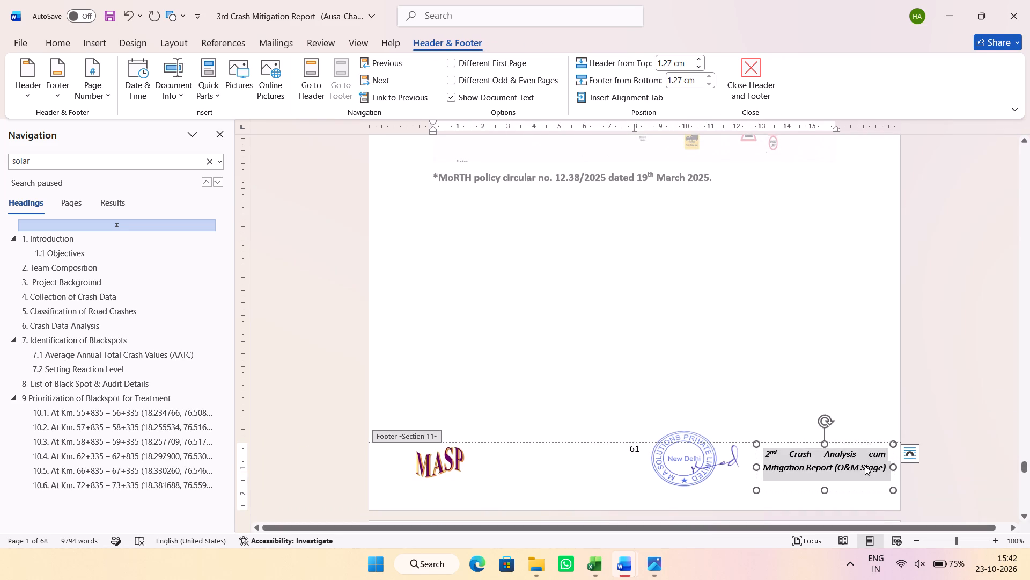
pyautogui.click(378, 79)
pyautogui.click(378, 79)
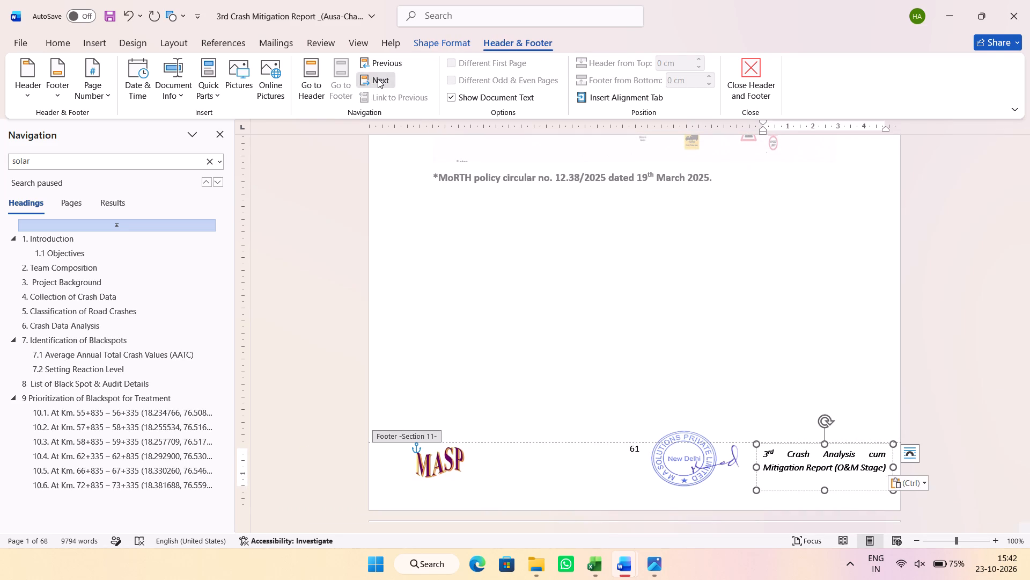
pyautogui.click(378, 79)
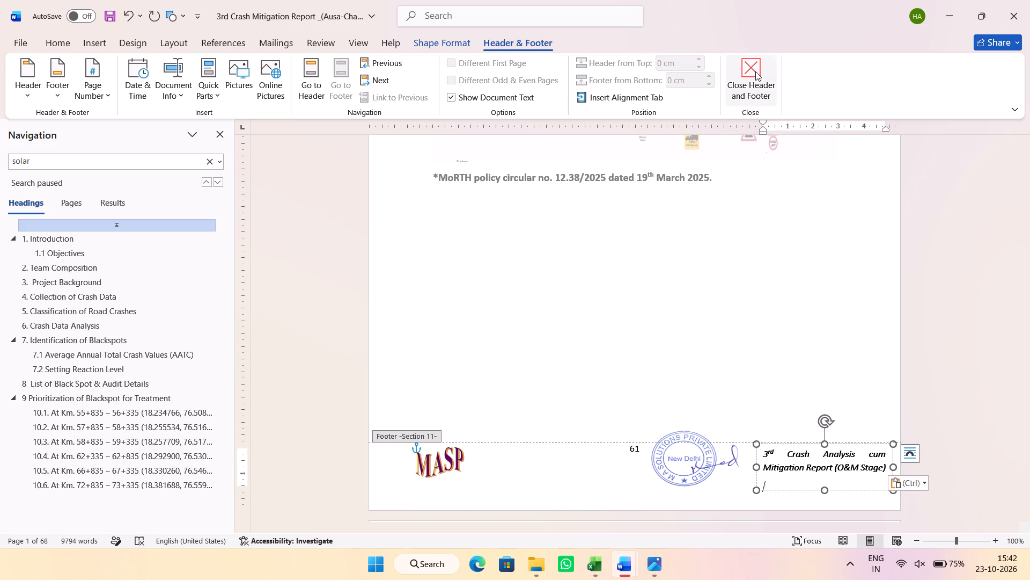
# Review the footer titles backward from Section 11 to the opening section, exit footer editing, and check the footer below the List of Tables heading.
pyautogui.scroll(6, 775, 265)
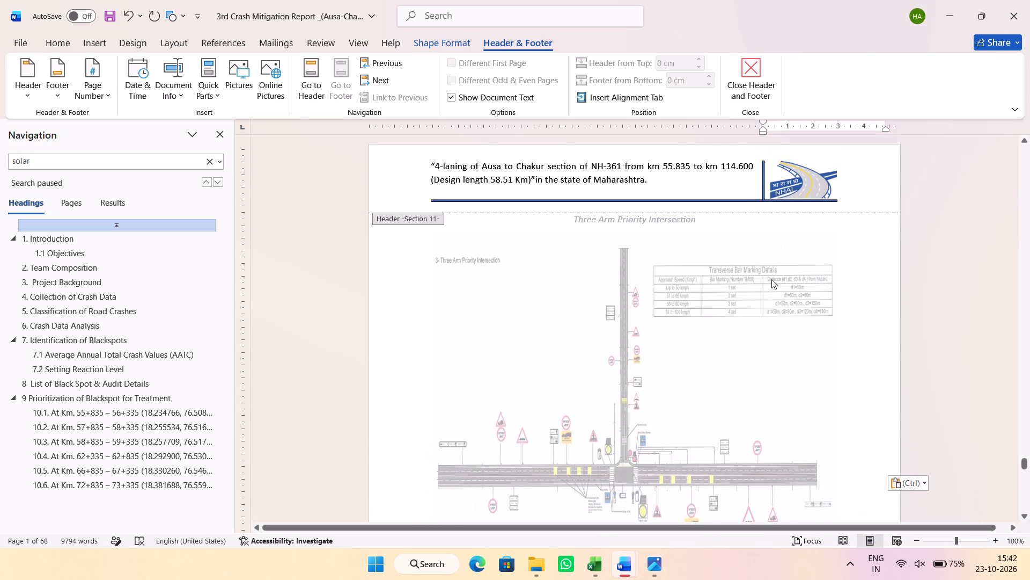
pyautogui.scroll(12, 771, 279)
pyautogui.scroll(10, 771, 279)
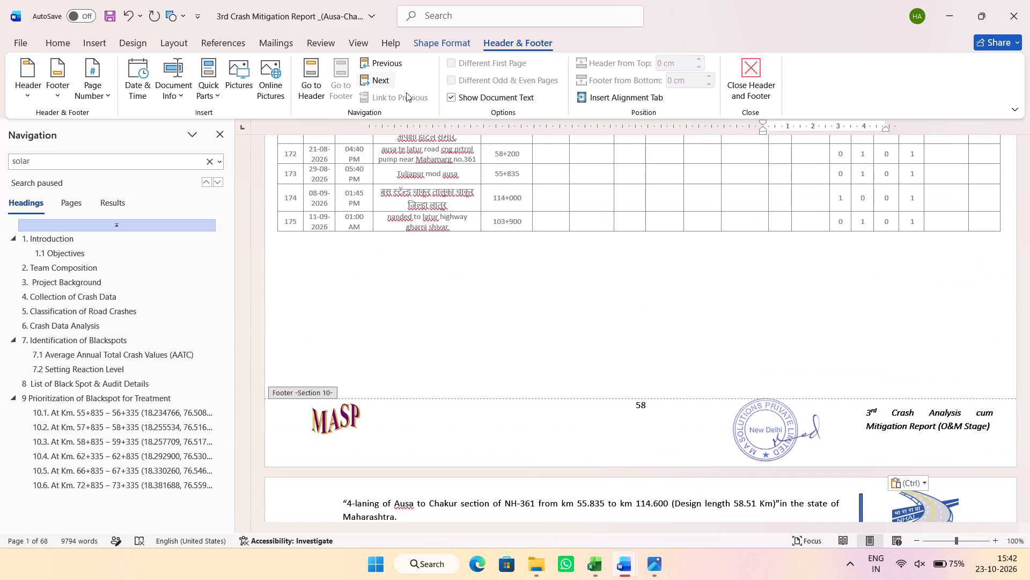
pyautogui.click(375, 64)
pyautogui.click(376, 63)
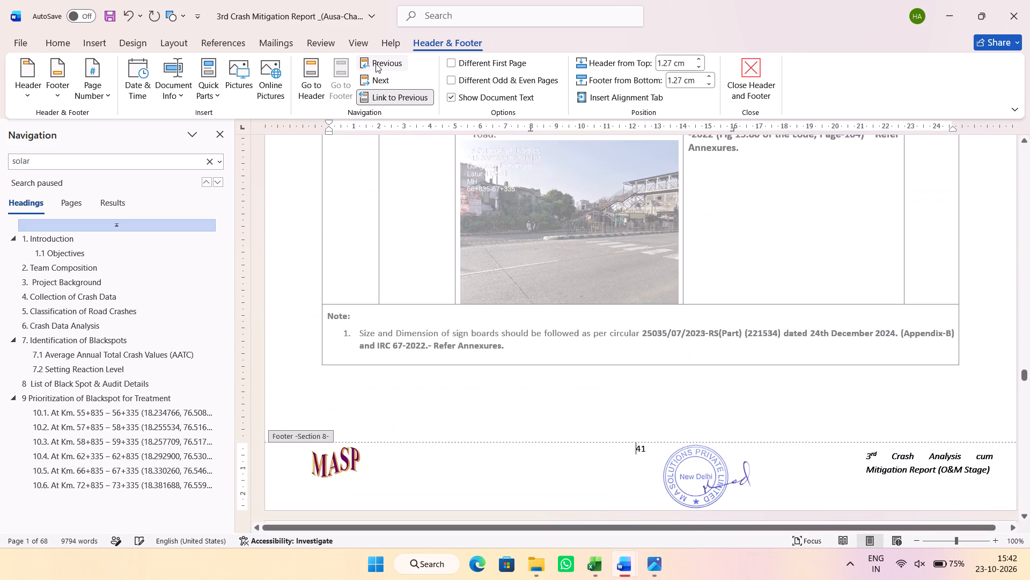
pyautogui.click(376, 63)
pyautogui.click(376, 63)
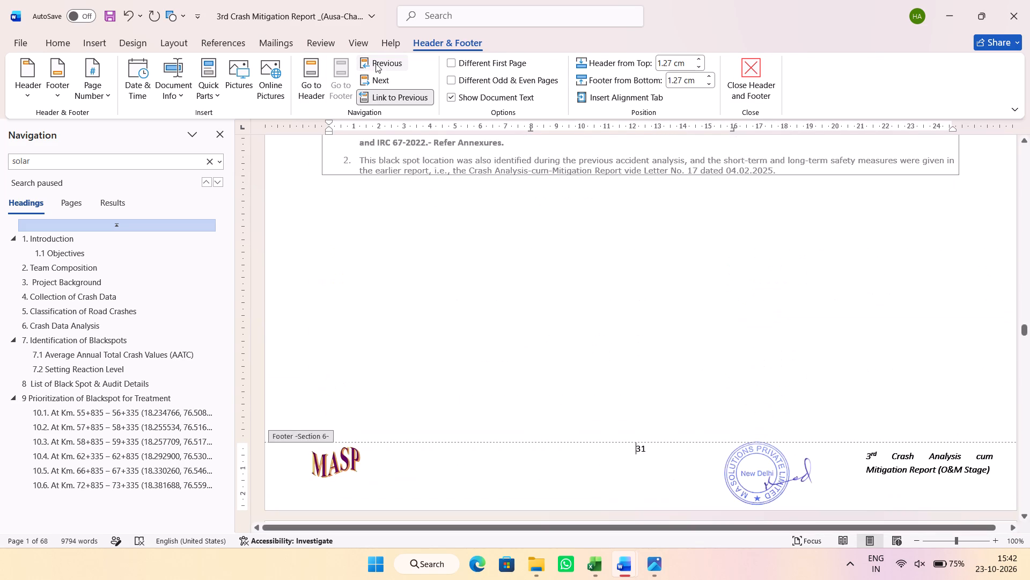
pyautogui.click(376, 63)
pyautogui.click(376, 63)
pyautogui.doubleClick(376, 63)
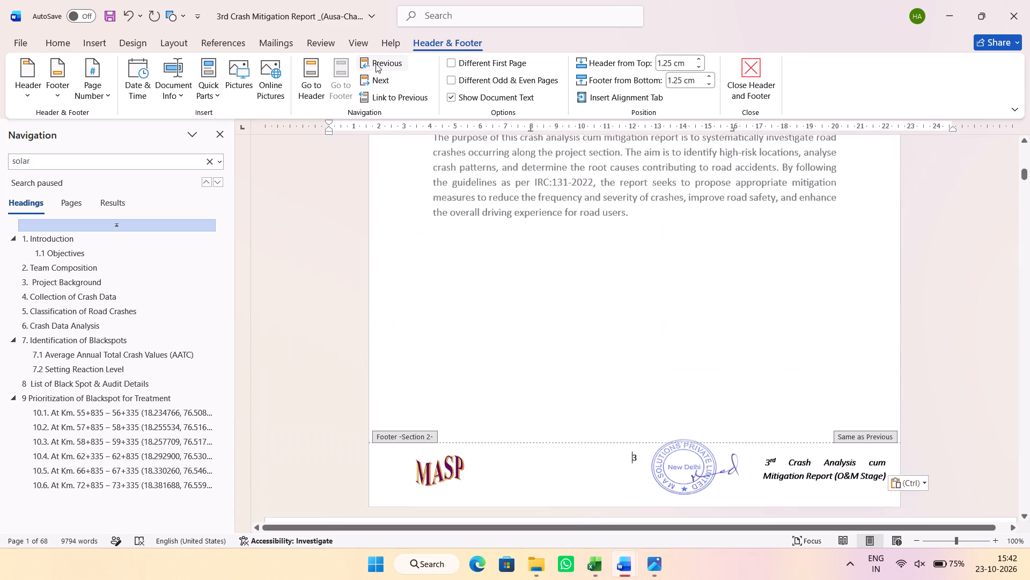
pyautogui.click(376, 63)
pyautogui.click(742, 88)
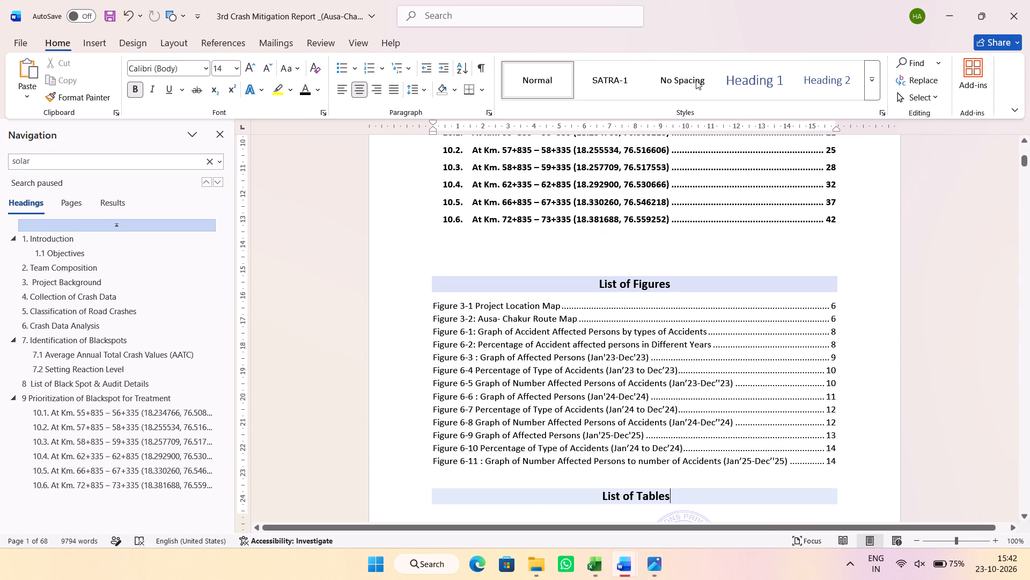
pyautogui.scroll(-3, 775, 344)
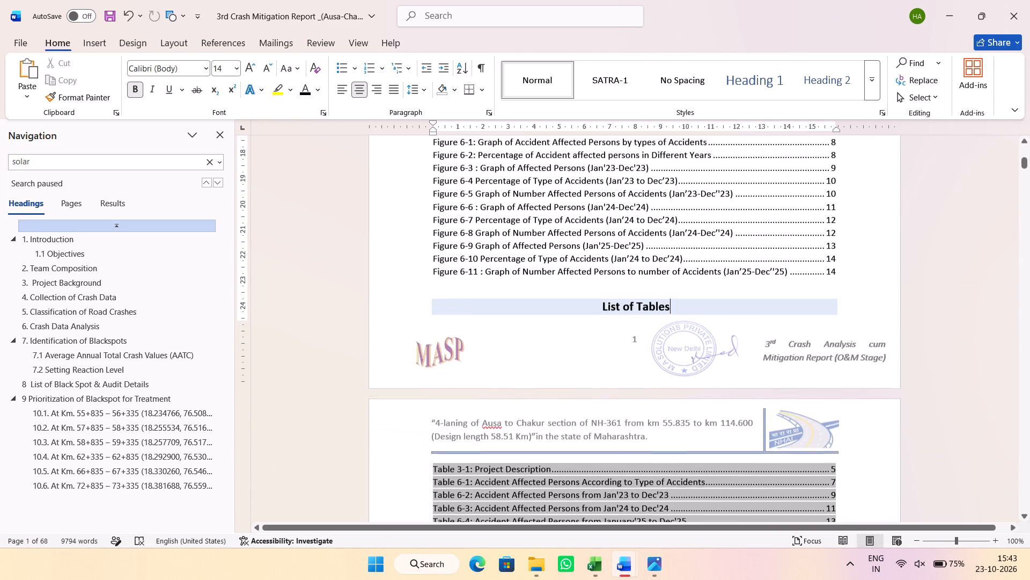
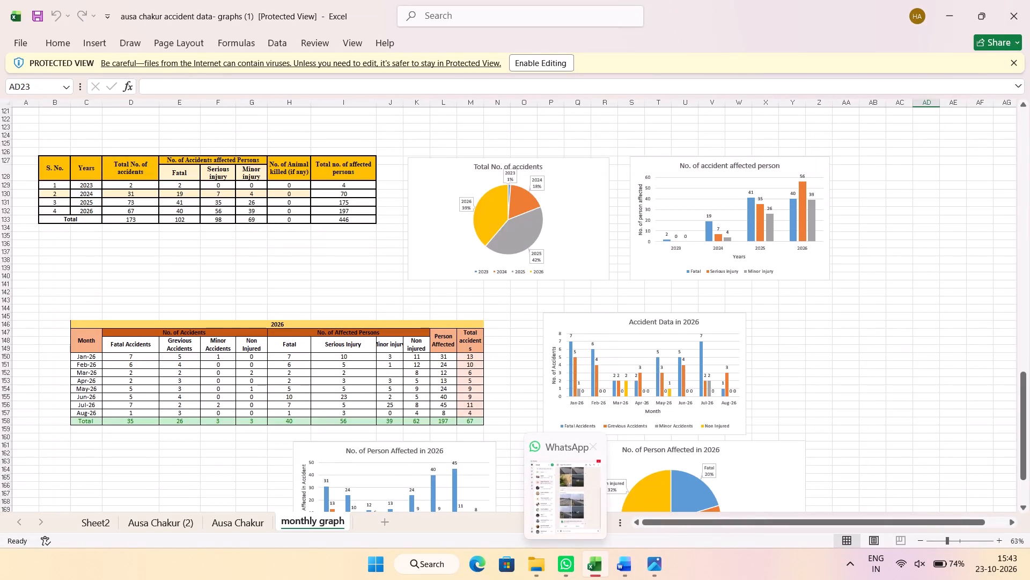
# Check the yearly accident summary in the workbook, then delete the Total row of Table 6-1 in the report's Crash Data Analysis section.
pyautogui.scroll(7, 307, 316)
pyautogui.scroll(-4, 299, 329)
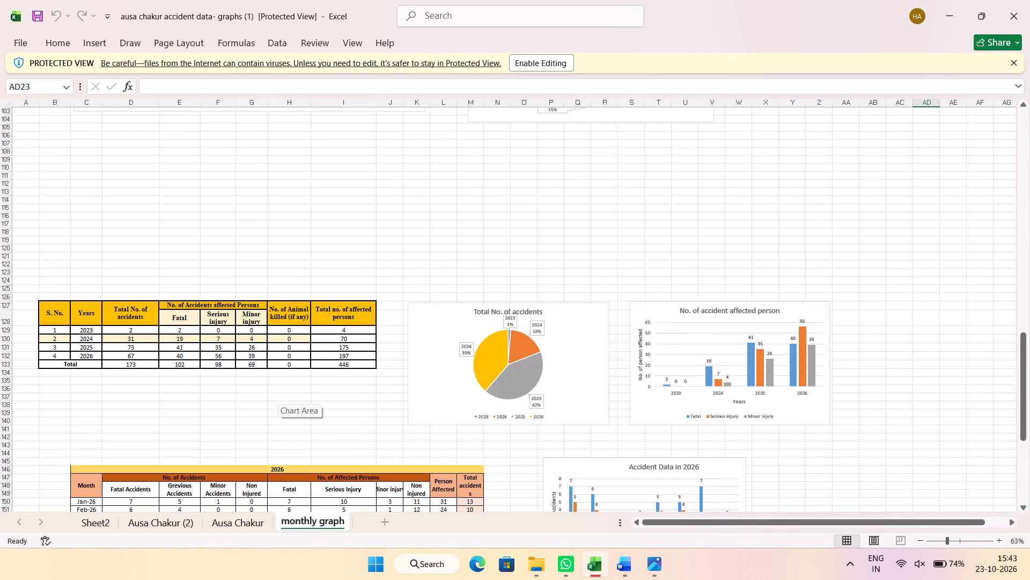
pyautogui.click(142, 364)
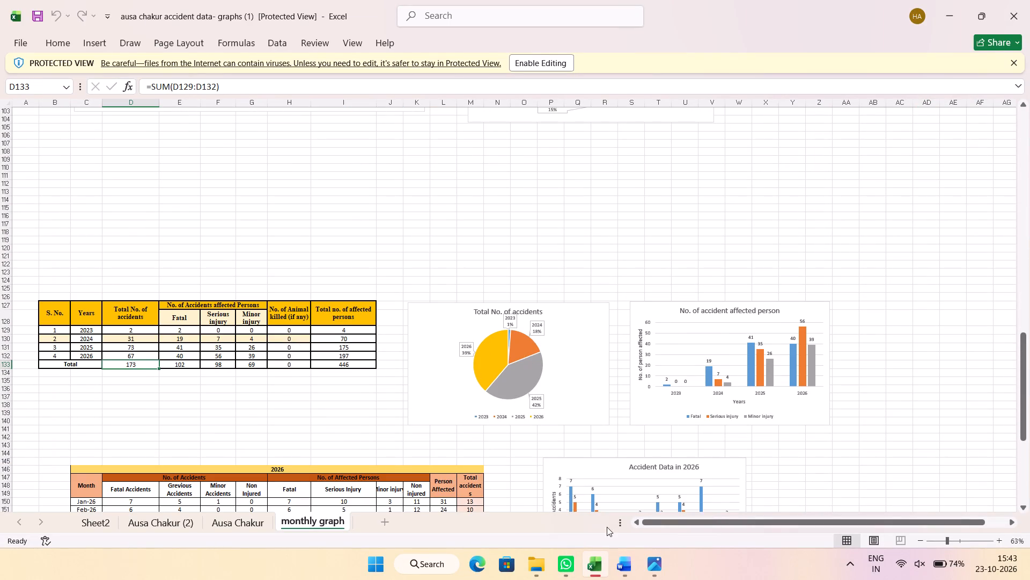
pyautogui.click(619, 552)
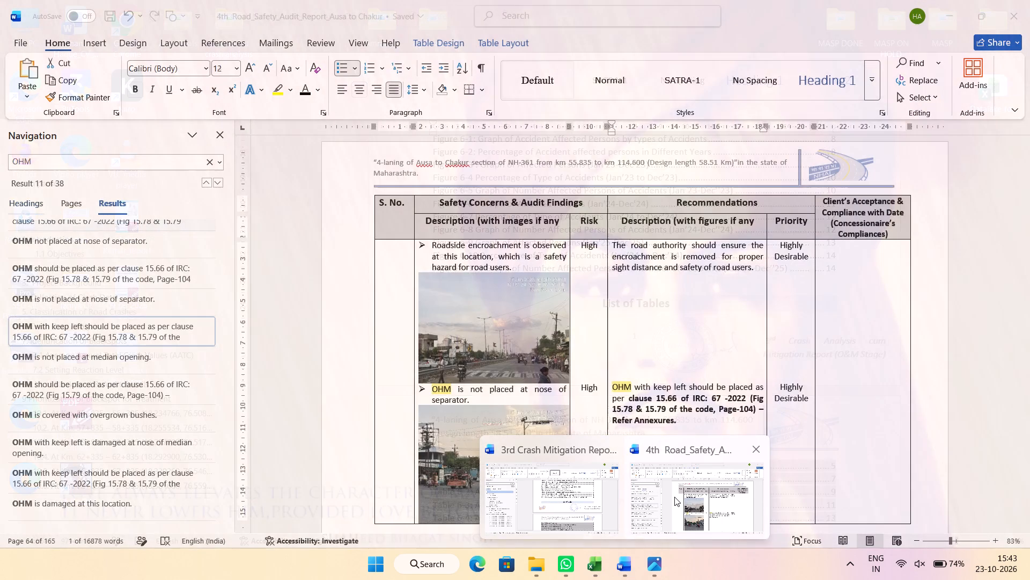
pyautogui.click(519, 497)
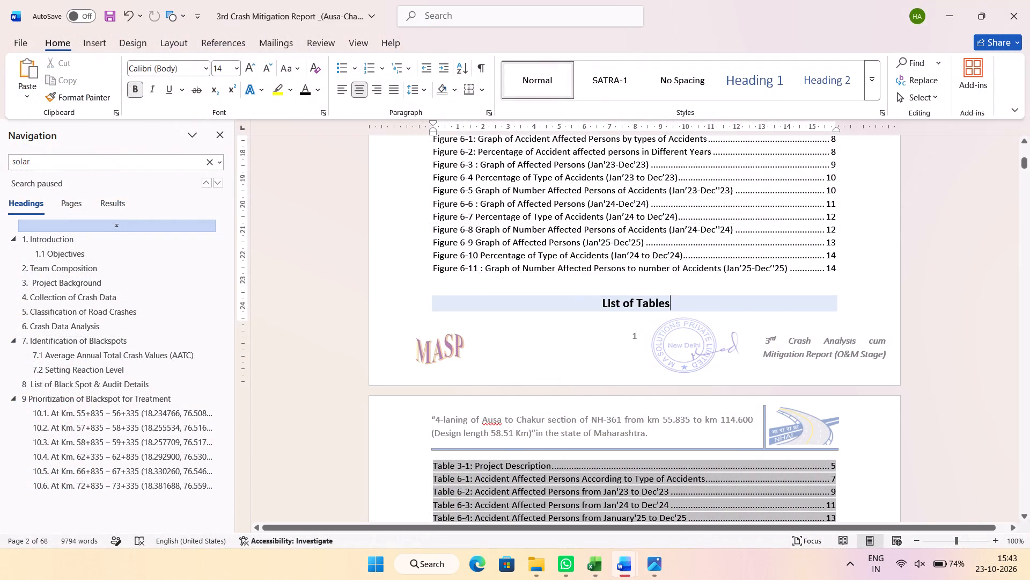
pyautogui.scroll(-14, 504, 424)
pyautogui.click(119, 320)
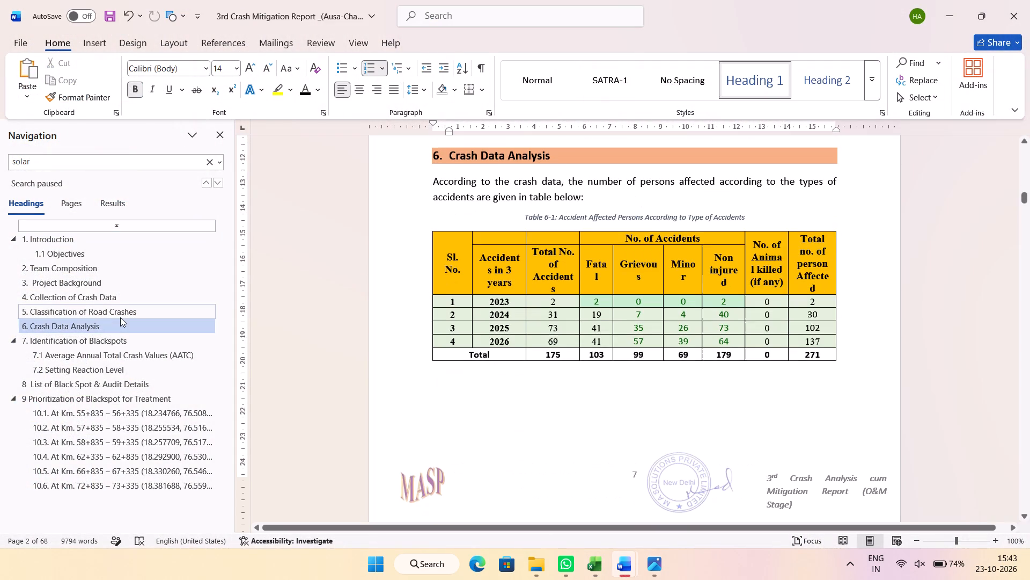
pyautogui.click(489, 350)
pyautogui.moveTo(494, 350); pyautogui.dragTo(790, 347)
pyautogui.rightClick(790, 347)
pyautogui.click(859, 241)
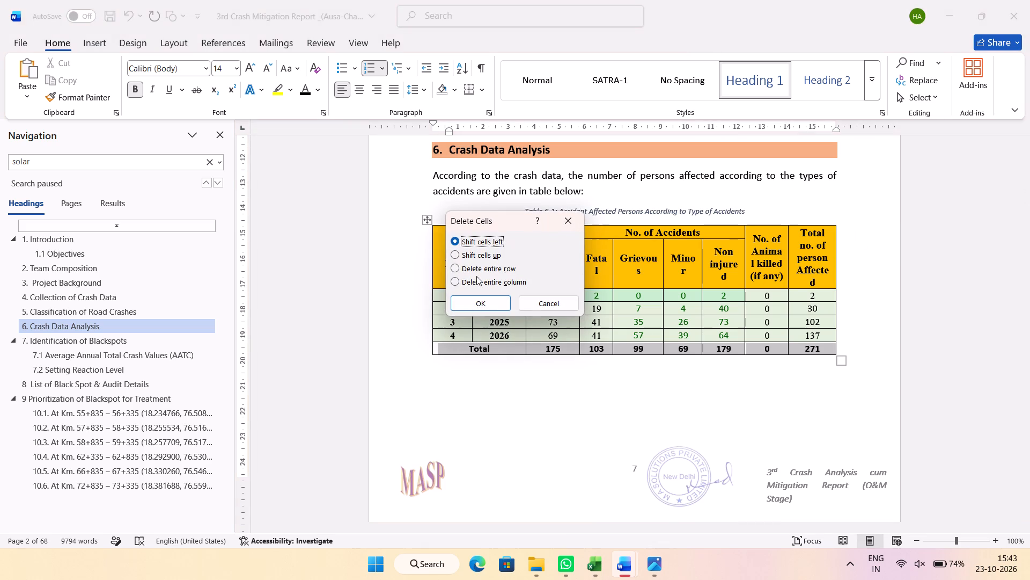
pyautogui.click(488, 269)
pyautogui.click(488, 300)
pyautogui.click(475, 394)
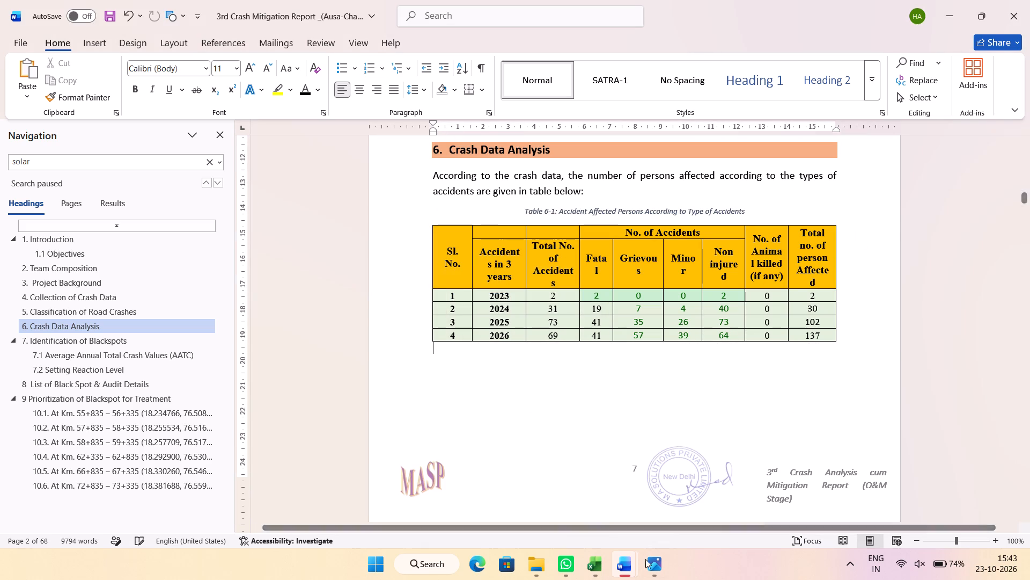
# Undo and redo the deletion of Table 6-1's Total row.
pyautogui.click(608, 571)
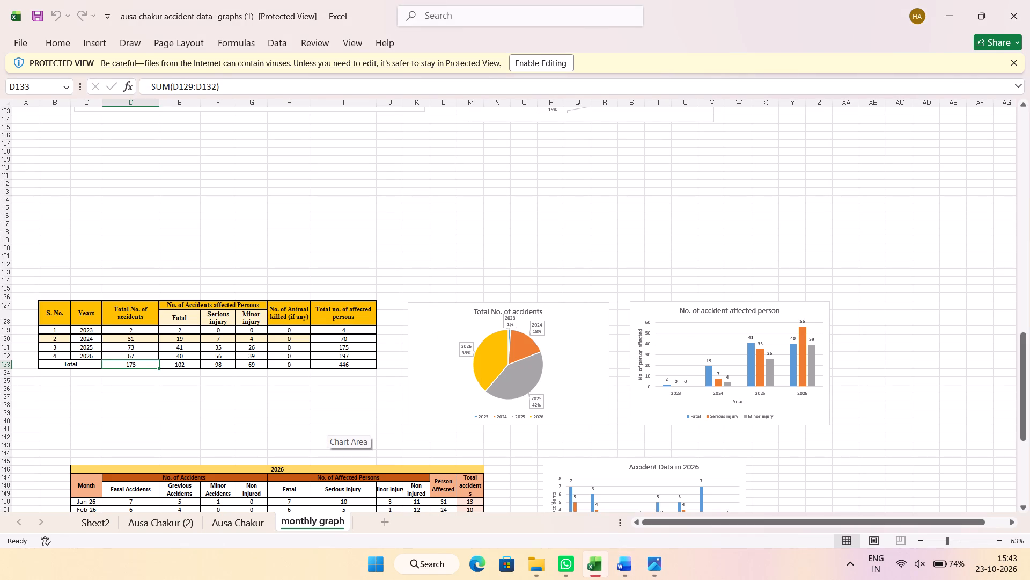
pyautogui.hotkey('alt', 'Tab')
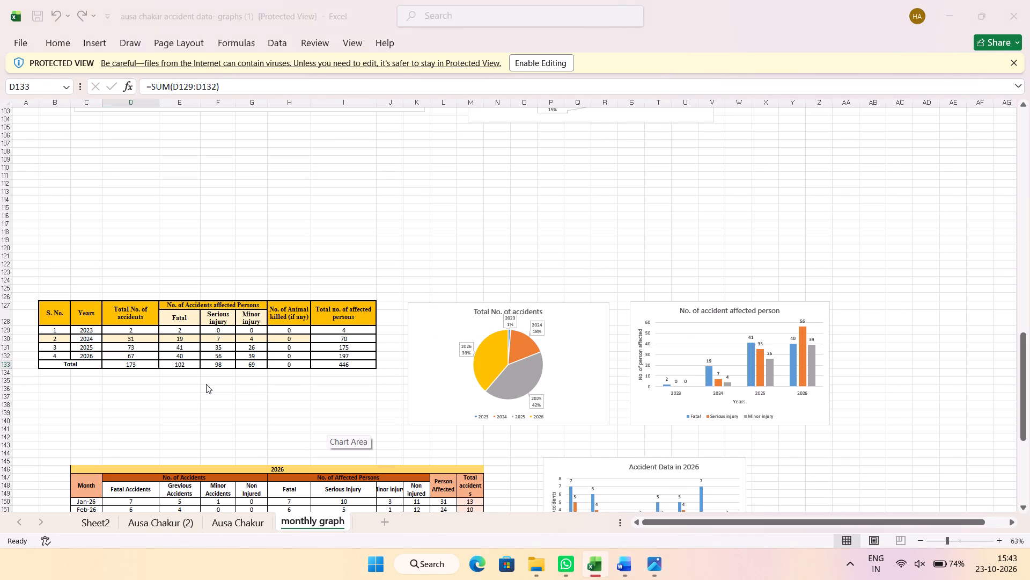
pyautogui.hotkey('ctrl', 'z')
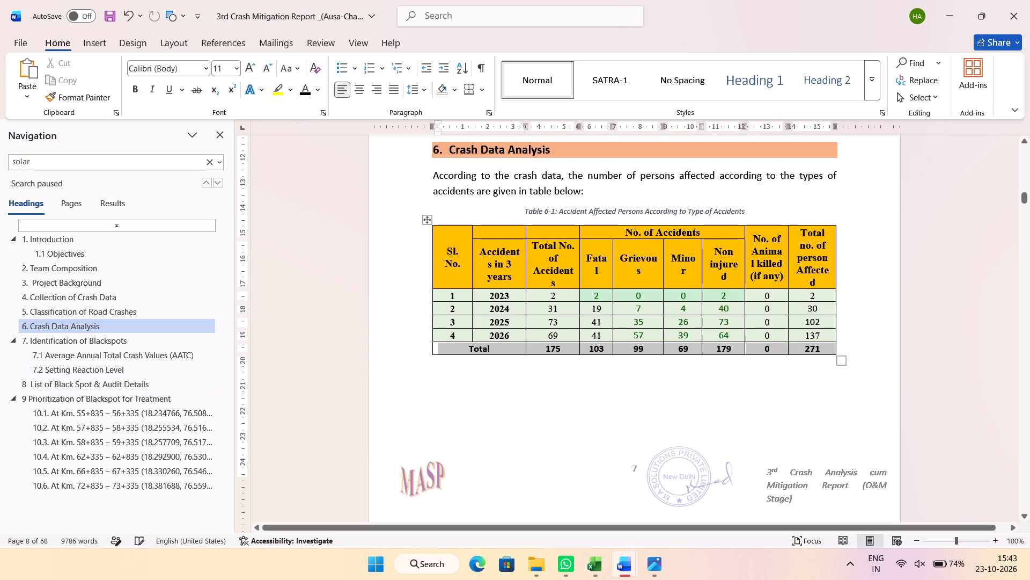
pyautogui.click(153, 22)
# Copy the 2023–2026 accident figures (D129:I132) from the monthly graph sheet and paste them as text only over Table 6-1's 2023–2025 figures.
pyautogui.hotkey('alt', 'Tab')
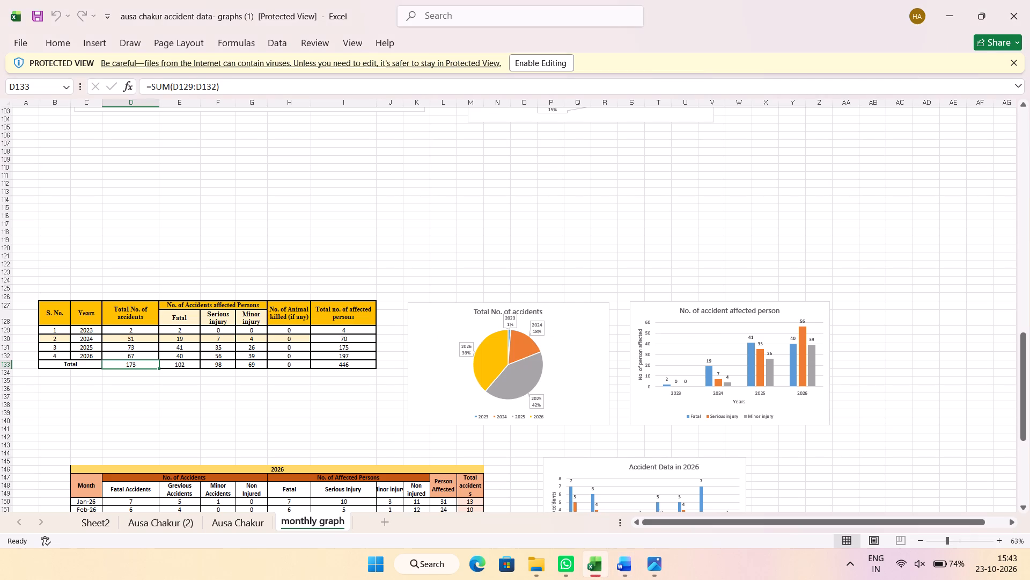
pyautogui.moveTo(140, 332); pyautogui.dragTo(273, 356)
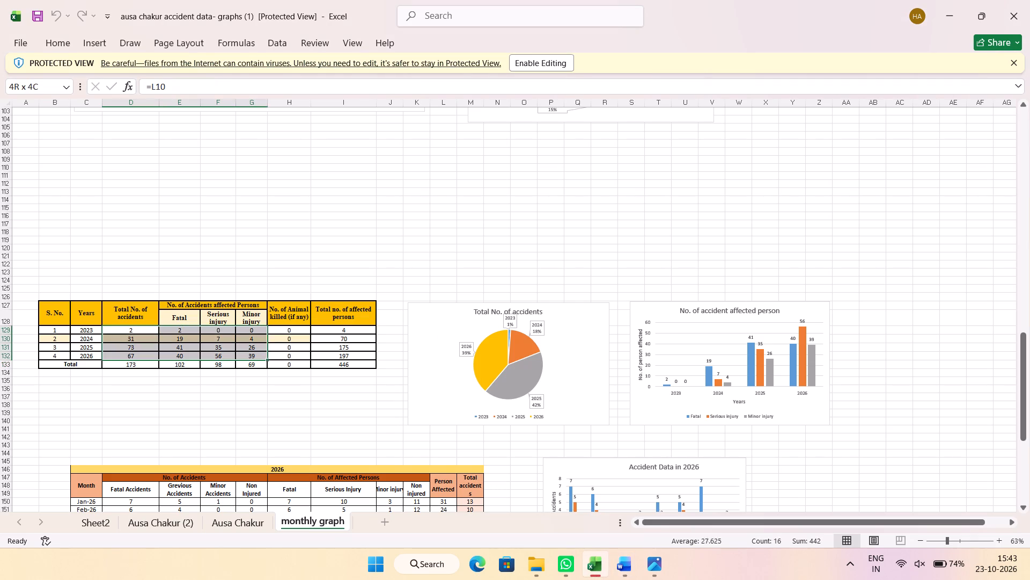
pyautogui.moveTo(273, 356); pyautogui.dragTo(342, 355)
pyautogui.hotkey('ctrl', 'c')
pyautogui.press('Tab')
pyautogui.hotkey('alt', 'Tab')
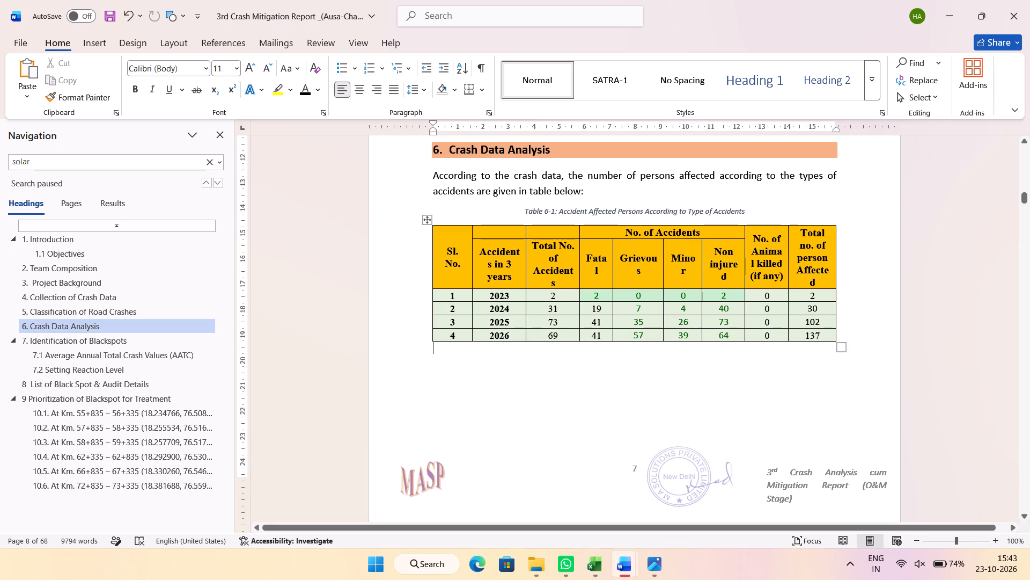
pyautogui.moveTo(550, 296); pyautogui.dragTo(799, 327)
pyautogui.rightClick(799, 327)
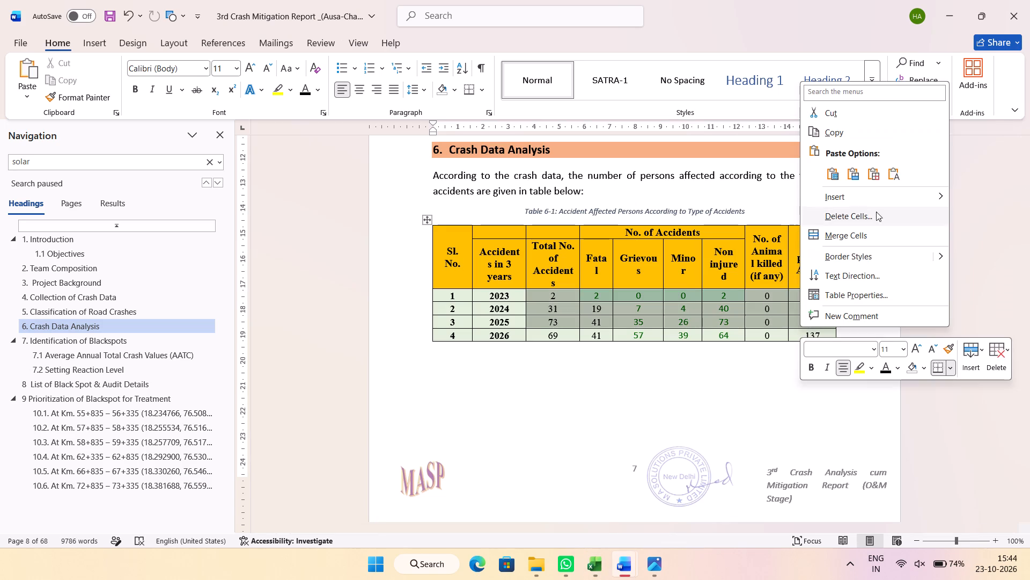
pyautogui.click(891, 175)
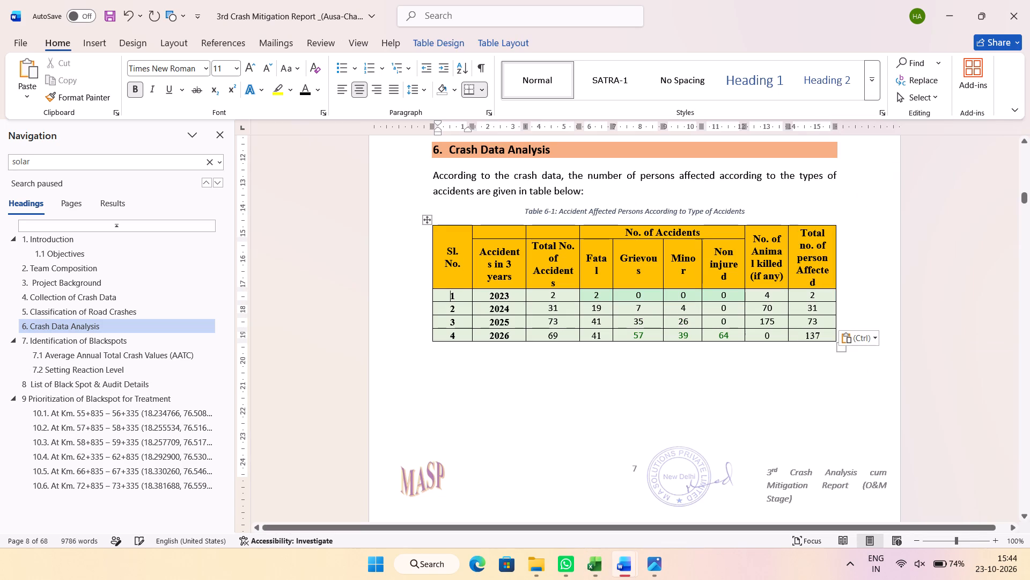
# Copy the formatting of the 2026 Non injured cell onto the 2023–2025 Non injured cells in Table 6-1.
pyautogui.tripleClick(721, 338)
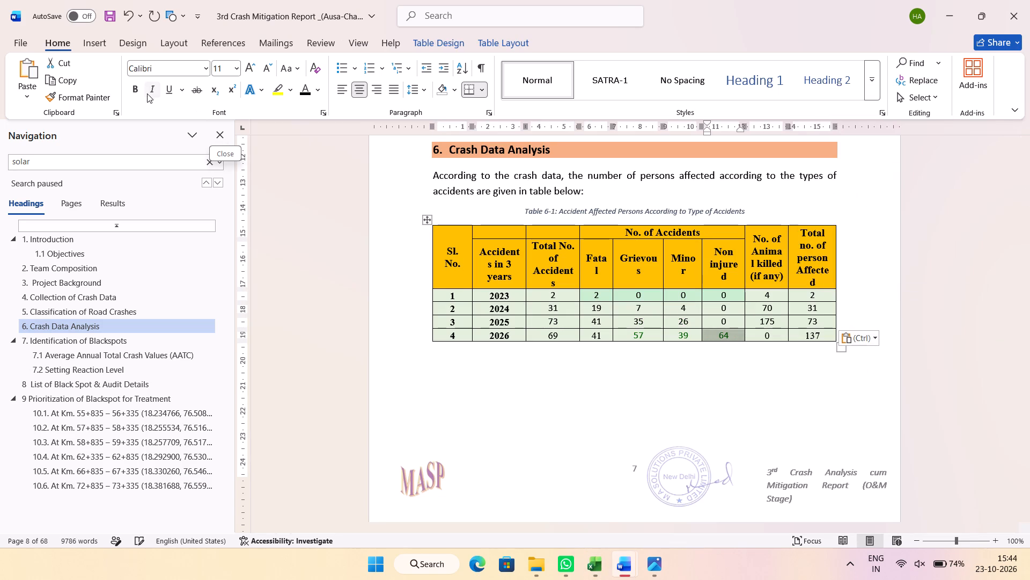
pyautogui.click(89, 95)
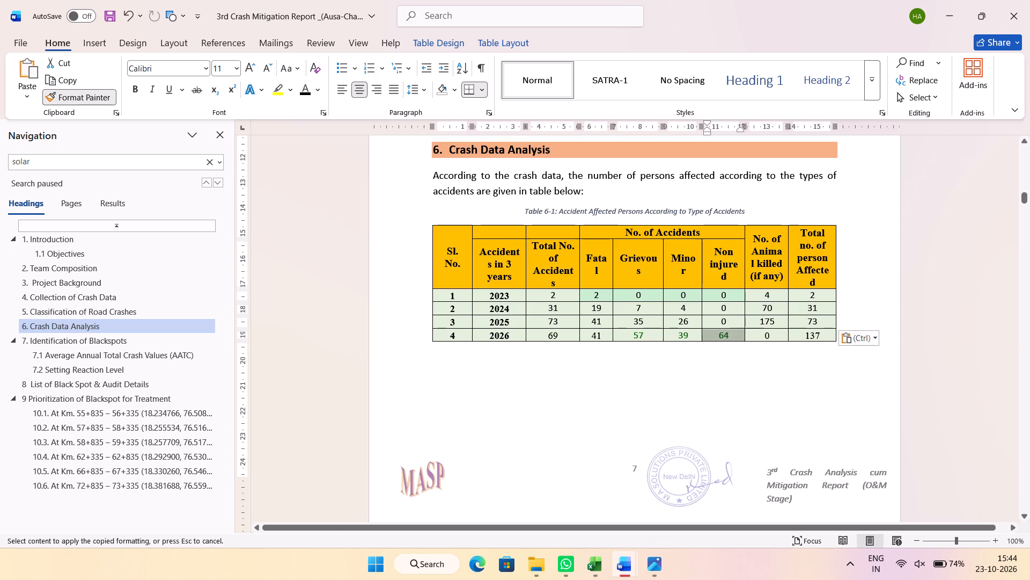
pyautogui.moveTo(729, 291); pyautogui.dragTo(734, 325)
pyautogui.click(729, 358)
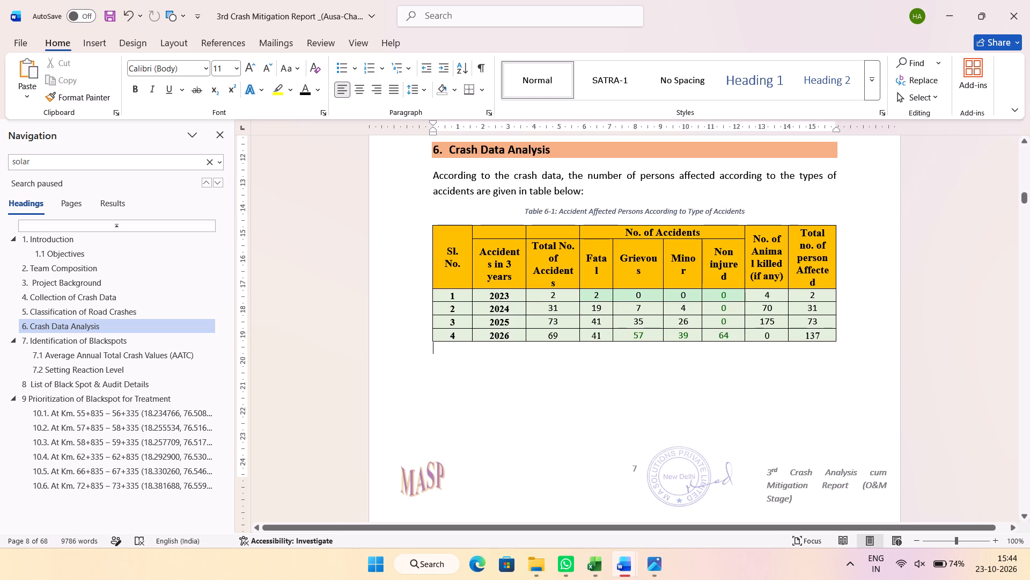
# Copy the workbook's animals killed and total affected persons values (H129:I132) and paste them as text only over Table 6-1's last two columns.
pyautogui.hotkey('alt', 'Tab')
pyautogui.hotkey('alt', 'Tab')
pyautogui.hotkey('alt', 'Tab')
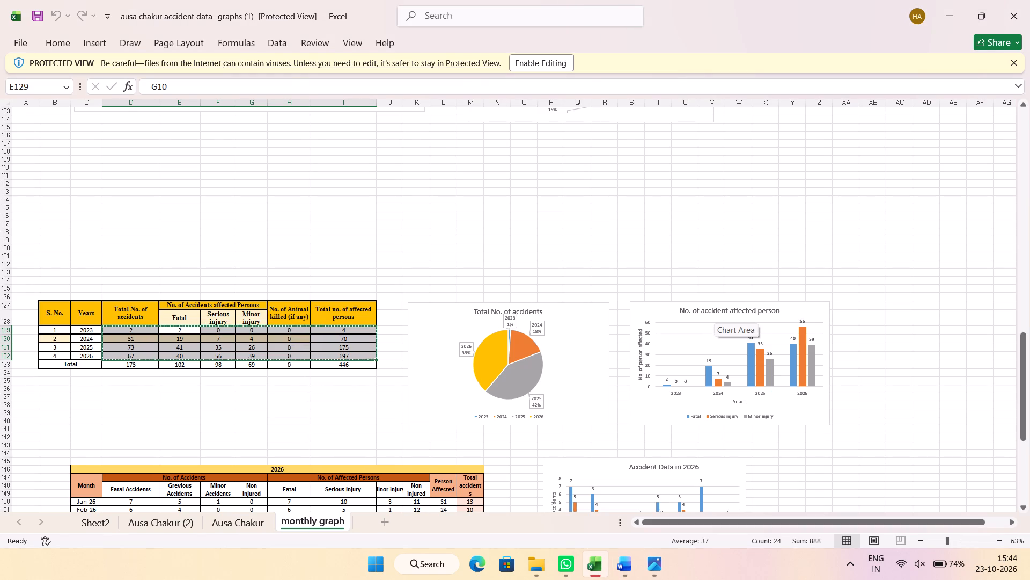
pyautogui.hotkey('alt', 'Tab')
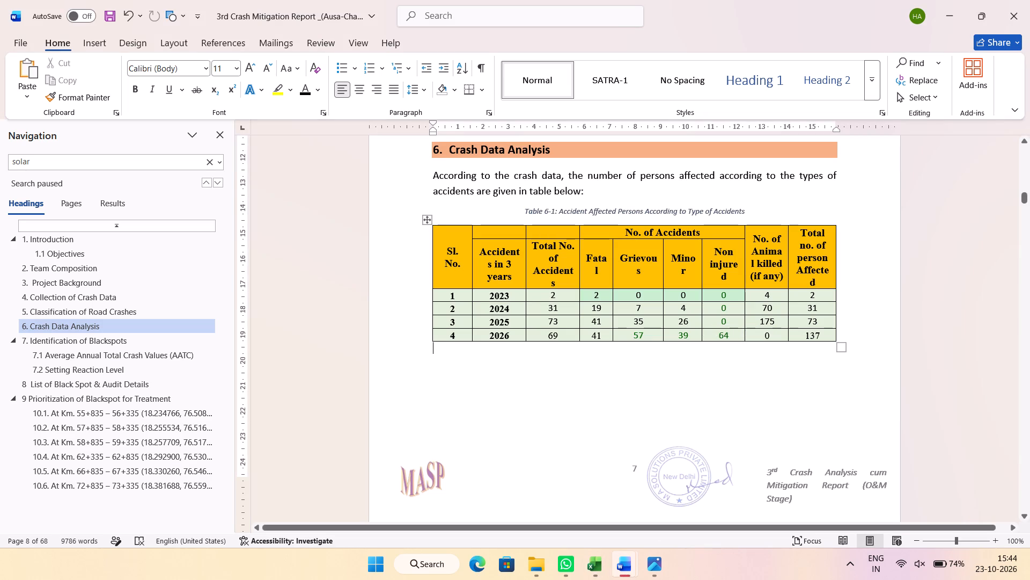
pyautogui.hotkey('alt', 'Tab')
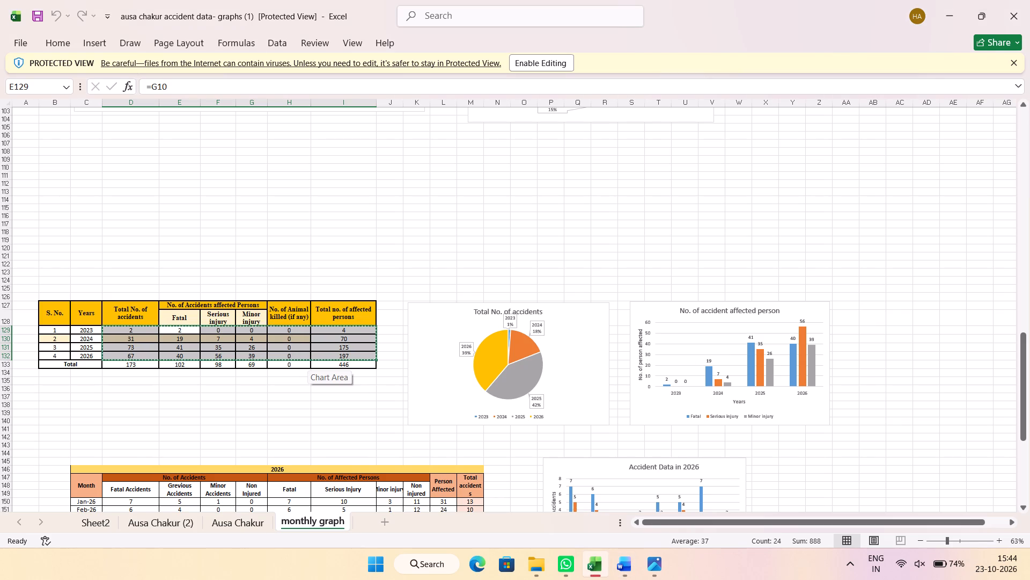
pyautogui.moveTo(294, 330); pyautogui.dragTo(335, 351)
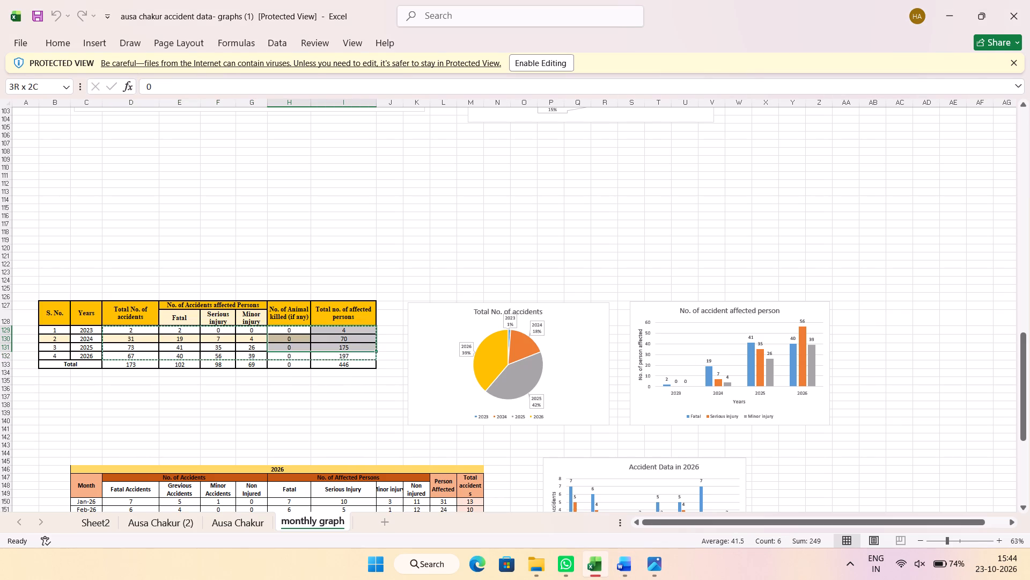
pyautogui.moveTo(335, 351); pyautogui.dragTo(338, 357)
pyautogui.hotkey('ctrl', 'c')
pyautogui.hotkey('alt', 'Tab')
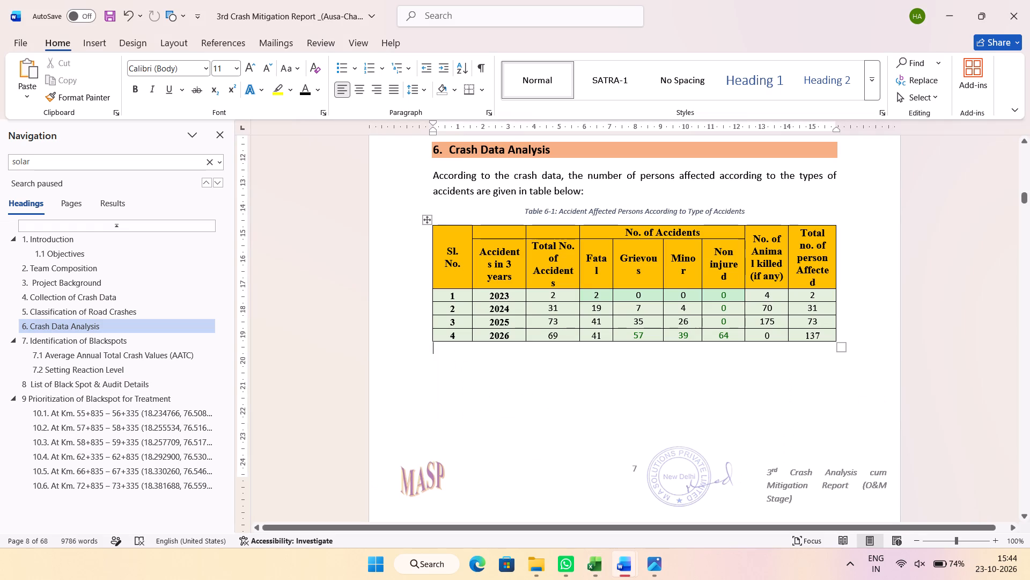
pyautogui.moveTo(759, 298); pyautogui.dragTo(798, 322)
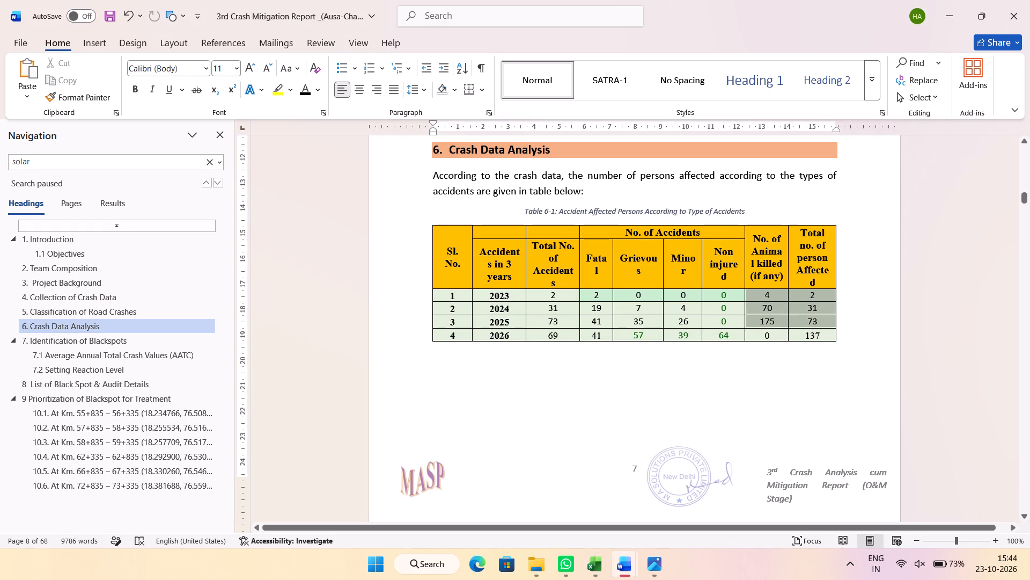
pyautogui.moveTo(798, 322); pyautogui.dragTo(802, 334)
pyautogui.rightClick(802, 334)
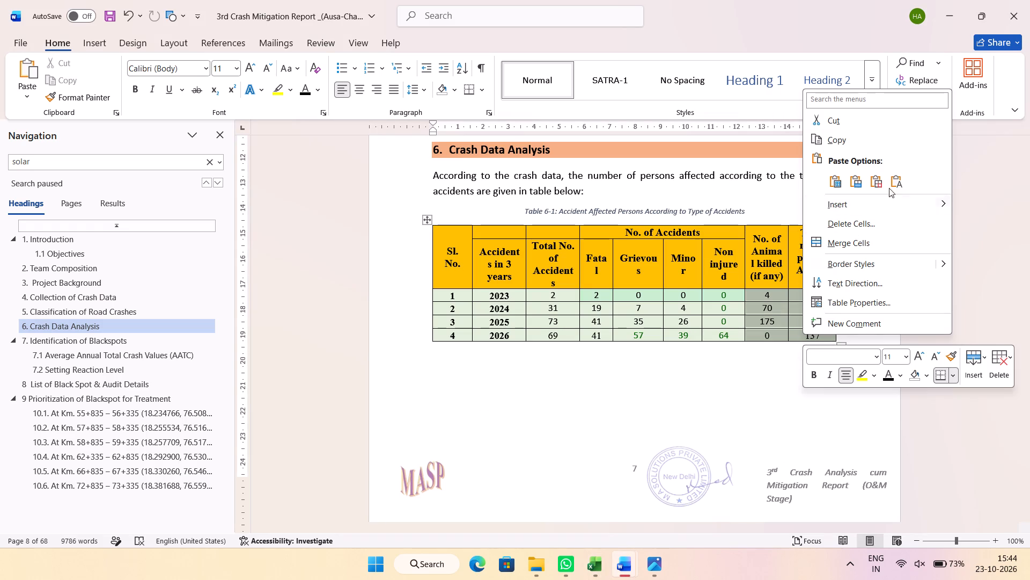
pyautogui.click(891, 185)
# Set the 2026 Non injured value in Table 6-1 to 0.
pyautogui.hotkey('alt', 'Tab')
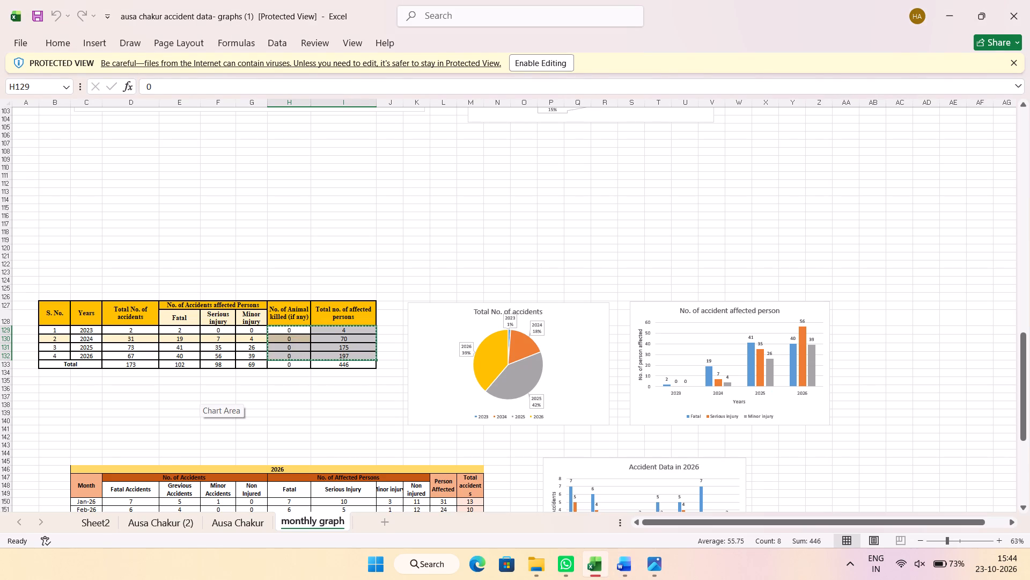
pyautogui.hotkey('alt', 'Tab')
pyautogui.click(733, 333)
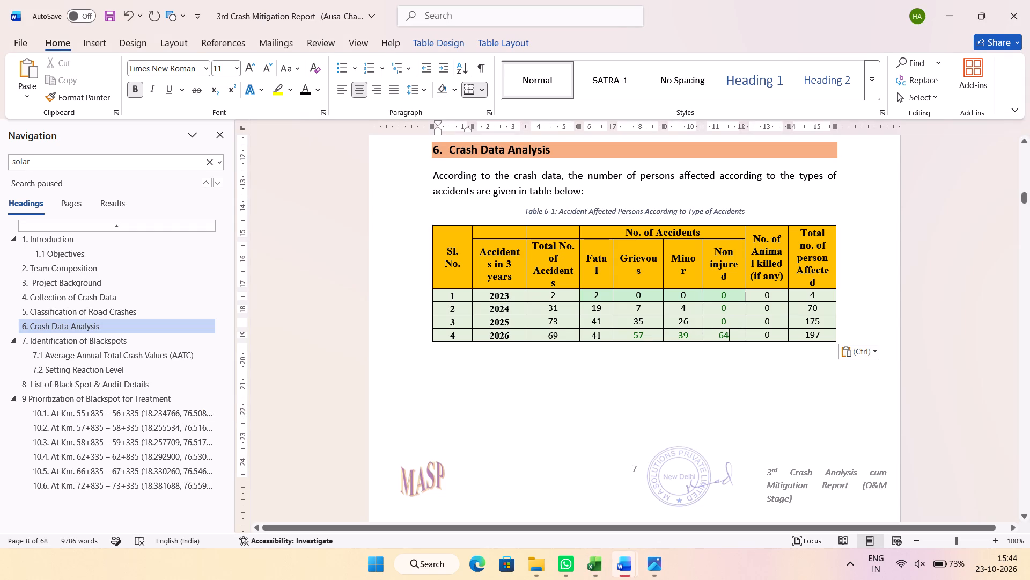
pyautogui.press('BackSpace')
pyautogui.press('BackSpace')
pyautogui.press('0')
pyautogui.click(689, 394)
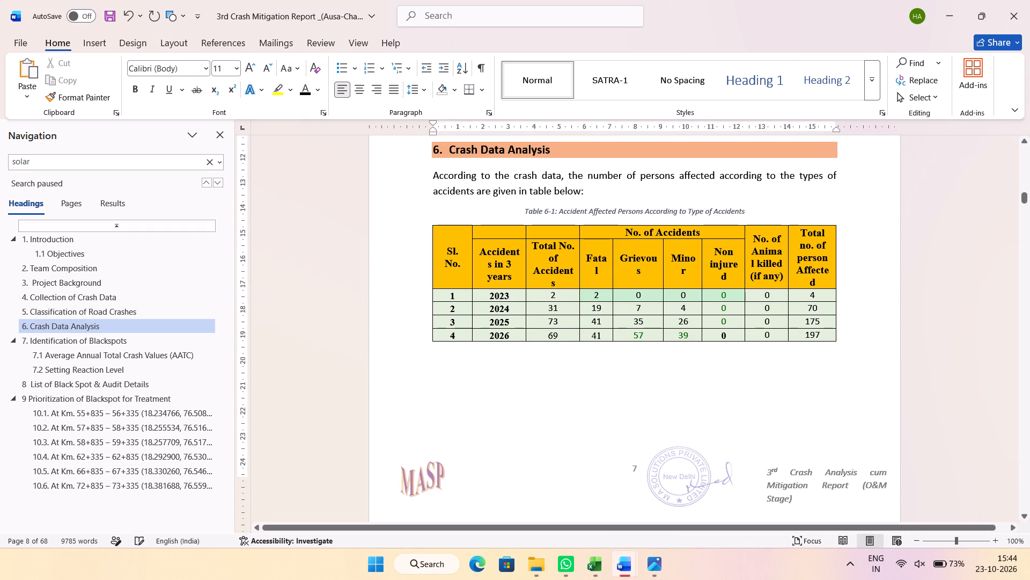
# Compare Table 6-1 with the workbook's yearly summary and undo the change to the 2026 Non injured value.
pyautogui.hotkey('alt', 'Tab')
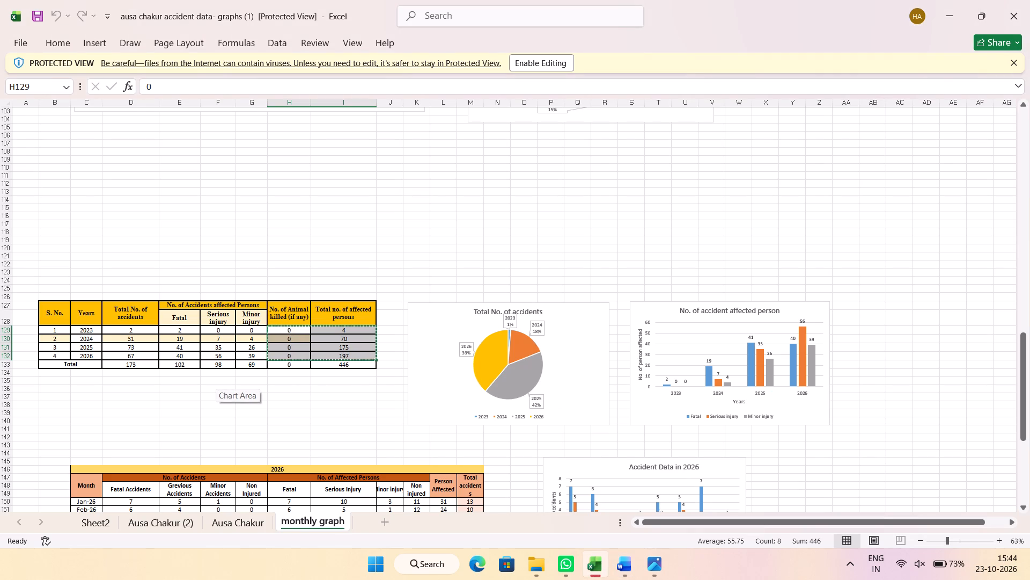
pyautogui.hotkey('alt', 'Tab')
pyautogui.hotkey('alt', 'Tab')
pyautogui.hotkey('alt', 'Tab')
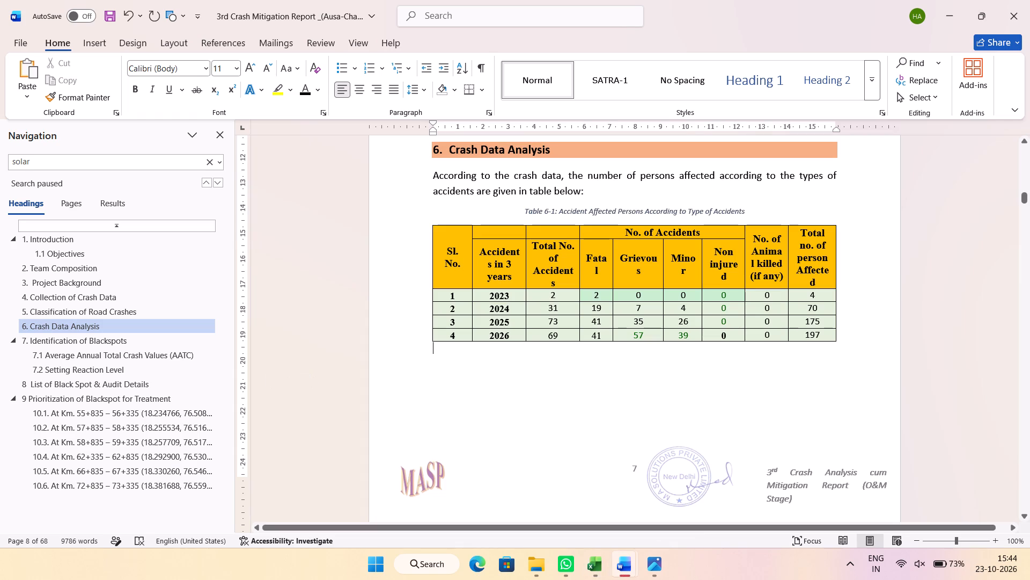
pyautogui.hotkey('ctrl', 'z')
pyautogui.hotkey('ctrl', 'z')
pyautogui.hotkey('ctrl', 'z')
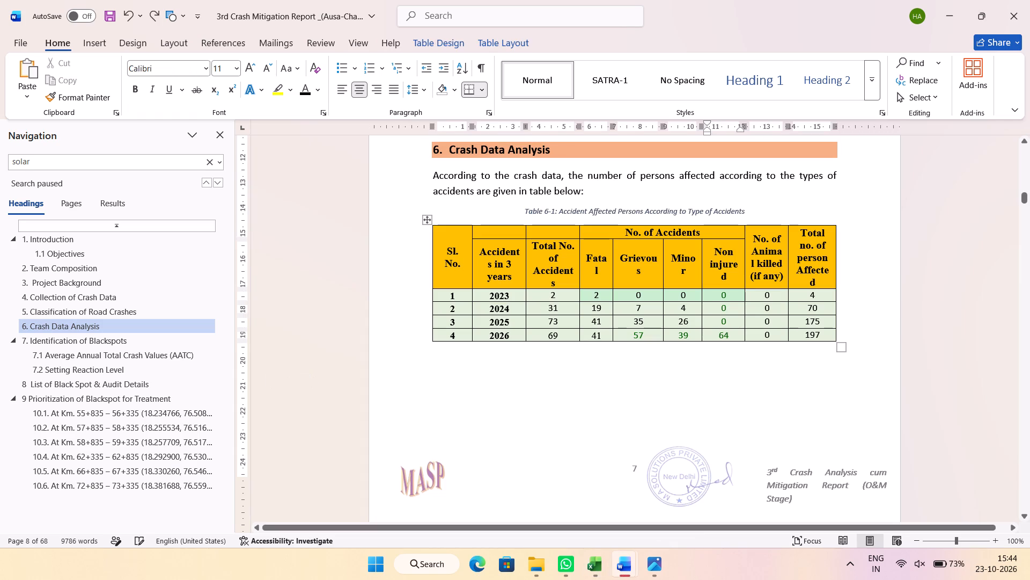
# Check Table 6-1 against the workbook's yearly summary and redo the last undone edit to its 2026 Non injured value.
pyautogui.hotkey('alt', 'Tab')
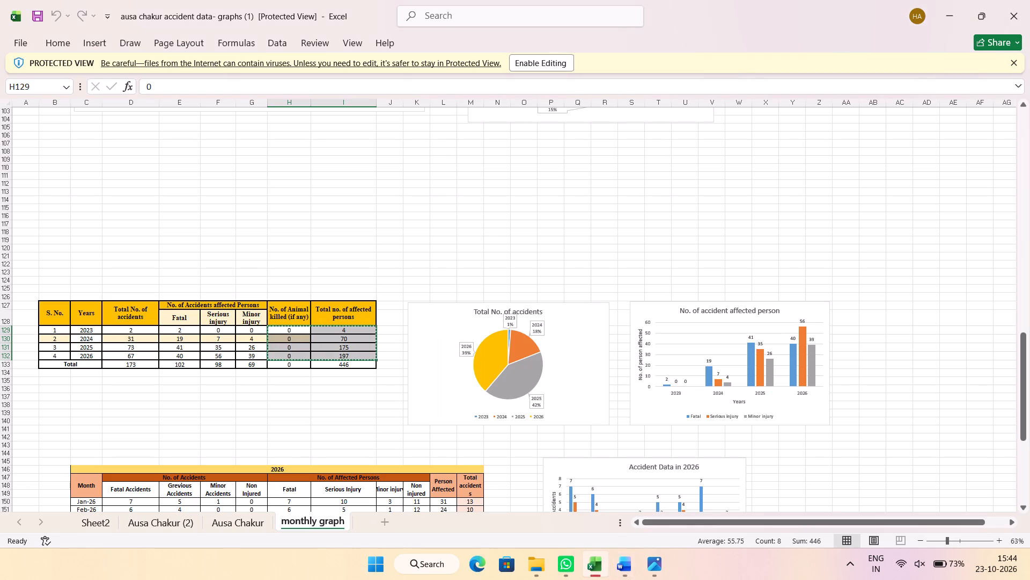
pyautogui.hotkey('alt', 'Tab')
pyautogui.hotkey('alt', 'Tab')
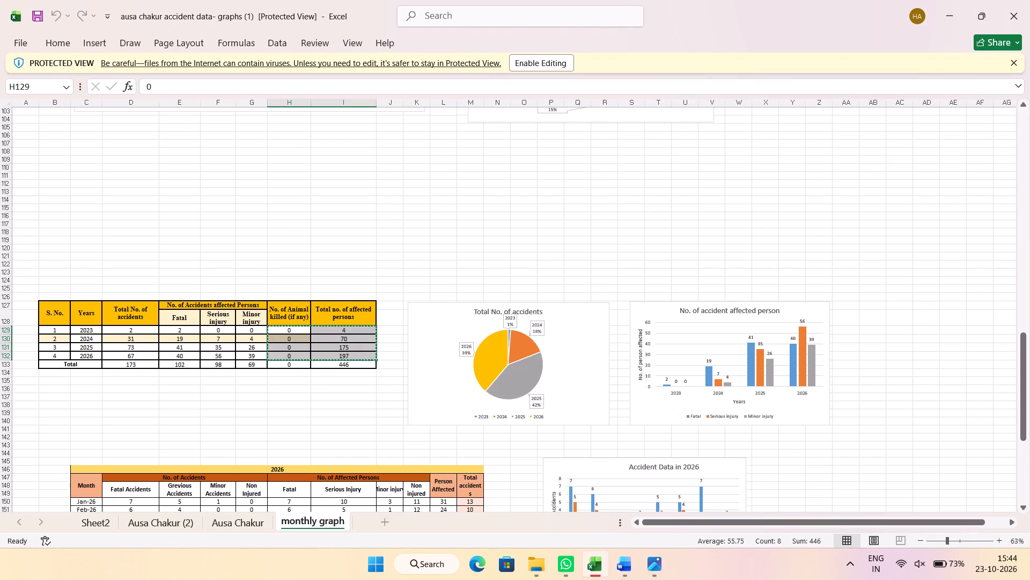
pyautogui.hotkey('alt', 'Tab')
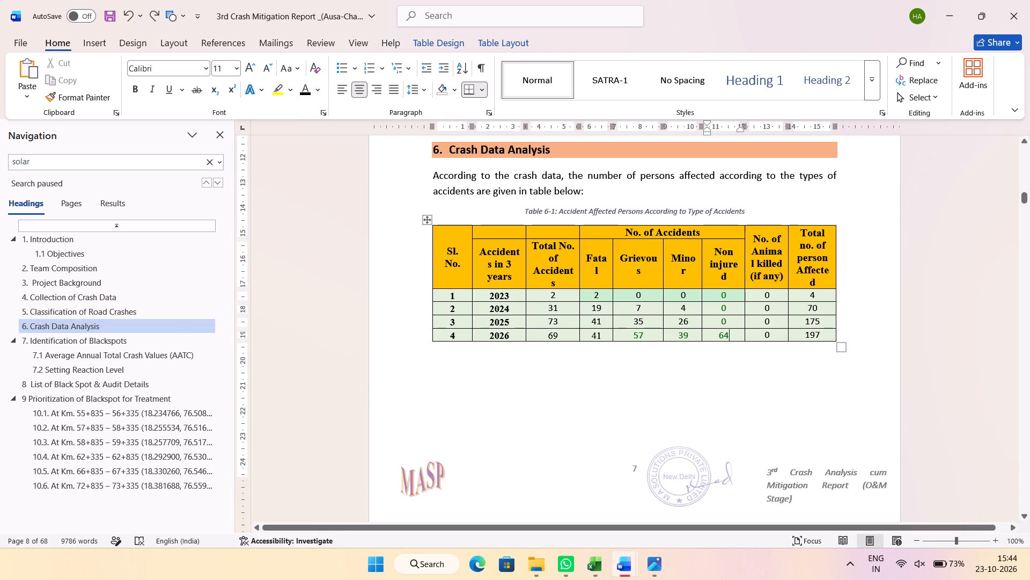
pyautogui.hotkey('alt', 'Tab')
pyautogui.hotkey('alt', 'Tab')
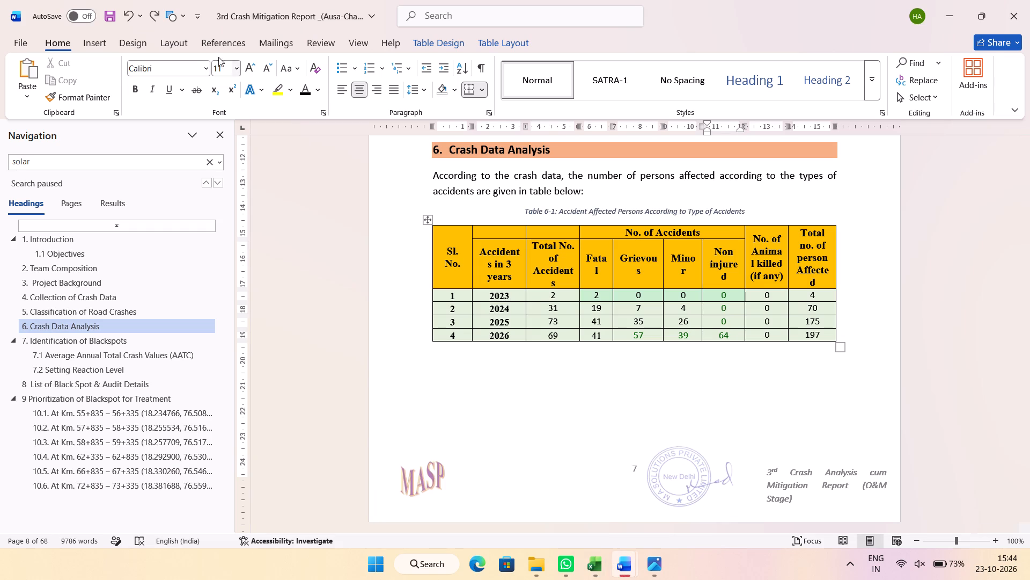
pyautogui.click(153, 13)
pyautogui.hotkey('alt', 'Tab')
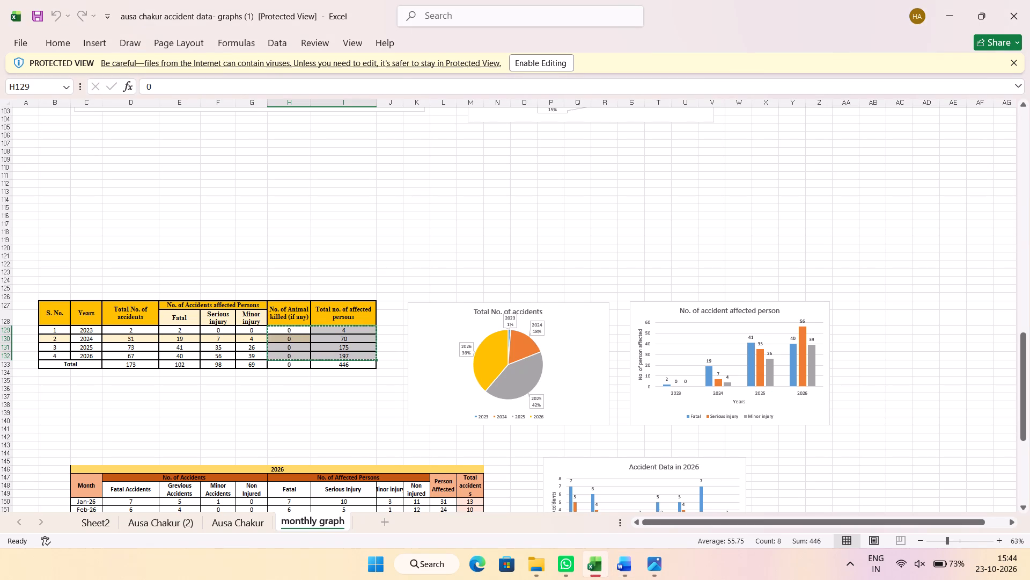
pyautogui.hotkey('alt', 'Tab')
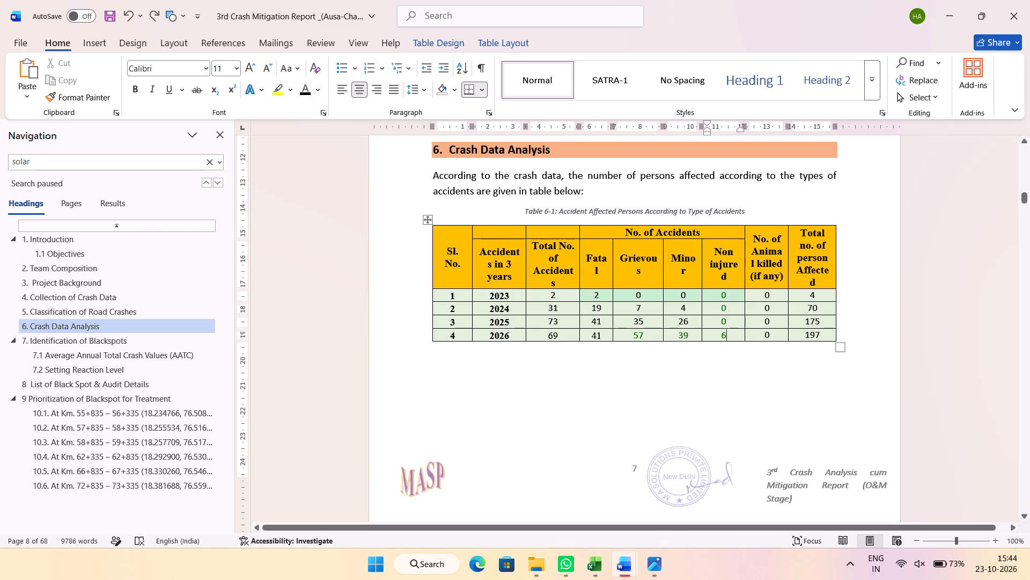
# Compare the report's persons-affected and total-accidents charts below Table 6-1 with the corresponding charts in the workbook.
pyautogui.scroll(-5, 648, 335)
pyautogui.scroll(-2, 665, 290)
pyautogui.hotkey('alt', 'Tab')
pyautogui.scroll(-1, 476, 323)
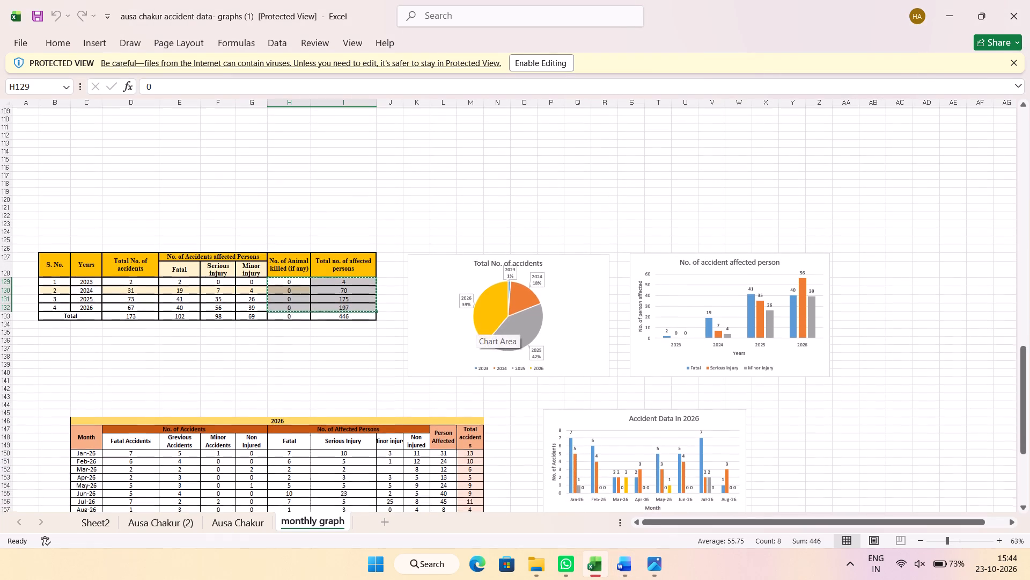
pyautogui.scroll(-4, 481, 322)
pyautogui.hotkey('alt', 'Tab')
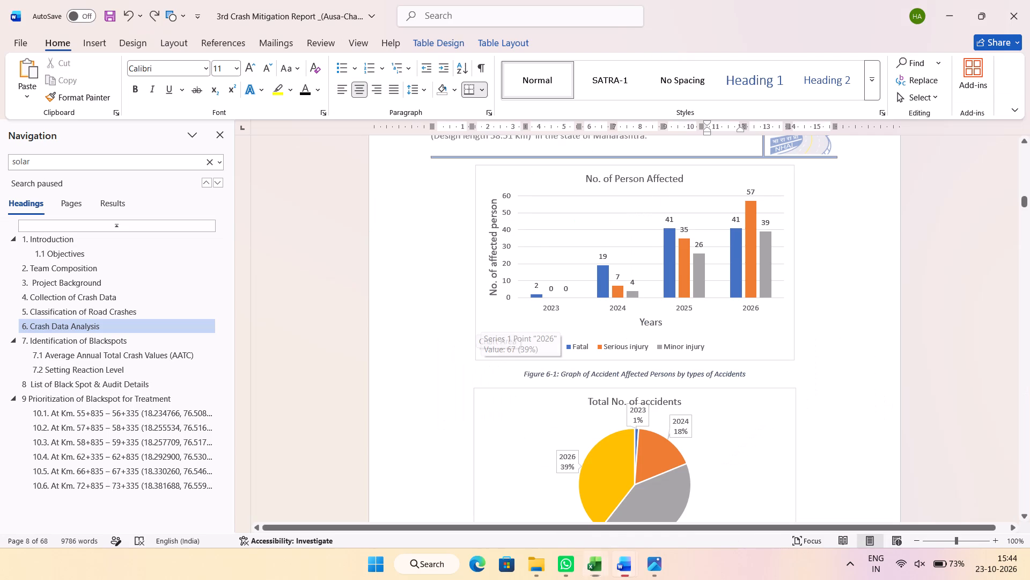
pyautogui.hotkey('alt', 'Tab')
# Locate the 2023 accident data chart on the workbook's monthly graph sheet and enable editing of the protected workbook.
pyautogui.scroll(19, 498, 316)
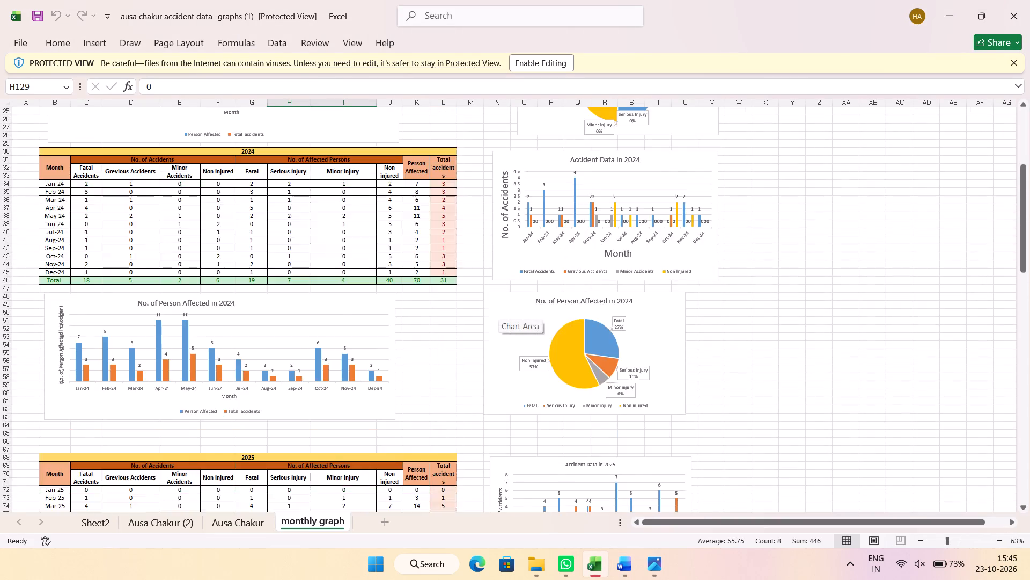
pyautogui.scroll(11, 498, 316)
pyautogui.click(479, 201)
pyautogui.hotkey('alt', 'Tab')
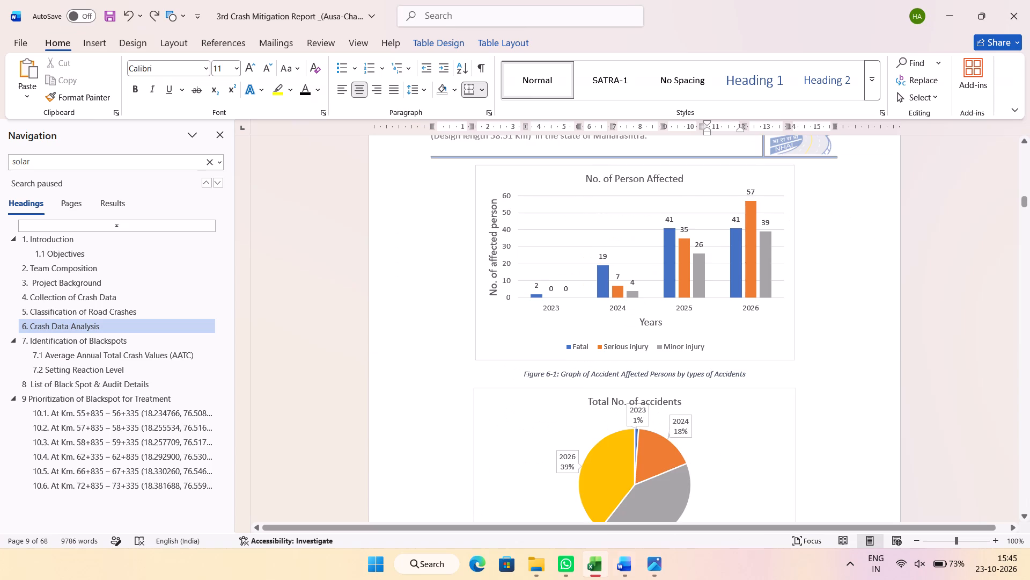
pyautogui.scroll(-14, 549, 327)
pyautogui.scroll(3, 554, 317)
pyautogui.scroll(-2, 554, 317)
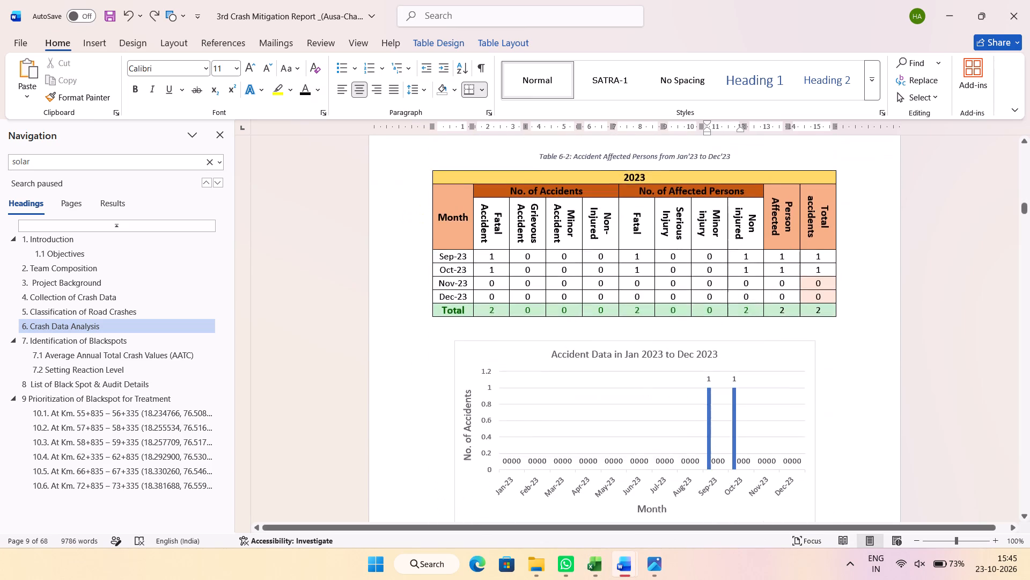
pyautogui.hotkey('alt', 'Tab')
pyautogui.scroll(3, 576, 290)
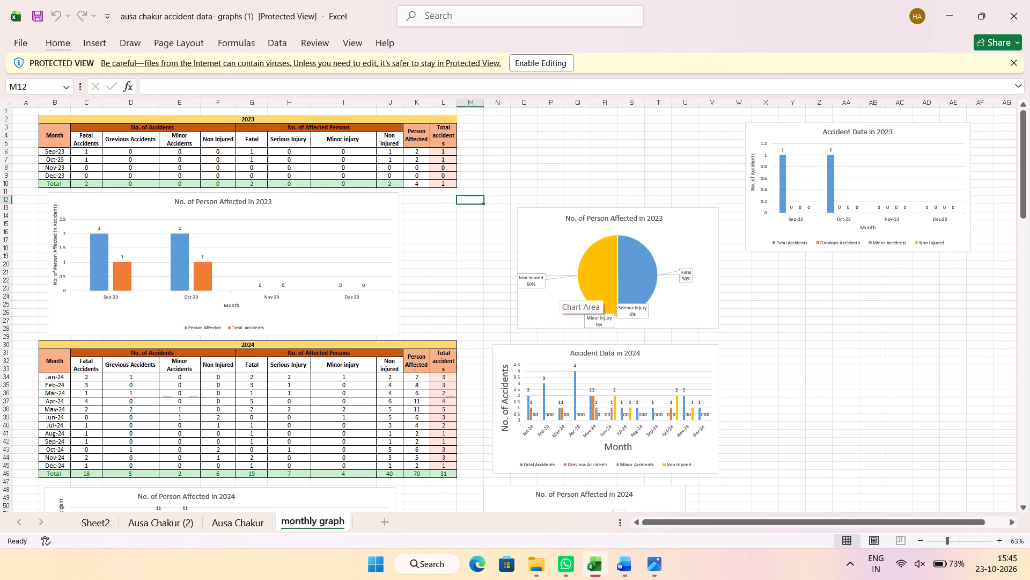
pyautogui.click(749, 134)
pyautogui.hotkey('ctrl', 'x')
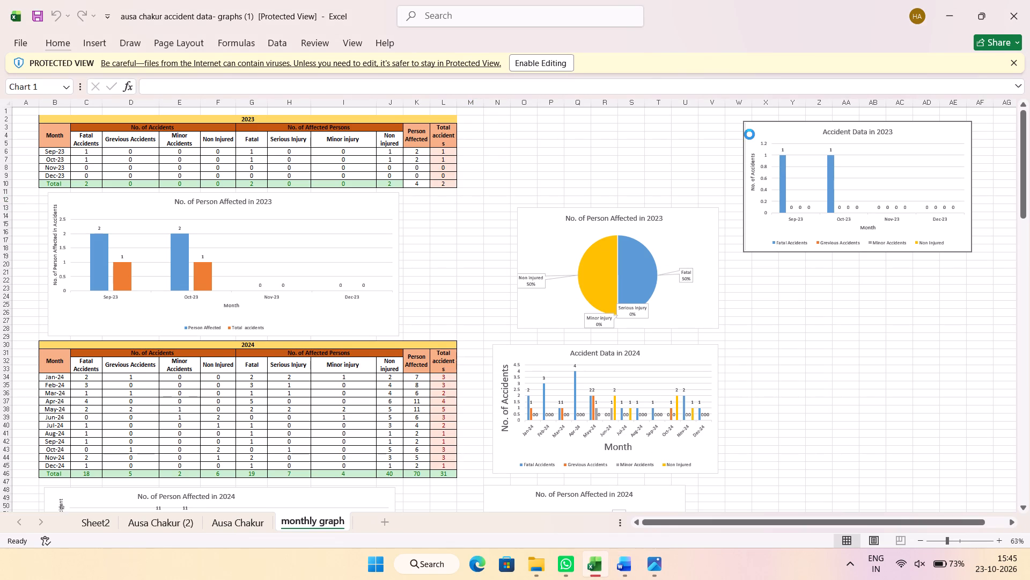
pyautogui.click(547, 76)
pyautogui.click(547, 66)
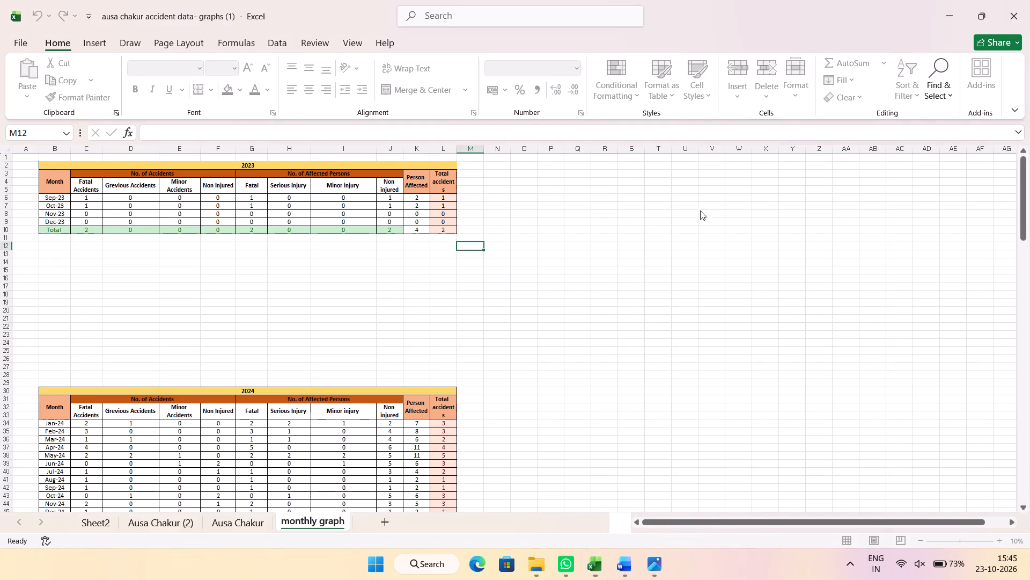
# Replace the report's chart above the Figure 6-3 caption with the workbook's "Accident Data in 2023" chart.
pyautogui.click(757, 170)
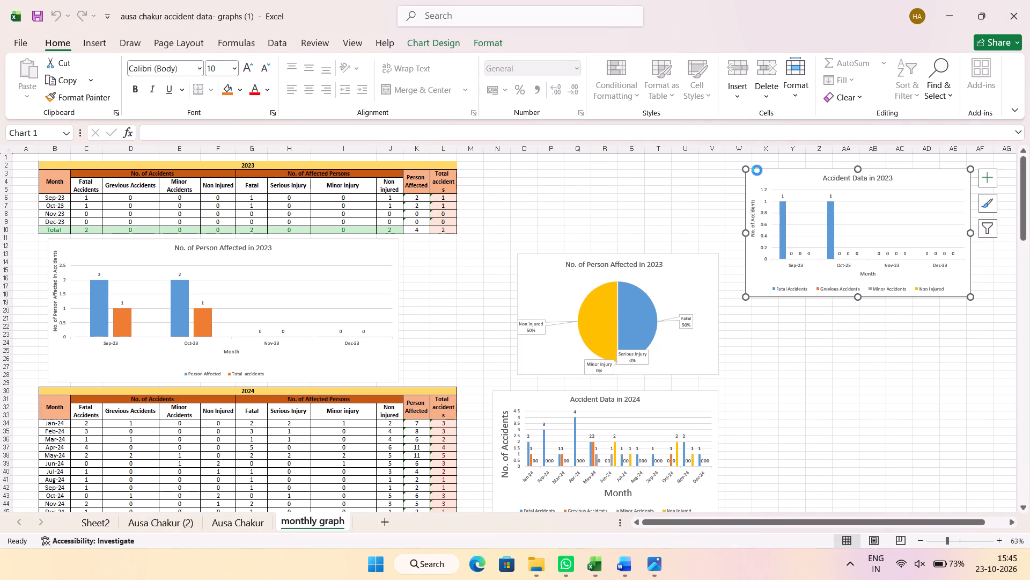
pyautogui.hotkey('ctrl', 'c')
pyautogui.hotkey('alt', 'Tab')
pyautogui.click(776, 301)
pyautogui.click(777, 313)
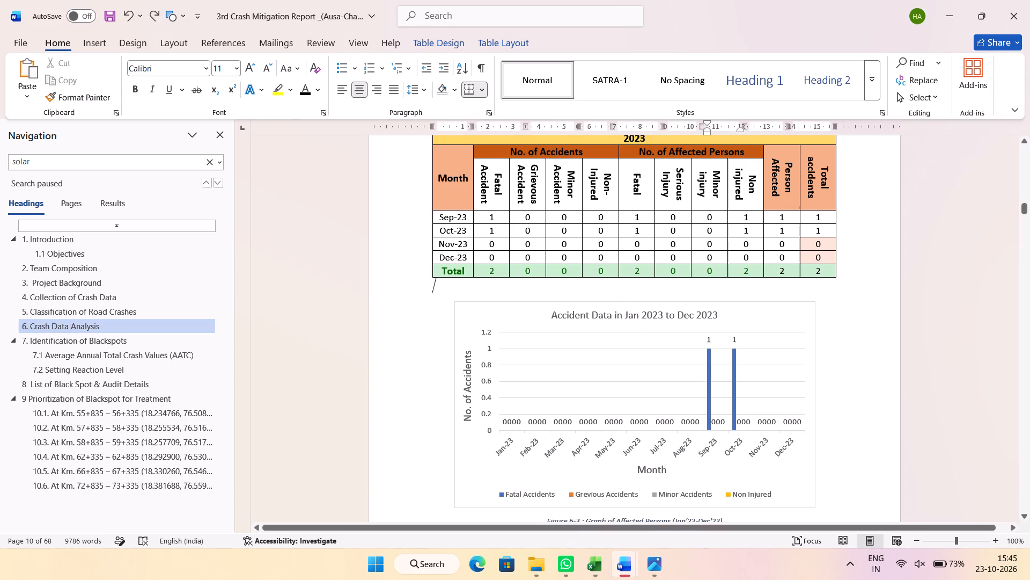
pyautogui.press('Delete')
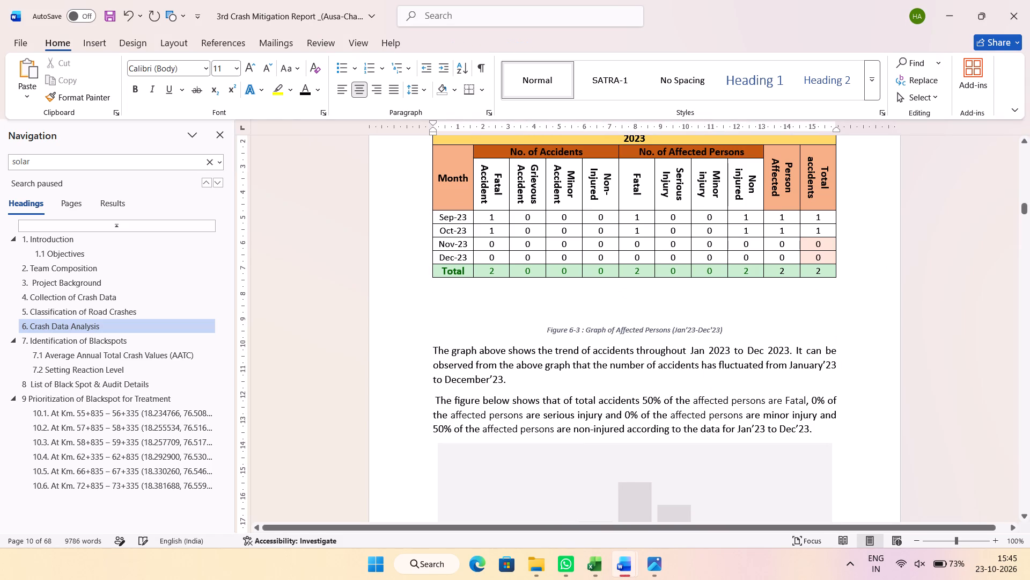
pyautogui.hotkey('ctrl', 'v')
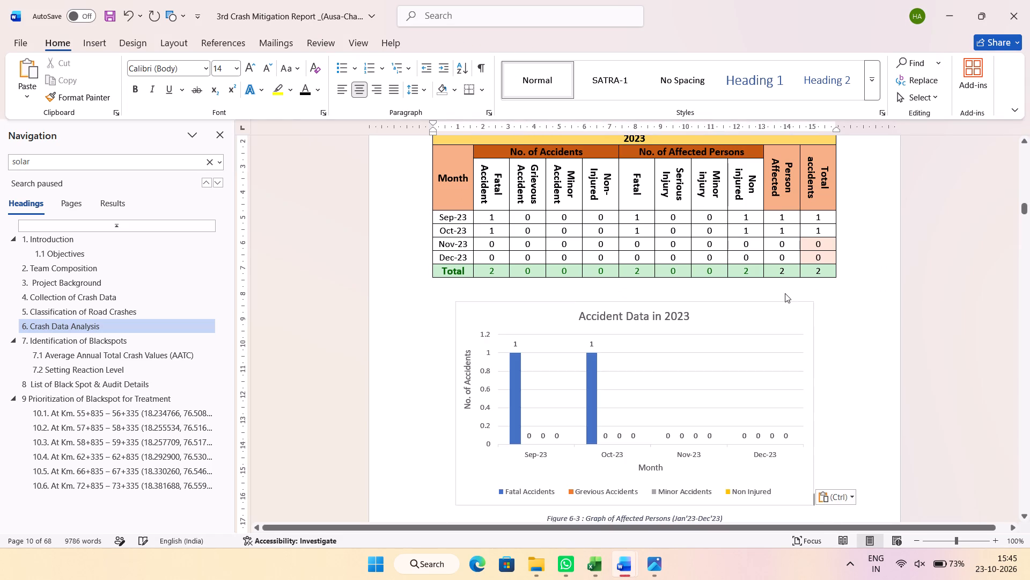
# Change the starting month to "sep" in the trend sentence and the percentage sentence's data period below Figure 6-3.
pyautogui.scroll(-3, 785, 311)
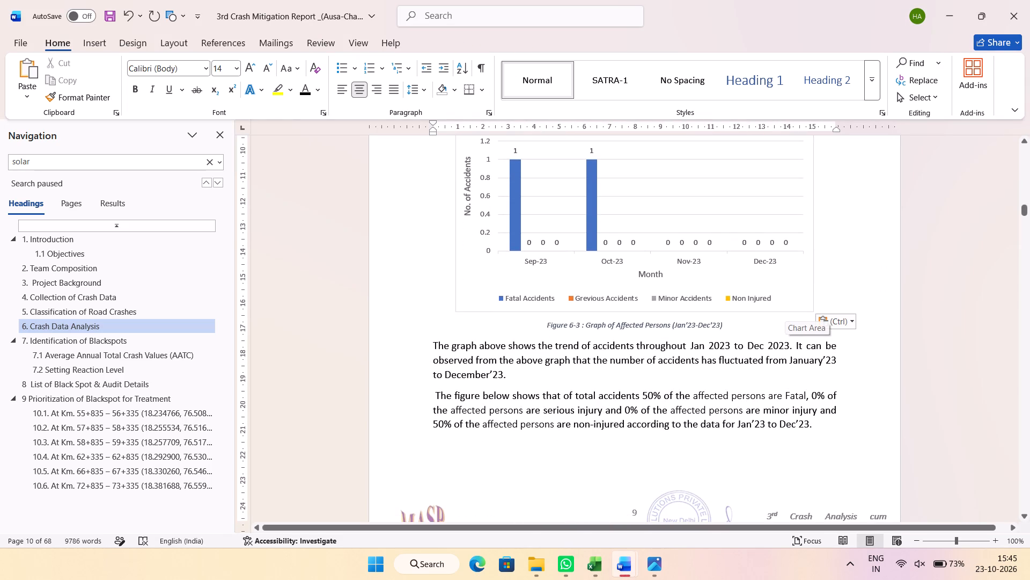
pyautogui.doubleClick(694, 345)
pyautogui.write('se')
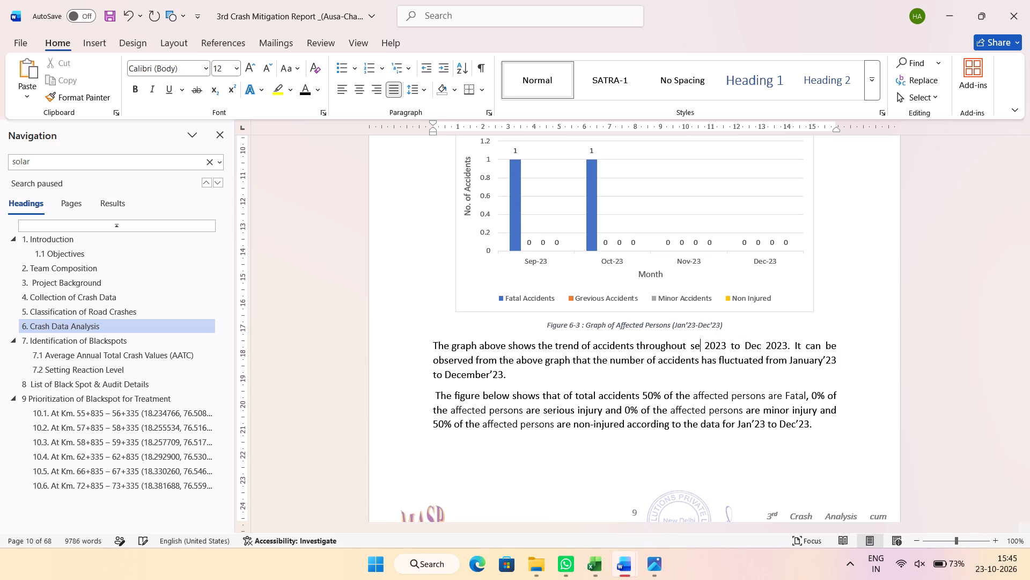
pyautogui.press('p')
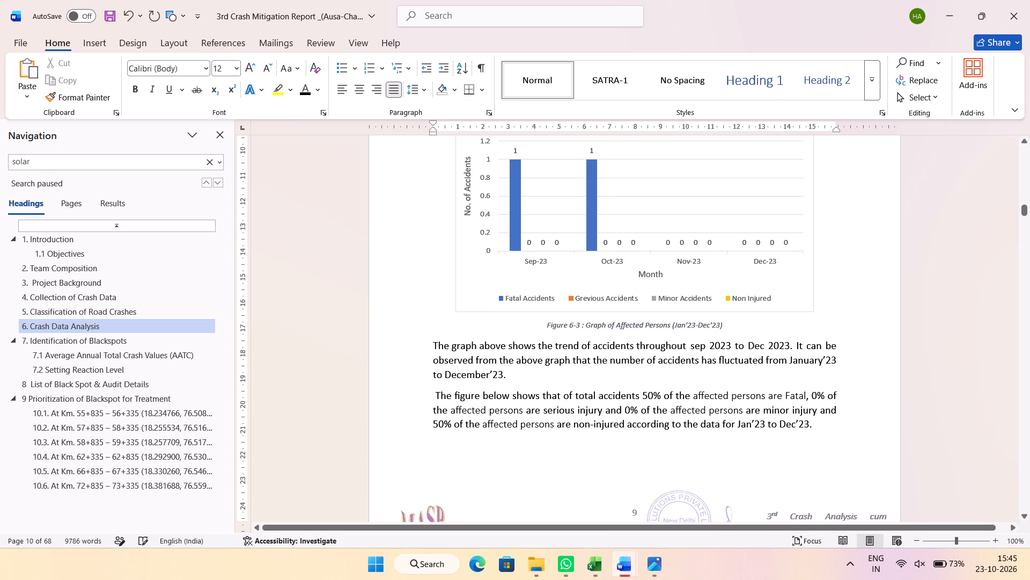
pyautogui.doubleClick(744, 426)
pyautogui.click(744, 426)
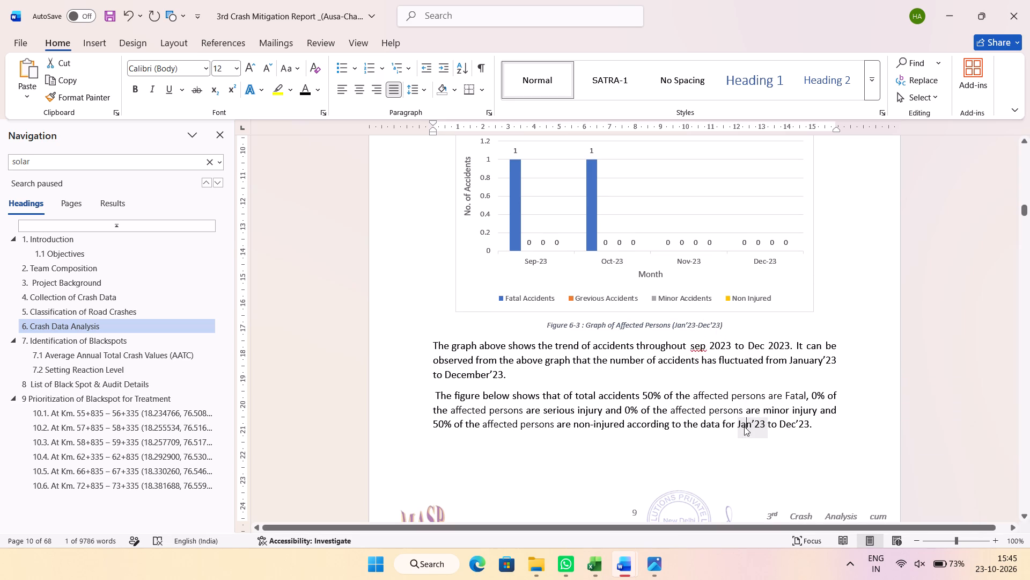
pyautogui.click(749, 424)
pyautogui.press('BackSpace')
pyautogui.press('BackSpace')
pyautogui.press('BackSpace')
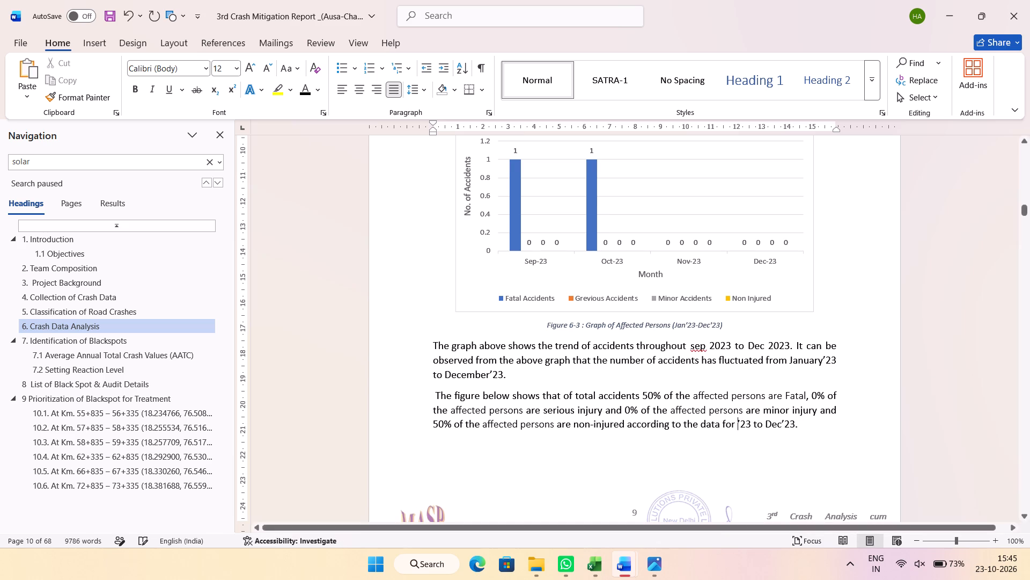
pyautogui.write('sep')
# Capitalise both new month abbreviations below Figure 6-3 so they read "Sep 2023" and "Sep'23".
pyautogui.rightClick(701, 347)
pyautogui.rightClick(701, 347)
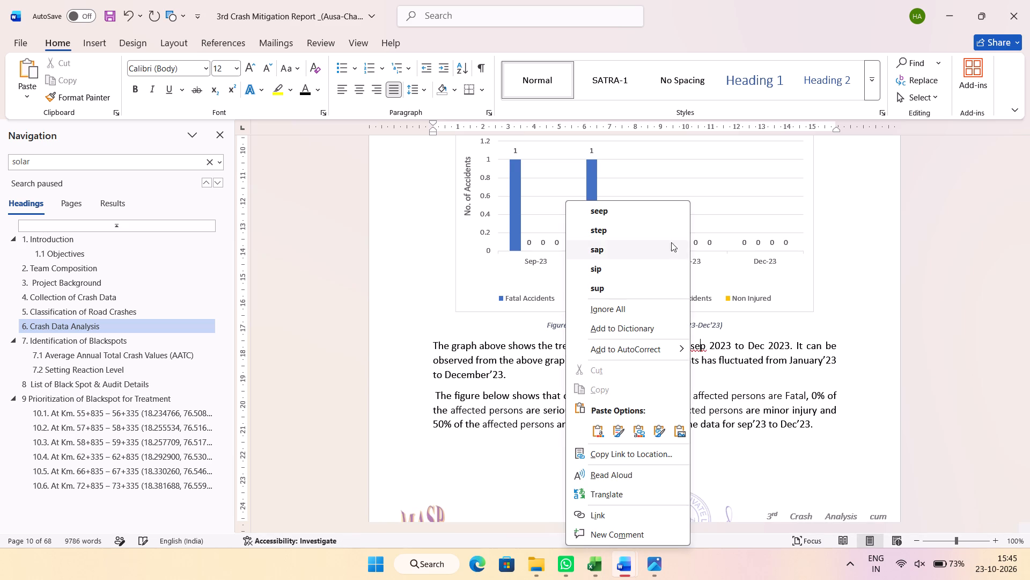
pyautogui.click(718, 329)
pyautogui.click(695, 349)
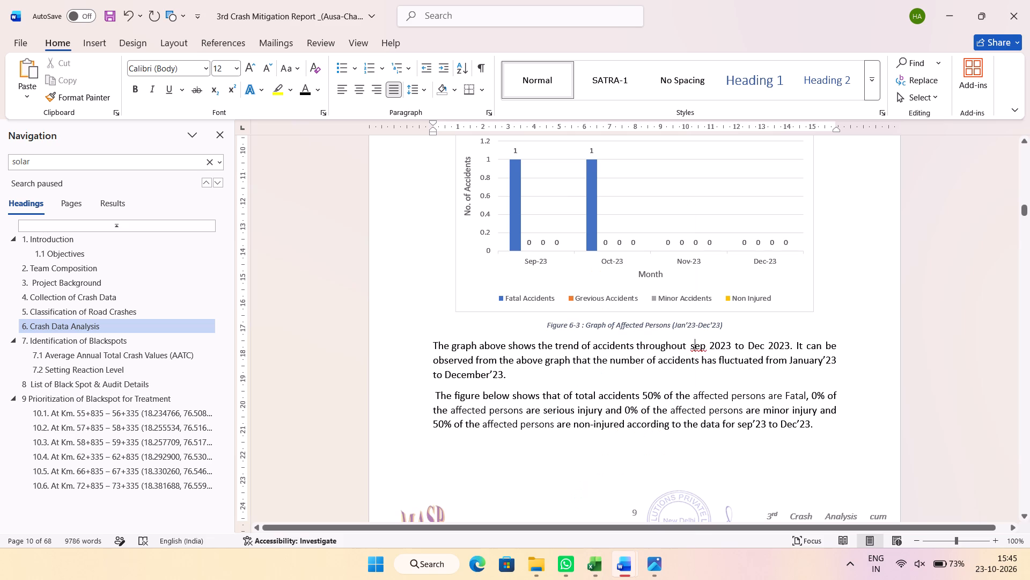
pyautogui.press('BackSpace')
pyautogui.hotkey('shift', 's')
pyautogui.click(729, 410)
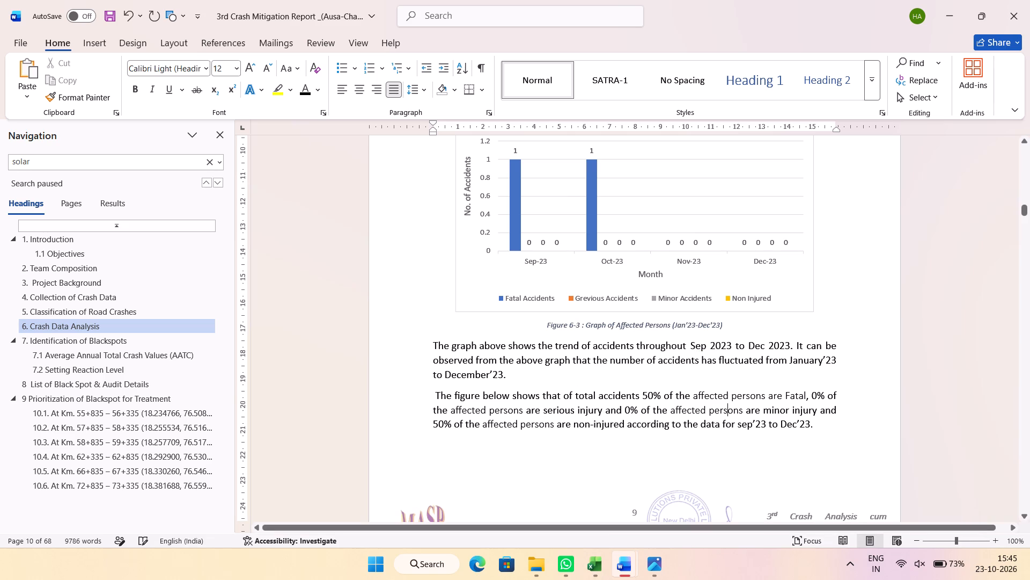
pyautogui.click(740, 430)
pyautogui.press('BackSpace')
pyautogui.hotkey('shift', 's')
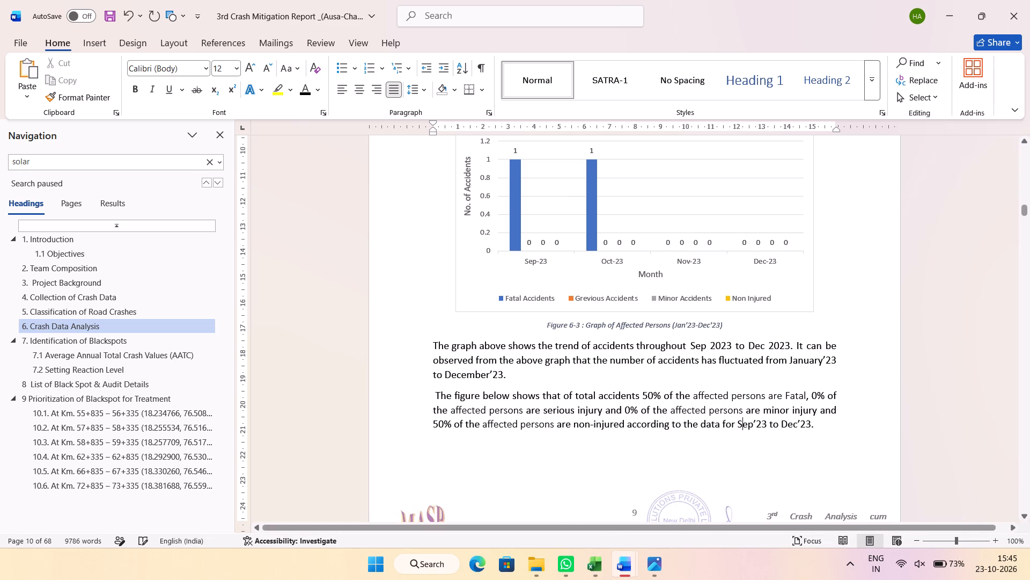
pyautogui.click(659, 416)
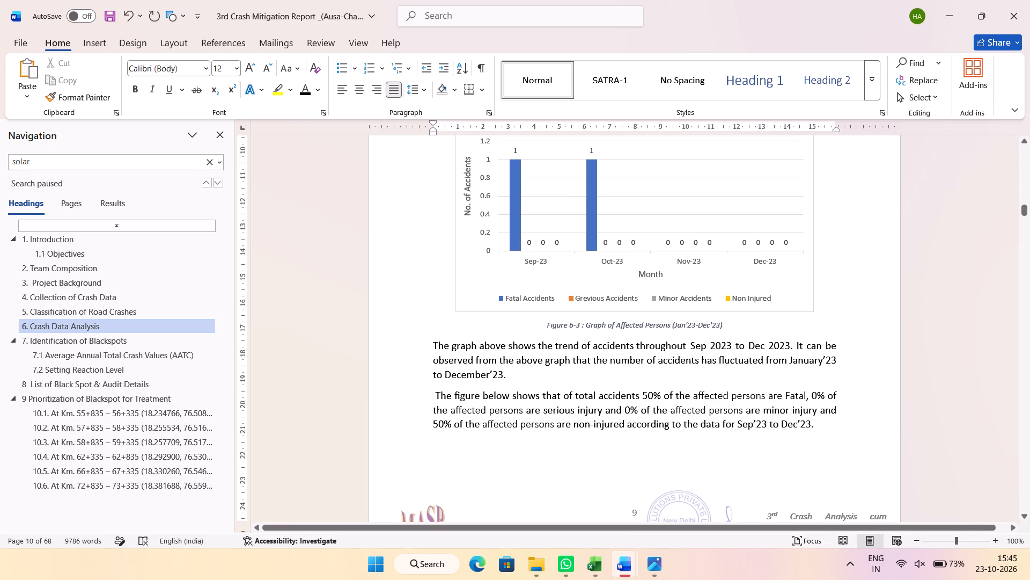
# Review the section 6 monthly accident tables, charts and accompanying text from 2023 through 2026.
pyautogui.scroll(-6, 679, 363)
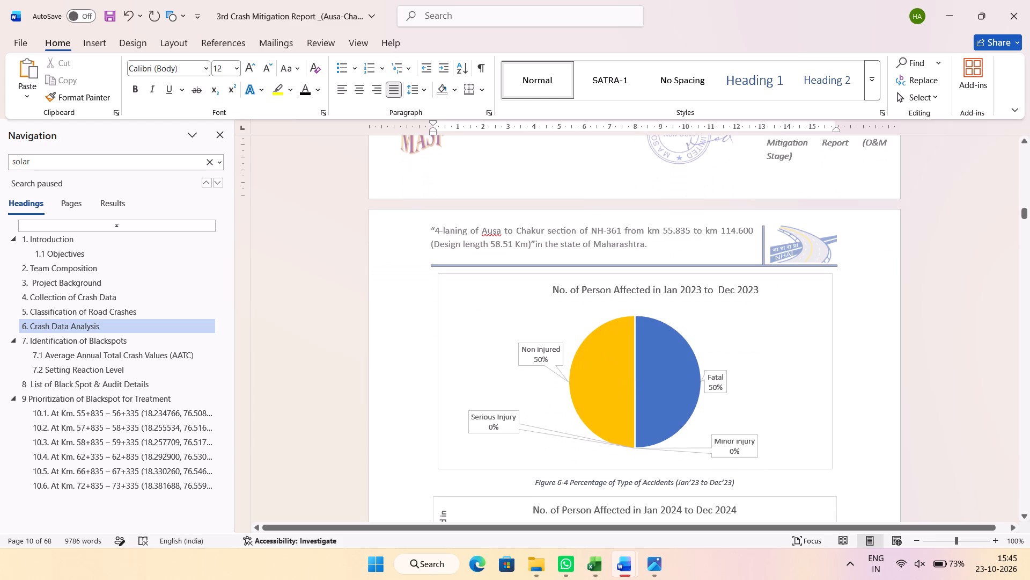
pyautogui.scroll(12, 681, 367)
pyautogui.scroll(-4, 685, 368)
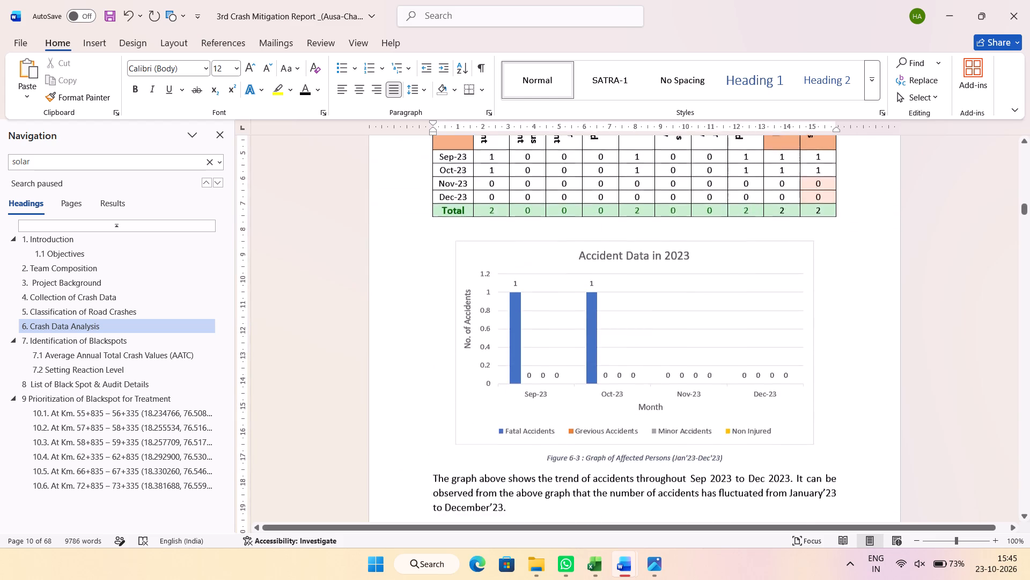
pyautogui.scroll(-19, 685, 368)
pyautogui.scroll(-6, 653, 368)
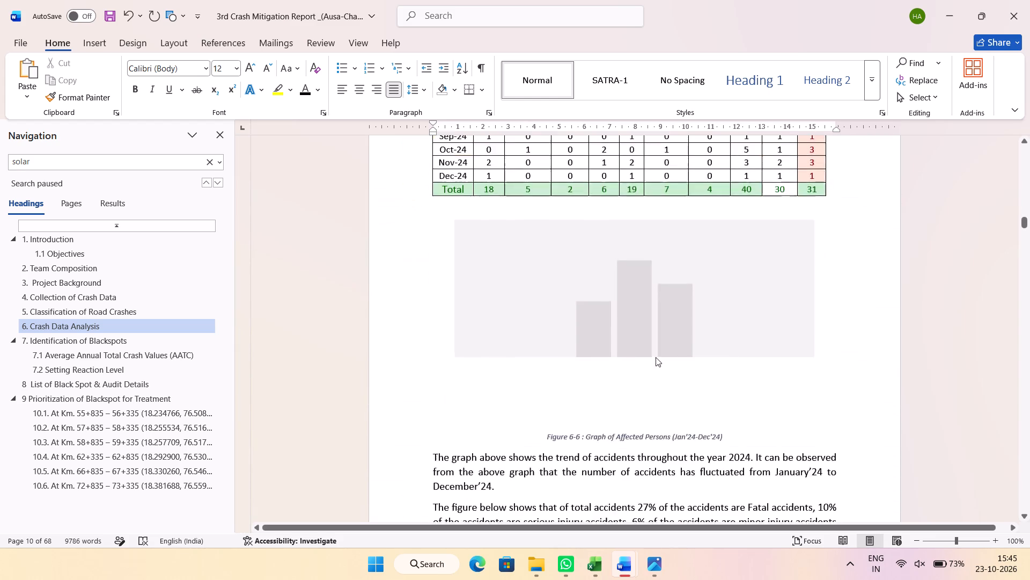
pyautogui.scroll(-17, 656, 357)
pyautogui.scroll(-8, 632, 337)
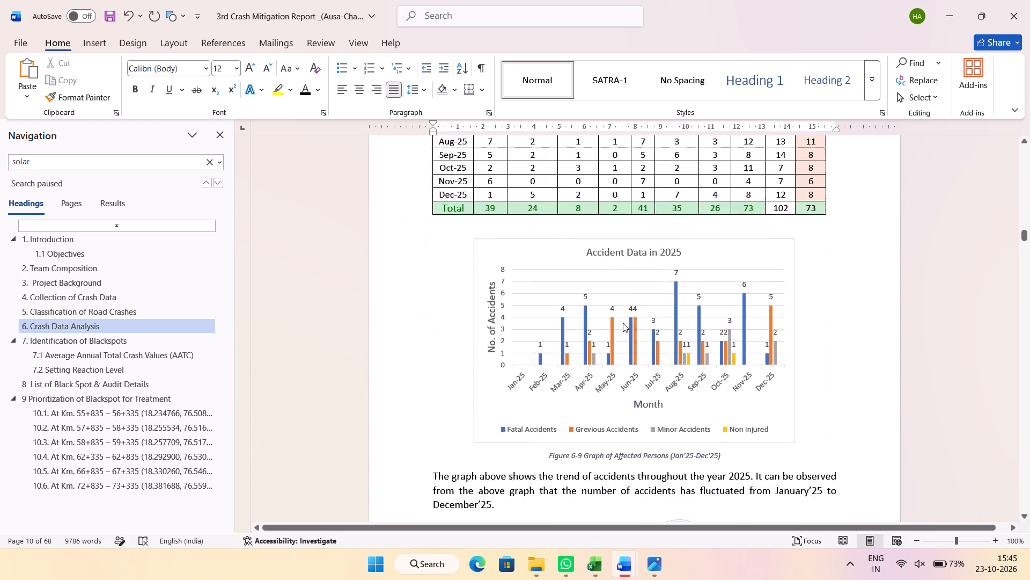
pyautogui.scroll(-18, 623, 323)
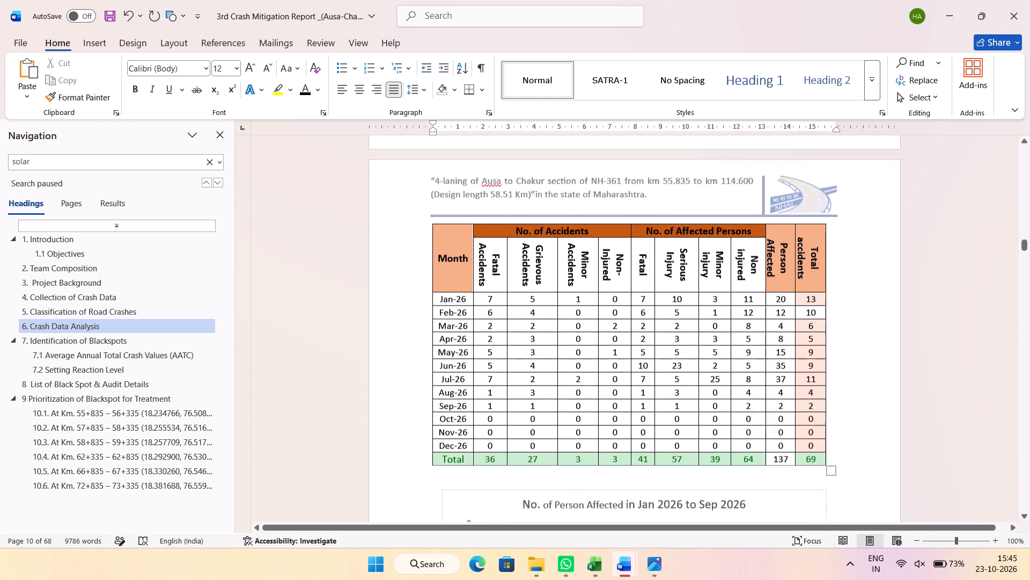
# Delete the Sep-26 to Dec-26 rows from the report's 2026 monthly accident table, matching the workbook's table ending at Aug-26.
pyautogui.hotkey('alt', 'Tab')
pyautogui.scroll(-13, 622, 317)
pyautogui.scroll(-8, 622, 313)
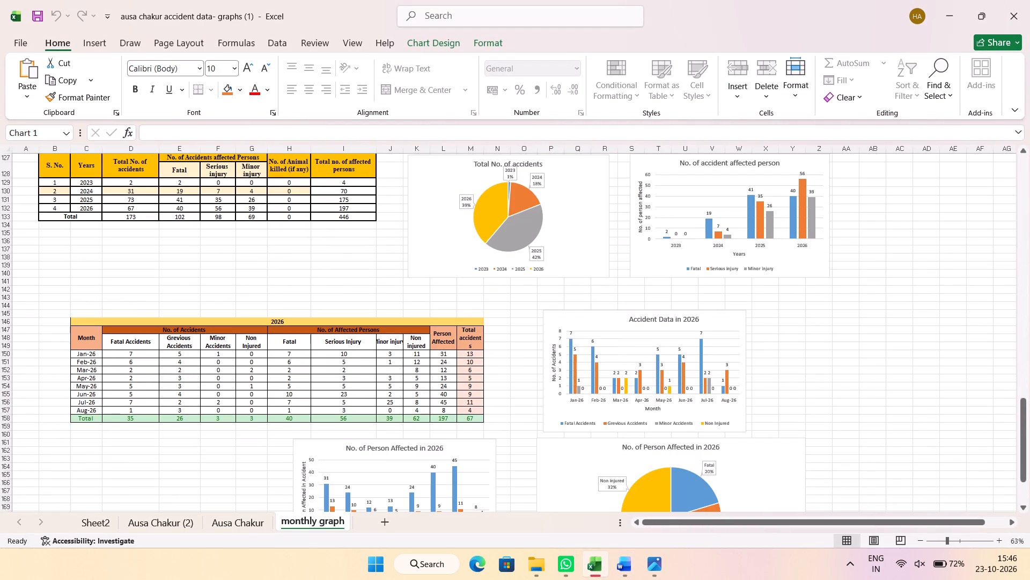
pyautogui.hotkey('alt', 'Tab')
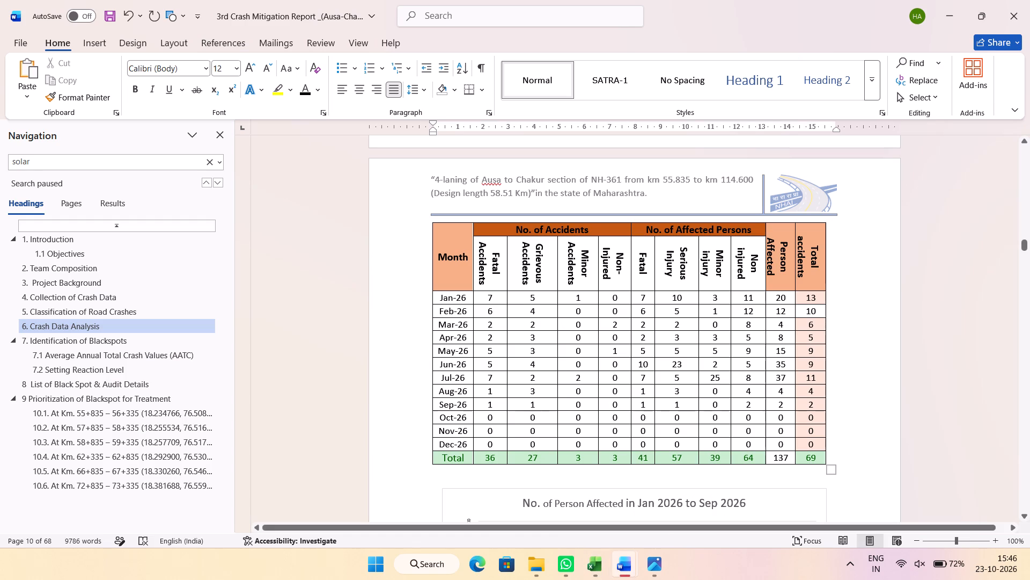
pyautogui.moveTo(459, 405); pyautogui.dragTo(812, 444)
pyautogui.rightClick(812, 444)
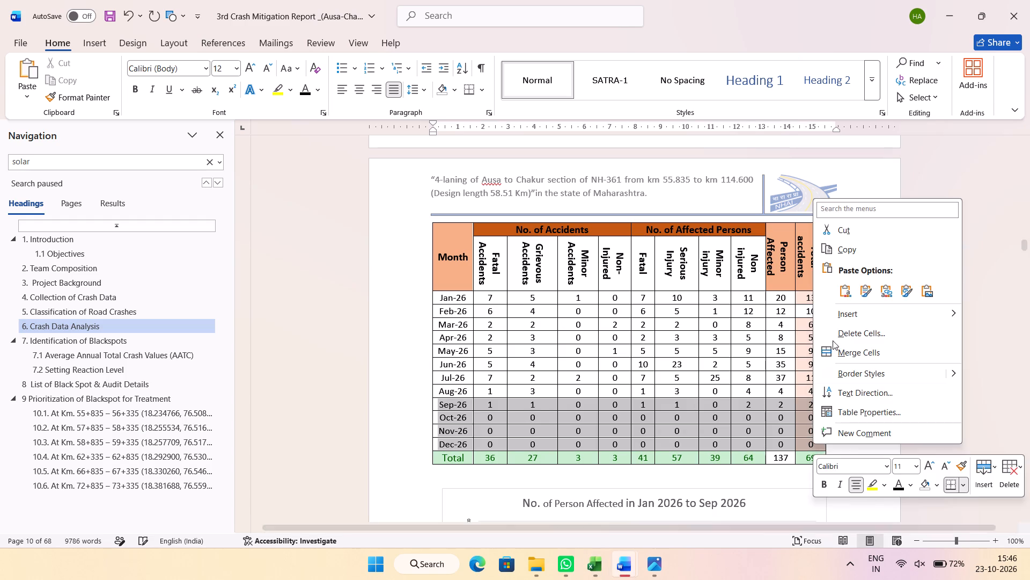
pyautogui.click(842, 336)
pyautogui.click(490, 271)
pyautogui.click(477, 295)
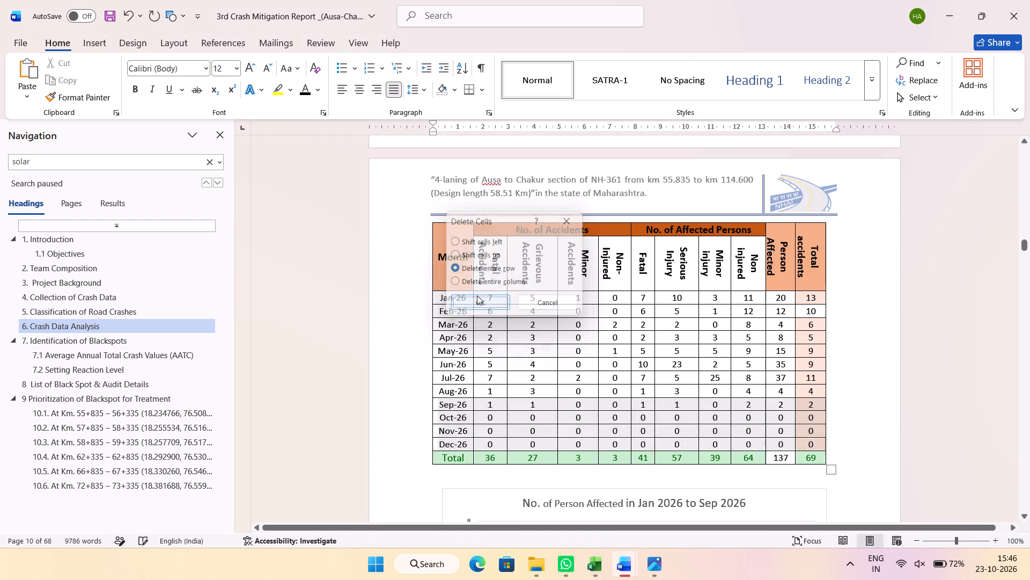
# Replace the report's 2026 Total row values with the workbook's totals: 35, 26, 3, 3, 40, 56, 39, 62, 197 and 67.
pyautogui.hotkey('alt', 'Tab')
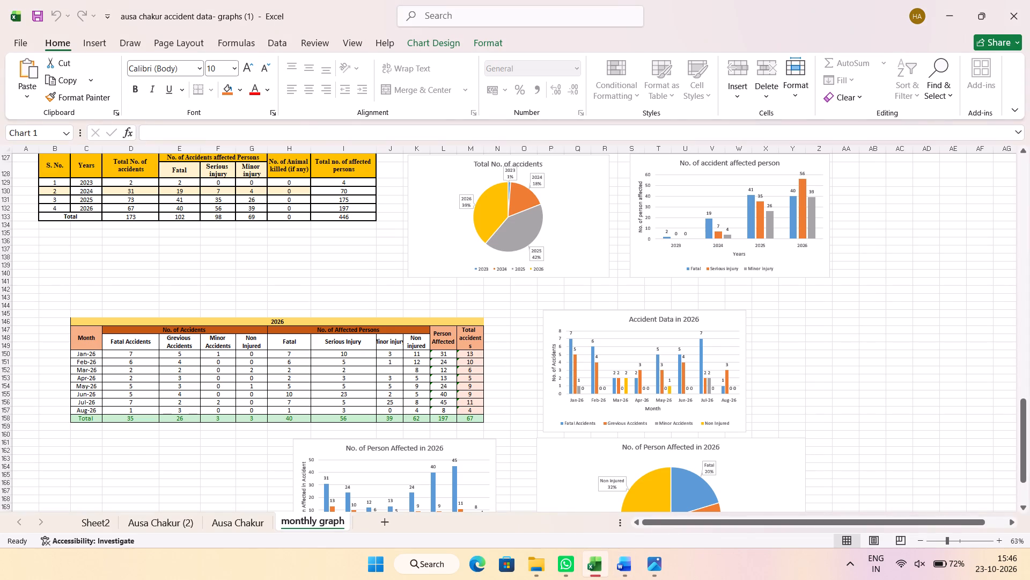
pyautogui.moveTo(138, 418); pyautogui.dragTo(462, 417)
pyautogui.hotkey('ctrl', 'c')
pyautogui.hotkey('ctrl', 'c')
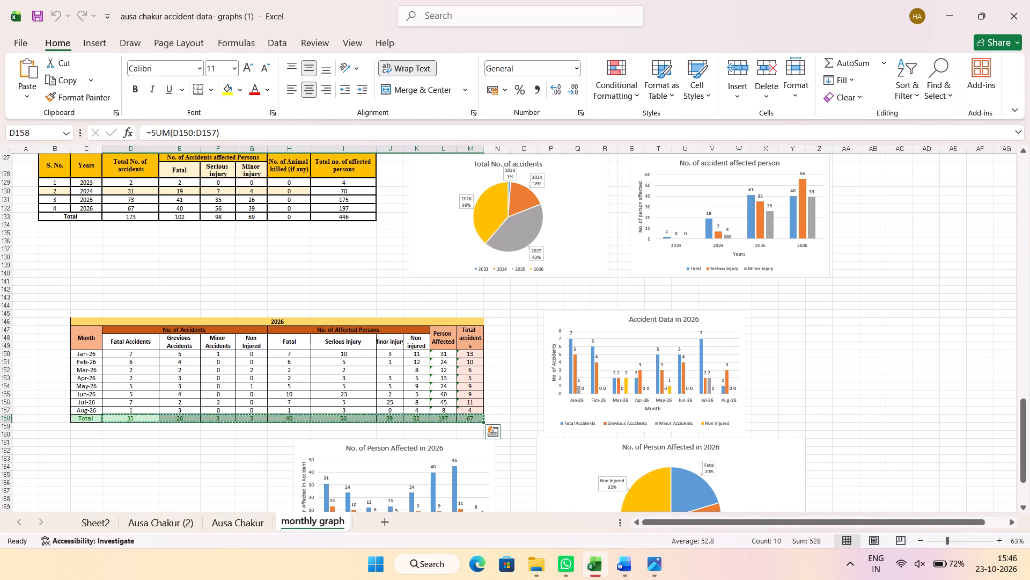
pyautogui.hotkey('alt', 'Tab')
pyautogui.moveTo(808, 407); pyautogui.dragTo(511, 406)
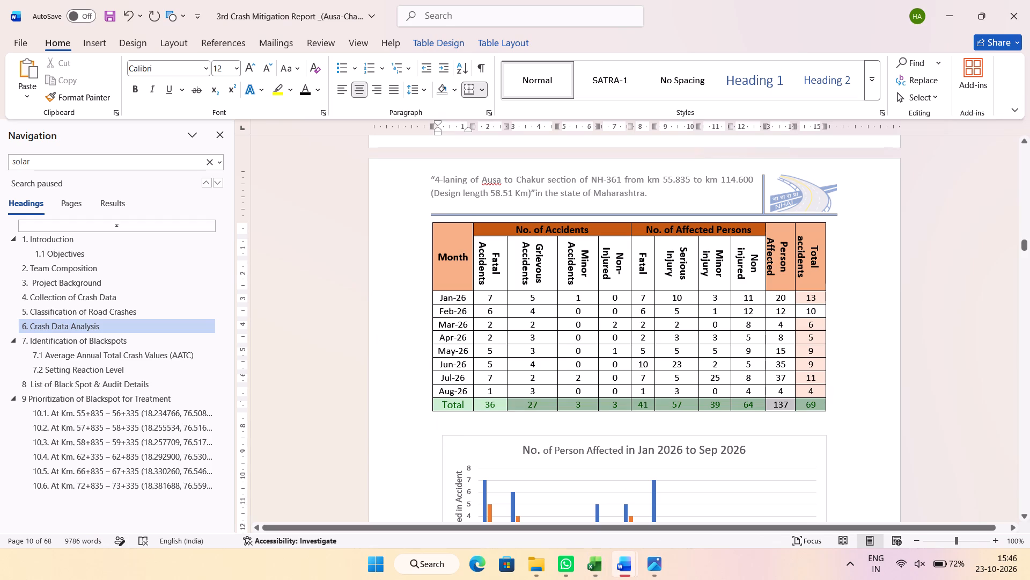
pyautogui.moveTo(511, 406); pyautogui.dragTo(498, 407)
pyautogui.rightClick(498, 407)
pyautogui.click(593, 258)
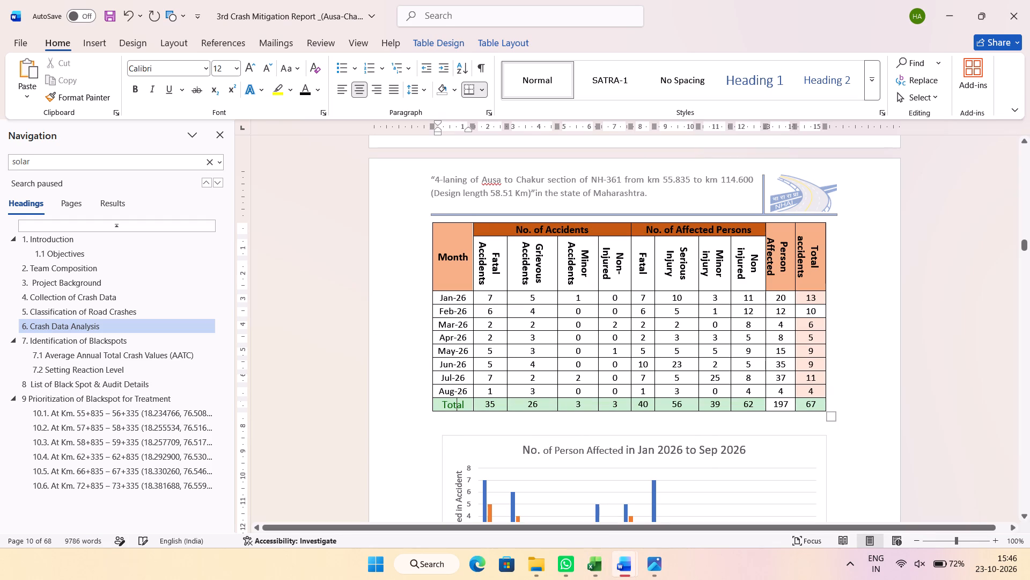
# Copy the "Total" label's formatting onto the value cells of the 2026 table's Total row.
pyautogui.moveTo(447, 406); pyautogui.dragTo(461, 402)
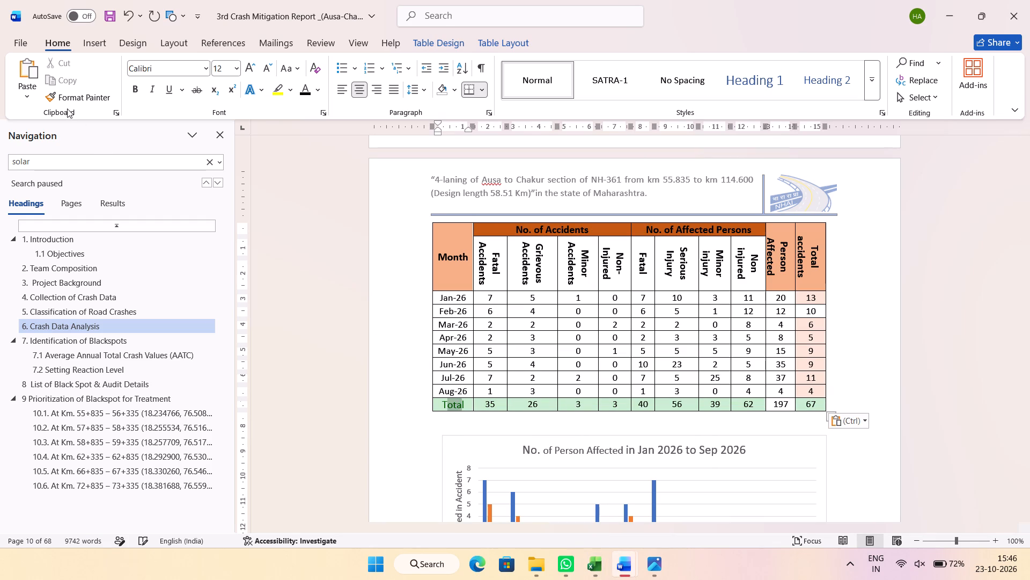
pyautogui.click(69, 97)
pyautogui.moveTo(498, 406); pyautogui.dragTo(807, 404)
pyautogui.click(785, 431)
pyautogui.scroll(-1, 565, 349)
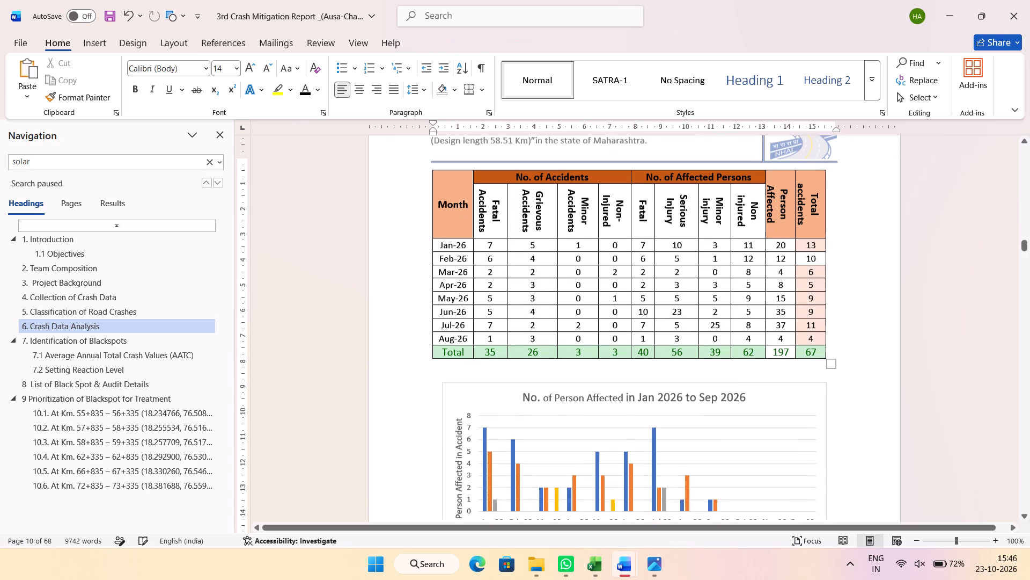
# Reduce the font size of the entire Total row in the 2026 table to 11.
pyautogui.click(456, 327)
pyautogui.click(453, 340)
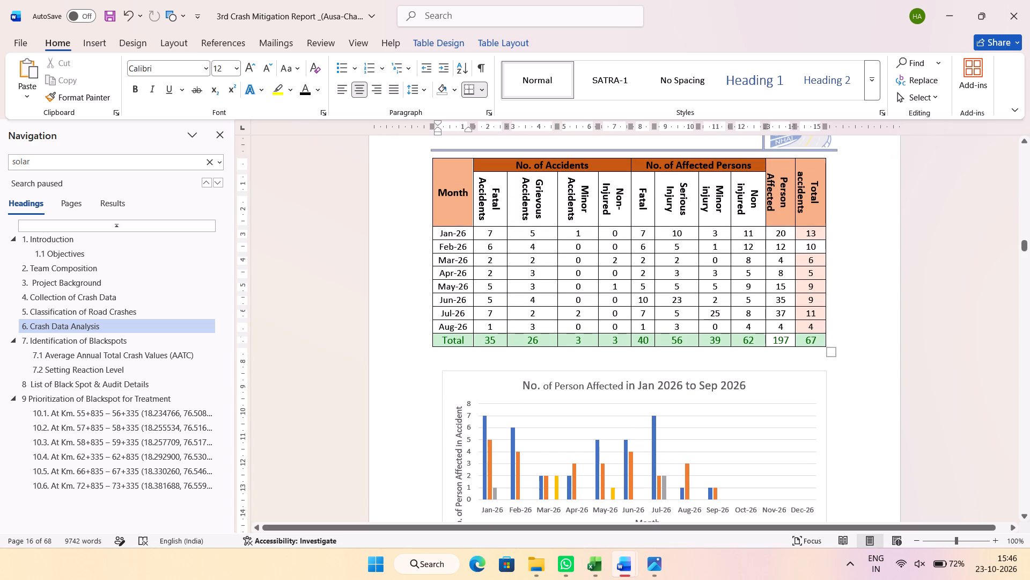
pyautogui.click(454, 325)
pyautogui.click(462, 342)
pyautogui.moveTo(461, 343); pyautogui.dragTo(487, 339)
pyautogui.moveTo(487, 339); pyautogui.dragTo(807, 338)
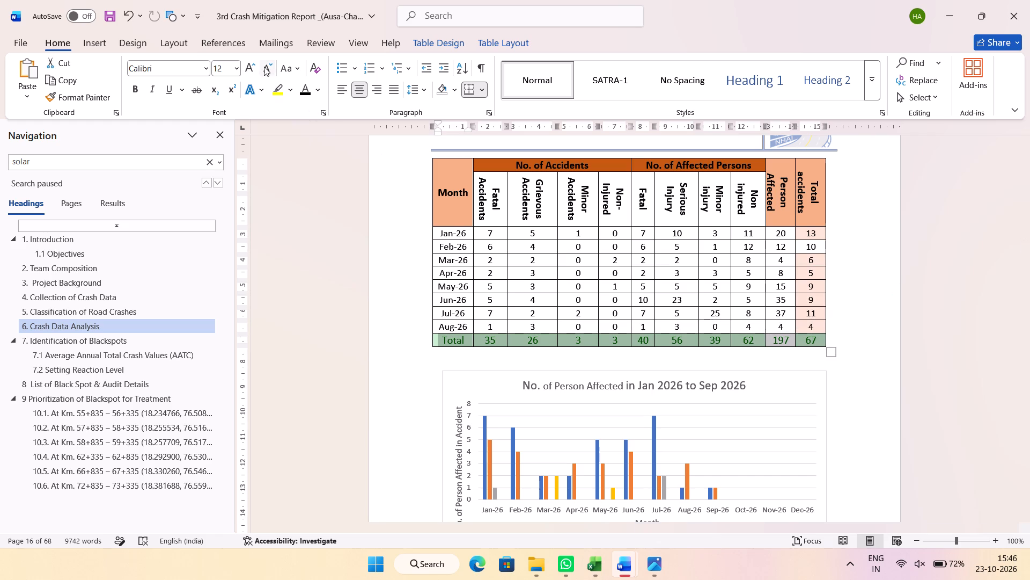
pyautogui.click(264, 67)
pyautogui.click(523, 305)
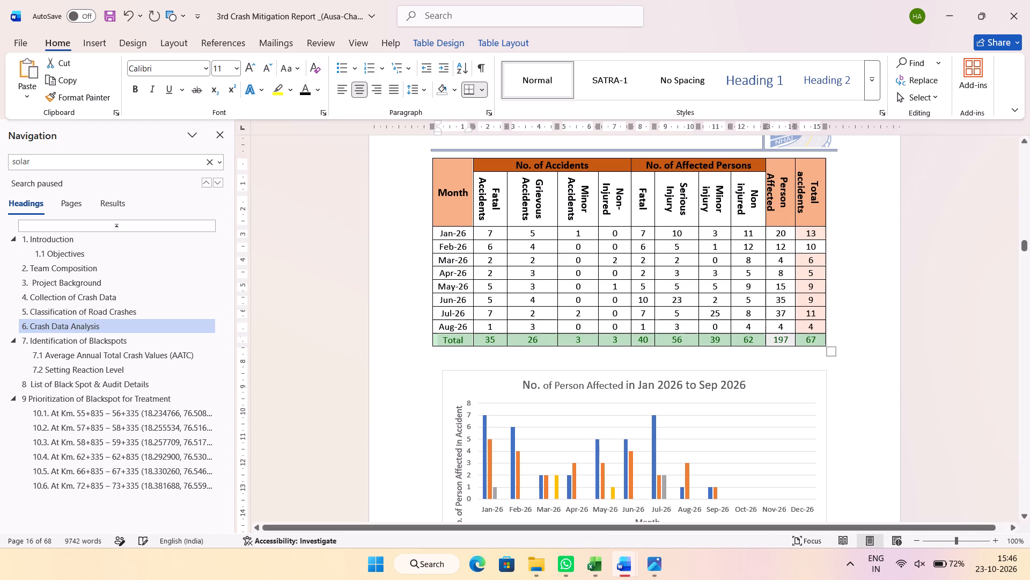
# Replace the report's chart above the Figure 6-9 caption with the workbook's "Accident Data in 2026" chart.
pyautogui.scroll(-1, 666, 327)
pyautogui.hotkey('alt', 'Tab')
pyautogui.scroll(-1, 700, 316)
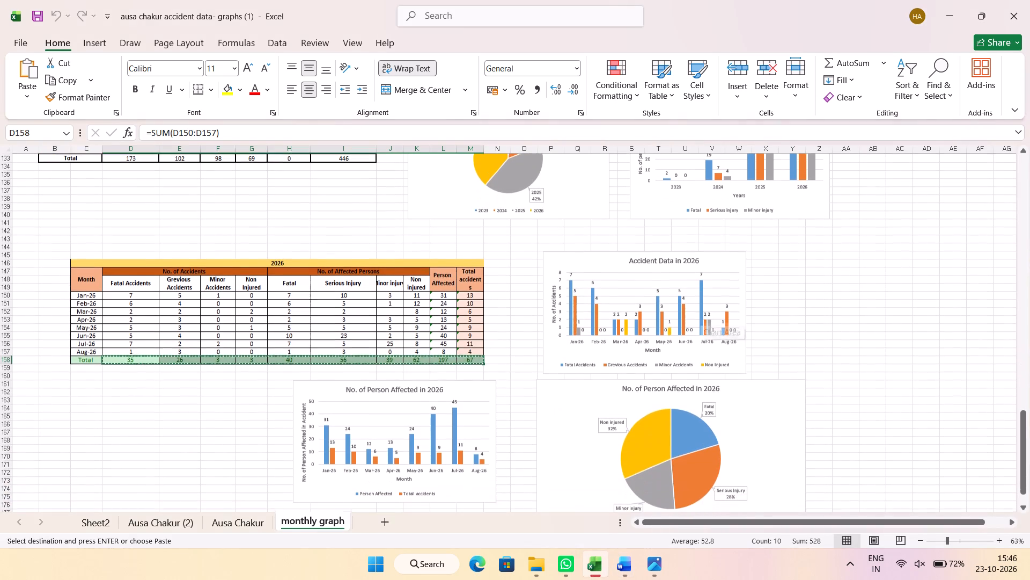
pyautogui.click(738, 260)
pyautogui.hotkey('ctrl', 'c')
pyautogui.hotkey('ctrl', 'c')
pyautogui.hotkey('alt', 'Tab')
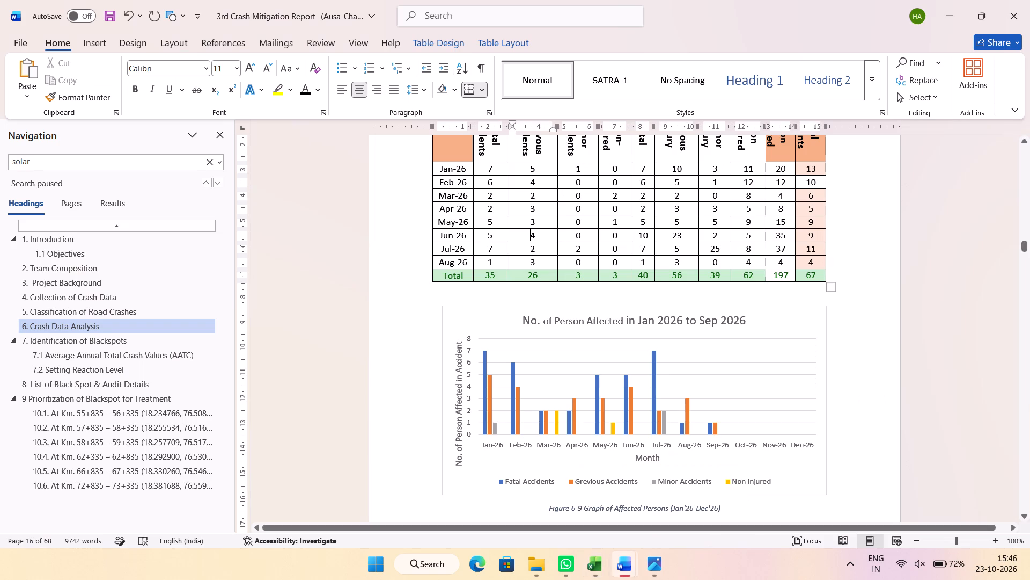
pyautogui.click(815, 317)
pyautogui.press('Delete')
pyautogui.hotkey('ctrl', 'v')
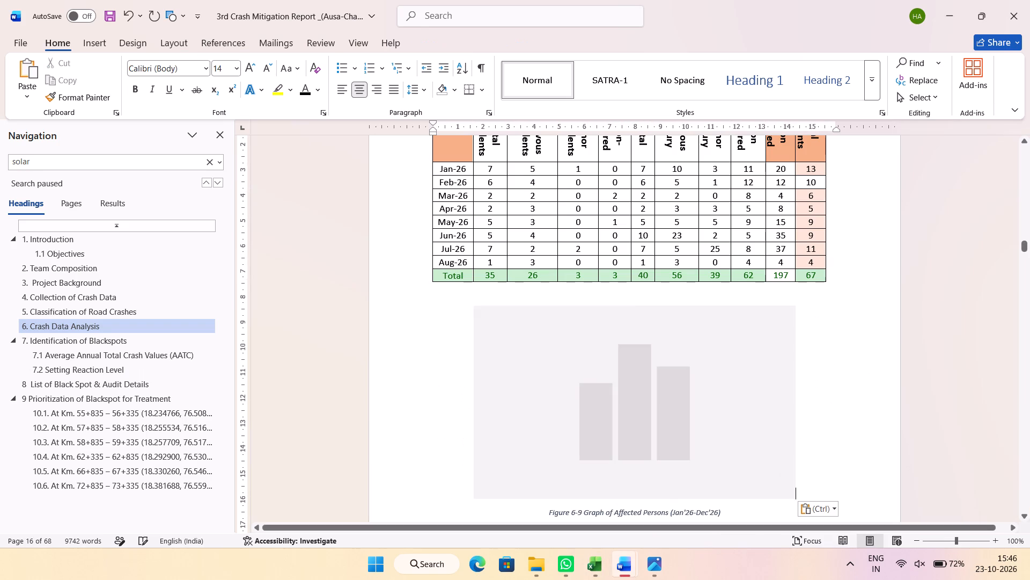
# Replace the report's chart above the Figure 6-11 caption with the workbook's "No. of Person Affected in 2026" column chart.
pyautogui.hotkey('alt', 'Tab')
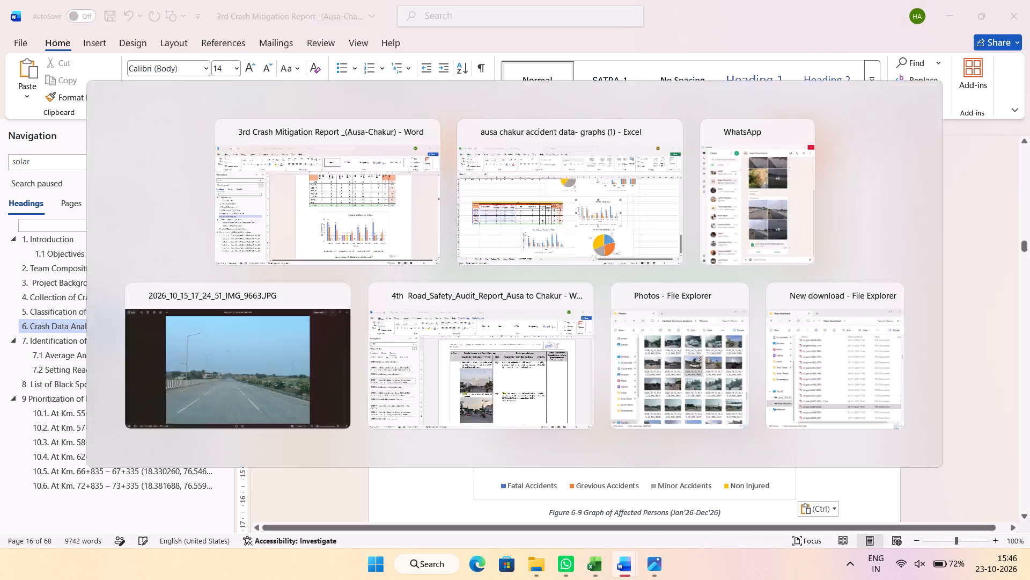
pyautogui.scroll(-1, 794, 377)
pyautogui.click(489, 342)
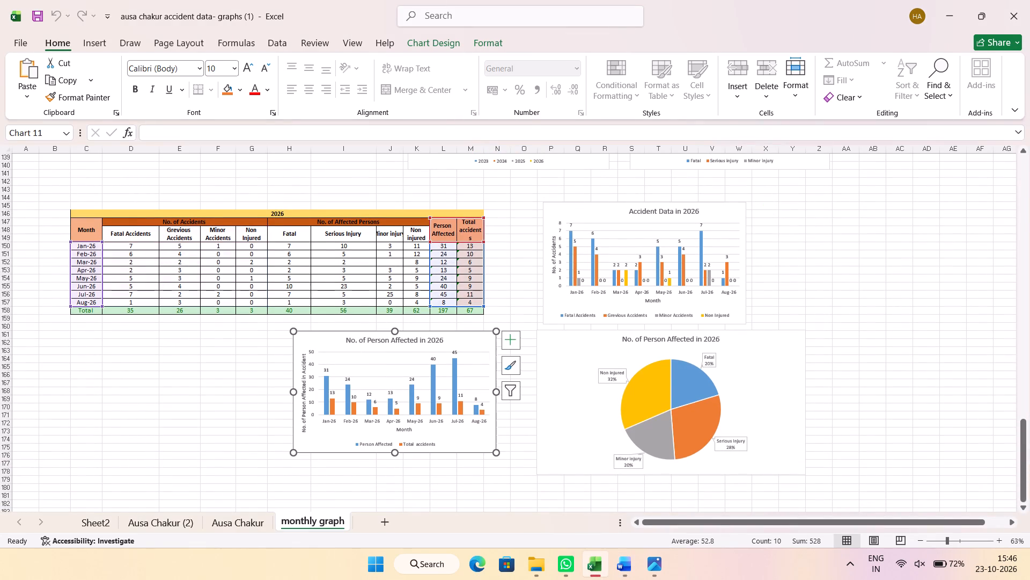
pyautogui.hotkey('ctrl', 'c')
pyautogui.hotkey('alt', 'Tab')
pyautogui.scroll(-2, 571, 339)
pyautogui.scroll(-2, 771, 292)
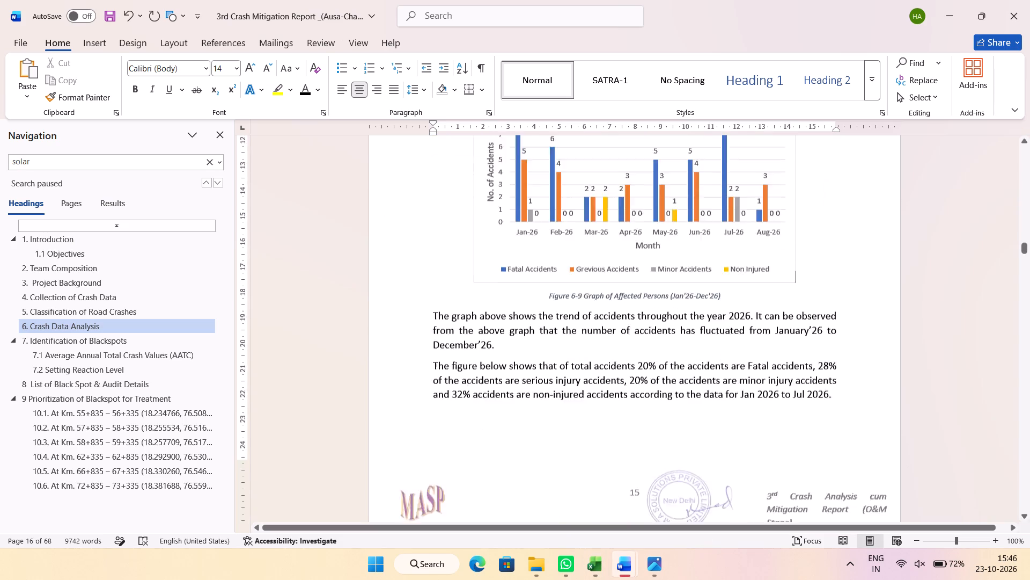
pyautogui.scroll(-10, 771, 294)
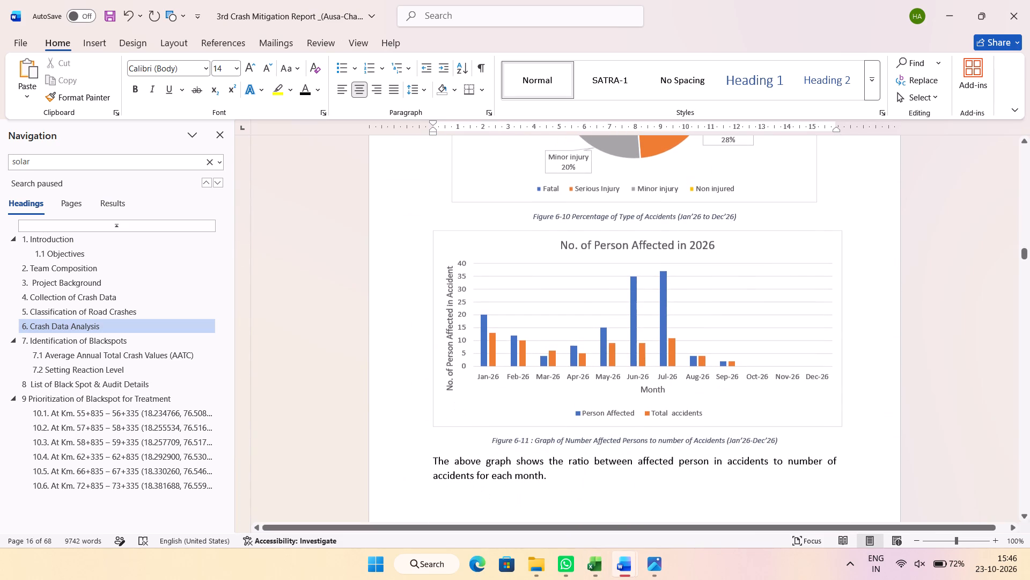
pyautogui.click(821, 237)
pyautogui.press('Delete')
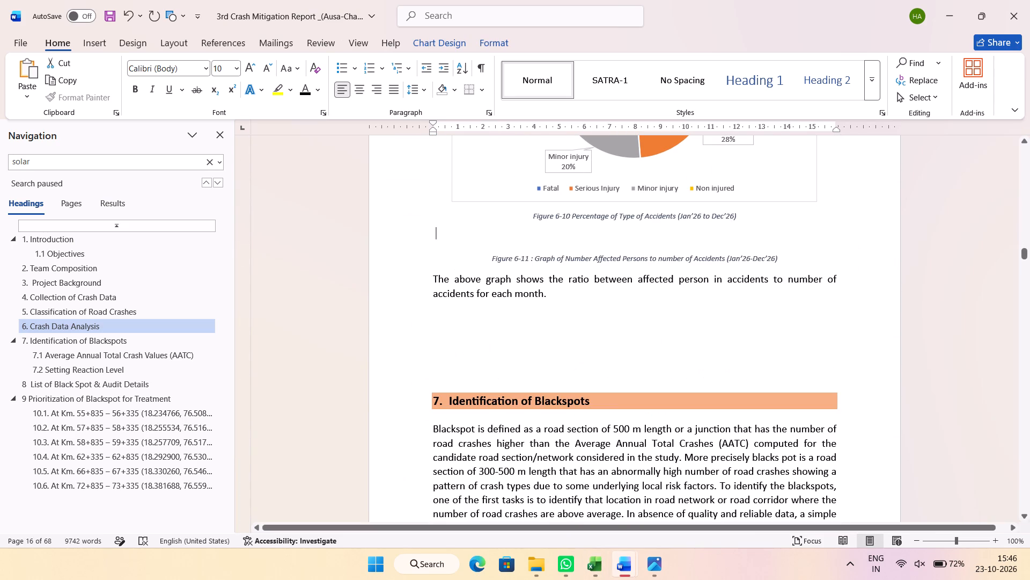
pyautogui.hotkey('ctrl', 'v')
# Replace the pie chart above the Figure 6-10 caption with the workbook's "No. of Person Affected in 2026" pie chart.
pyautogui.hotkey('alt', 'Tab')
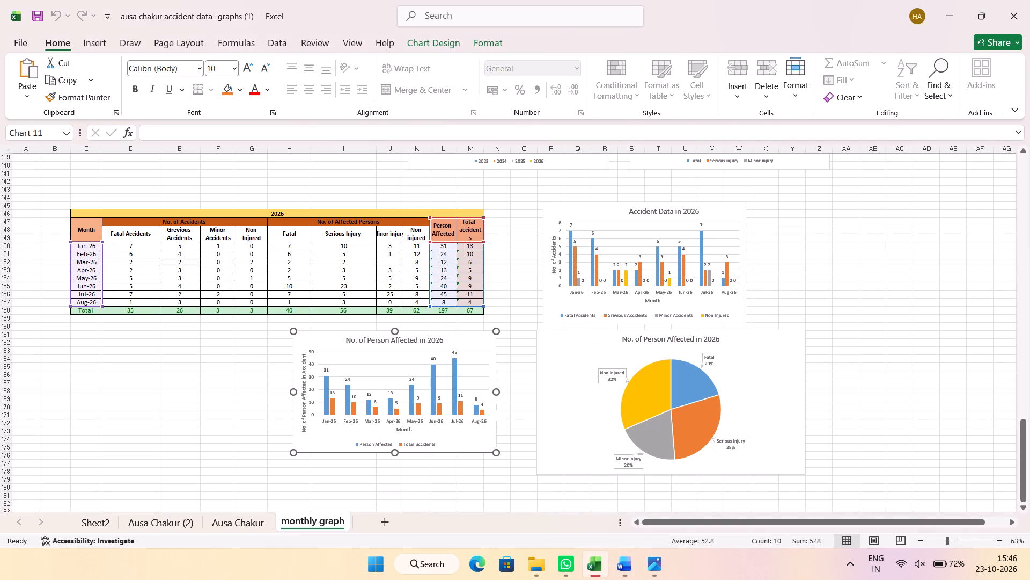
pyautogui.click(571, 348)
pyautogui.hotkey('ctrl', 'c')
pyautogui.hotkey('alt', 'Tab')
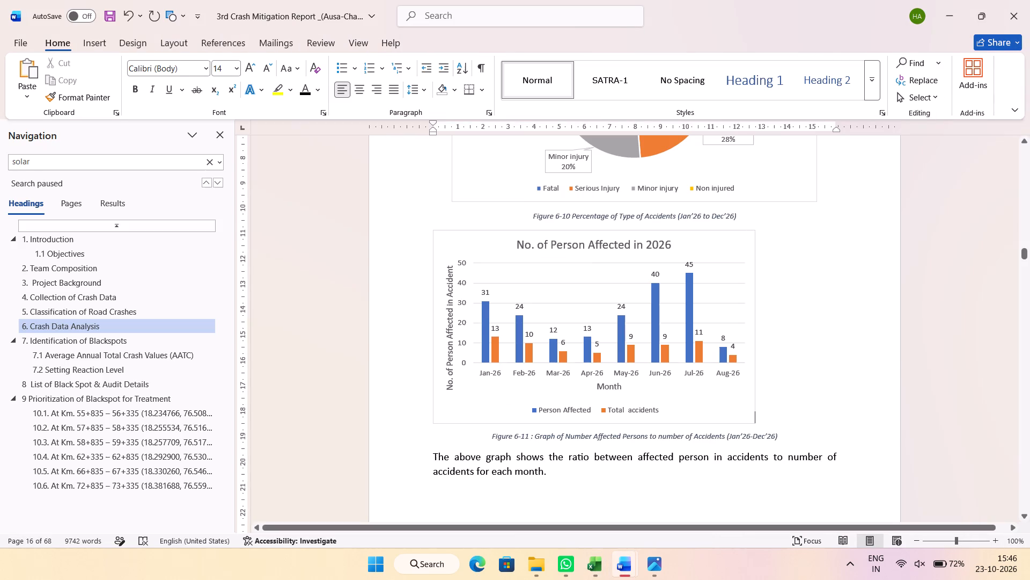
pyautogui.scroll(3, 769, 348)
pyautogui.click(792, 258)
pyautogui.press('Delete')
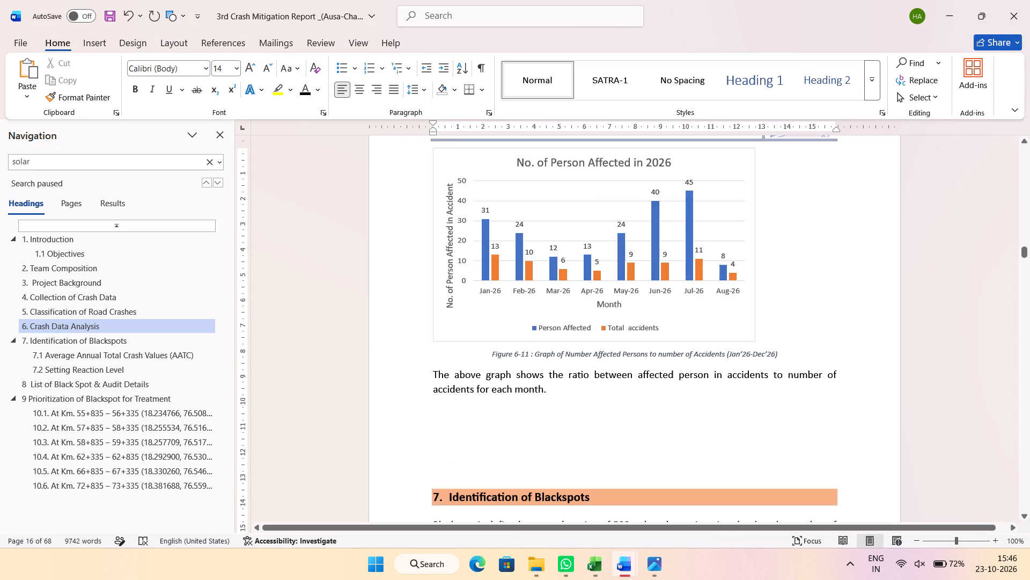
pyautogui.hotkey('ctrl', 'v')
# Centre the "No. of Person Affected in 2026" column chart above the Figure 6-11 caption.
pyautogui.scroll(-4, 753, 342)
pyautogui.click(742, 286)
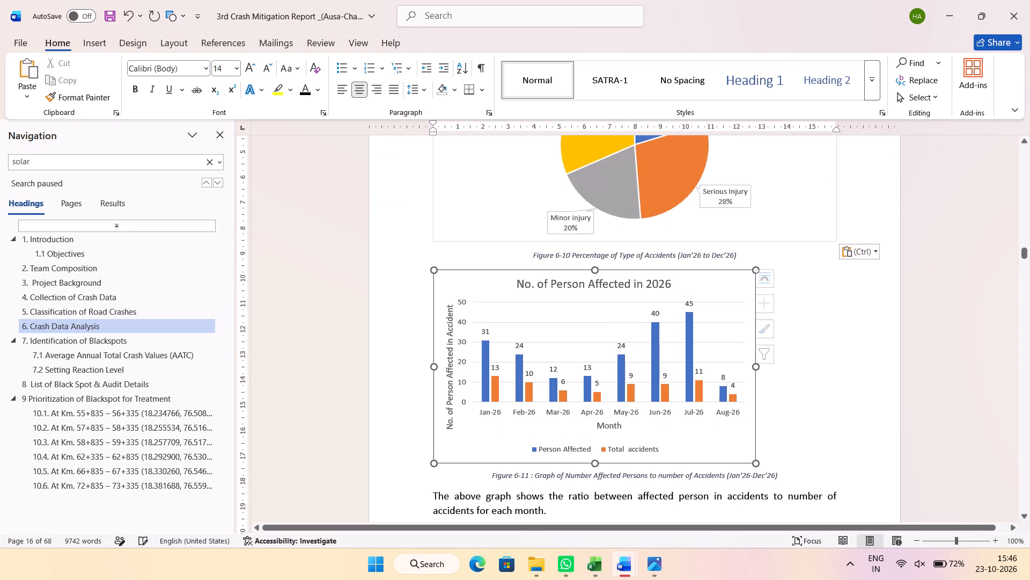
pyautogui.click(360, 89)
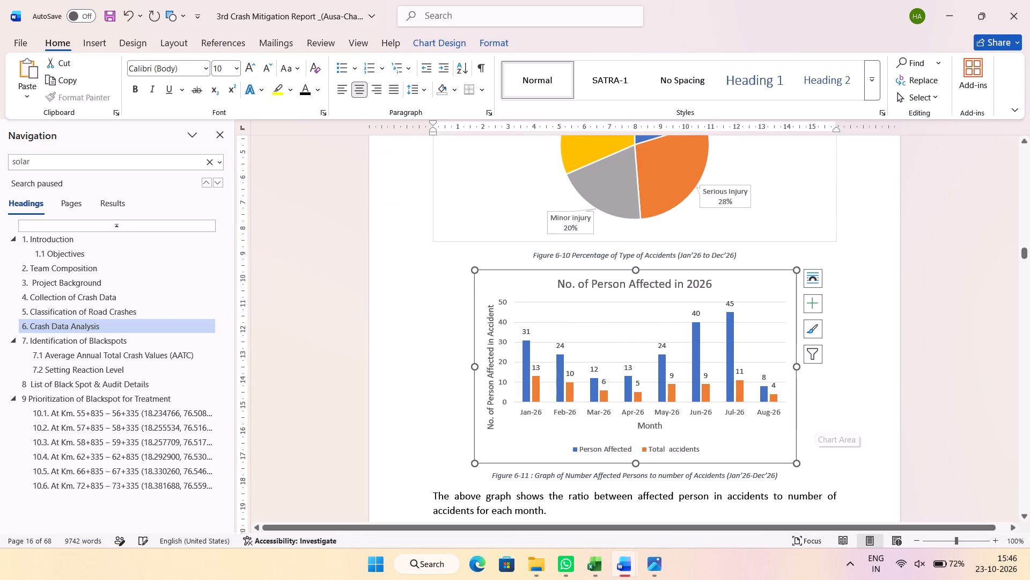
pyautogui.click(818, 427)
# Change the end month in the Figure 6-11 caption to "Aug" so the period reads "Jan'26-Aug'26".
pyautogui.scroll(-3, 719, 299)
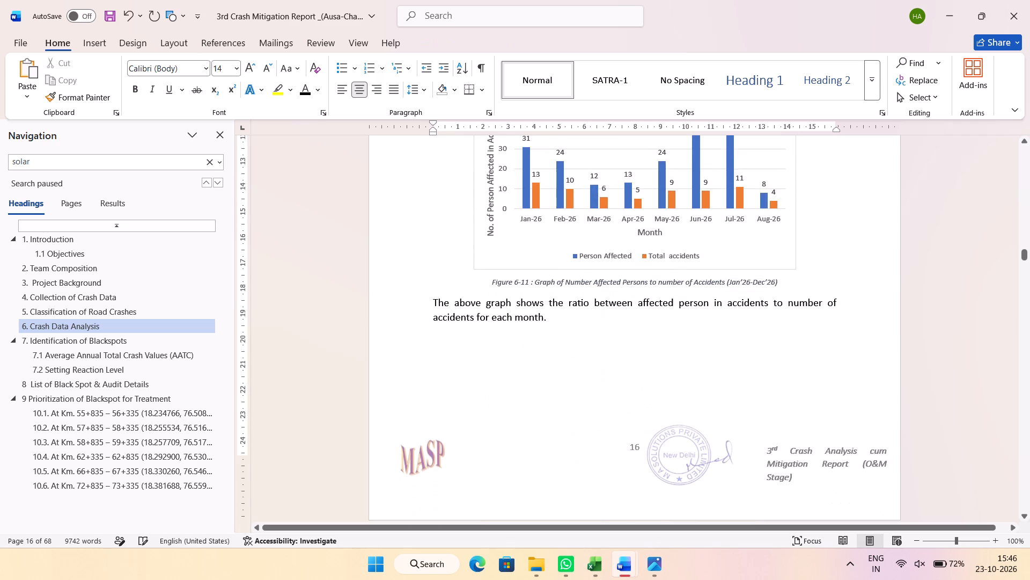
pyautogui.scroll(-6, 723, 296)
pyautogui.scroll(2, 720, 290)
pyautogui.scroll(2, 587, 315)
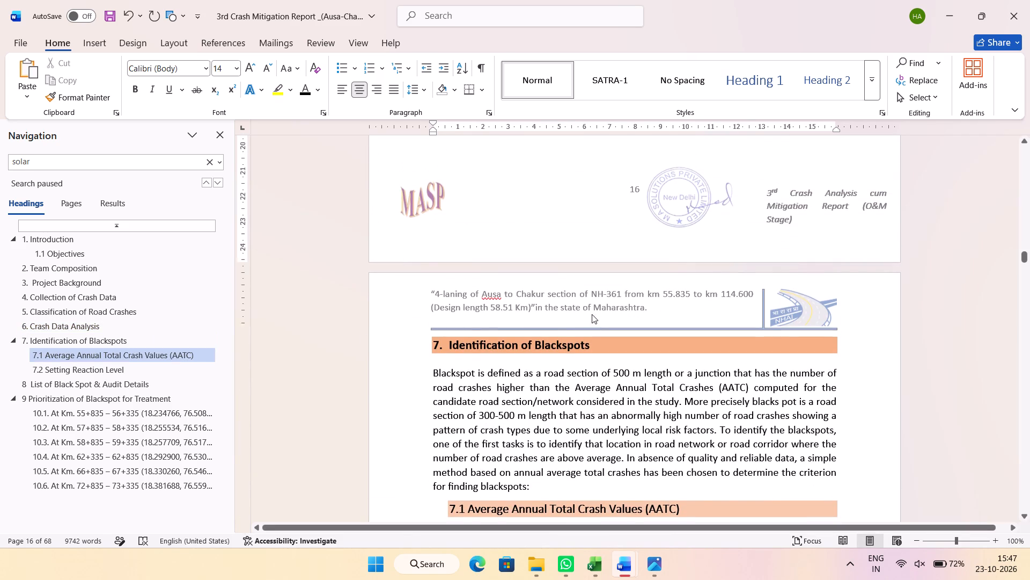
pyautogui.scroll(3, 592, 314)
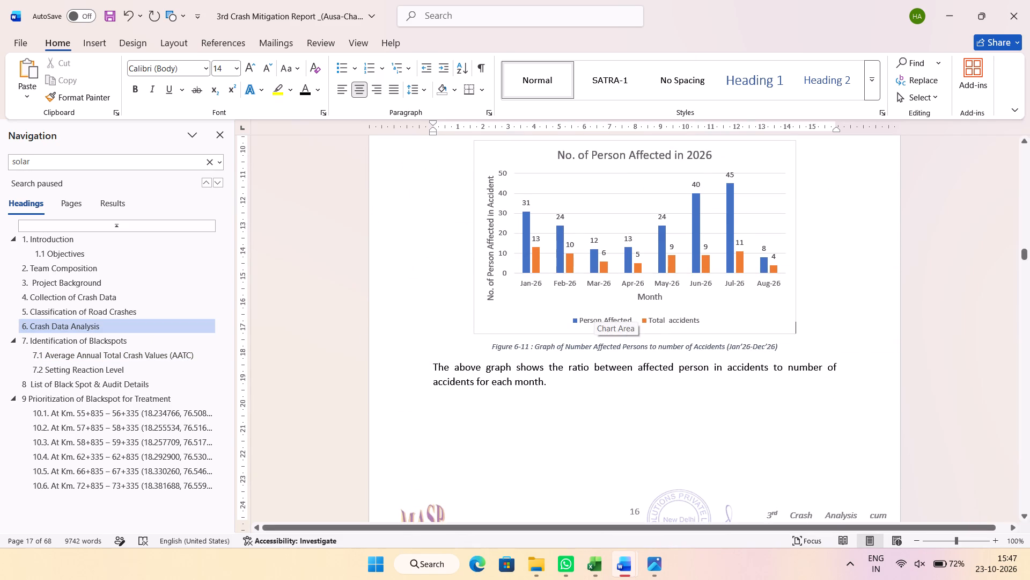
pyautogui.doubleClick(757, 347)
pyautogui.click(760, 354)
pyautogui.click(763, 350)
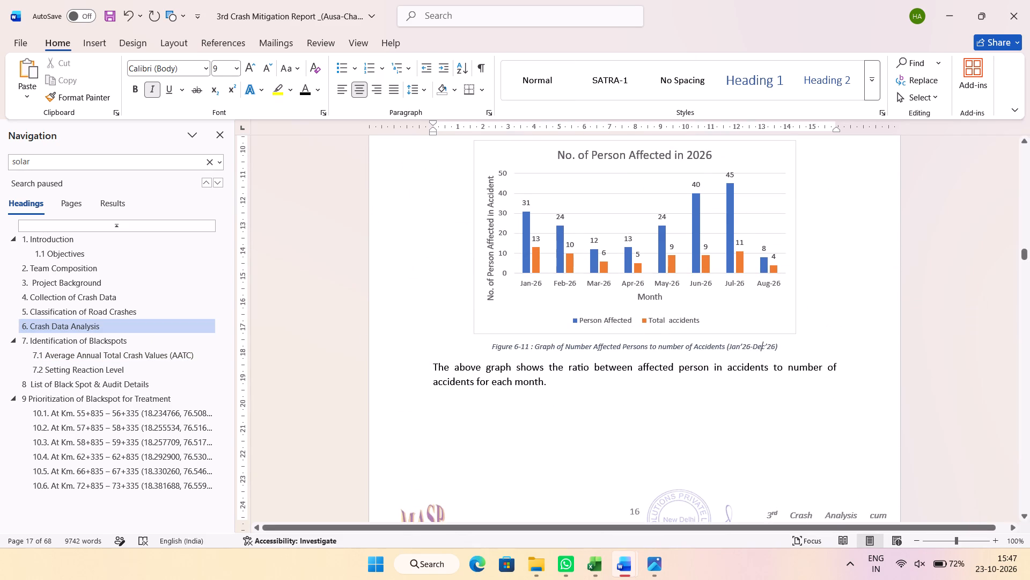
pyautogui.press('BackSpace')
pyautogui.press('BackSpace')
pyautogui.press('Delete')
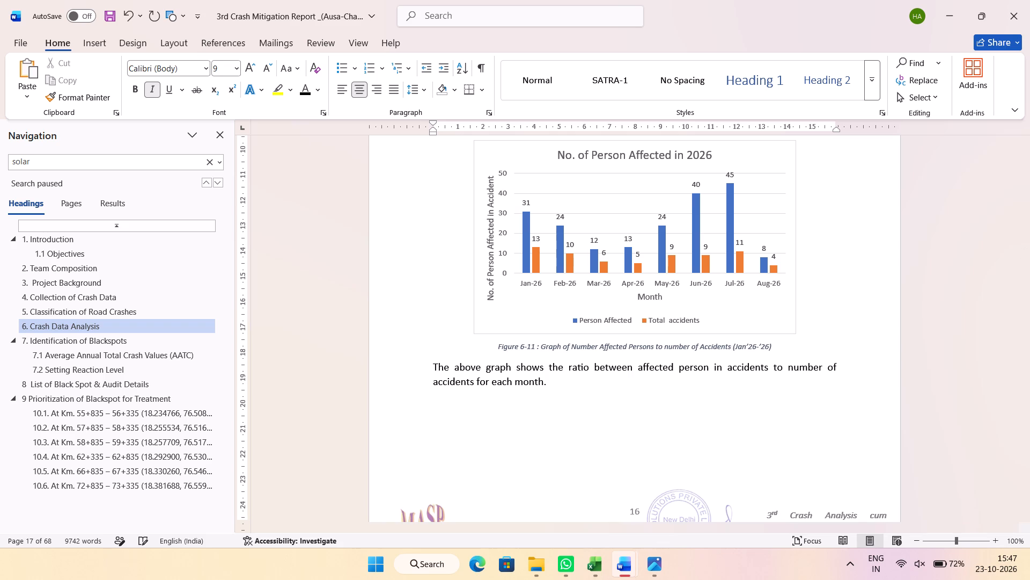
pyautogui.write('Aug')
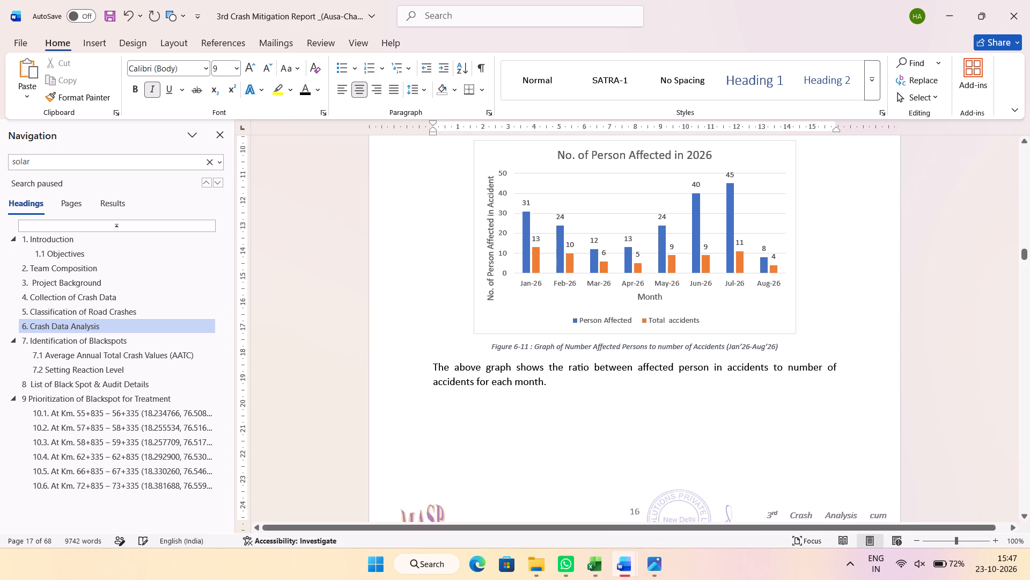
# Change the end month in the Figure 6-10 caption to "Aug" so the period reads "Jan'26 to Aug'26".
pyautogui.scroll(2, 785, 377)
pyautogui.click(722, 257)
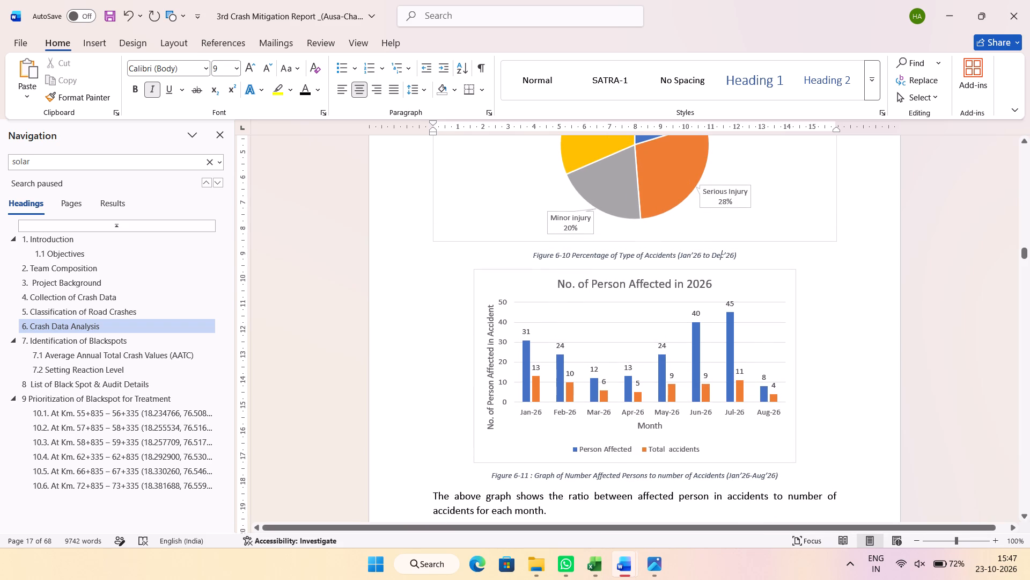
pyautogui.press('BackSpace')
pyautogui.press('BackSpace')
pyautogui.press('Delete')
pyautogui.write('Aug')
pyautogui.scroll(2, 731, 318)
pyautogui.scroll(6, 762, 367)
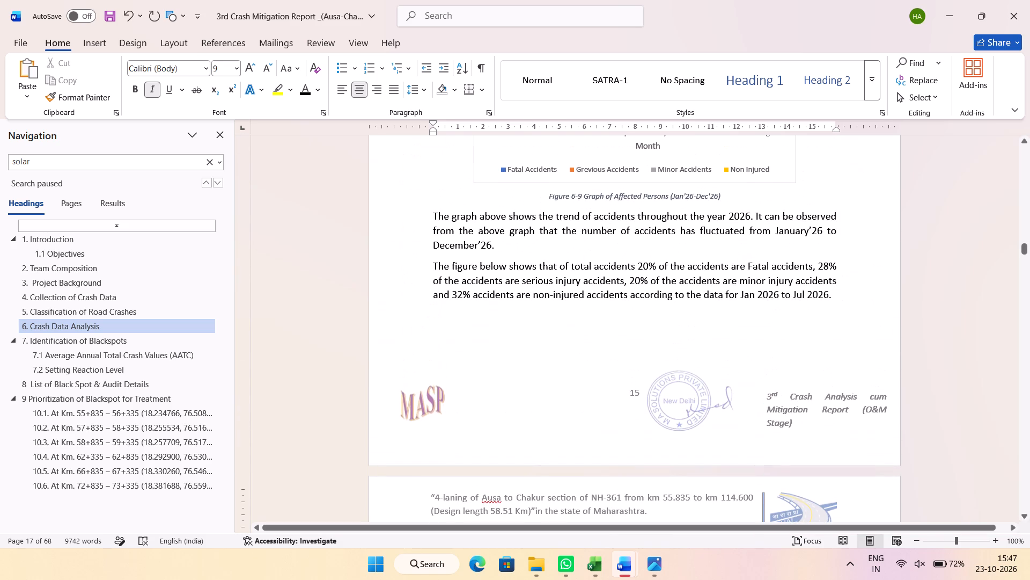
# Review the 2026 pie and column charts of persons affected, together with the Figure 6-10 and Figure 6-11 captions.
pyautogui.scroll(-4, 747, 299)
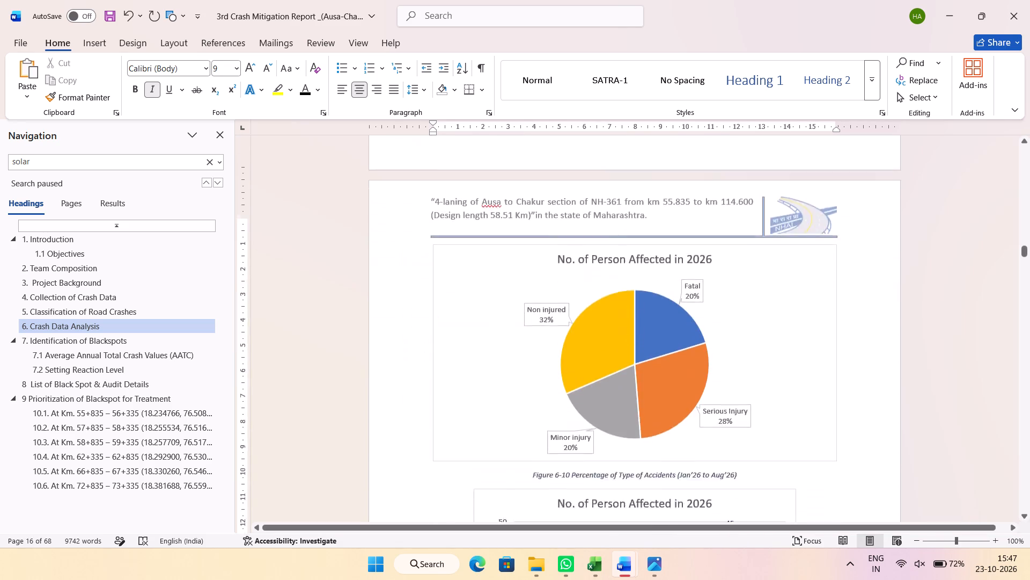
pyautogui.scroll(-5, 747, 302)
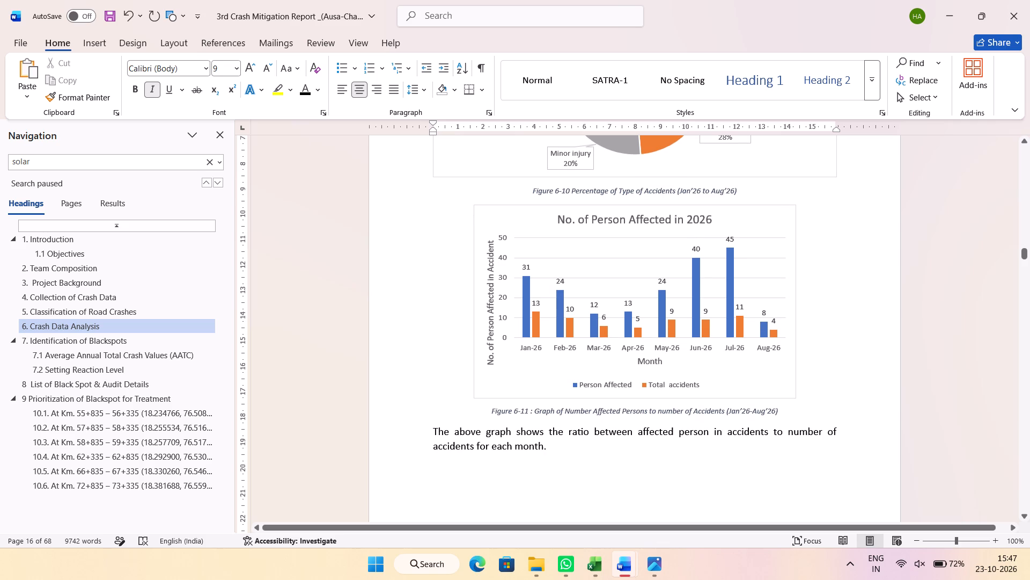
pyautogui.scroll(-8, 745, 305)
pyautogui.scroll(10, 745, 305)
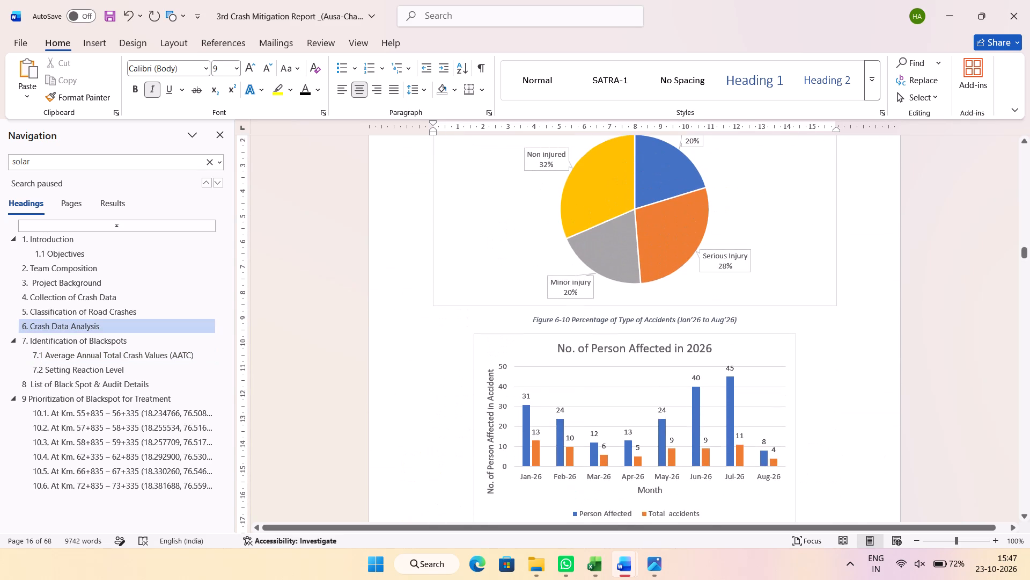
pyautogui.scroll(4, 745, 305)
pyautogui.scroll(-7, 745, 305)
pyautogui.scroll(1, 733, 288)
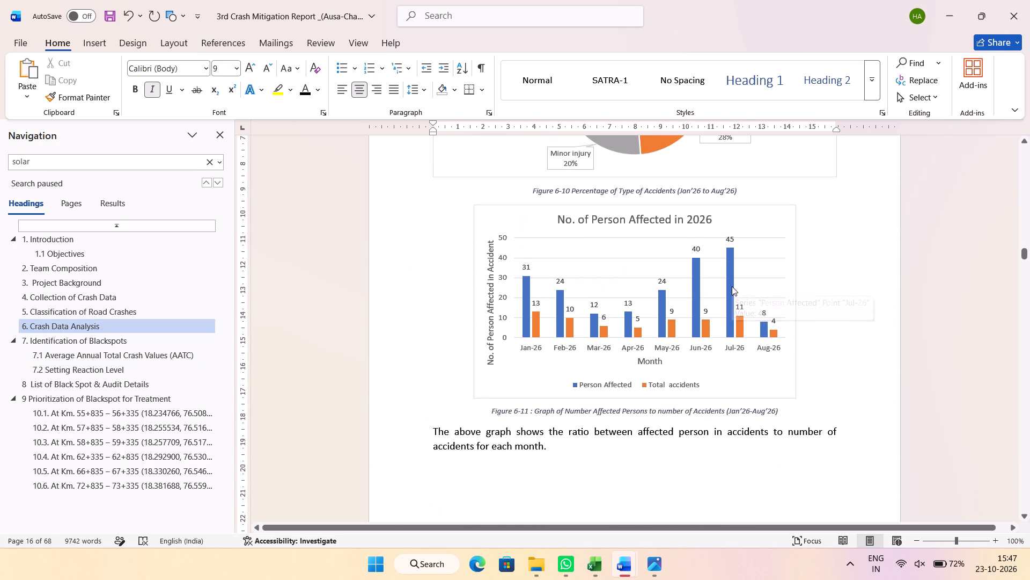
# Change the end month in the accident-percentage paragraph below Figure 6-9 to "Aug" so the period reads "Jan 2026 to Aug 2026".
pyautogui.scroll(6, 718, 288)
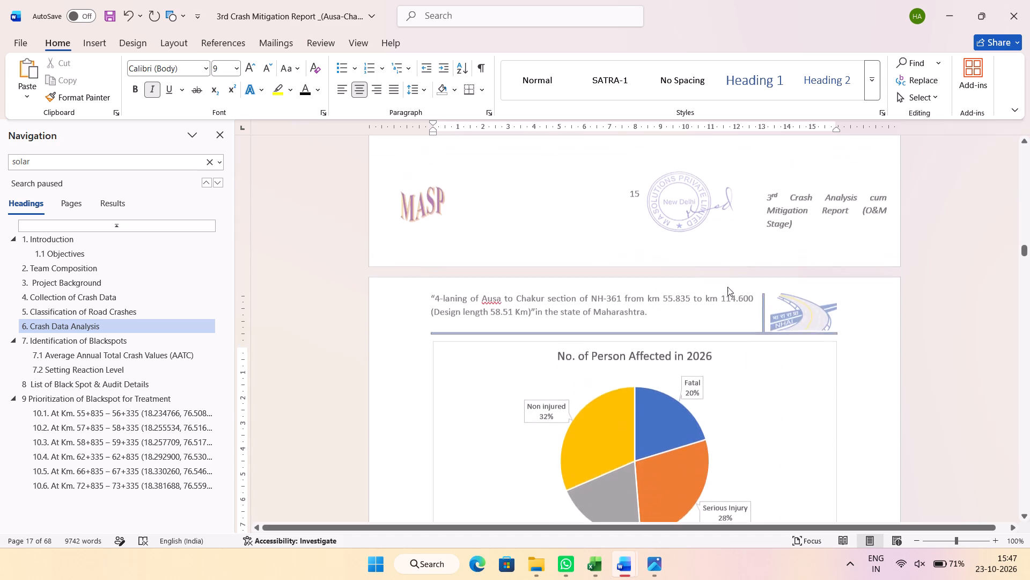
pyautogui.scroll(4, 771, 286)
pyautogui.click(804, 361)
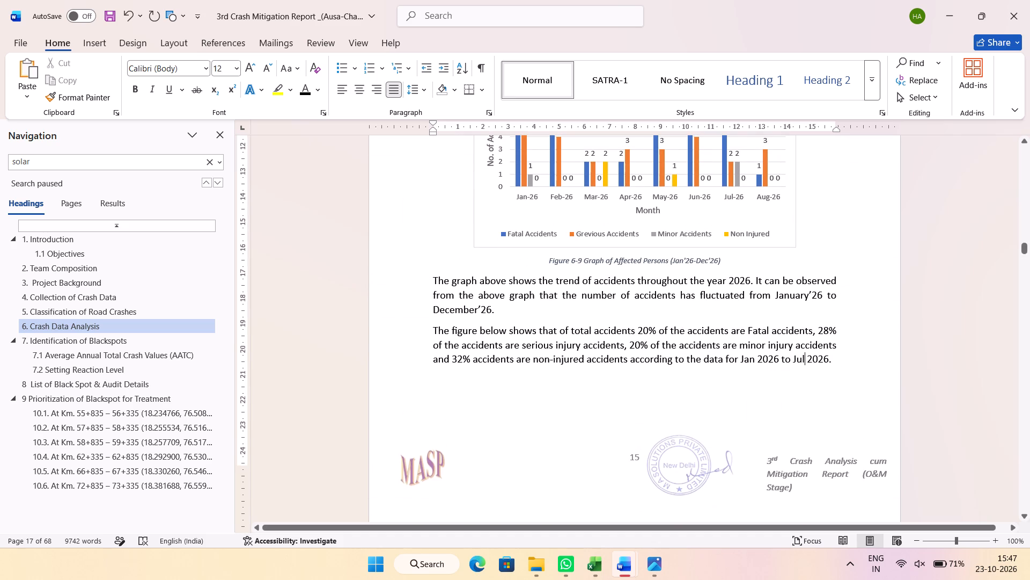
pyautogui.press('BackSpace')
pyautogui.press('BackSpace')
pyautogui.press('BackSpace')
pyautogui.write('aug')
pyautogui.press('BackSpace')
pyautogui.press('BackSpace')
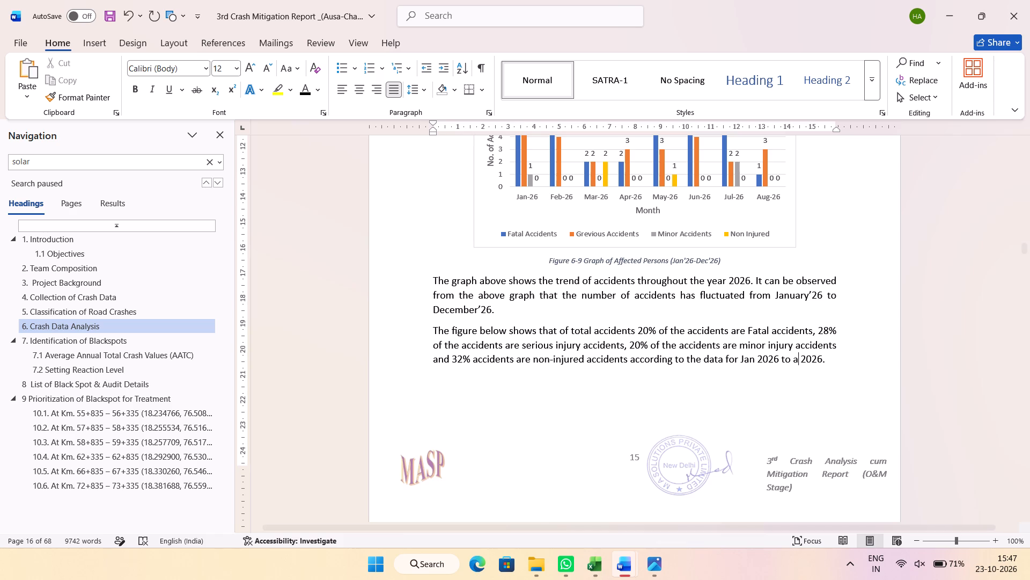
pyautogui.press('BackSpace')
pyautogui.write('Aug')
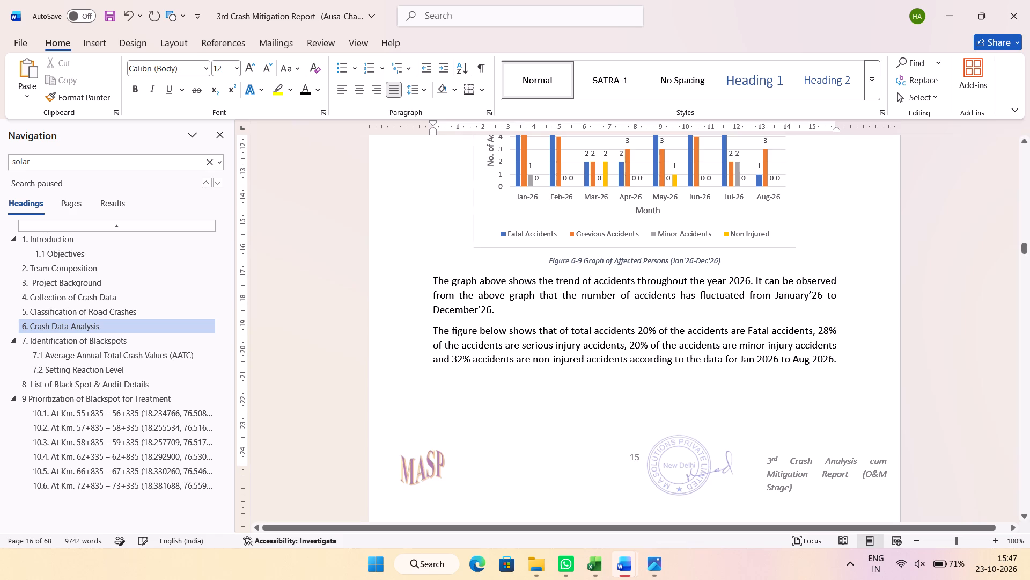
# Change the end month in the accident-trend paragraph below Figure 6-9 to "August" so the period reads "January'26 to August'26".
pyautogui.doubleClick(460, 310)
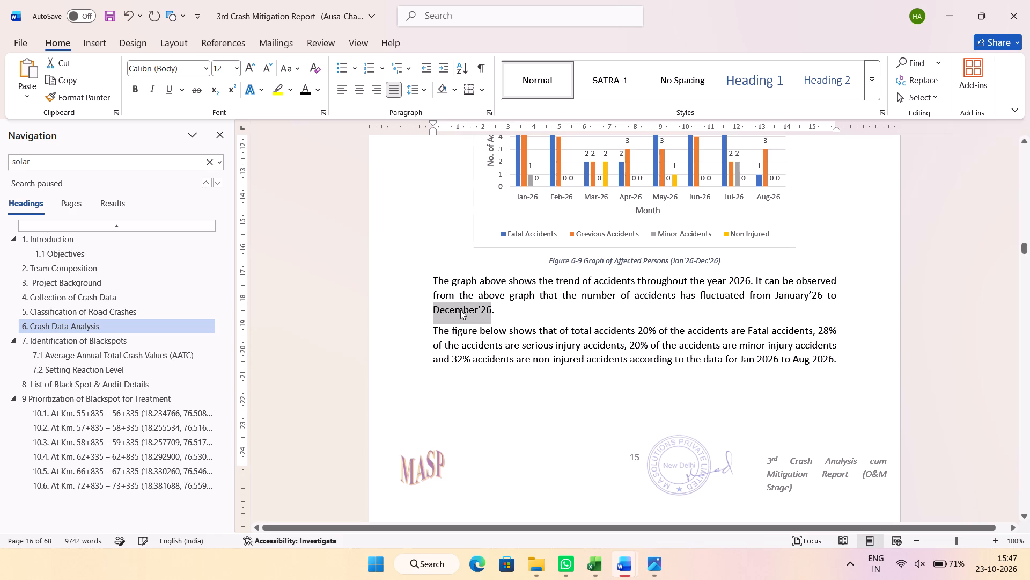
pyautogui.press('Left')
pyautogui.press('BackSpace')
pyautogui.press('Delete')
pyautogui.press('Delete')
pyautogui.press('Delete')
pyautogui.press('Delete')
pyautogui.press('Delete')
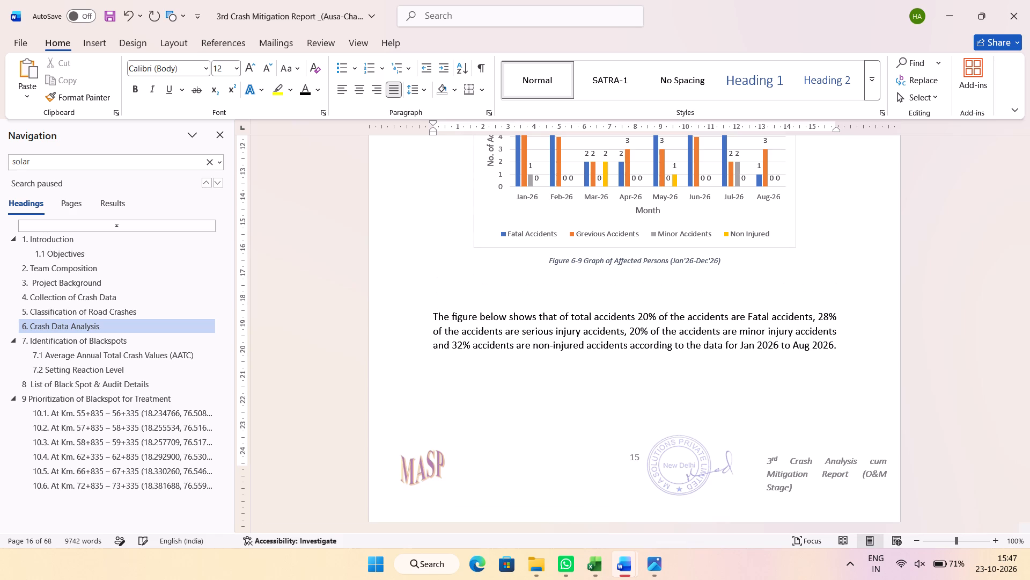
pyautogui.press('Delete')
pyautogui.press('Delete')
pyautogui.press('Delete')
pyautogui.press('space')
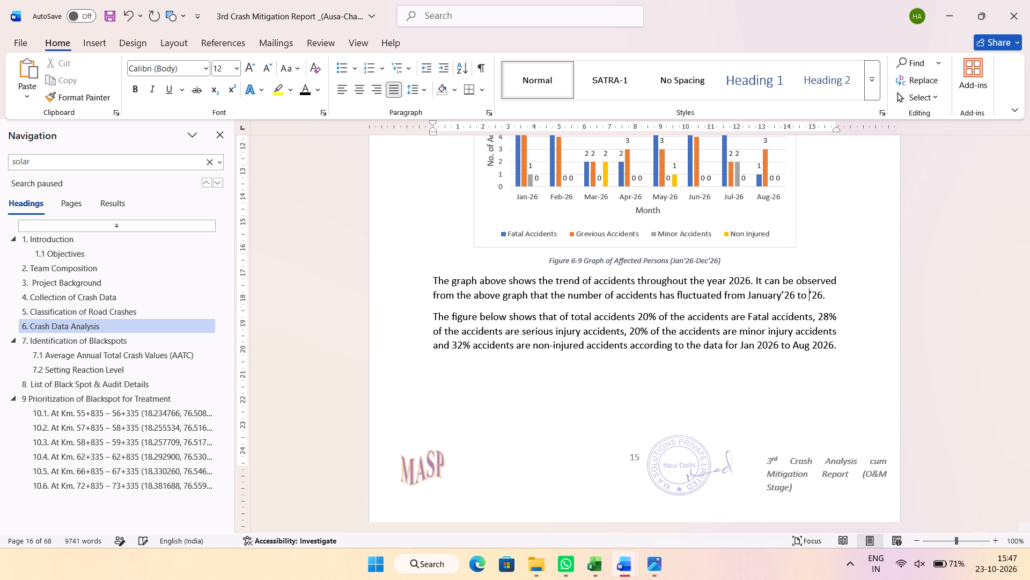
pyautogui.write('August')
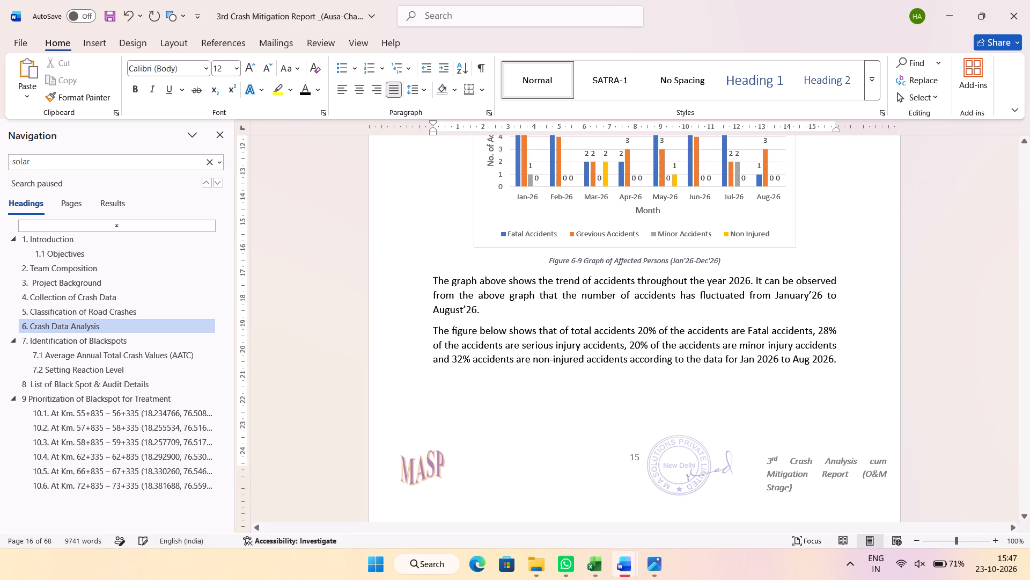
# Change the end month in the Figure 6-9 caption to "Aug" so the period reads "Jan'26-Aug'26".
pyautogui.click(705, 261)
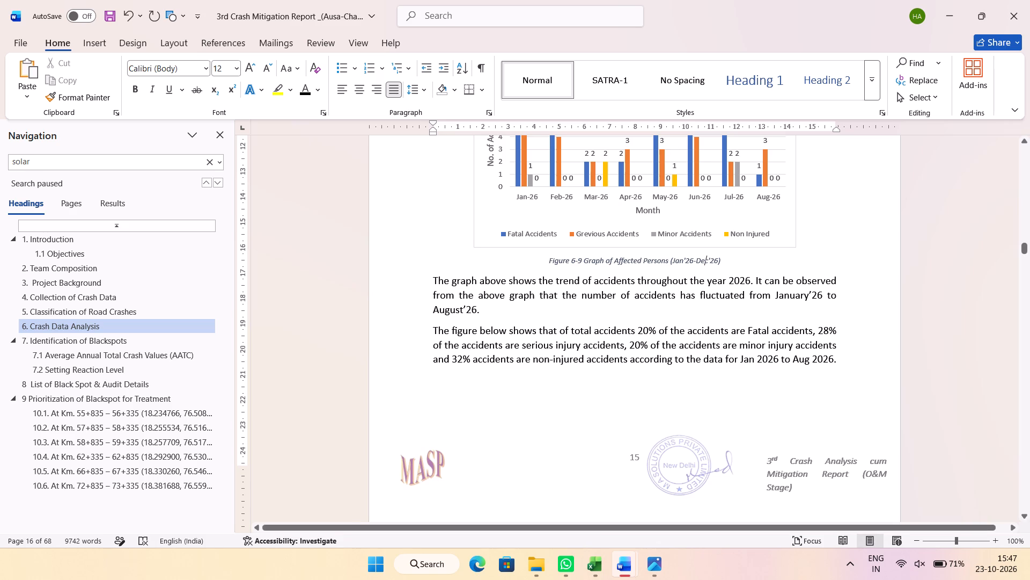
pyautogui.press('Delete')
pyautogui.press('BackSpace')
pyautogui.press('BackSpace')
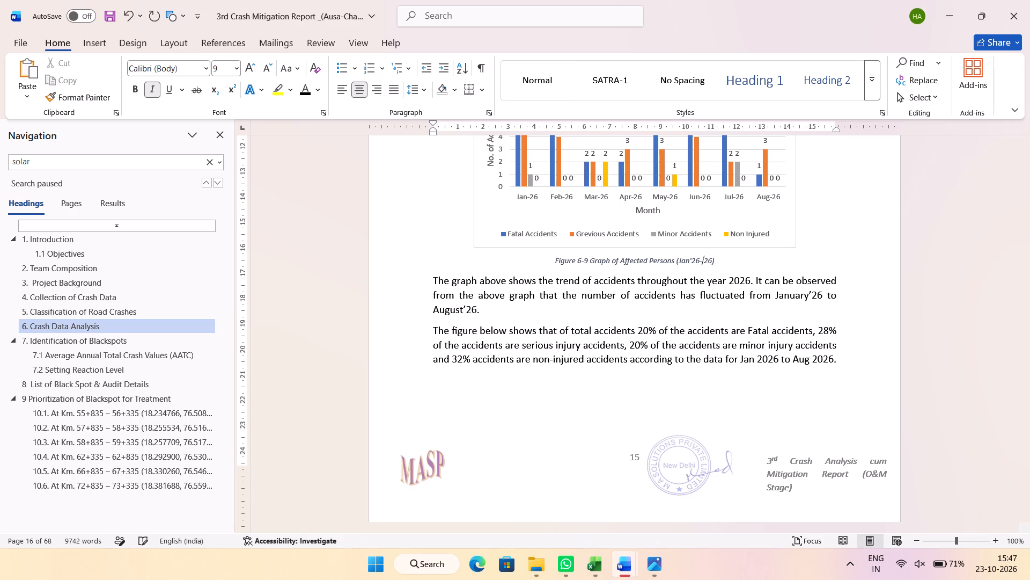
pyautogui.write('Aug')
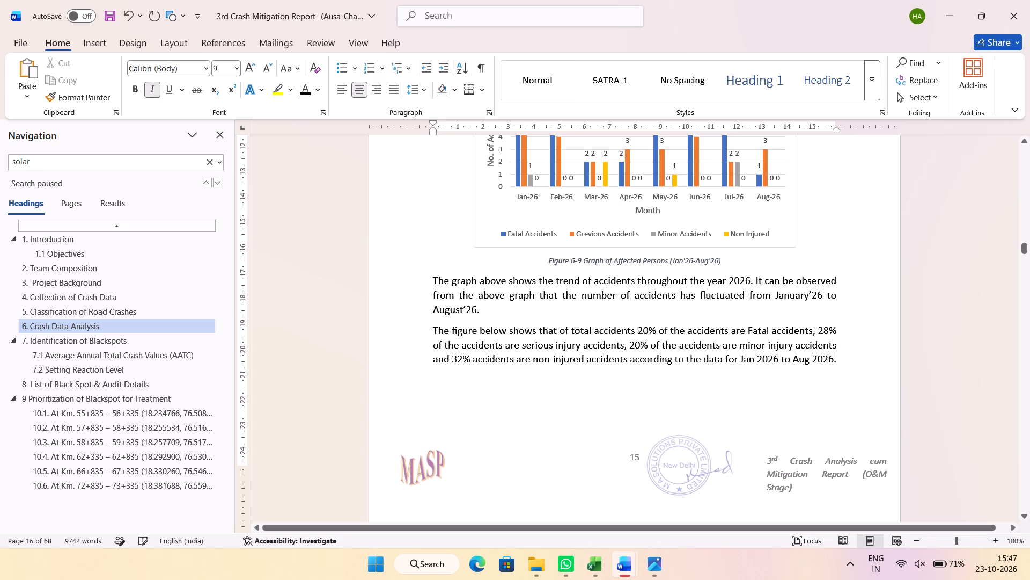
pyautogui.click(680, 327)
# Change the end month in the title of the 2026 Table 6-4 to "Aug" so the period reads "January'26 to Aug'26".
pyautogui.scroll(3, 679, 327)
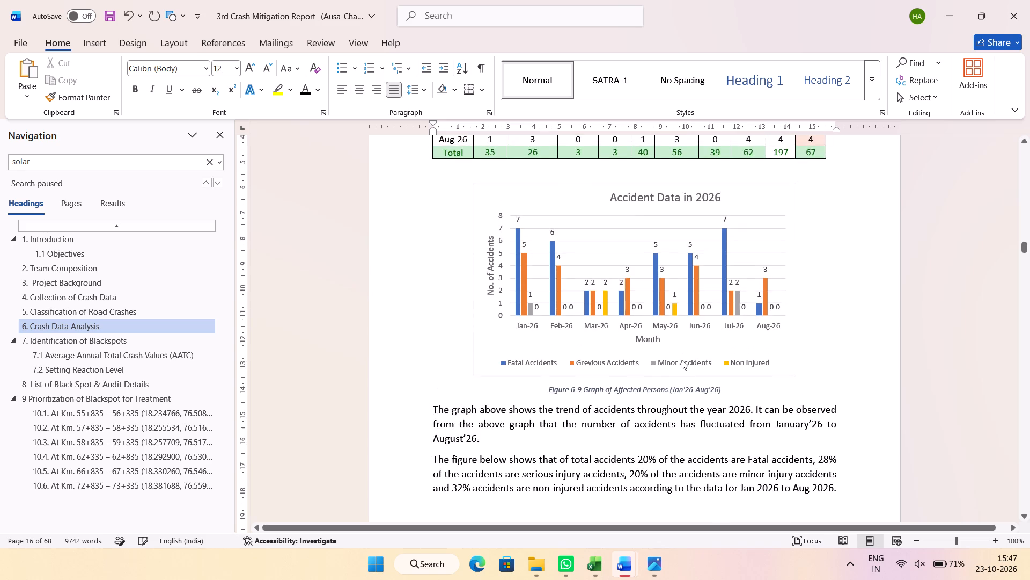
pyautogui.scroll(8, 725, 311)
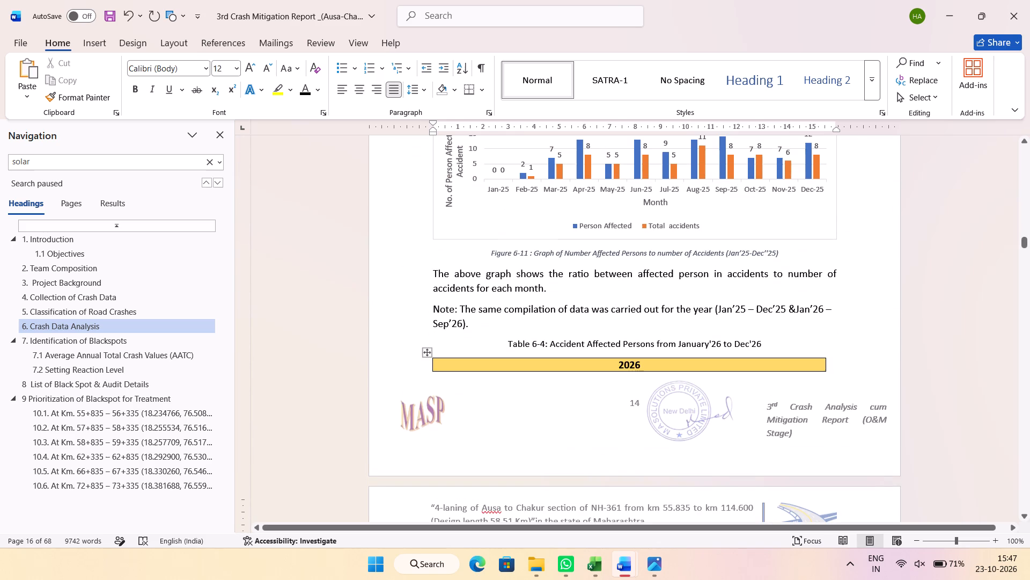
pyautogui.click(749, 344)
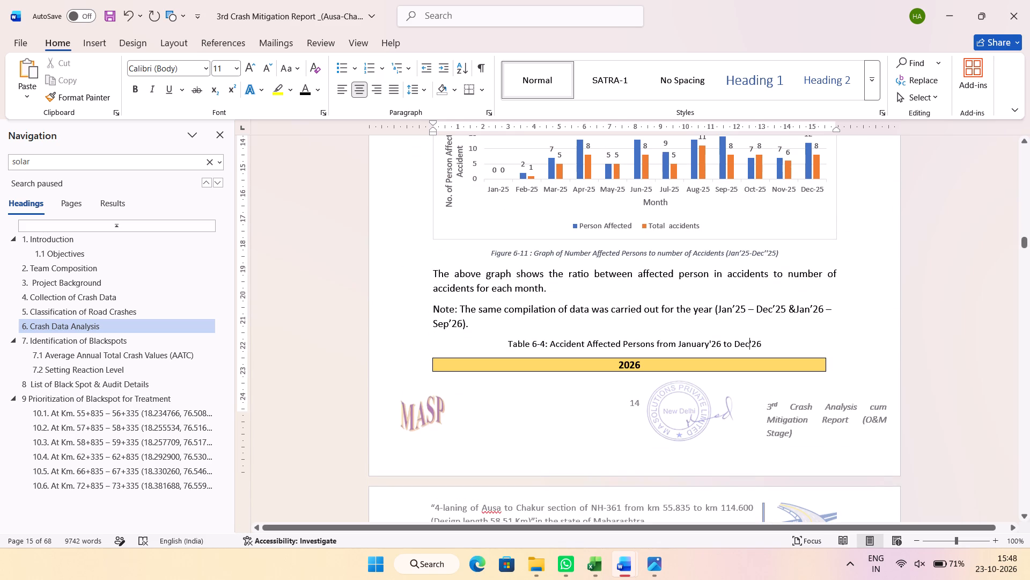
pyautogui.press('BackSpace')
pyautogui.press('BackSpace')
pyautogui.press('BackSpace')
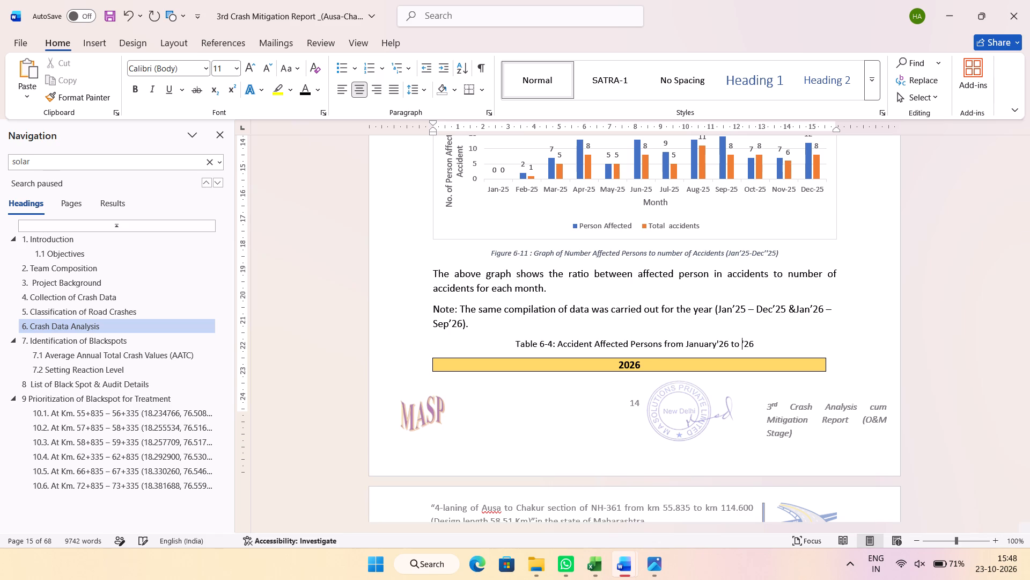
pyautogui.write('Aug')
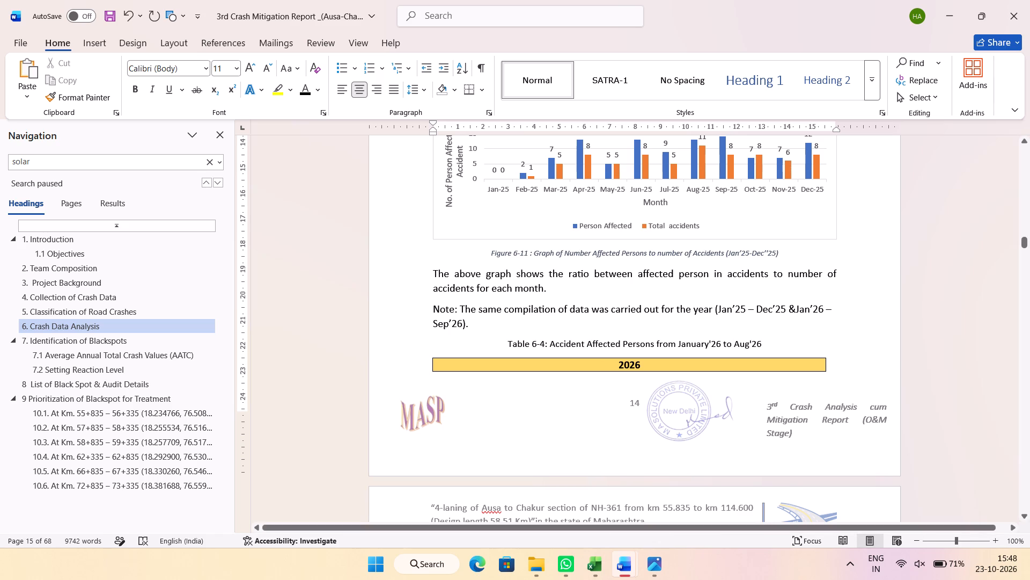
# Change the end month in the compilation note above the 2026 table to "Aug" so its last date reads "Aug'26".
pyautogui.click(809, 311)
pyautogui.click(448, 326)
pyautogui.press('BackSpace')
pyautogui.press('BackSpace')
pyautogui.press('BackSpace')
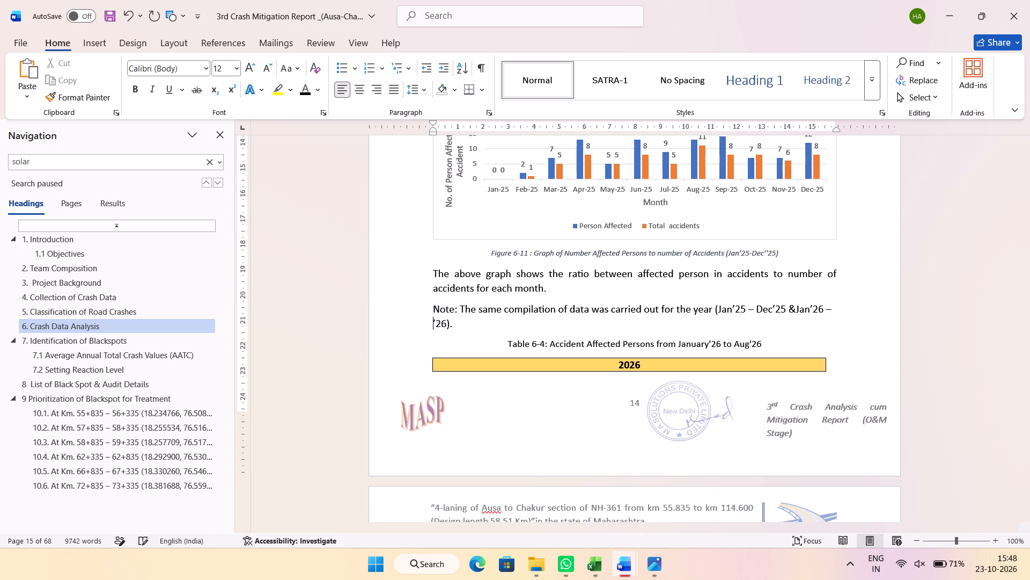
pyautogui.write('Aug')
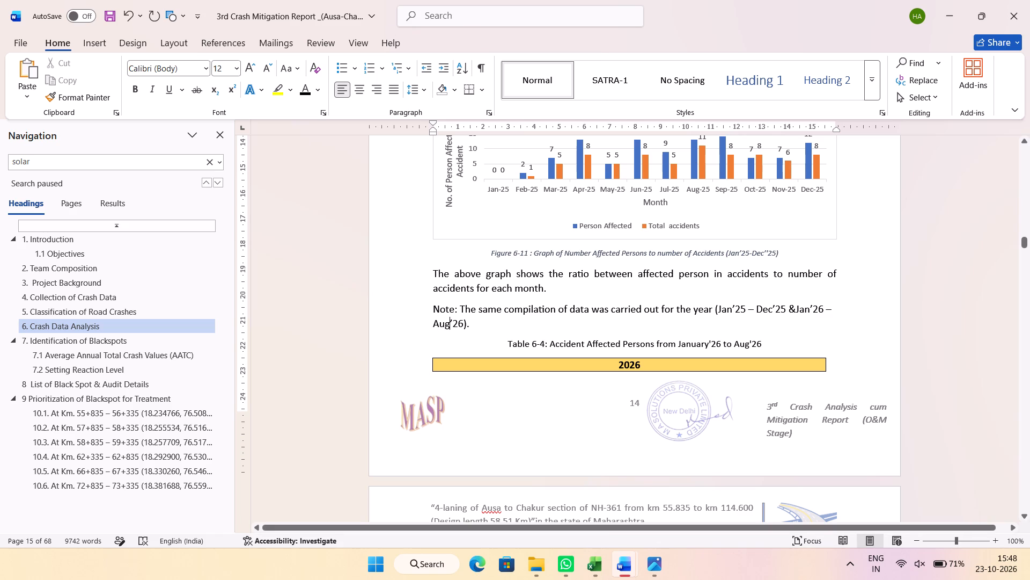
# Remove the "Jan'25 – Dec'25 &" period from the compilation note so it covers only "Jan'26 – Aug'26".
pyautogui.moveTo(720, 310); pyautogui.dragTo(792, 307)
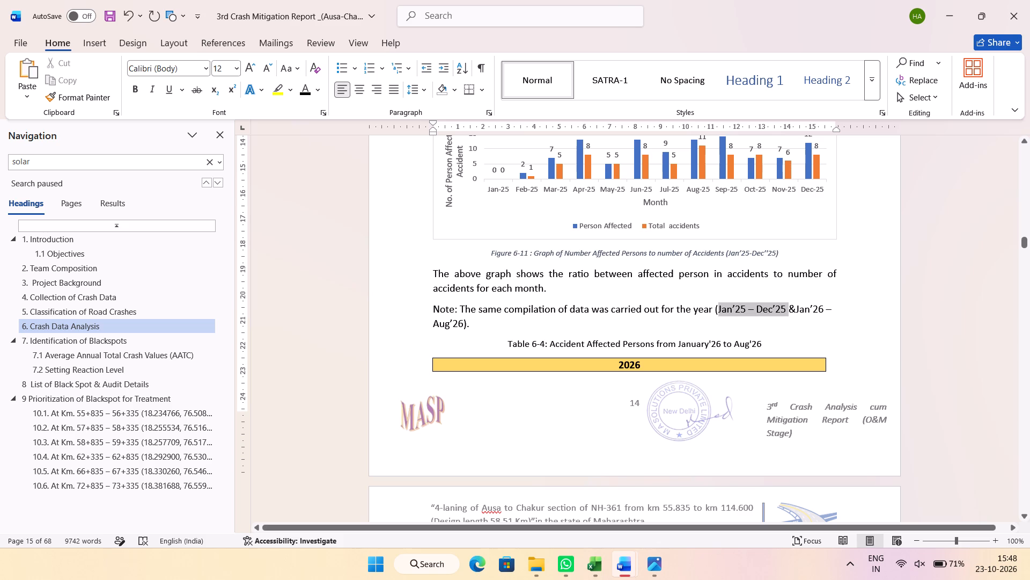
pyautogui.moveTo(792, 307); pyautogui.dragTo(793, 307)
pyautogui.press('BackSpace')
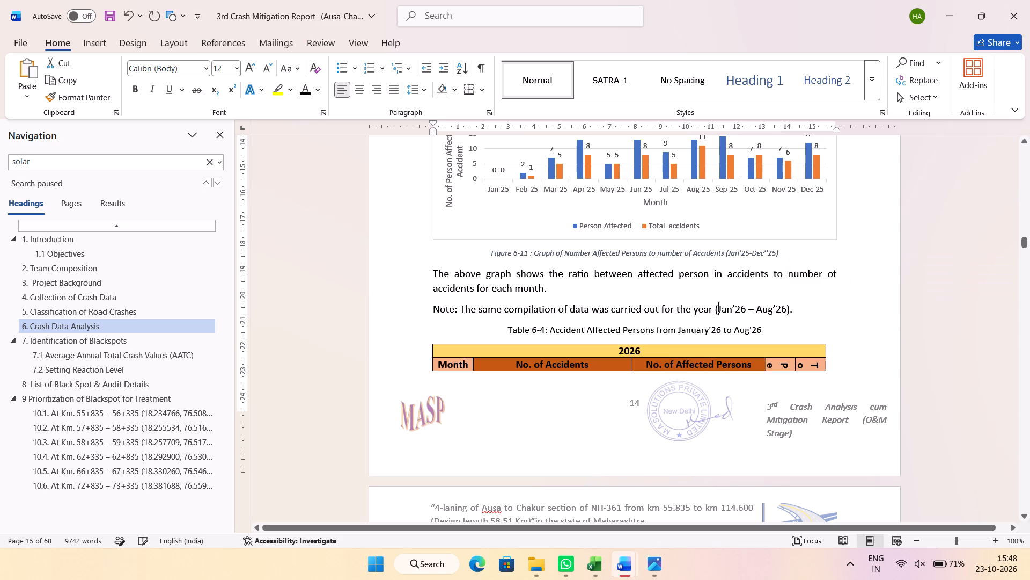
# Insert three blank lines after the compilation note to push the 2026 Table 6-4 title and table down.
pyautogui.click(801, 299)
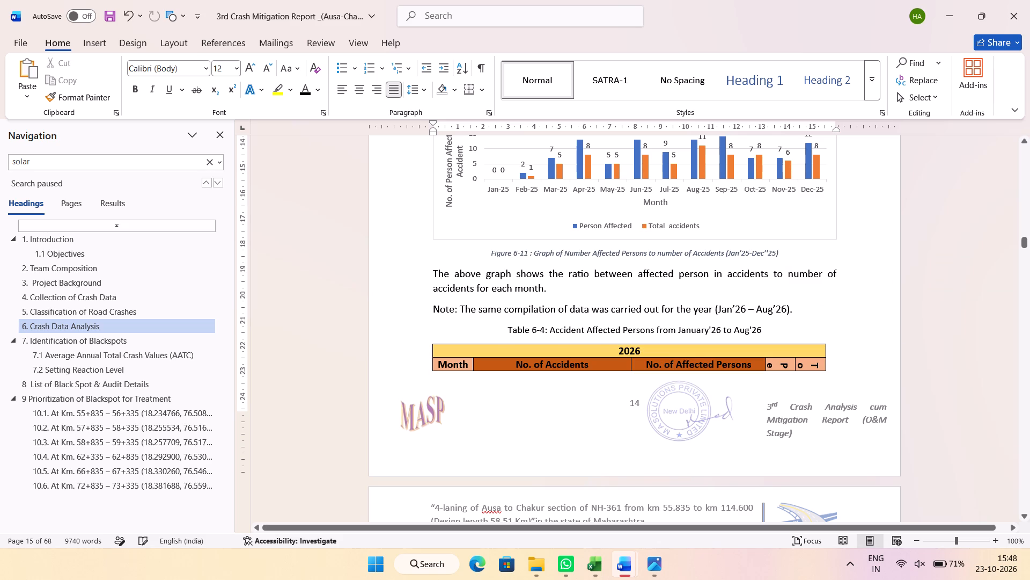
pyautogui.click(828, 311)
pyautogui.press('Return')
pyautogui.press('Return')
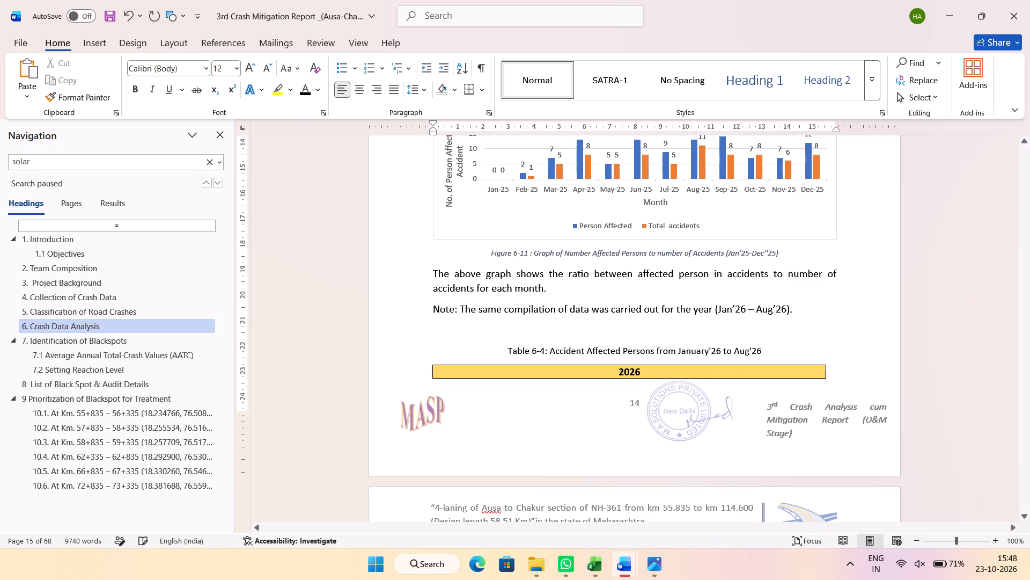
pyautogui.press('Return')
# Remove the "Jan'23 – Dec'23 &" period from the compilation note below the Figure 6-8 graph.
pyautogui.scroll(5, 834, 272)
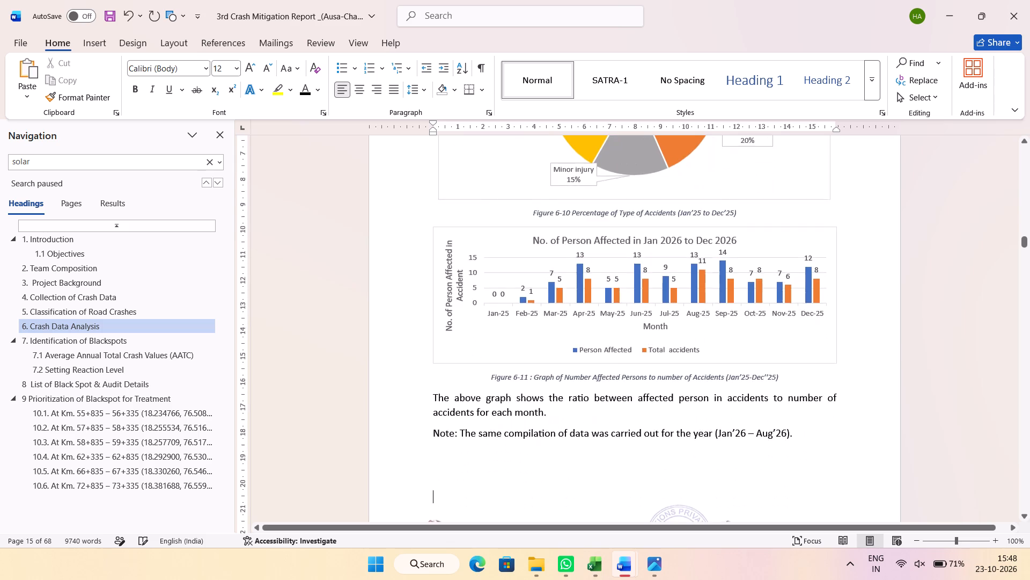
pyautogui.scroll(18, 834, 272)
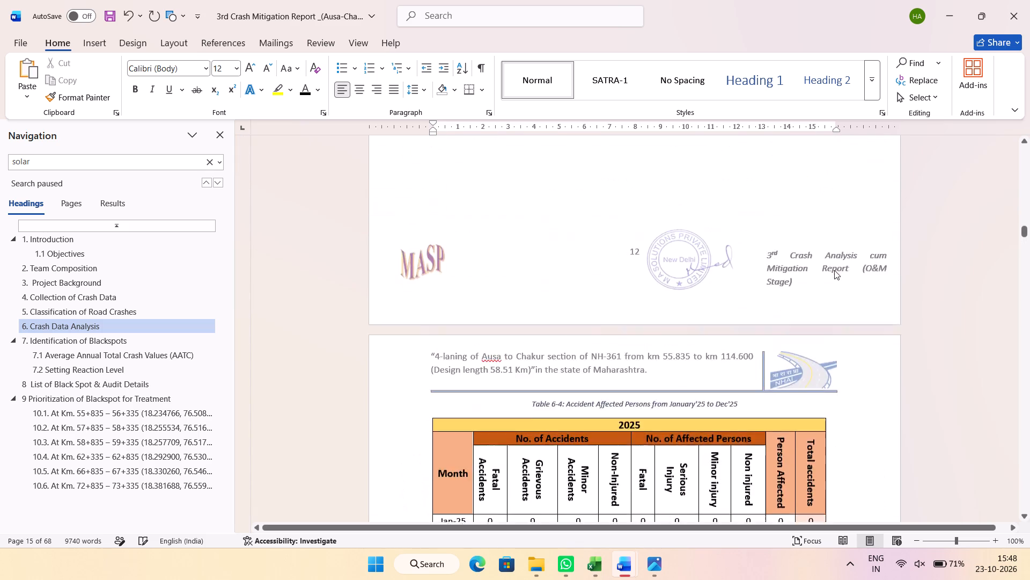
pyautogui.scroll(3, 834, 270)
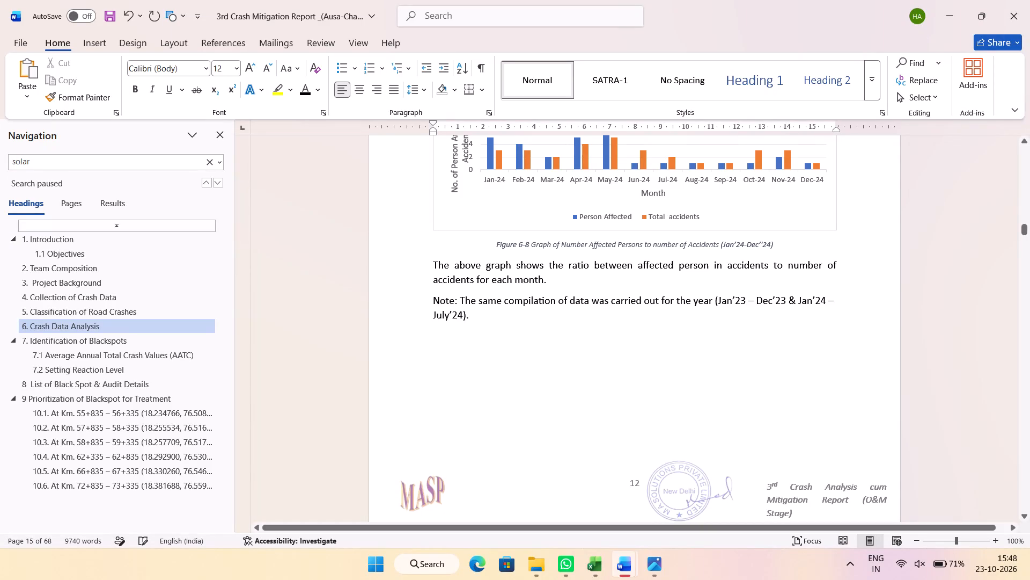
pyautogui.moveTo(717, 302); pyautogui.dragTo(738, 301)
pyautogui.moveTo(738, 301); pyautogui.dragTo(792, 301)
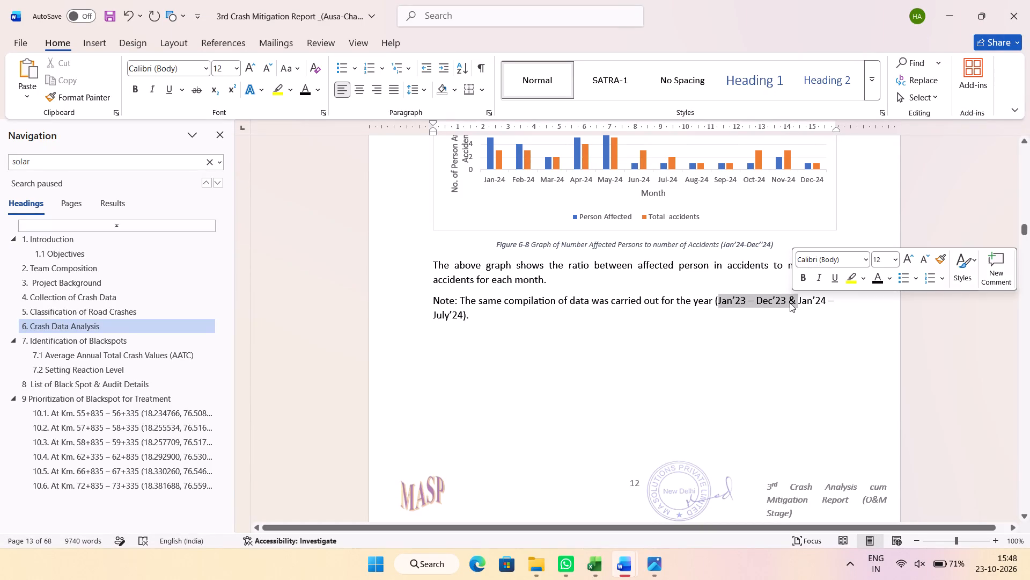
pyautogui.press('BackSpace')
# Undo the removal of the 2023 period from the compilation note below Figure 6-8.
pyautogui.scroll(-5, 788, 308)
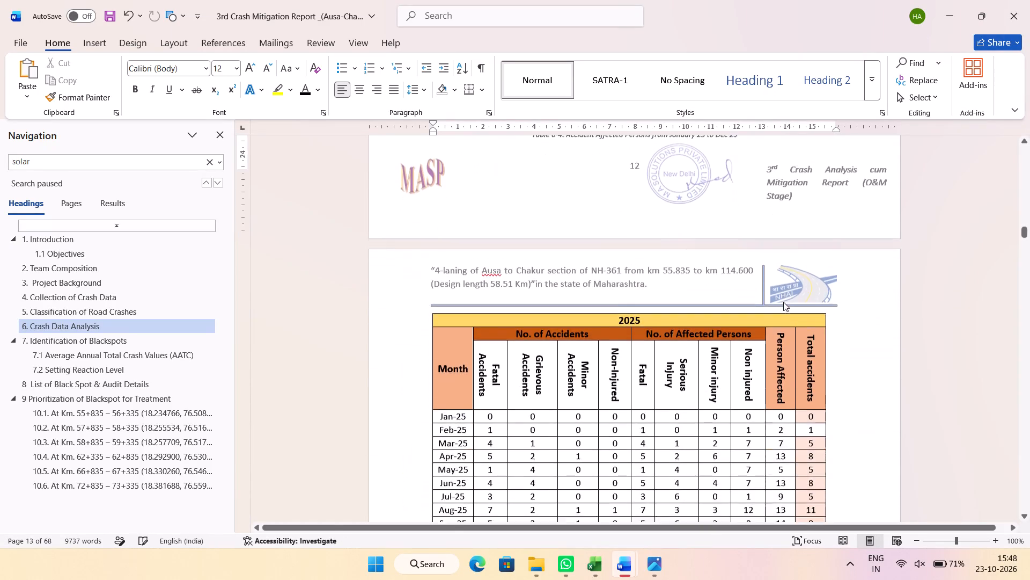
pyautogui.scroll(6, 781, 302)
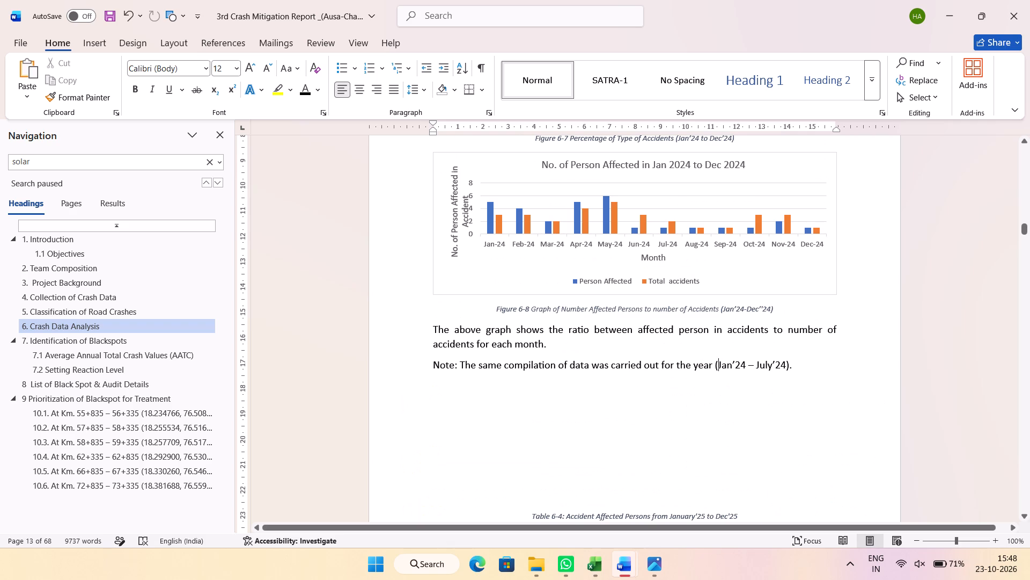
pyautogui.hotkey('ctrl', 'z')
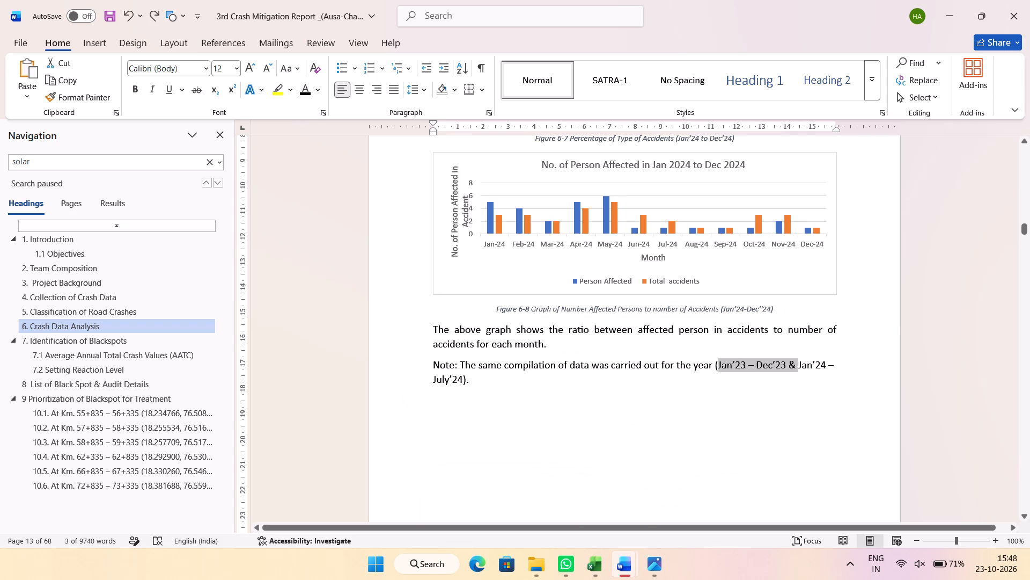
# Review section 6's earlier tables, charts and wording, from the 2024 data back to Table 6-1 and through the 2023 figures.
pyautogui.scroll(16, 763, 313)
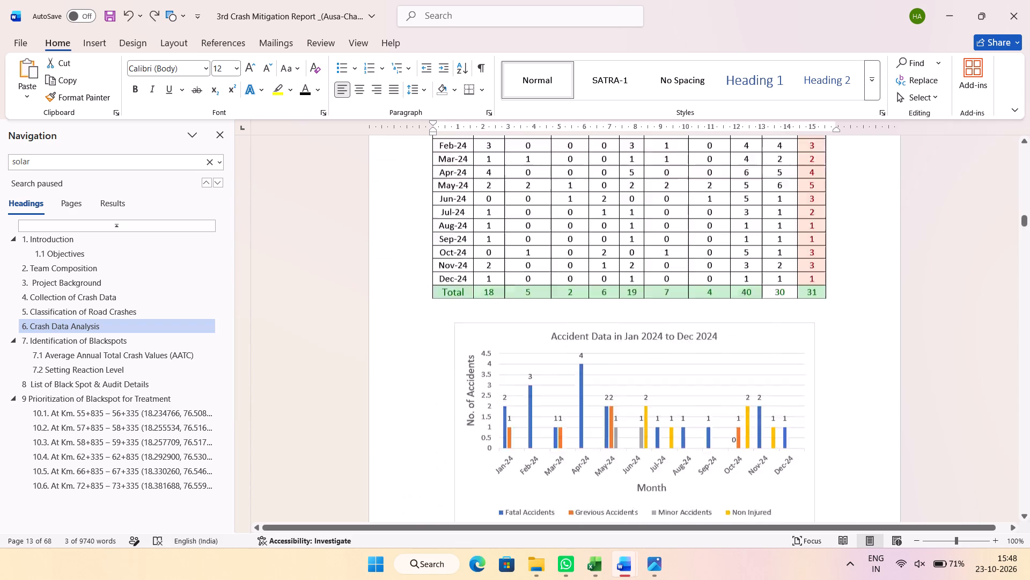
pyautogui.scroll(14, 763, 313)
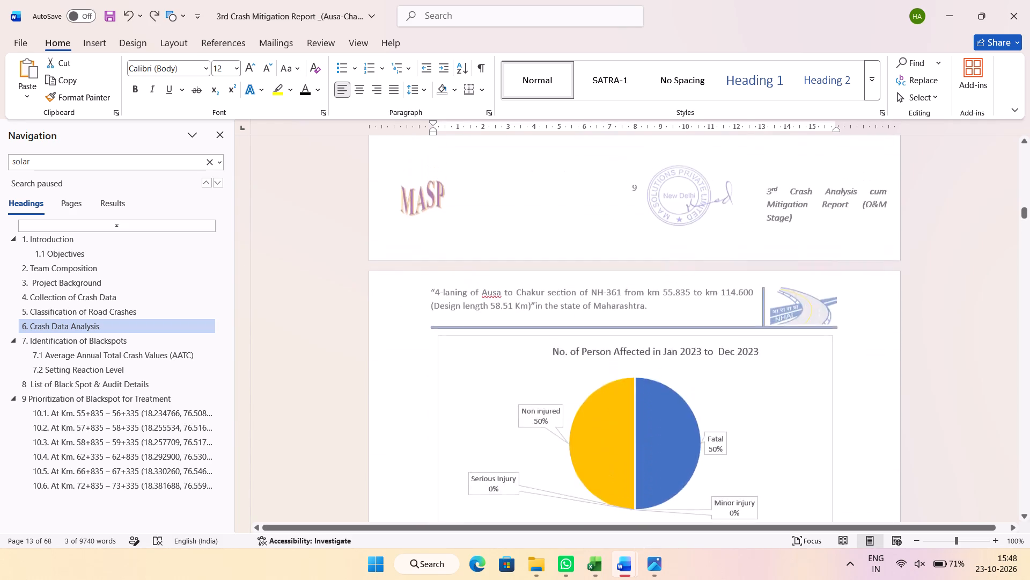
pyautogui.scroll(9, 763, 313)
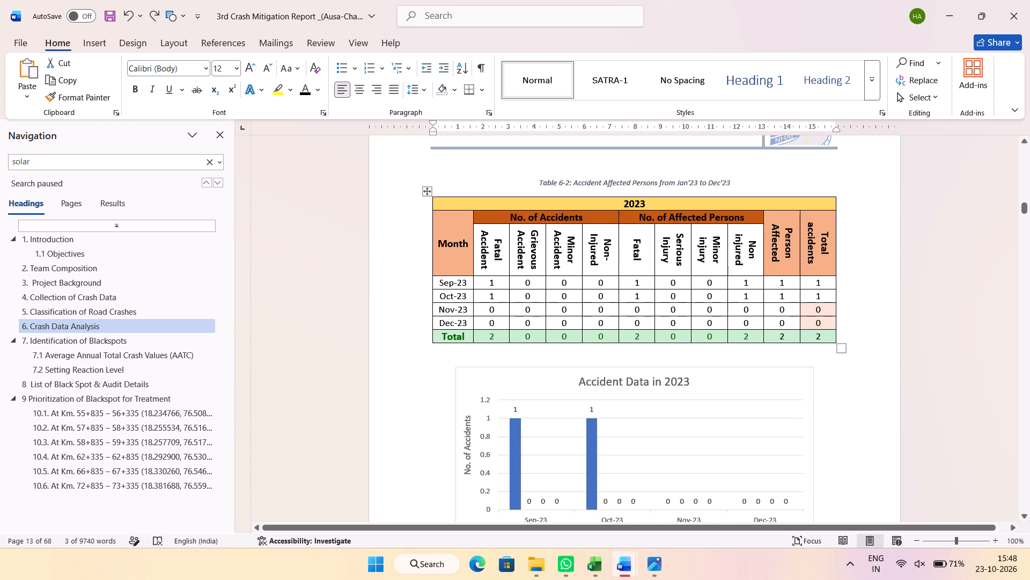
pyautogui.scroll(-5, 763, 313)
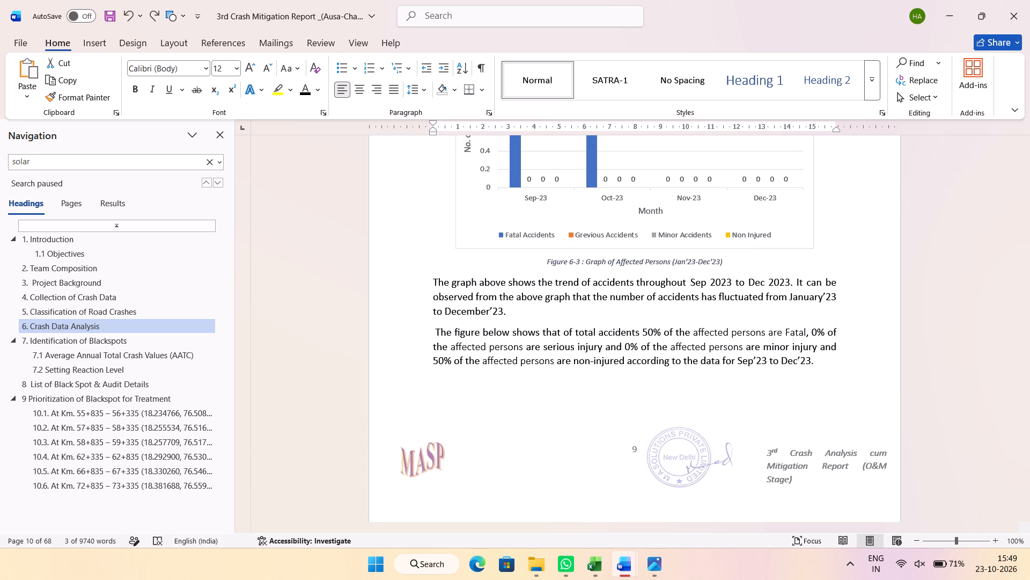
pyautogui.scroll(2, 723, 352)
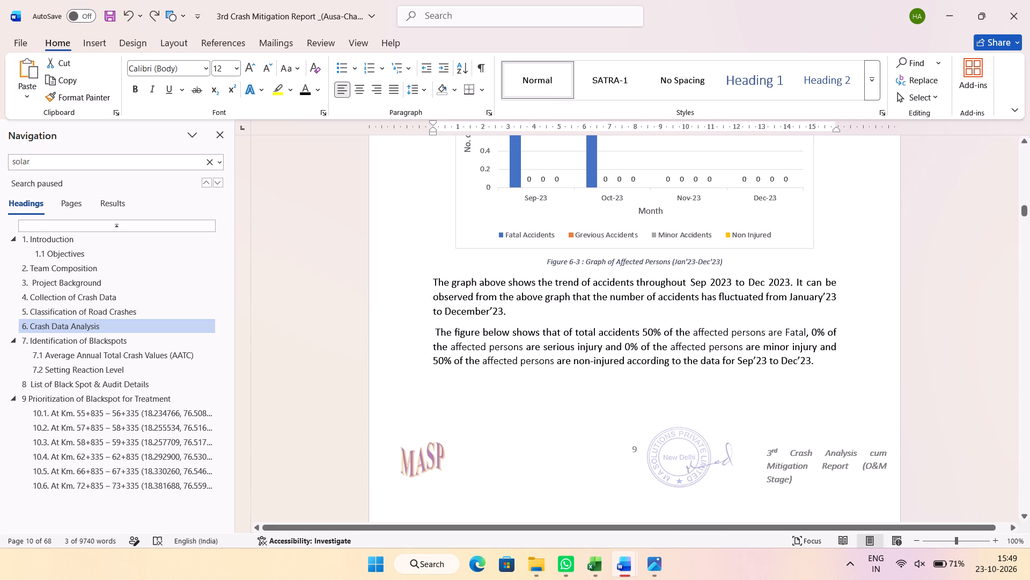
pyautogui.scroll(5, 721, 354)
pyautogui.scroll(-3, 719, 361)
pyautogui.scroll(7, 716, 358)
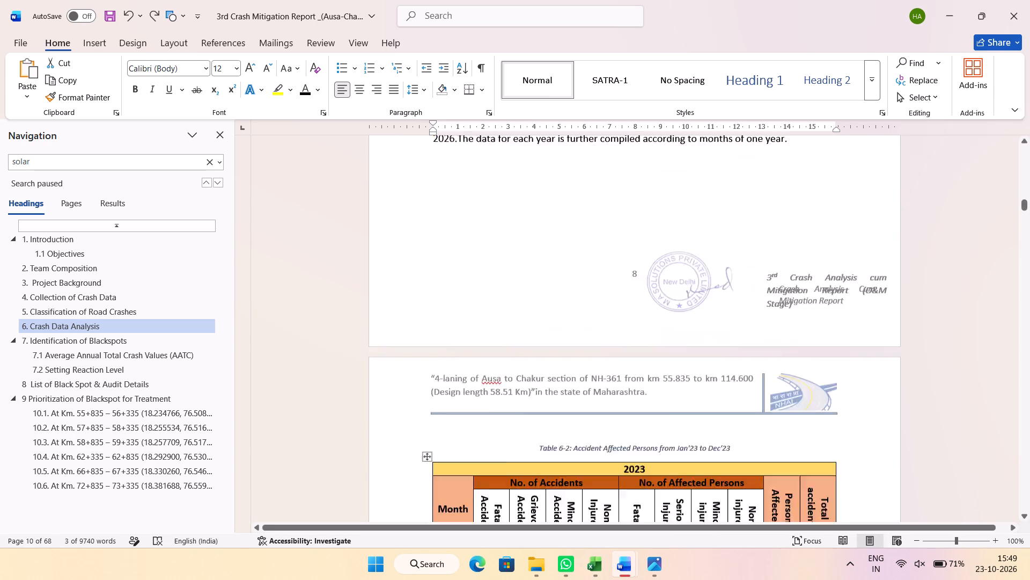
pyautogui.scroll(16, 707, 366)
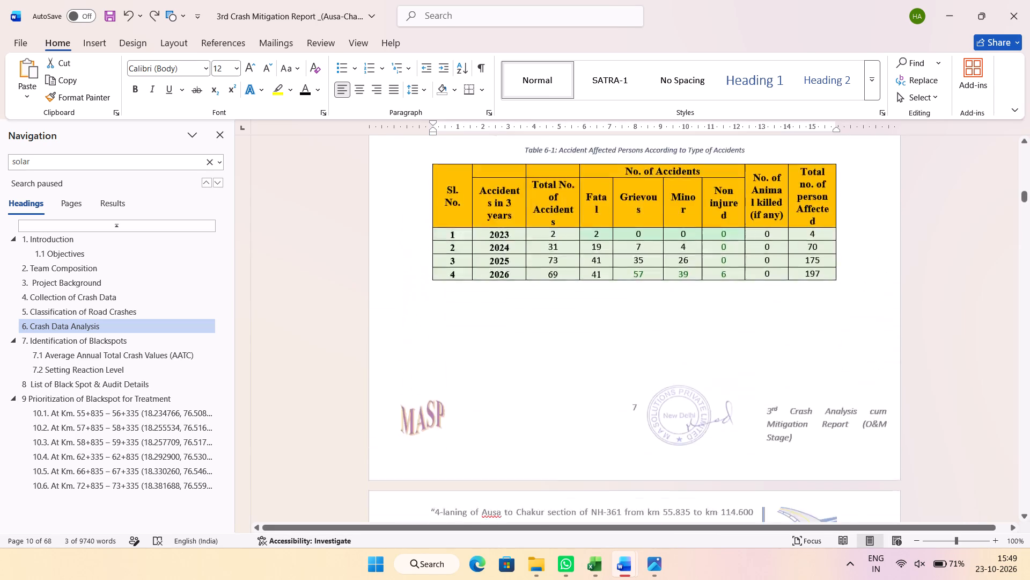
pyautogui.scroll(-10, 707, 366)
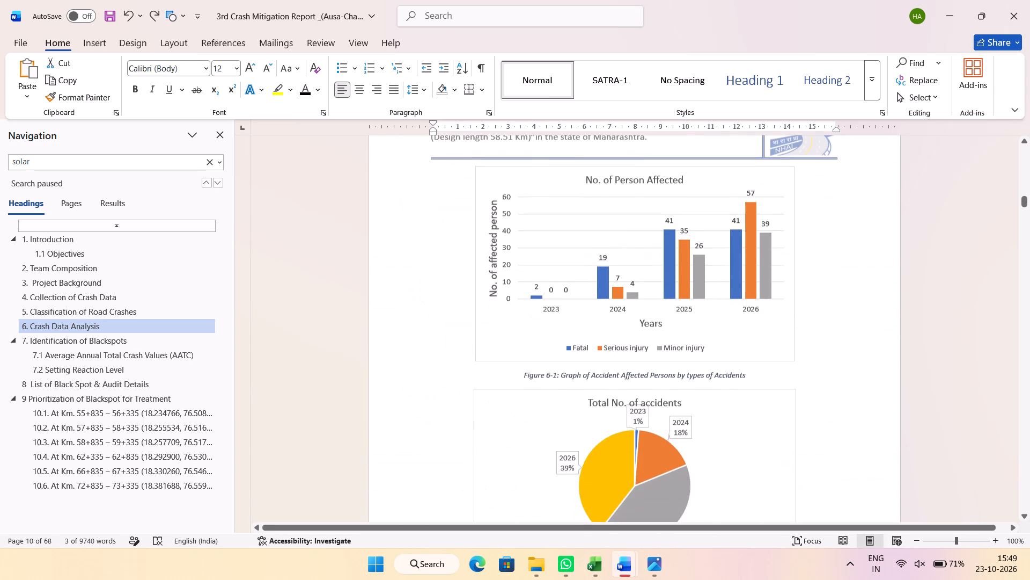
pyautogui.scroll(-17, 700, 361)
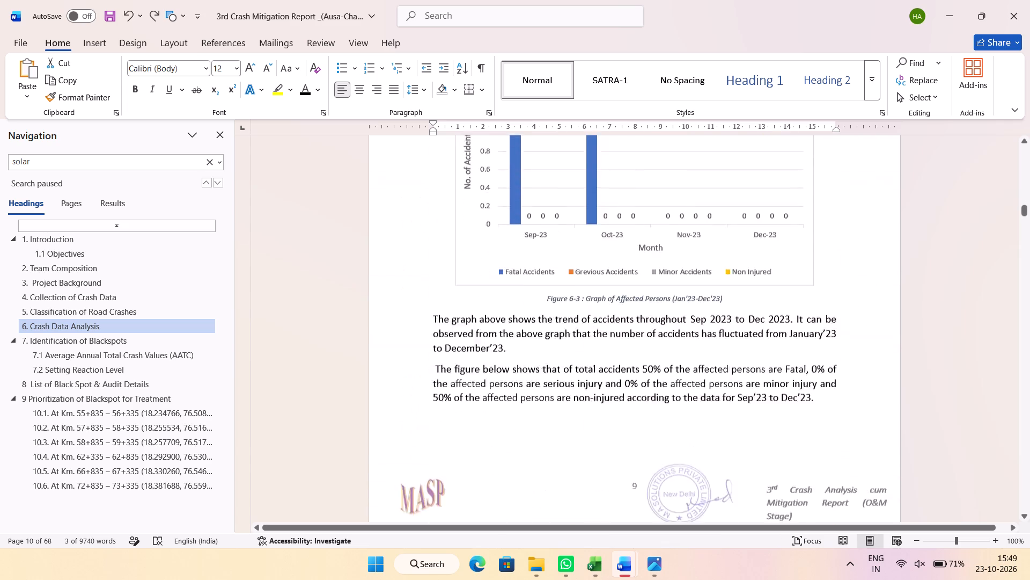
pyautogui.scroll(-6, 702, 358)
# Replace the Figure 6-5 chart in the report with the "No. of Person Affected in 2023" column chart copied from the Excel workbook's monthly graph sheet.
pyautogui.hotkey('alt', 'Tab')
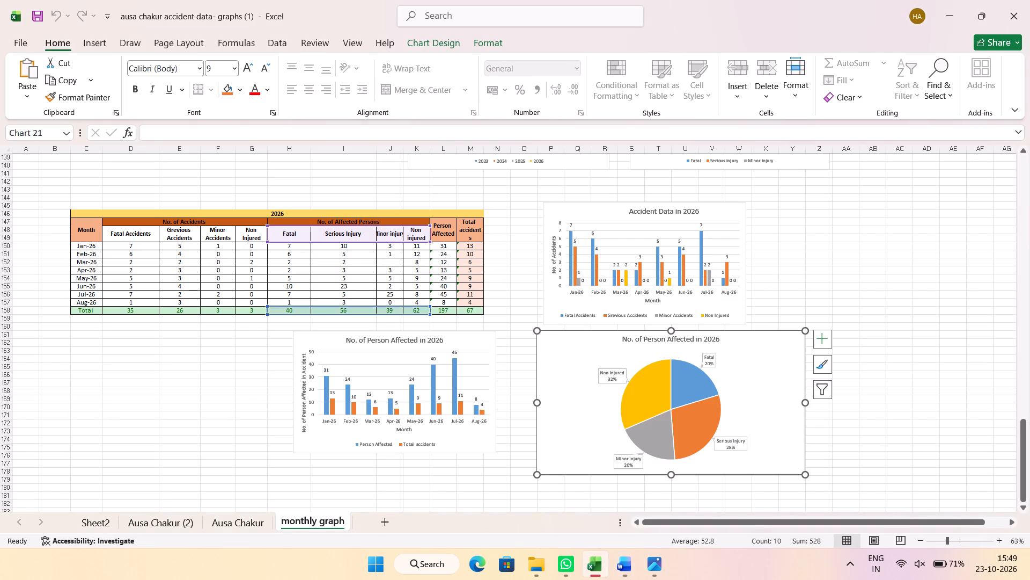
pyautogui.scroll(20, 551, 373)
pyautogui.scroll(7, 560, 384)
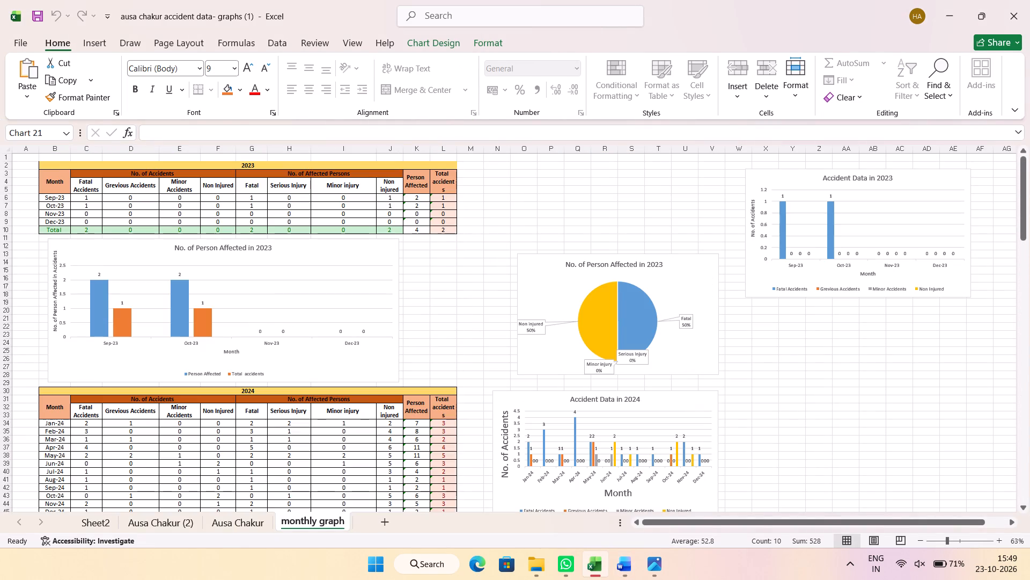
pyautogui.hotkey('alt', 'Tab')
pyautogui.scroll(-1, 790, 358)
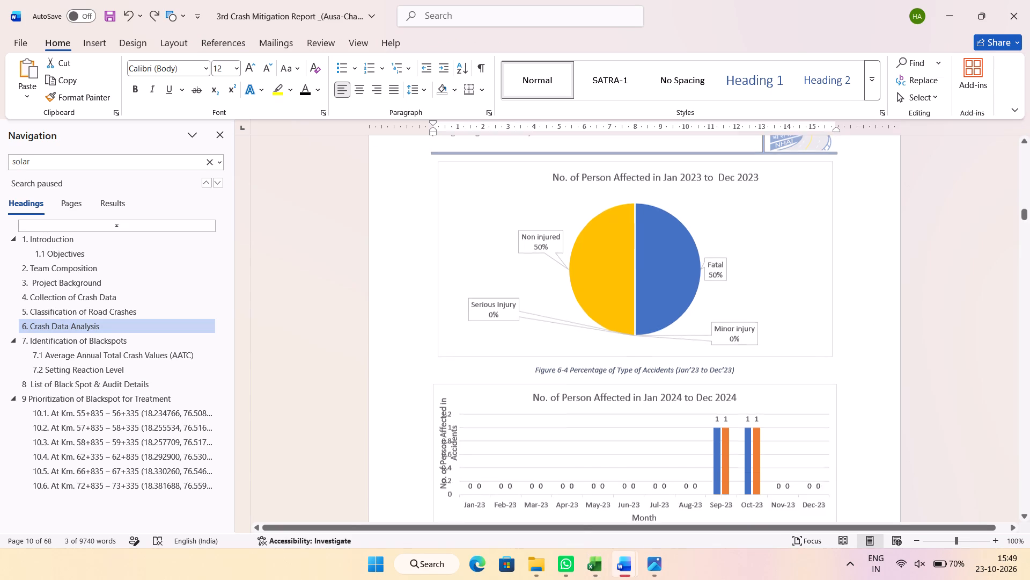
pyautogui.scroll(-2, 790, 358)
pyautogui.hotkey('alt', 'Tab')
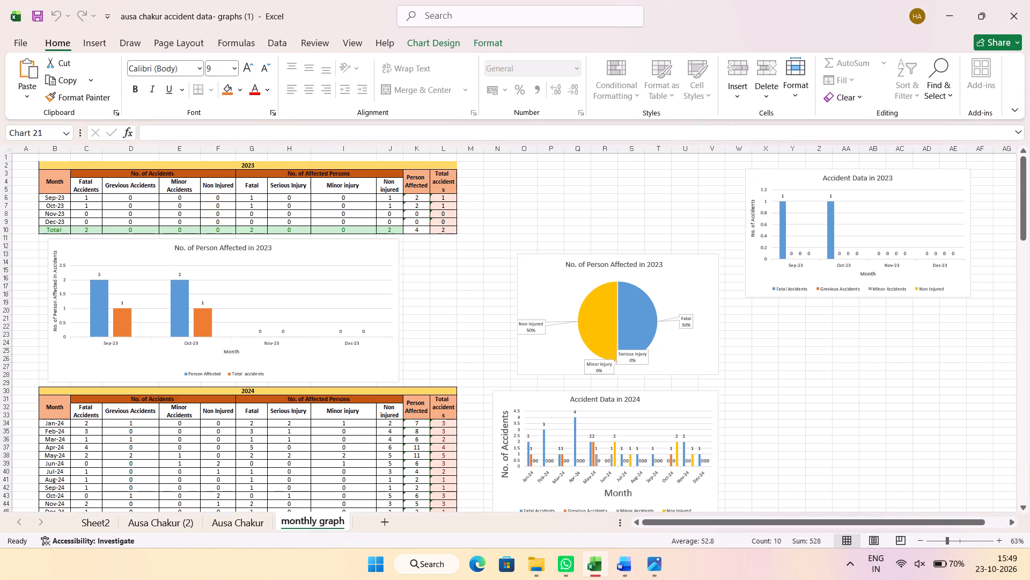
pyautogui.click(371, 366)
pyautogui.hotkey('ctrl', 'c')
pyautogui.hotkey('alt', 'Tab')
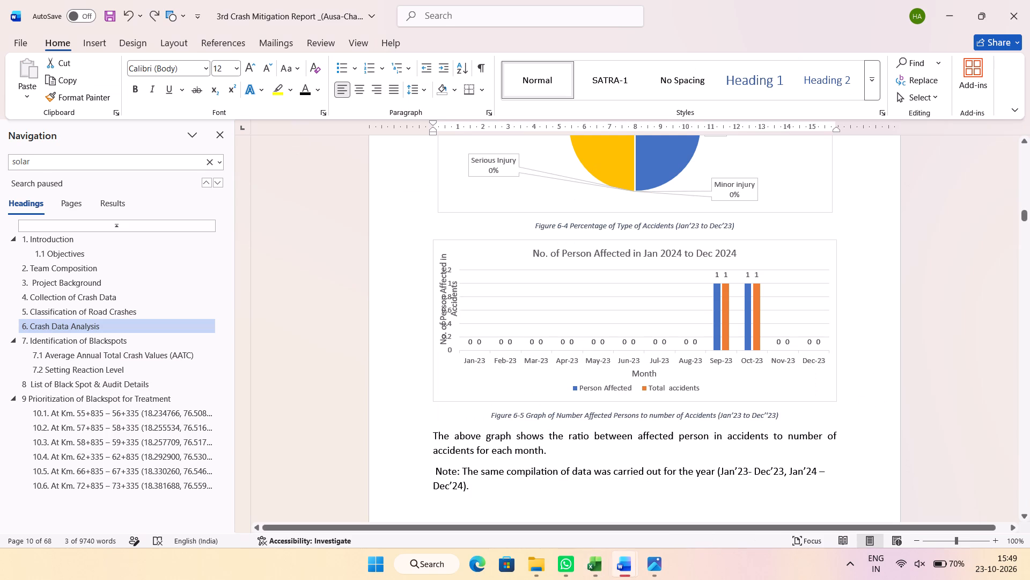
pyautogui.click(828, 246)
pyautogui.click(835, 243)
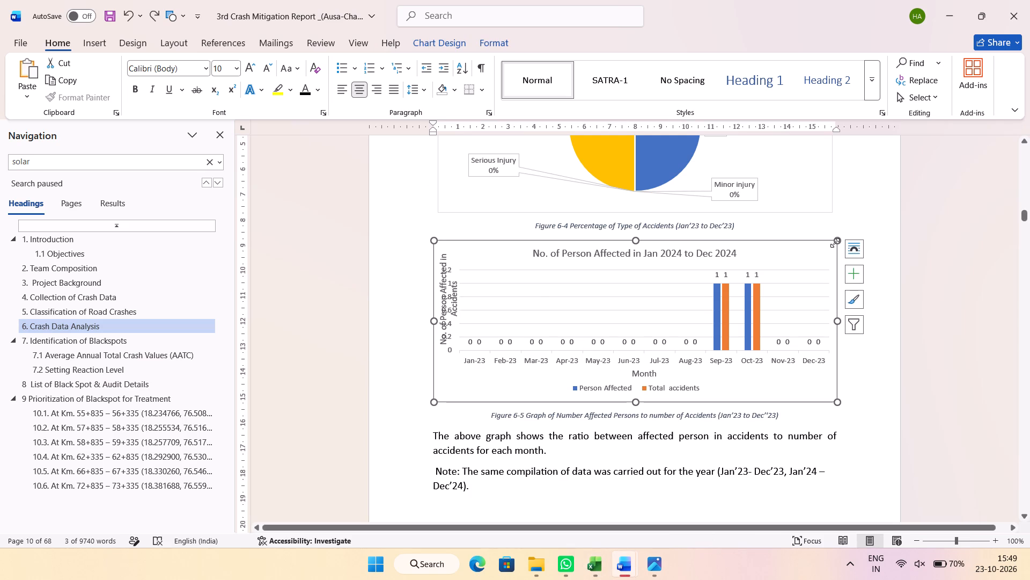
pyautogui.press('Delete')
pyautogui.hotkey('ctrl', 'v')
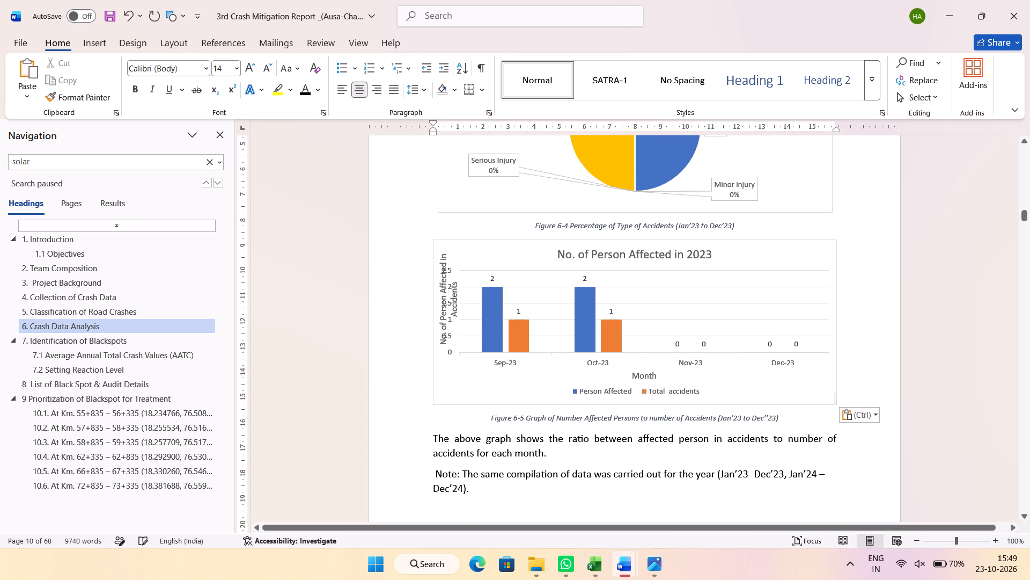
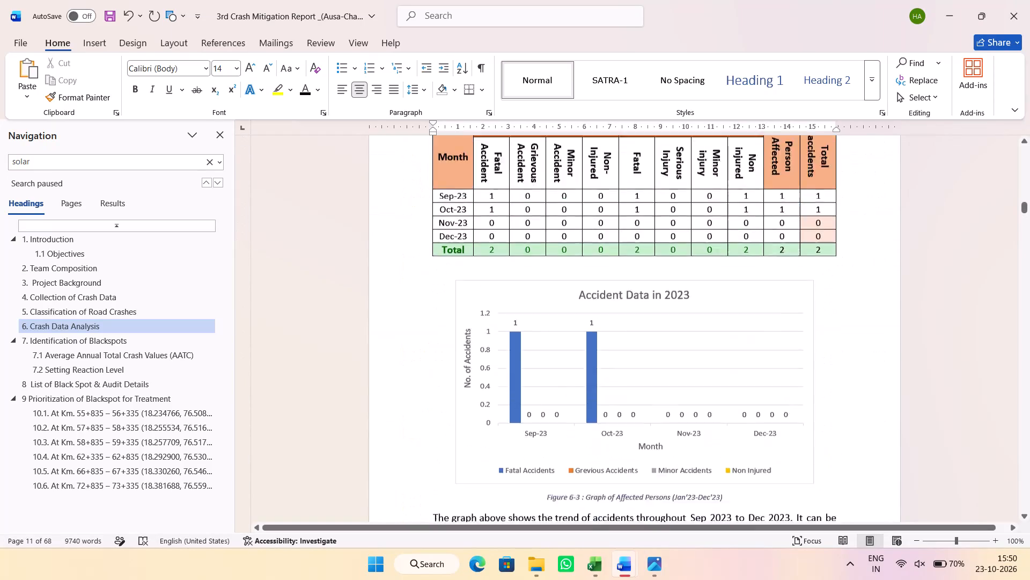
# Change the start month of the accident fluctuation period to September'23 in the paragraph below the Figure 6-3 graph.
pyautogui.scroll(18, 636, 385)
pyautogui.scroll(-6, 636, 385)
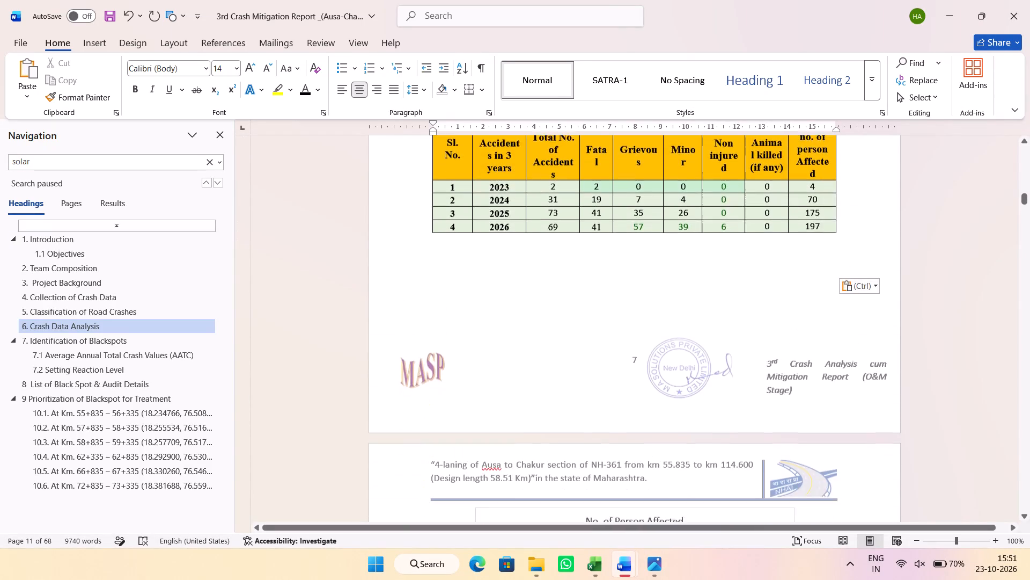
pyautogui.scroll(-19, 636, 369)
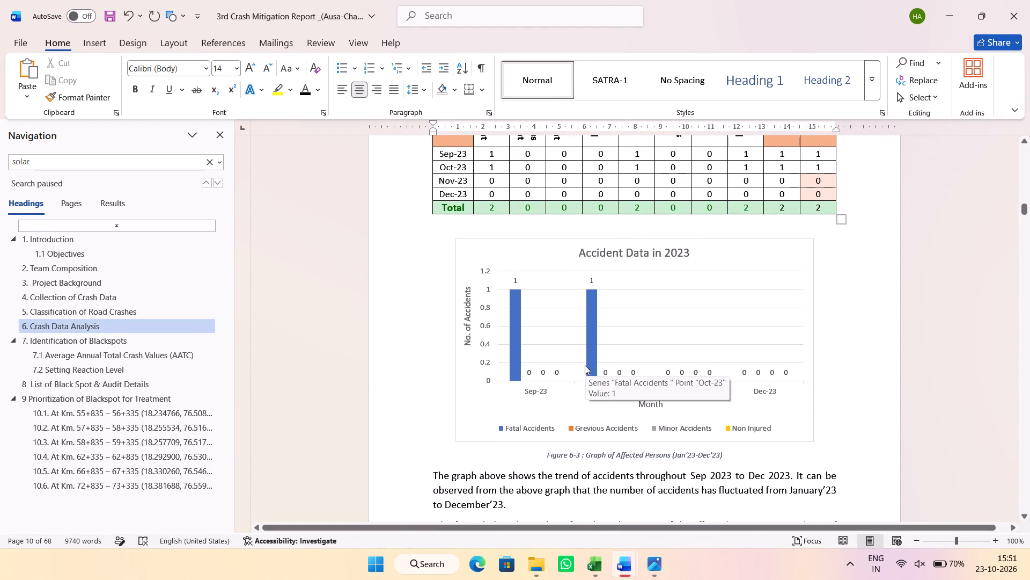
pyautogui.click(752, 391)
pyautogui.scroll(-3, 765, 388)
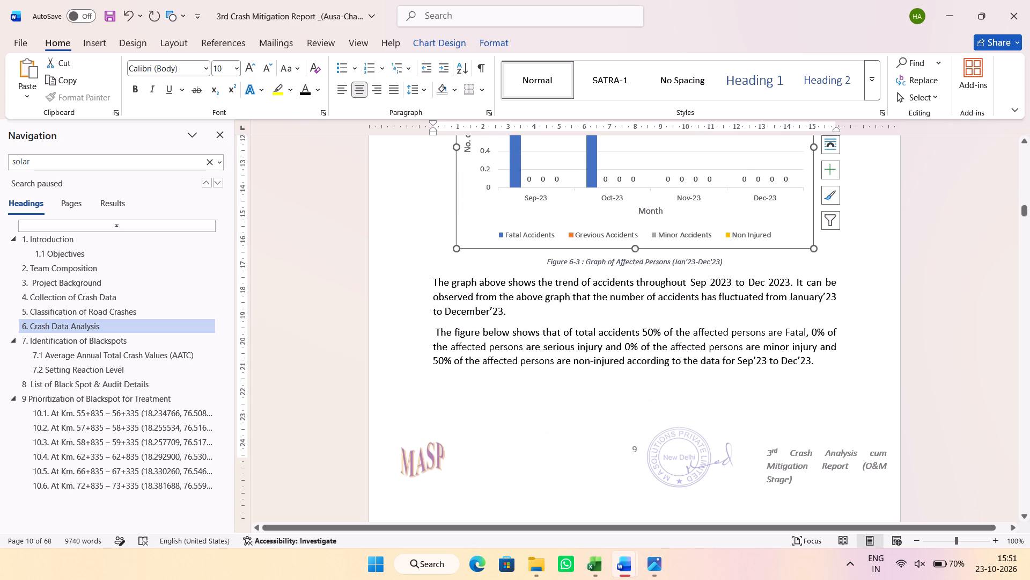
pyautogui.scroll(1, 746, 306)
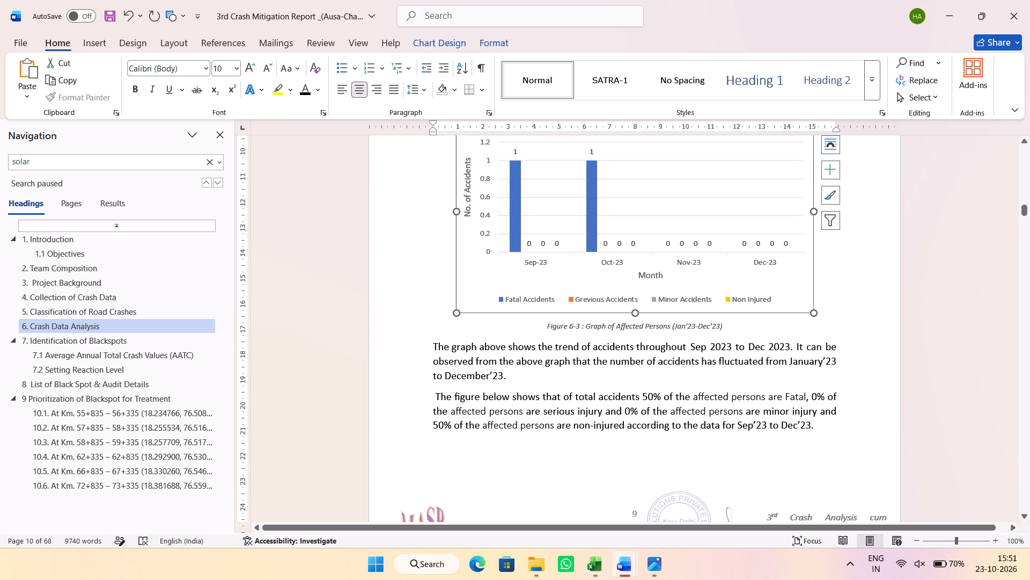
pyautogui.click(819, 364)
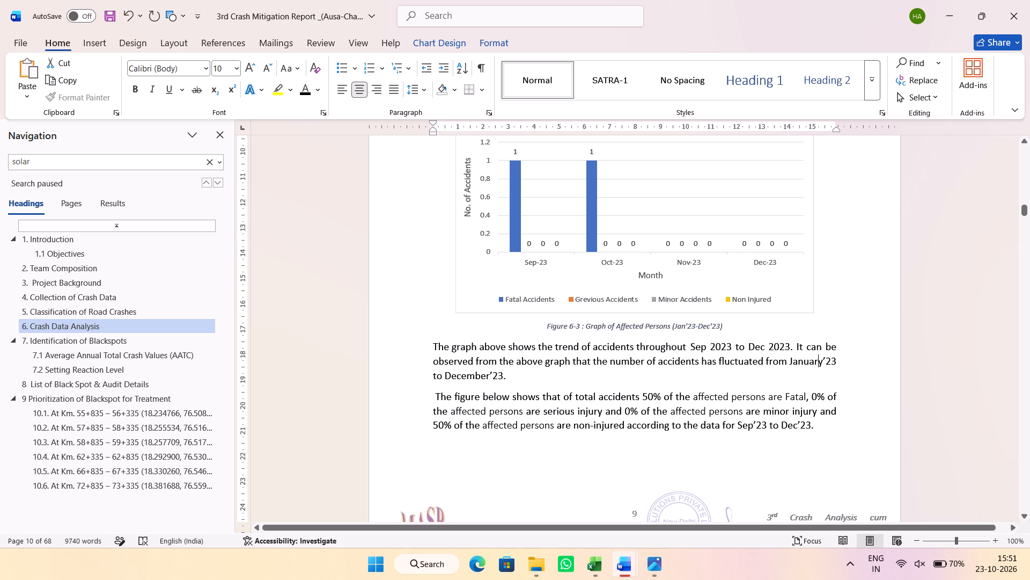
pyautogui.press('Delete')
pyautogui.press('BackSpace')
pyautogui.press('BackSpace')
pyautogui.press('BackSpace')
pyautogui.press('BackSpace')
pyautogui.press('BackSpace')
pyautogui.press('BackSpace')
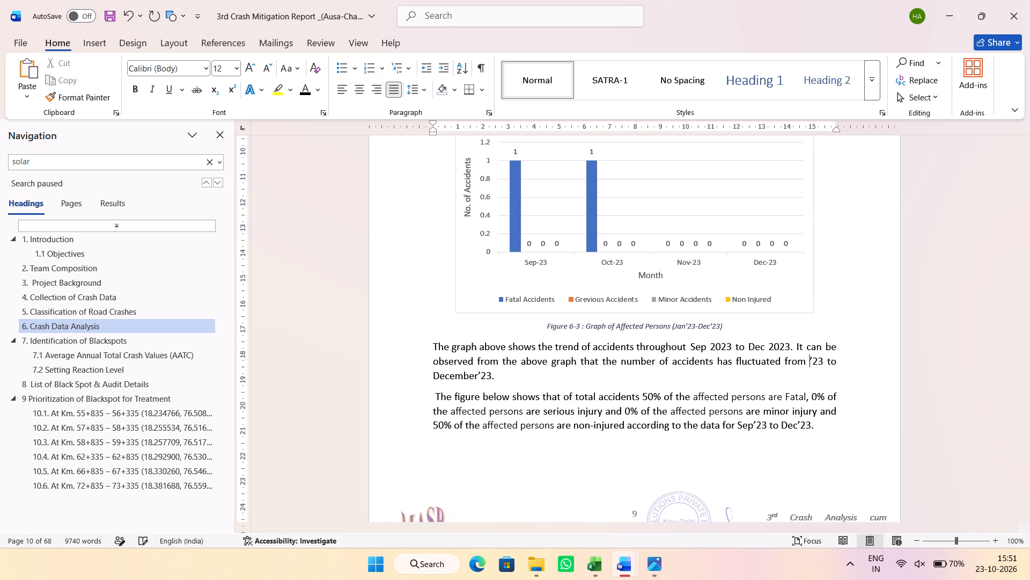
pyautogui.write('September')
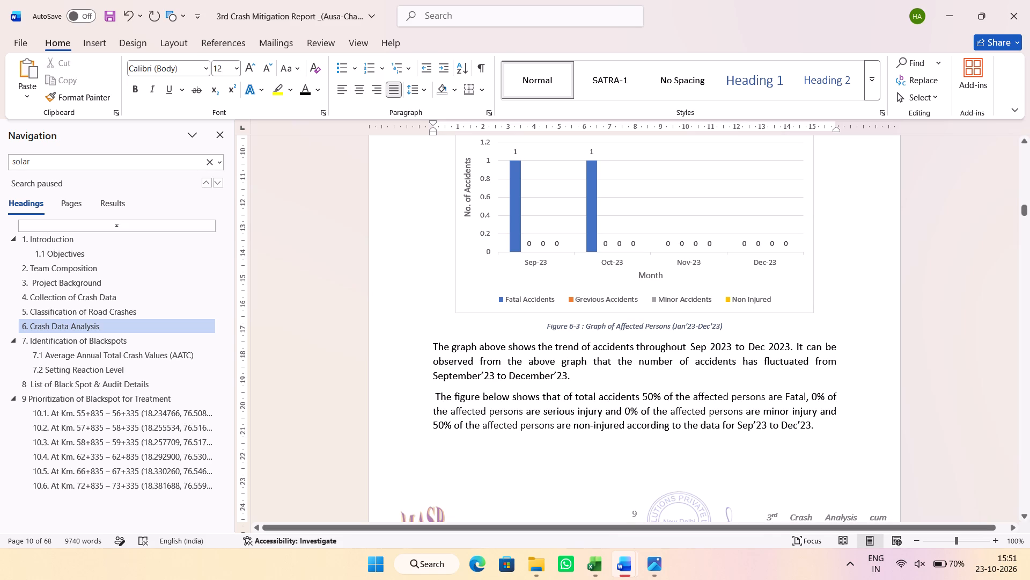
# Change the start month in the Figure 6-3 caption so its period reads Sep'23-Dec'23.
pyautogui.scroll(-2, 680, 398)
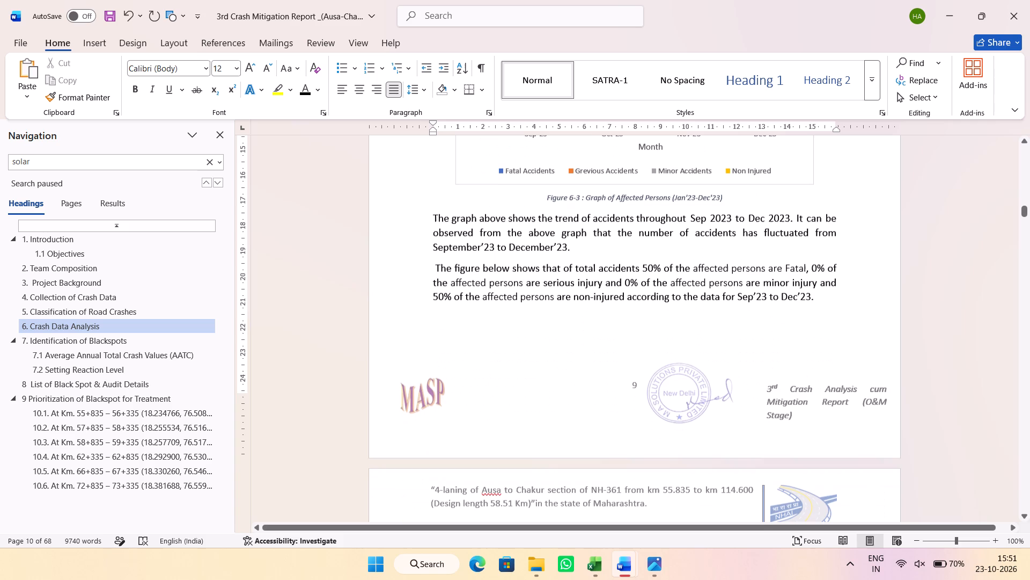
pyautogui.click(685, 199)
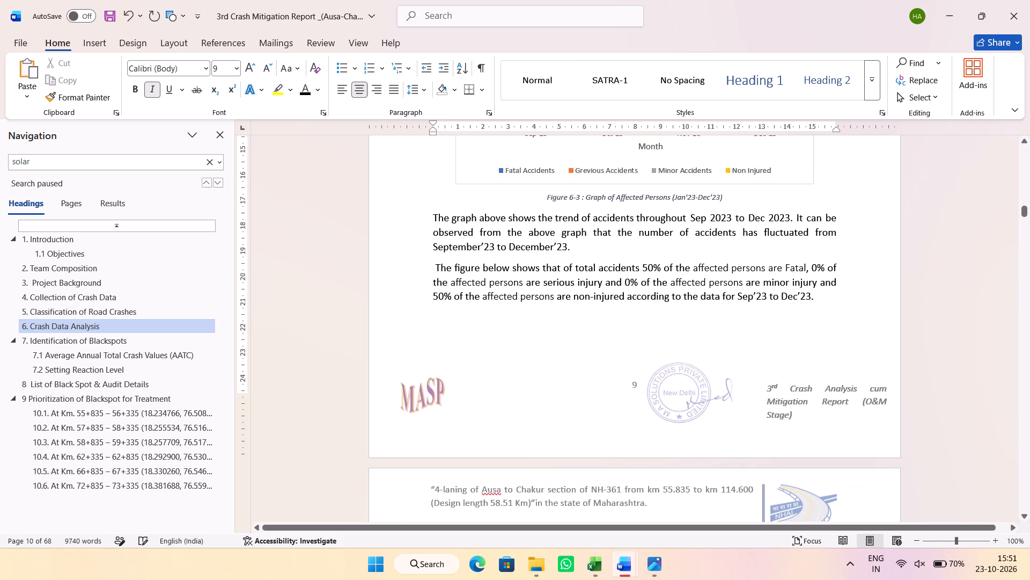
pyautogui.press('Left')
pyautogui.press('Left')
pyautogui.press('Left')
pyautogui.press('Delete')
pyautogui.press('Delete')
pyautogui.press('Delete')
pyautogui.write('Sep')
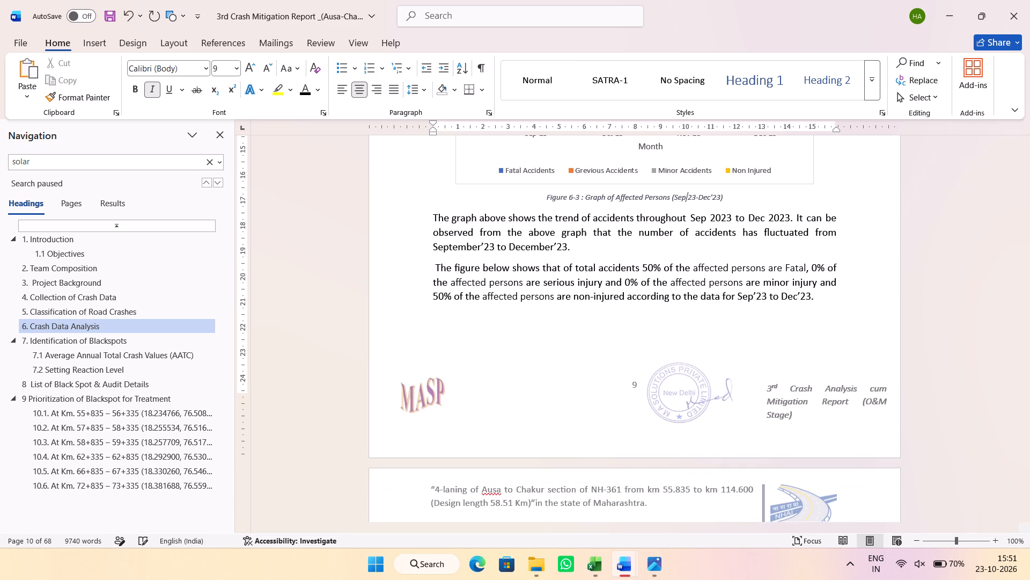
# Change the start month in the Figure 6-4 caption so its period reads Sep'23 to Dec'23.
pyautogui.scroll(-7, 751, 278)
pyautogui.click(678, 293)
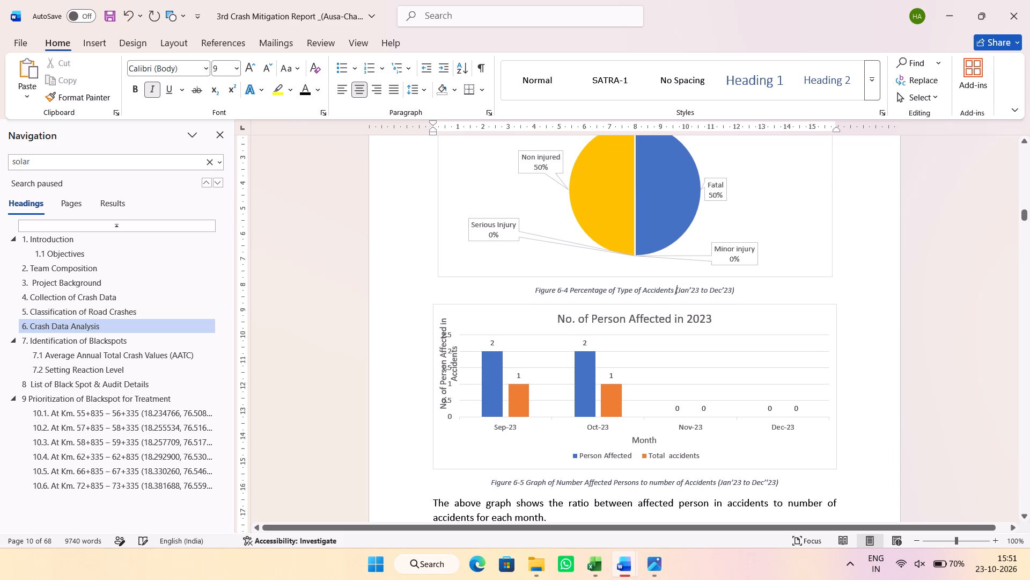
pyautogui.press('Right')
pyautogui.press('Delete')
pyautogui.press('Delete')
pyautogui.press('Delete')
pyautogui.write('Sep')
# Change the start month in the Figure 6-5 caption to Sep'23.
pyautogui.scroll(-2, 751, 310)
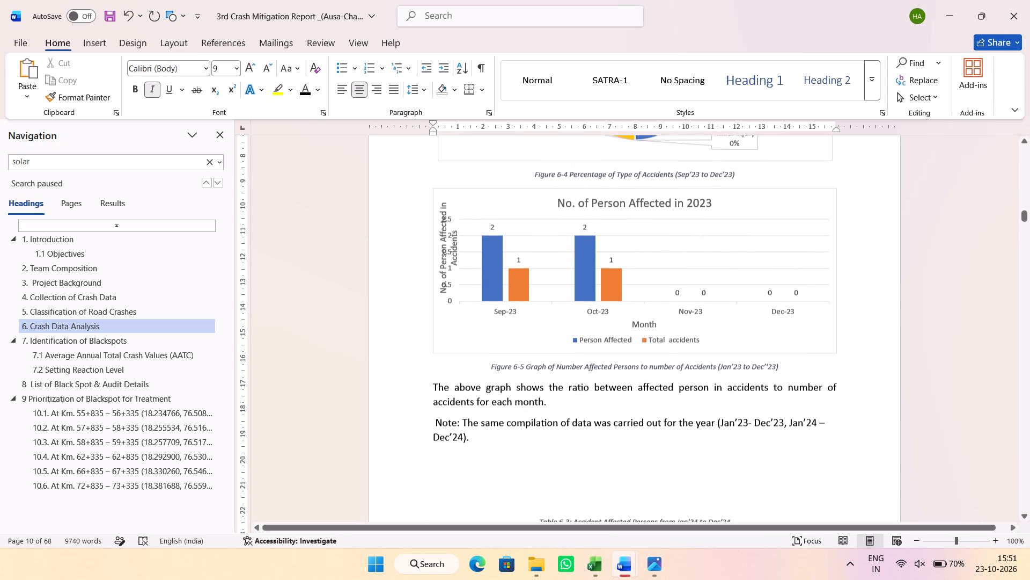
pyautogui.click(721, 354)
pyautogui.press('Delete')
pyautogui.press('Delete')
pyautogui.press('Delete')
pyautogui.write('Sep')
# Review the 2023 captions, paragraphs and compilation note from Figure 6-3 through the start of Table 6-3 for consistent period wording.
pyautogui.scroll(-5, 754, 395)
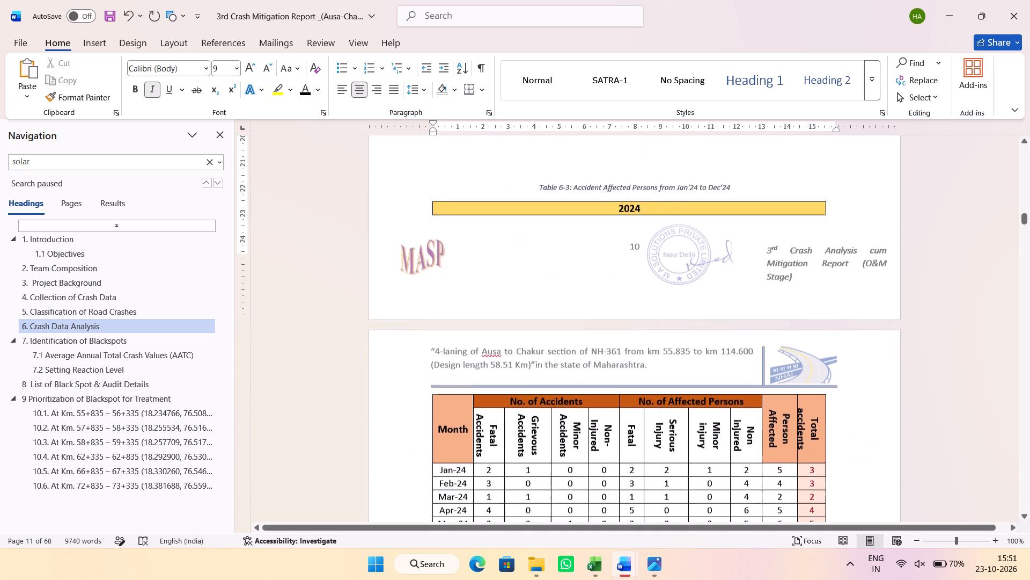
pyautogui.click(667, 170)
pyautogui.scroll(12, 690, 268)
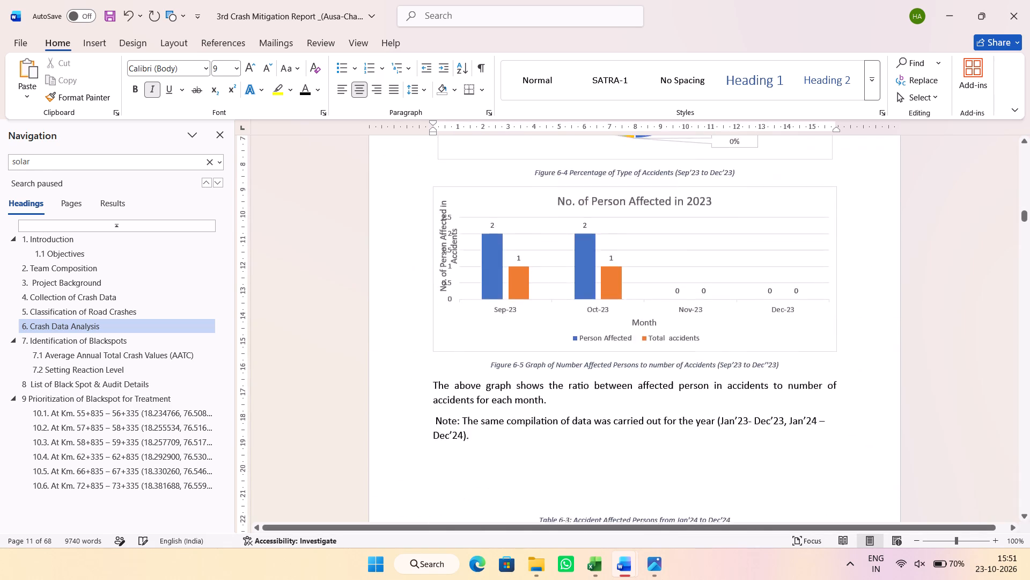
pyautogui.scroll(10, 687, 273)
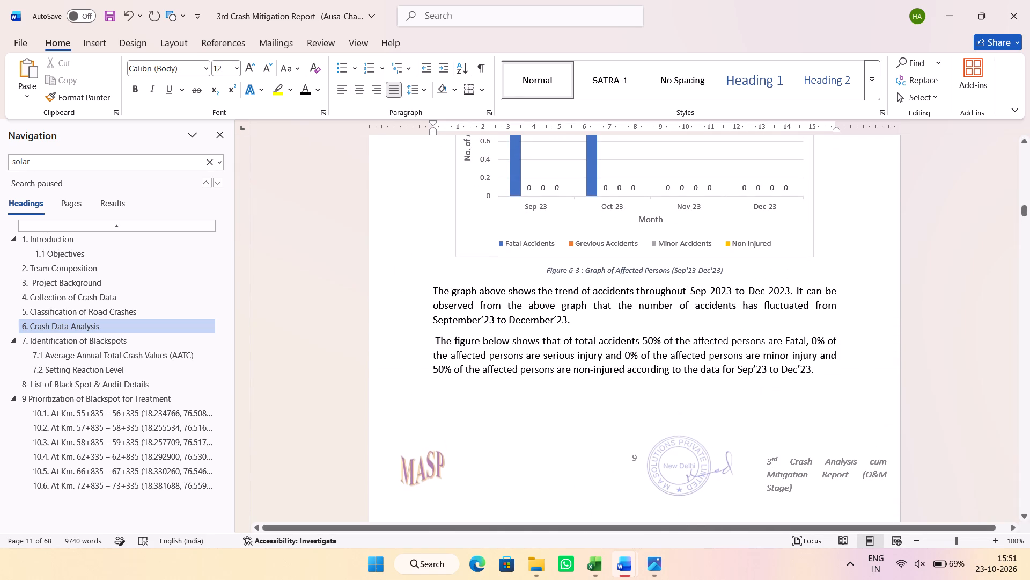
pyautogui.scroll(-10, 713, 323)
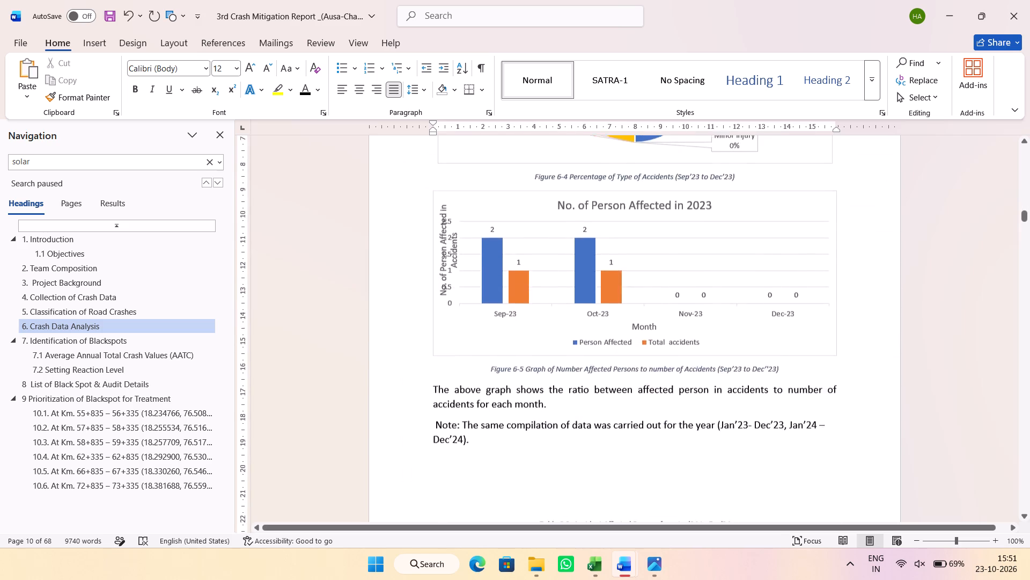
pyautogui.scroll(-2, 712, 327)
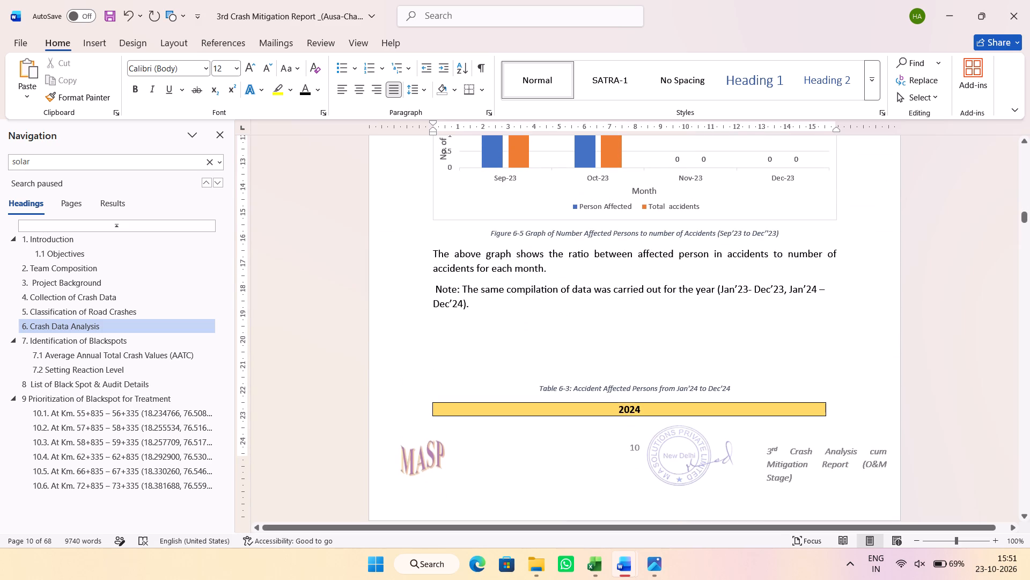
pyautogui.scroll(12, 689, 320)
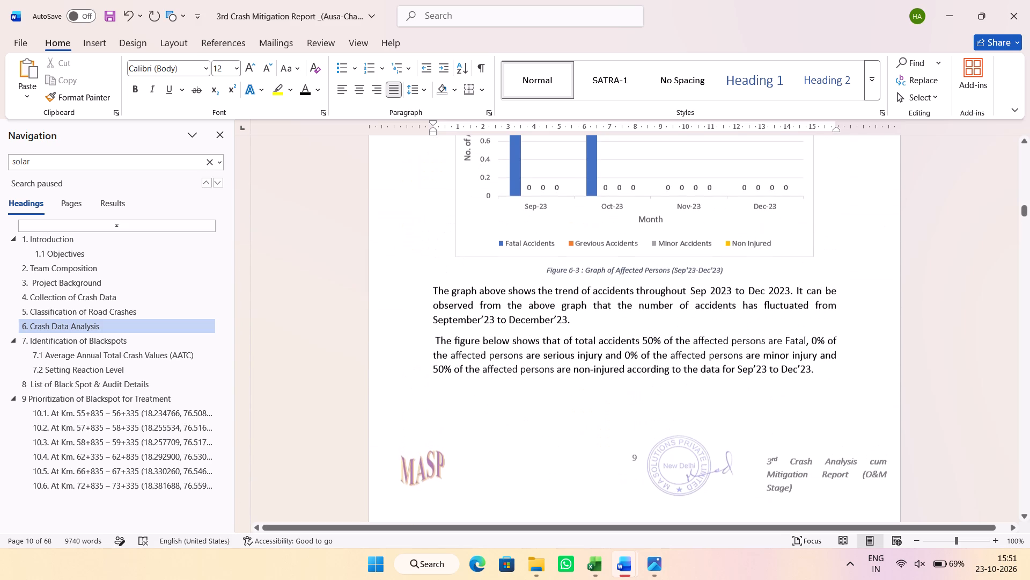
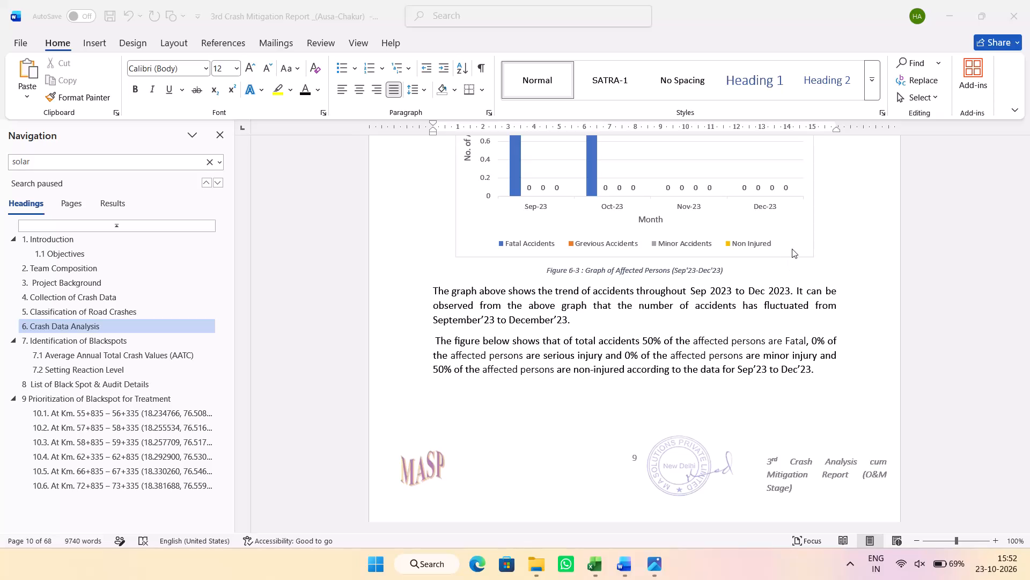
# Review Table 6-2, the 2023 accident data chart and the paragraphs below it for consistent data and period wording.
pyautogui.click(729, 288)
pyautogui.scroll(5, 713, 330)
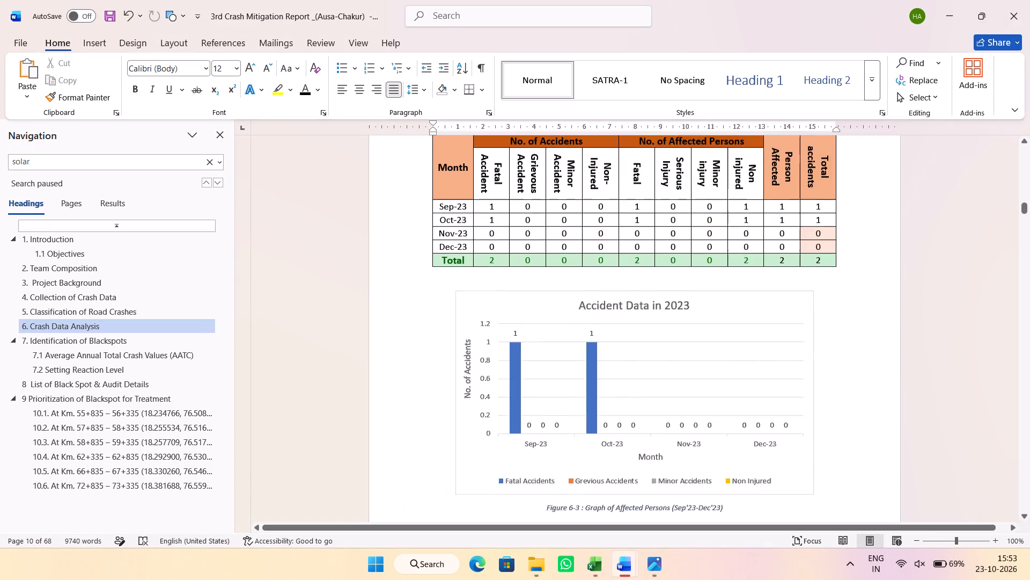
pyautogui.scroll(4, 714, 336)
pyautogui.scroll(-3, 713, 334)
pyautogui.click(711, 334)
pyautogui.click(753, 323)
pyautogui.click(772, 318)
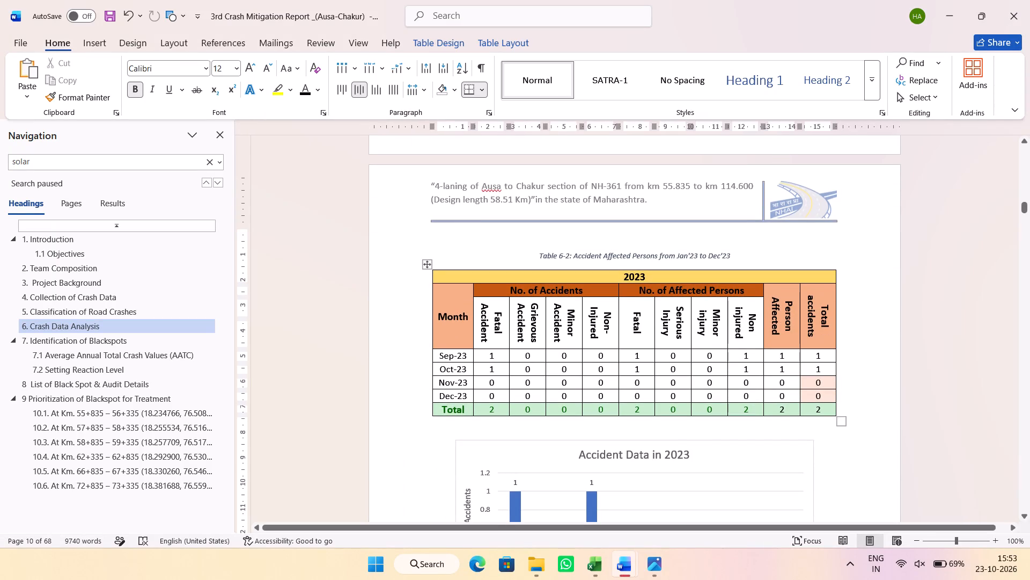
pyautogui.scroll(-5, 784, 327)
pyautogui.click(755, 314)
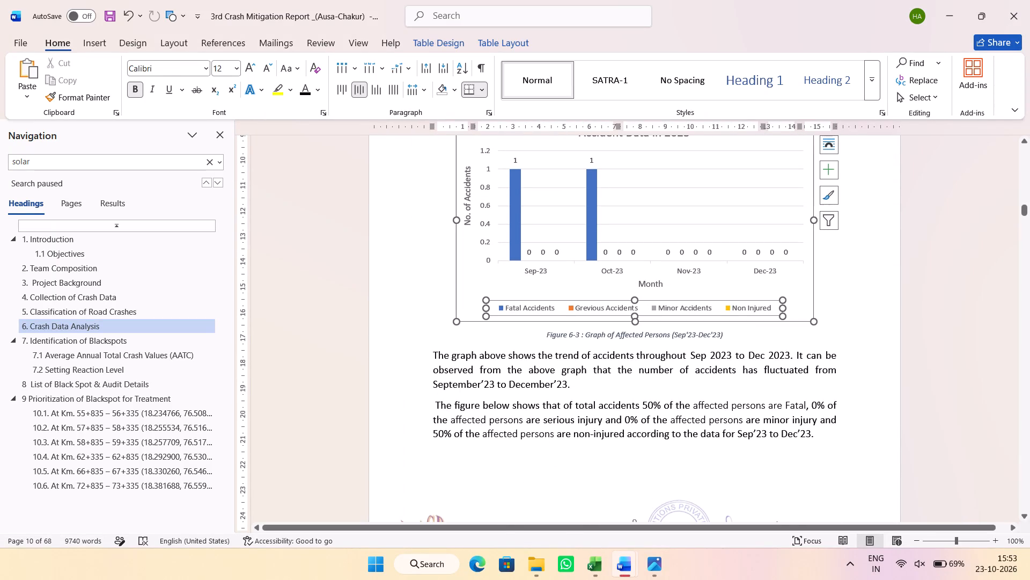
pyautogui.click(793, 305)
pyautogui.scroll(-1, 792, 307)
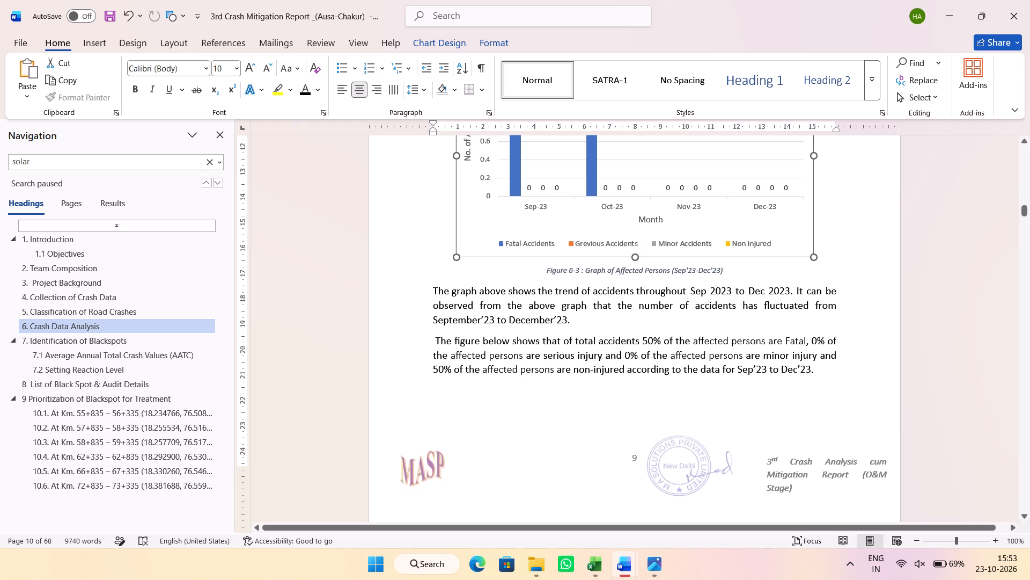
# Change the start month in the Figure 6-4 pie chart's title to Sep, so it reads Sep 2023 to Dec 2023.
pyautogui.scroll(-3, 772, 380)
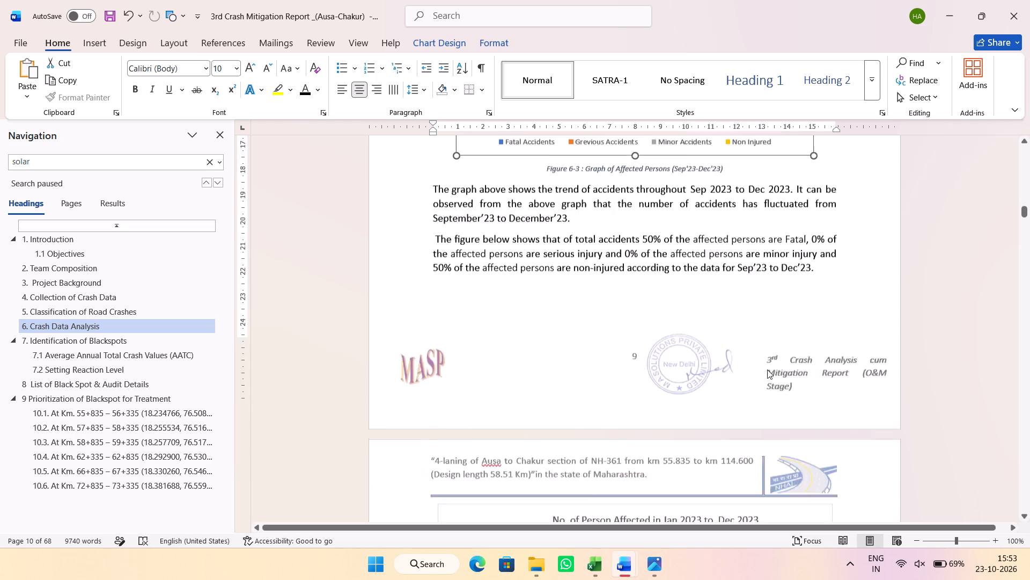
pyautogui.scroll(-4, 767, 369)
pyautogui.click(777, 262)
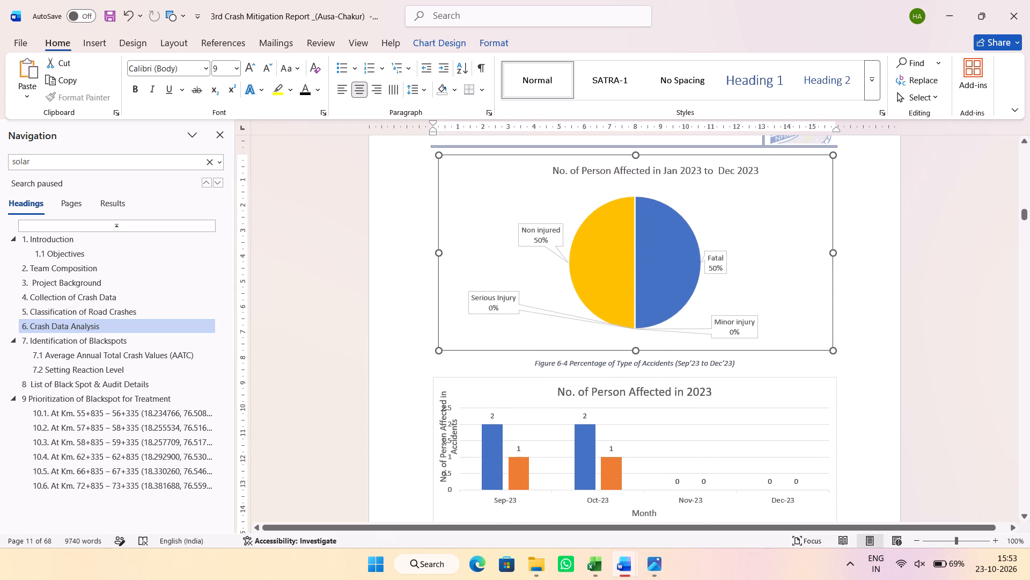
pyautogui.click(688, 172)
pyautogui.doubleClick(669, 175)
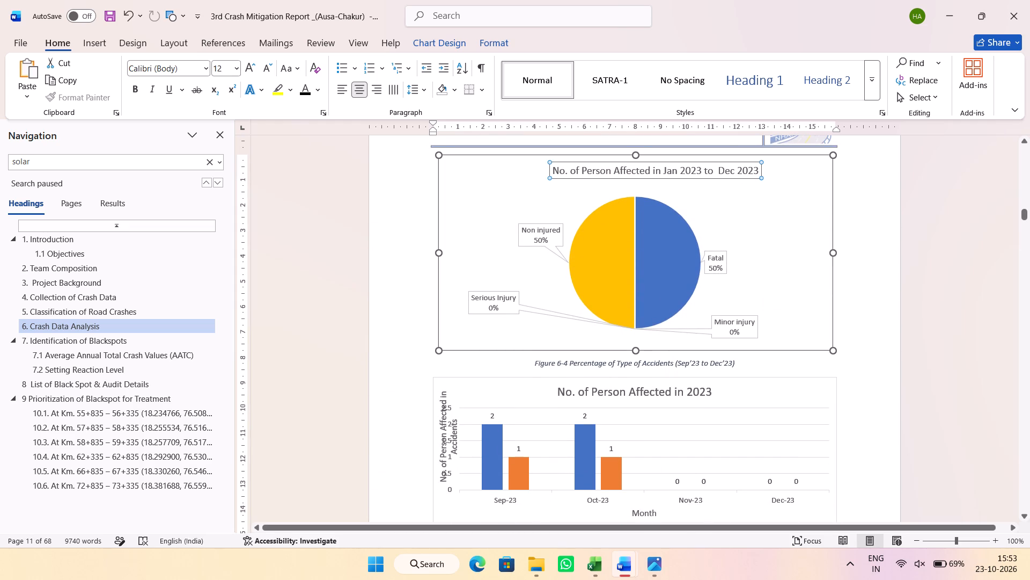
pyautogui.doubleClick(668, 173)
pyautogui.doubleClick(587, 168)
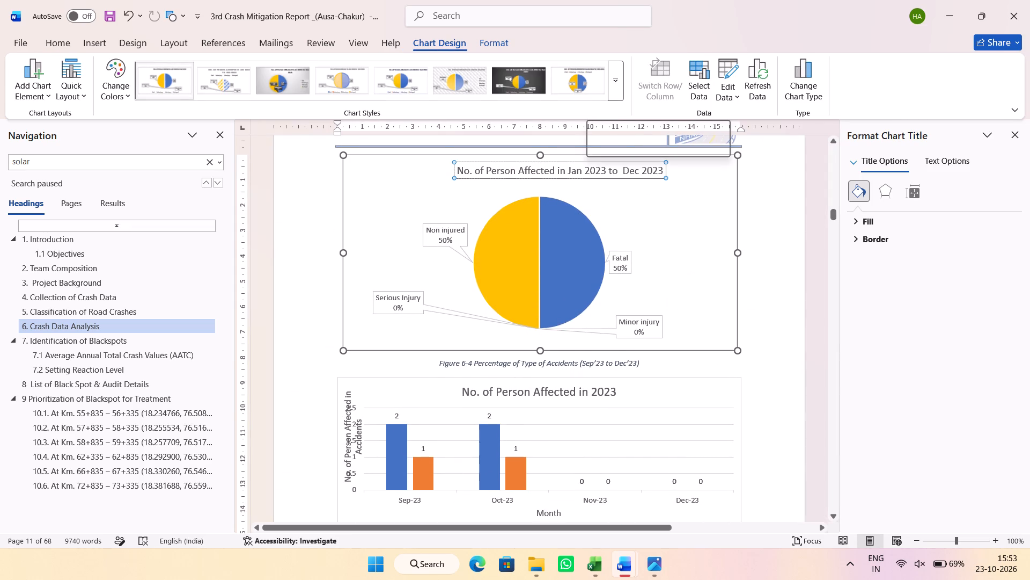
pyautogui.doubleClick(570, 170)
pyautogui.doubleClick(571, 170)
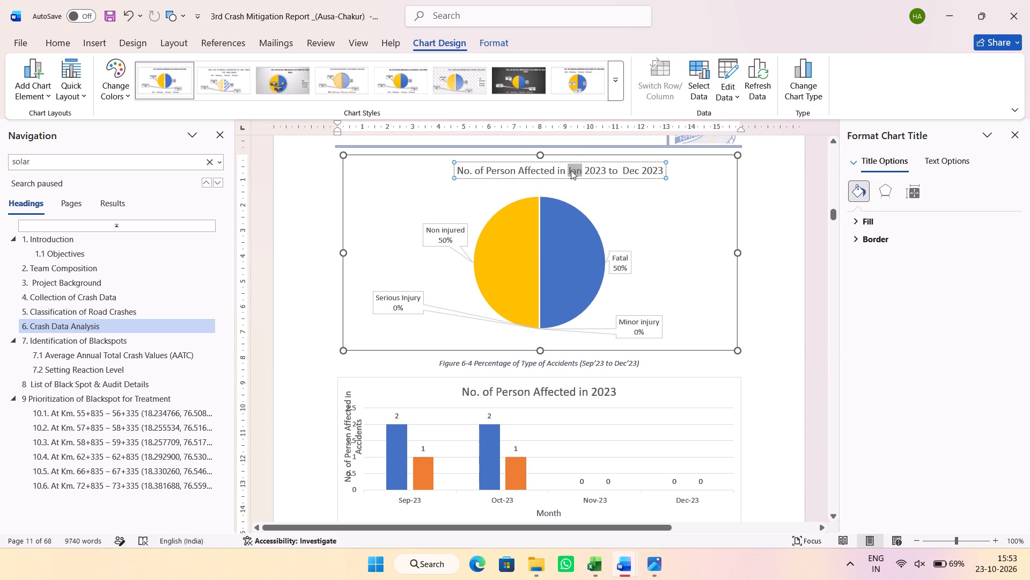
pyautogui.write('Se')
pyautogui.press('p')
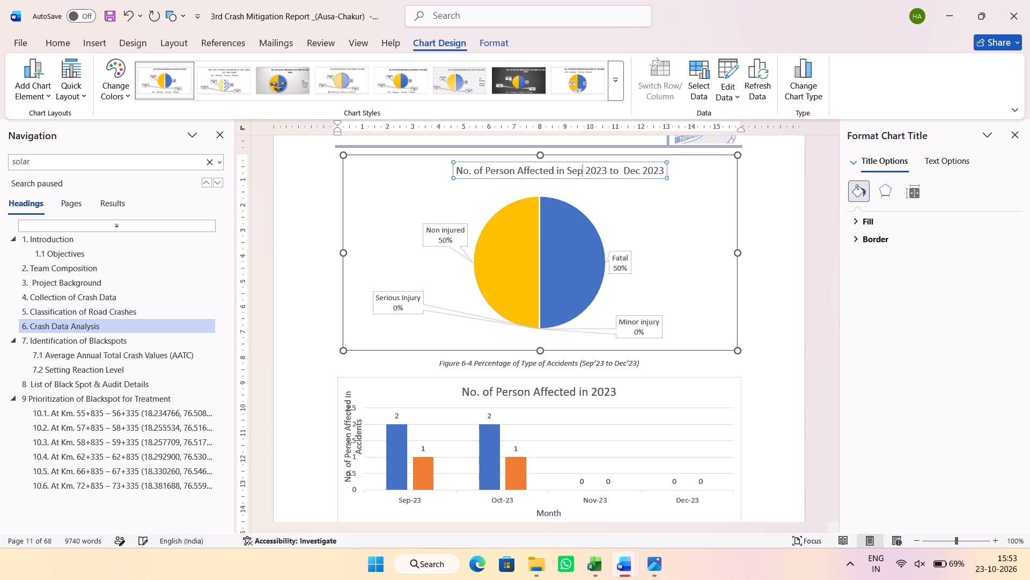
# Review the remaining section 6 tables, chart titles, captions and paragraphs from 2024 through Aug'26, up to section 7.
pyautogui.scroll(-9, 597, 290)
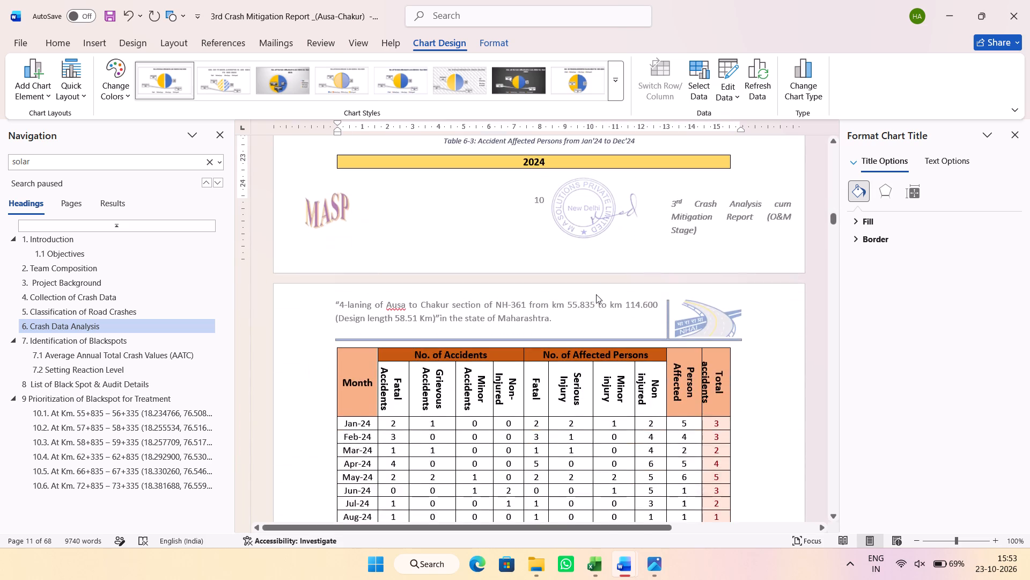
pyautogui.scroll(20, 596, 292)
pyautogui.scroll(-7, 597, 291)
pyautogui.scroll(-20, 205, 405)
pyautogui.scroll(-1, 205, 405)
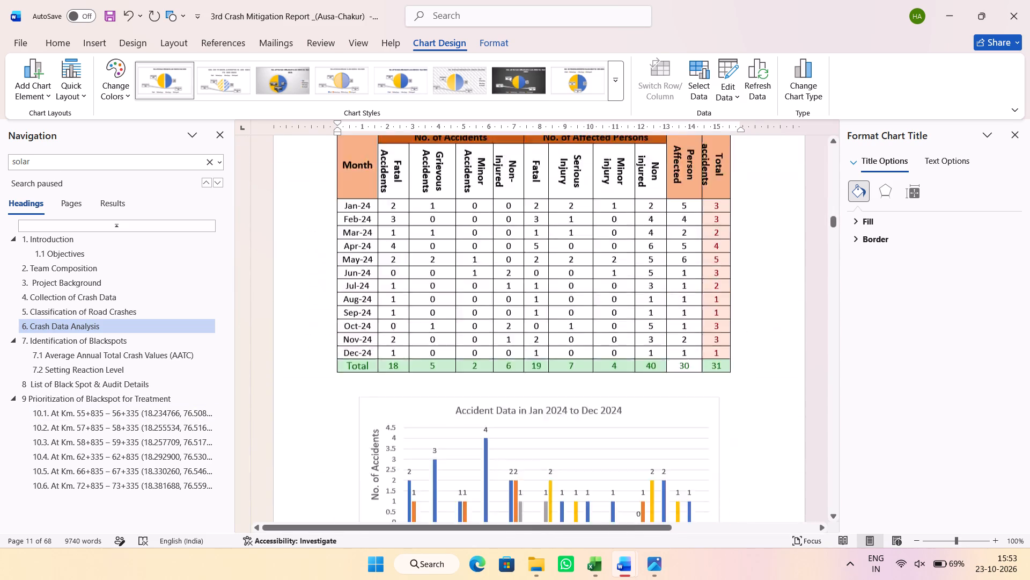
pyautogui.scroll(-14, 504, 319)
pyautogui.scroll(1, 510, 311)
pyautogui.scroll(-20, 510, 309)
pyautogui.scroll(-8, 510, 309)
pyautogui.scroll(1, 512, 301)
pyautogui.scroll(-9, 514, 299)
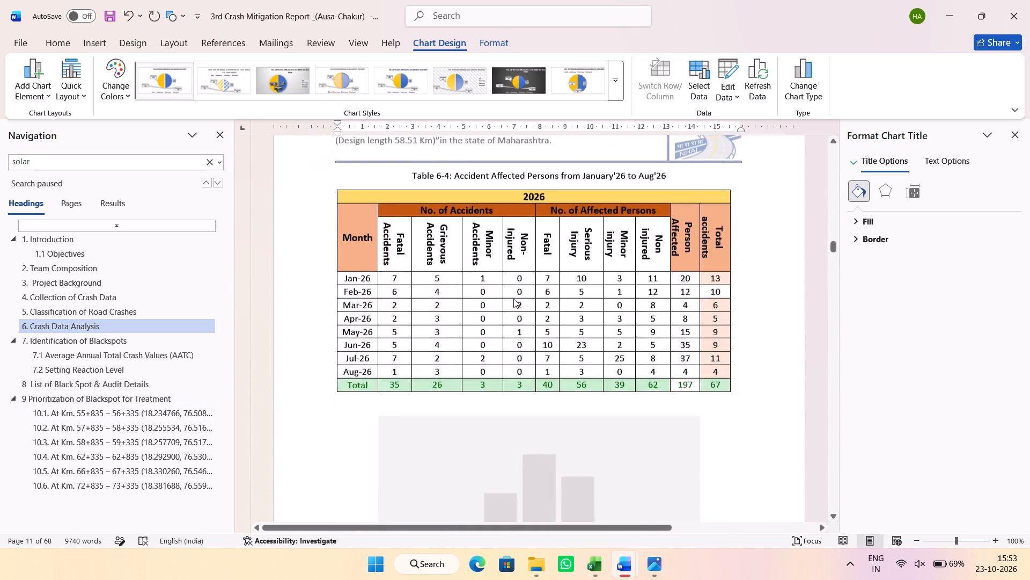
pyautogui.scroll(-18, 513, 299)
pyautogui.scroll(8, 516, 296)
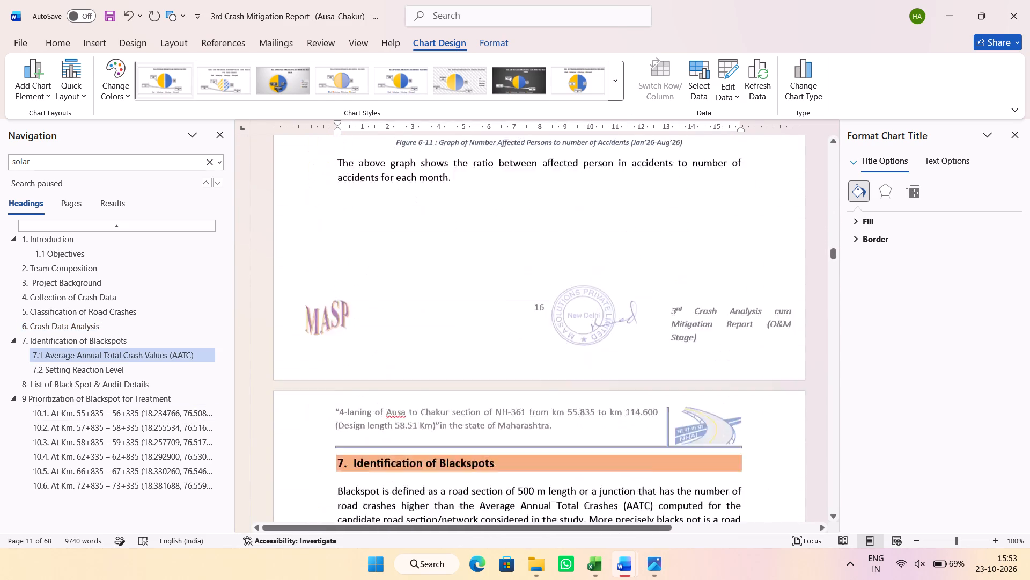
pyautogui.scroll(3, 517, 295)
pyautogui.scroll(5, 567, 274)
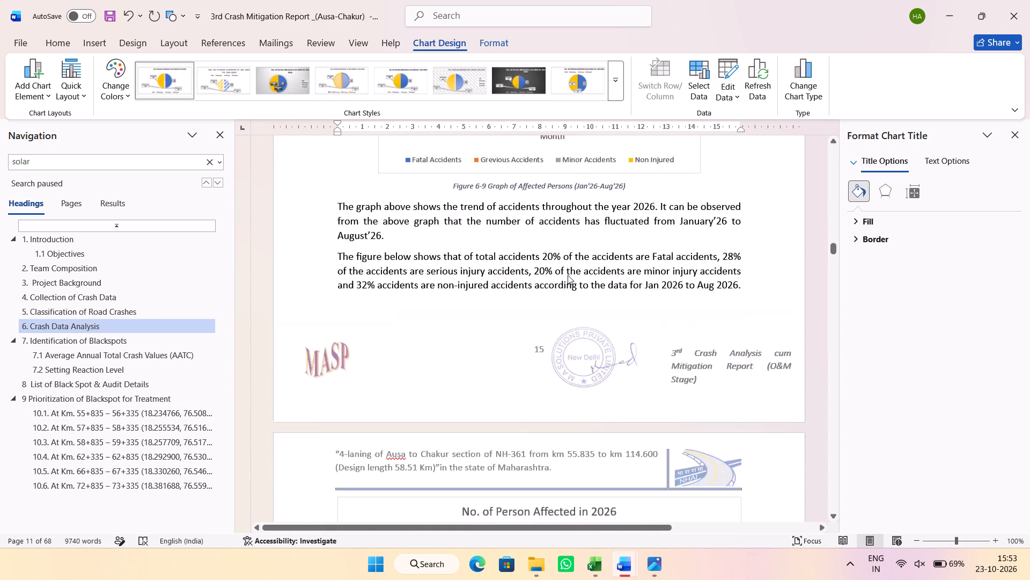
pyautogui.scroll(3, 568, 275)
pyautogui.click(585, 240)
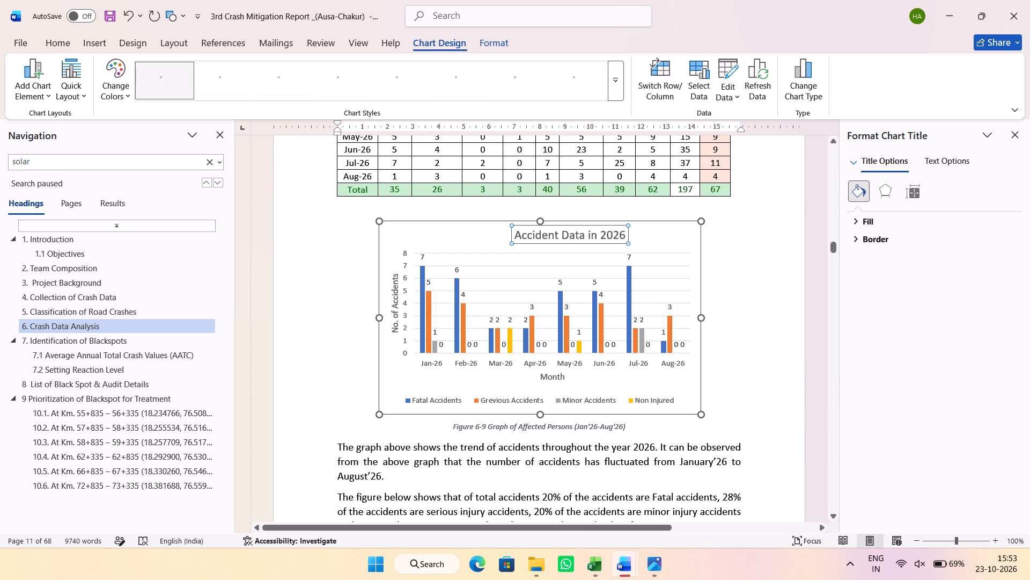
pyautogui.click(746, 270)
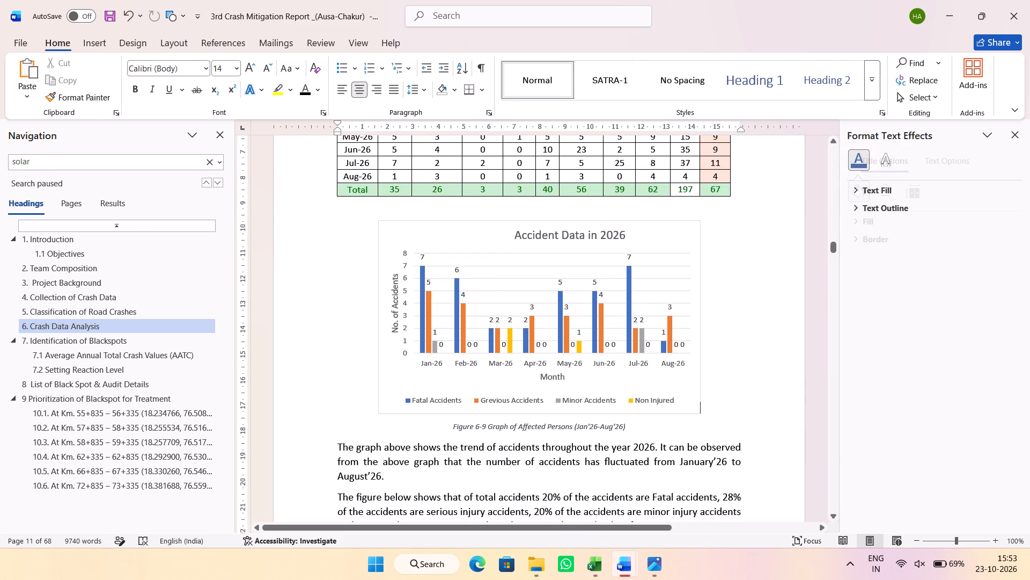
pyautogui.scroll(-9, 609, 370)
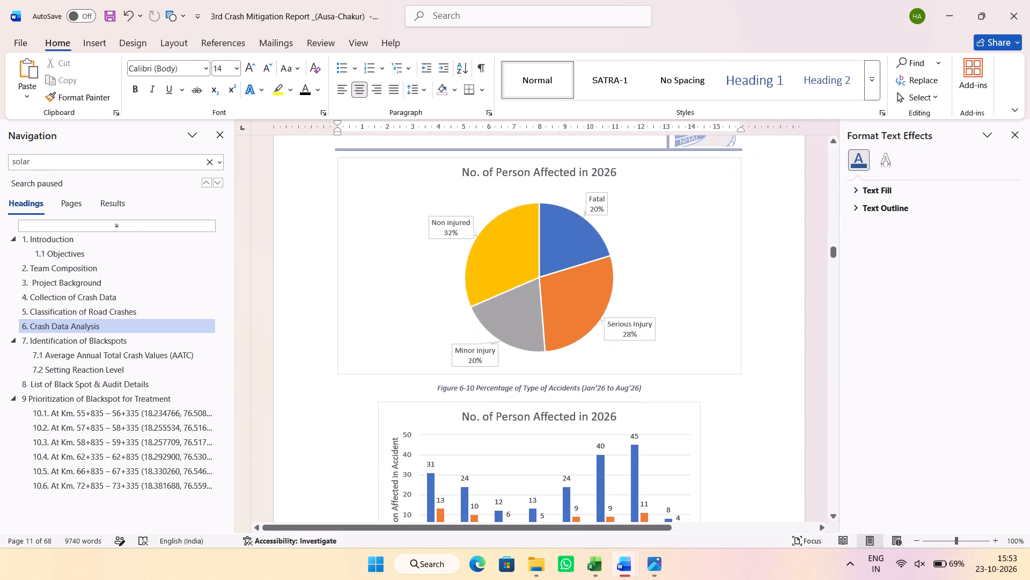
pyautogui.scroll(-10, 613, 351)
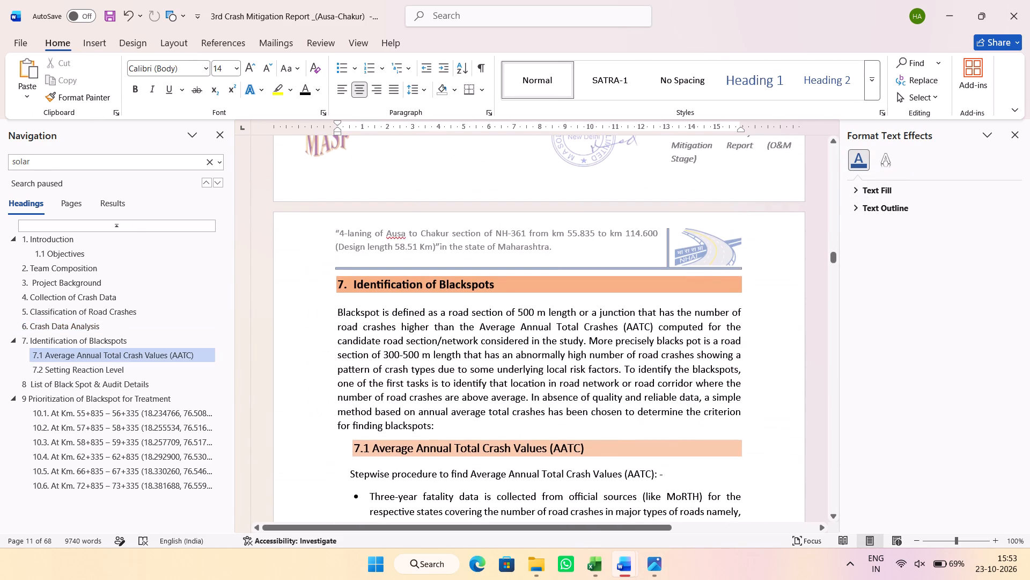
# Return to the section 6 Crash Data Analysis heading and close the text effects formatting pane.
pyautogui.click(160, 345)
pyautogui.click(158, 334)
pyautogui.click(178, 325)
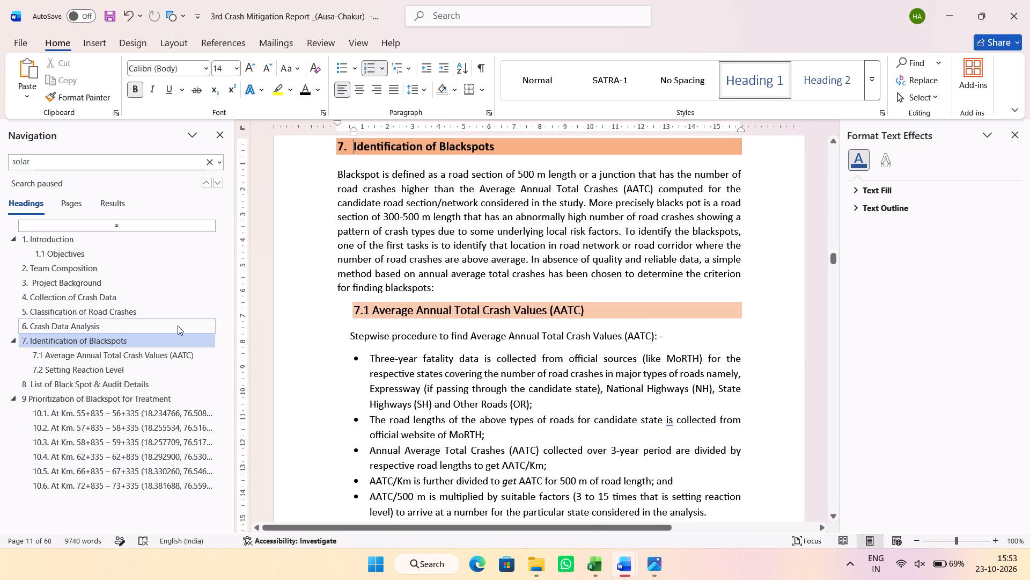
pyautogui.click(1012, 135)
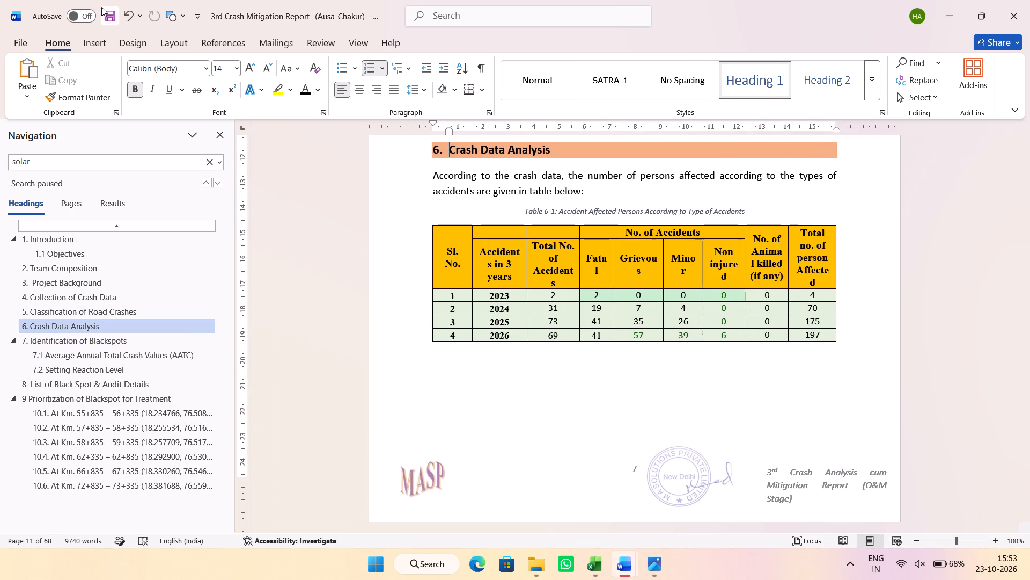
# Save the crash mitigation report.
pyautogui.click(106, 11)
pyautogui.click(106, 11)
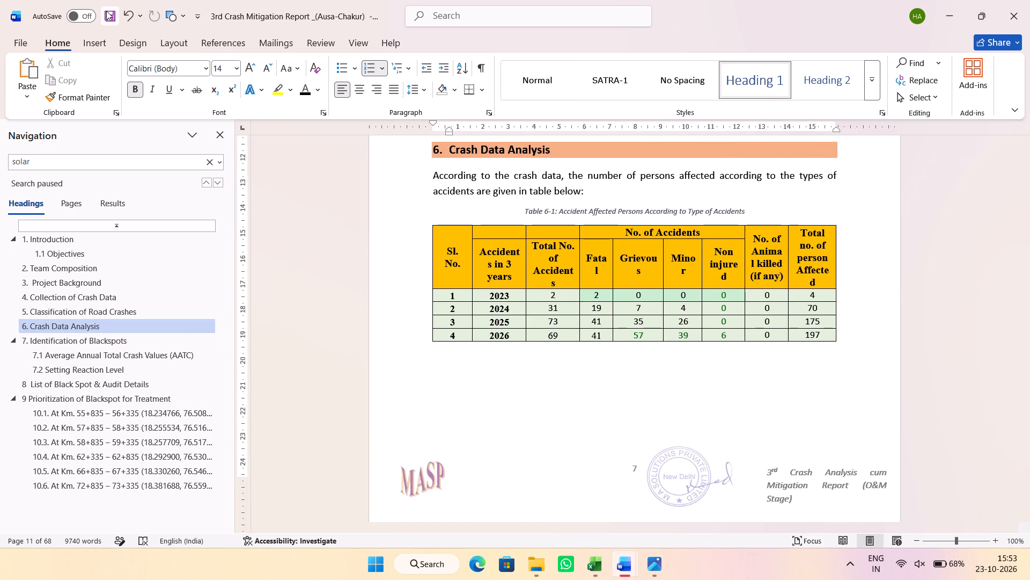
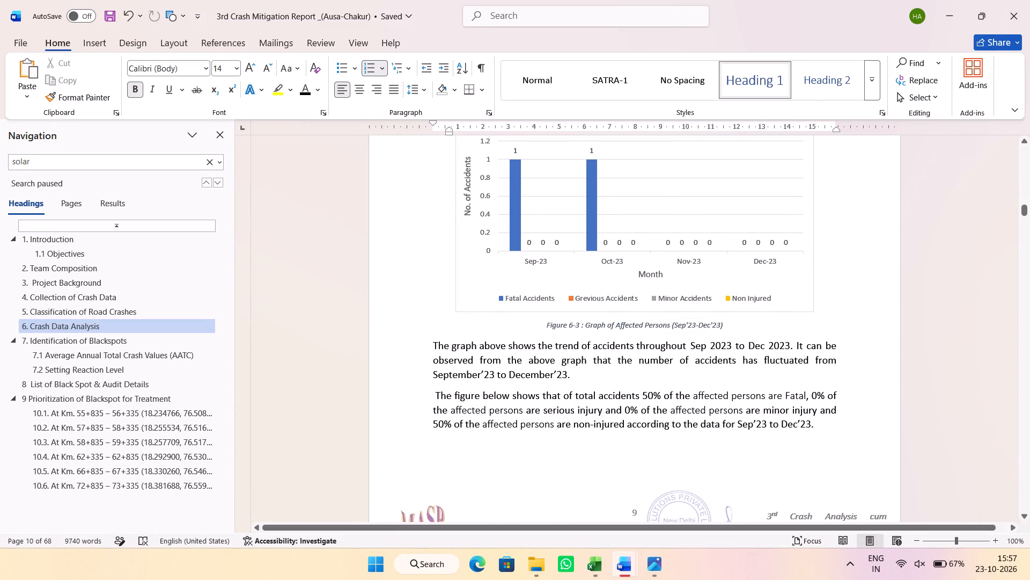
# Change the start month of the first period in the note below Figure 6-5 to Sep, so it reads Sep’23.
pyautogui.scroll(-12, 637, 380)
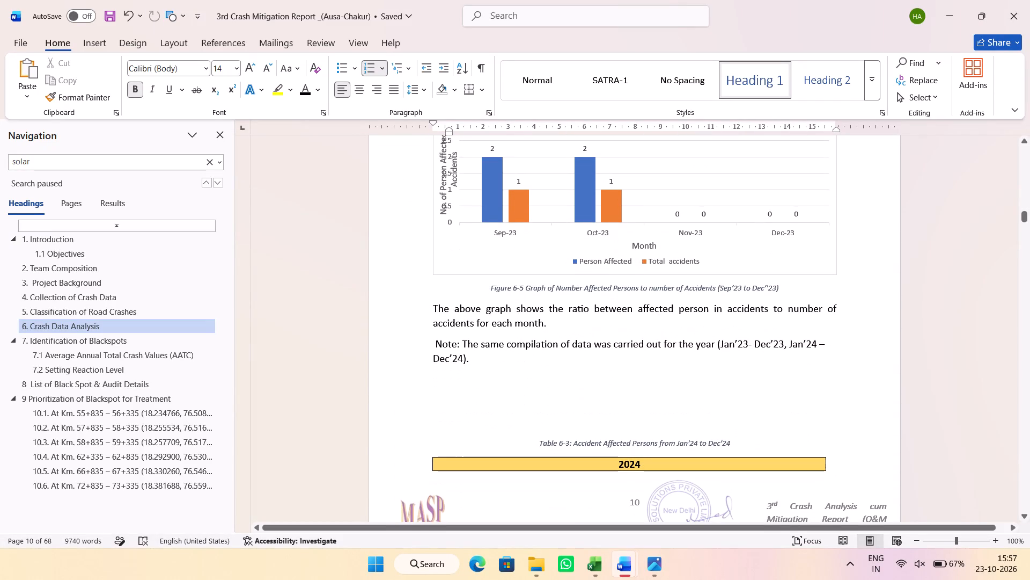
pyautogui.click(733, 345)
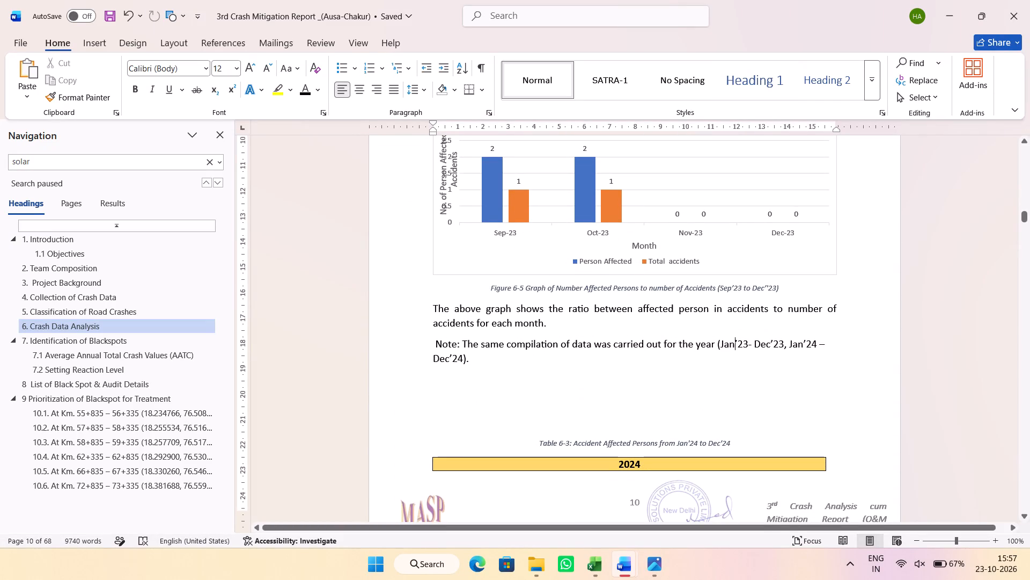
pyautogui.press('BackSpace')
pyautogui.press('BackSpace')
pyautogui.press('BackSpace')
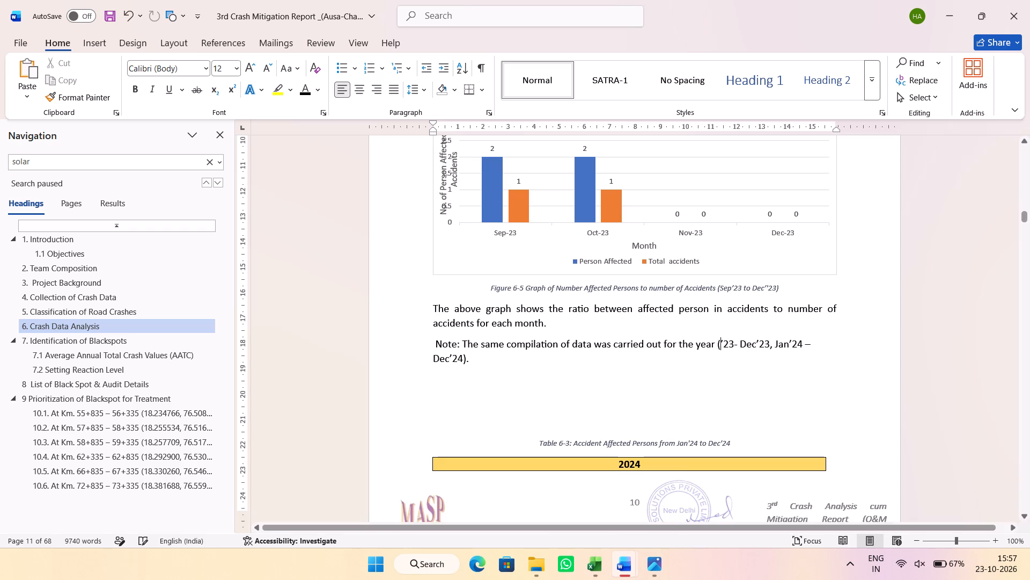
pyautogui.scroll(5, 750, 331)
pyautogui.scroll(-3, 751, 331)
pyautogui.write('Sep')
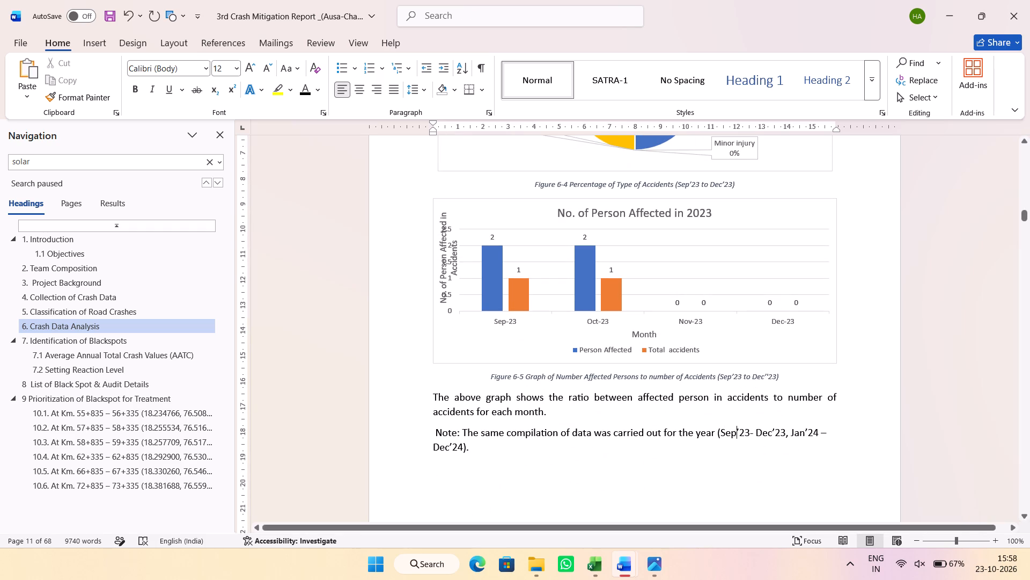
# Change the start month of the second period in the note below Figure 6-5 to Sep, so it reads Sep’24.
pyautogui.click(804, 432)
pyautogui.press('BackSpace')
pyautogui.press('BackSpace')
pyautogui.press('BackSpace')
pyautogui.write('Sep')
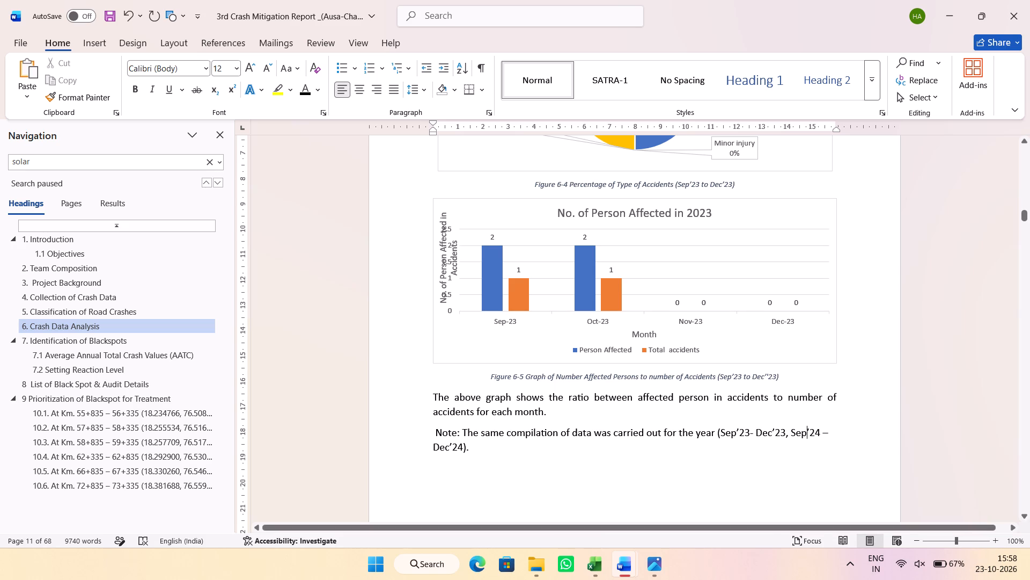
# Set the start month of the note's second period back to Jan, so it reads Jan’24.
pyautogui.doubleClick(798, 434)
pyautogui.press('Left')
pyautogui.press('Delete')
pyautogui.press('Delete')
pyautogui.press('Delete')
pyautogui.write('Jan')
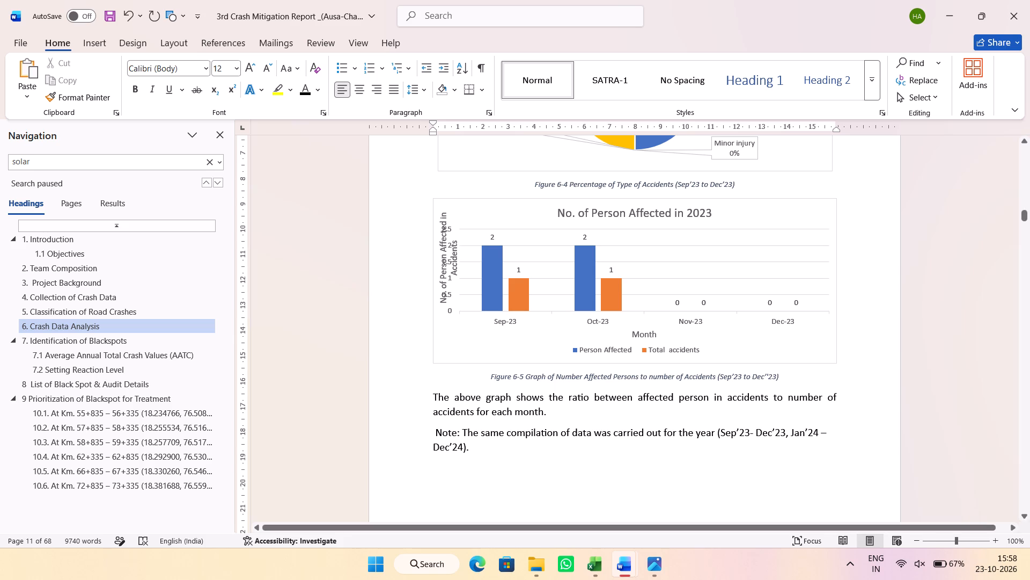
# Delete the Sep’23- Dec’23 period from the note below Figure 6-5, leaving only (Jan’24 – Dec’24).
pyautogui.moveTo(789, 437); pyautogui.dragTo(733, 433)
pyautogui.press('BackSpace')
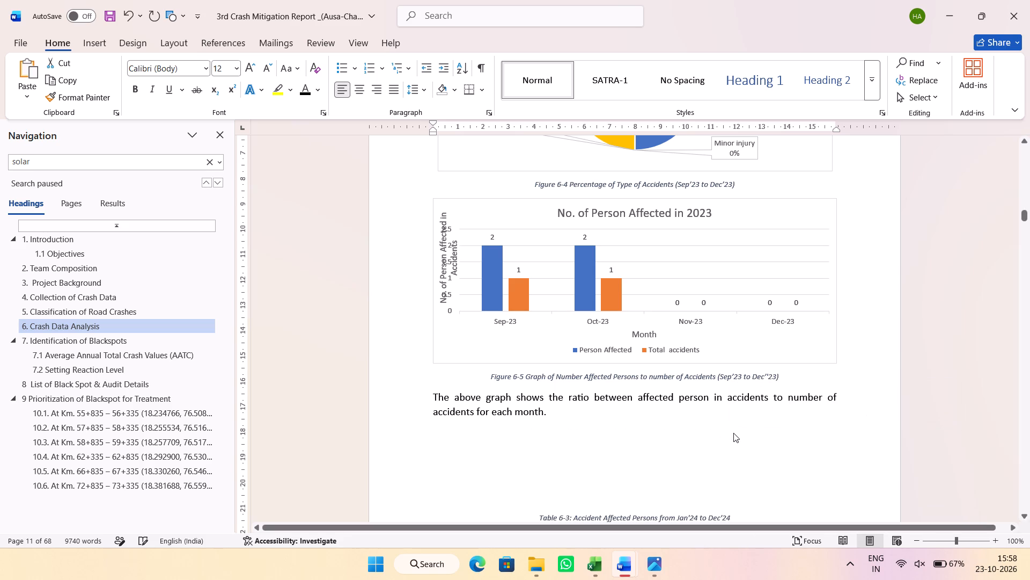
# Insert three blank lines above the Table 6-3 caption to push the 2024 table onto the following page.
pyautogui.scroll(-1, 698, 384)
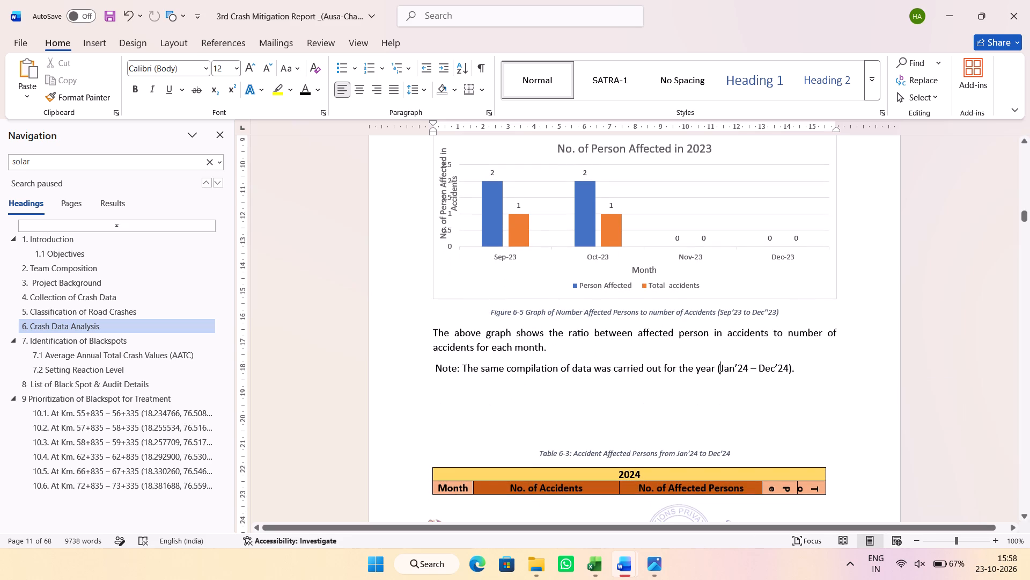
pyautogui.click(663, 423)
pyautogui.press('Return')
pyautogui.press('Return')
pyautogui.press('Return')
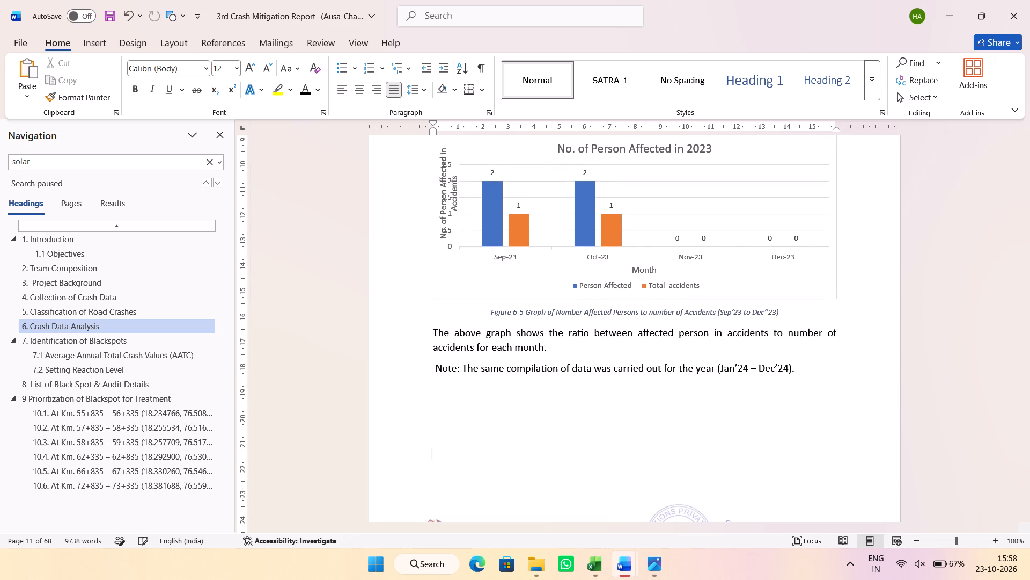
pyautogui.scroll(1, 671, 403)
pyautogui.click(587, 419)
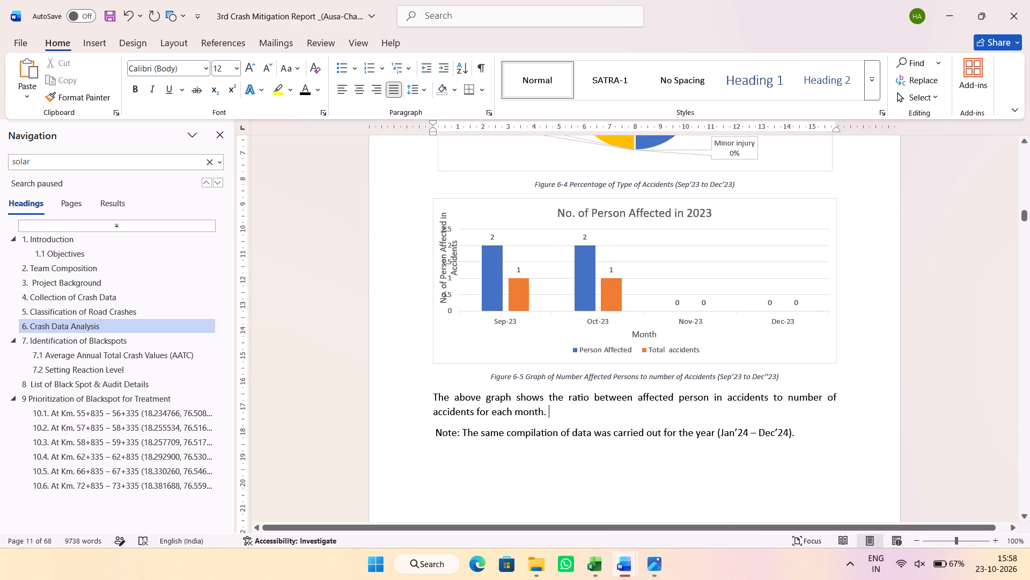
# Save the crash mitigation report.
pyautogui.click(103, 17)
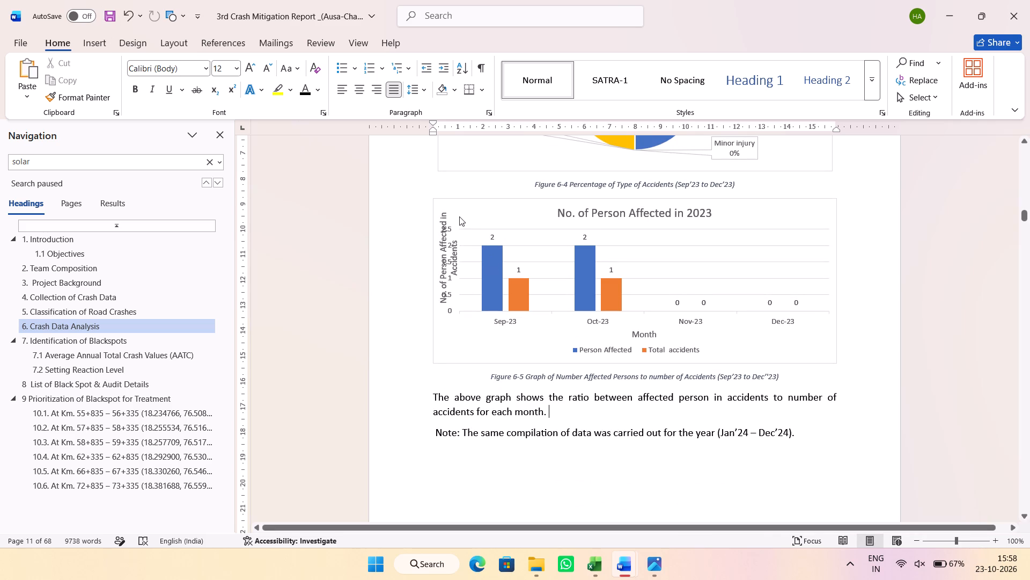
# Enlarge the Figure 6-5 chart of persons affected in 2023, making it taller and slightly wider so the vertical axis title fits on one line.
pyautogui.click(459, 216)
pyautogui.click(472, 211)
pyautogui.click(452, 301)
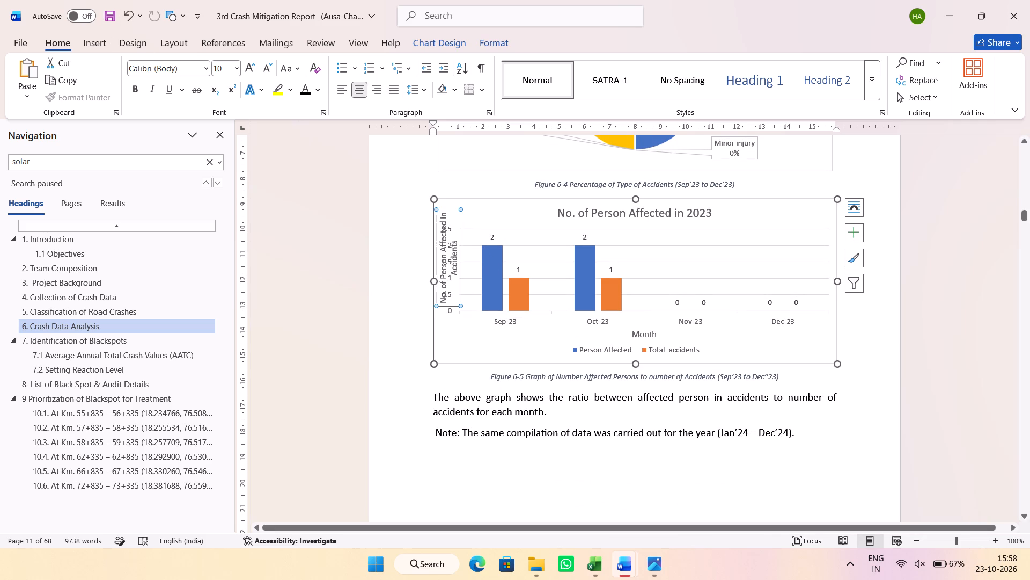
pyautogui.click(453, 320)
pyautogui.moveTo(632, 365); pyautogui.dragTo(630, 390)
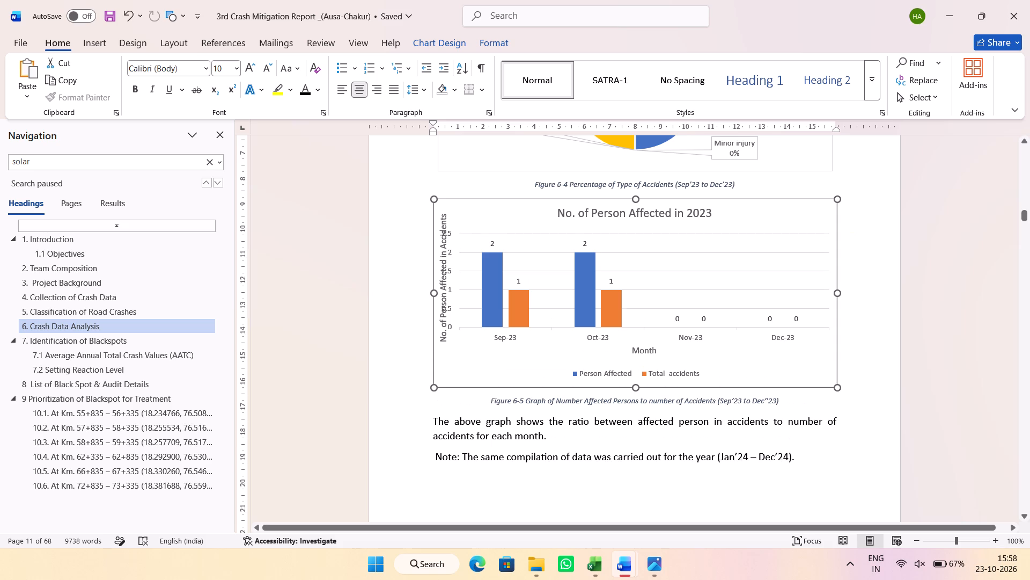
pyautogui.moveTo(433, 296); pyautogui.dragTo(414, 296)
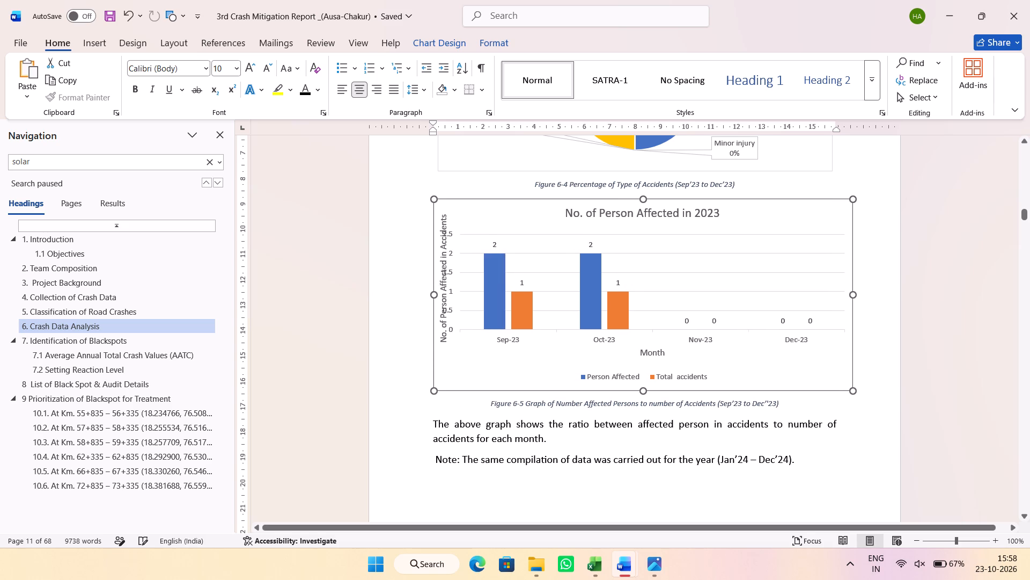
pyautogui.moveTo(414, 296); pyautogui.dragTo(410, 301)
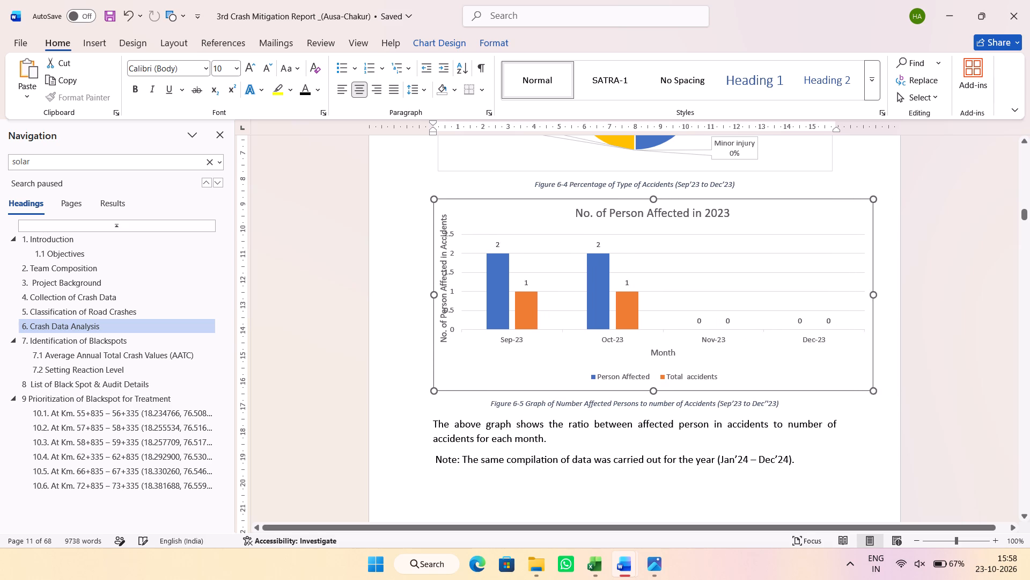
pyautogui.moveTo(410, 301); pyautogui.dragTo(420, 301)
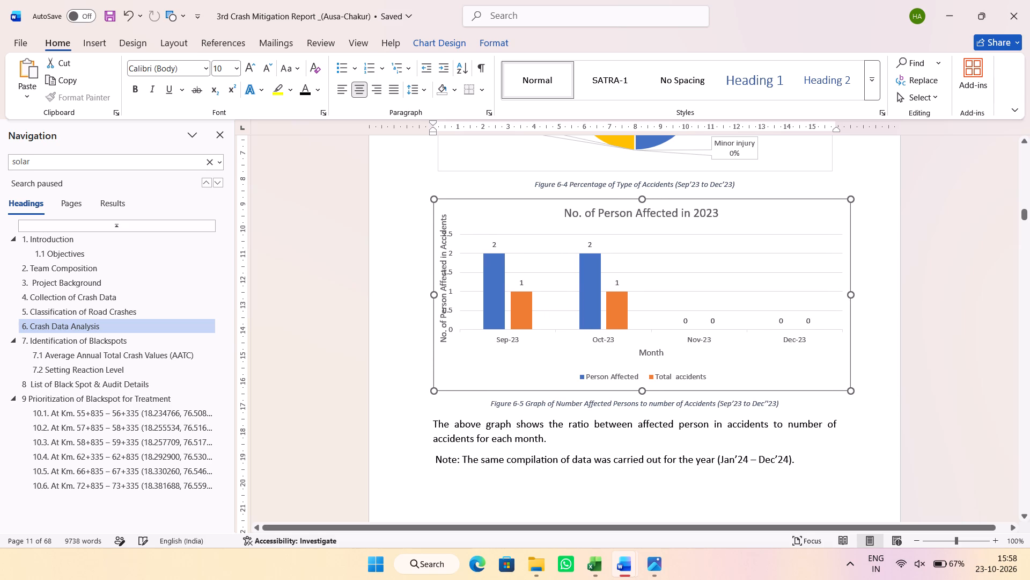
# Save the report with the resized chart.
pyautogui.click(109, 21)
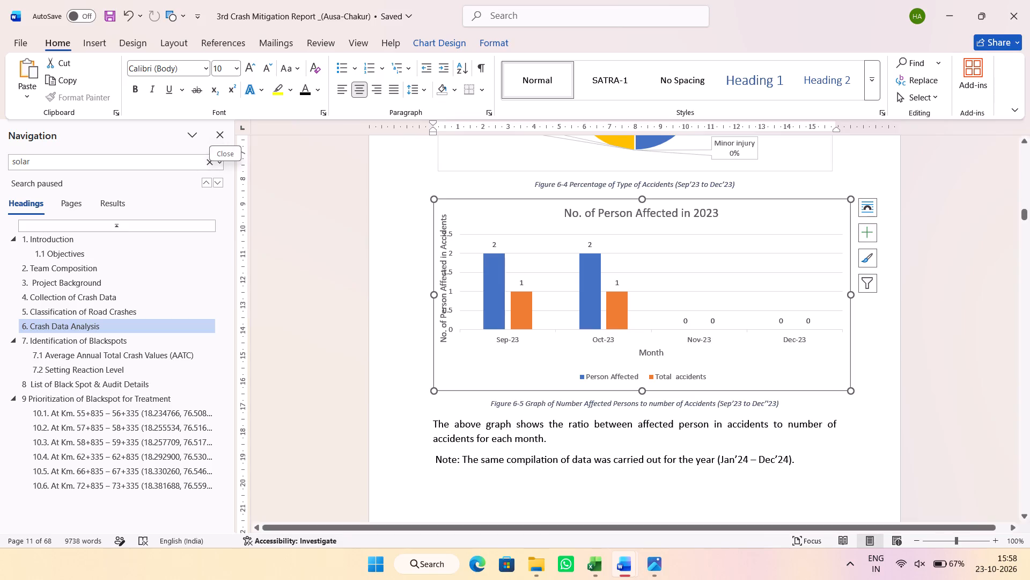
# Switch to Microsoft Edge and open Google Maps.
pyautogui.click(477, 572)
pyautogui.click(289, 41)
pyautogui.write('maps')
pyautogui.press('Return')
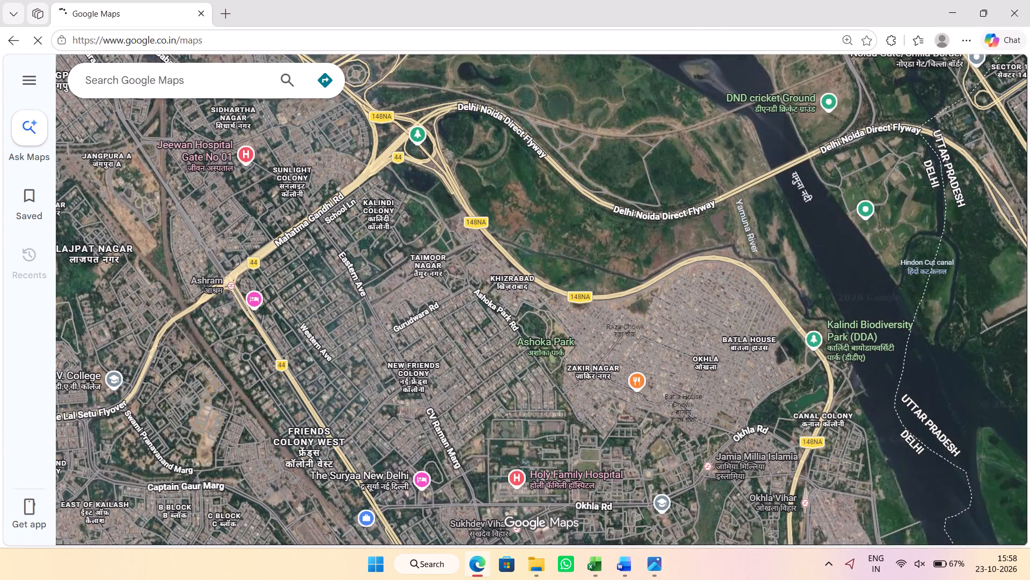
# Look up Rohtak, Haryana and get directions to it from the current location.
pyautogui.click(170, 83)
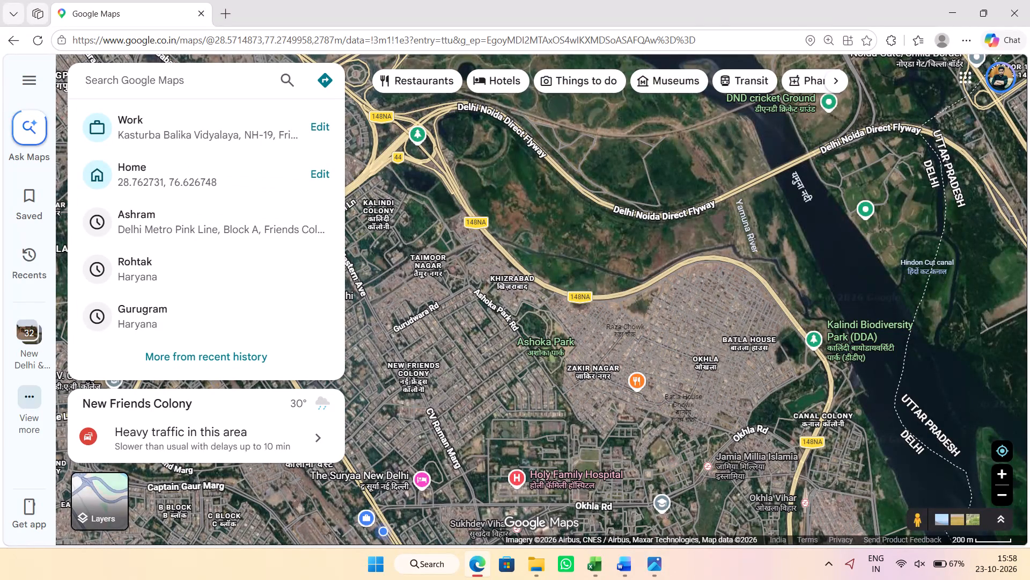
pyautogui.click(175, 265)
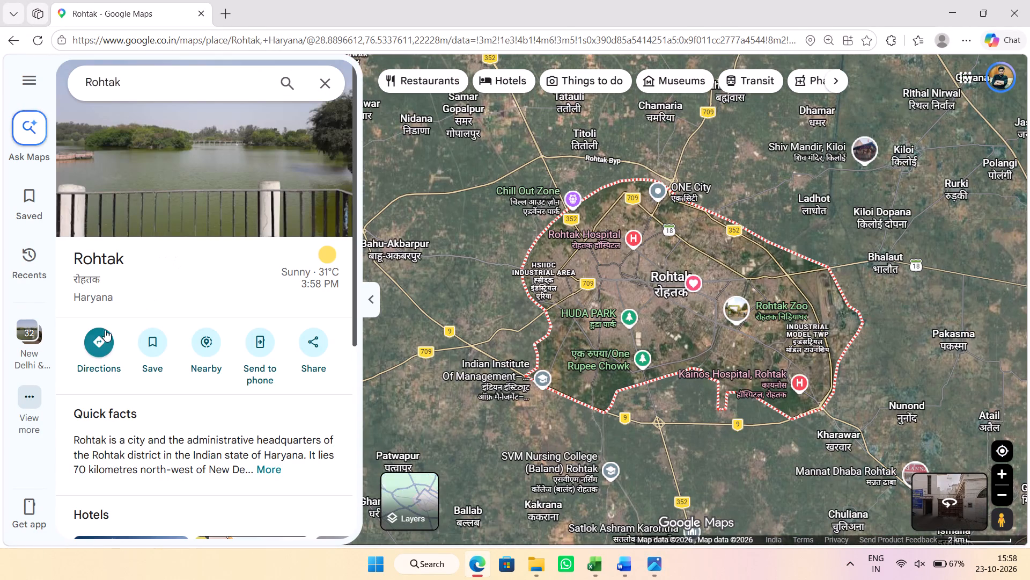
pyautogui.click(104, 332)
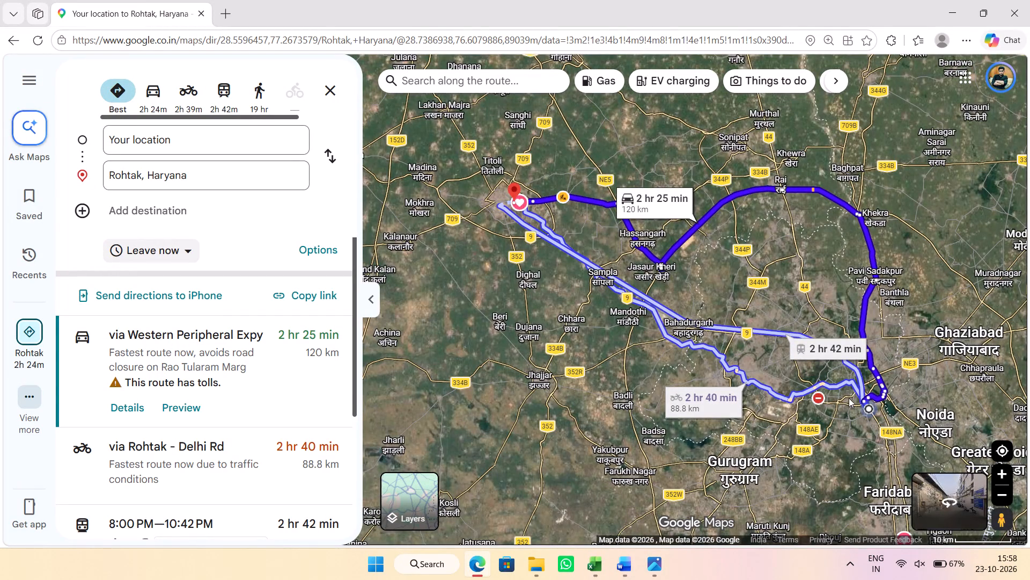
pyautogui.scroll(5, 856, 396)
pyautogui.scroll(-2, 849, 379)
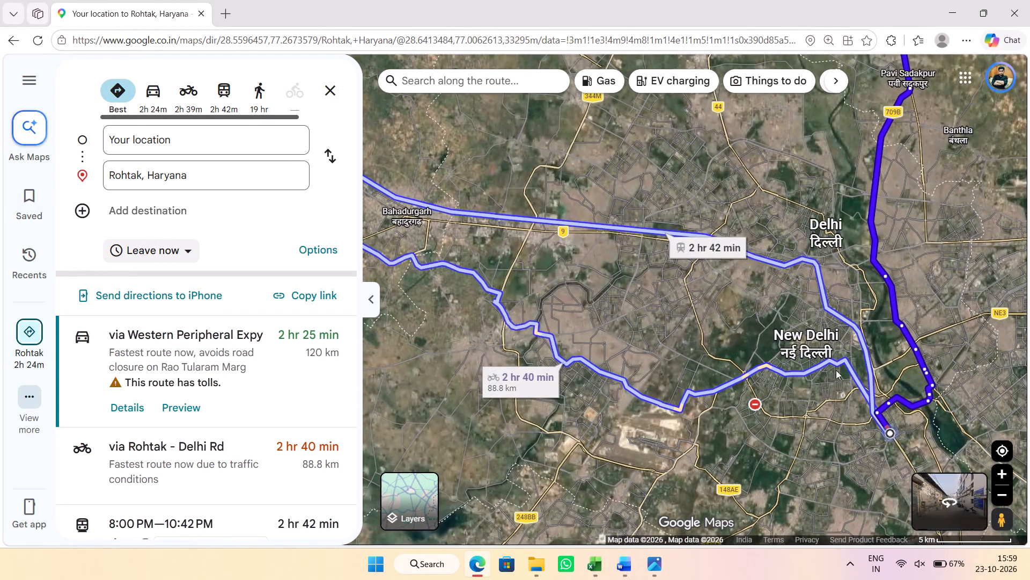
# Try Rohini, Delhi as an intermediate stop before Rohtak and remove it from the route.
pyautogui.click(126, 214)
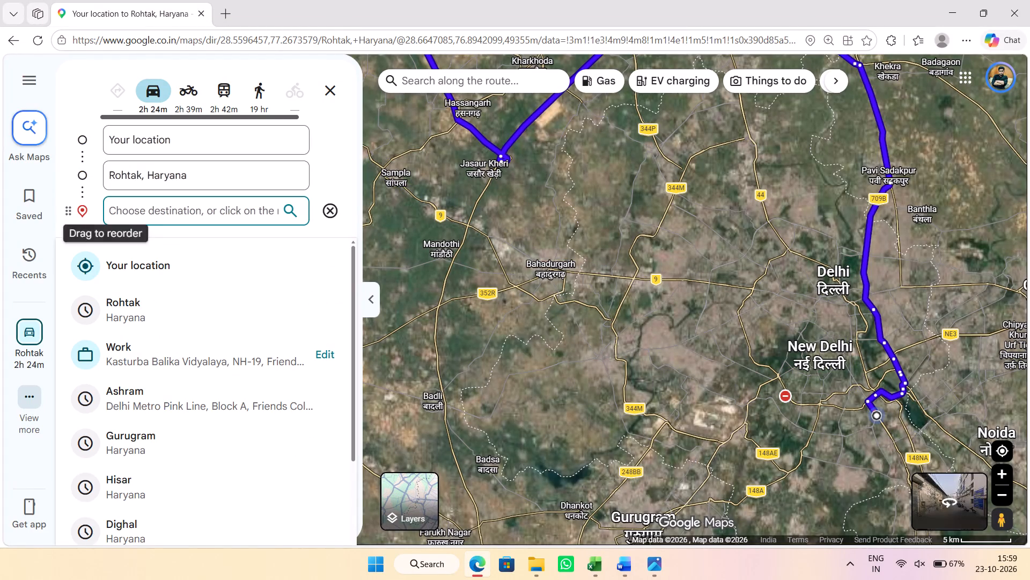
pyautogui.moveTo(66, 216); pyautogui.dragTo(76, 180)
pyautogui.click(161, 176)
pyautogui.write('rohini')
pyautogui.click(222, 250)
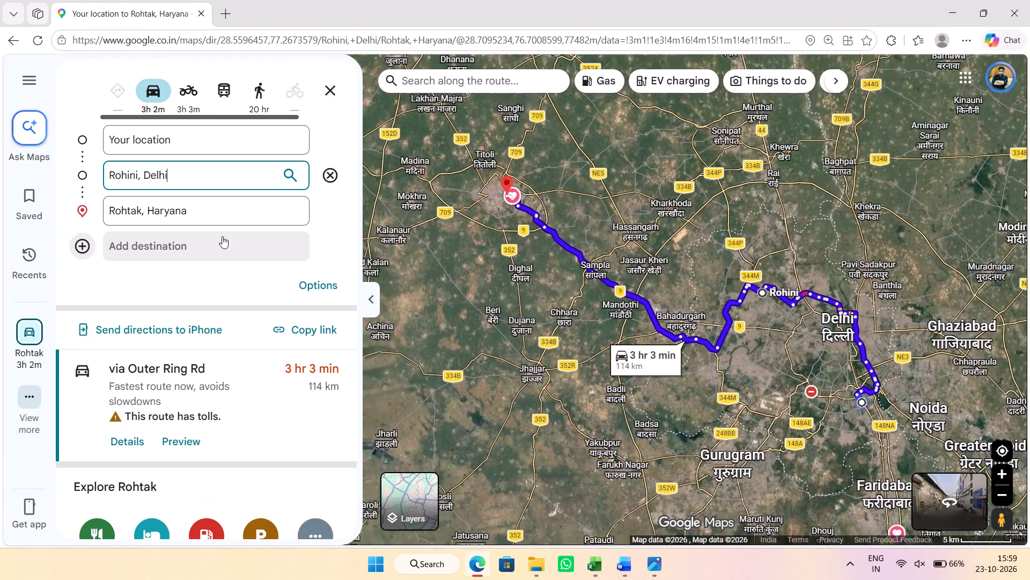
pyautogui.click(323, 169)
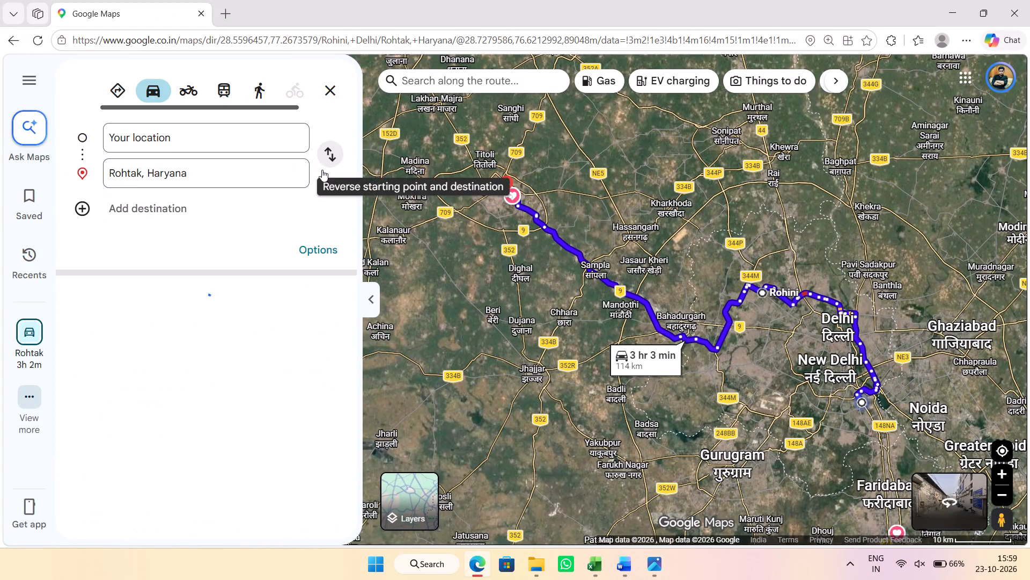
# Add Bawana, Delhi as an intermediate stop between the current location and Rohtak.
pyautogui.click(93, 211)
pyautogui.moveTo(69, 209); pyautogui.dragTo(68, 180)
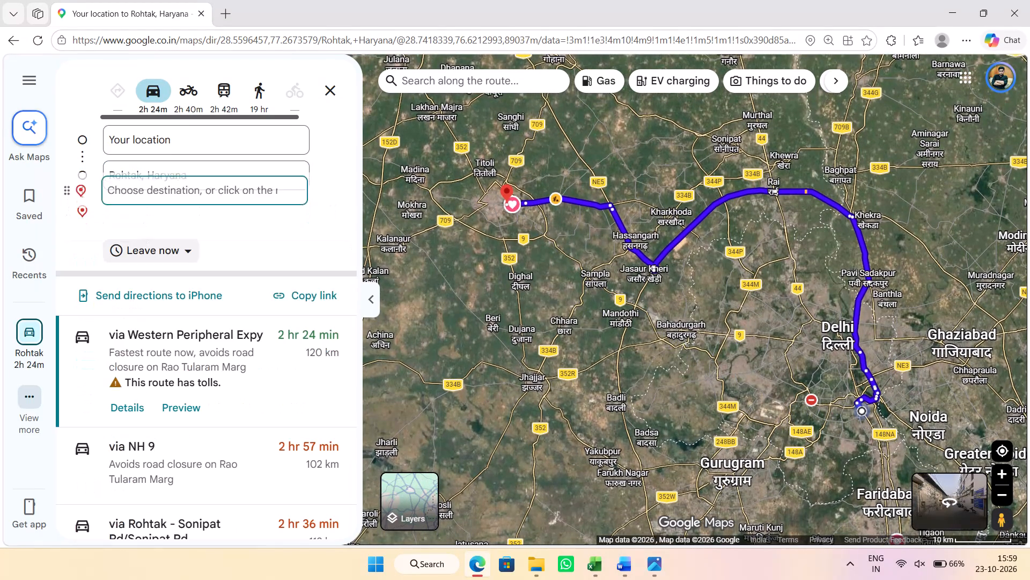
pyautogui.moveTo(68, 180); pyautogui.dragTo(68, 165)
pyautogui.click(141, 166)
pyautogui.press('n')
pyautogui.press('BackSpace')
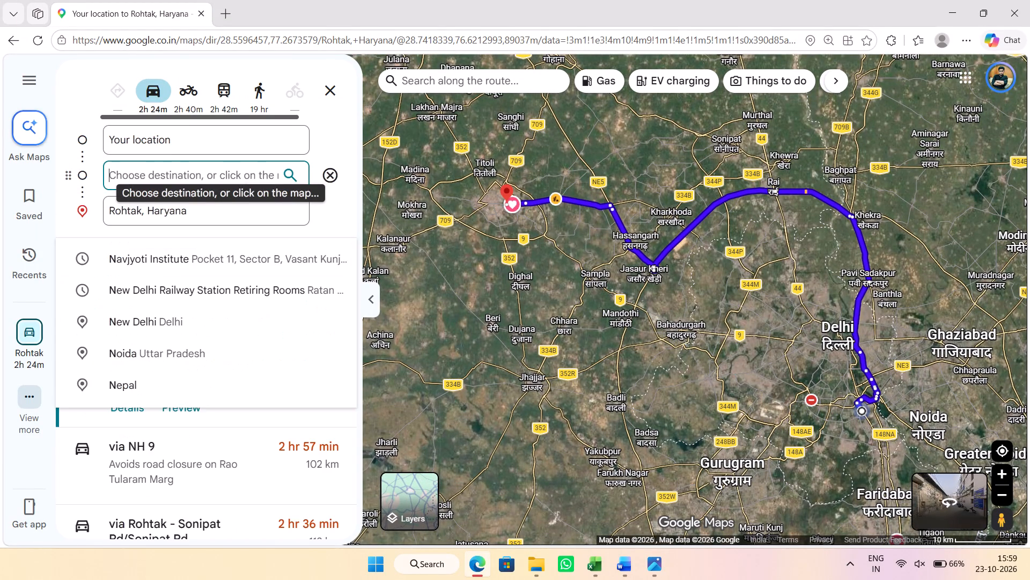
pyautogui.write('bawana')
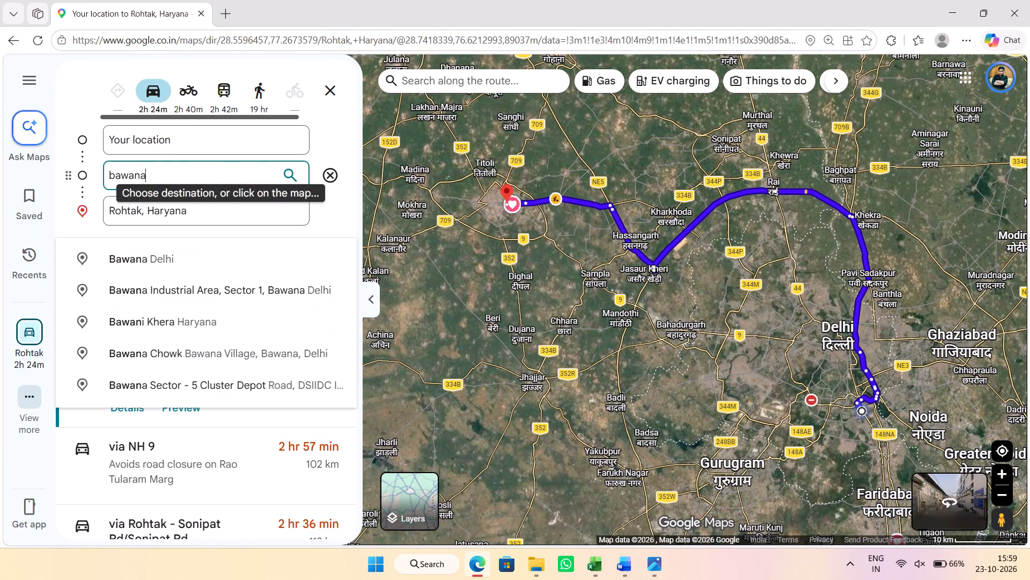
pyautogui.click(141, 248)
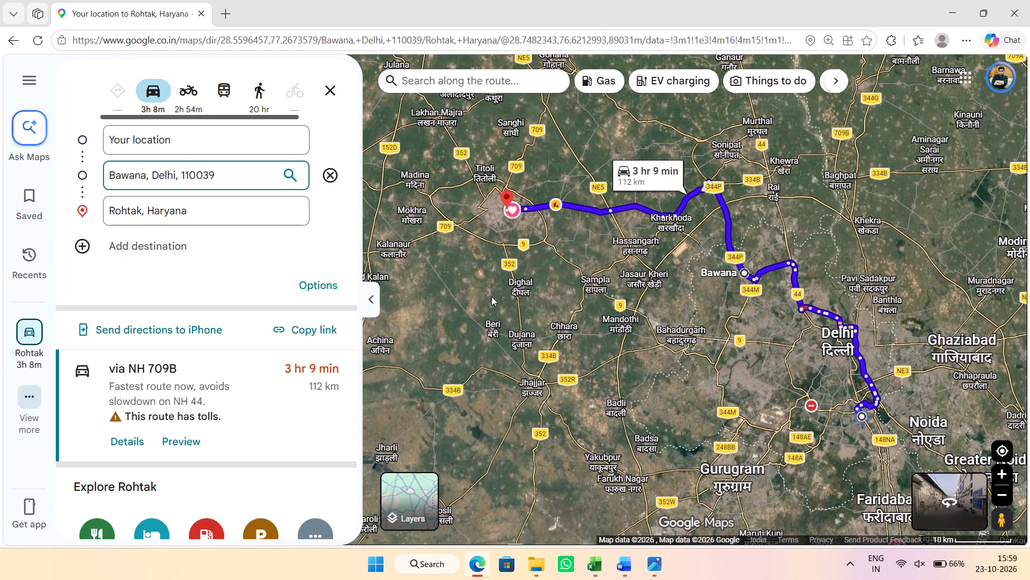
# Examine the route on the map through Delhi and Bawana towards Kharkhoda and Rohtak.
pyautogui.scroll(2, 873, 374)
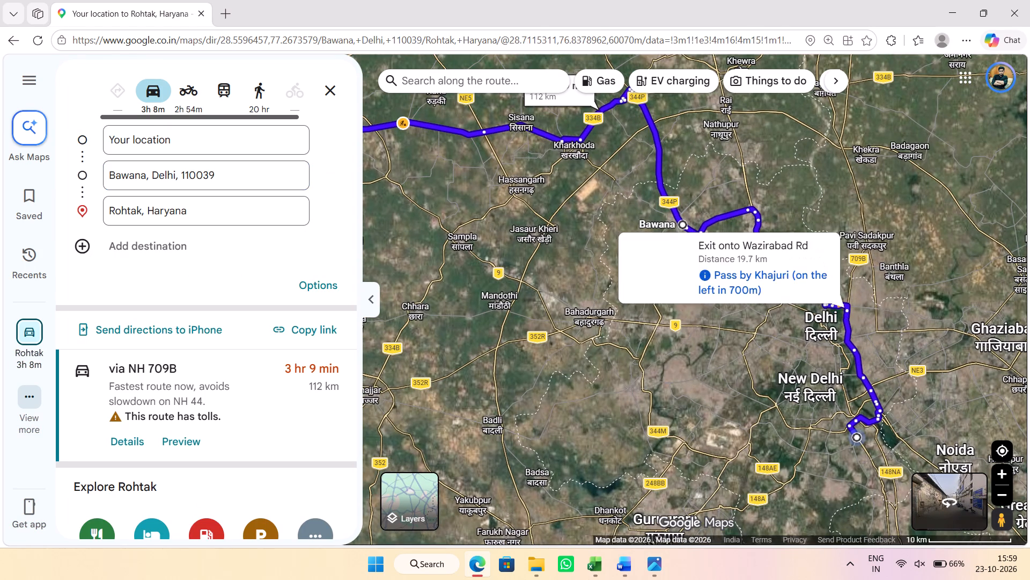
pyautogui.scroll(2, 819, 278)
pyautogui.scroll(1, 845, 336)
pyautogui.scroll(2, 678, 220)
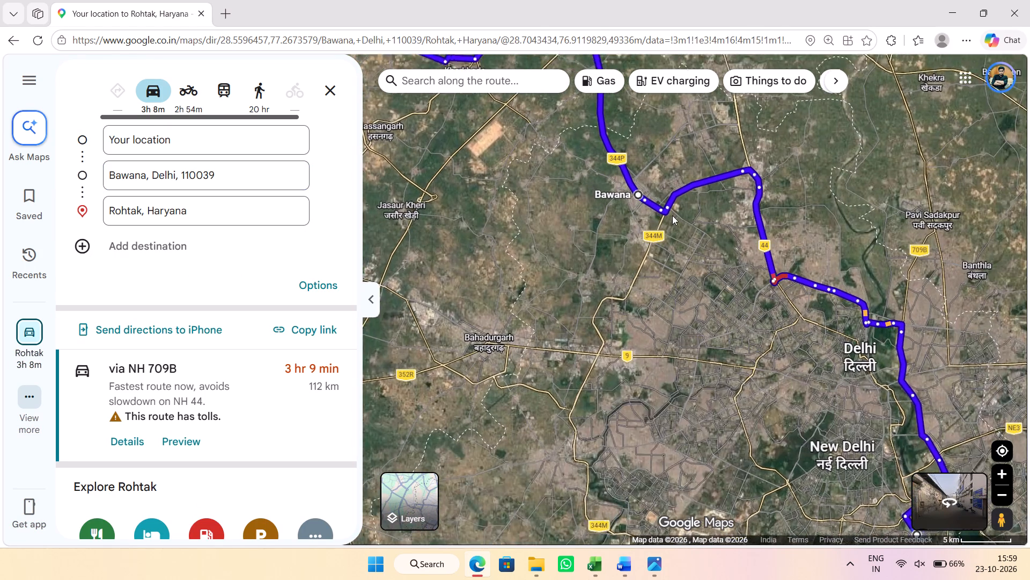
pyautogui.scroll(3, 635, 203)
pyautogui.moveTo(569, 222); pyautogui.dragTo(570, 404)
pyautogui.scroll(-2, 570, 404)
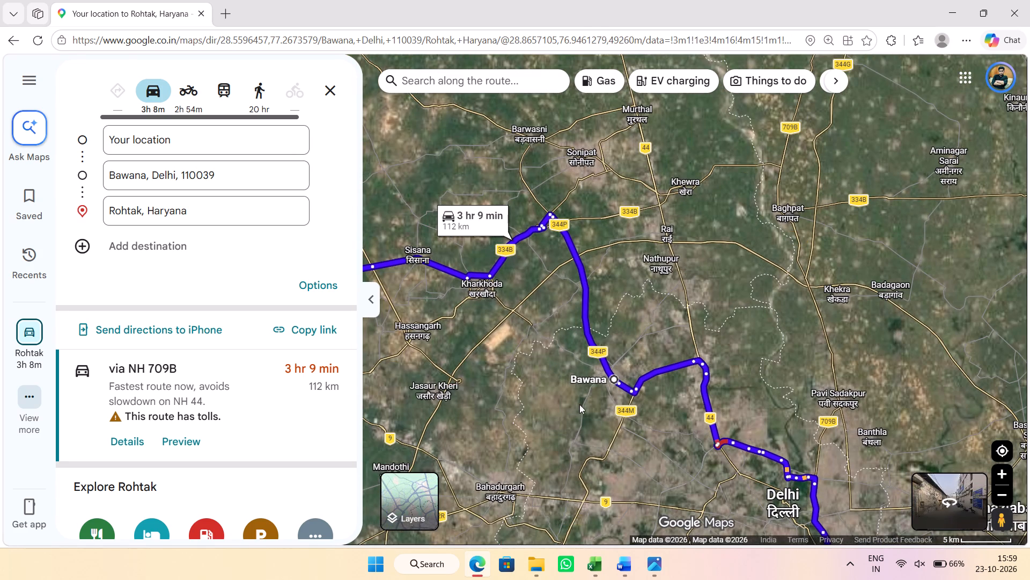
# Remove Rohtak from the route so that it ends at Bawana, Delhi.
pyautogui.scroll(1, 607, 415)
pyautogui.scroll(-2, 607, 415)
pyautogui.moveTo(635, 453); pyautogui.dragTo(593, 247)
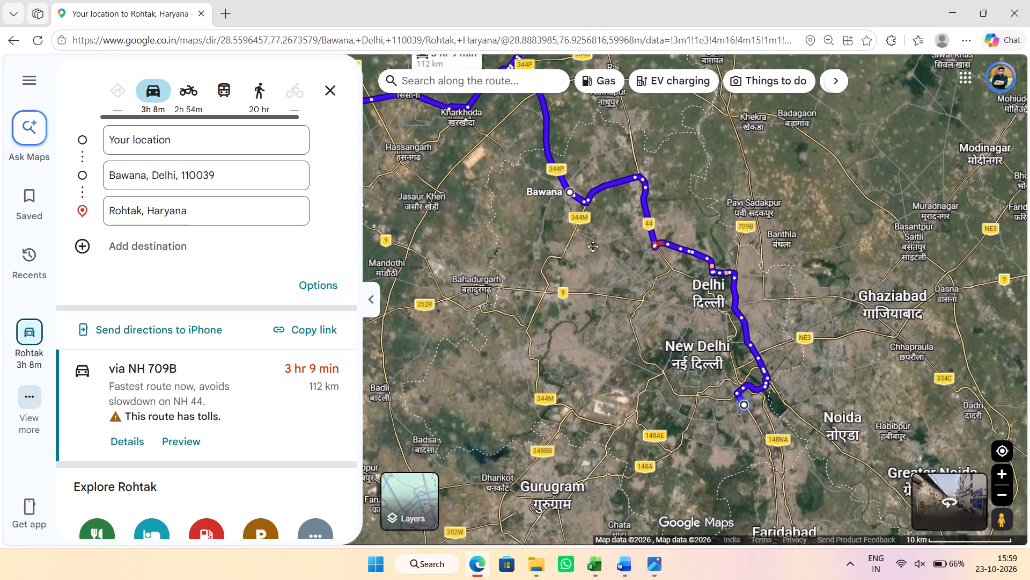
pyautogui.moveTo(593, 247); pyautogui.dragTo(593, 245)
pyautogui.moveTo(571, 244); pyautogui.dragTo(582, 283)
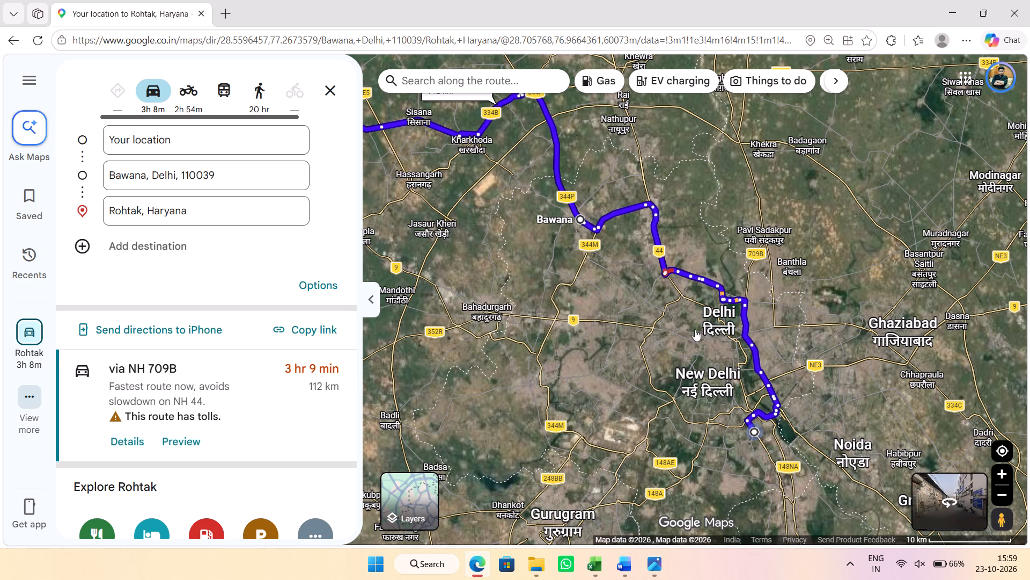
pyautogui.click(325, 216)
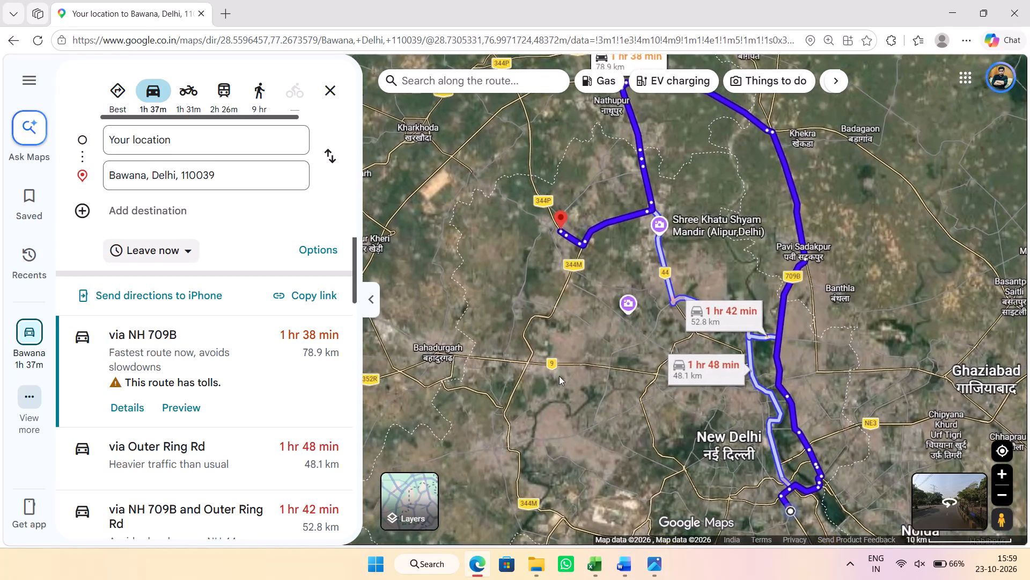
# Examine the route's end point at the roundabout in Bawana industrial area up close.
pyautogui.moveTo(876, 229); pyautogui.dragTo(888, 321)
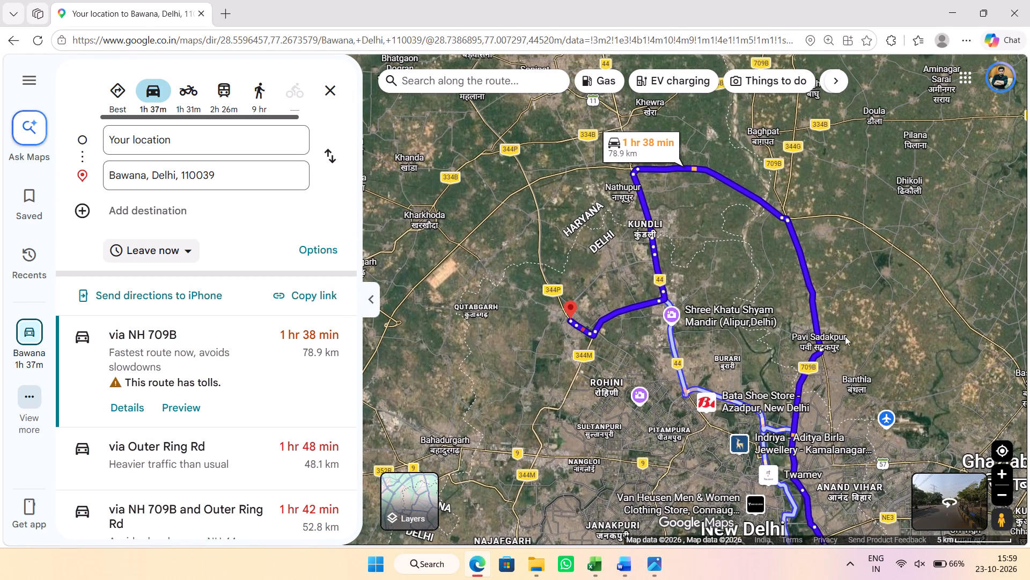
pyautogui.scroll(2, 562, 329)
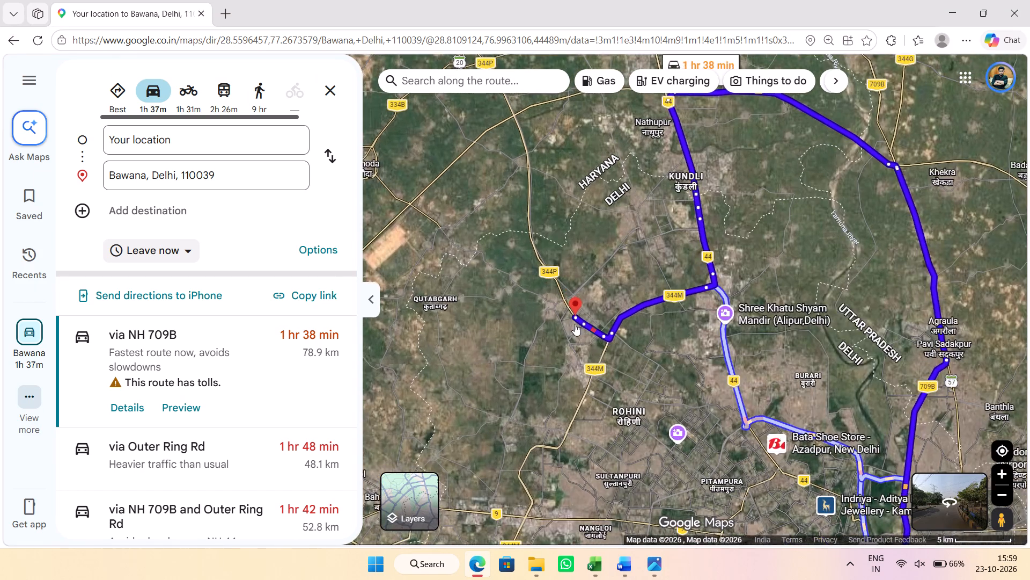
pyautogui.scroll(13, 576, 322)
pyautogui.scroll(7, 572, 277)
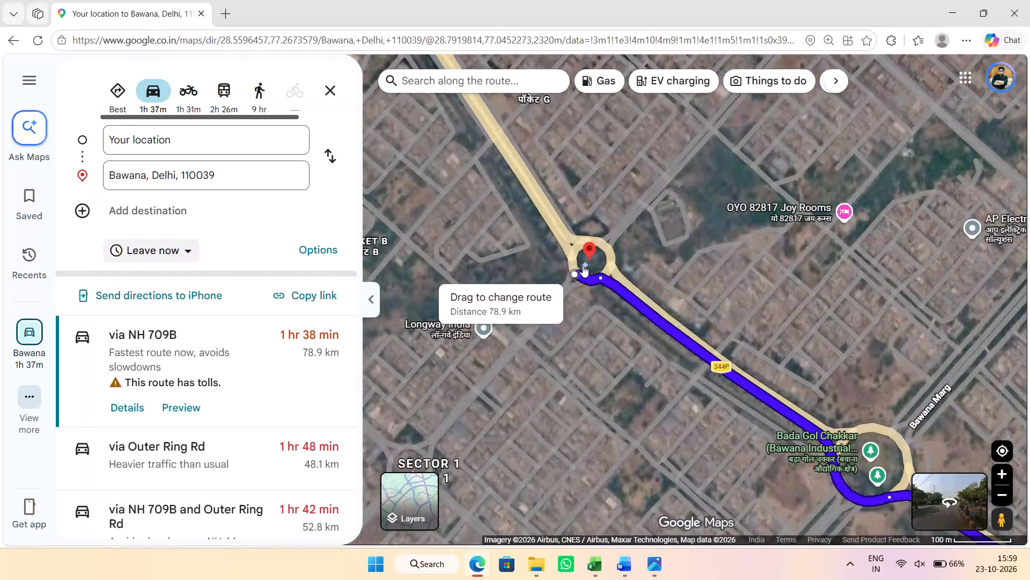
pyautogui.scroll(7, 583, 265)
pyautogui.scroll(-6, 624, 237)
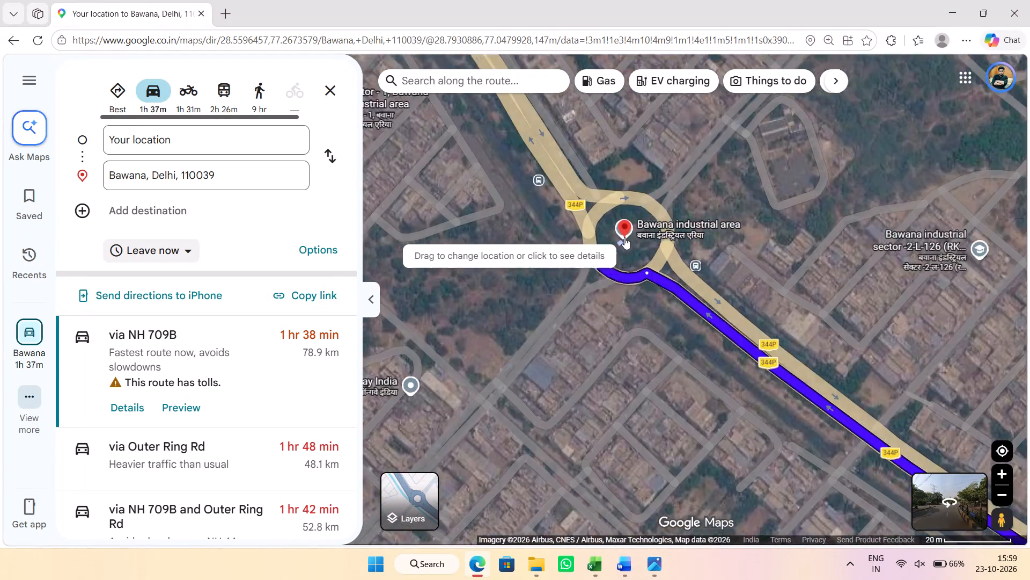
# Examine the wider map of the Bawana route alternatives and the roads from Bawana towards Kharkhoda and Rohtak.
pyautogui.scroll(-6, 624, 237)
pyautogui.scroll(-15, 626, 238)
pyautogui.scroll(-3, 655, 310)
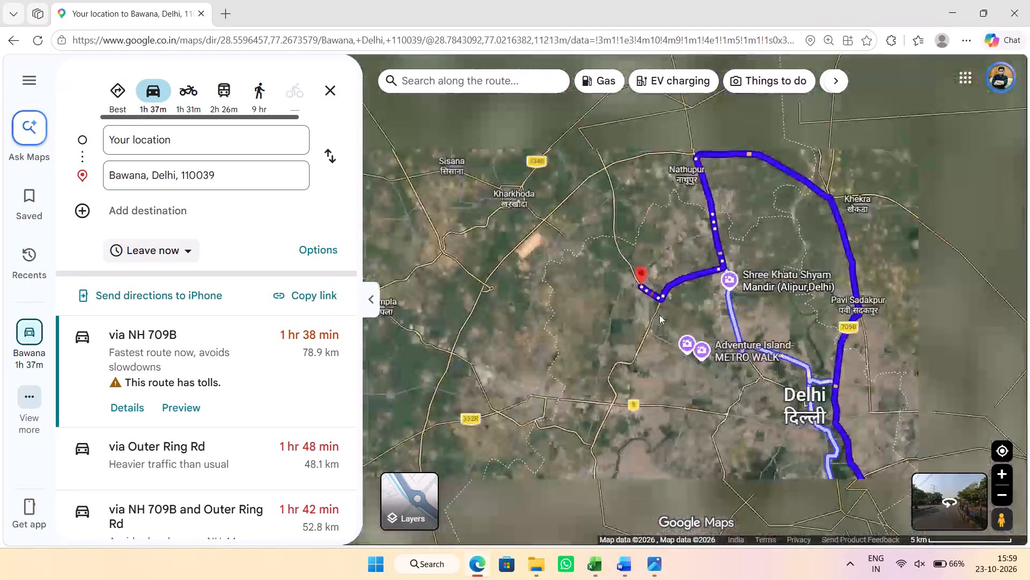
pyautogui.scroll(-2, 680, 335)
pyautogui.moveTo(857, 437); pyautogui.dragTo(825, 377)
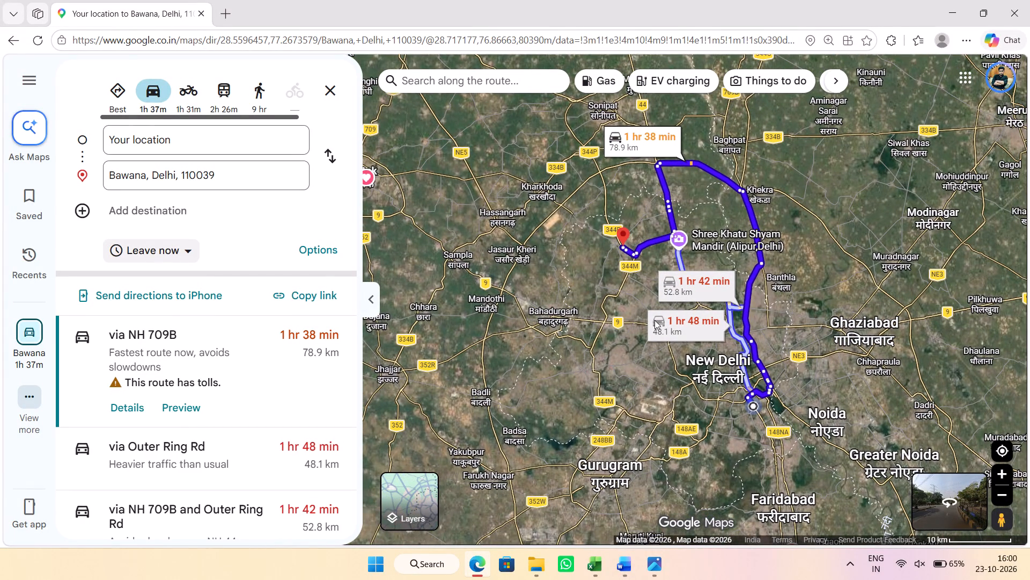
pyautogui.scroll(2, 585, 193)
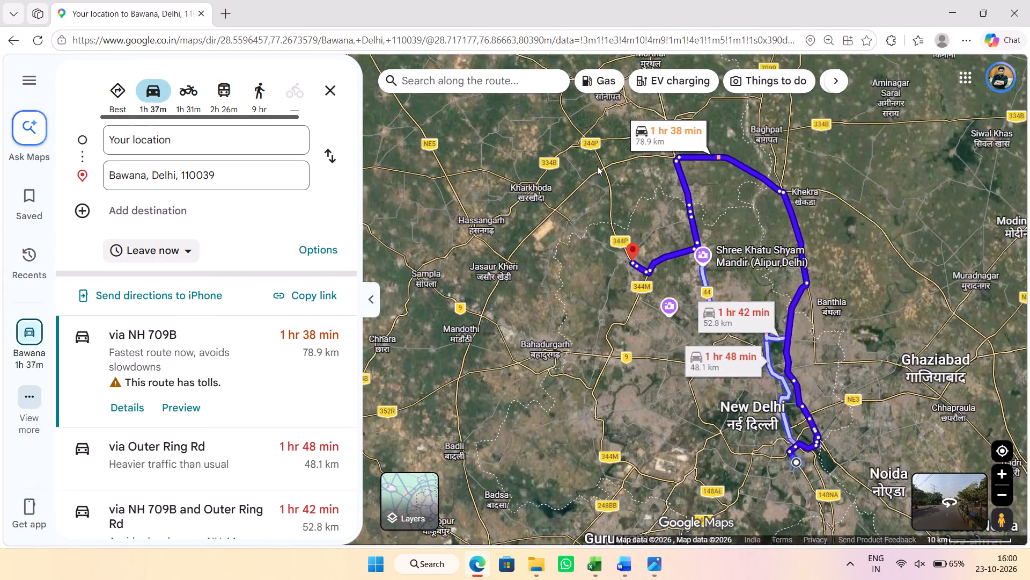
pyautogui.scroll(3, 609, 180)
pyautogui.moveTo(597, 156); pyautogui.dragTo(617, 242)
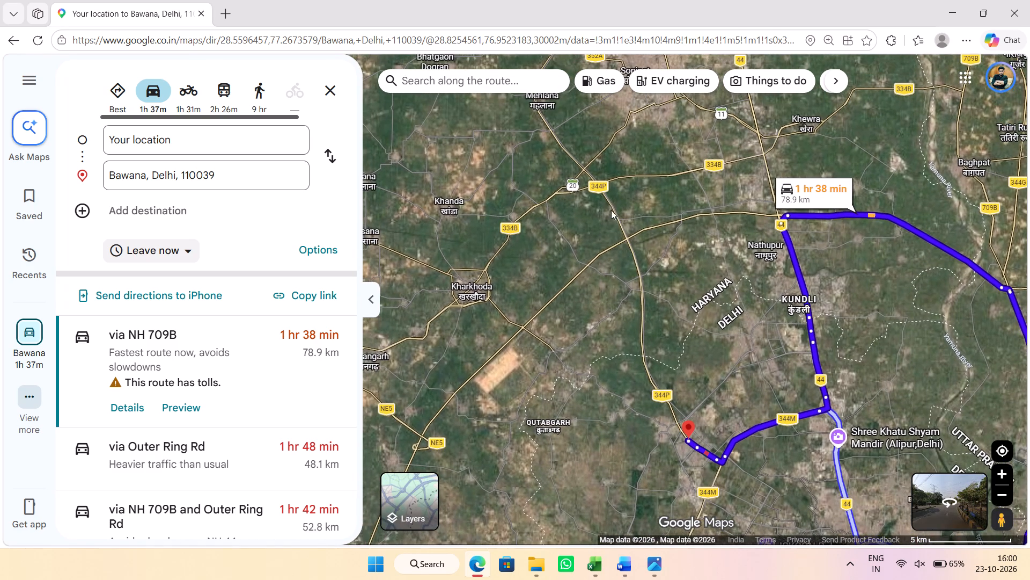
pyautogui.moveTo(611, 205); pyautogui.dragTo(641, 230)
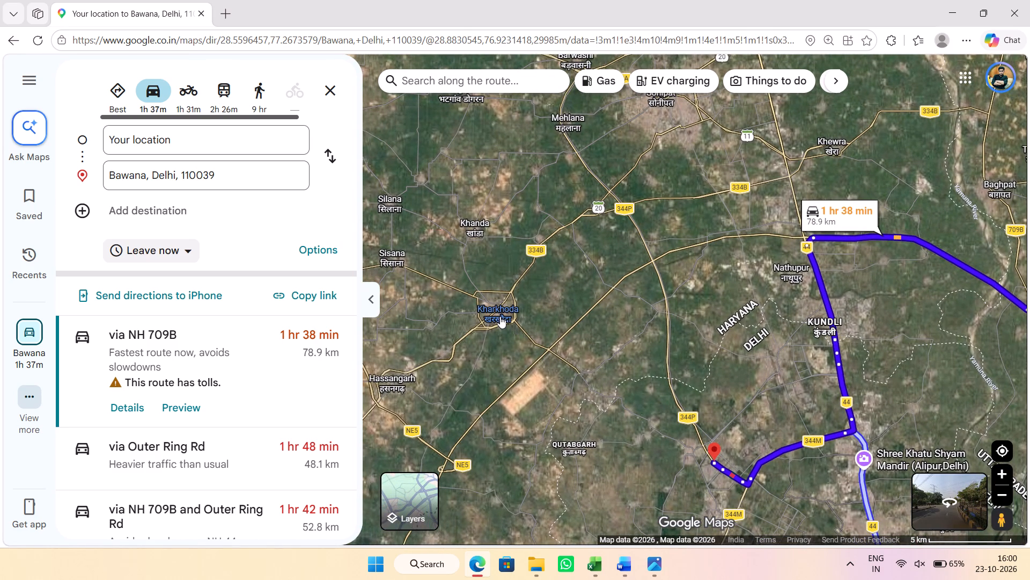
pyautogui.scroll(-5, 501, 316)
pyautogui.moveTo(493, 338); pyautogui.dragTo(528, 332)
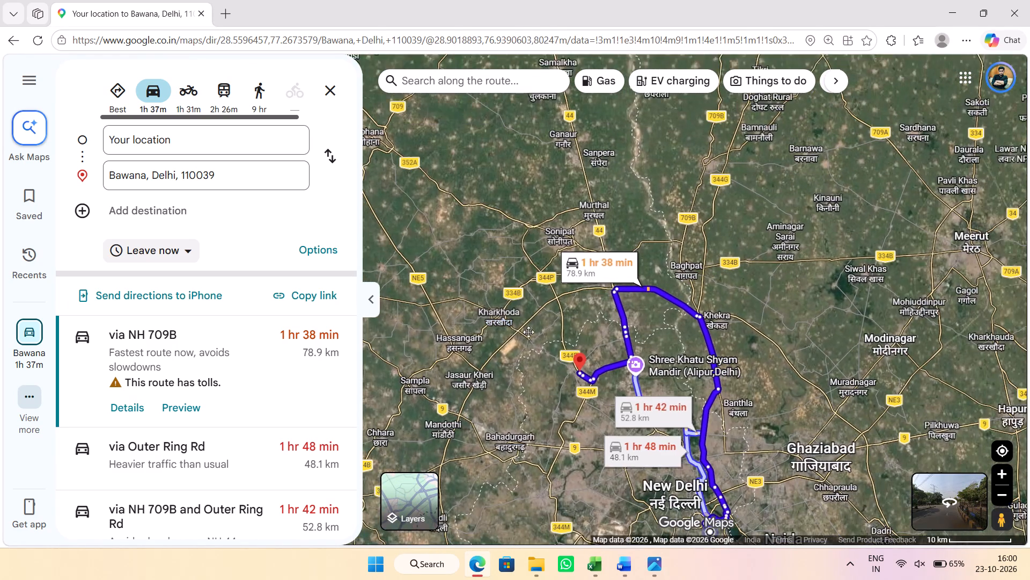
pyautogui.moveTo(528, 332); pyautogui.dragTo(579, 327)
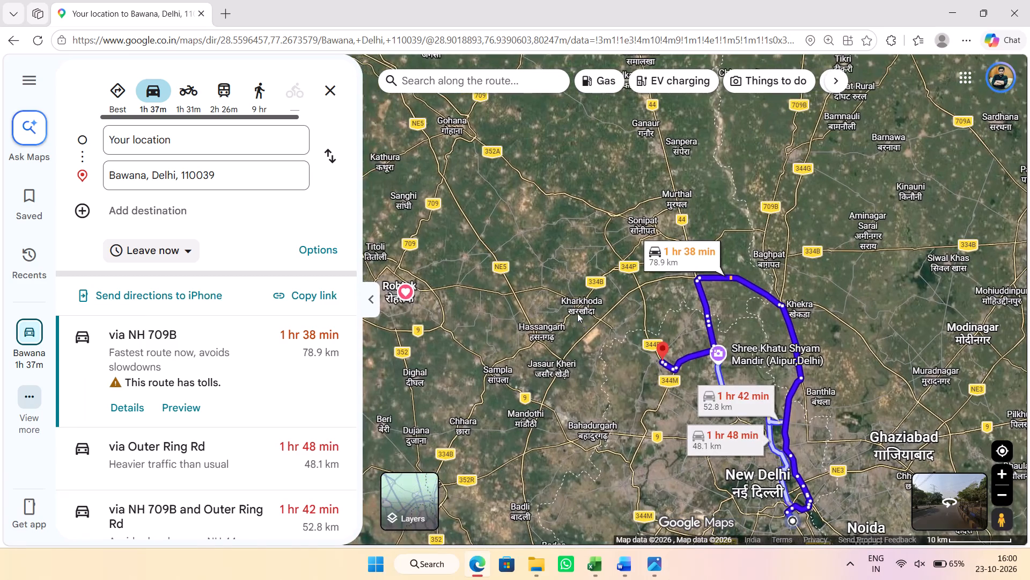
# Examine the roads around Kharkhoda and their connection towards Bawana.
pyautogui.scroll(5, 575, 305)
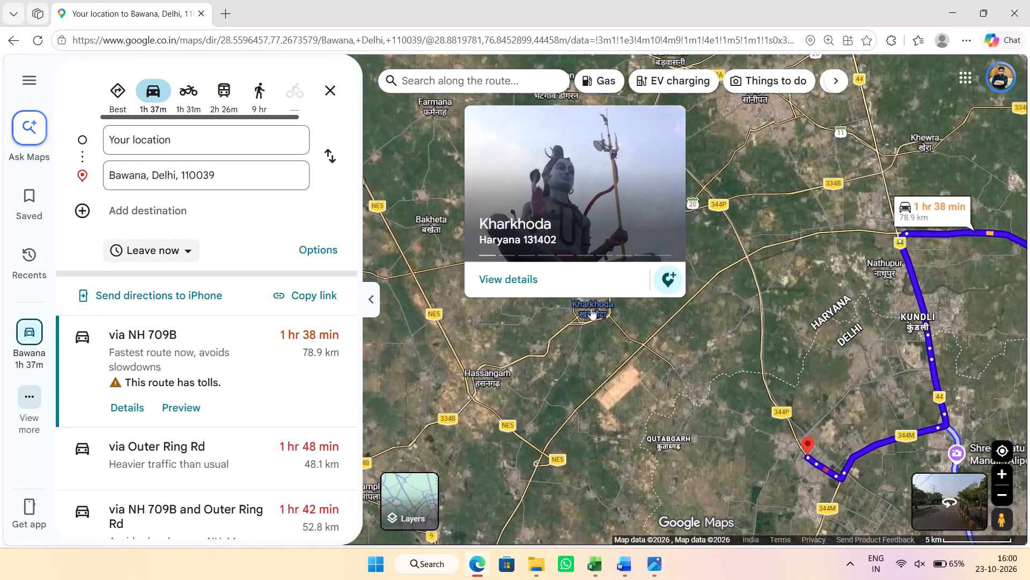
pyautogui.scroll(6, 600, 311)
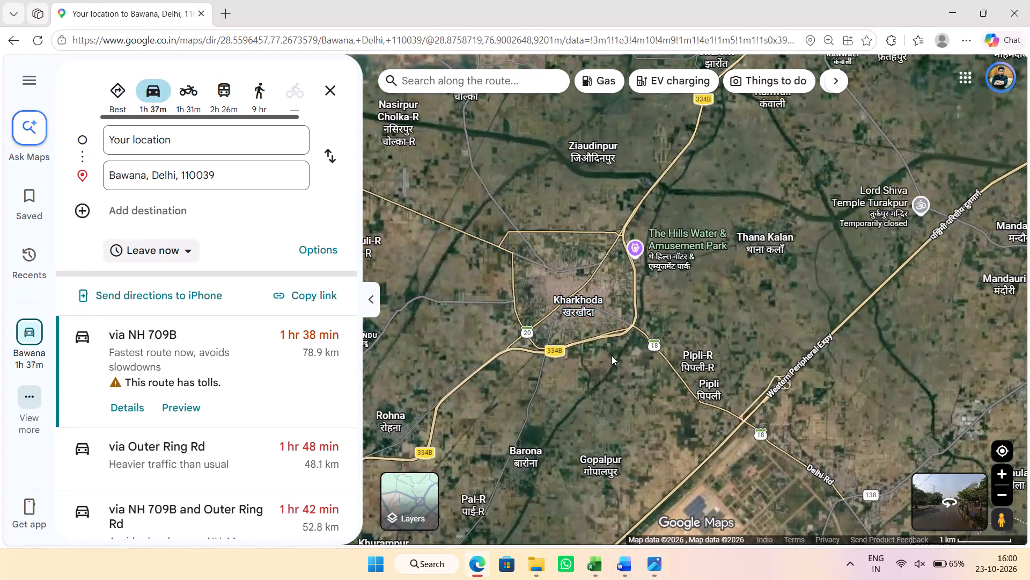
pyautogui.scroll(-7, 641, 353)
pyautogui.moveTo(722, 415); pyautogui.dragTo(703, 383)
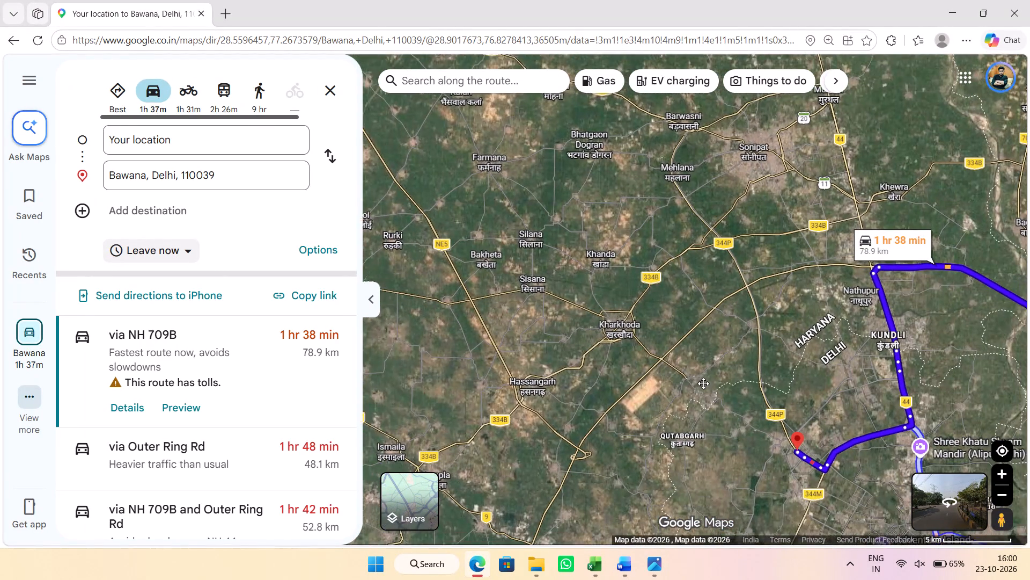
pyautogui.moveTo(703, 383); pyautogui.dragTo(687, 359)
# Inspect the Bawana destination around Chota Gol Chakkar and the neighbouring Bada Gol Chakkar roundabout on NH 344P.
pyautogui.scroll(4, 797, 418)
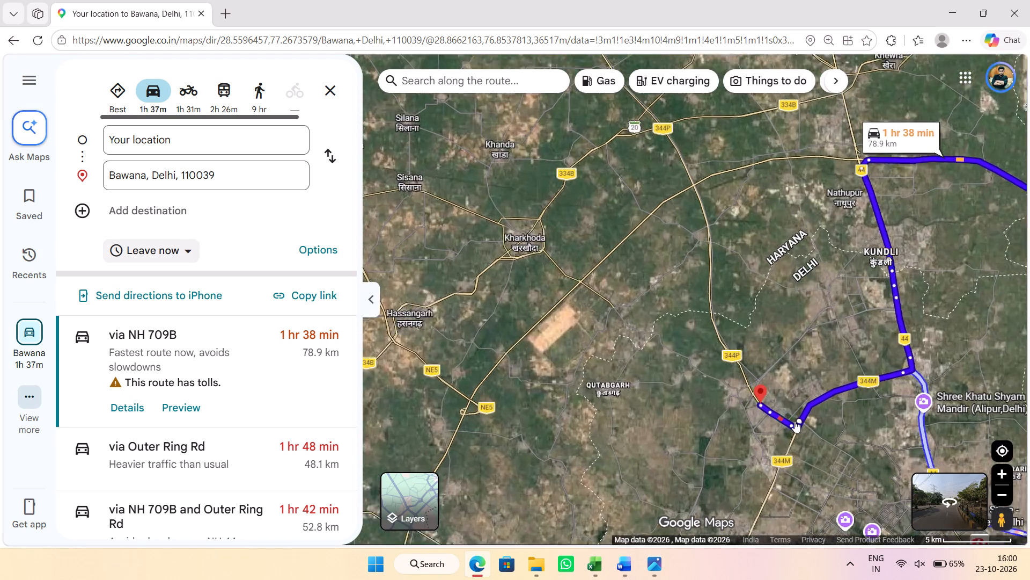
pyautogui.scroll(8, 765, 417)
pyautogui.scroll(4, 724, 390)
pyautogui.scroll(2, 604, 302)
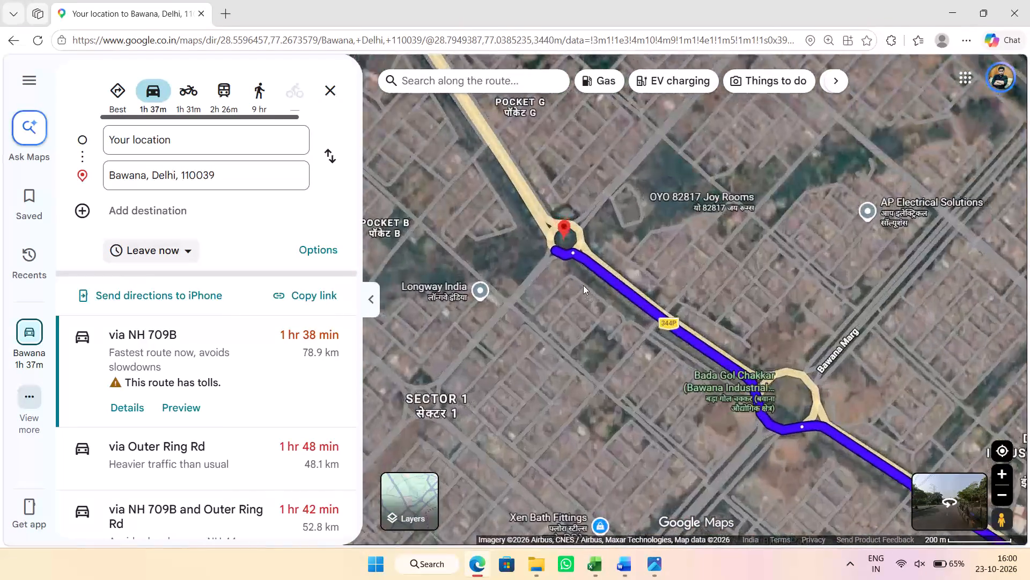
pyautogui.scroll(1, 583, 285)
pyautogui.scroll(13, 557, 232)
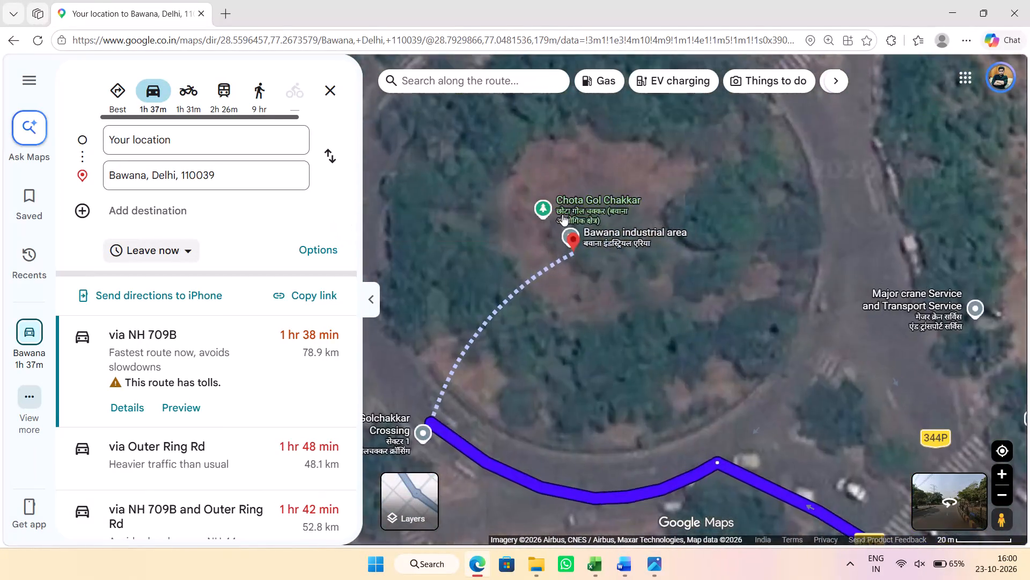
pyautogui.scroll(-20, 562, 214)
pyautogui.scroll(-4, 562, 214)
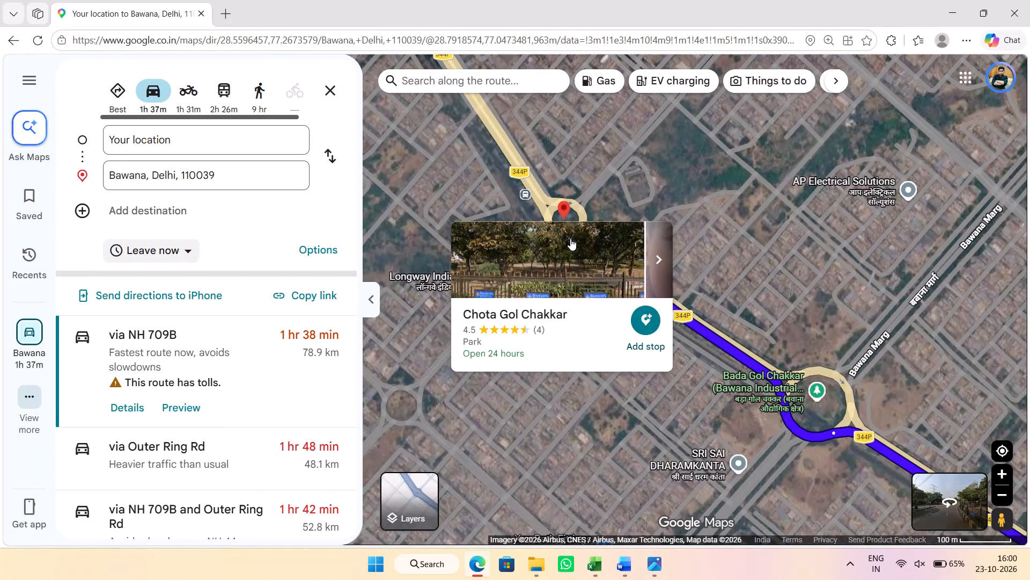
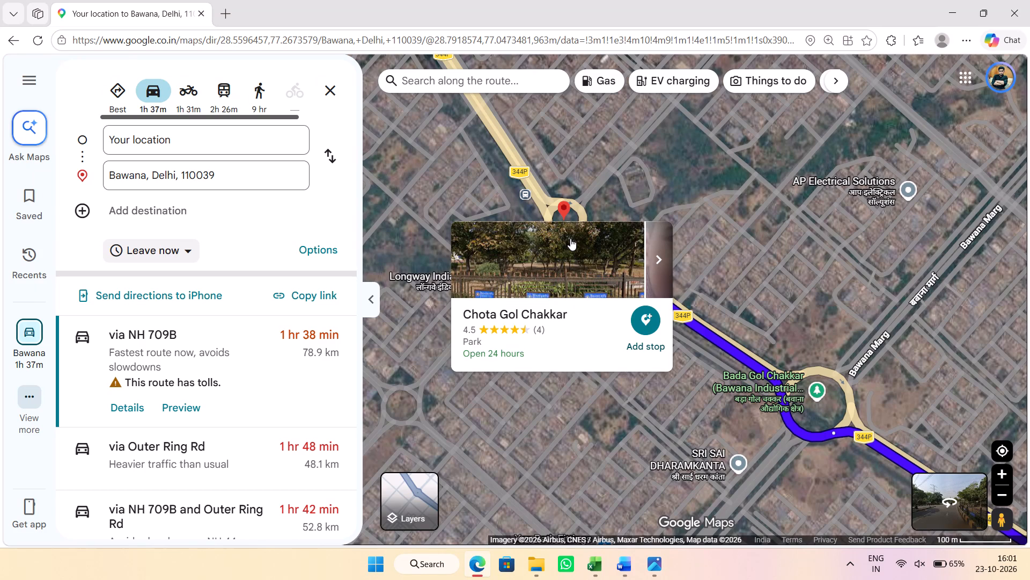
# Close the browser window showing the Bawana route map.
pyautogui.press('Tab')
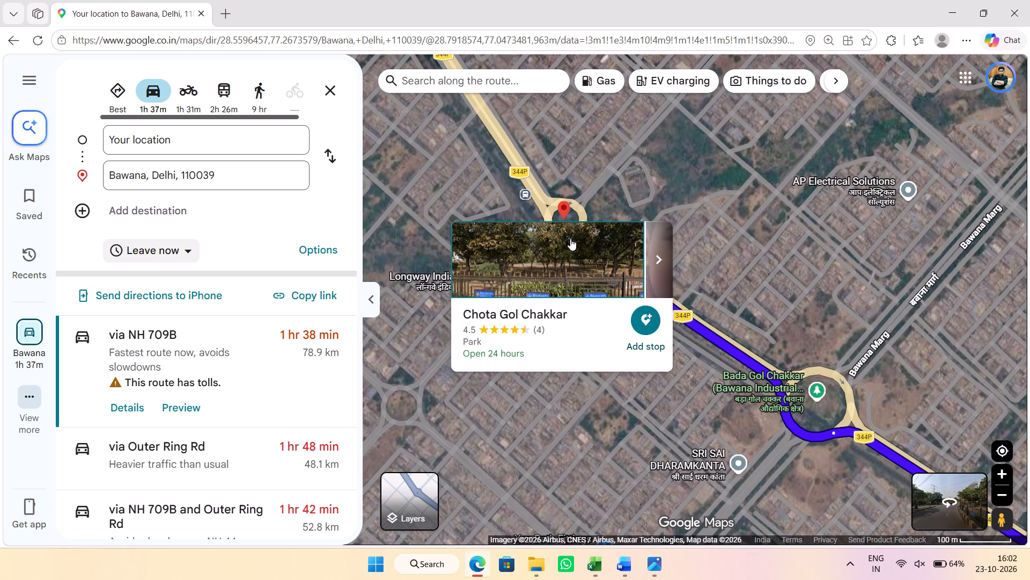
pyautogui.click(1029, 0)
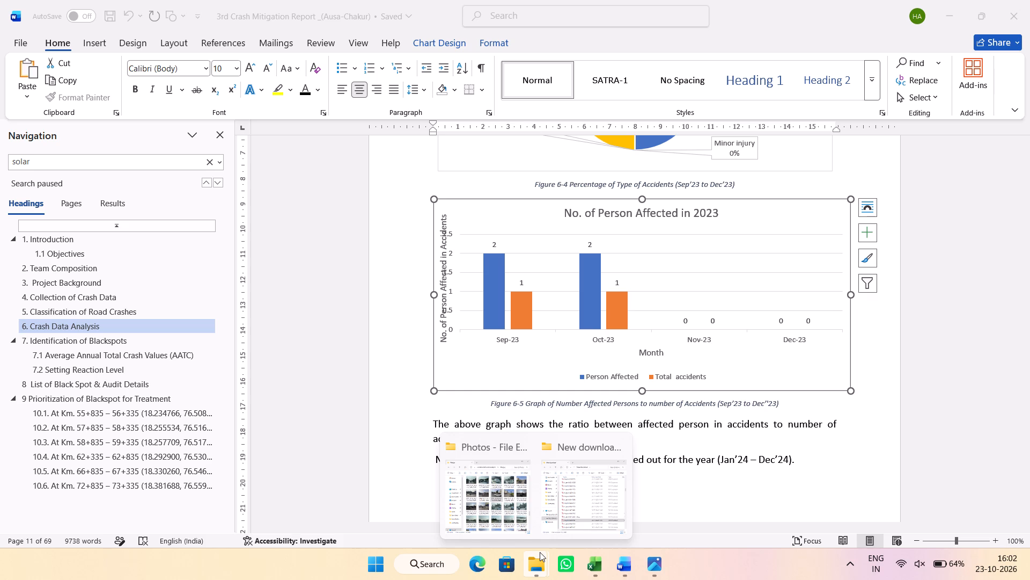
# Return to the crash mitigation report in Word and delete the blank lines above the Table 6-3 caption for Jan'24 to Dec'24.
pyautogui.click(788, 423)
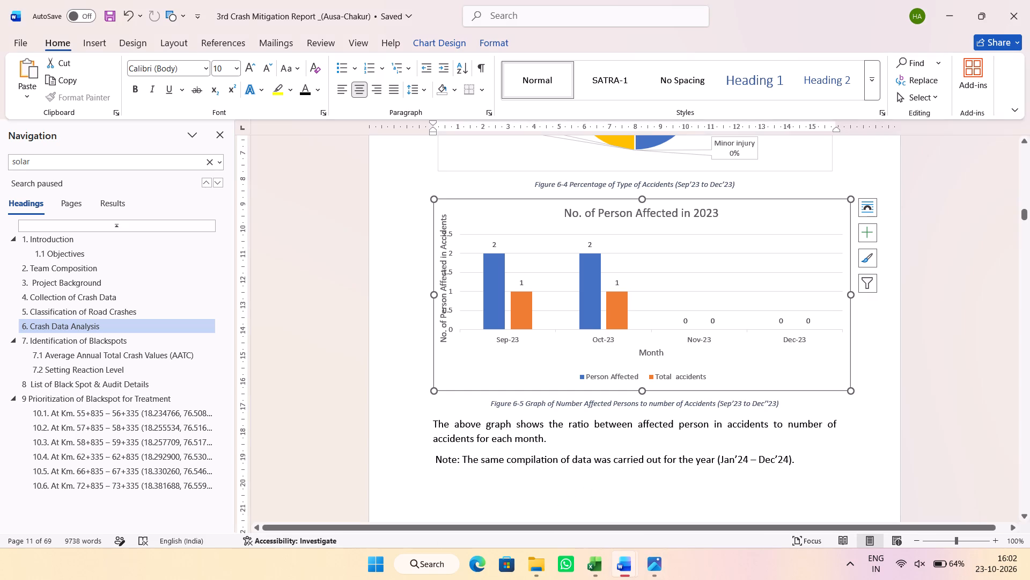
pyautogui.scroll(-1, 705, 436)
pyautogui.click(724, 386)
pyautogui.click(766, 388)
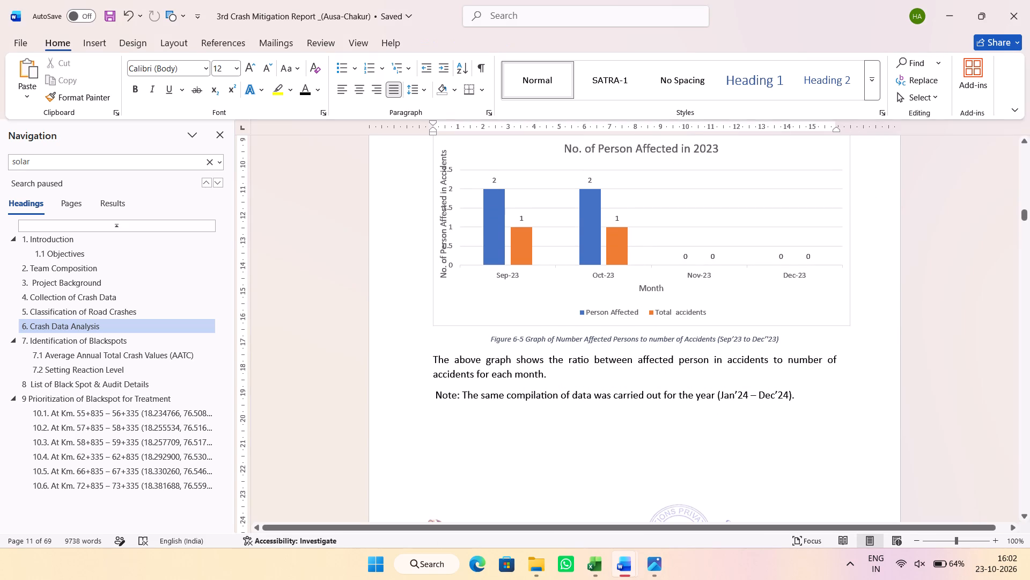
pyautogui.click(833, 400)
pyautogui.scroll(-7, 752, 391)
pyautogui.click(688, 317)
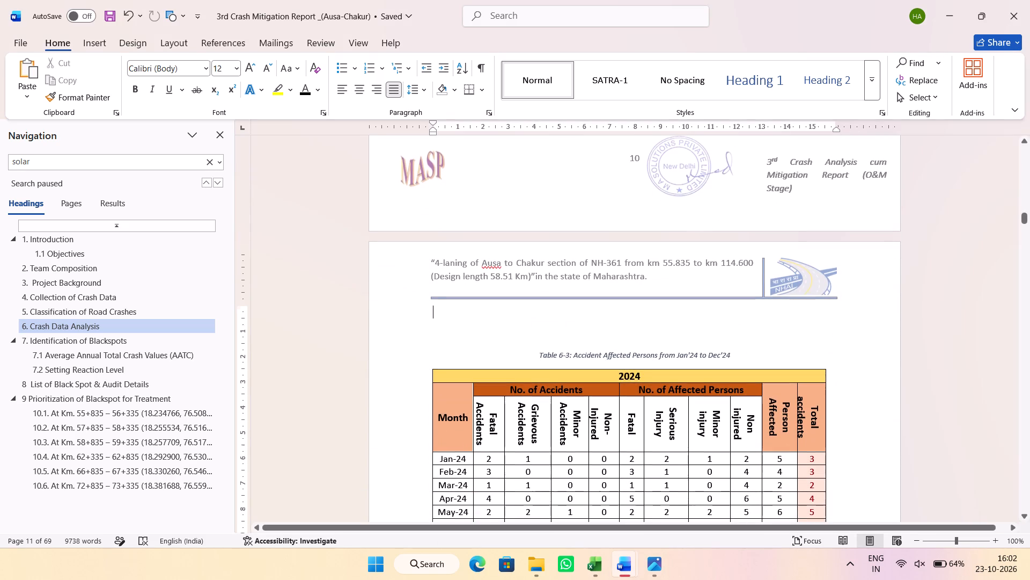
pyautogui.press('Delete')
pyautogui.press('Delete')
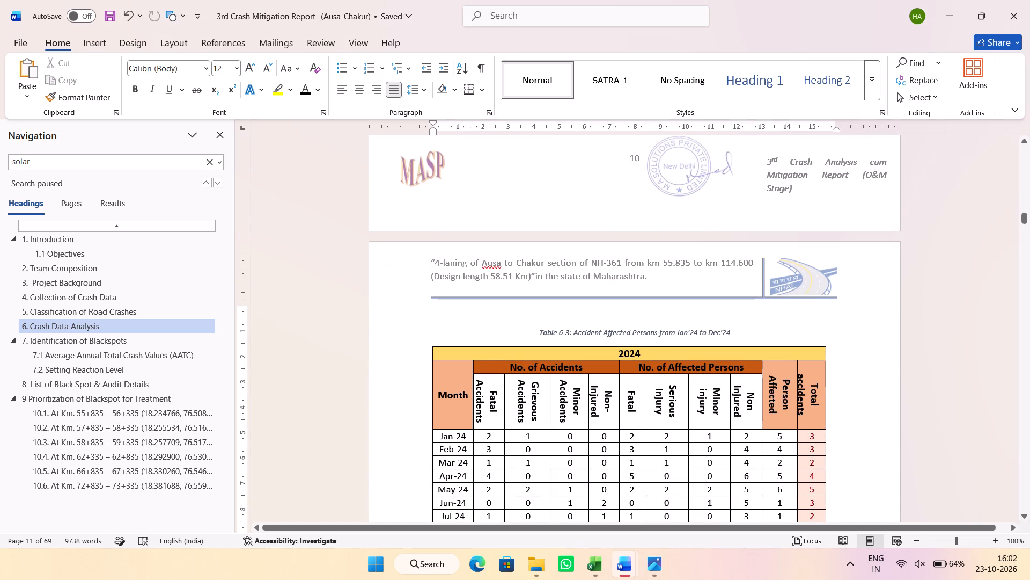
pyautogui.click(677, 302)
pyautogui.click(673, 313)
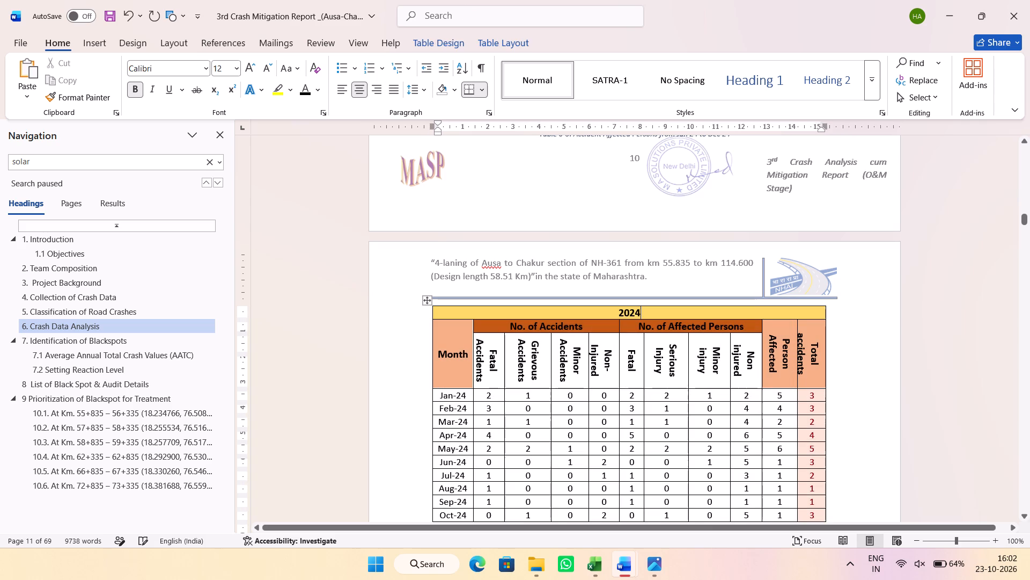
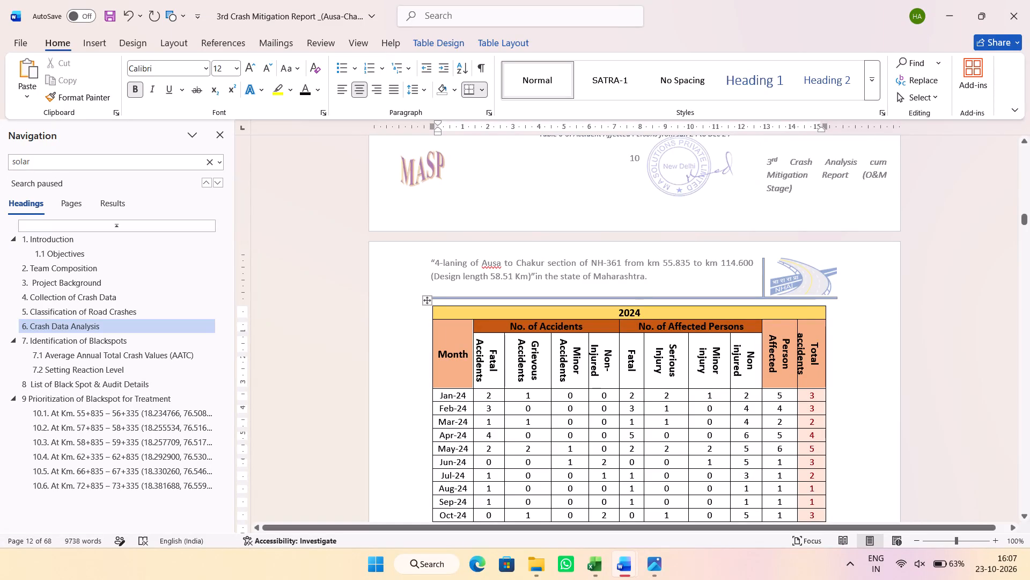
# Review the layout of the pages around Table 6-3 and the 2024 accident graph in Figure 6-6.
pyautogui.scroll(-10, 664, 304)
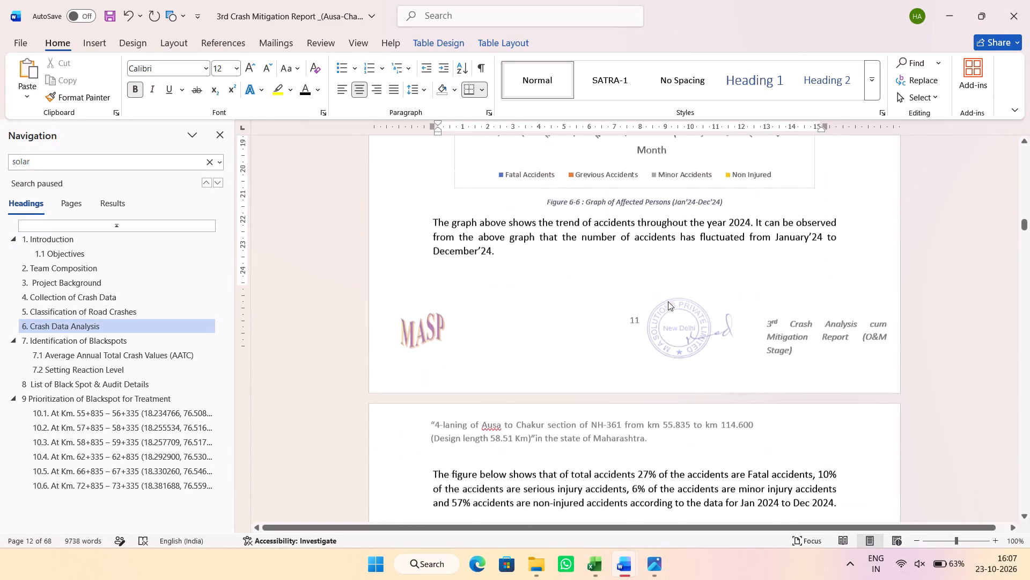
pyautogui.scroll(16, 668, 301)
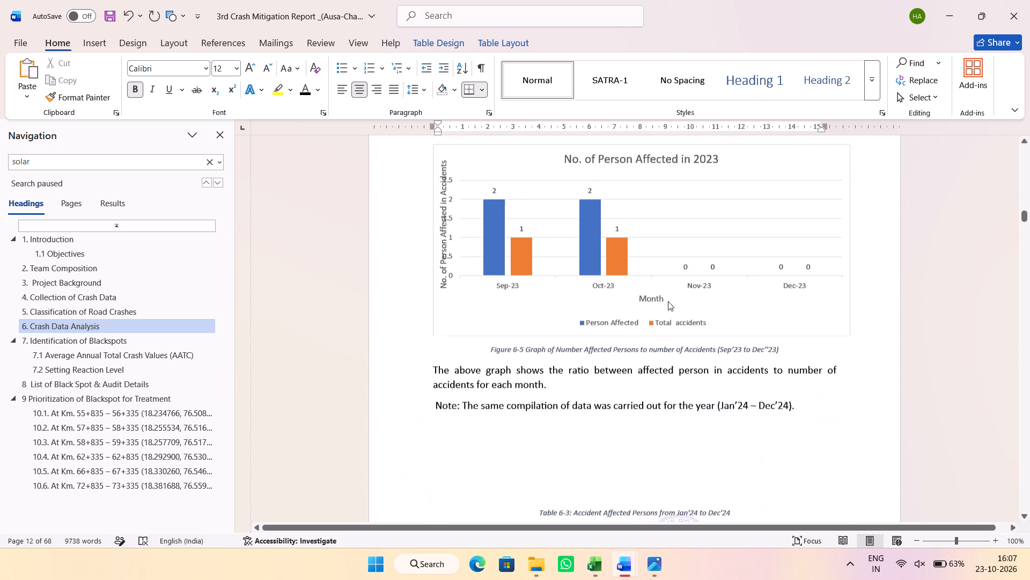
pyautogui.scroll(-7, 668, 301)
pyautogui.scroll(4, 668, 301)
pyautogui.scroll(-11, 668, 301)
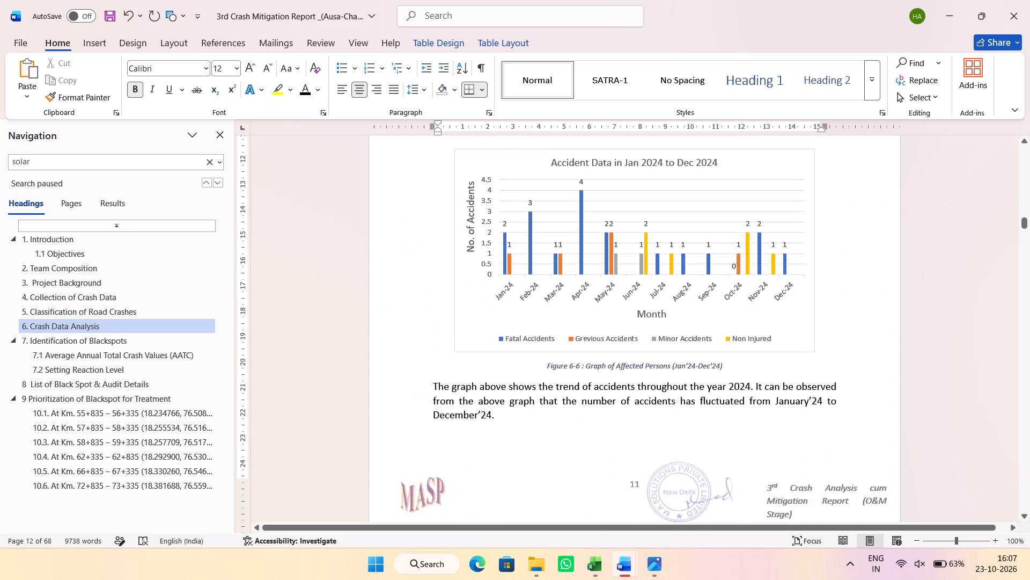
# Change the data period in the note below Figure 6-8 to (Jan'25 – Dec'25), removing the second date range.
pyautogui.scroll(-12, 668, 300)
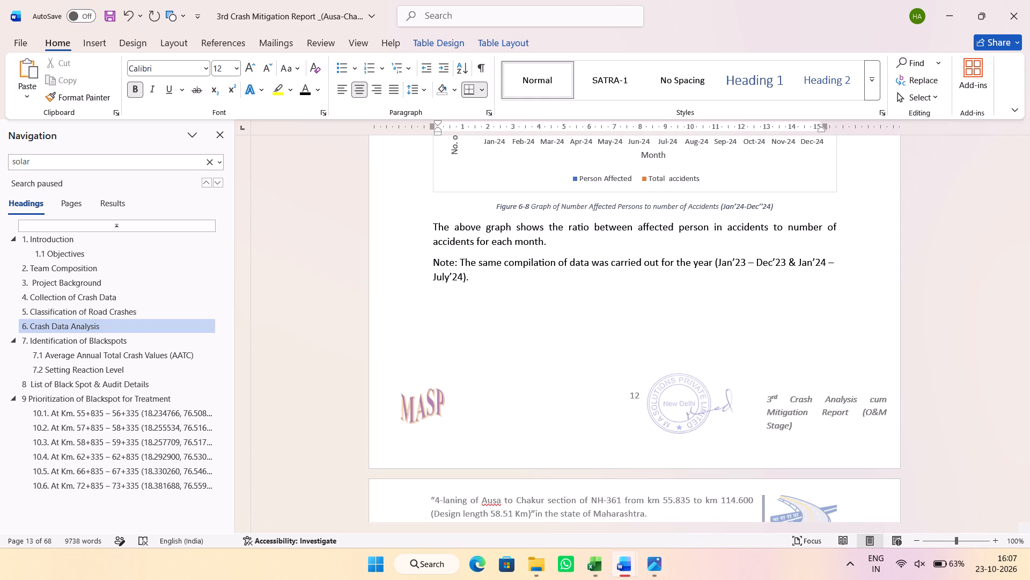
pyautogui.click(746, 262)
pyautogui.press('BackSpace')
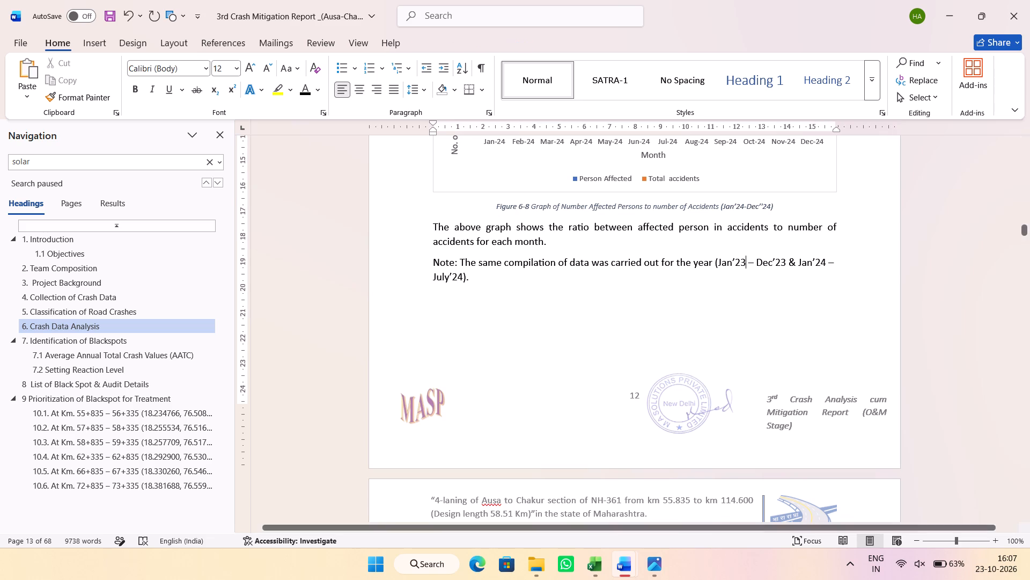
pyautogui.press('5')
pyautogui.click(789, 263)
pyautogui.click(785, 264)
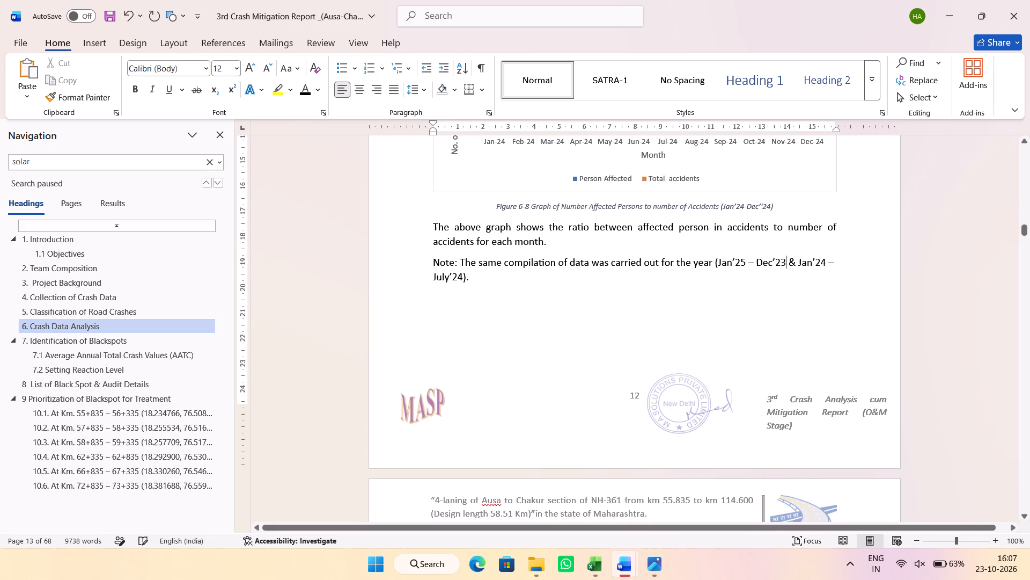
pyautogui.press('BackSpace')
pyautogui.press('5')
pyautogui.moveTo(791, 264); pyautogui.dragTo(465, 277)
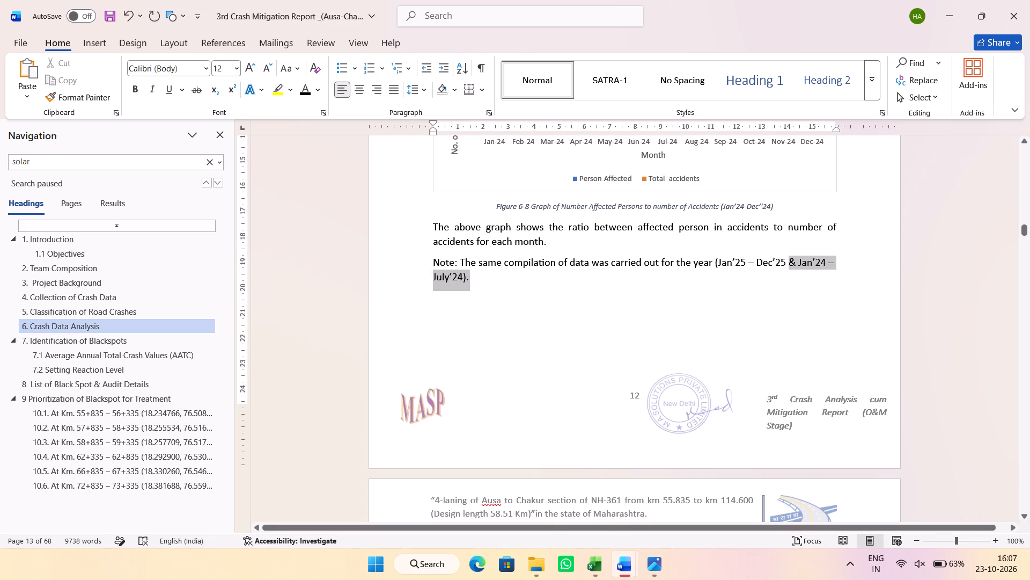
pyautogui.moveTo(465, 277); pyautogui.dragTo(461, 276)
pyautogui.press('BackSpace')
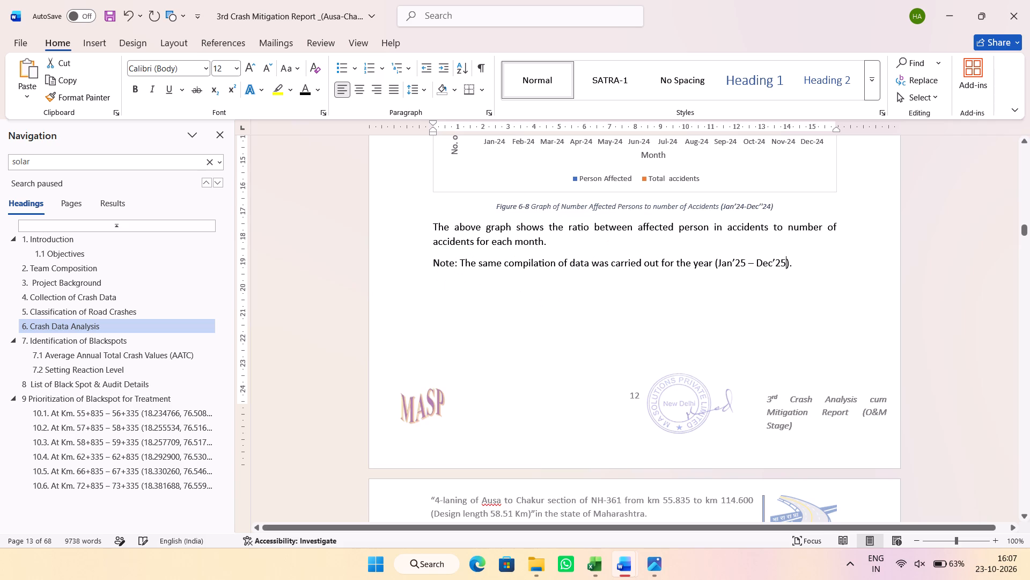
# Delete the blank lines above the Table 6-4 caption for January'26 to Aug'26 so it sits directly below the page header.
pyautogui.scroll(-8, 665, 291)
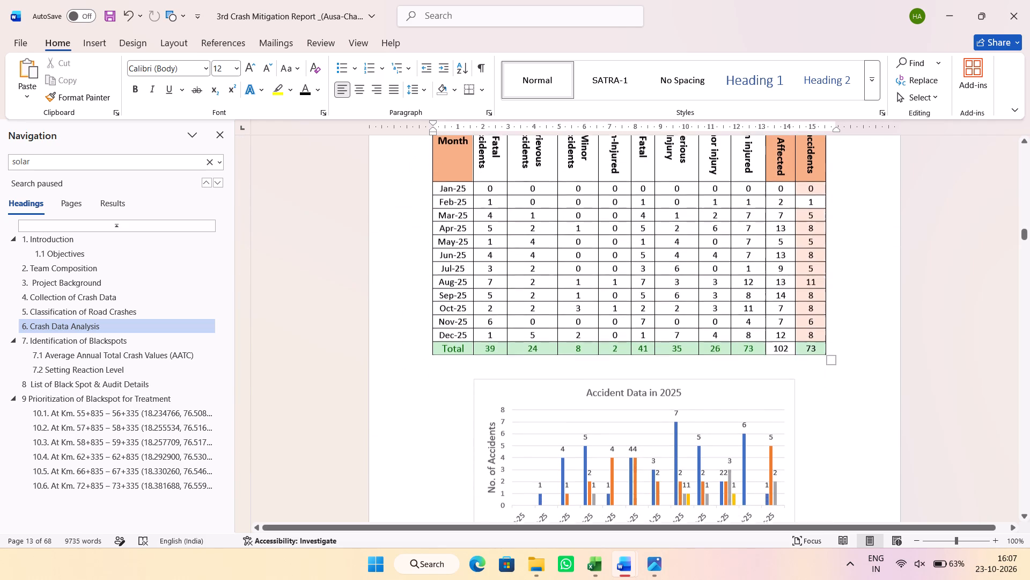
pyautogui.scroll(-13, 666, 292)
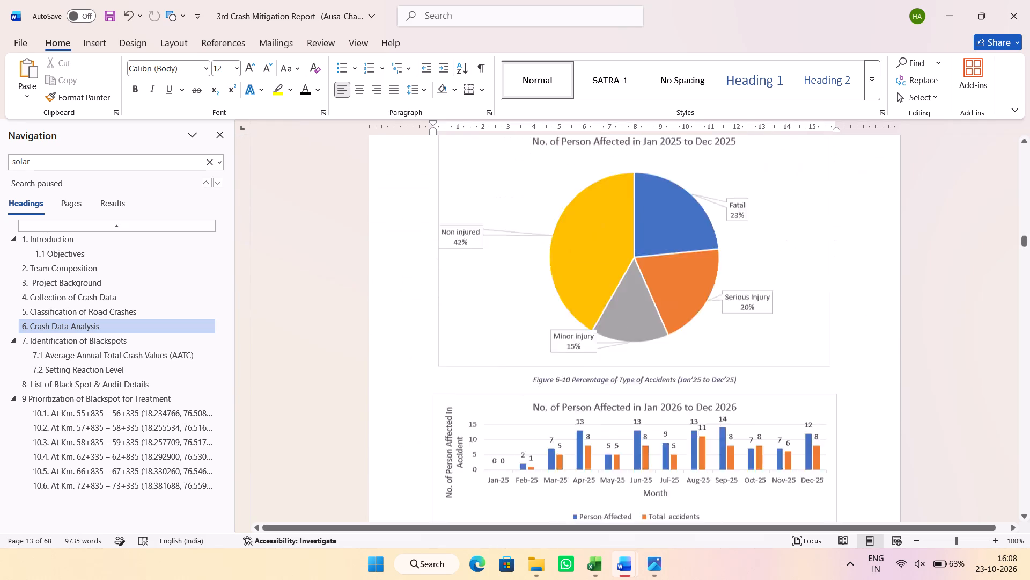
pyautogui.scroll(-4, 666, 292)
pyautogui.scroll(-1, 739, 290)
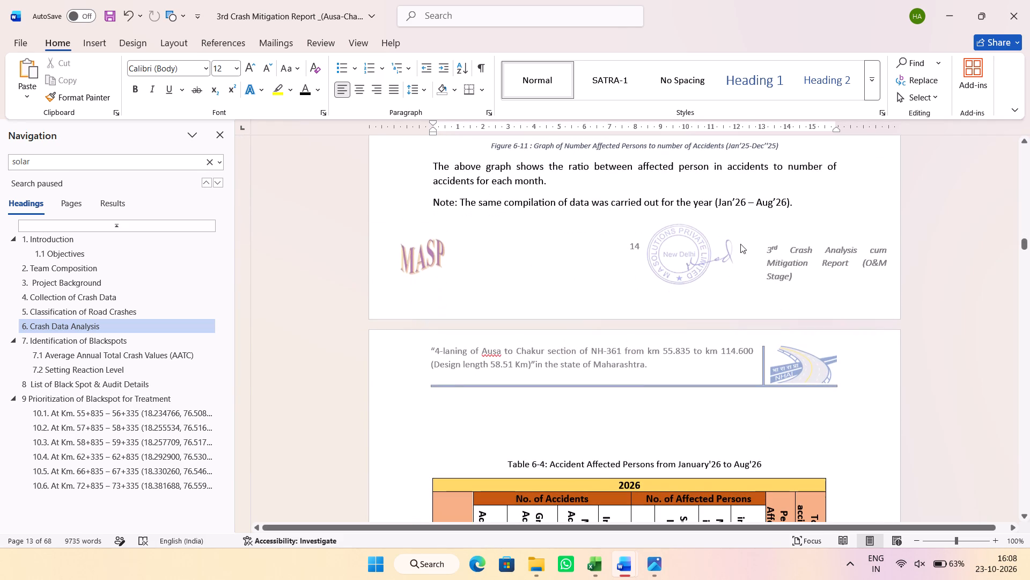
pyautogui.scroll(-3, 734, 206)
pyautogui.click(531, 226)
pyautogui.click(572, 206)
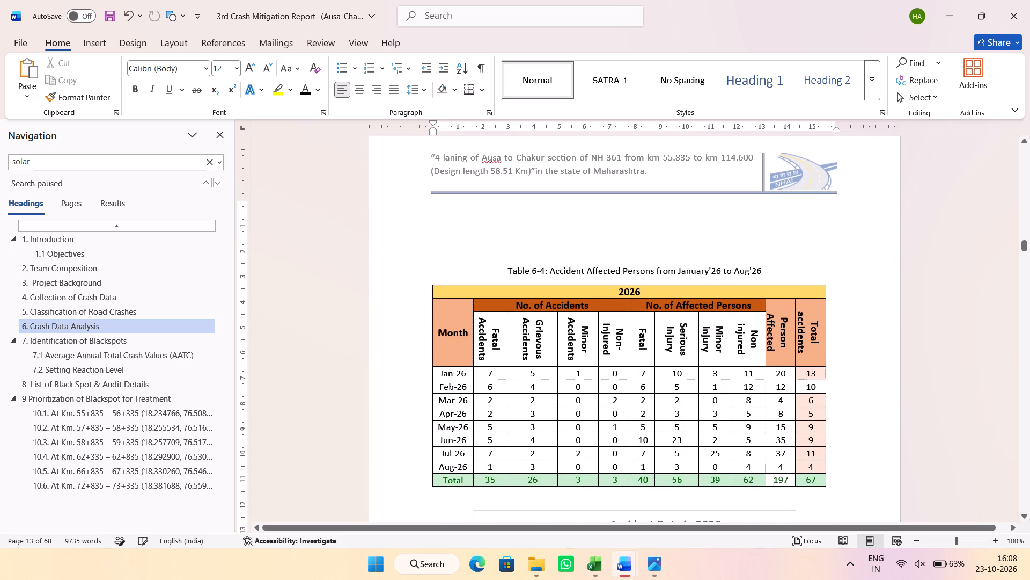
pyautogui.press('Delete')
pyautogui.press('Delete')
pyautogui.press('Delete')
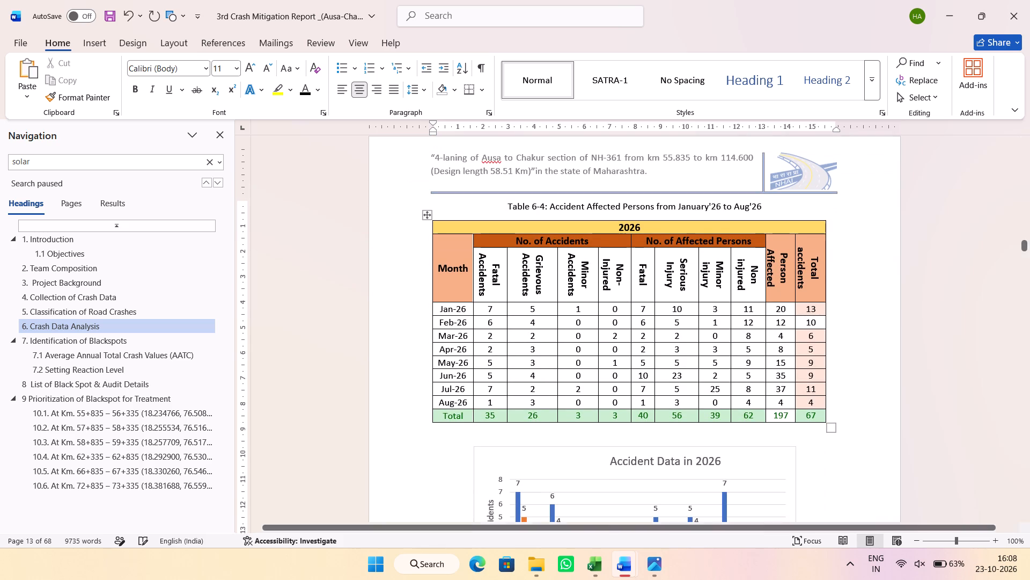
pyautogui.press('Return')
pyautogui.click(566, 206)
pyautogui.press('BackSpace')
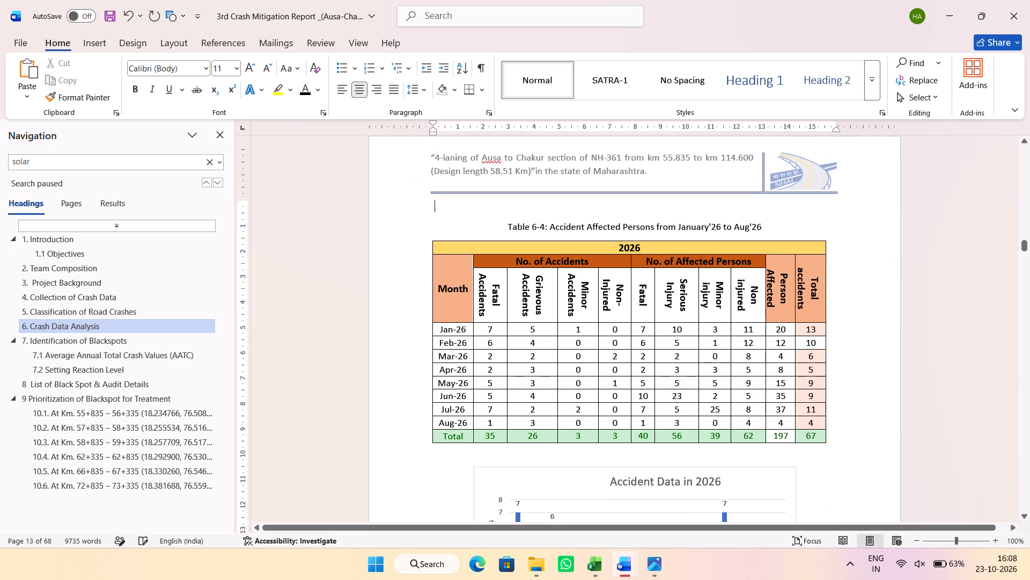
pyautogui.press('BackSpace')
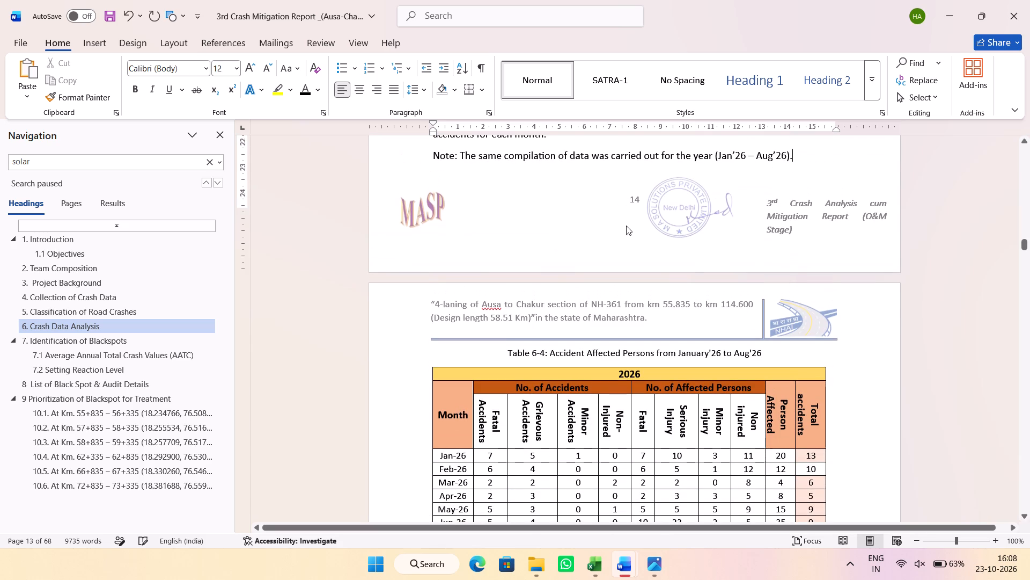
# Save the crash mitigation report.
pyautogui.click(109, 13)
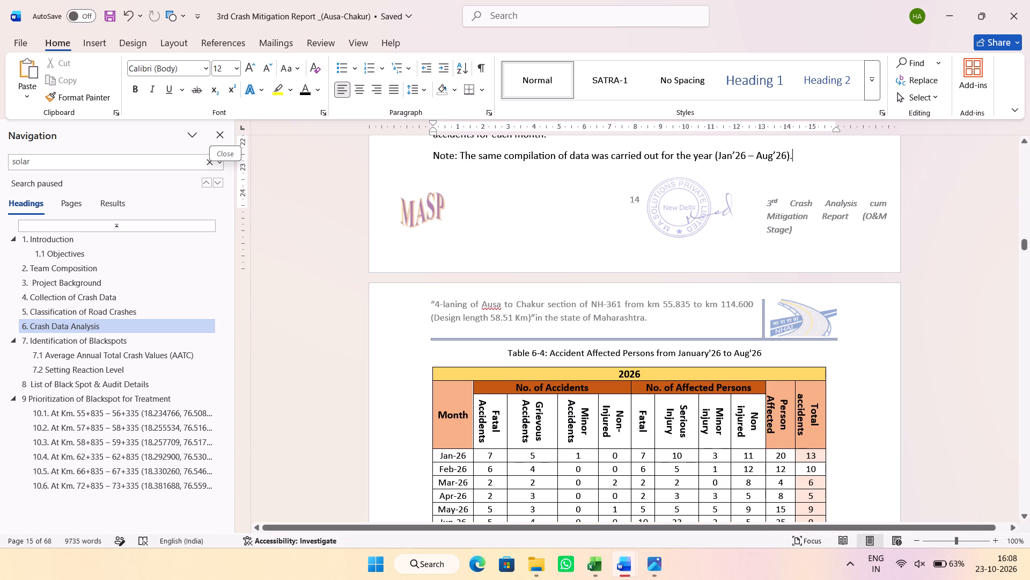
# Go to section 7.1 on Average Annual Total Crash Values and look through to Table 7-1 on setting reaction level.
pyautogui.scroll(-3, 485, 303)
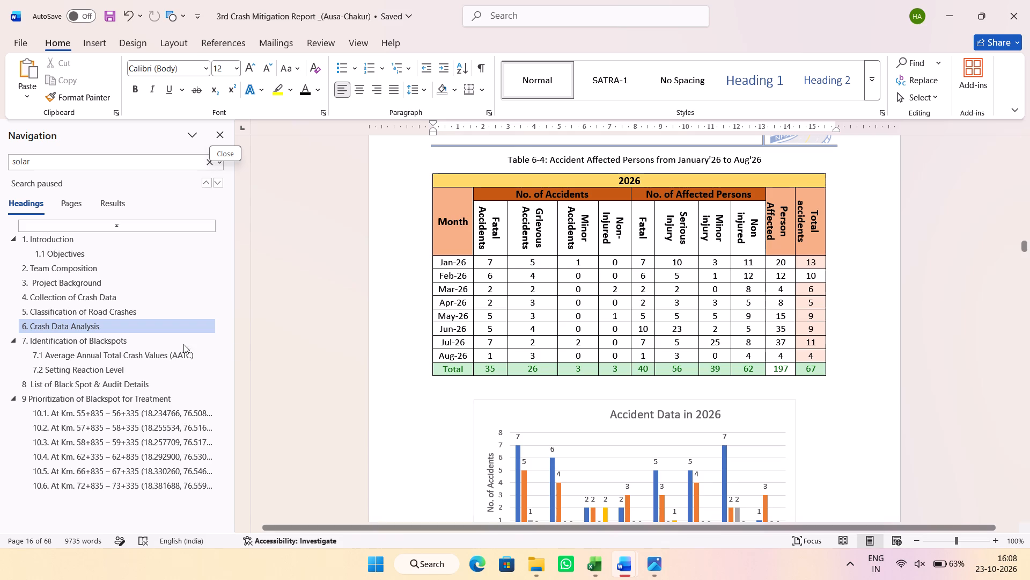
pyautogui.click(150, 338)
pyautogui.click(149, 352)
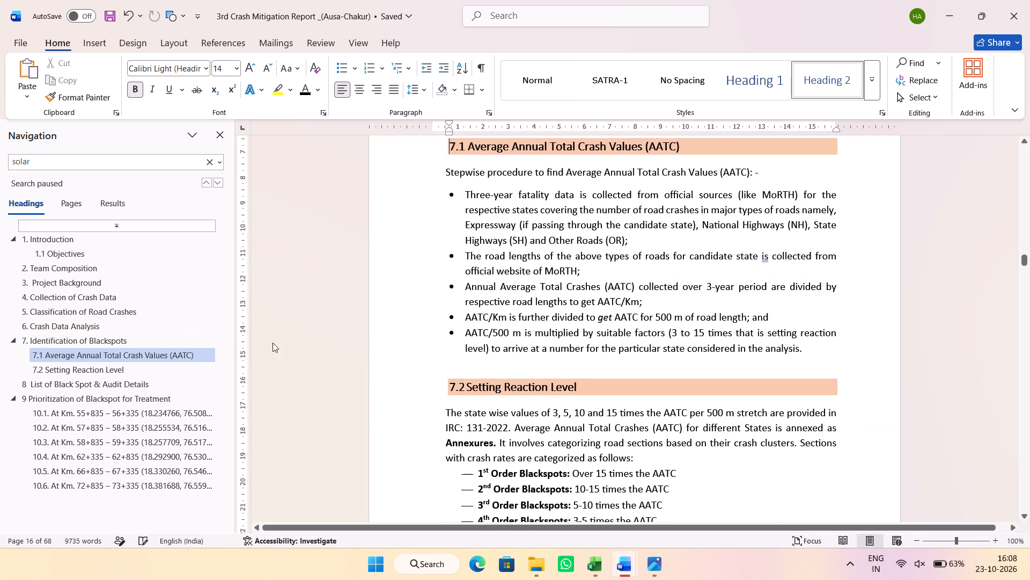
pyautogui.scroll(-9, 409, 336)
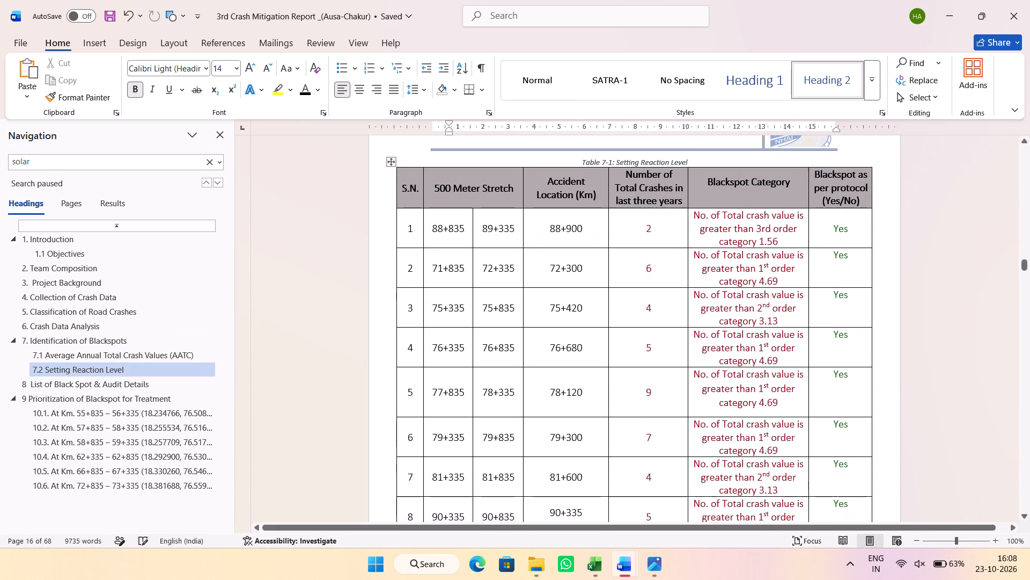
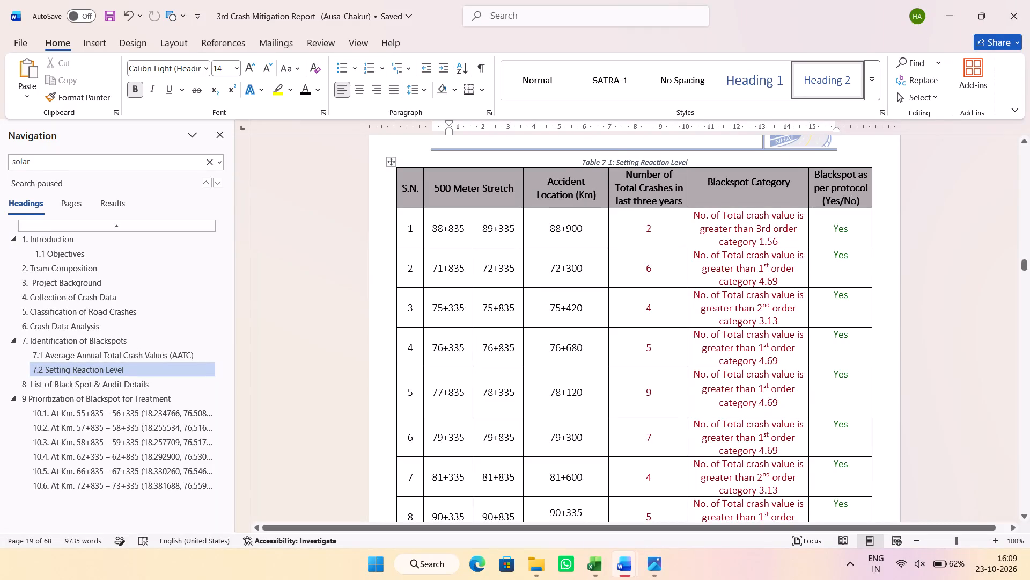
# Review the blackspot tables in sections 7.2, 8 and 9 of the crash mitigation report.
pyautogui.scroll(-2, 633, 261)
pyautogui.scroll(-8, 629, 304)
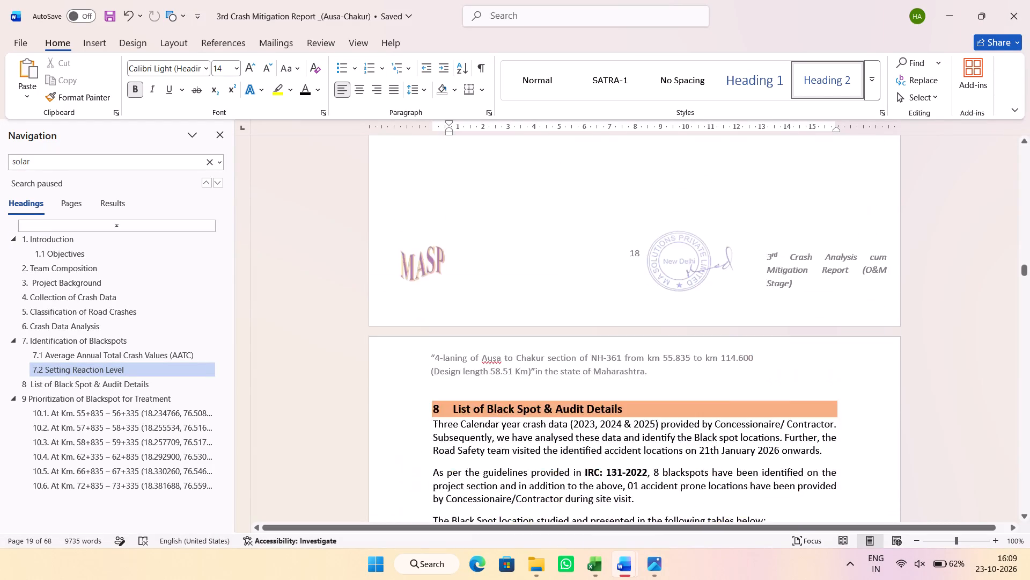
pyautogui.scroll(-5, 627, 299)
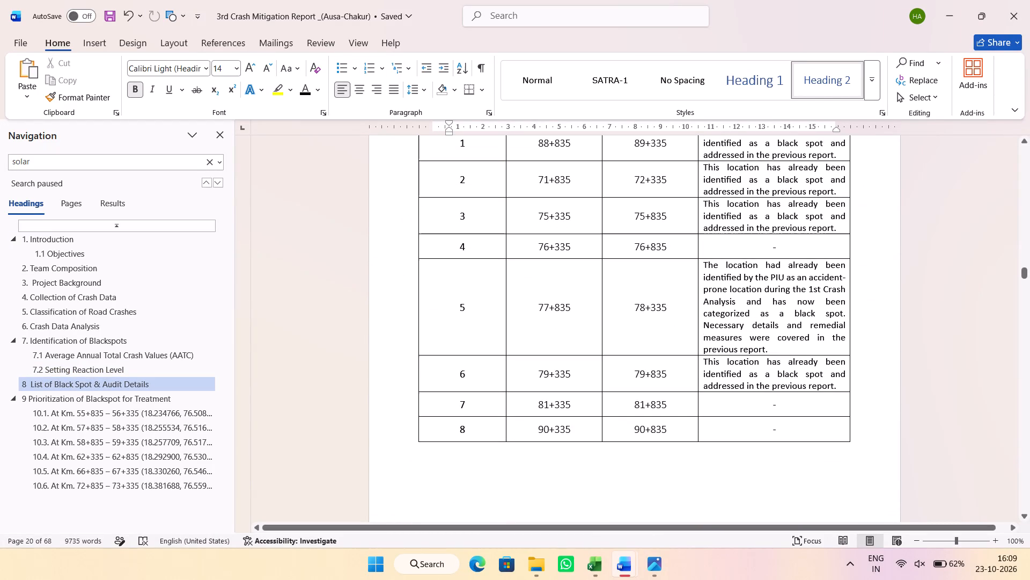
pyautogui.scroll(3, 624, 316)
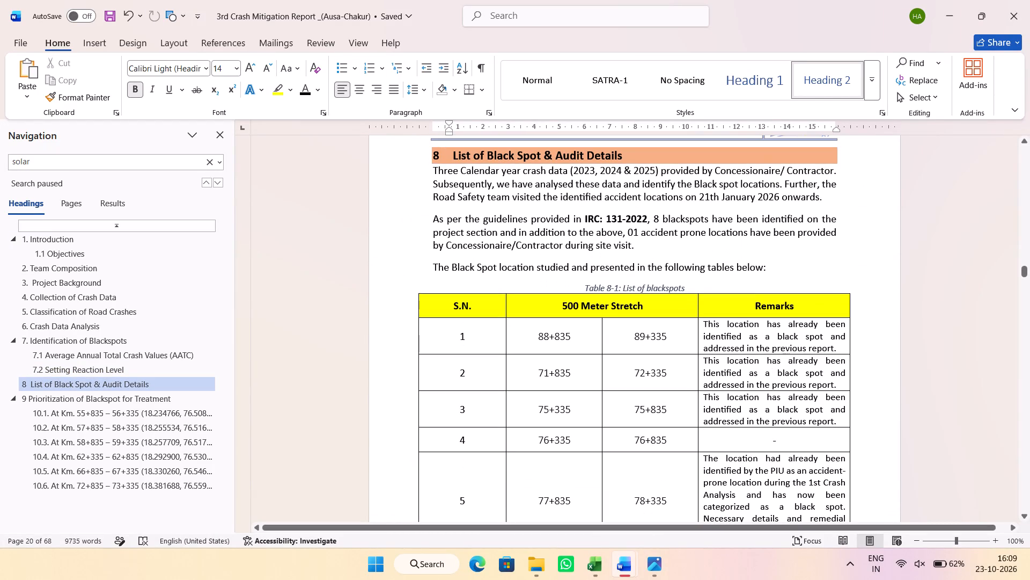
pyautogui.scroll(-3, 642, 310)
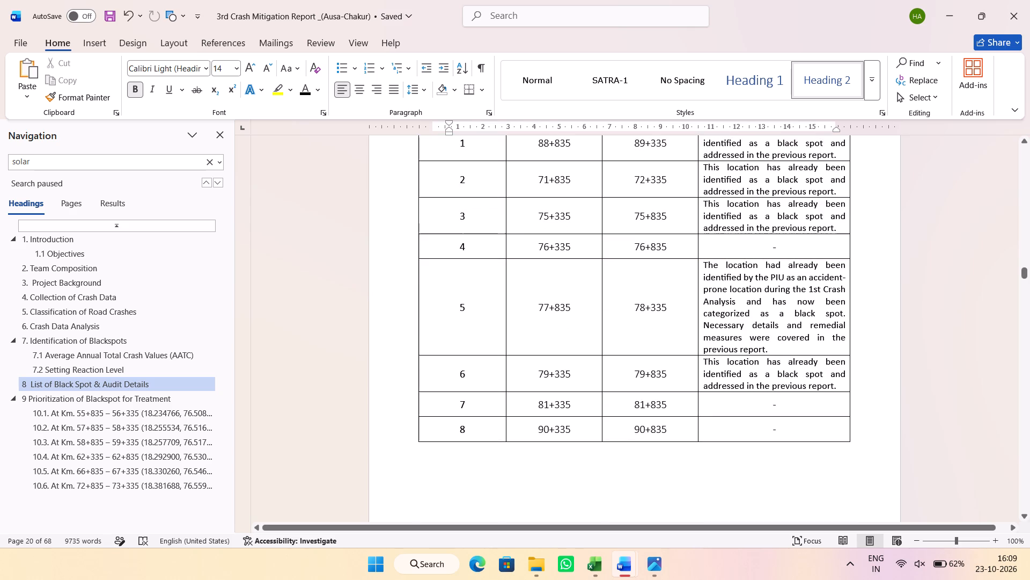
pyautogui.scroll(3, 642, 310)
pyautogui.scroll(-12, 642, 310)
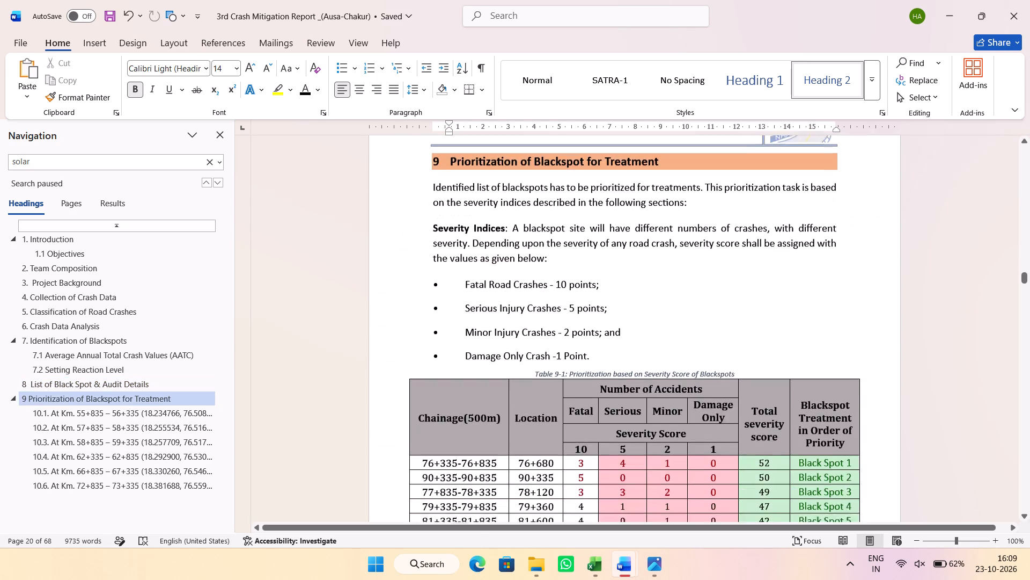
pyautogui.scroll(-4, 639, 311)
pyautogui.scroll(1, 648, 293)
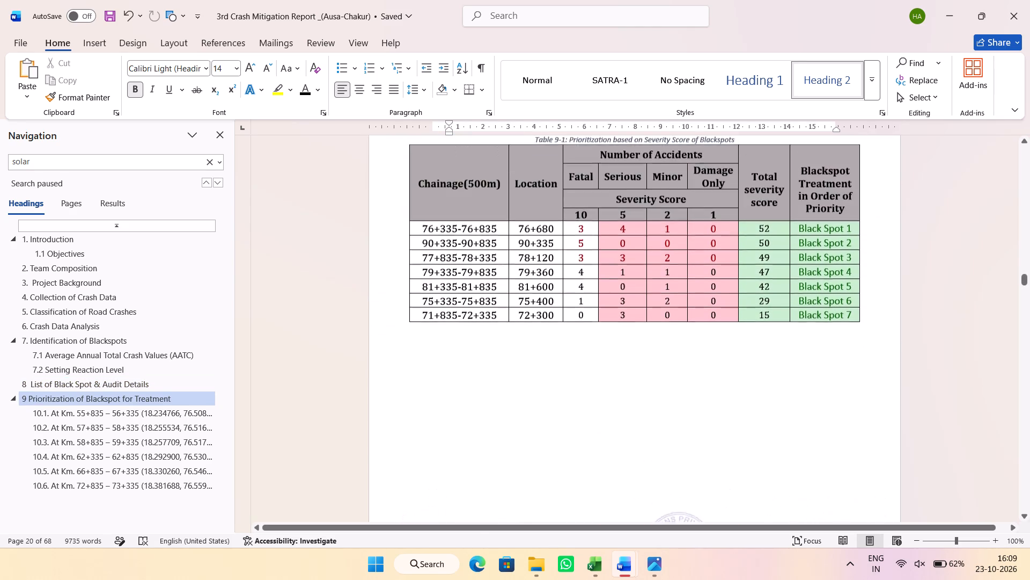
pyautogui.scroll(-7, 648, 293)
pyautogui.scroll(7, 648, 285)
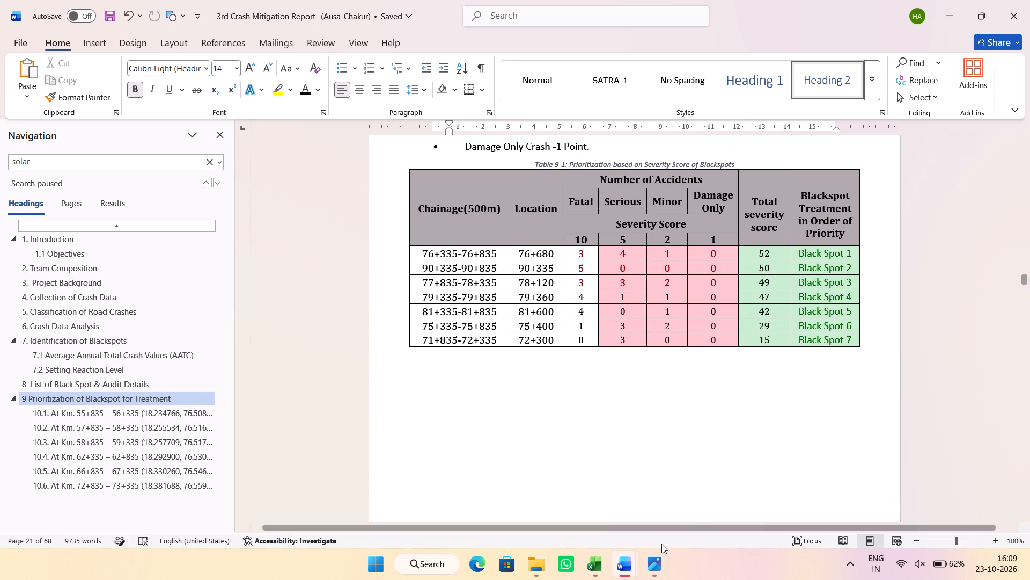
# Switch to Excel and close the "ausa chakur accident data- graphs (1)" workbook.
pyautogui.click(592, 561)
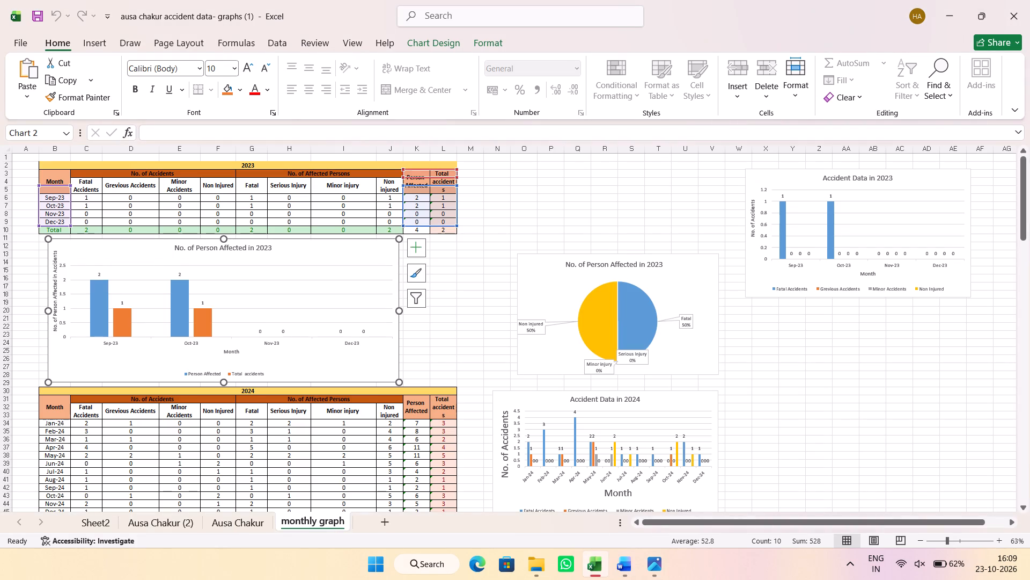
pyautogui.click(1029, 0)
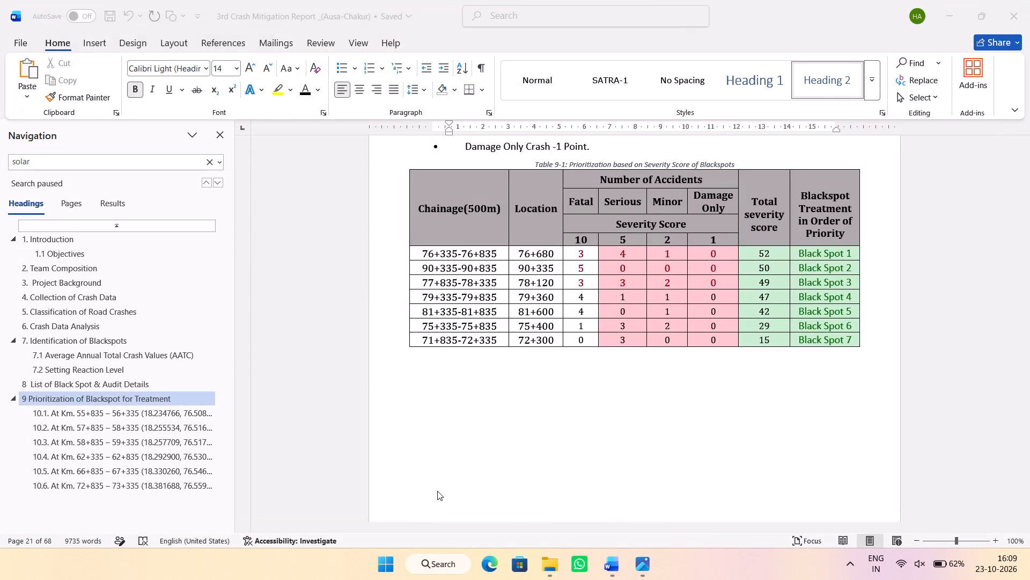
# In File Explorer, close the New download window and open the Ausa Chakur folder within nanded 3rd crash analysis.
pyautogui.click(548, 567)
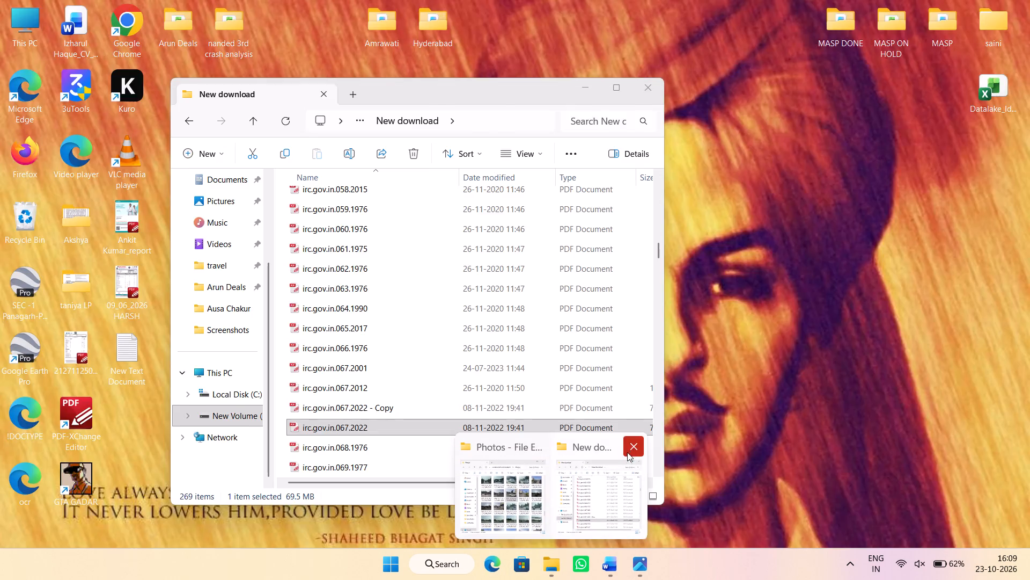
pyautogui.click(630, 447)
pyautogui.click(545, 484)
pyautogui.click(368, 99)
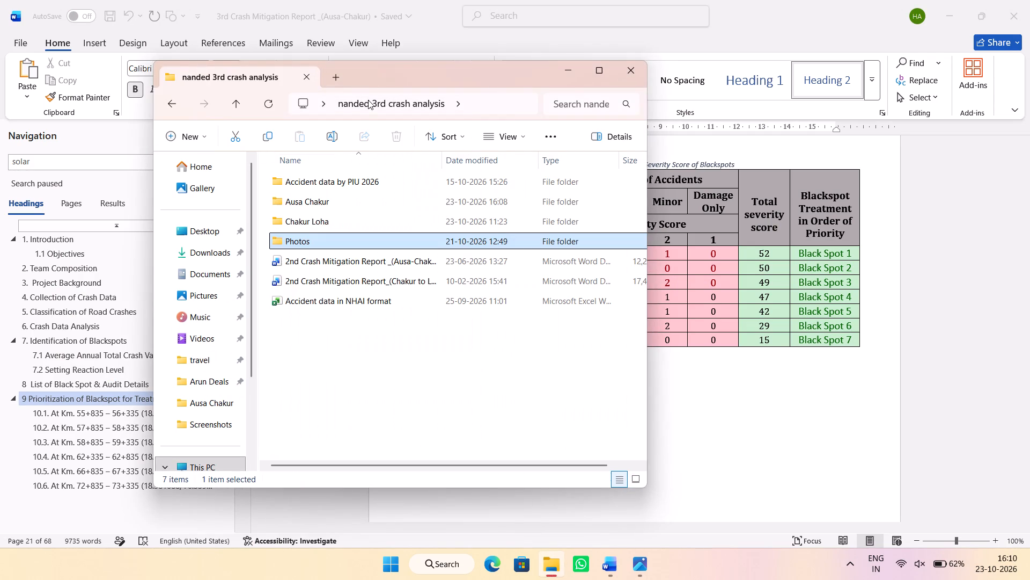
pyautogui.click(326, 208)
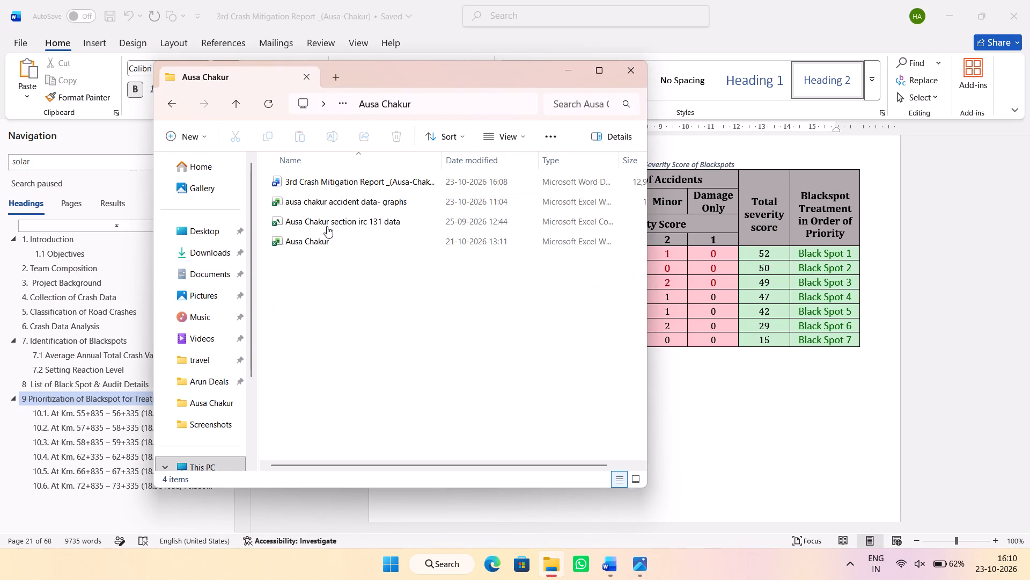
# Open the "ausa chakur accident data- graphs" workbook, look through its sheets for blackspot data, and close it.
pyautogui.click(330, 207)
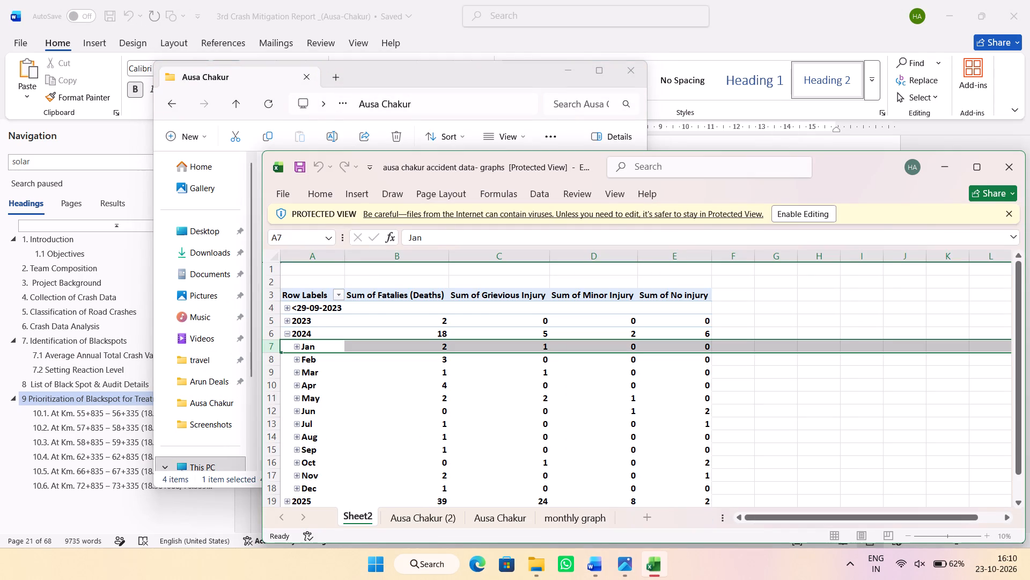
pyautogui.click(971, 168)
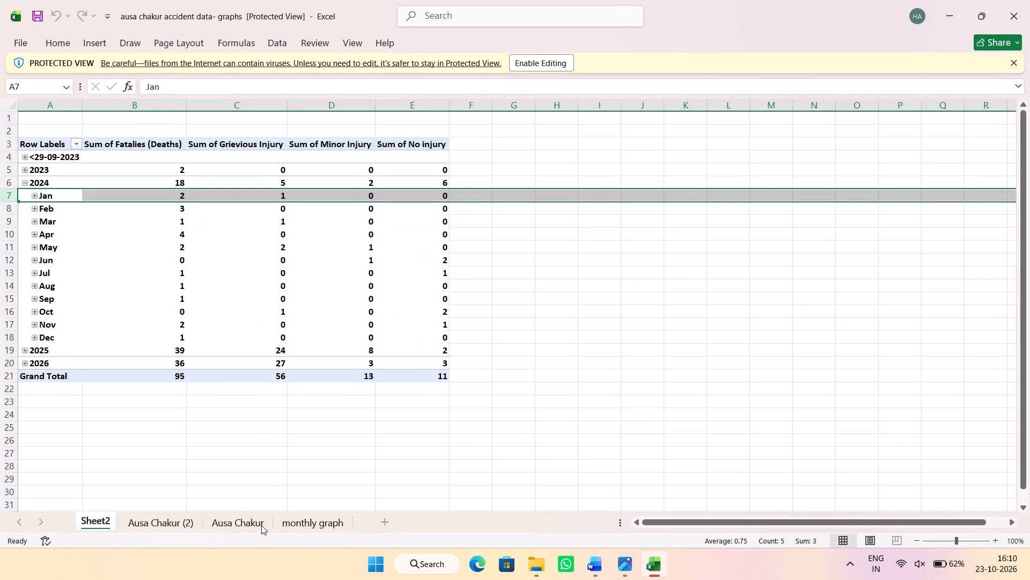
pyautogui.click(259, 525)
pyautogui.click(310, 515)
pyautogui.click(163, 524)
pyautogui.click(1029, 0)
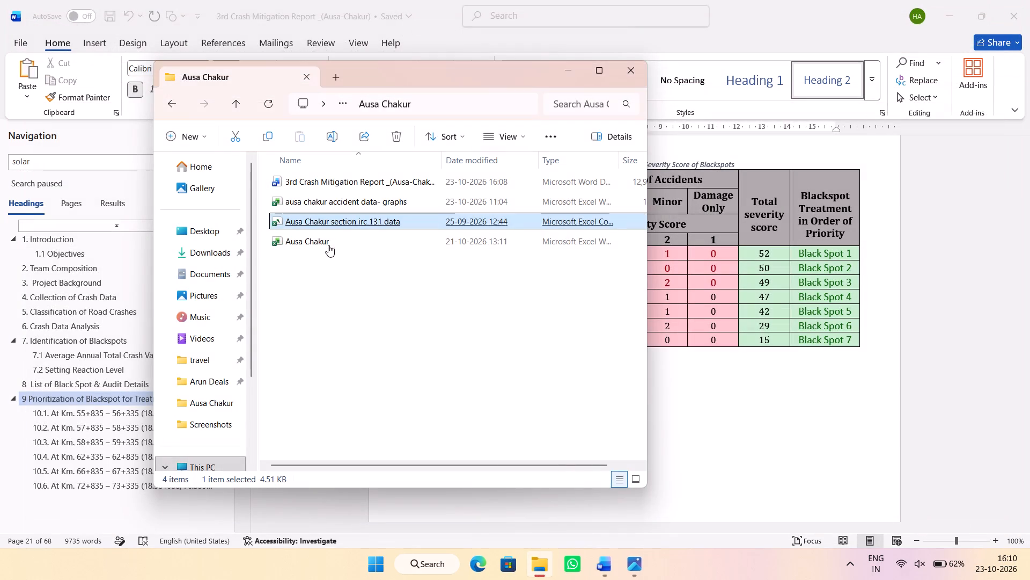
# Open the Ausa Chakur workbook and select the 55835 - 56335 entry from chainage to major injury crashes on the PrioritisedBlackspot (1) sheet.
pyautogui.click(303, 247)
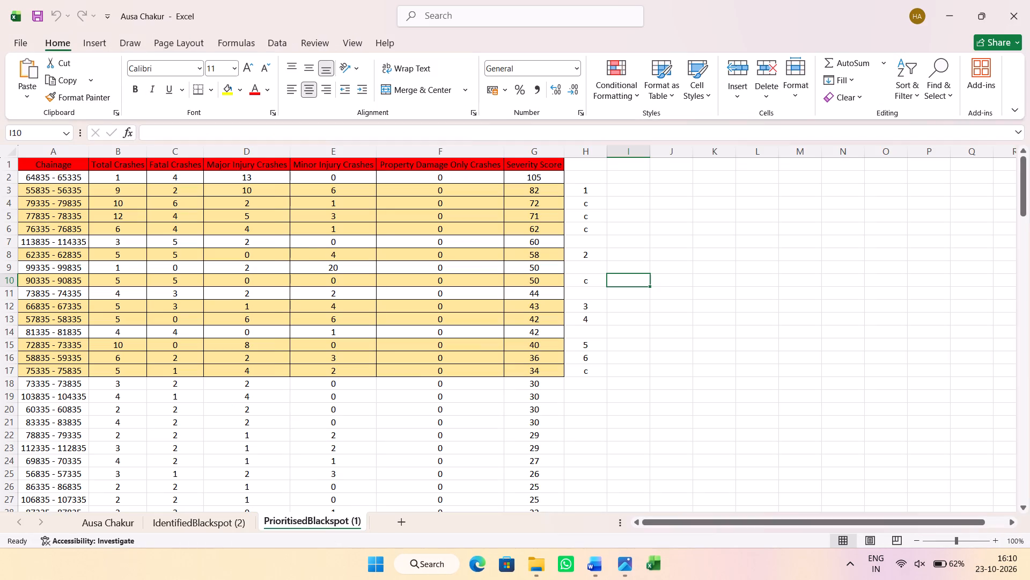
pyautogui.scroll(3, 344, 349)
pyautogui.moveTo(61, 187); pyautogui.dragTo(236, 190)
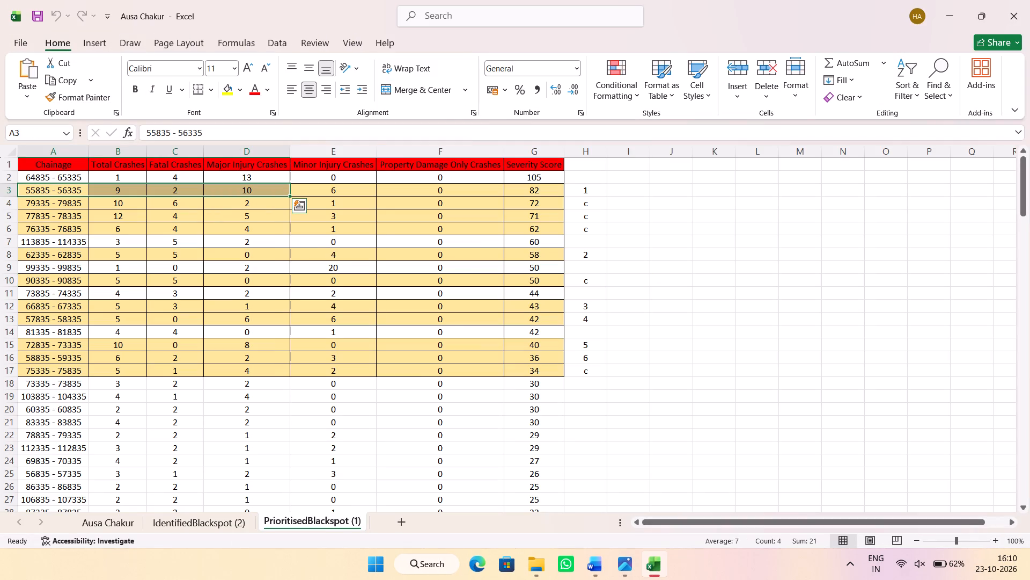
# Switch to the Word report and examine Tables 7-1, 8-1 and 9-1 against the workbook's prioritised blackspots.
pyautogui.hotkey('alt', 'Tab')
pyautogui.hotkey('alt', 'Tab')
pyautogui.hotkey('alt', 'Tab')
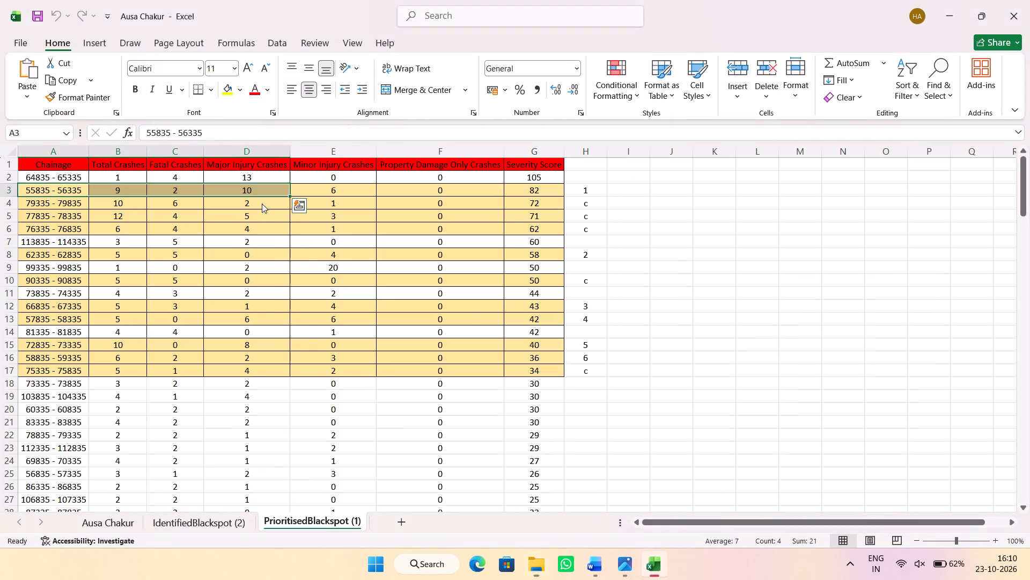
pyautogui.hotkey('alt', 'Tab')
pyautogui.scroll(10, 534, 293)
pyautogui.scroll(-4, 532, 295)
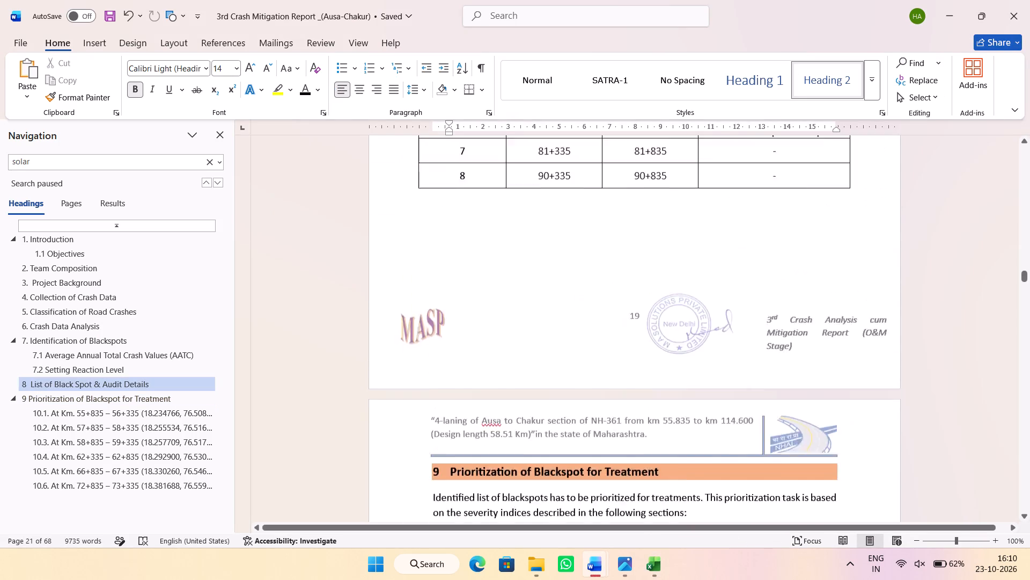
pyautogui.scroll(-6, 532, 286)
pyautogui.scroll(16, 542, 254)
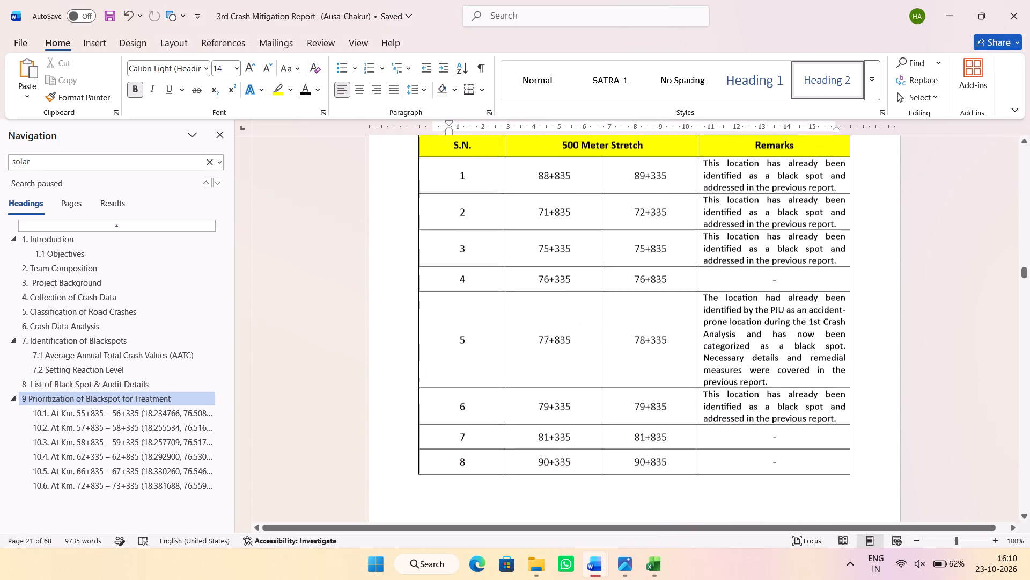
pyautogui.scroll(11, 542, 254)
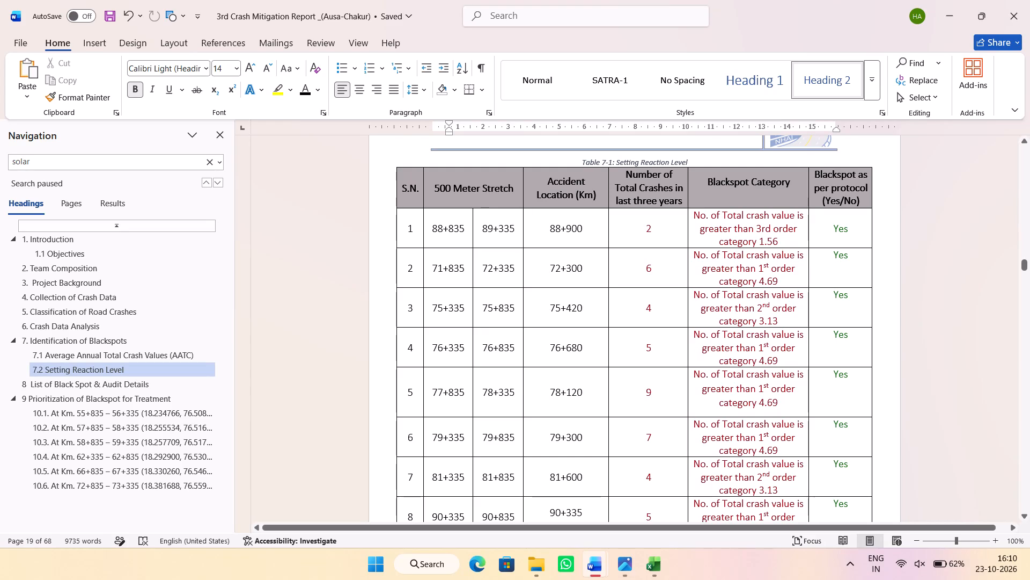
pyautogui.scroll(-6, 537, 241)
pyautogui.scroll(2, 537, 240)
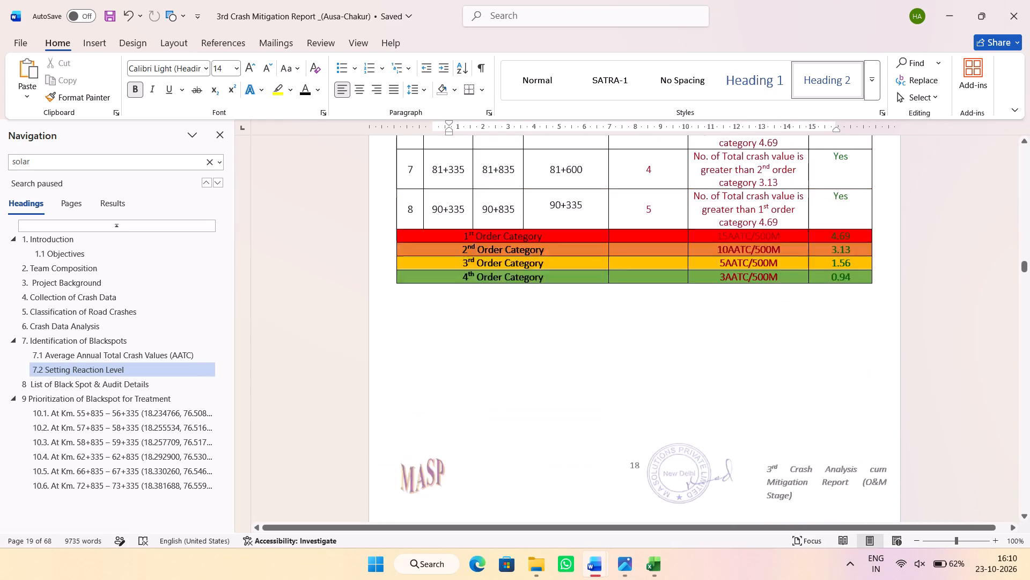
pyautogui.scroll(4, 537, 240)
# Back in Excel, examine the highlighted stretches and their column H markings on the PrioritisedBlackspot (1) sheet.
pyautogui.hotkey('alt', 'Tab')
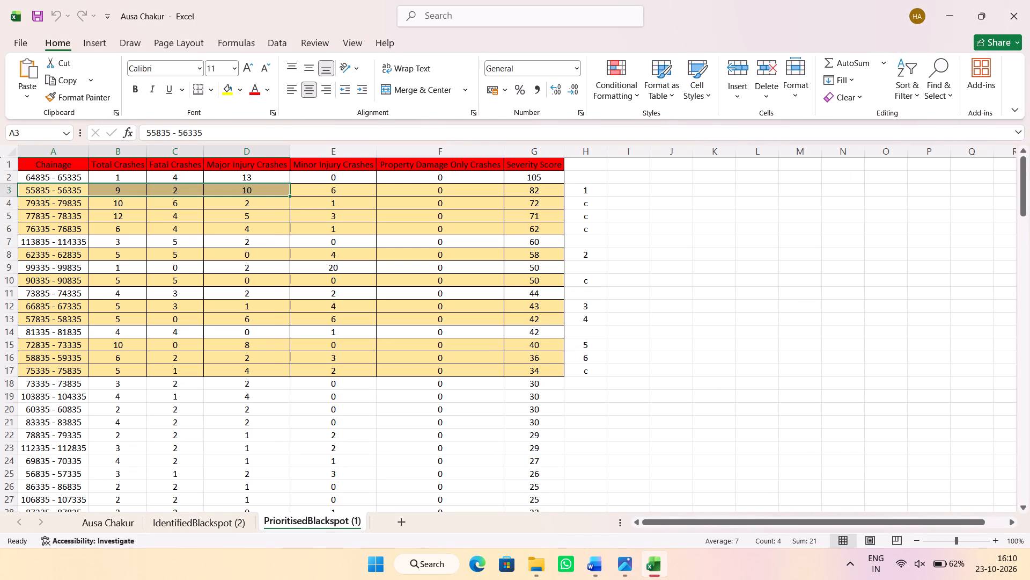
pyautogui.click(119, 206)
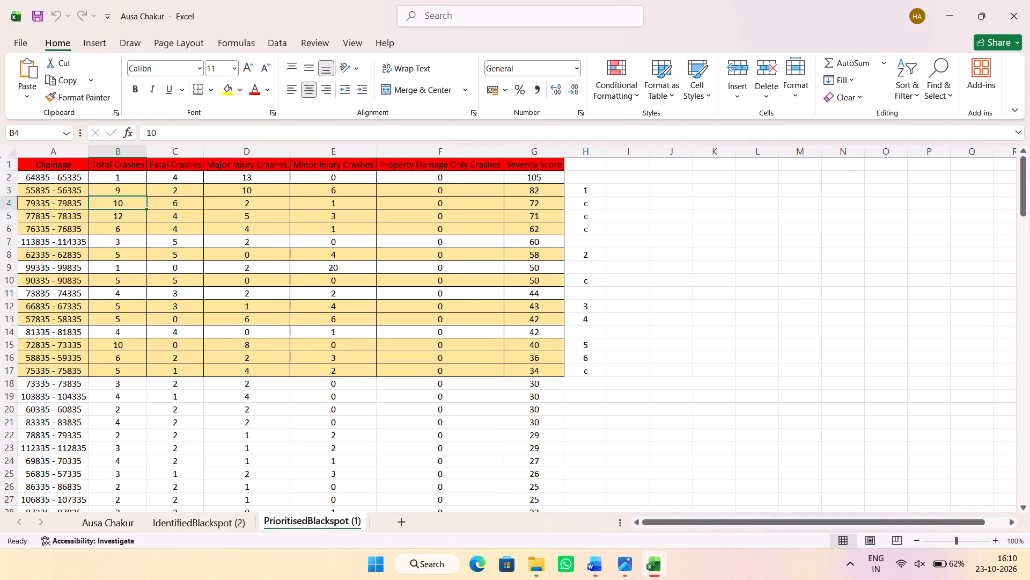
pyautogui.click(364, 214)
pyautogui.moveTo(576, 307); pyautogui.dragTo(579, 315)
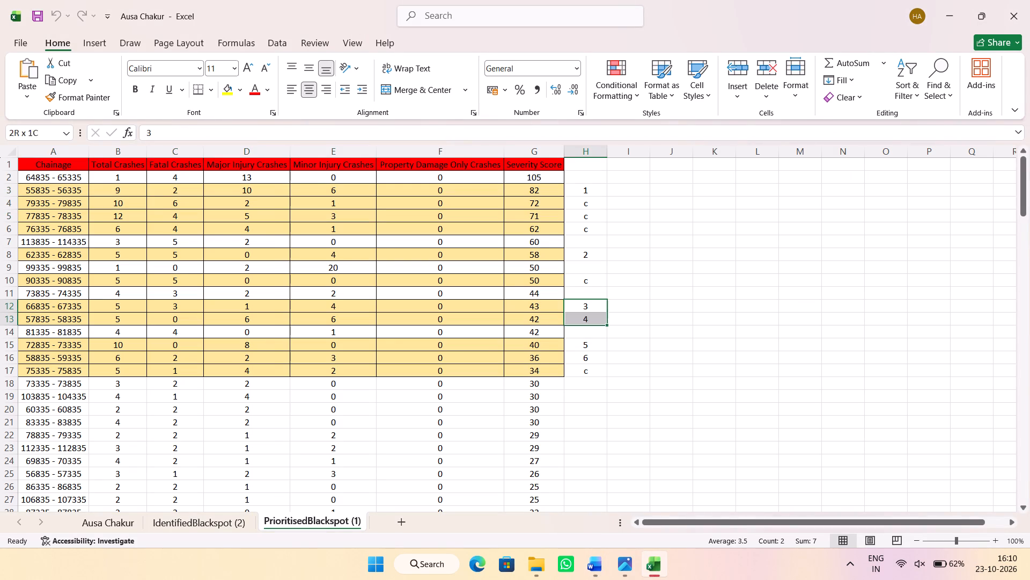
pyautogui.moveTo(579, 315); pyautogui.dragTo(579, 318)
pyautogui.click(572, 280)
pyautogui.click(577, 252)
pyautogui.moveTo(586, 188); pyautogui.dragTo(590, 206)
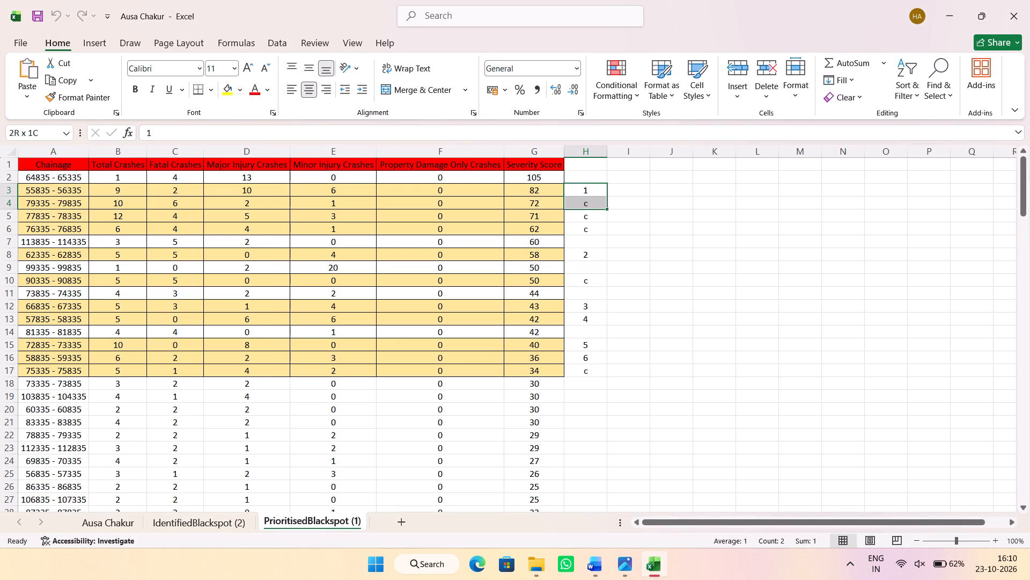
pyautogui.moveTo(590, 206); pyautogui.dragTo(591, 227)
# In the Word report, add three empty rows below row 8 of Table 7-1, Setting Reaction Level.
pyautogui.hotkey('alt', 'Tab')
pyautogui.scroll(-1, 563, 309)
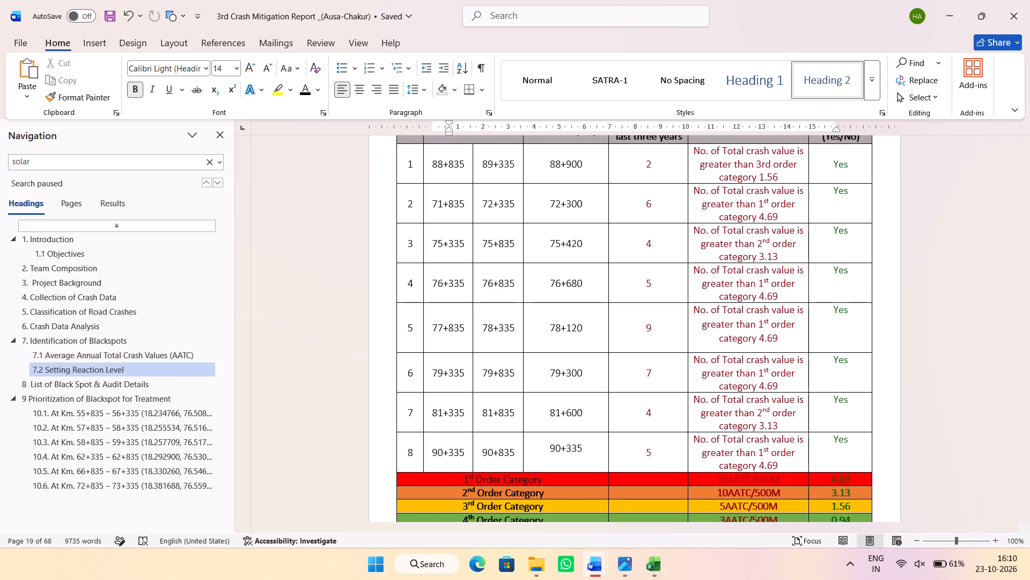
pyautogui.click(871, 448)
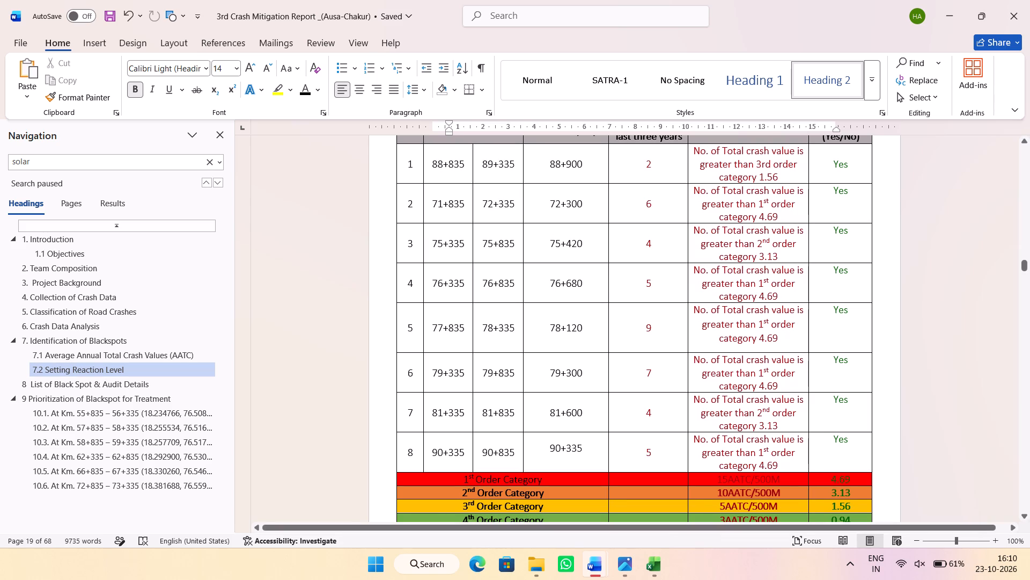
pyautogui.click(872, 448)
pyautogui.click(878, 447)
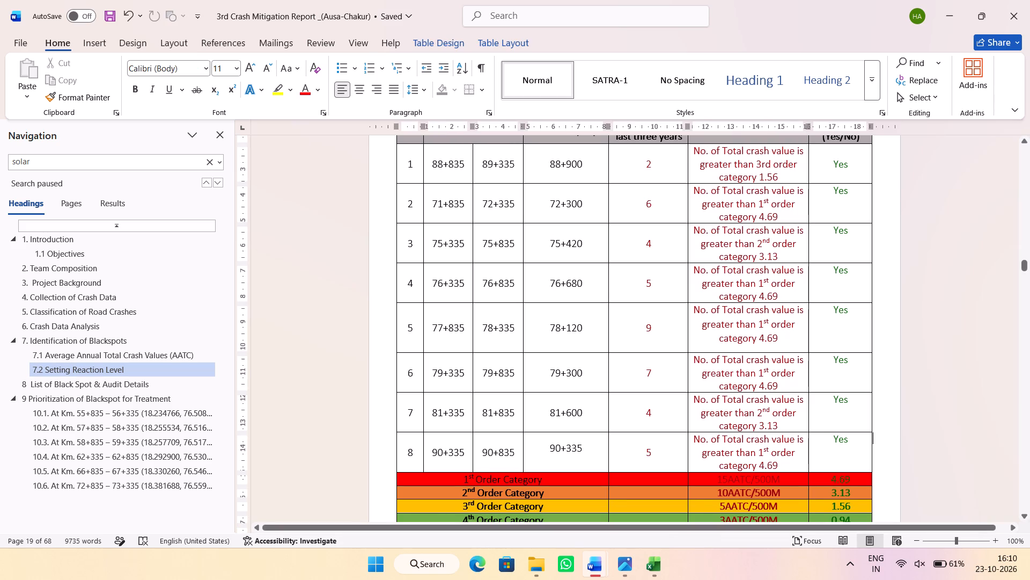
pyautogui.press('Return')
pyautogui.click(878, 447)
pyautogui.press('Return')
pyautogui.click(878, 447)
pyautogui.press('Return')
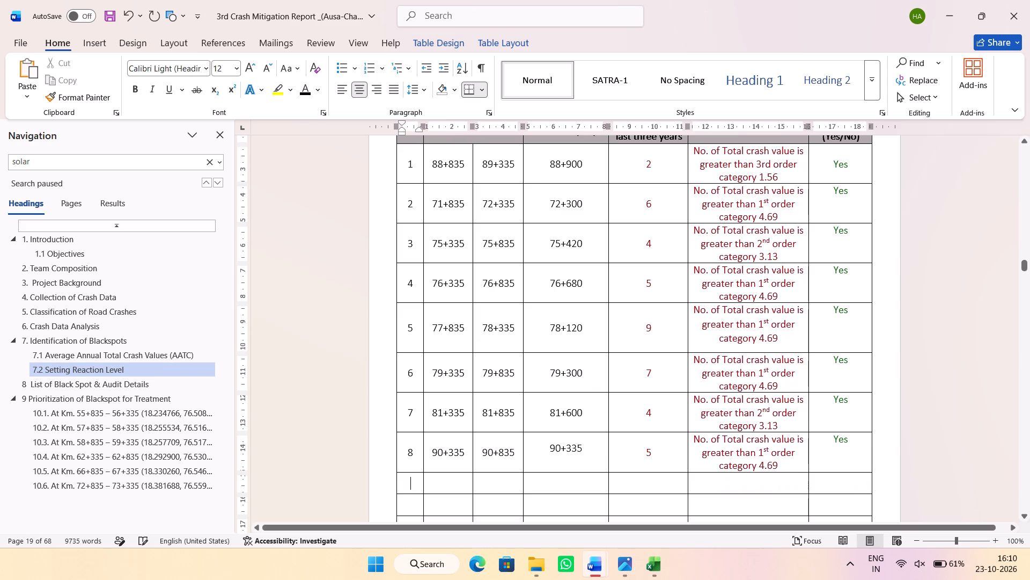
pyautogui.scroll(-1, 804, 342)
pyautogui.scroll(1, 804, 342)
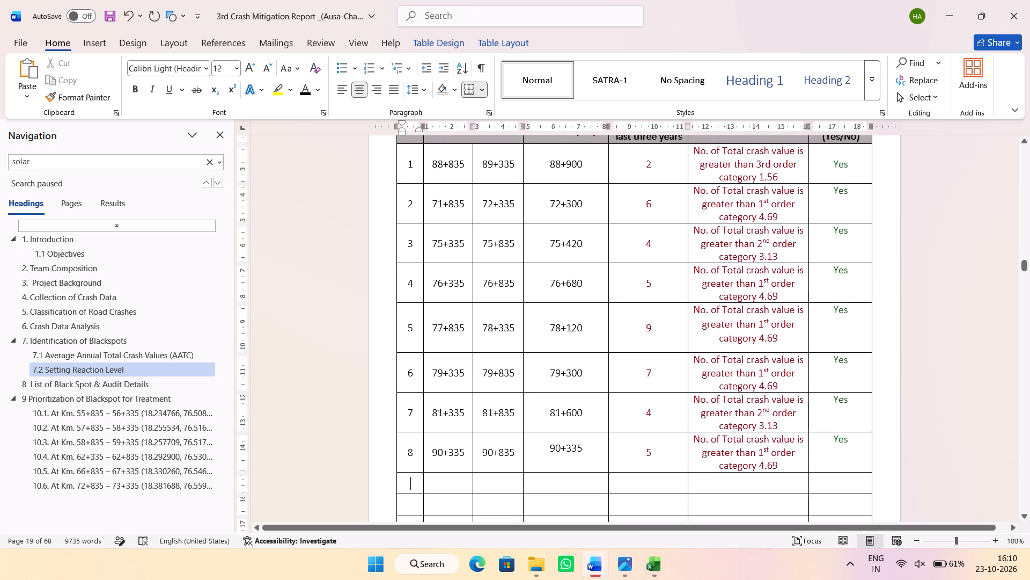
# In the Ausa Chakur workbook, check the IdentifiedBlackspot (2) sheet for chainages, total crashes and blackspot categories.
pyautogui.click(653, 561)
pyautogui.click(195, 525)
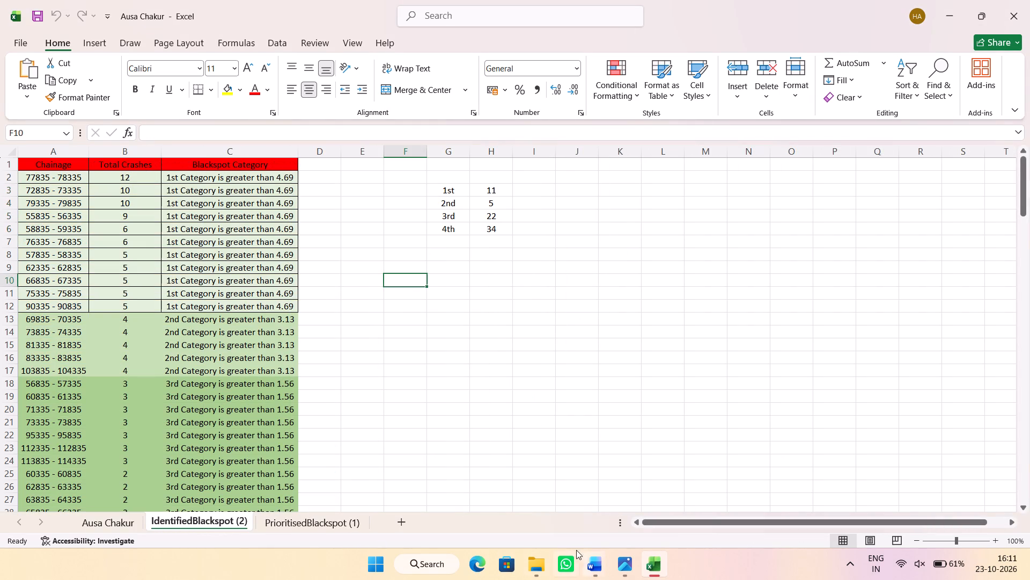
pyautogui.click(658, 567)
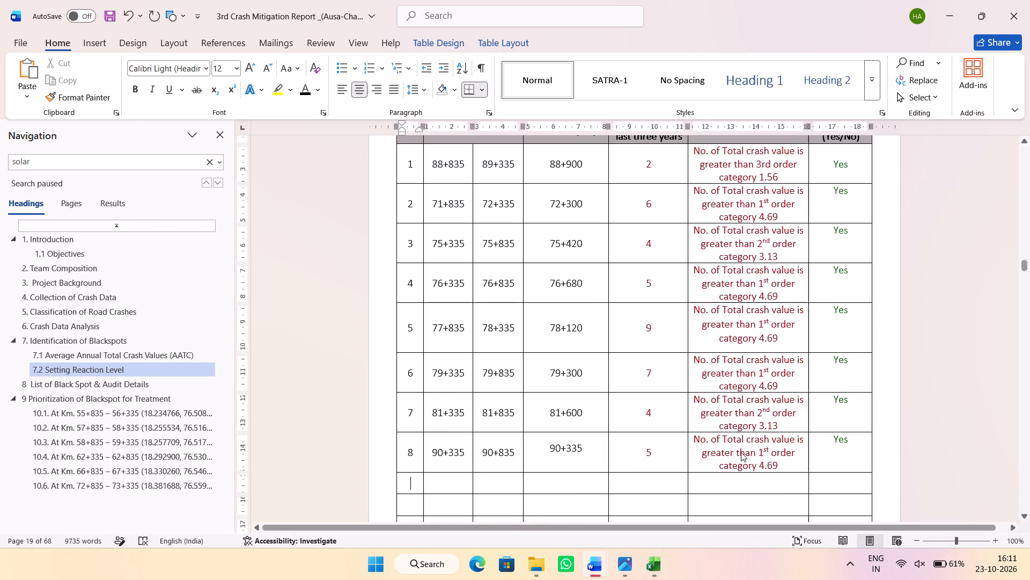
# Copy row 4's "No. of Total crash value is greater than 1st order category 4.69" text into the Blackspot Category cells of rows 1–11.
pyautogui.click(690, 271)
pyautogui.hotkey('ctrl', 'c')
pyautogui.moveTo(755, 157); pyautogui.dragTo(754, 358)
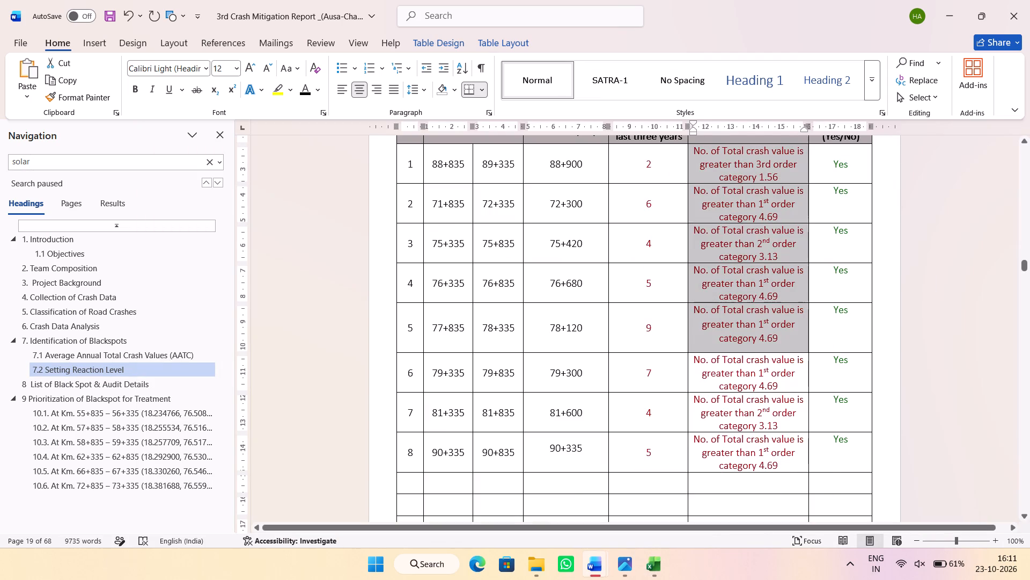
pyautogui.moveTo(754, 358); pyautogui.dragTo(761, 393)
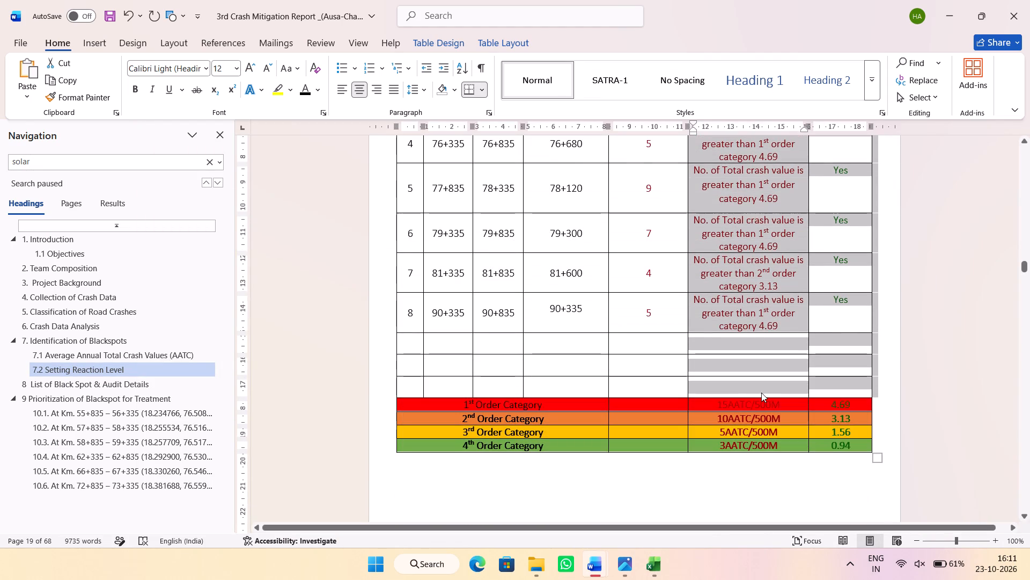
pyautogui.hotkey('ctrl', 'v')
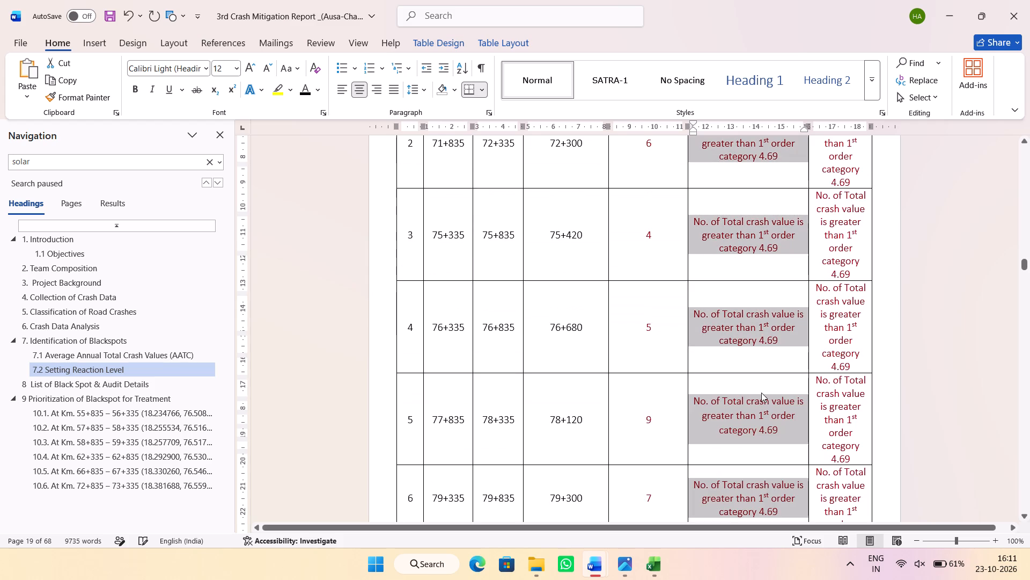
pyautogui.hotkey('ctrl', 'z')
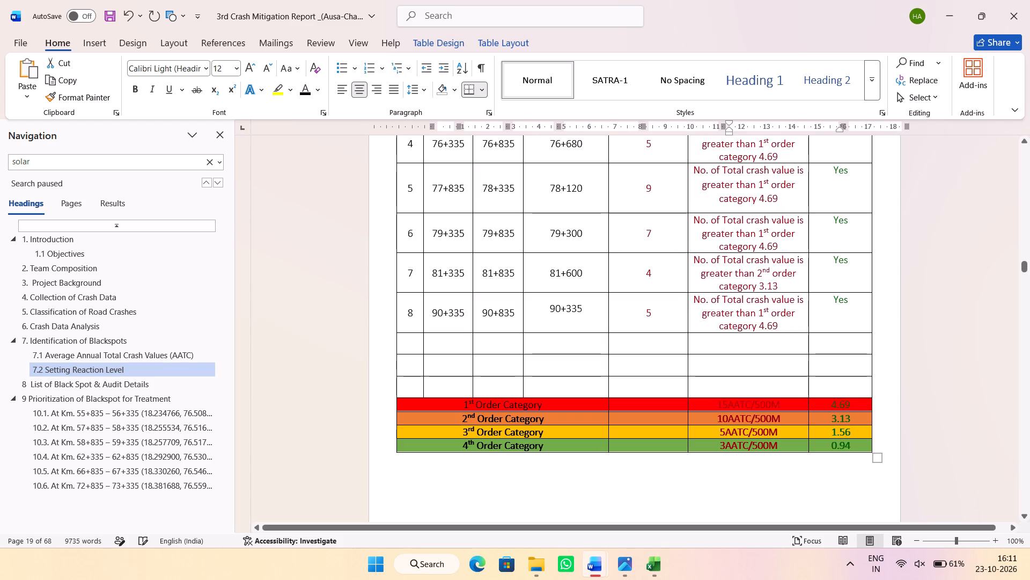
pyautogui.click(768, 388)
pyautogui.moveTo(760, 389); pyautogui.dragTo(750, 124)
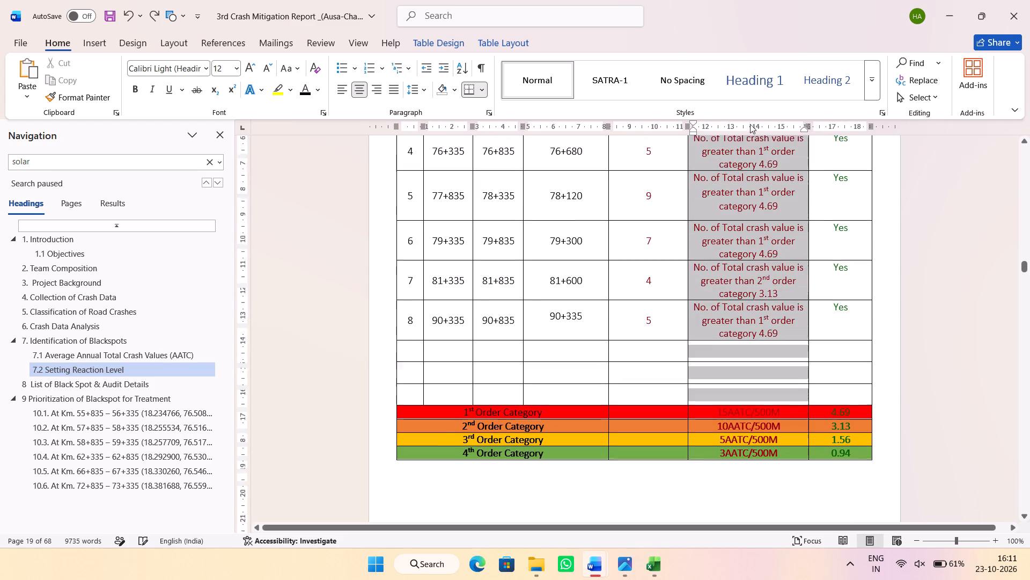
pyautogui.moveTo(750, 124); pyautogui.dragTo(757, 245)
pyautogui.hotkey('ctrl', 'v')
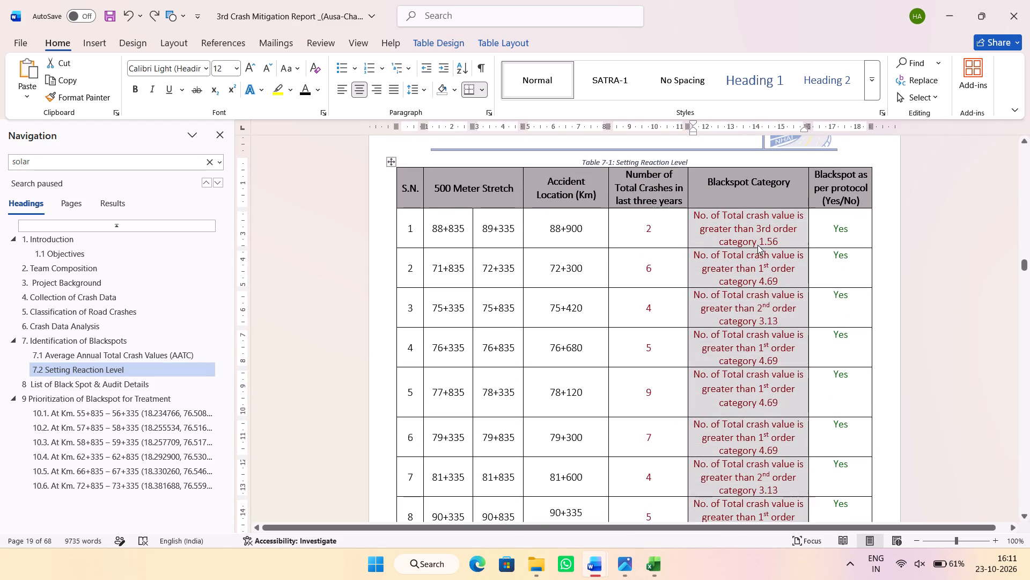
# Number the three new rows of Table 7-1 as 9, 10 and 11 in the S.N. column.
pyautogui.scroll(-5, 593, 323)
pyautogui.click(418, 241)
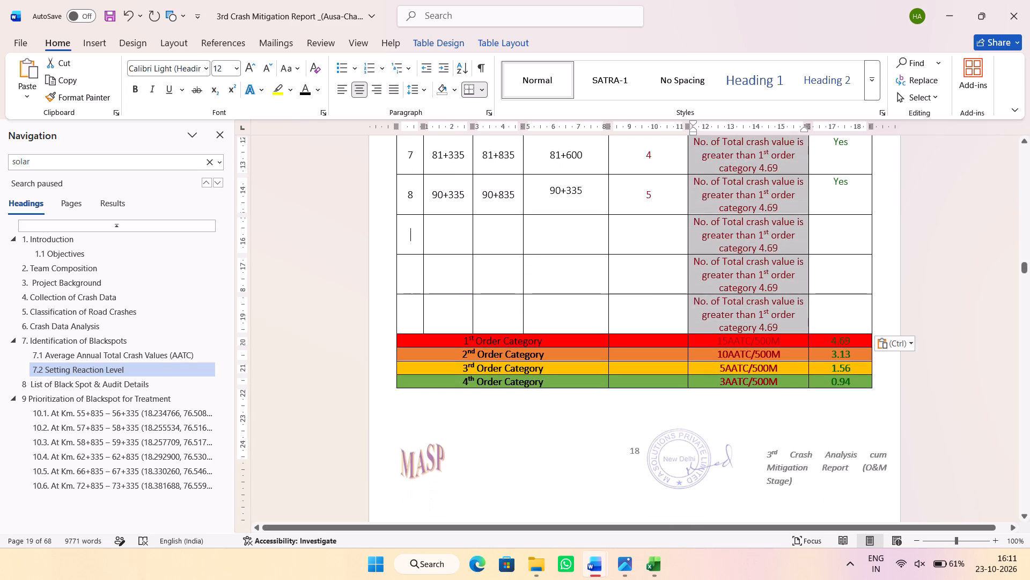
pyautogui.press('9')
pyautogui.click(408, 265)
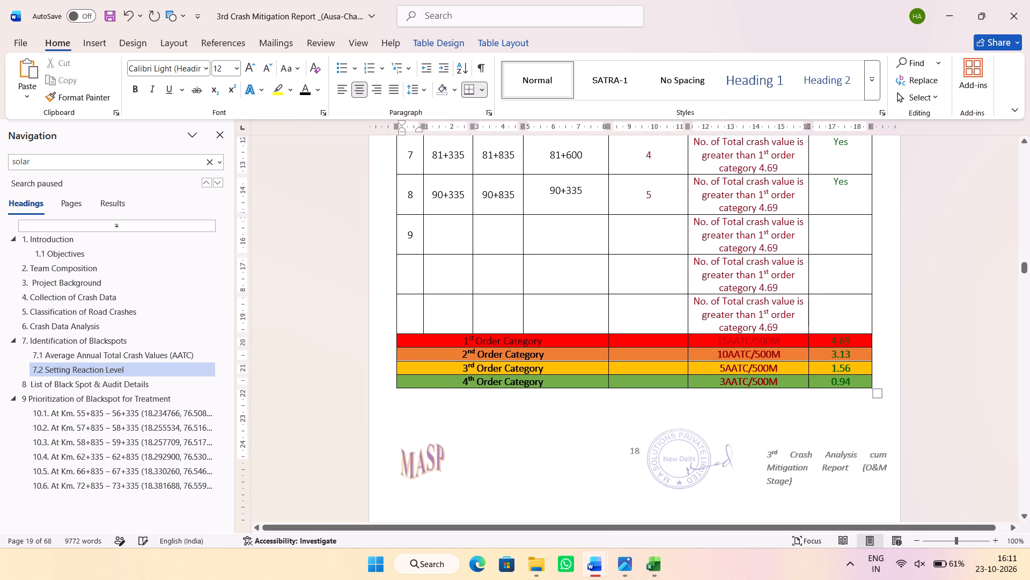
pyautogui.write('10')
pyautogui.click(415, 309)
pyautogui.press('1')
pyautogui.press('1')
# Copy Total Crashes B2:B12 from the Excel workbook and paste as text only into the Word report's Table 7-1 crash-number column, rows 1–11.
pyautogui.scroll(4, 667, 251)
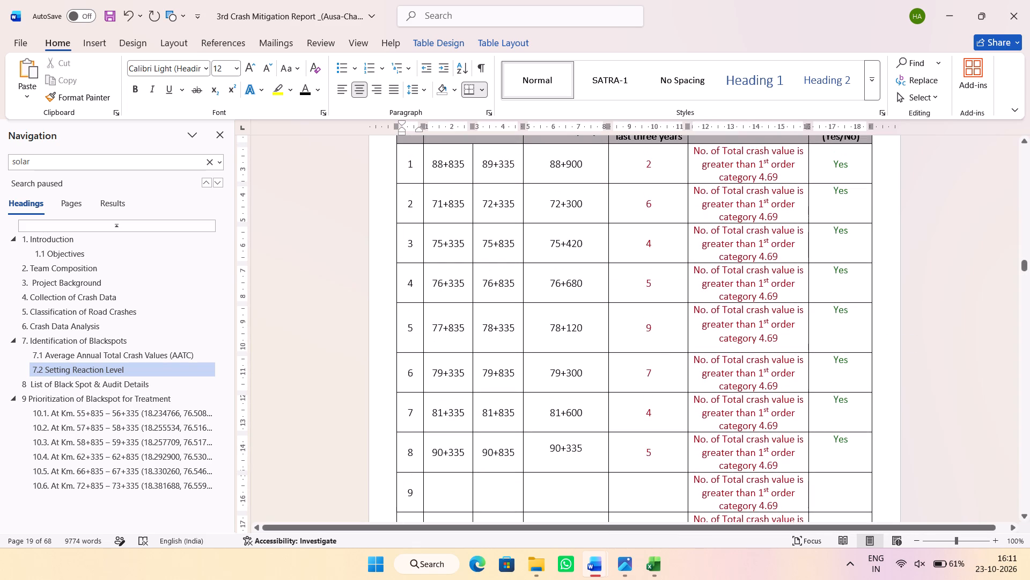
pyautogui.hotkey('alt', 'Tab')
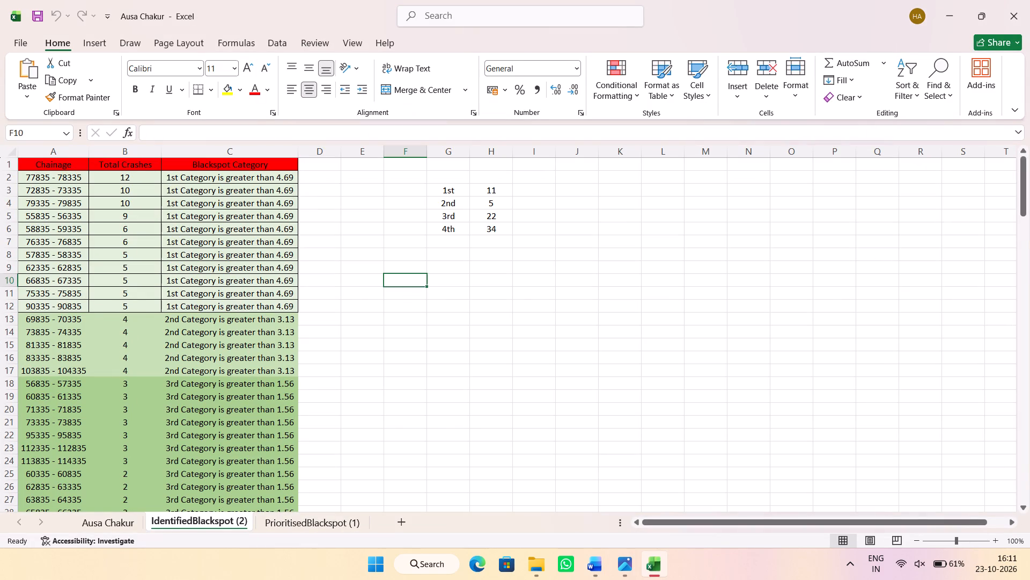
pyautogui.moveTo(128, 176); pyautogui.dragTo(121, 304)
pyautogui.hotkey('ctrl', 'c')
pyautogui.hotkey('alt', 'Tab')
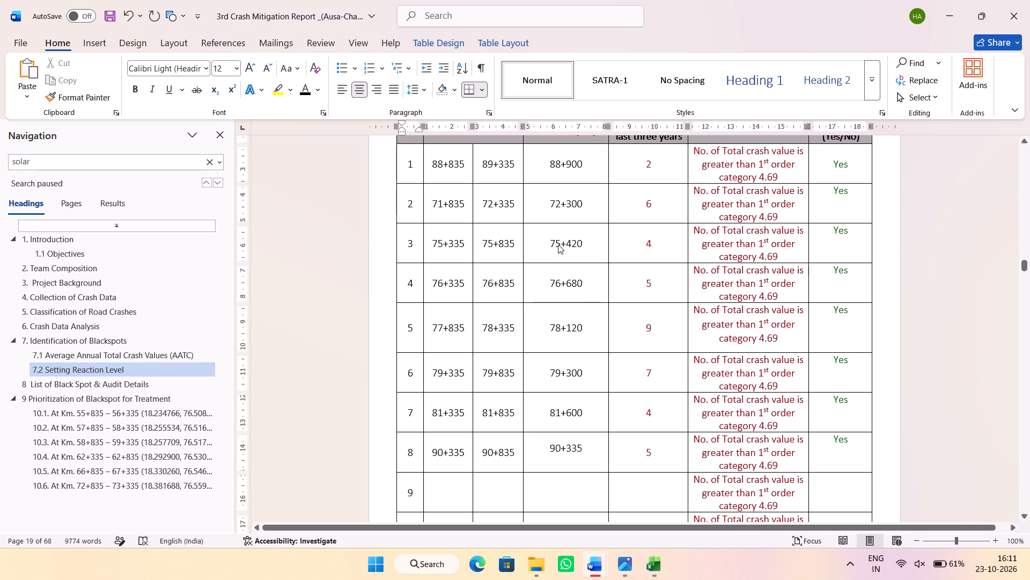
pyautogui.moveTo(651, 169); pyautogui.dragTo(641, 465)
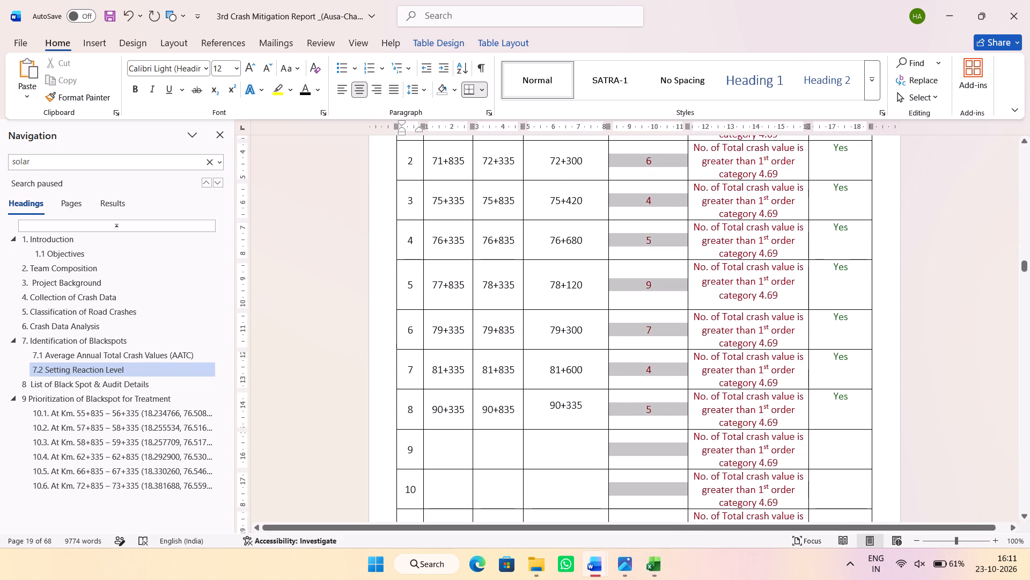
pyautogui.moveTo(641, 465); pyautogui.dragTo(651, 462)
pyautogui.rightClick(650, 471)
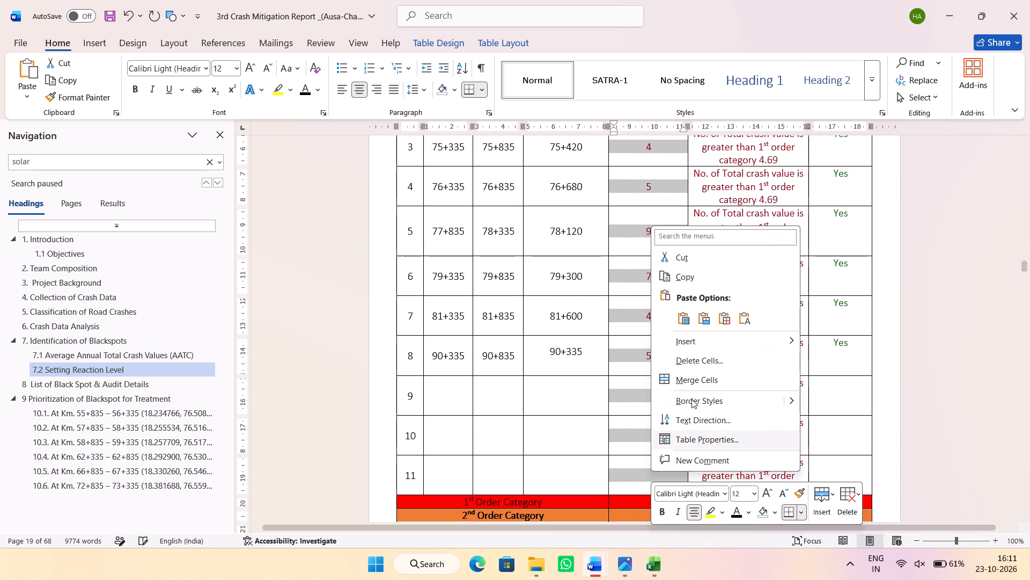
pyautogui.click(742, 318)
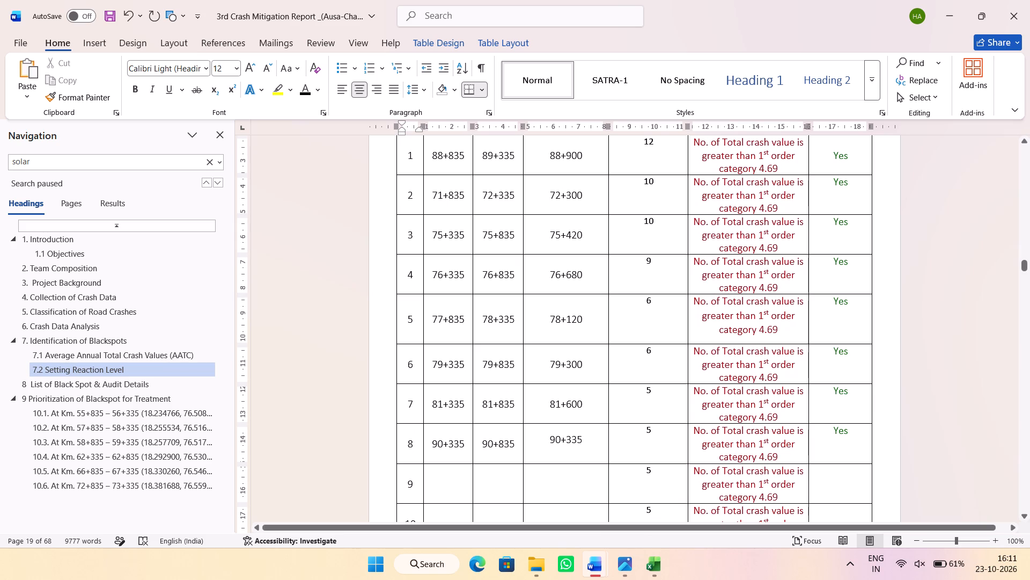
# Back in Excel, copy the chainages in A2:A12 to K5:K15, fit column K's width and select the copied range.
pyautogui.hotkey('alt', 'Tab')
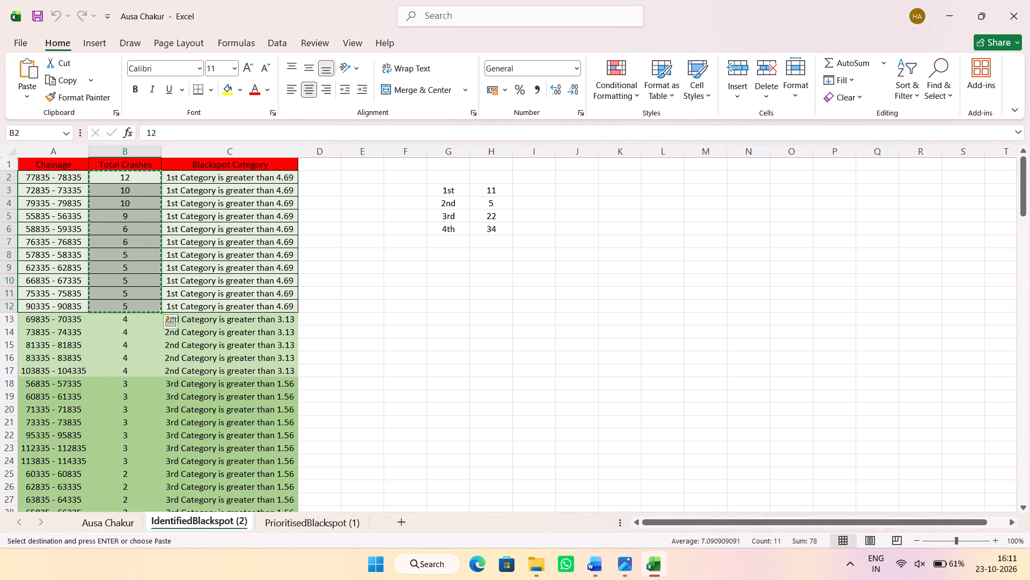
pyautogui.moveTo(50, 176); pyautogui.dragTo(47, 309)
pyautogui.hotkey('ctrl', 'c')
pyautogui.click(605, 211)
pyautogui.hotkey('ctrl', 'v')
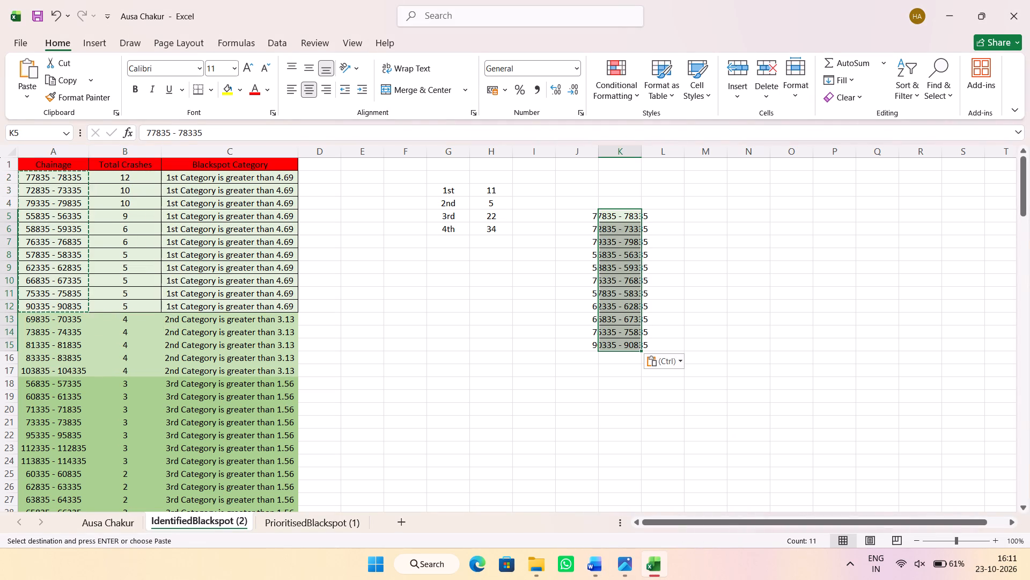
pyautogui.click(633, 216)
pyautogui.doubleClick(599, 149)
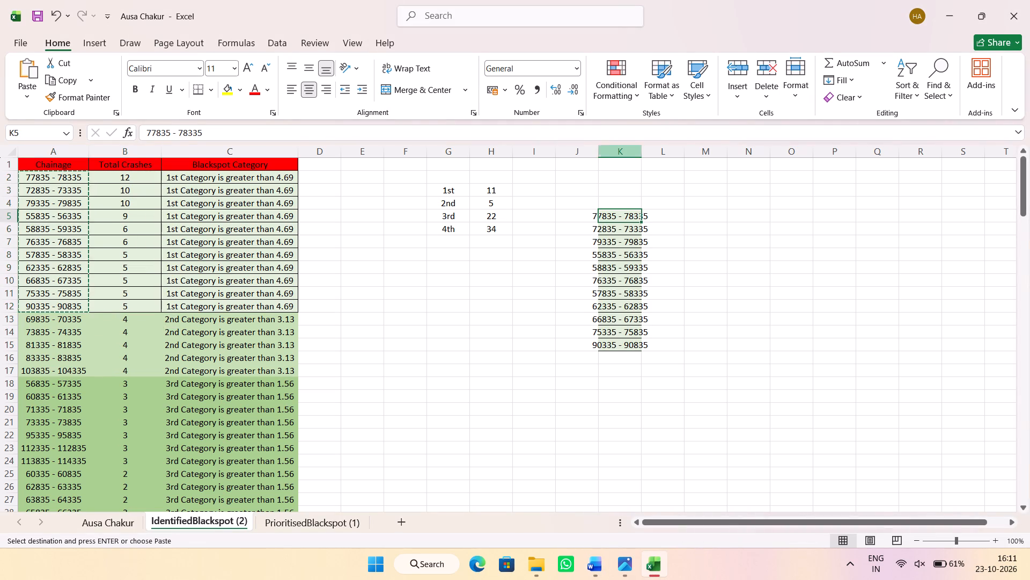
pyautogui.doubleClick(644, 155)
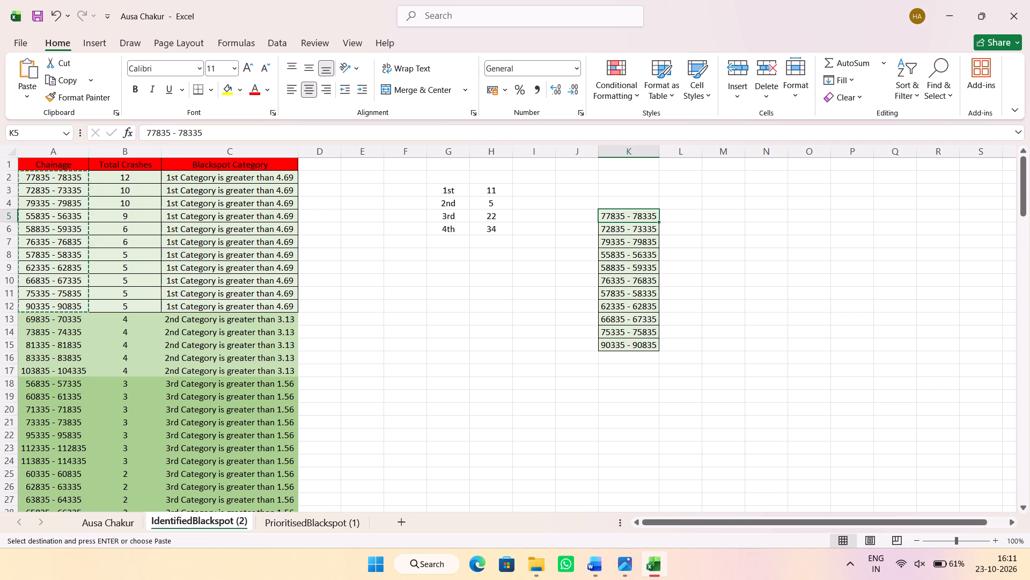
pyautogui.moveTo(650, 214); pyautogui.dragTo(641, 351)
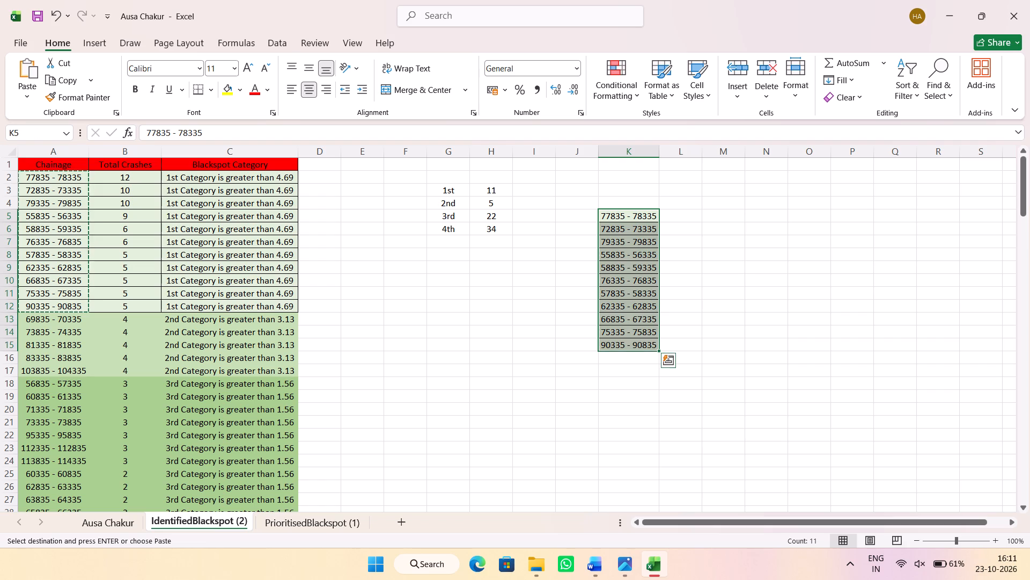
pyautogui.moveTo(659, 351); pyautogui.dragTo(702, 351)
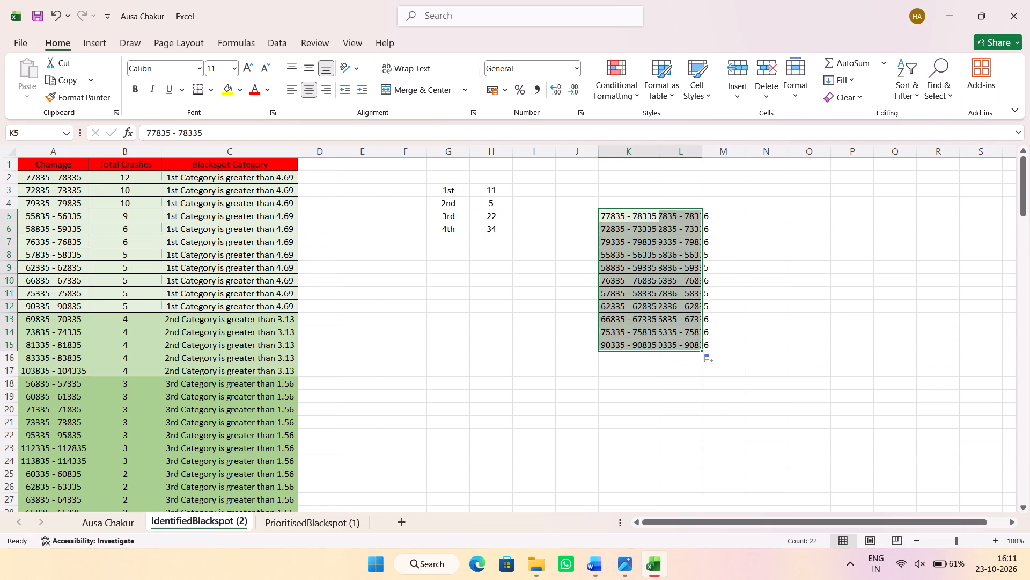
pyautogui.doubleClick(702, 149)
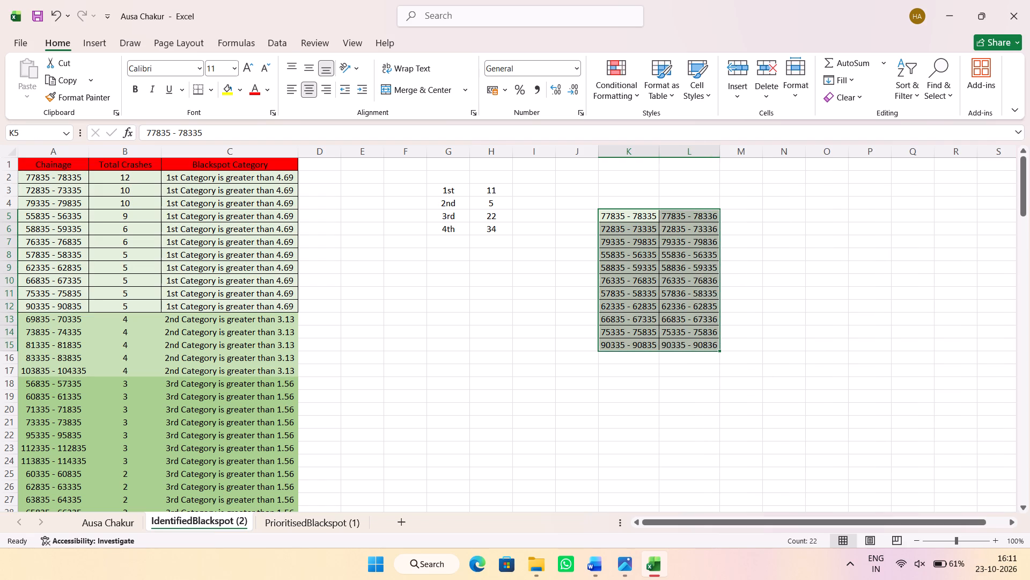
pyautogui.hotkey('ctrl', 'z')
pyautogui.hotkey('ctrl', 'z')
# Duplicate the chainages in K5:K15 into L5:L15, fit column L to its contents and save the workbook.
pyautogui.hotkey('ctrl', 'c')
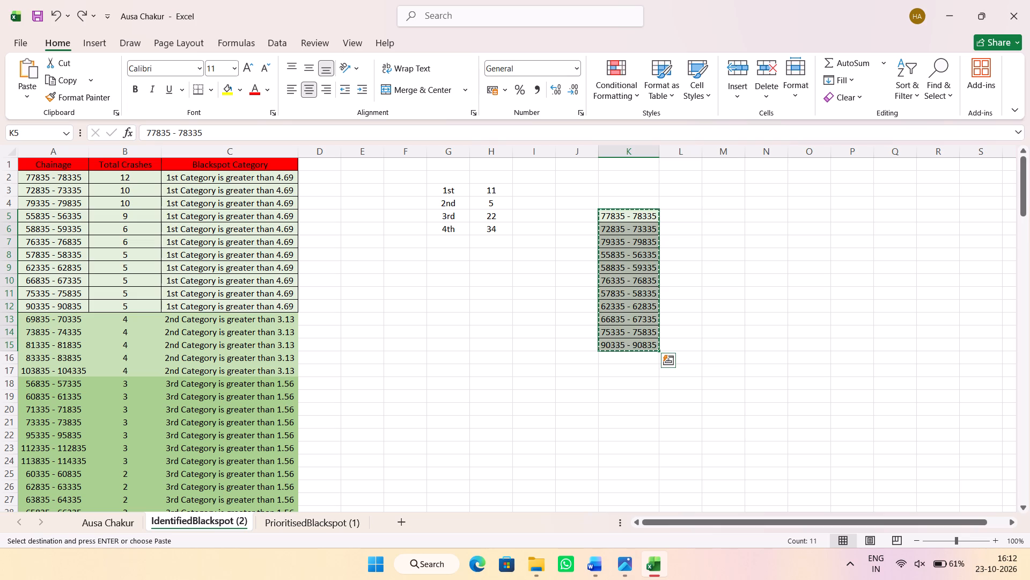
pyautogui.click(664, 218)
pyautogui.hotkey('ctrl', 'v')
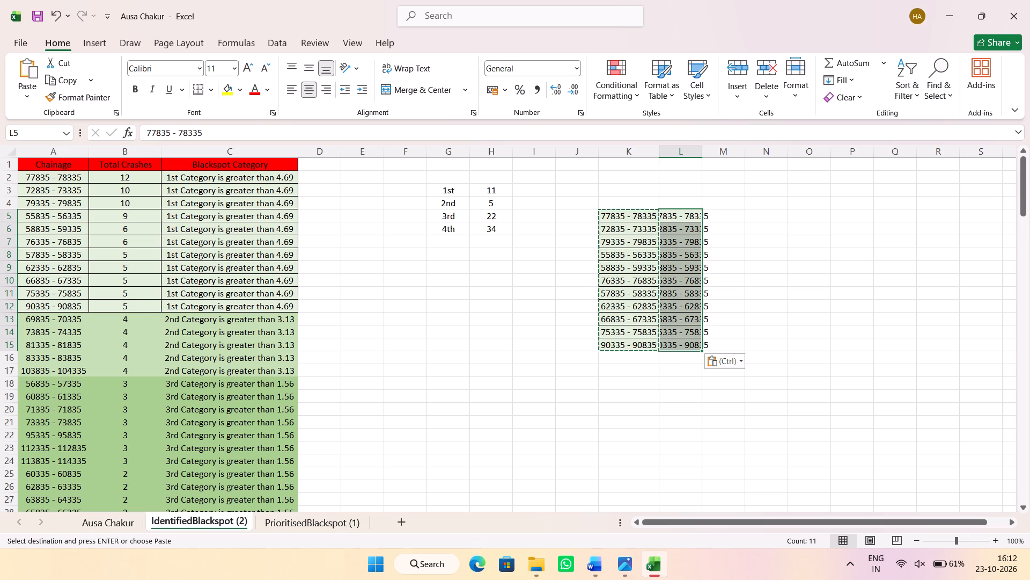
pyautogui.doubleClick(701, 154)
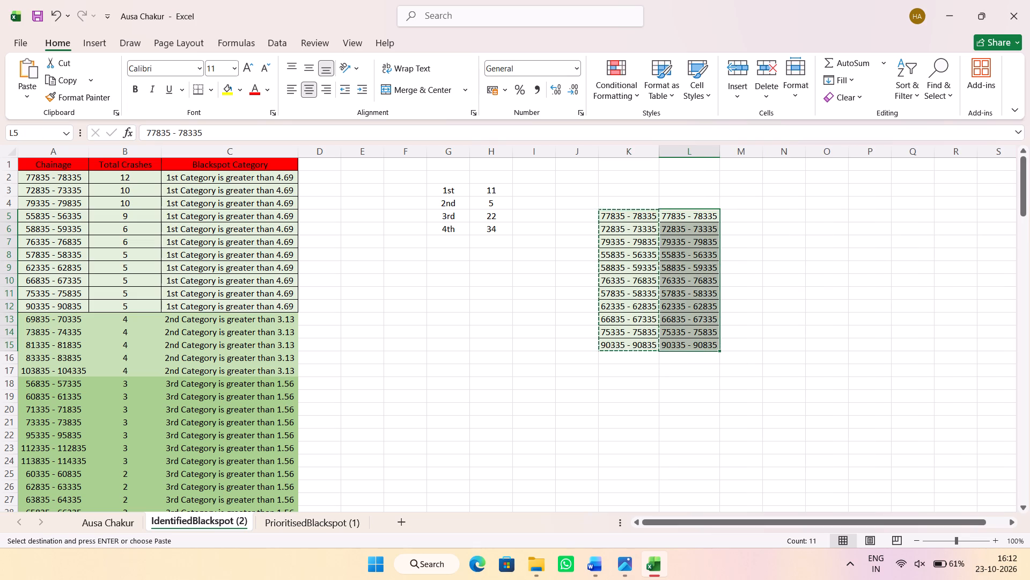
pyautogui.hotkey('ctrl', 's')
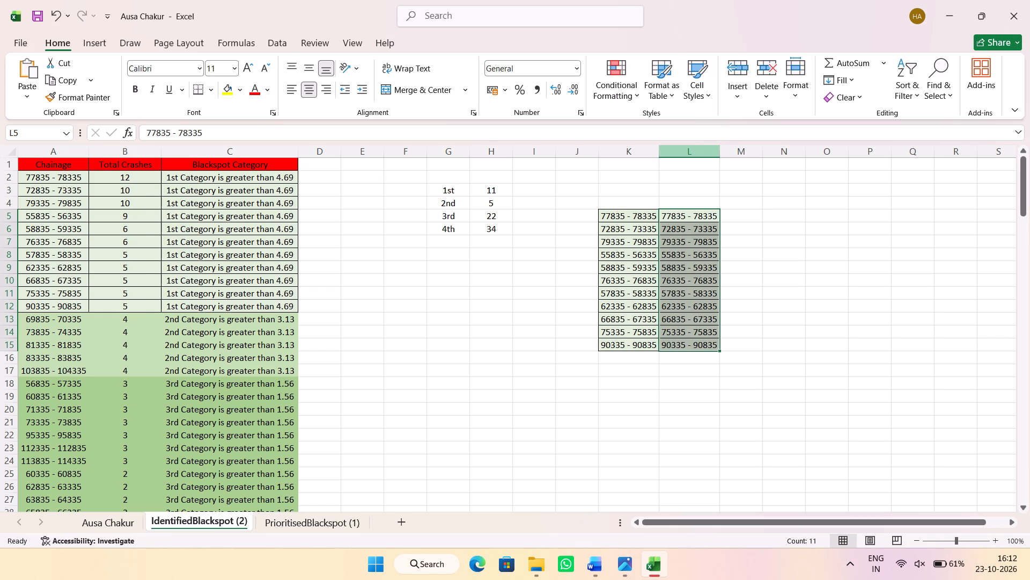
# Trim the chainages in K5:K8 to their start values only: 77835, 72835, 79335 and 55835.
pyautogui.click(644, 212)
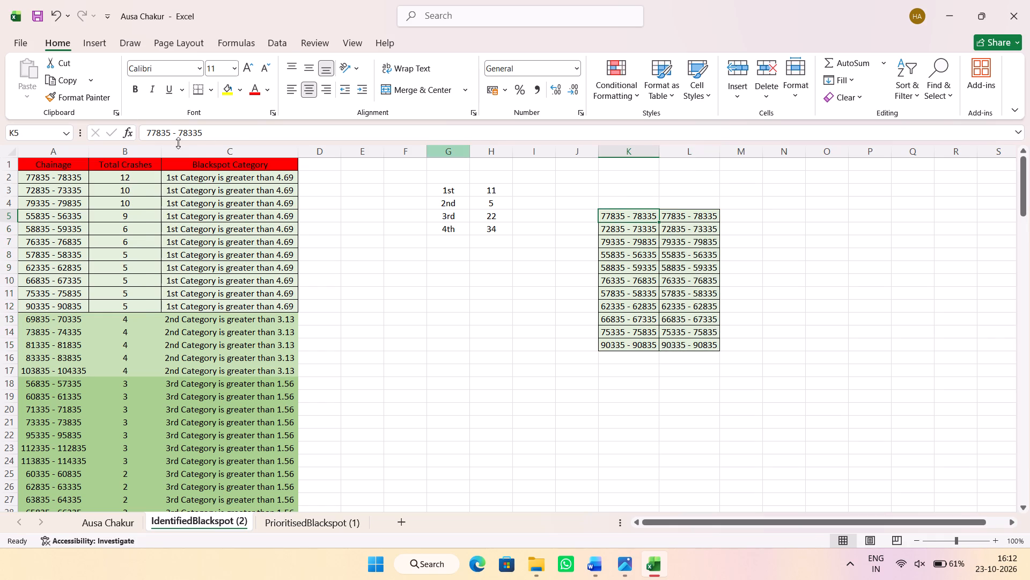
pyautogui.moveTo(173, 133); pyautogui.dragTo(218, 135)
pyautogui.press('BackSpace')
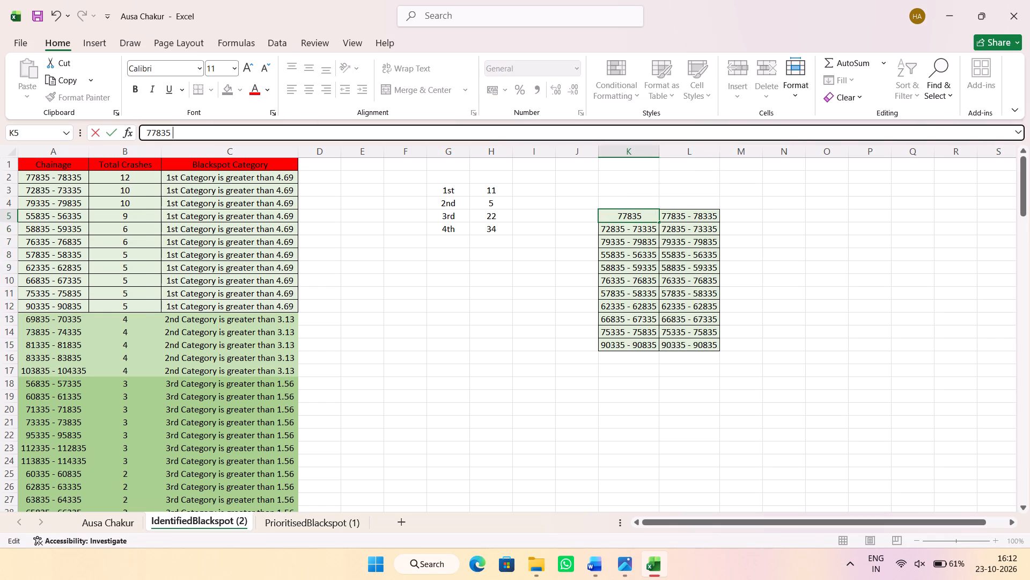
pyautogui.press('Return')
pyautogui.moveTo(171, 133); pyautogui.dragTo(224, 133)
pyautogui.press('BackSpace')
pyautogui.press('Return')
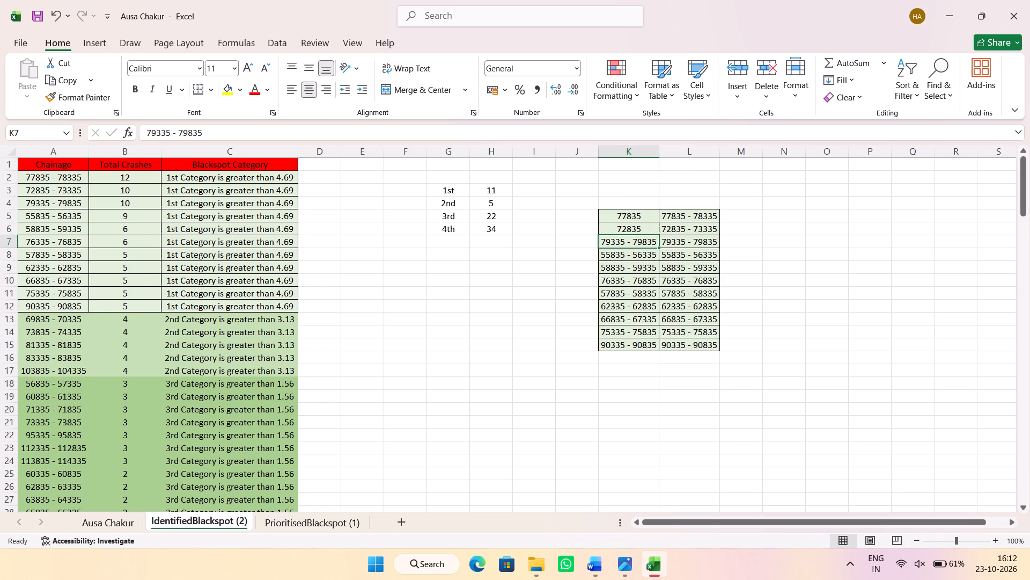
pyautogui.moveTo(171, 132); pyautogui.dragTo(231, 135)
pyautogui.press('BackSpace')
pyautogui.press('Return')
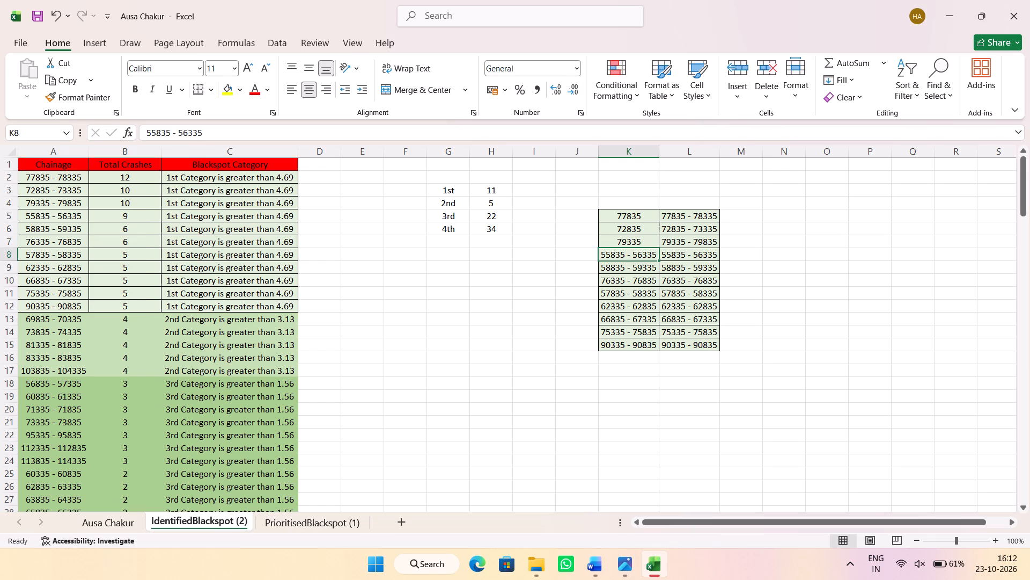
pyautogui.moveTo(171, 132); pyautogui.dragTo(228, 132)
pyautogui.press('BackSpace')
pyautogui.press('Return')
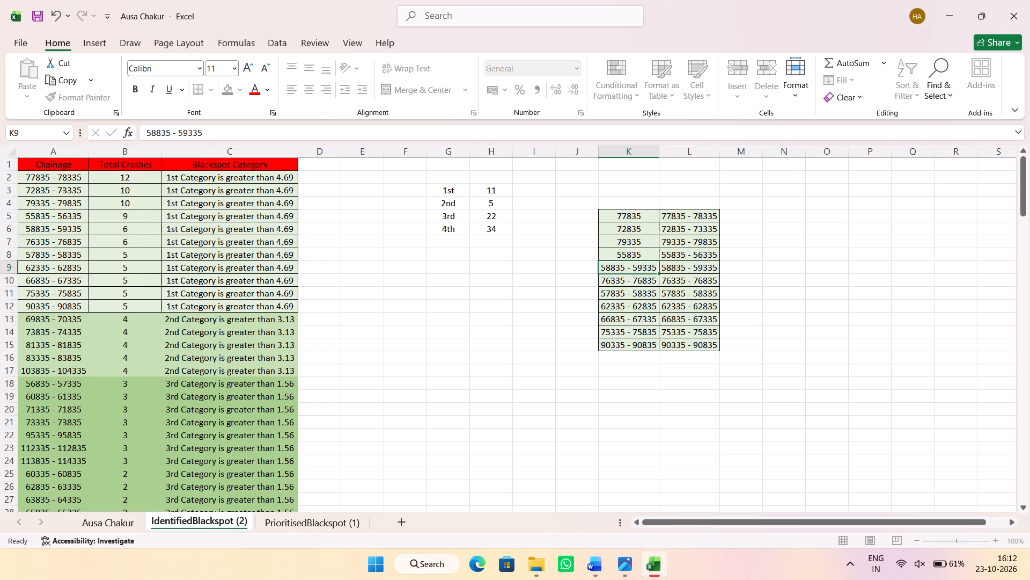
# Trim the chainages in K9:K12 to their start values only: 58835, 76335, 57835 and 62335.
pyautogui.moveTo(172, 134); pyautogui.dragTo(230, 133)
pyautogui.press('BackSpace')
pyautogui.press('Return')
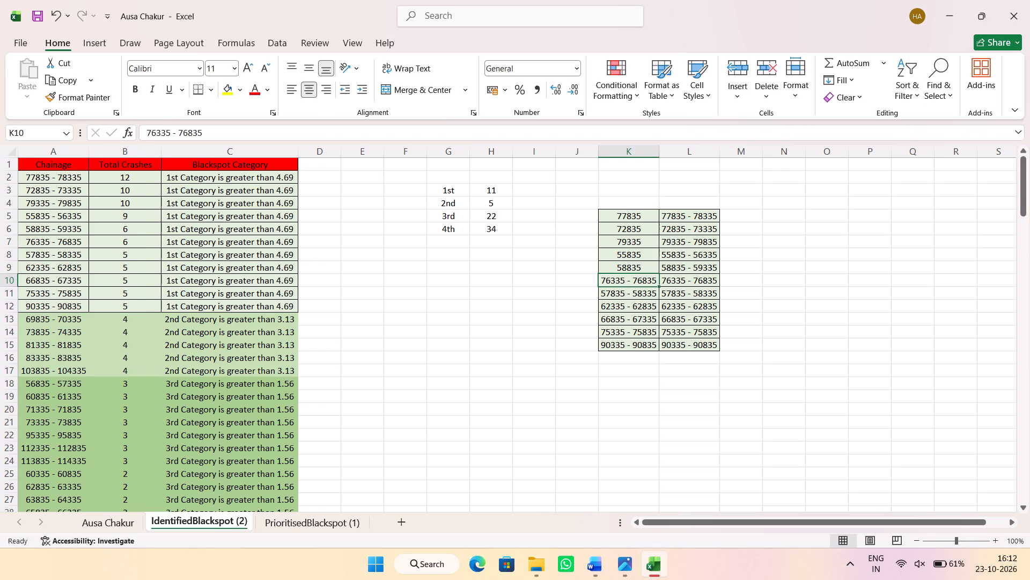
pyautogui.moveTo(172, 133); pyautogui.dragTo(231, 134)
pyautogui.press('BackSpace')
pyautogui.press('Return')
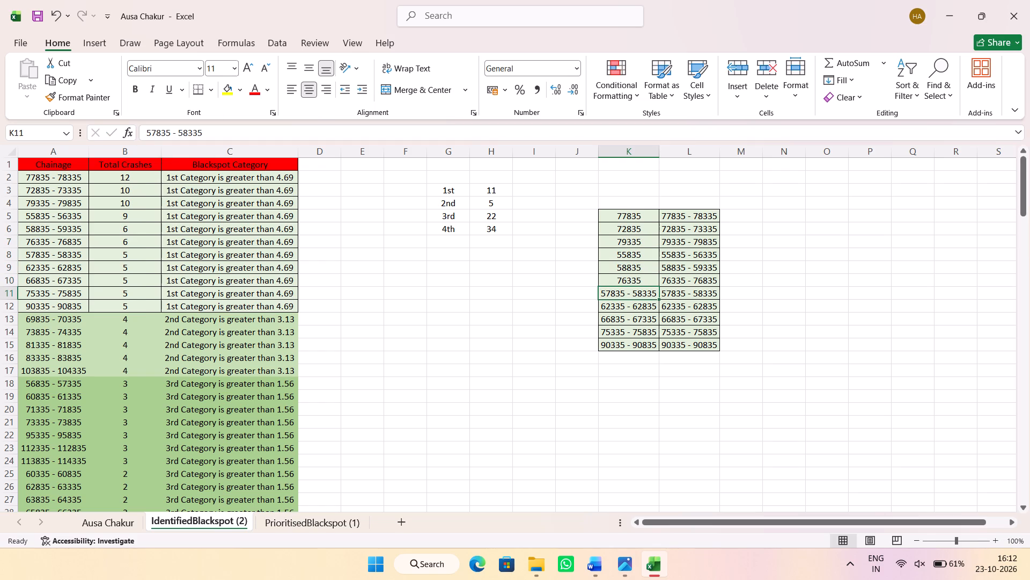
pyautogui.moveTo(173, 130); pyautogui.dragTo(230, 132)
pyautogui.press('BackSpace')
pyautogui.press('Return')
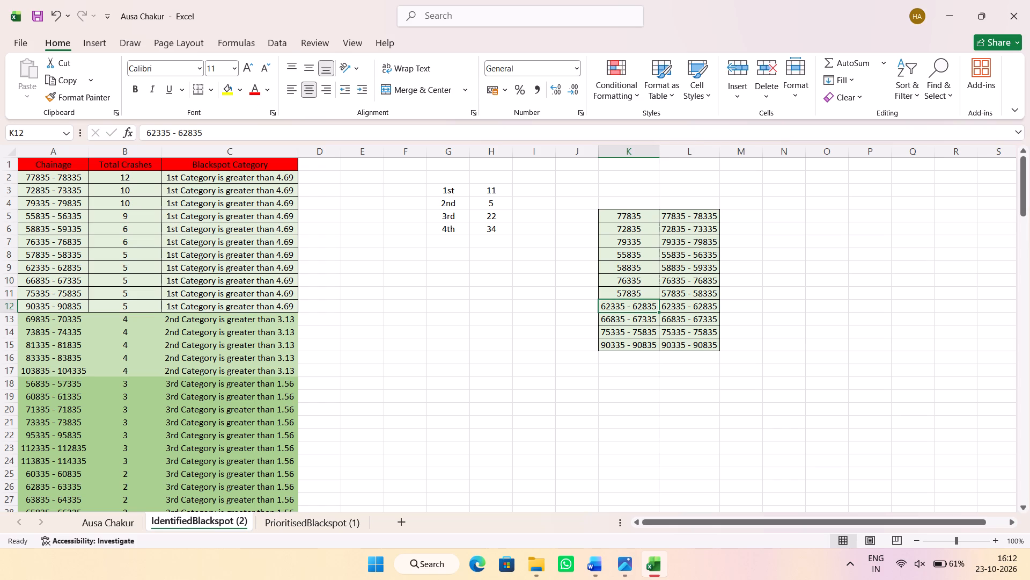
pyautogui.moveTo(172, 134); pyautogui.dragTo(225, 134)
pyautogui.press('BackSpace')
pyautogui.press('Return')
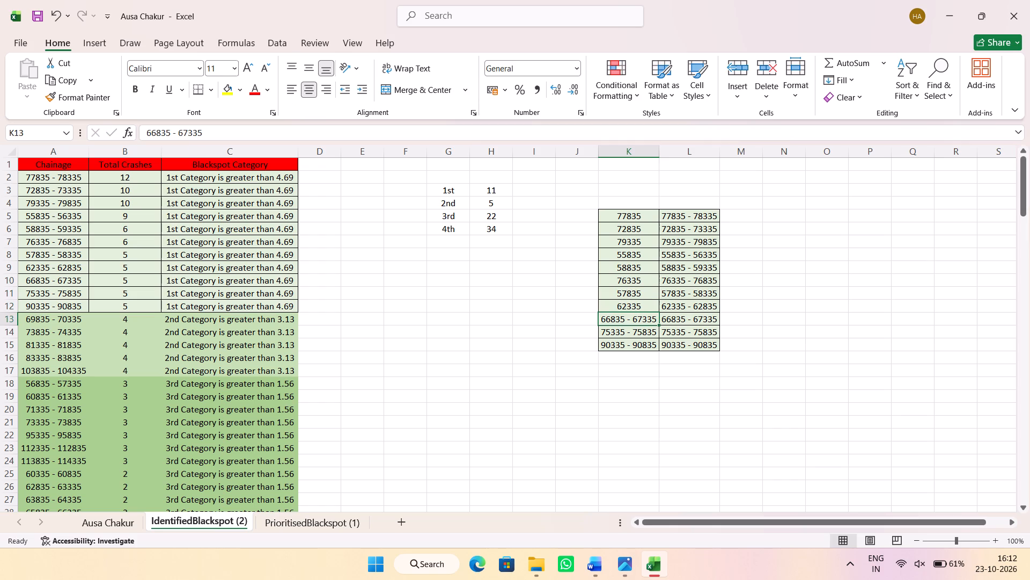
# Trim the chainages in K13:K15 to their start values only: 66835, 75335 and 90335.
pyautogui.moveTo(173, 133); pyautogui.dragTo(240, 133)
pyautogui.press('BackSpace')
pyautogui.press('Return')
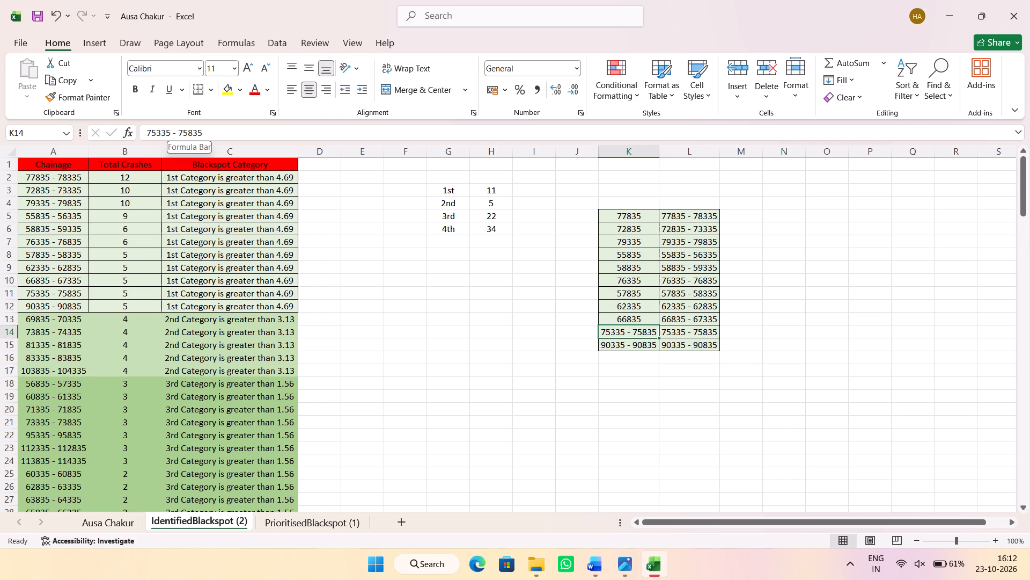
pyautogui.moveTo(169, 133); pyautogui.dragTo(238, 131)
pyautogui.press('BackSpace')
pyautogui.press('Return')
pyautogui.moveTo(170, 135); pyautogui.dragTo(223, 132)
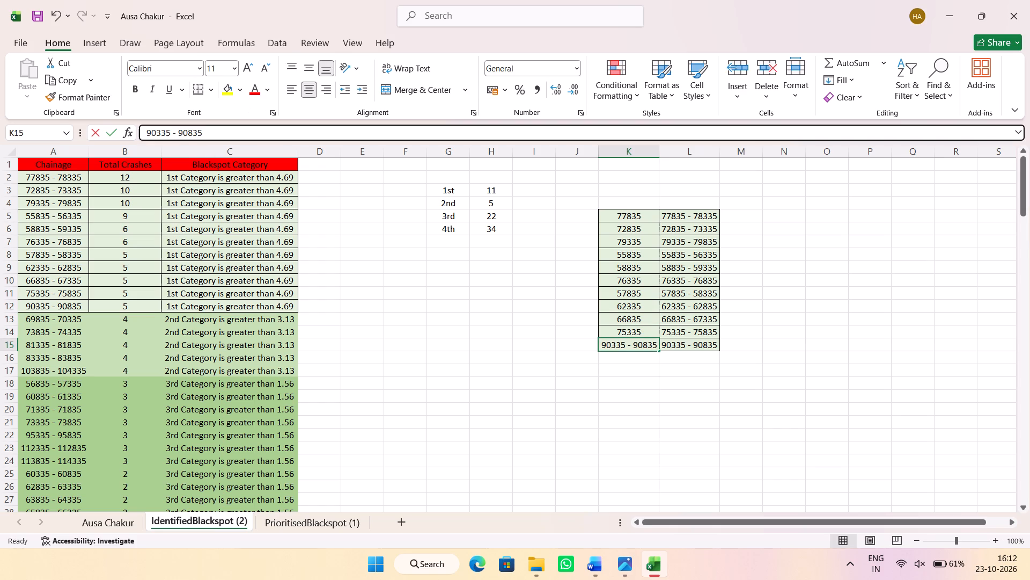
pyautogui.moveTo(223, 132); pyautogui.dragTo(252, 132)
pyautogui.press('BackSpace')
# Trim the chainages in L5:L8 to their end values only: 78335, 73335, 79835 and 56335.
pyautogui.click(673, 218)
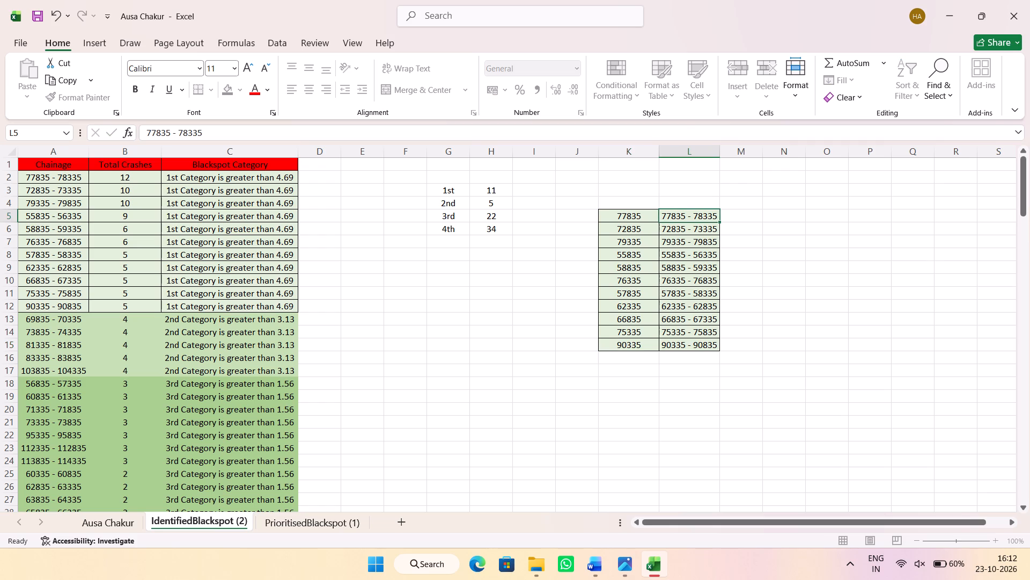
pyautogui.moveTo(180, 133); pyautogui.dragTo(127, 135)
pyautogui.press('BackSpace')
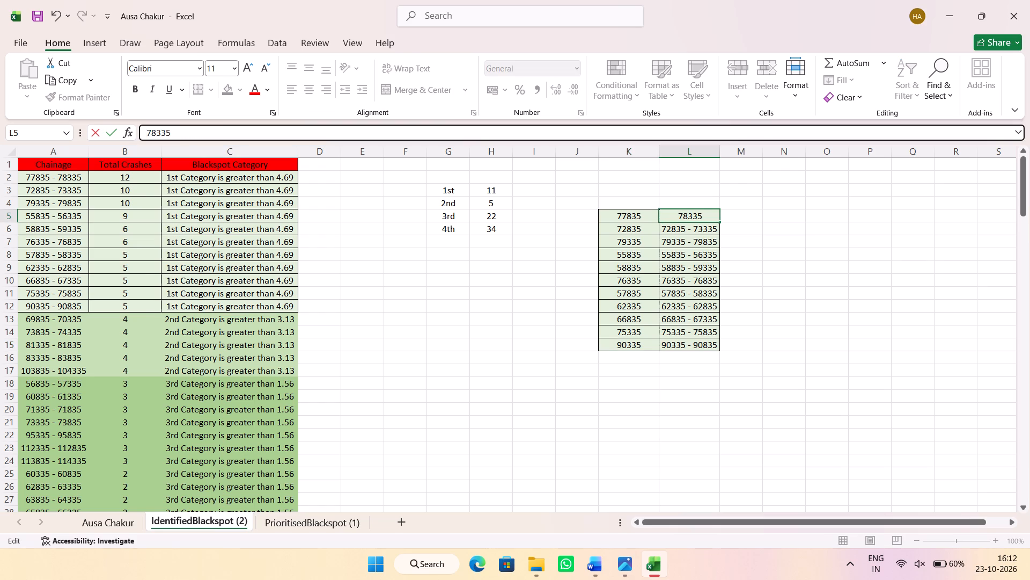
pyautogui.press('Return')
pyautogui.click(182, 133)
pyautogui.moveTo(179, 133); pyautogui.dragTo(136, 139)
pyautogui.press('BackSpace')
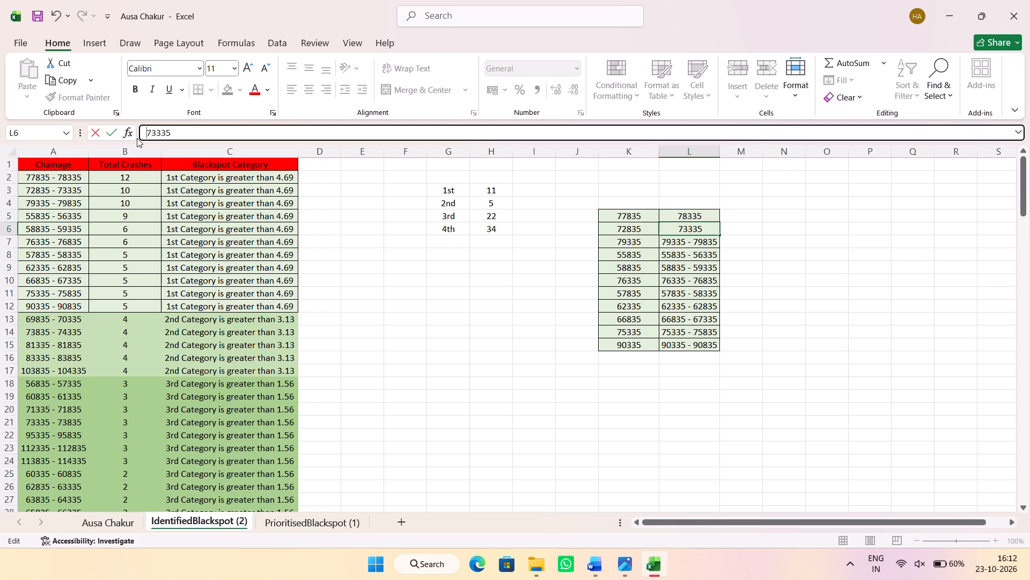
pyautogui.press('Return')
pyautogui.moveTo(181, 133); pyautogui.dragTo(142, 139)
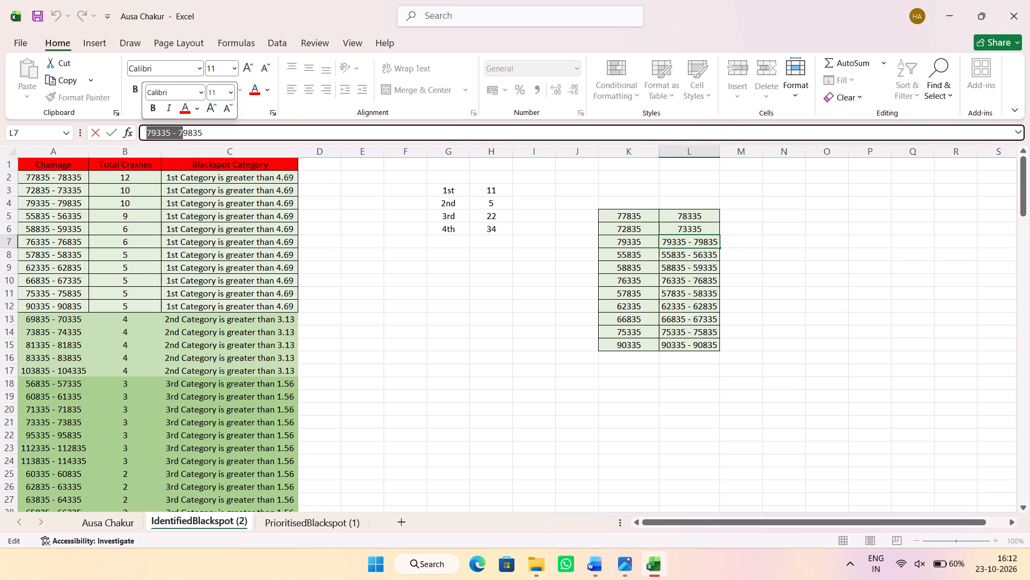
pyautogui.press('7')
pyautogui.press('Return')
pyautogui.moveTo(178, 134); pyautogui.dragTo(151, 134)
pyautogui.press('BackSpace')
pyautogui.press('BackSpace')
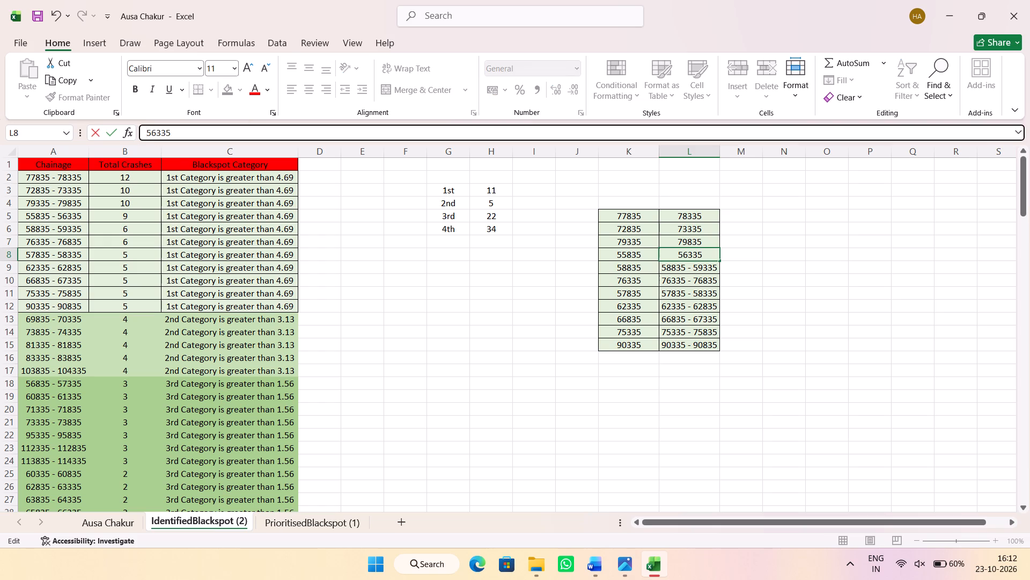
pyautogui.press('Return')
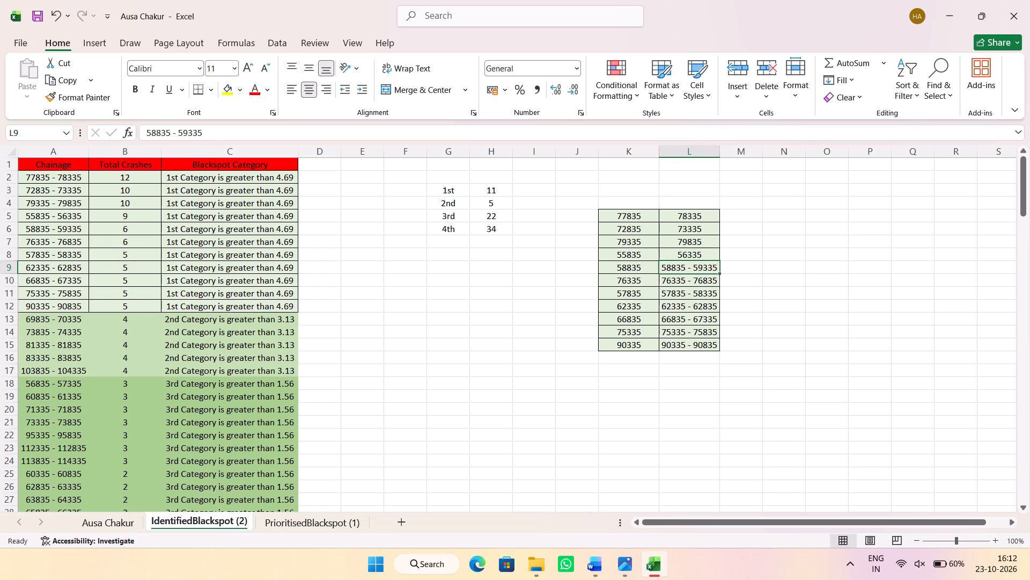
# Trim the chainages in L9:L12 to their end values only: 59335, 76835, 58335 and 62835.
pyautogui.moveTo(179, 133); pyautogui.dragTo(141, 138)
pyautogui.press('BackSpace')
pyautogui.press('Return')
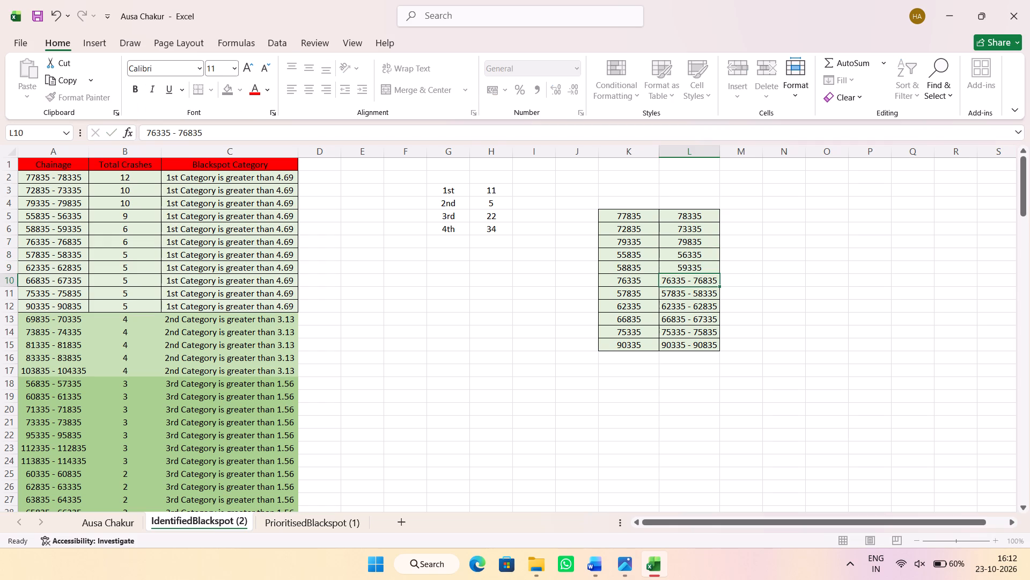
pyautogui.moveTo(178, 134); pyautogui.dragTo(142, 137)
pyautogui.press('BackSpace')
pyautogui.press('Return')
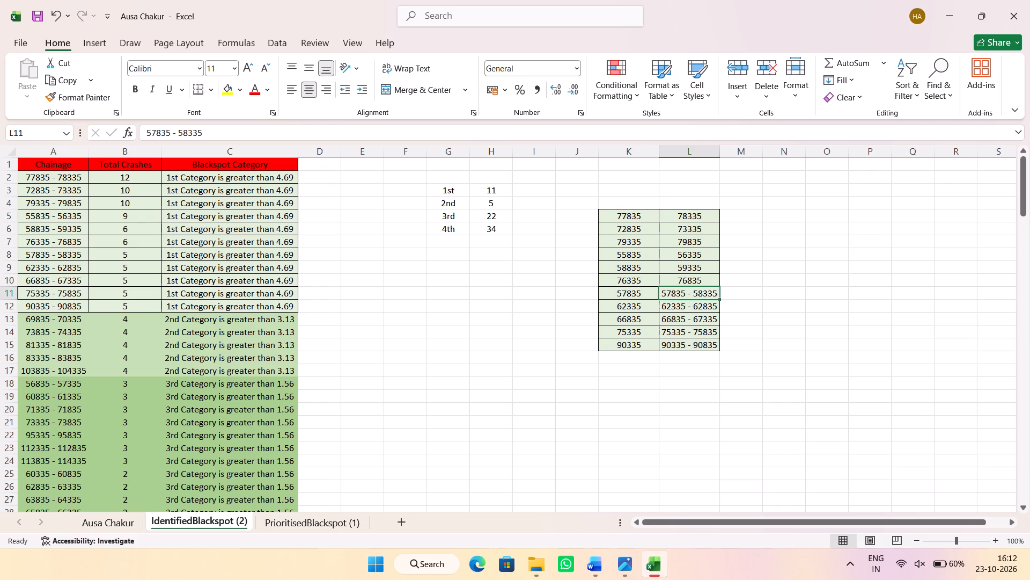
pyautogui.click(181, 133)
pyautogui.moveTo(178, 133); pyautogui.dragTo(127, 139)
pyautogui.press('BackSpace')
pyautogui.press('Return')
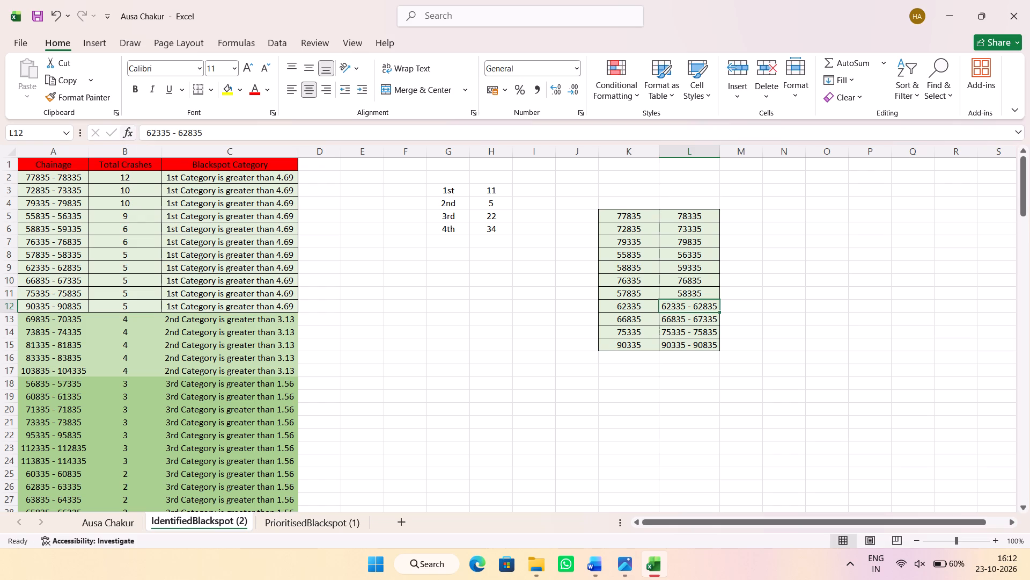
pyautogui.moveTo(177, 133); pyautogui.dragTo(137, 137)
pyautogui.press('BackSpace')
pyautogui.press('Return')
# Trim the chainages in L13:L15 to their end values only: 67335, 75835 and 90835.
pyautogui.moveTo(178, 133); pyautogui.dragTo(160, 134)
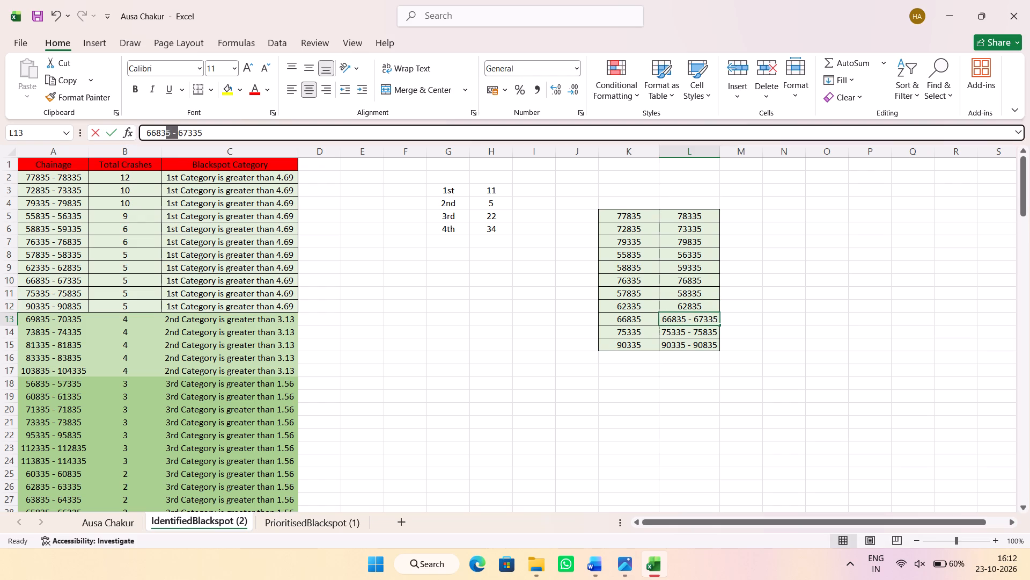
pyautogui.moveTo(160, 134); pyautogui.dragTo(139, 136)
pyautogui.press('BackSpace')
pyautogui.press('Return')
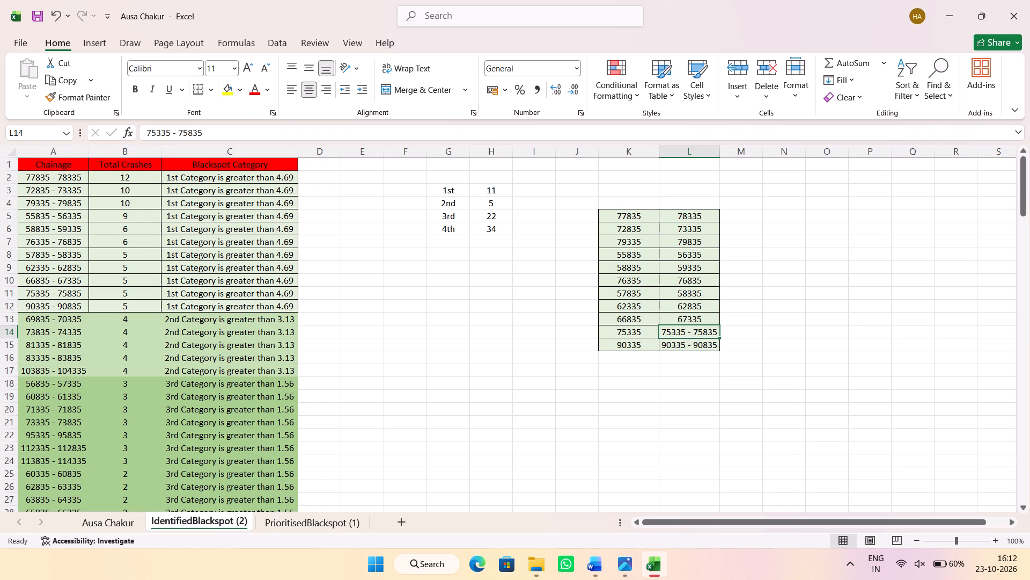
pyautogui.moveTo(177, 134); pyautogui.dragTo(119, 138)
pyautogui.press('BackSpace')
pyautogui.press('Return')
pyautogui.moveTo(178, 132); pyautogui.dragTo(171, 133)
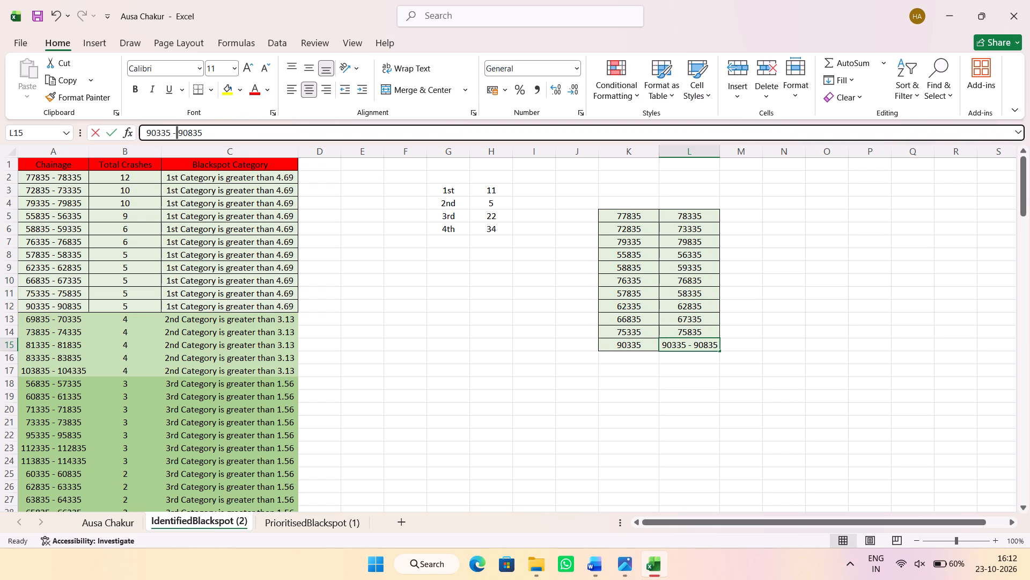
pyautogui.moveTo(171, 133); pyautogui.dragTo(142, 134)
pyautogui.press('BackSpace')
pyautogui.press('Return')
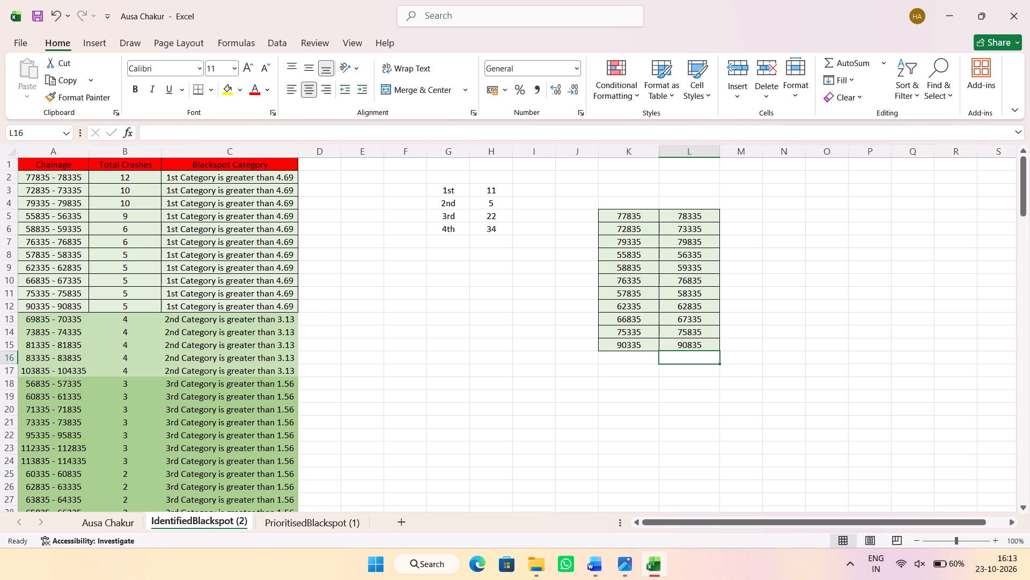
# Insert a plus sign before the last three digits in K5:K8: 77+835, 72+835, 79+335 and 55+835.
pyautogui.click(623, 222)
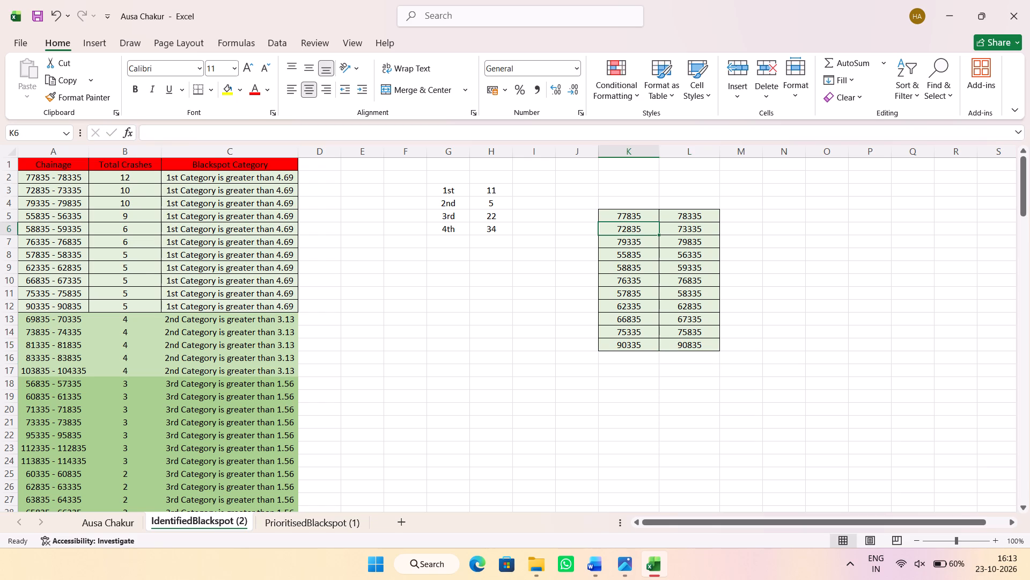
pyautogui.click(624, 218)
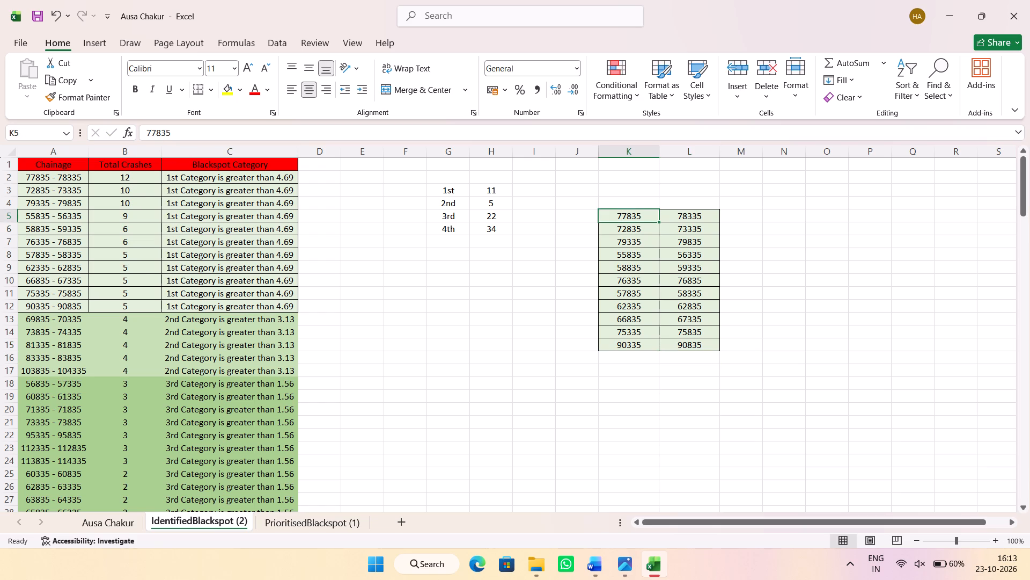
pyautogui.click(157, 132)
pyautogui.press('+')
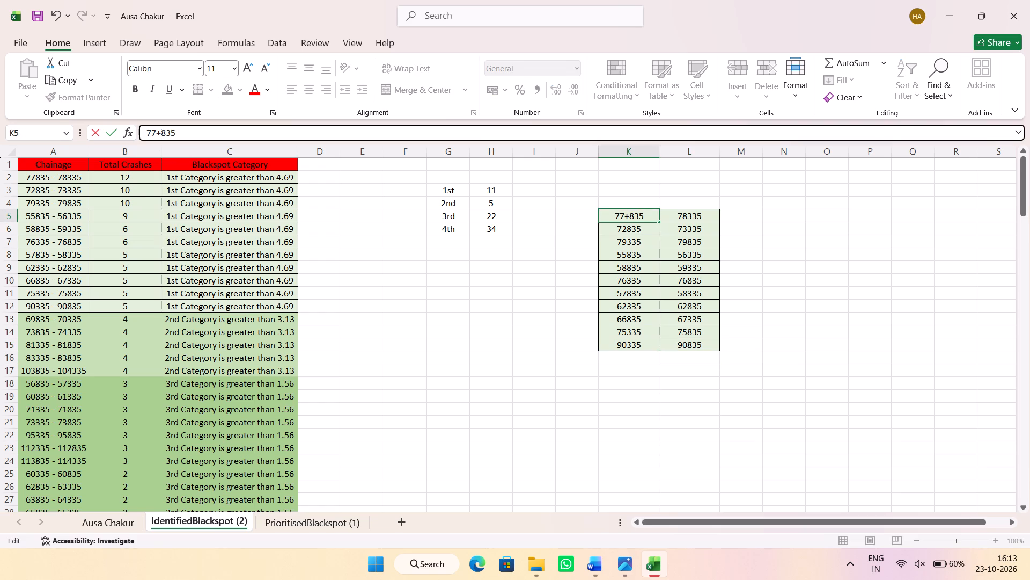
pyautogui.press('Return')
pyautogui.click(157, 132)
pyautogui.press('+')
pyautogui.press('Return')
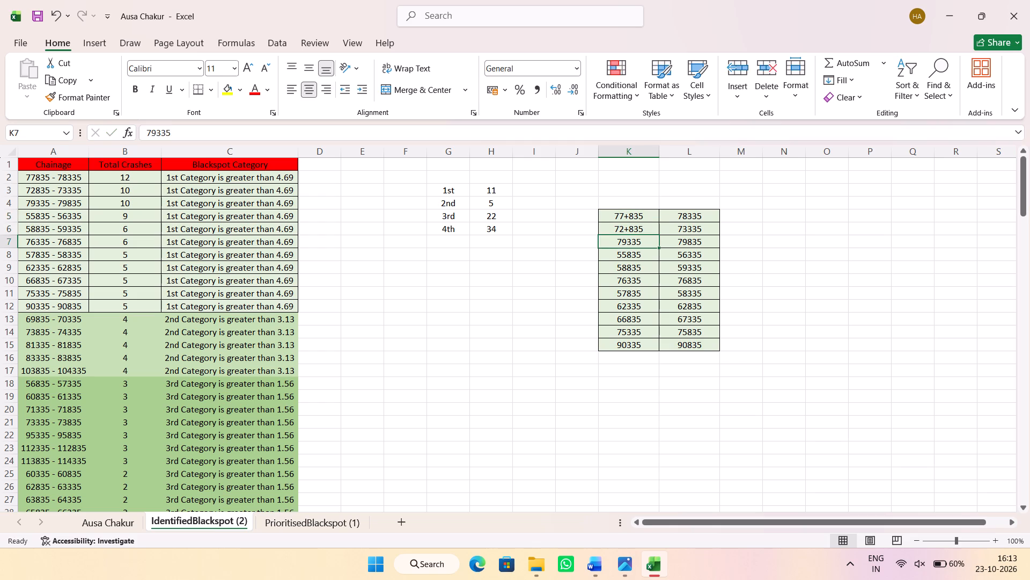
pyautogui.click(157, 132)
pyautogui.press('+')
pyautogui.press('Return')
pyautogui.click(157, 132)
pyautogui.press('+')
pyautogui.press('Return')
# Rewrite the start chainages in K9:K12 in plus notation: 58+835, 76+335, 57+835 and 62+335.
pyautogui.click(157, 132)
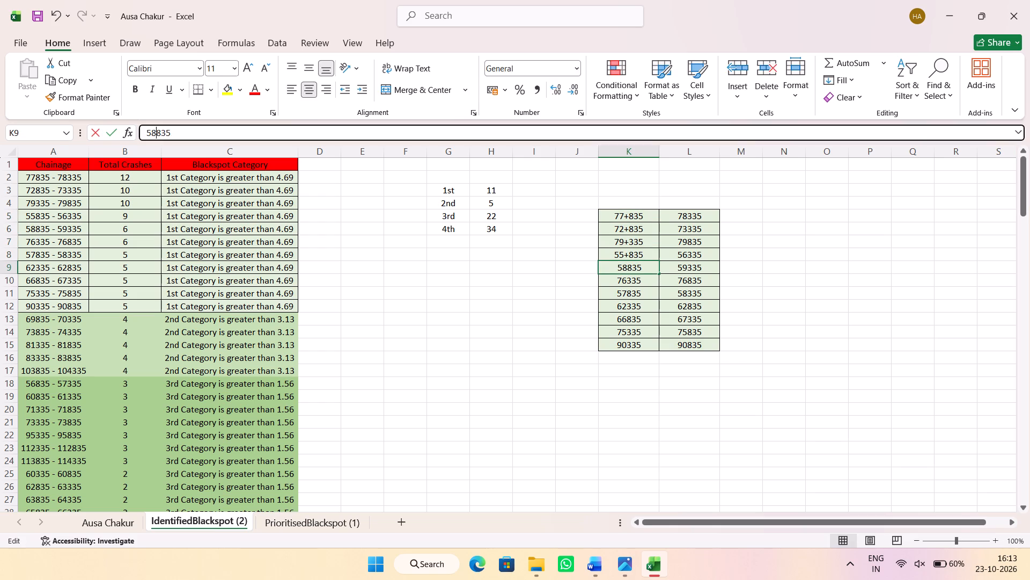
pyautogui.press('+')
pyautogui.press('Return')
pyautogui.click(157, 132)
pyautogui.press('+')
pyautogui.press('Return')
pyautogui.click(157, 132)
pyautogui.press('+')
pyautogui.press('Return')
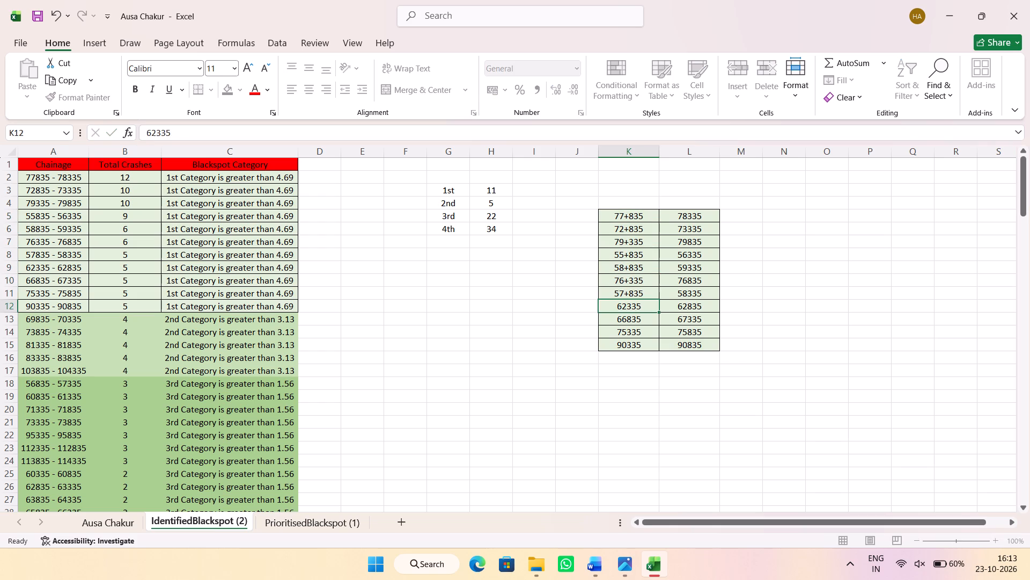
pyautogui.click(157, 132)
pyautogui.press('+')
pyautogui.press('Return')
# Rewrite the start chainages in K13:K15 in plus notation: 66+835, 75+335 and 90+335.
pyautogui.click(157, 132)
pyautogui.press('+')
pyautogui.press('Return')
pyautogui.click(157, 132)
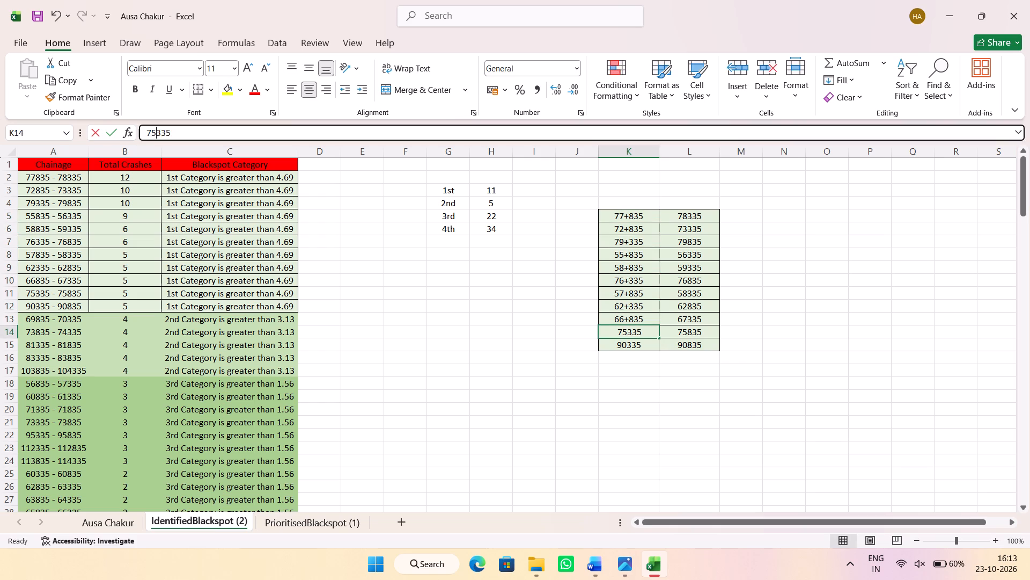
pyautogui.press('+')
pyautogui.press('Return')
pyautogui.click(157, 132)
pyautogui.press('+')
pyautogui.press('Return')
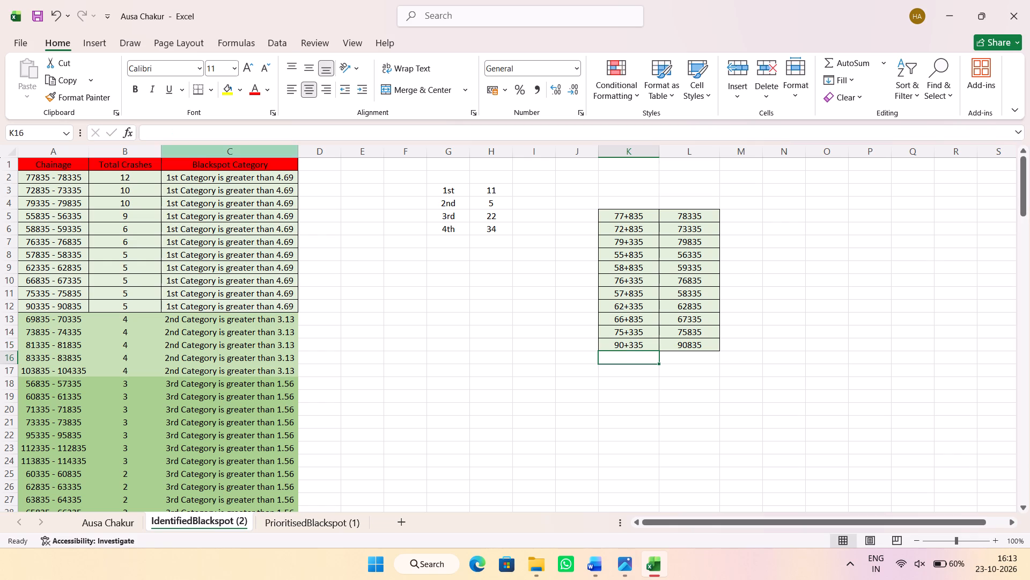
# Insert a plus sign before the last three digits in L5:L8: 78+335, 73+335, 79+835 and 56+335.
pyautogui.click(676, 214)
pyautogui.click(155, 133)
pyautogui.press('+')
pyautogui.press('Return')
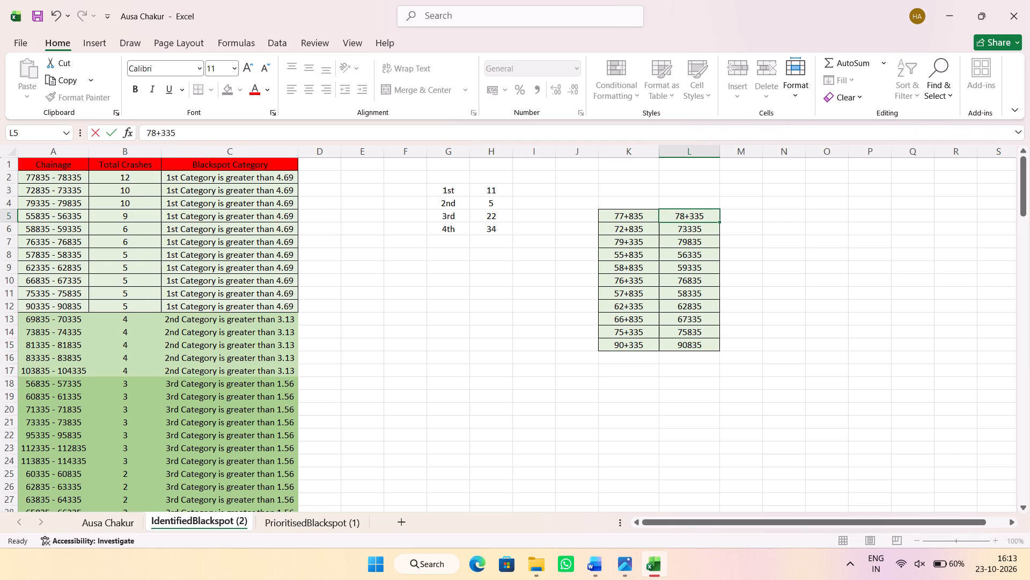
pyautogui.click(155, 133)
pyautogui.press('+')
pyautogui.click(155, 133)
pyautogui.press('Return')
pyautogui.click(159, 132)
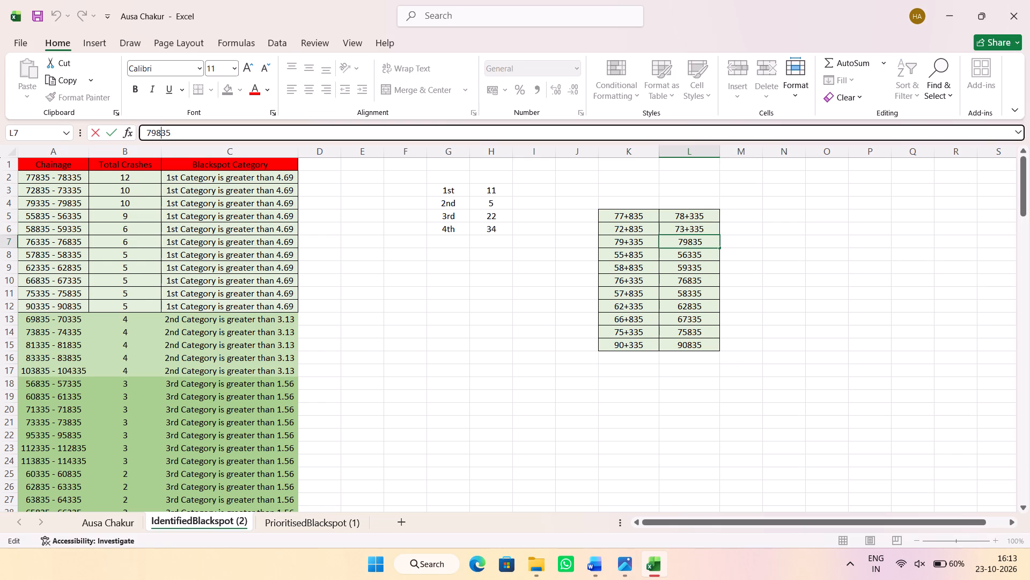
pyautogui.click(156, 132)
pyautogui.press('+')
pyautogui.press('Return')
pyautogui.click(156, 132)
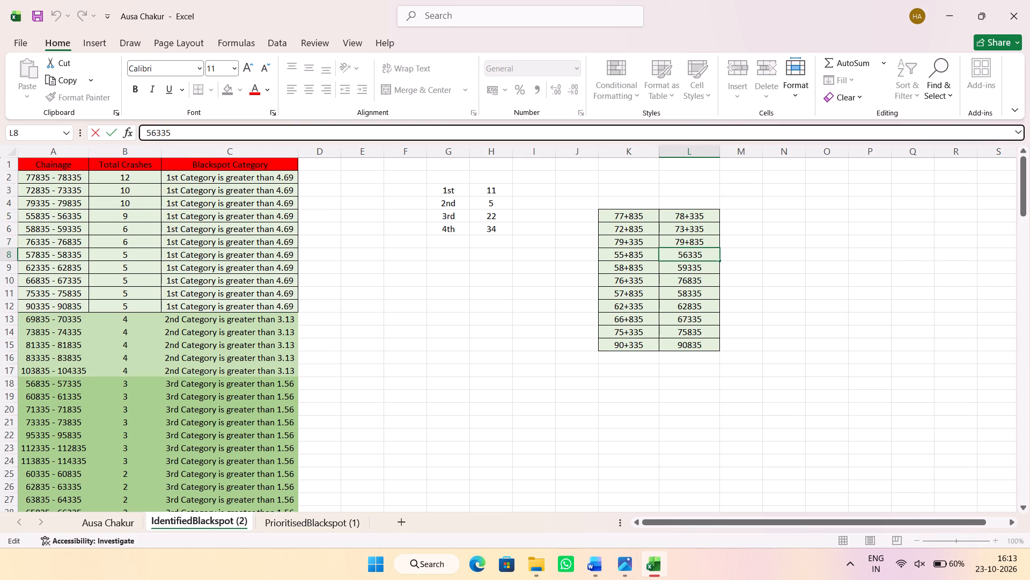
pyautogui.press('+')
pyautogui.press('Return')
# Rewrite the end chainages in L9:L11 in plus notation: 59+335, 76+835 and 58+335.
pyautogui.click(156, 132)
pyautogui.press('+')
pyautogui.press('Return')
pyautogui.press('+')
pyautogui.click(156, 132)
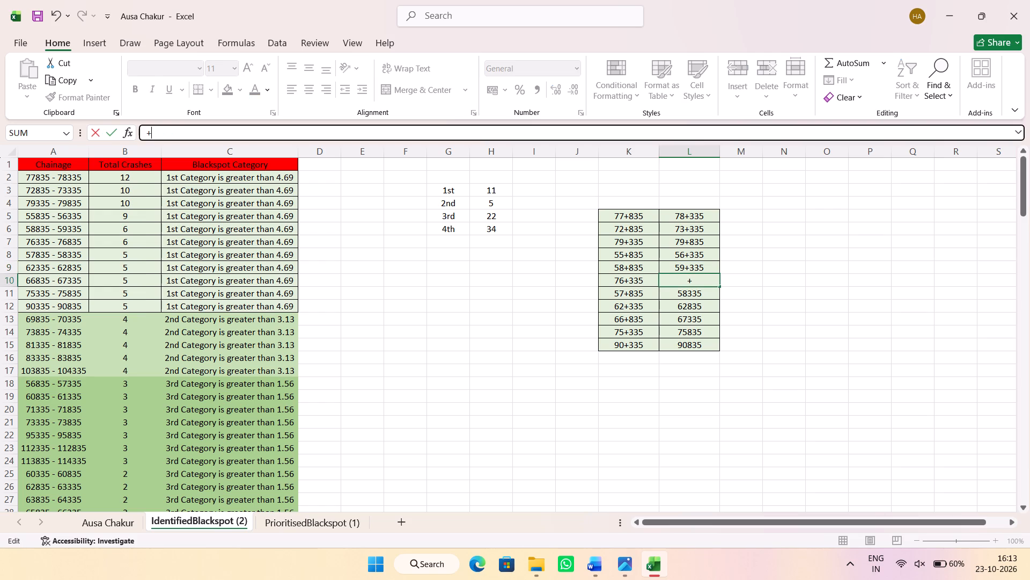
pyautogui.hotkey('ctrl', 'z')
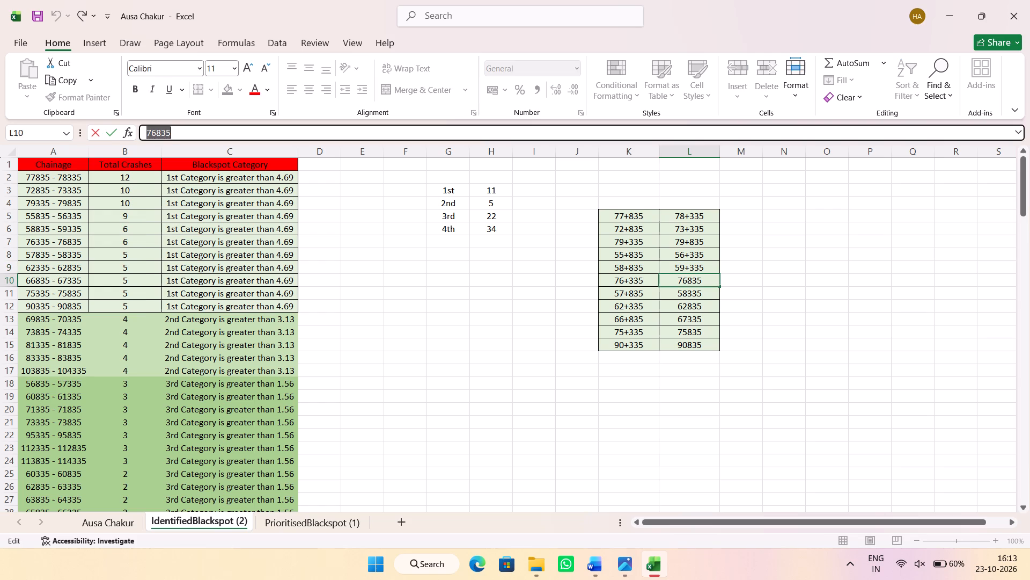
pyautogui.click(156, 131)
pyautogui.press('+')
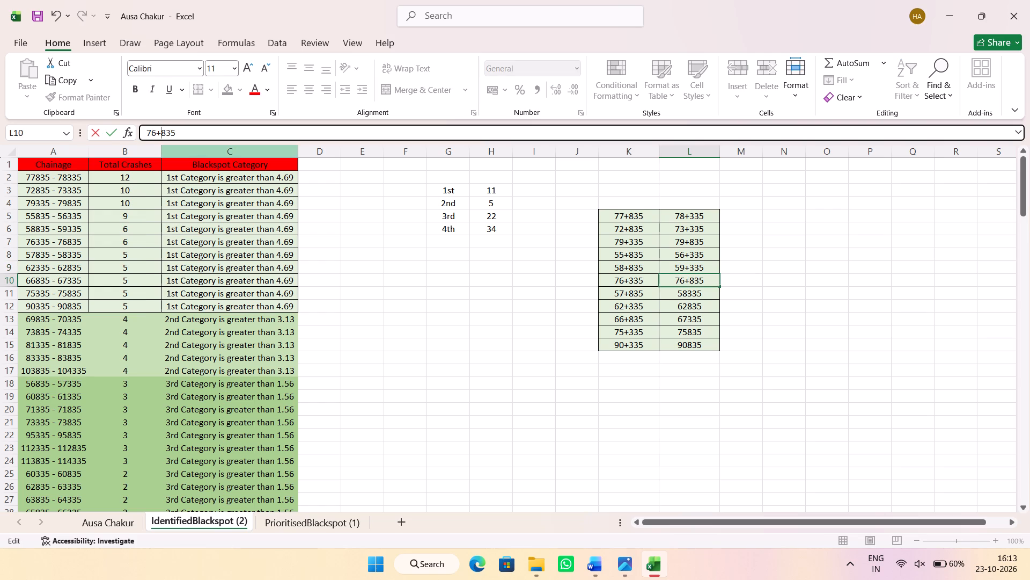
pyautogui.press('Return')
pyautogui.click(156, 135)
pyautogui.press('+')
pyautogui.press('Return')
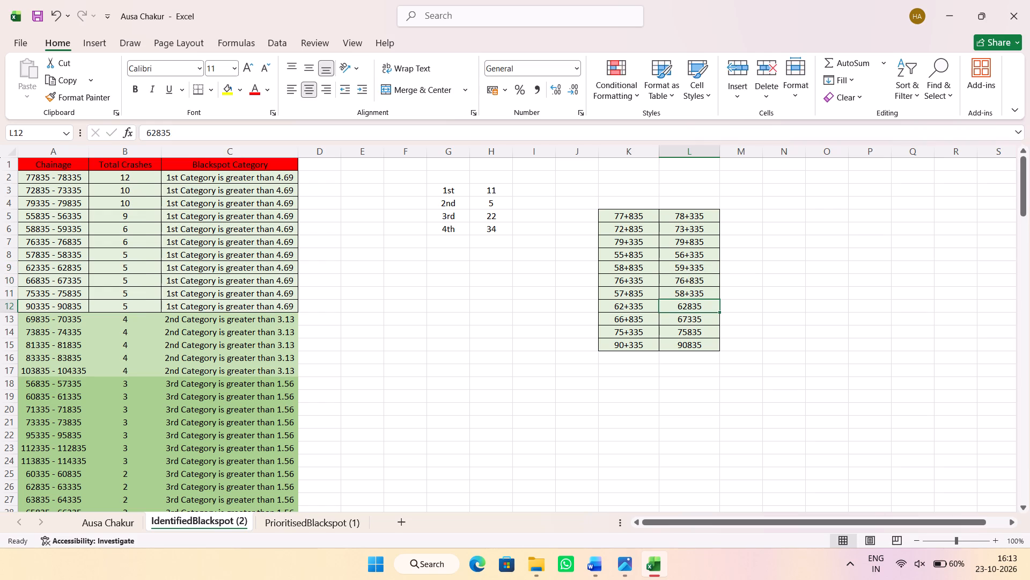
# Rewrite the end chainages in L12:L15 in plus notation: 62+835, 67+335, 75+835 and 90+835.
pyautogui.click(156, 135)
pyautogui.press('+')
pyautogui.press('Return')
pyautogui.click(156, 135)
pyautogui.press('+')
pyautogui.press('Return')
pyautogui.click(156, 135)
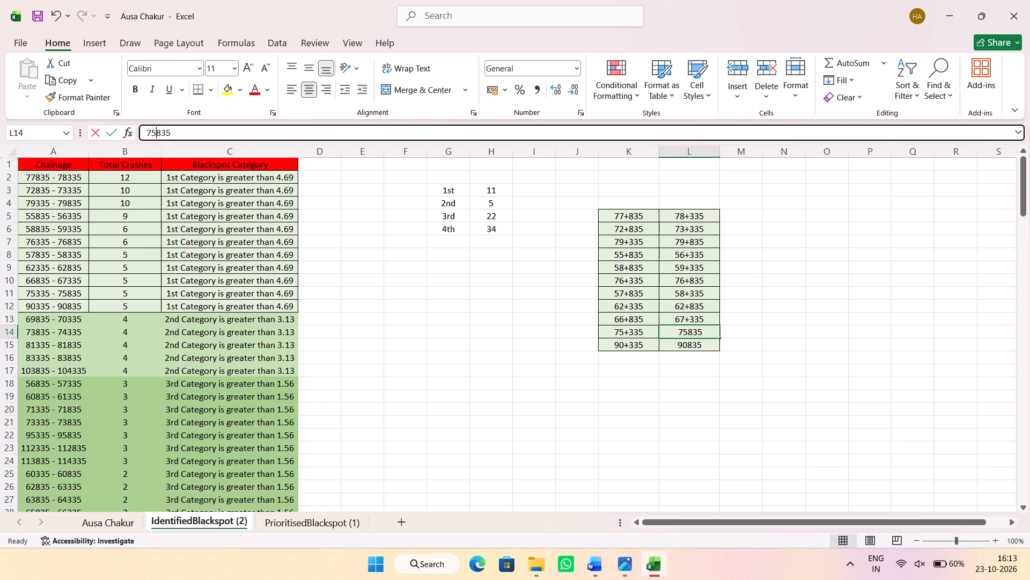
pyautogui.press('+')
pyautogui.press('Return')
pyautogui.click(156, 135)
pyautogui.press('+')
pyautogui.press('Return')
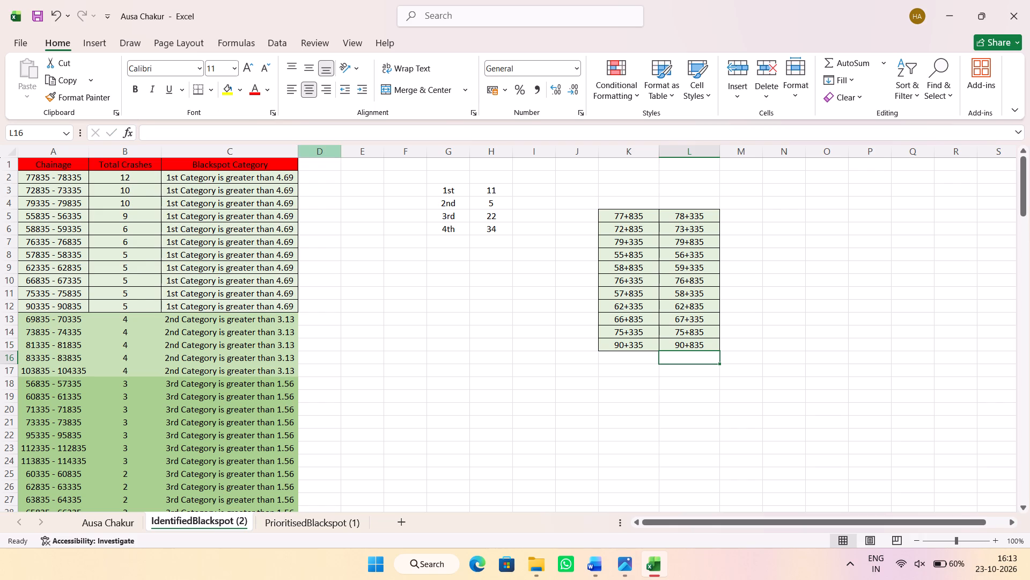
# Copy the chainages in K5:L15 into the 500 Meter Stretch columns of Table 7-1 in the Word report, rows 1 to 11.
pyautogui.moveTo(626, 214); pyautogui.dragTo(707, 339)
pyautogui.hotkey('ctrl', 'c')
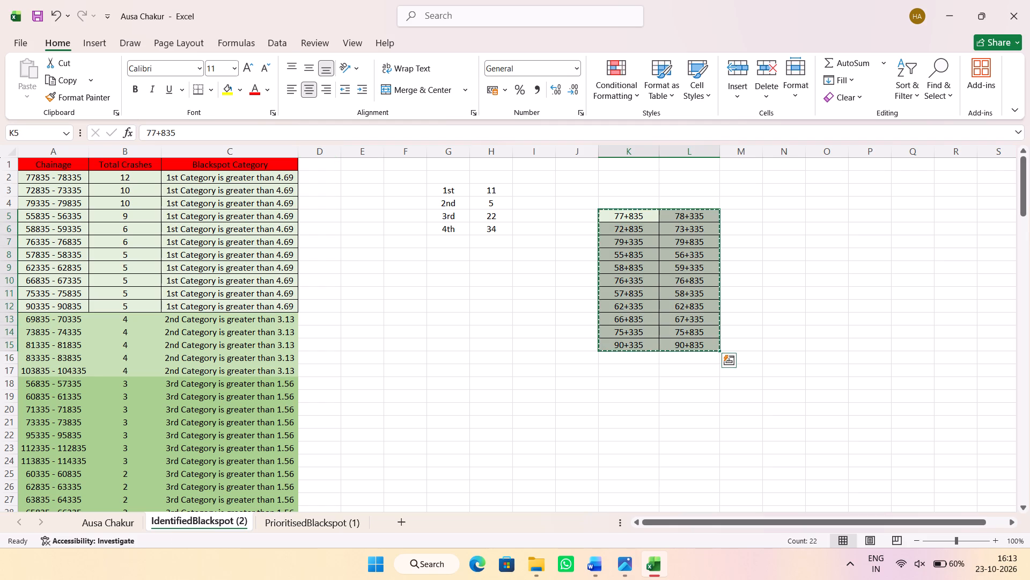
pyautogui.hotkey('alt', 'Tab')
pyautogui.scroll(1, 475, 274)
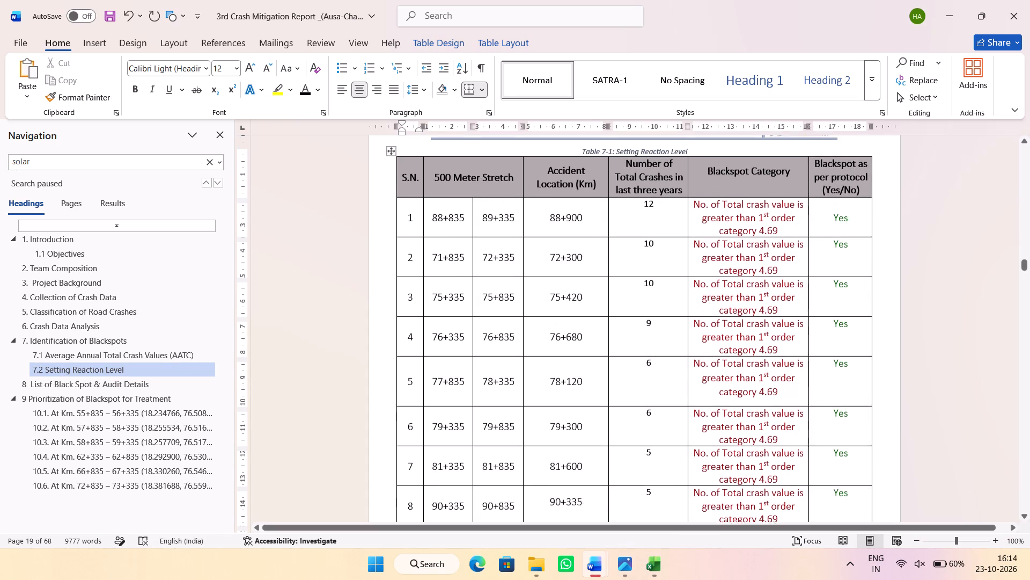
pyautogui.moveTo(458, 231); pyautogui.dragTo(496, 373)
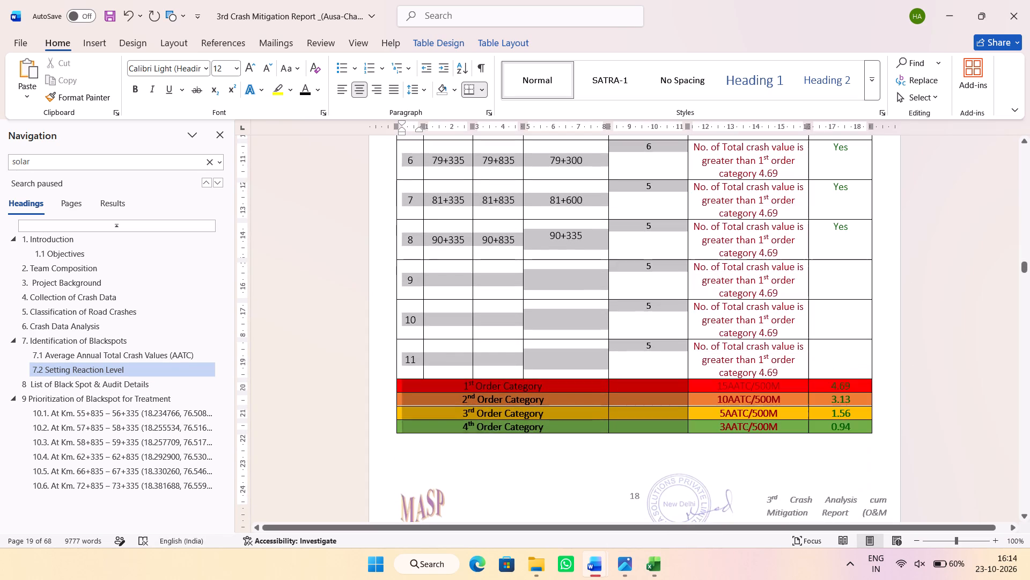
pyautogui.moveTo(496, 373); pyautogui.dragTo(467, 365)
pyautogui.click(494, 363)
pyautogui.moveTo(495, 363); pyautogui.dragTo(448, 161)
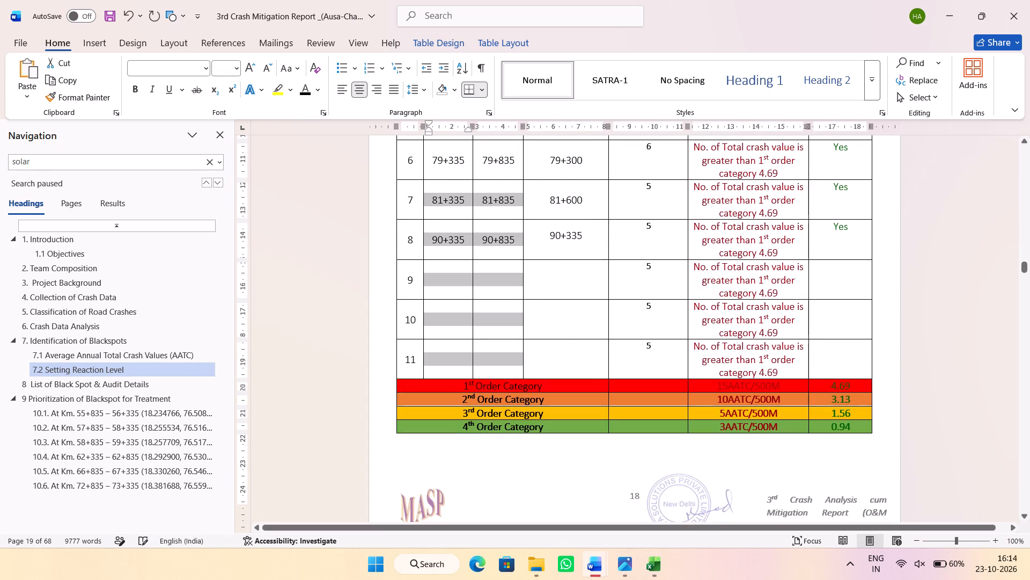
pyautogui.moveTo(448, 161); pyautogui.dragTo(451, 240)
pyautogui.rightClick(451, 240)
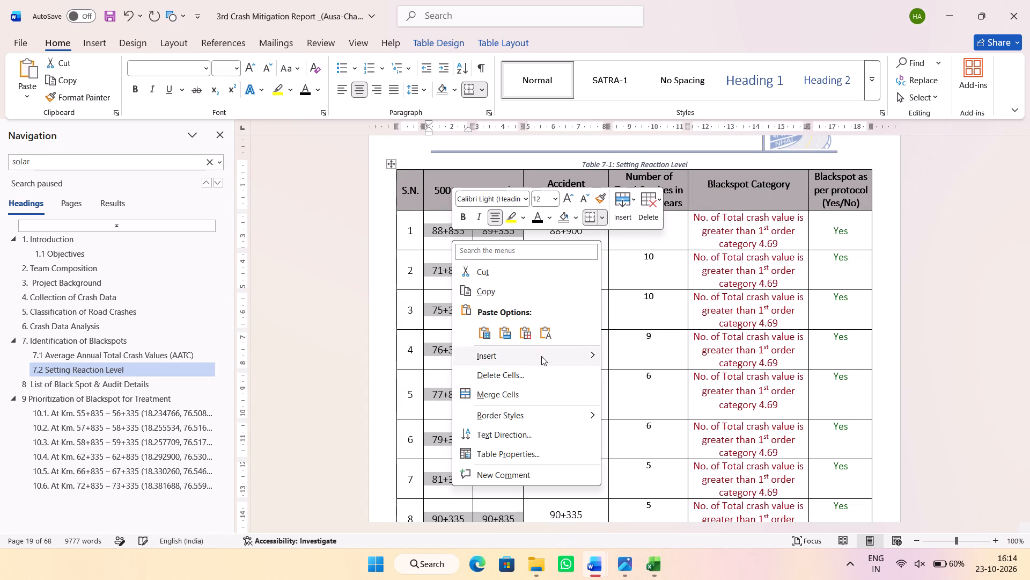
pyautogui.click(548, 340)
# Centre Table 7-1's pasted 500 Meter Stretch chainages vertically and horizontally in their cells and enlarge their font to 12.
pyautogui.moveTo(457, 238); pyautogui.dragTo(500, 456)
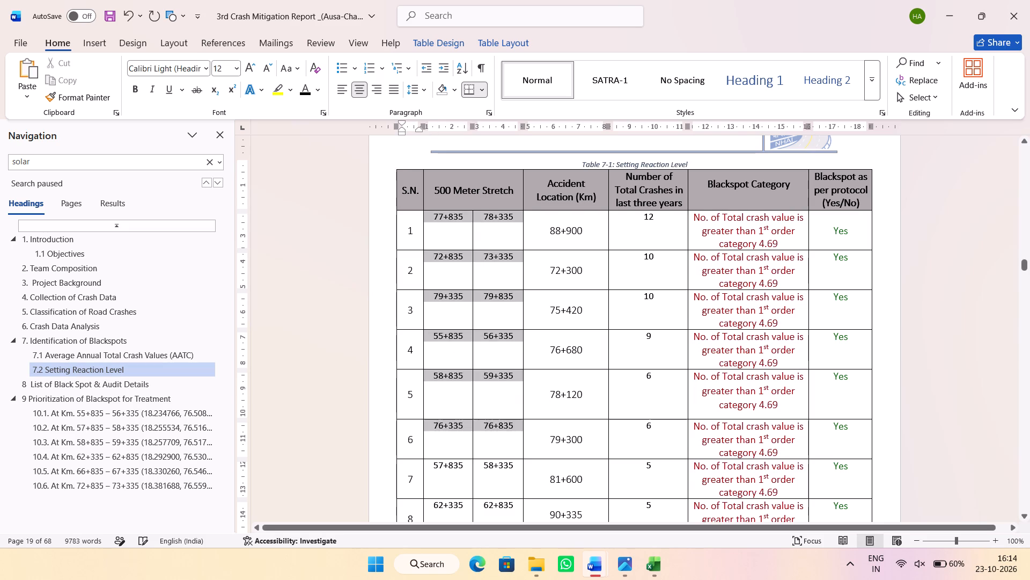
pyautogui.moveTo(500, 456); pyautogui.dragTo(488, 493)
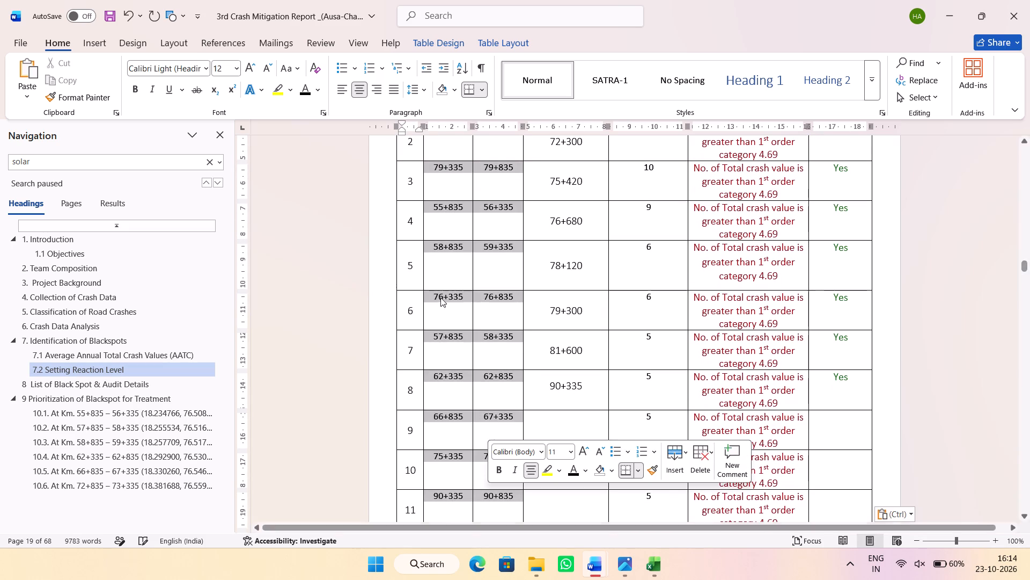
pyautogui.click(506, 40)
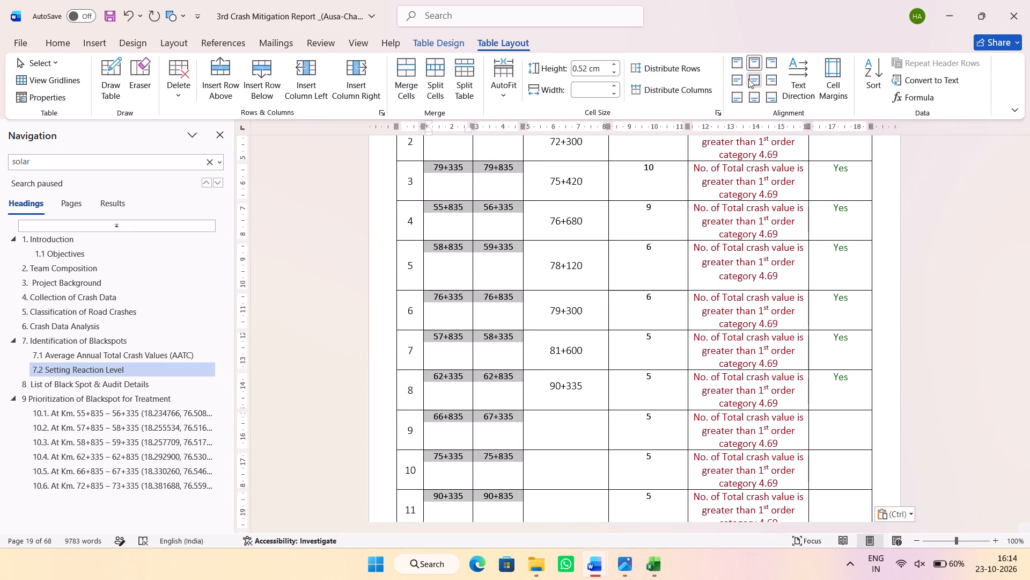
pyautogui.click(748, 79)
pyautogui.click(65, 45)
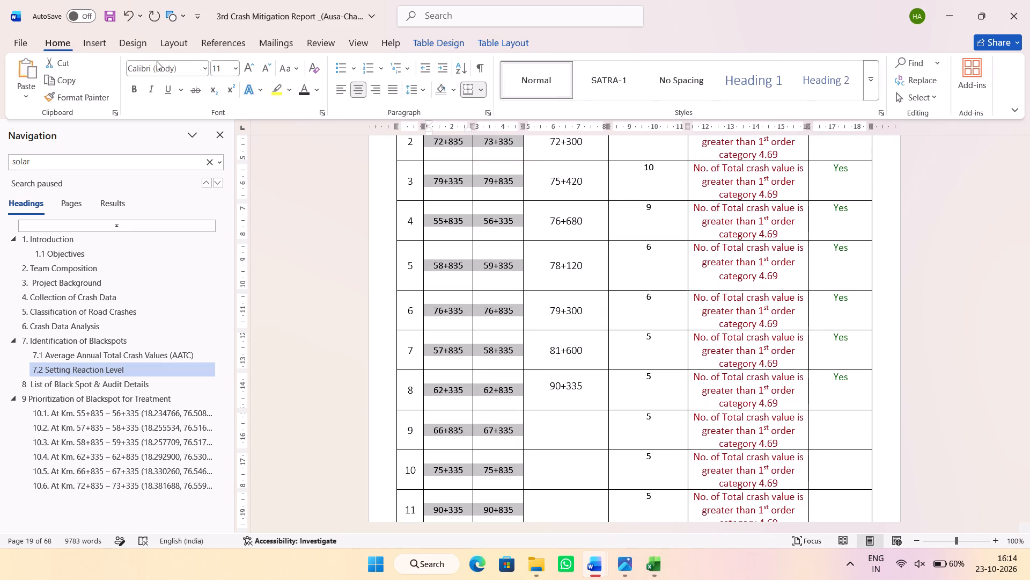
pyautogui.click(247, 70)
pyautogui.click(522, 281)
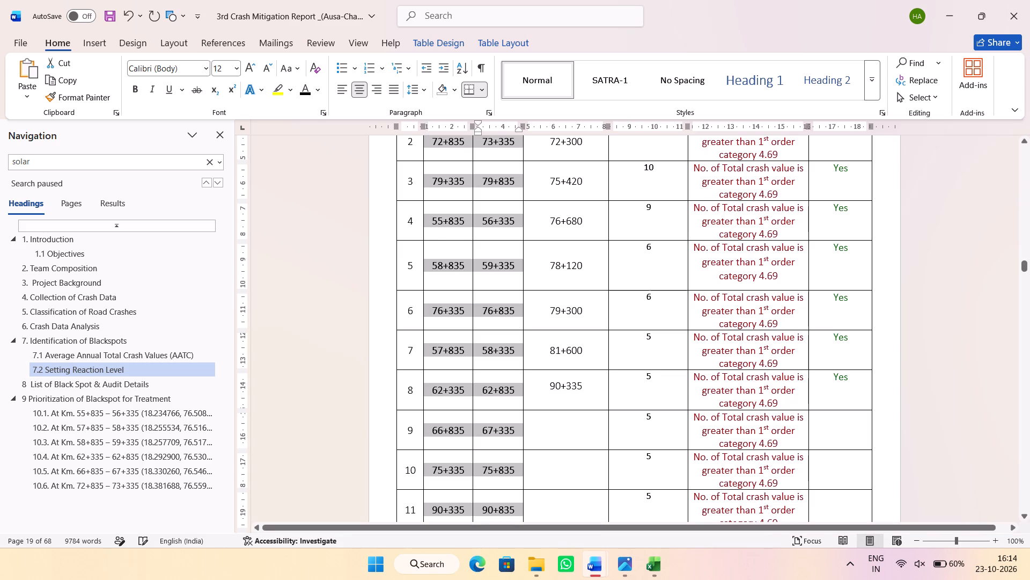
pyautogui.click(532, 285)
pyautogui.scroll(2, 585, 316)
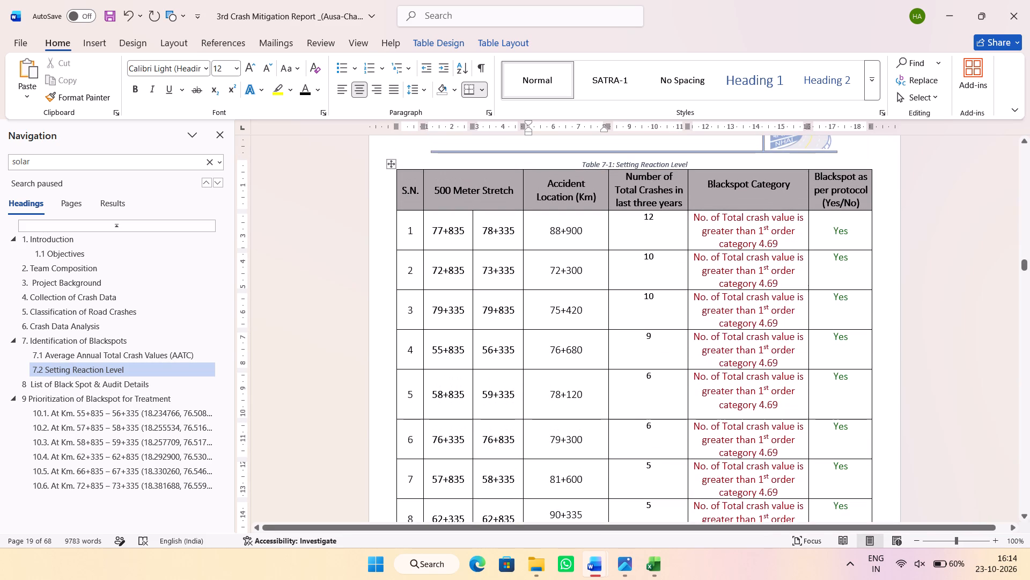
# Copy the start and end chainages of rows 1 to 11 from Table 7-1's 500 Meter Stretch columns.
pyautogui.hotkey('alt', 'Tab')
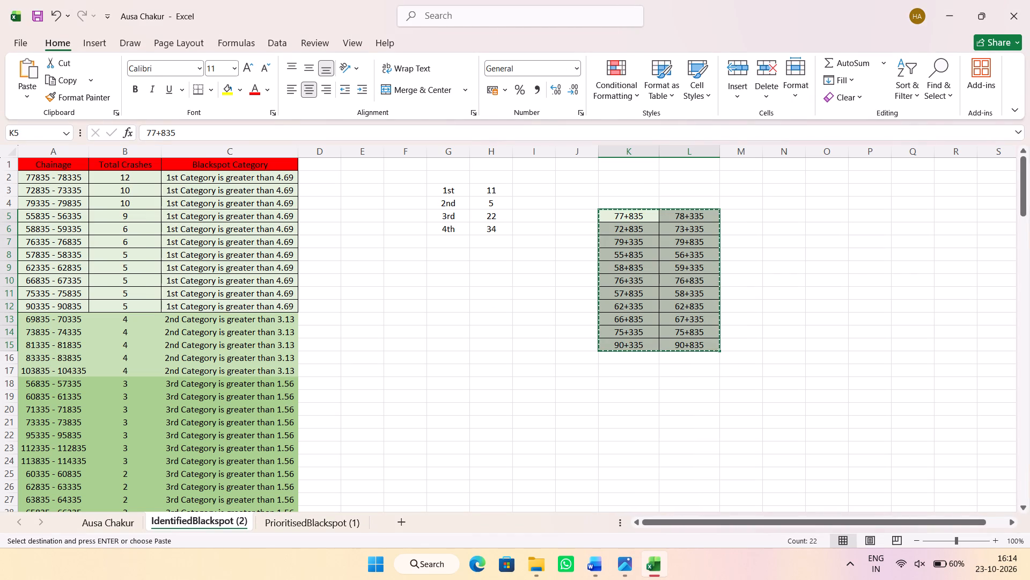
pyautogui.hotkey('alt', 'Tab')
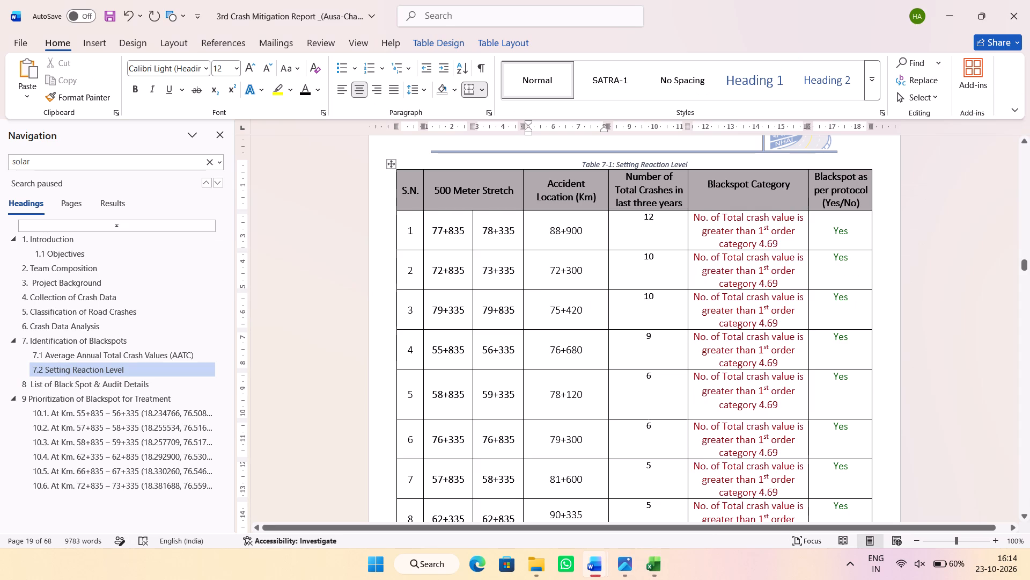
pyautogui.scroll(-14, 454, 320)
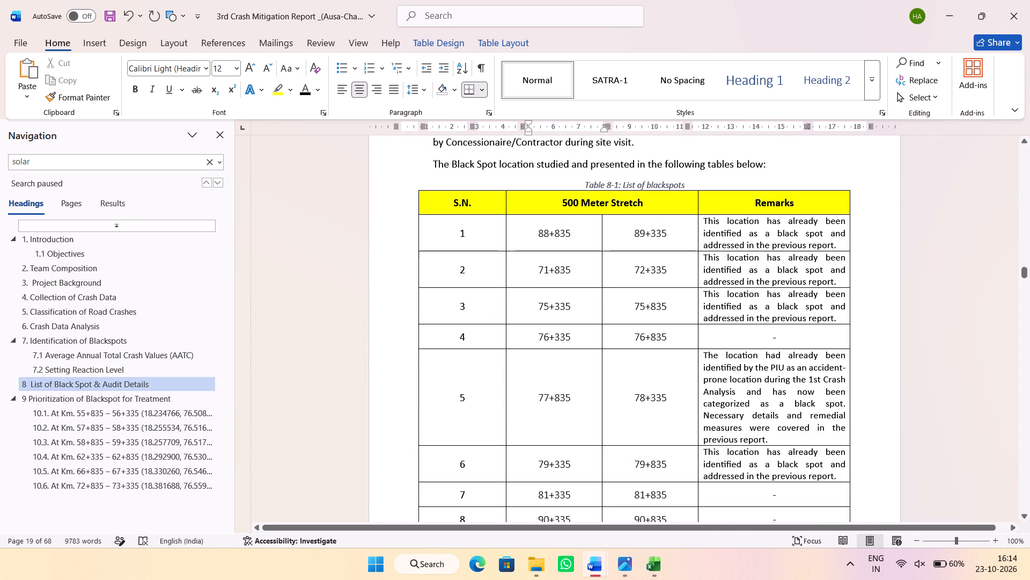
pyautogui.scroll(-2, 521, 319)
pyautogui.scroll(9, 521, 319)
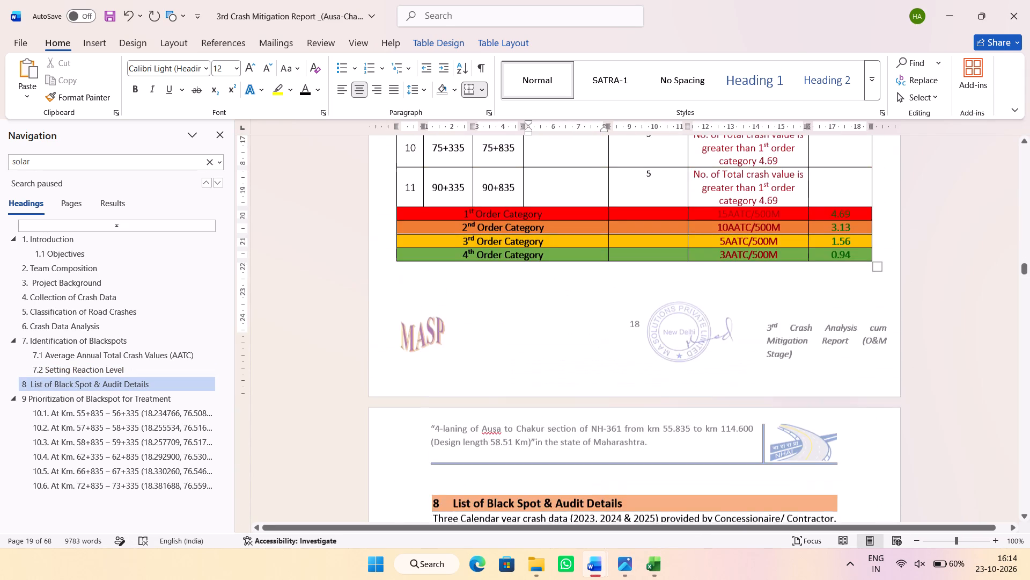
pyautogui.scroll(1, 510, 307)
pyautogui.moveTo(499, 253); pyautogui.dragTo(465, 231)
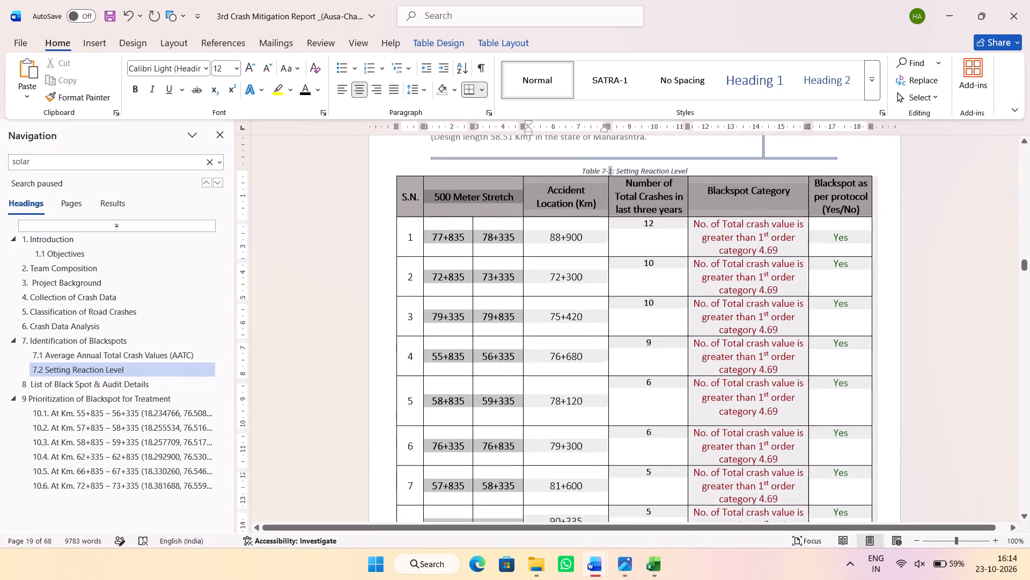
pyautogui.moveTo(465, 231); pyautogui.dragTo(460, 256)
pyautogui.hotkey('ctrl', 'c')
# Add three empty rows below row 8 of Table 8-1, List of blackspots.
pyautogui.scroll(-12, 583, 299)
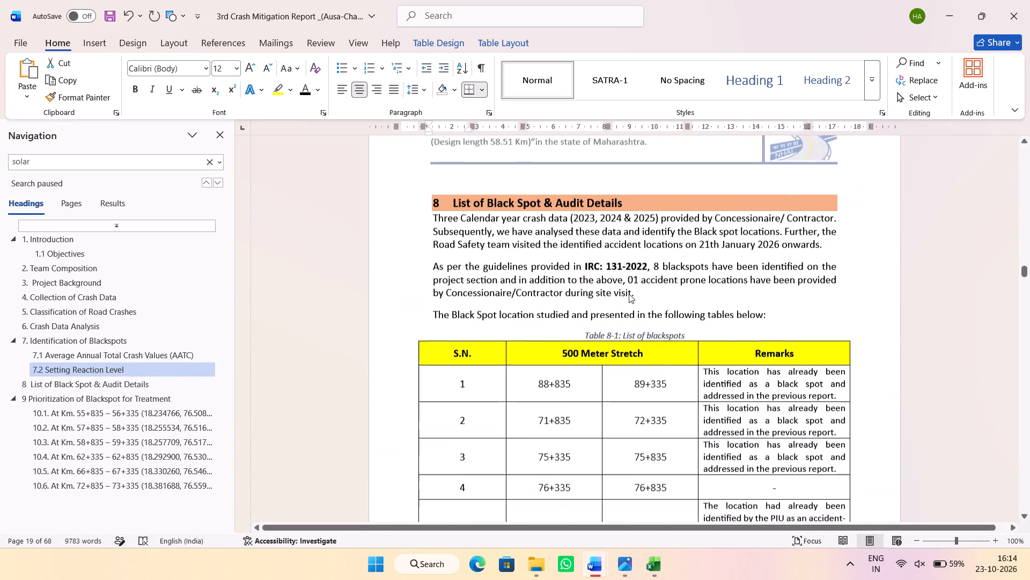
pyautogui.click(572, 390)
pyautogui.scroll(-6, 583, 366)
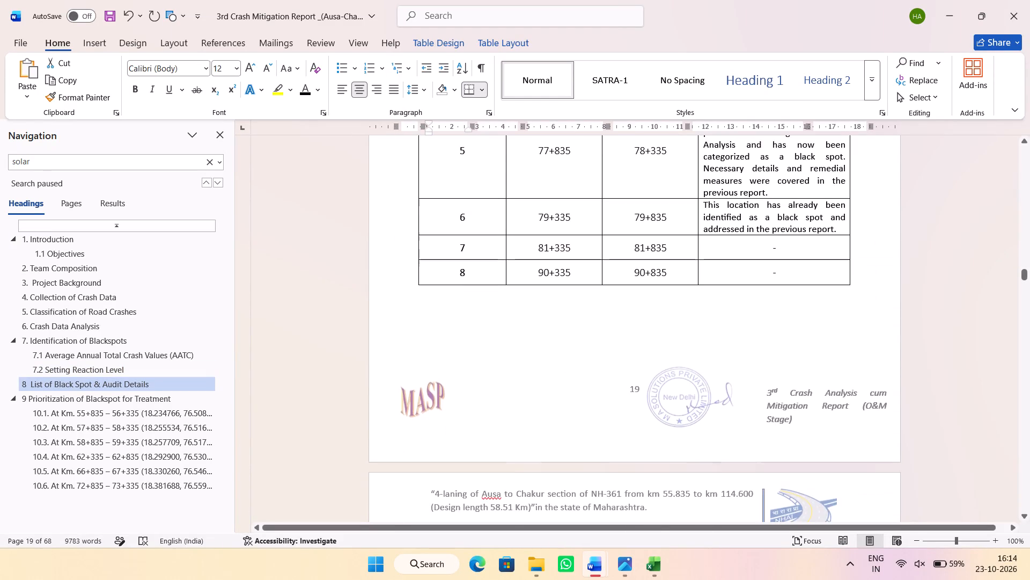
pyautogui.scroll(-3, 649, 327)
pyautogui.scroll(6, 695, 331)
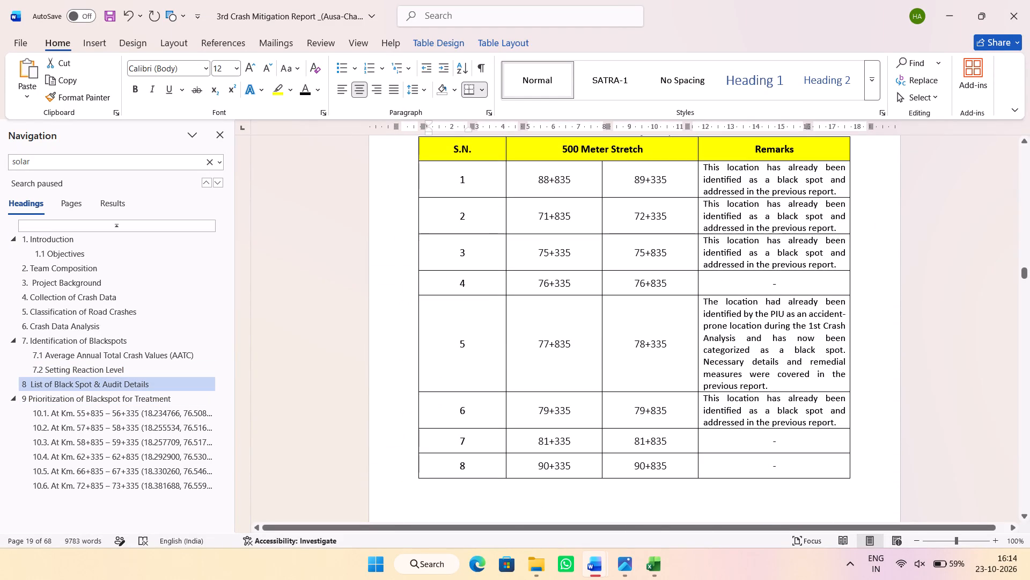
pyautogui.moveTo(725, 184); pyautogui.dragTo(749, 412)
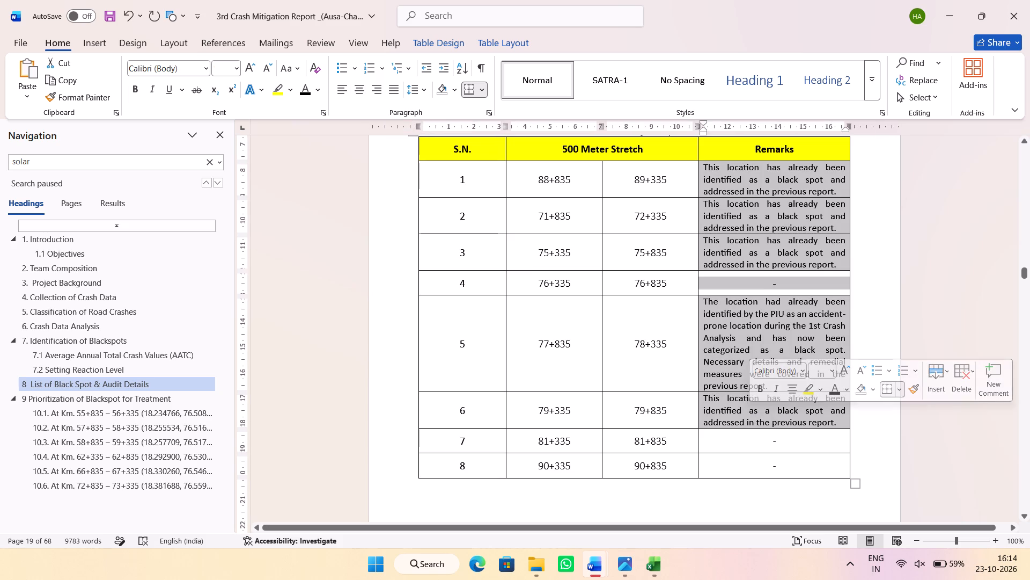
pyautogui.click(872, 465)
pyautogui.press('Return')
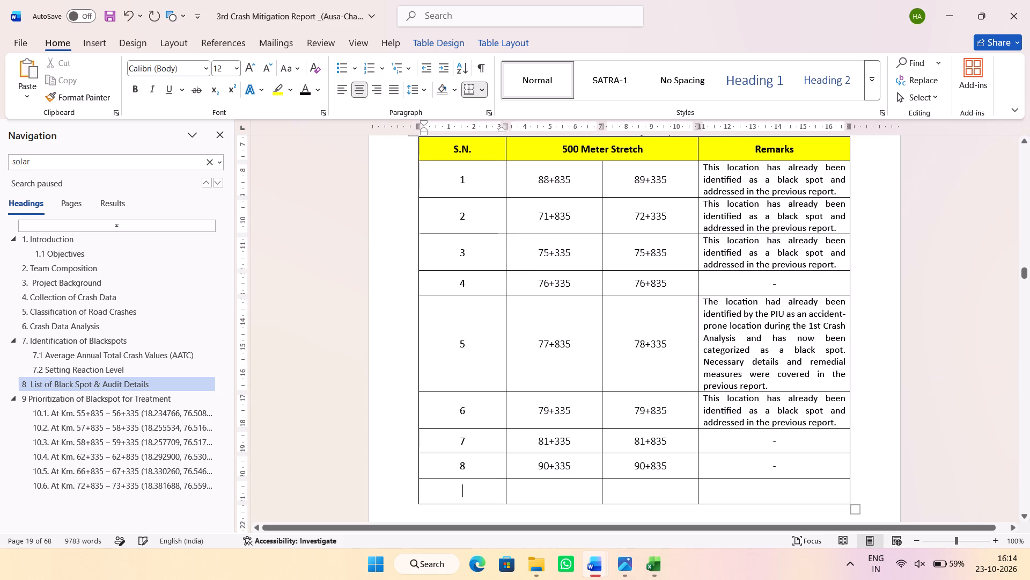
pyautogui.click(856, 468)
pyautogui.press('Return')
pyautogui.scroll(-1, 852, 445)
pyautogui.click(855, 417)
pyautogui.press('Return')
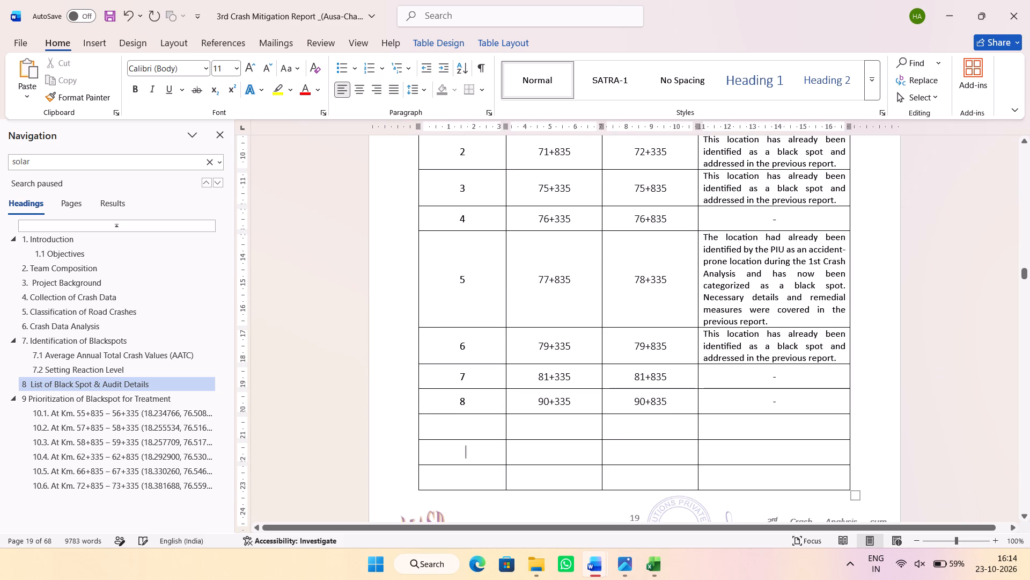
# Paste the copied chainages over Table 8-1's 500 Meter Stretch columns, from 77+835 – 78+335 in row 1 to 90+335 – 90+835.
pyautogui.scroll(1, 551, 166)
pyautogui.click(557, 176)
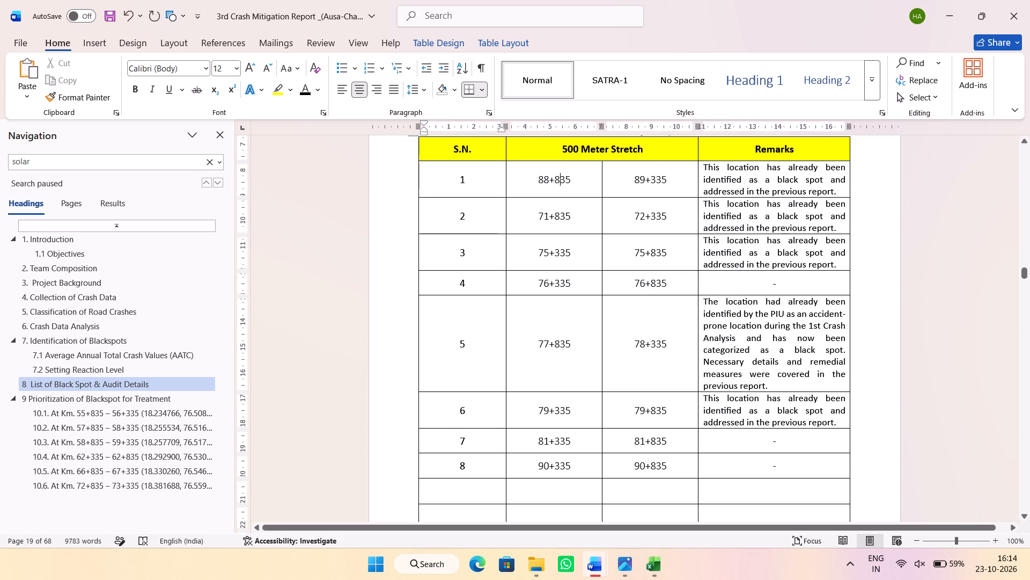
pyautogui.hotkey('ctrl', 'v')
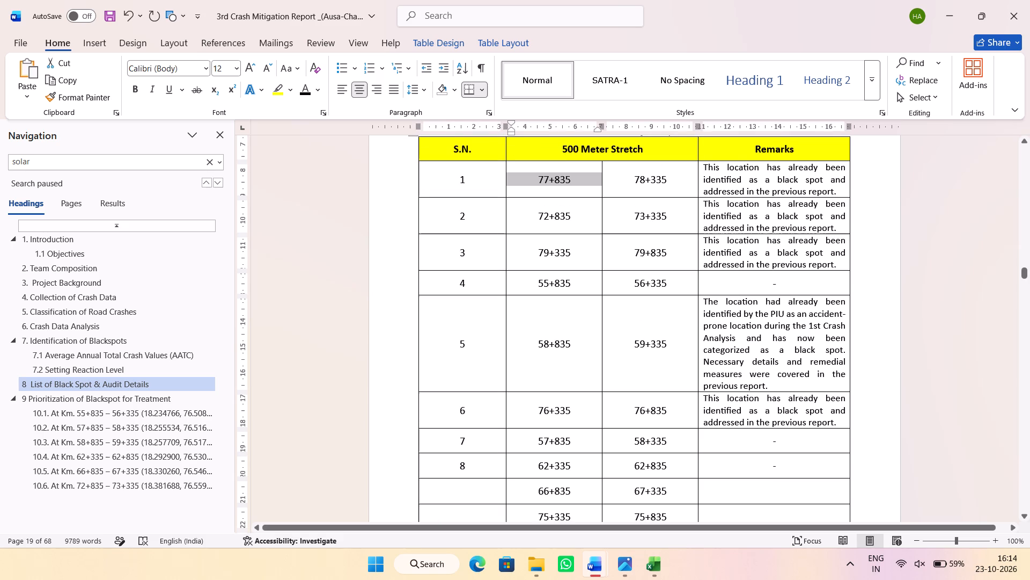
# Number the three added rows of Table 8-1 as 9, 10 and 11 in the S.N. column.
pyautogui.scroll(-3, 598, 250)
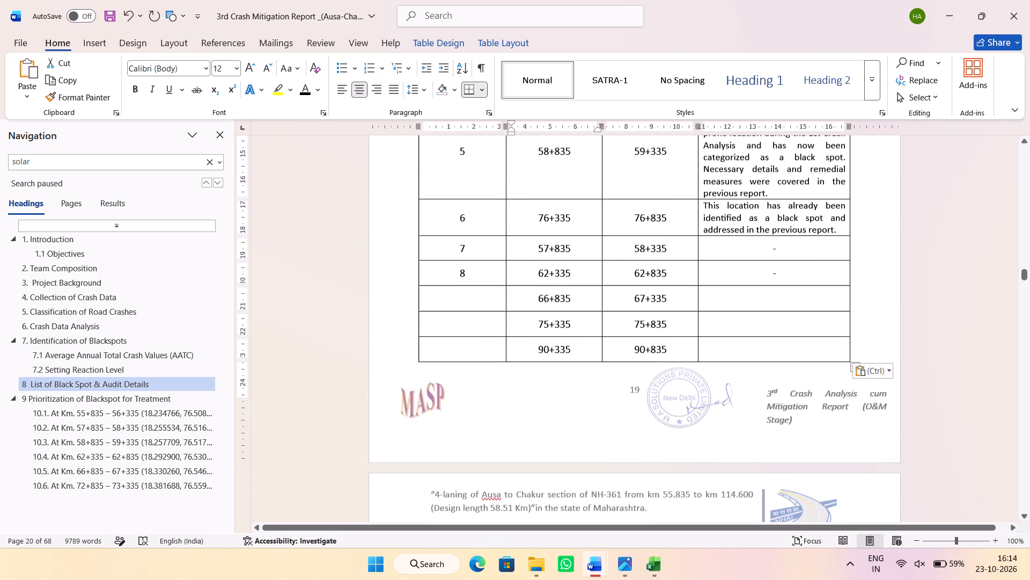
pyautogui.scroll(-2, 598, 250)
pyautogui.scroll(2, 598, 250)
pyautogui.click(481, 299)
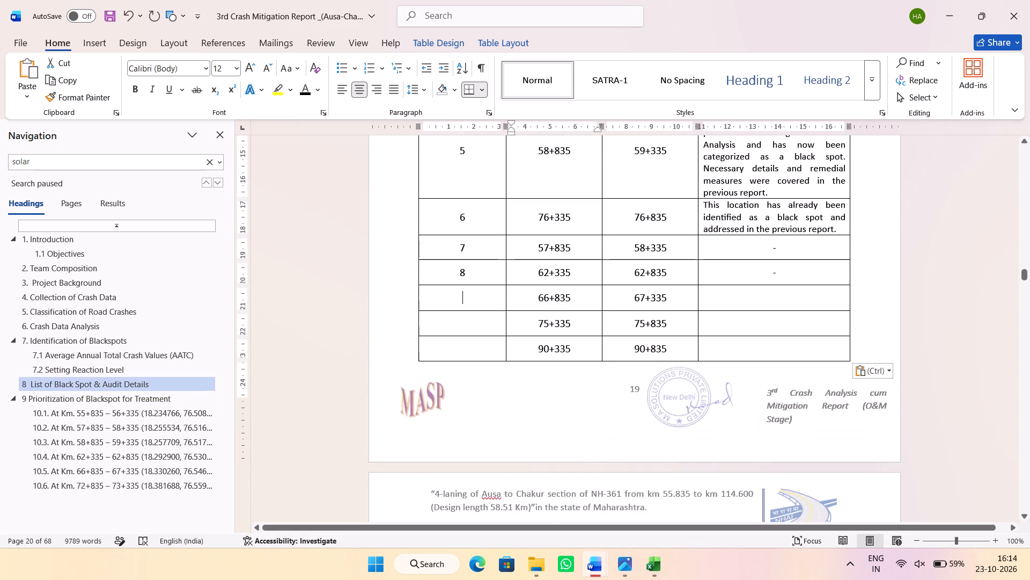
pyautogui.press('9')
pyautogui.click(474, 332)
pyautogui.write('10')
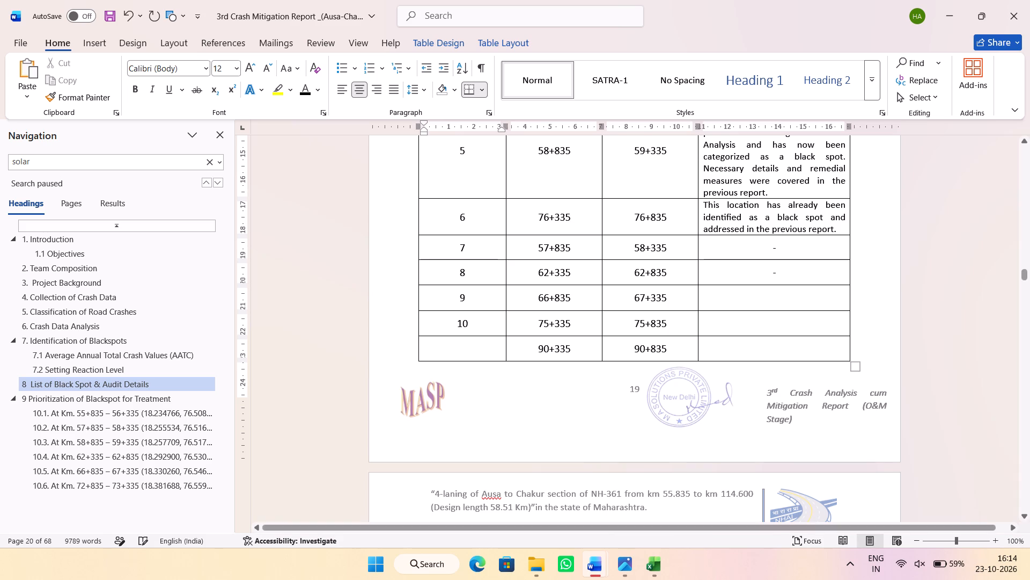
pyautogui.click(467, 352)
pyautogui.press('1')
pyautogui.press('1')
pyautogui.click(510, 307)
pyautogui.click(561, 310)
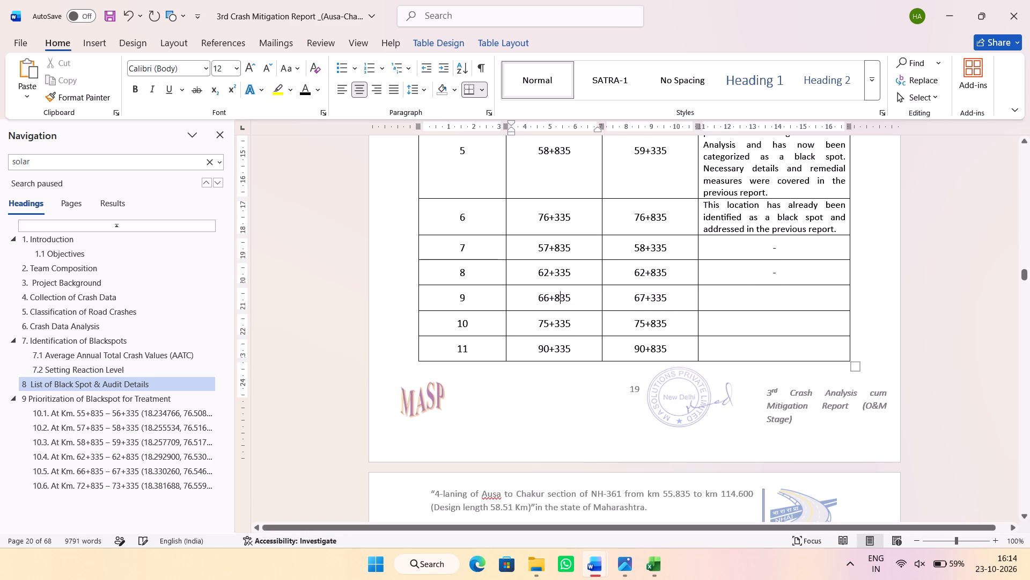
# Save the crash mitigation report.
pyautogui.scroll(5, 586, 260)
pyautogui.click(112, 21)
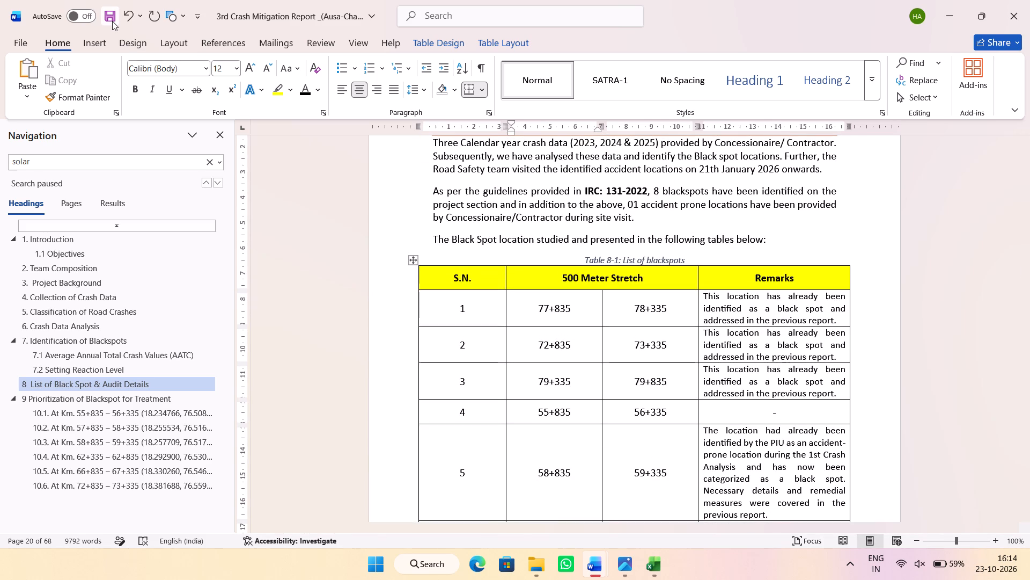
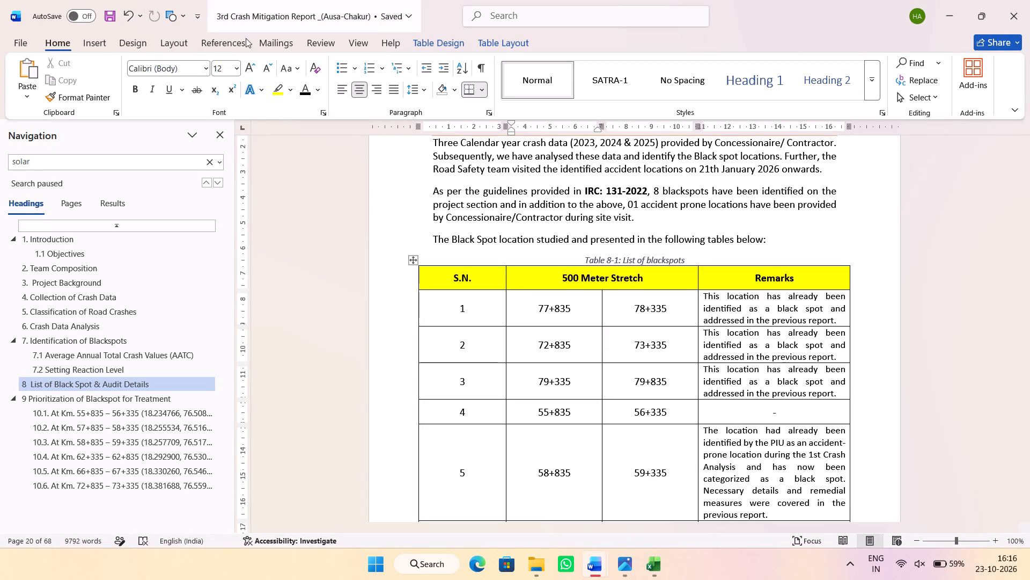
# Clear the Remarks text in Table 8-1 from row 2 down to the last row, keeping row 1's remark.
pyautogui.scroll(-1, 730, 310)
pyautogui.moveTo(804, 272); pyautogui.dragTo(800, 533)
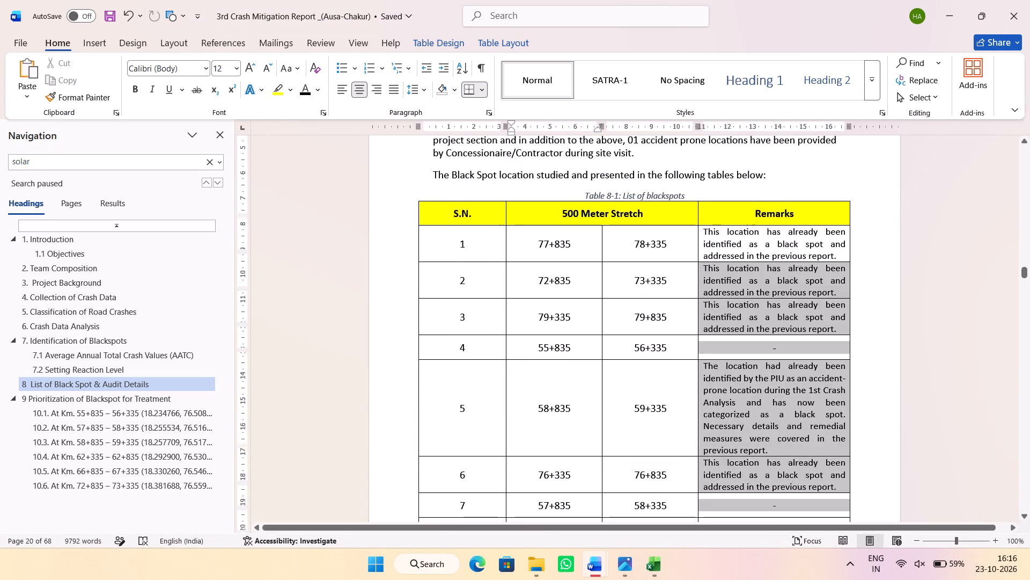
pyautogui.moveTo(800, 533); pyautogui.dragTo(787, 452)
pyautogui.press('Delete')
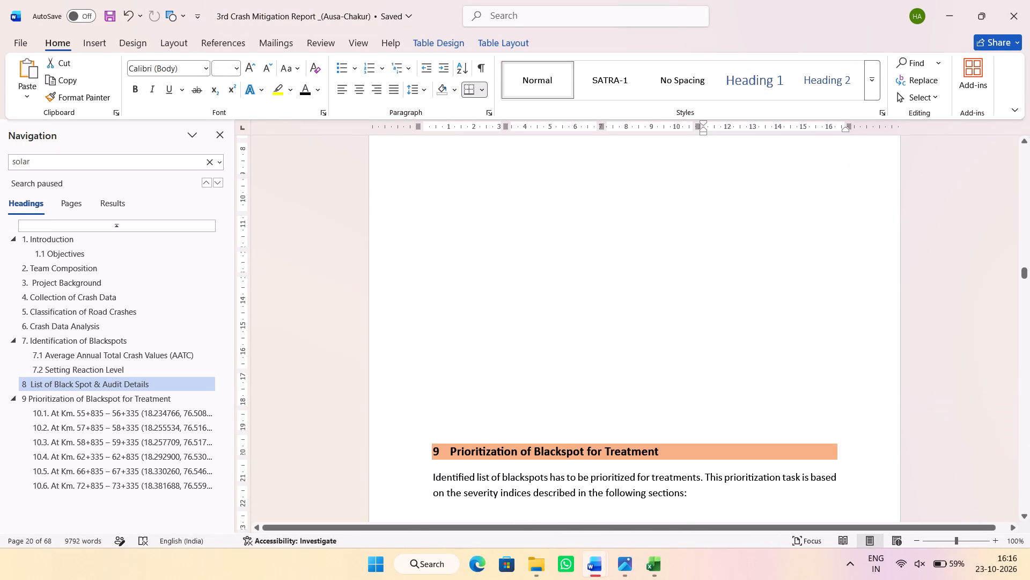
# Add three blank lines below Table 8-1, pushing the section 9 heading, Prioritization of Blackspot for Treatment, onto the next page.
pyautogui.scroll(4, 753, 394)
pyautogui.scroll(-6, 753, 394)
pyautogui.click(531, 300)
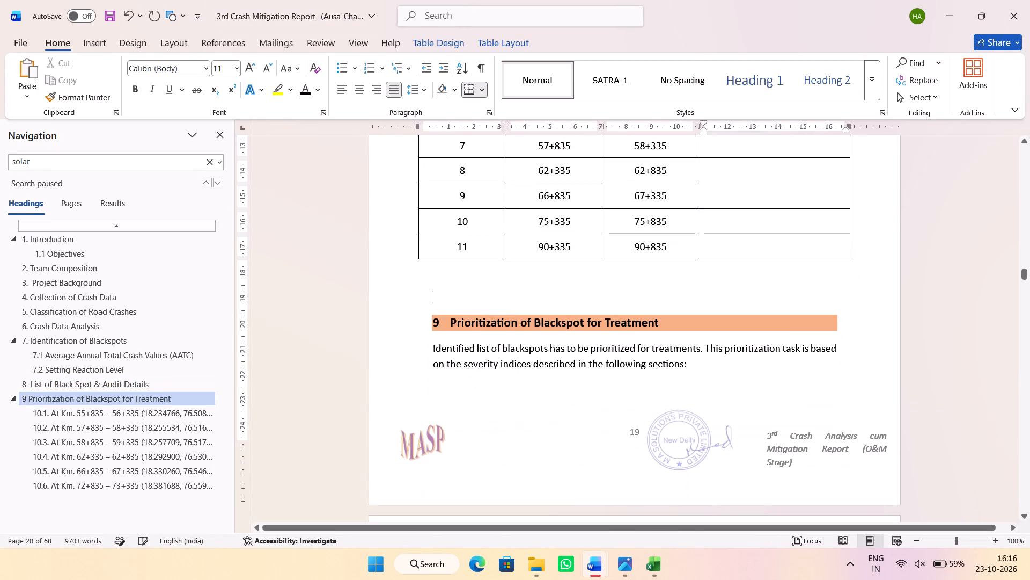
pyautogui.press('Return')
pyautogui.press('Return')
pyautogui.press('Return')
pyautogui.scroll(-5, 564, 346)
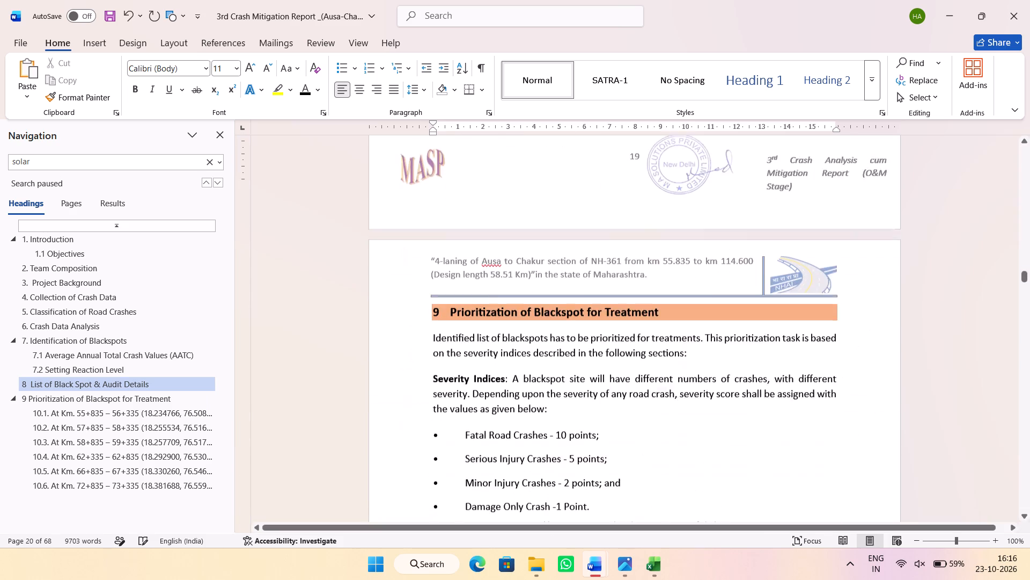
pyautogui.click(442, 274)
pyautogui.click(441, 269)
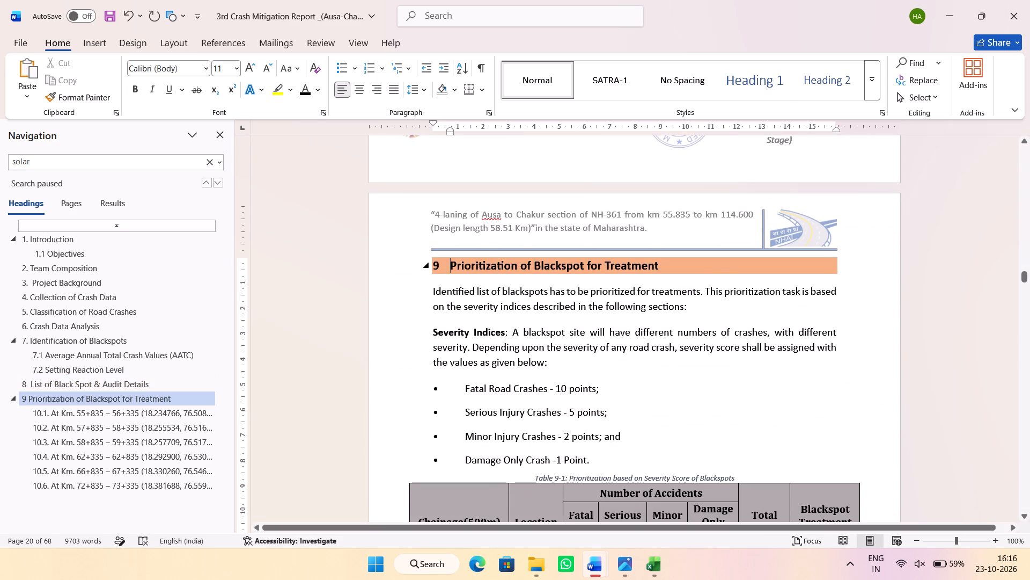
# Review Table 9-1 and the site observation sections 10.1 to 10.6, returning to the section 9 heading.
pyautogui.scroll(6, 521, 288)
pyautogui.scroll(-13, 524, 289)
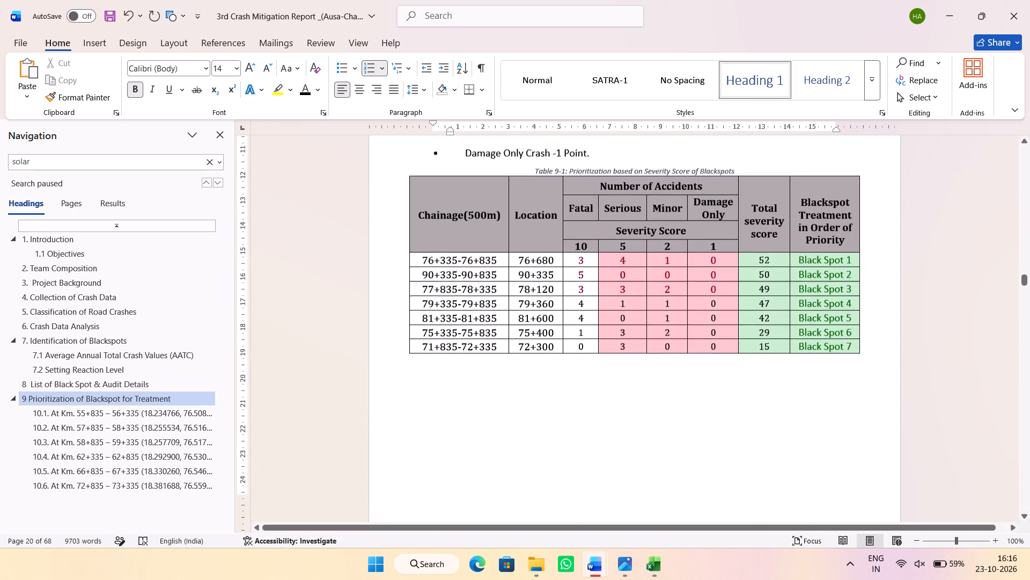
pyautogui.scroll(-6, 525, 281)
pyautogui.scroll(-17, 528, 280)
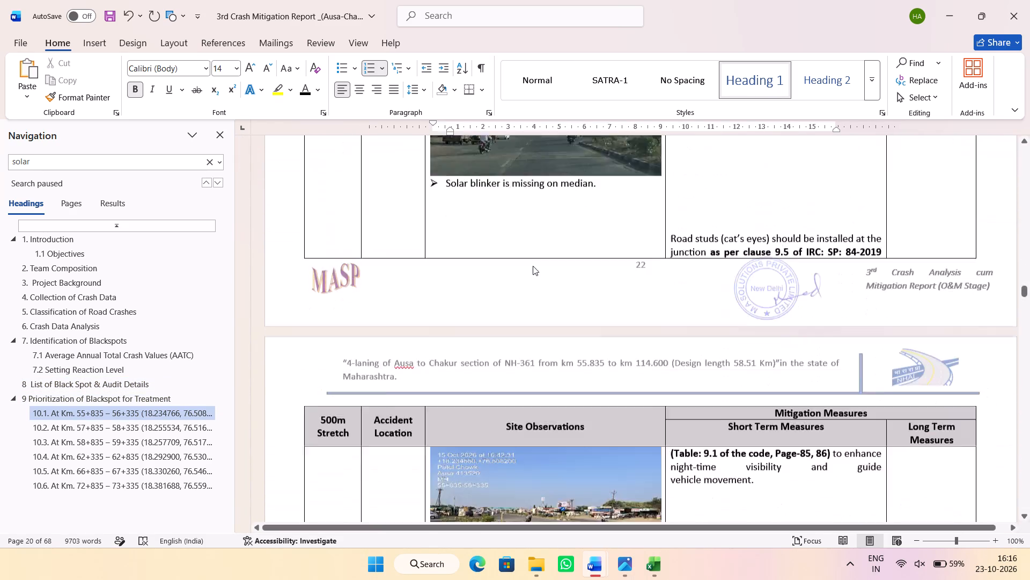
pyautogui.scroll(-18, 533, 266)
pyautogui.scroll(-14, 541, 261)
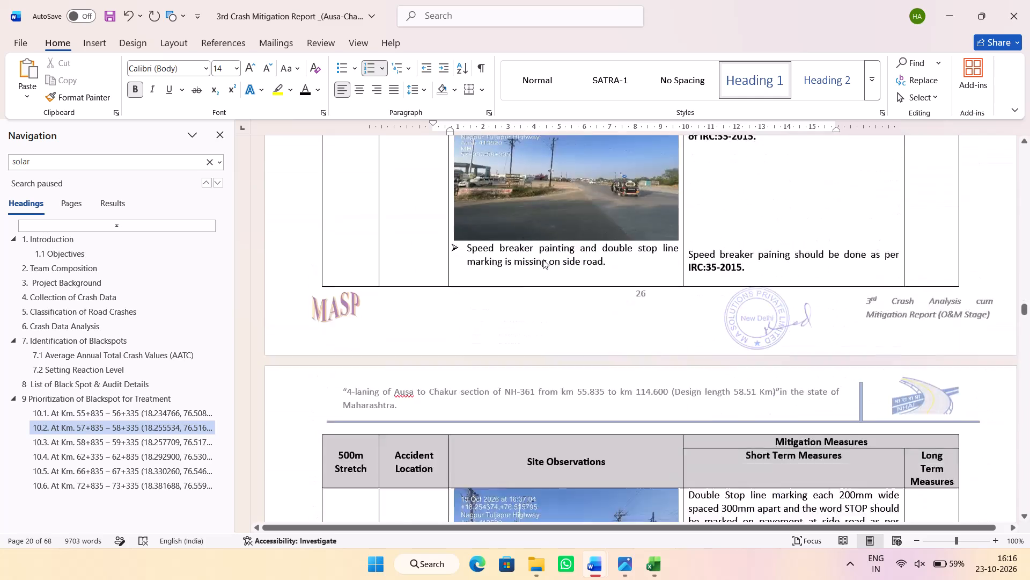
pyautogui.scroll(-20, 543, 259)
pyautogui.scroll(-20, 543, 259)
pyautogui.scroll(-7, 543, 259)
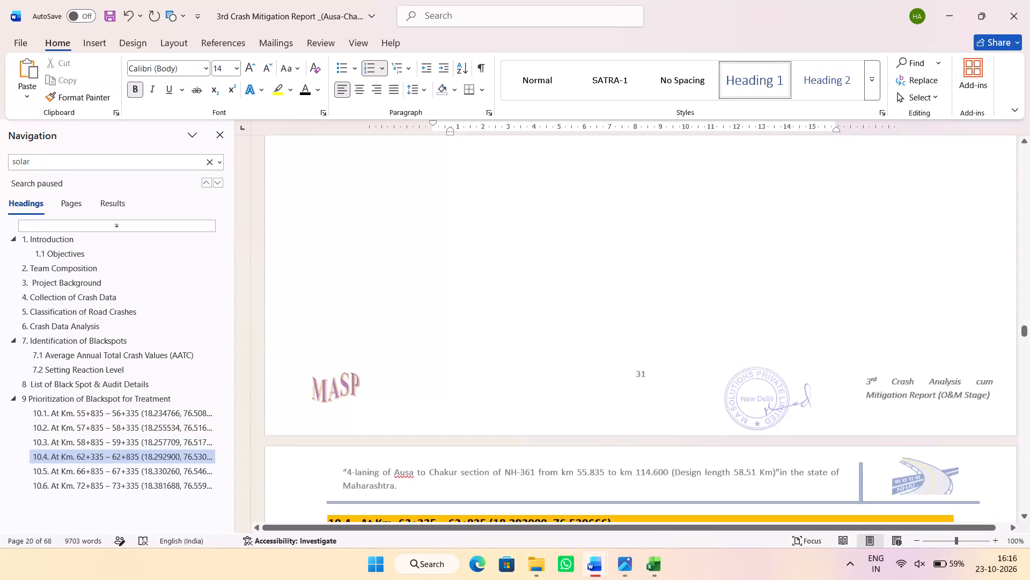
pyautogui.scroll(-20, 546, 255)
pyautogui.scroll(-20, 546, 255)
pyautogui.scroll(-6, 546, 255)
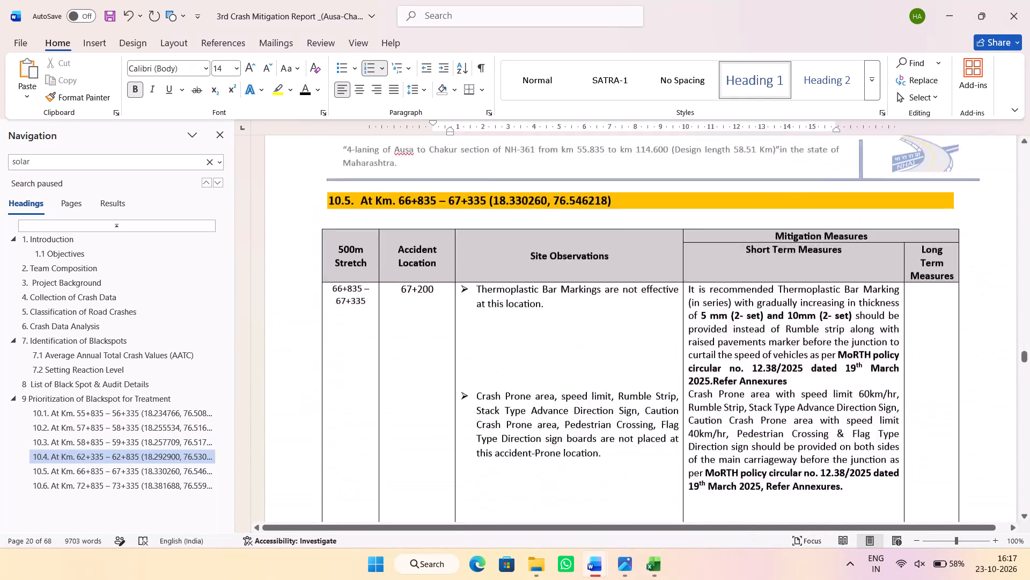
pyautogui.scroll(-20, 554, 247)
pyautogui.scroll(-20, 554, 247)
pyautogui.scroll(-6, 554, 247)
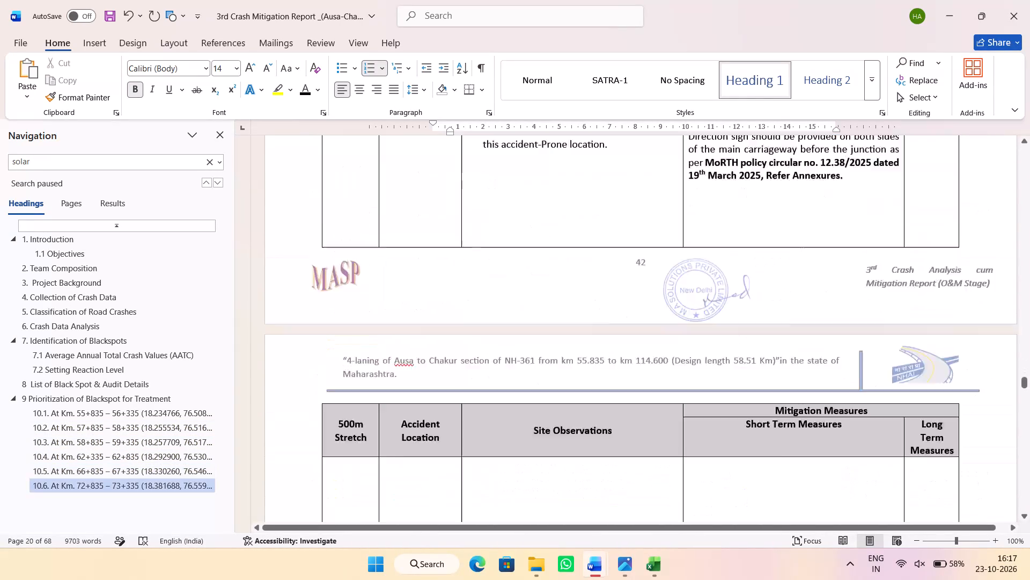
pyautogui.scroll(-20, 562, 244)
pyautogui.scroll(-11, 562, 244)
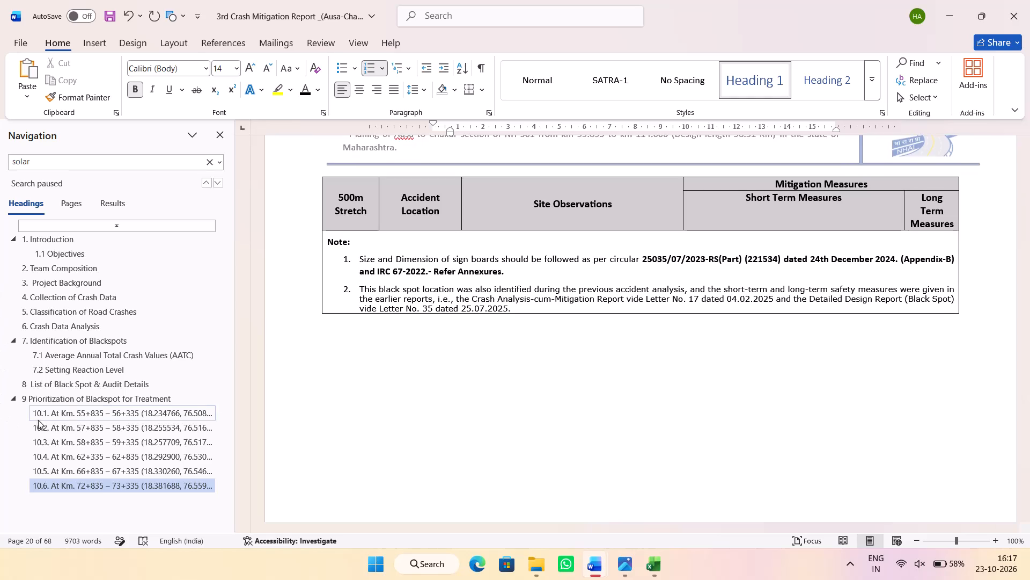
pyautogui.click(70, 399)
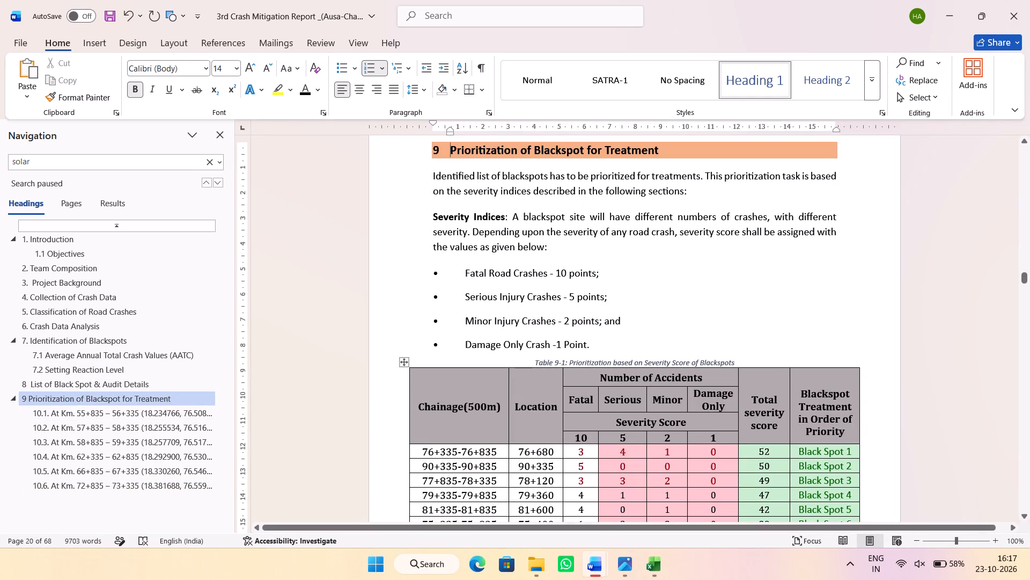
pyautogui.scroll(-2, 654, 356)
pyautogui.scroll(13, 614, 343)
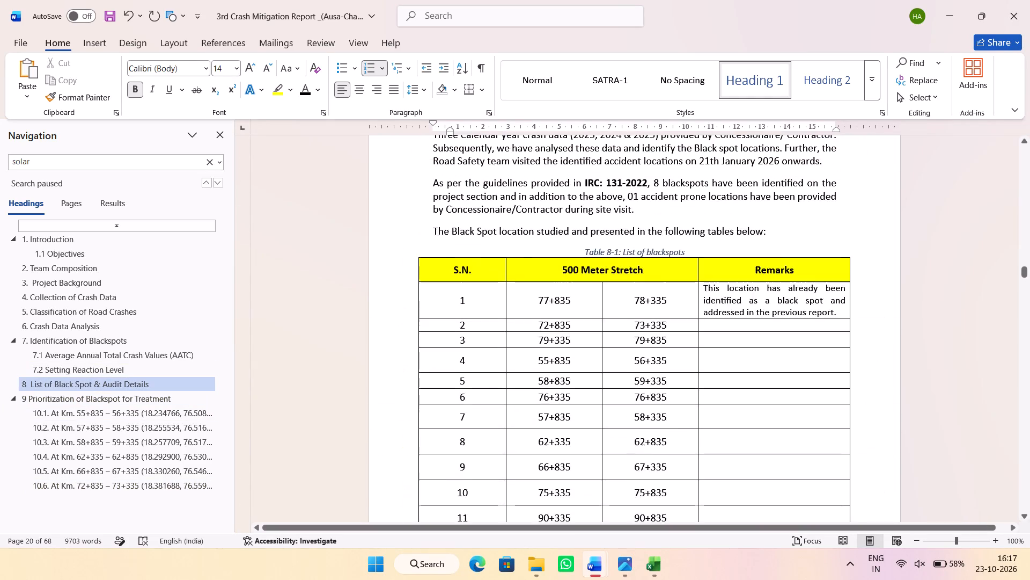
# Clear the Accident Location (Km) entries in rows 1 to 8 of Table 7-1, Setting Reaction Level.
pyautogui.scroll(13, 612, 354)
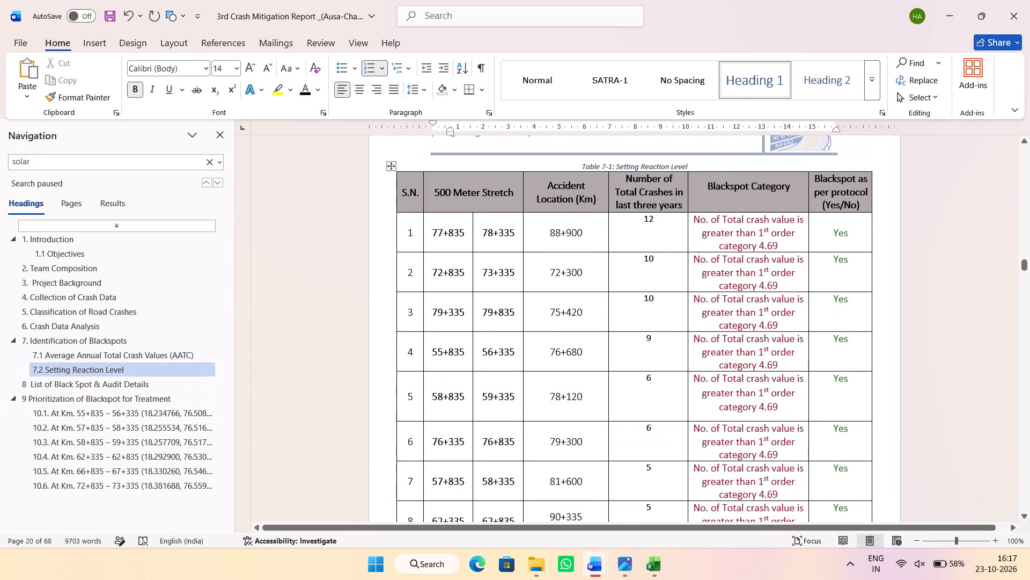
pyautogui.moveTo(578, 241); pyautogui.dragTo(562, 504)
pyautogui.press('Delete')
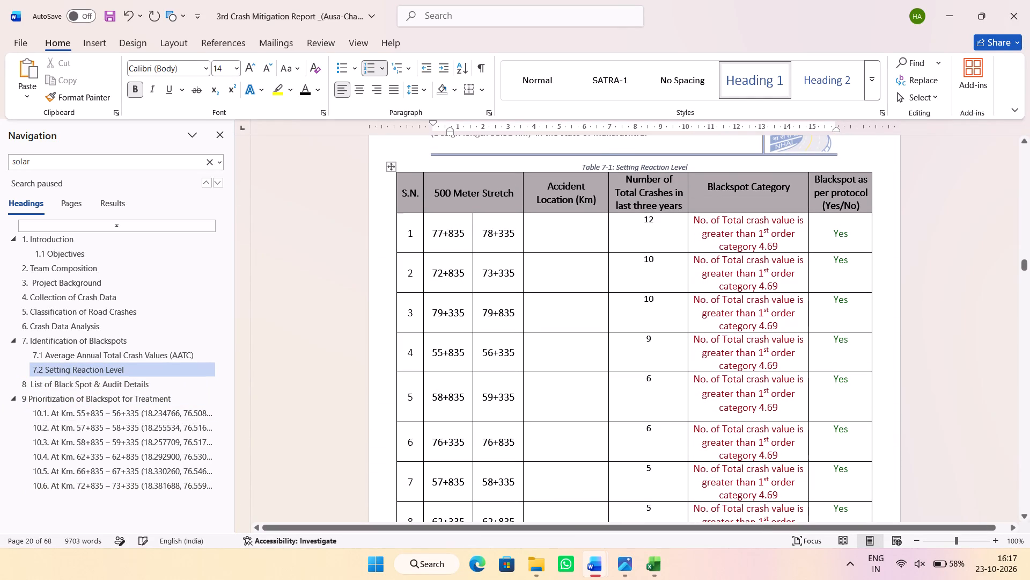
# Save the crash mitigation report.
pyautogui.scroll(-14, 601, 424)
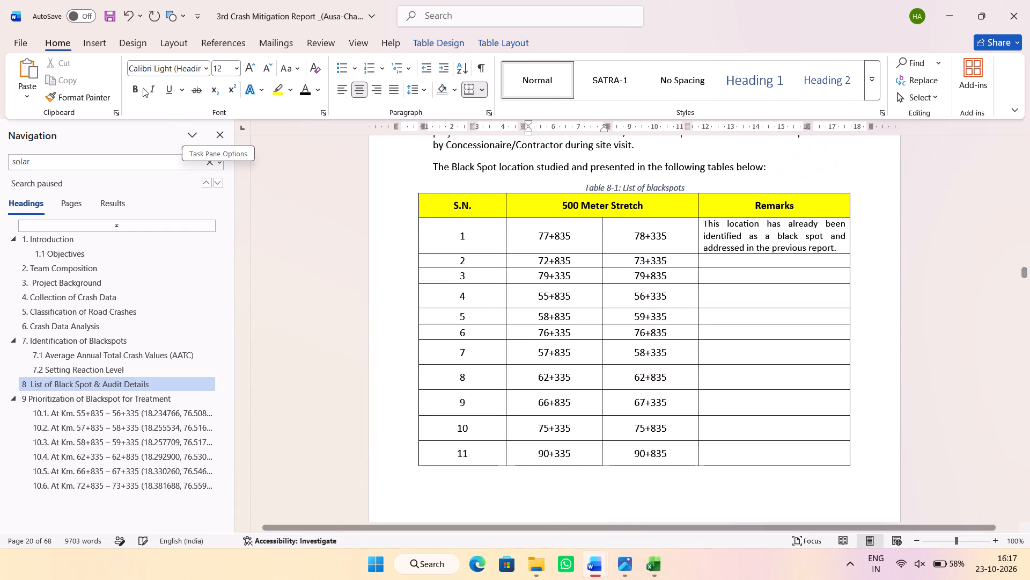
pyautogui.doubleClick(108, 23)
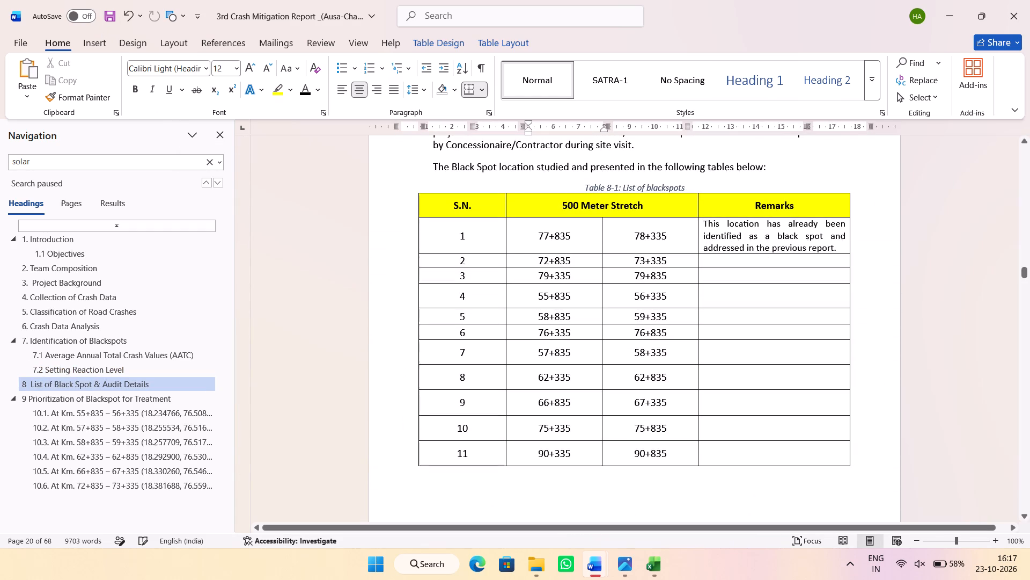
# Copy row 1's remark in Table 8-1, "This location has already been identified as a black spot and addressed in the previous report.".
pyautogui.click(702, 245)
pyautogui.click(722, 309)
pyautogui.click(654, 234)
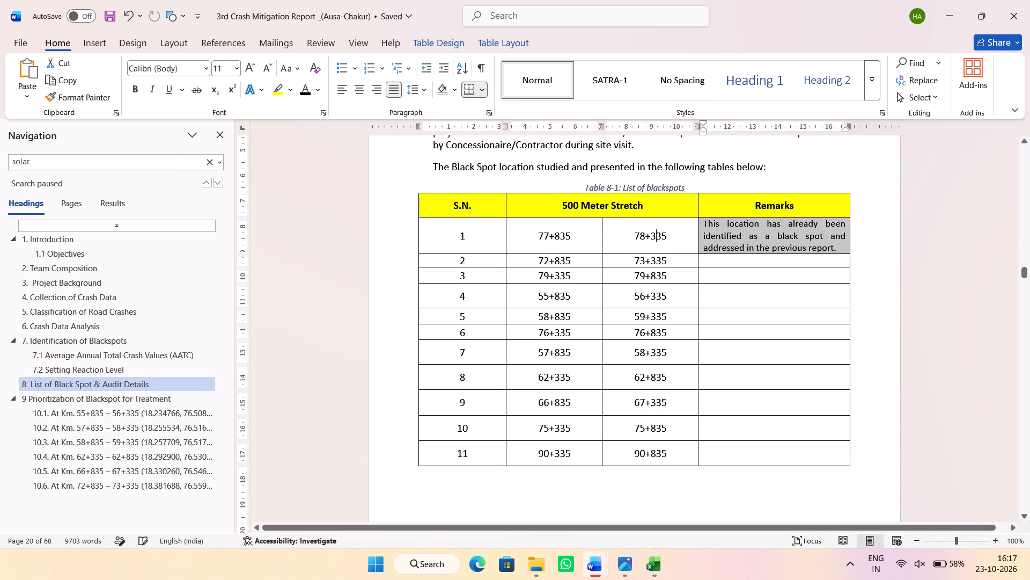
pyautogui.click(679, 237)
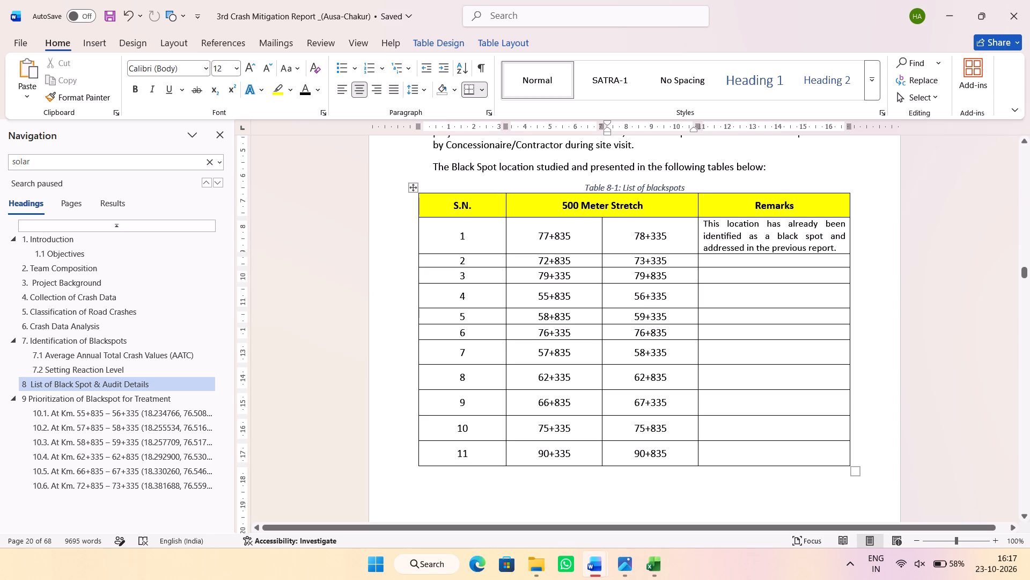
pyautogui.click(704, 231)
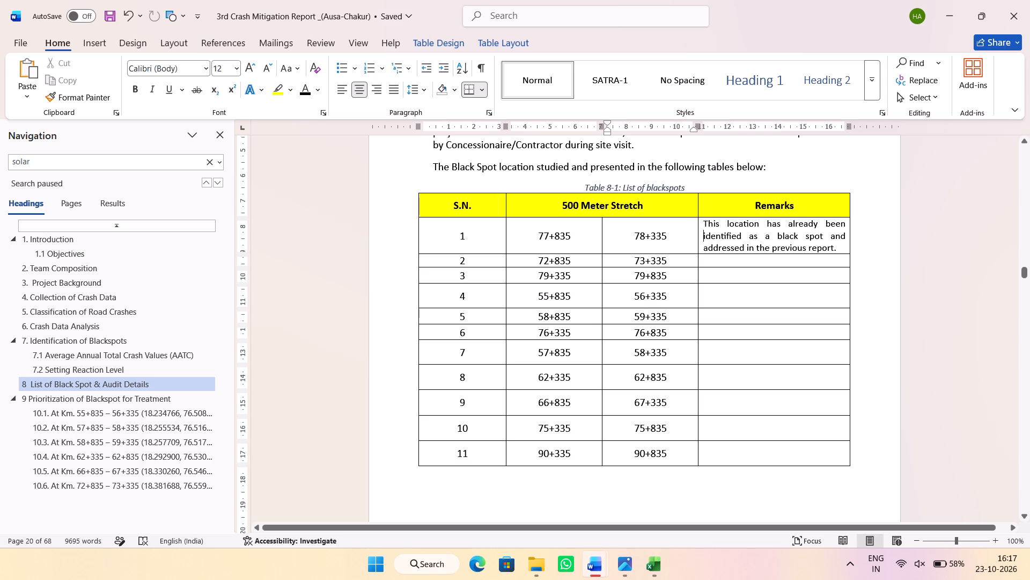
pyautogui.click(700, 235)
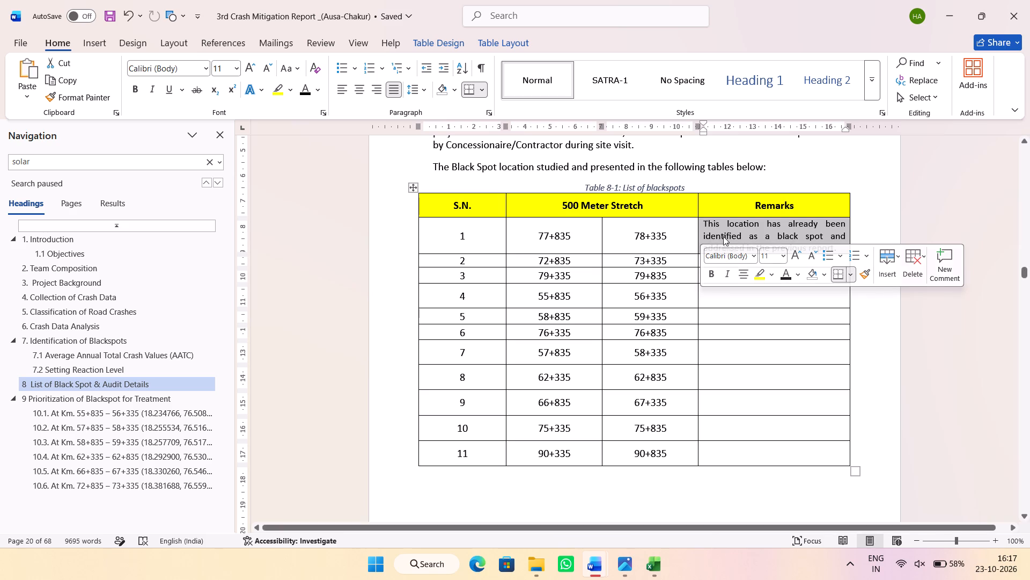
pyautogui.hotkey('ctrl', 'c')
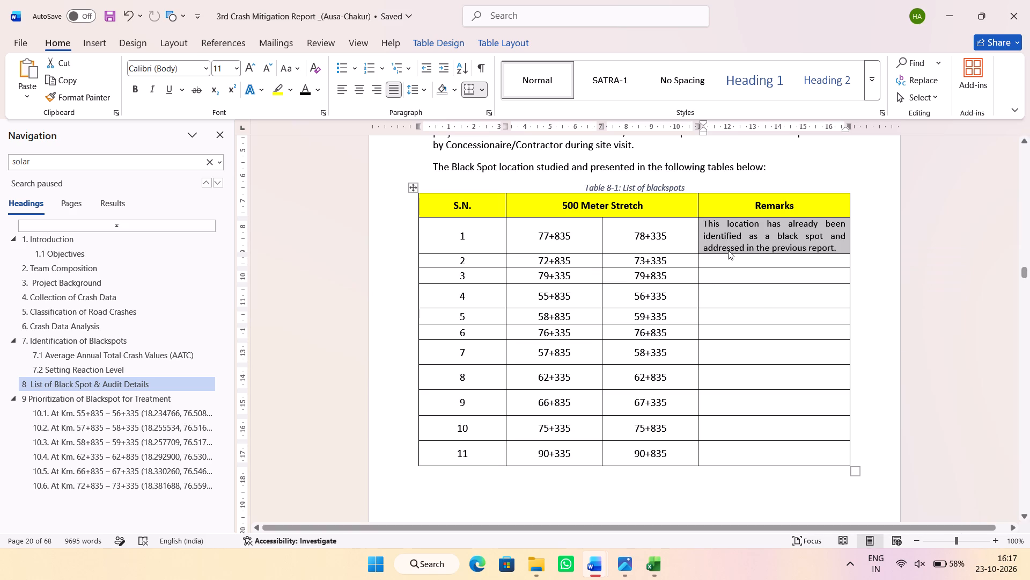
pyautogui.hotkey('ctrl', 'c')
pyautogui.hotkey('ctrl', 'c')
pyautogui.hotkey('ctrl', 'c')
pyautogui.hotkey('alt', 'Tab')
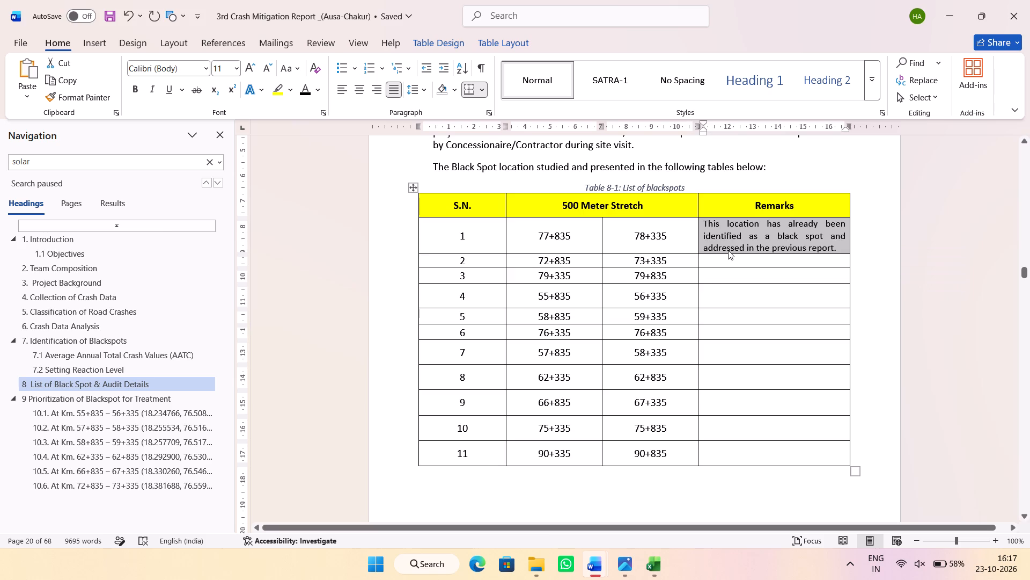
pyautogui.hotkey('alt', 'Tab')
pyautogui.hotkey('ctrl', 'c')
# Check the marked stretches in the PrioritisedBlackspot (1) sheet of the Ausa Chakur Excel workbook, and return to the Word report.
pyautogui.click(639, 579)
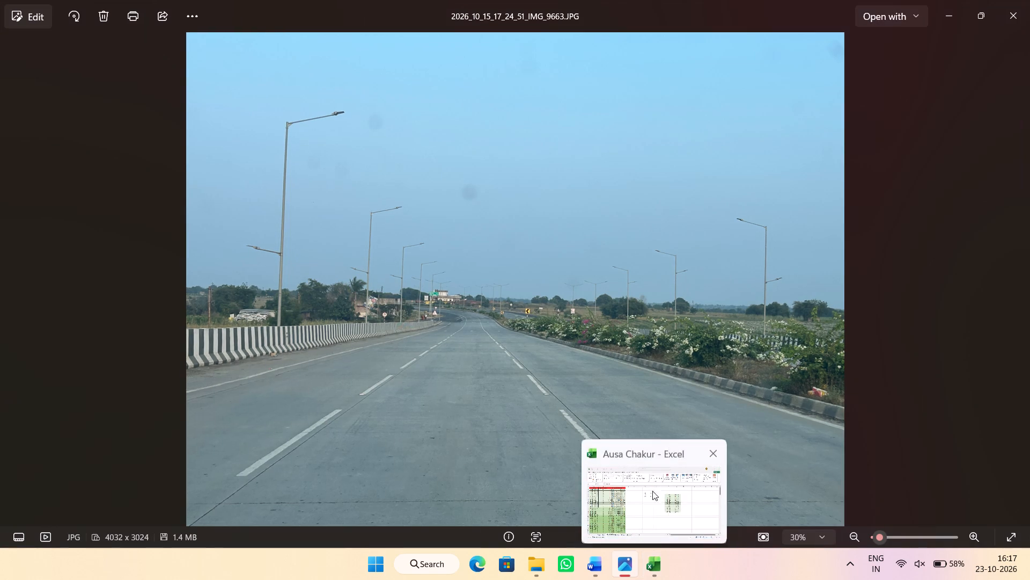
pyautogui.click(657, 564)
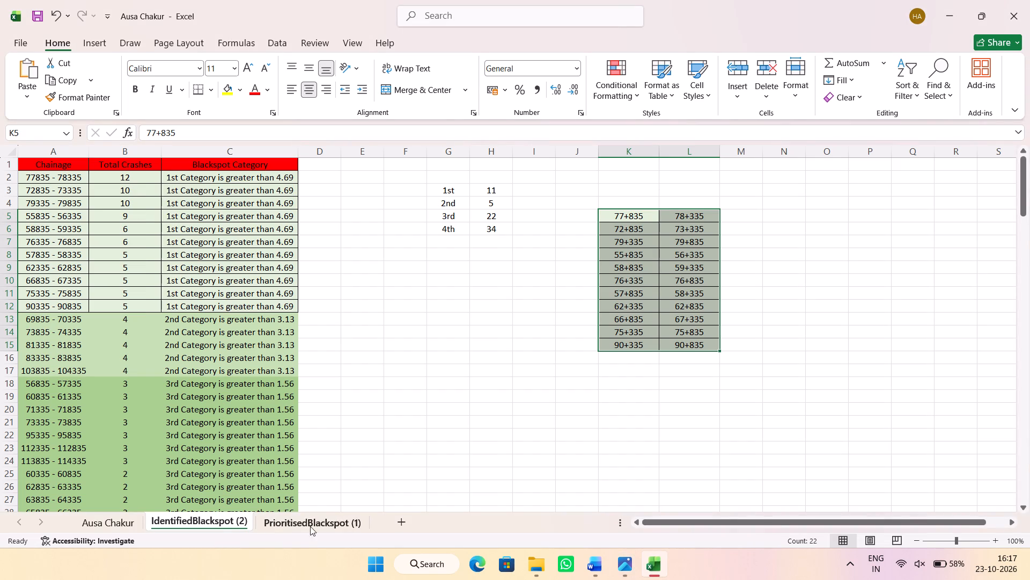
pyautogui.click(289, 535)
pyautogui.click(293, 517)
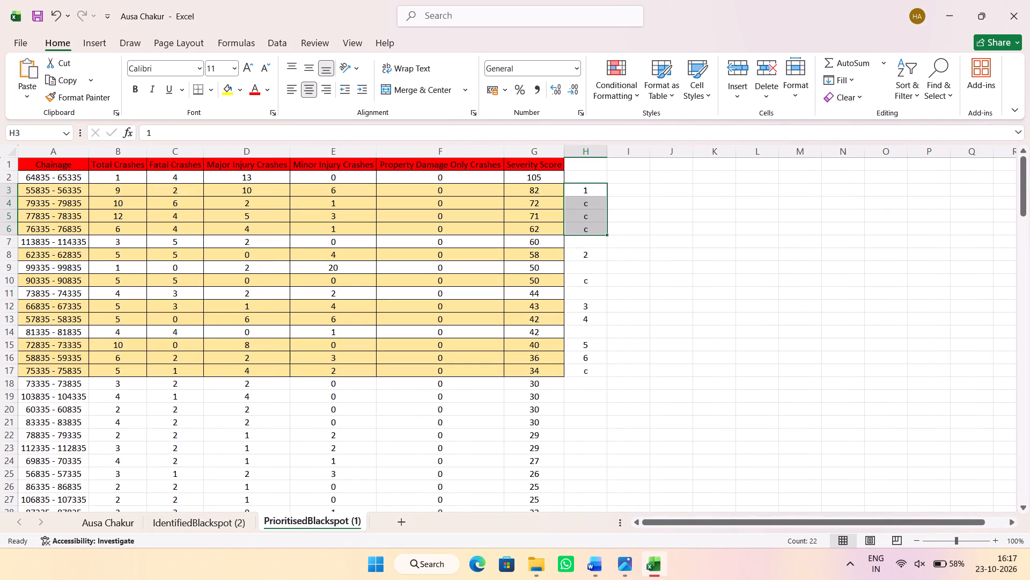
pyautogui.hotkey('alt', 'Tab')
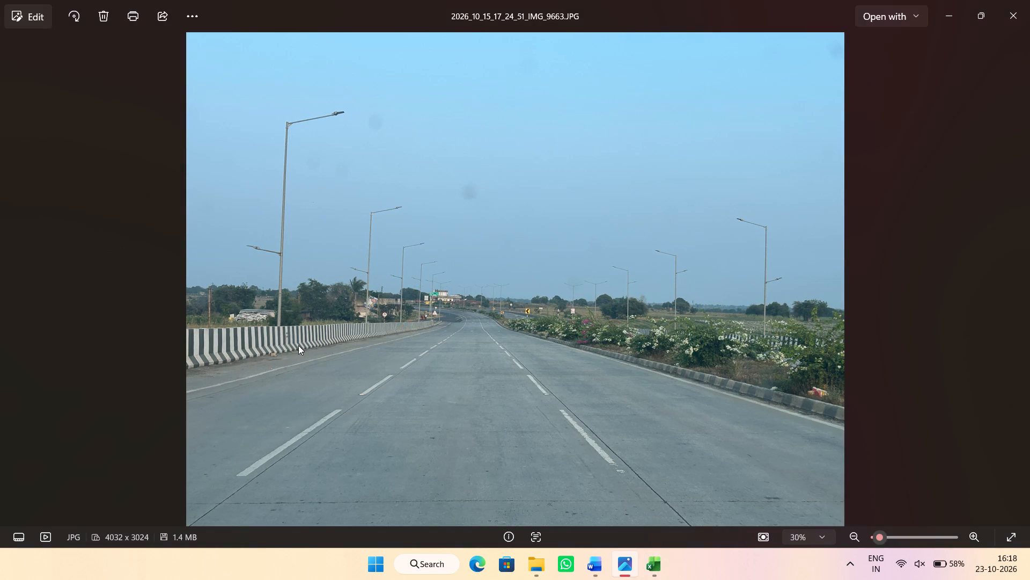
pyautogui.hotkey('alt', 'Tab')
pyautogui.hotkey('alt', 'Tab')
pyautogui.hotkey('alt', 'Tab')
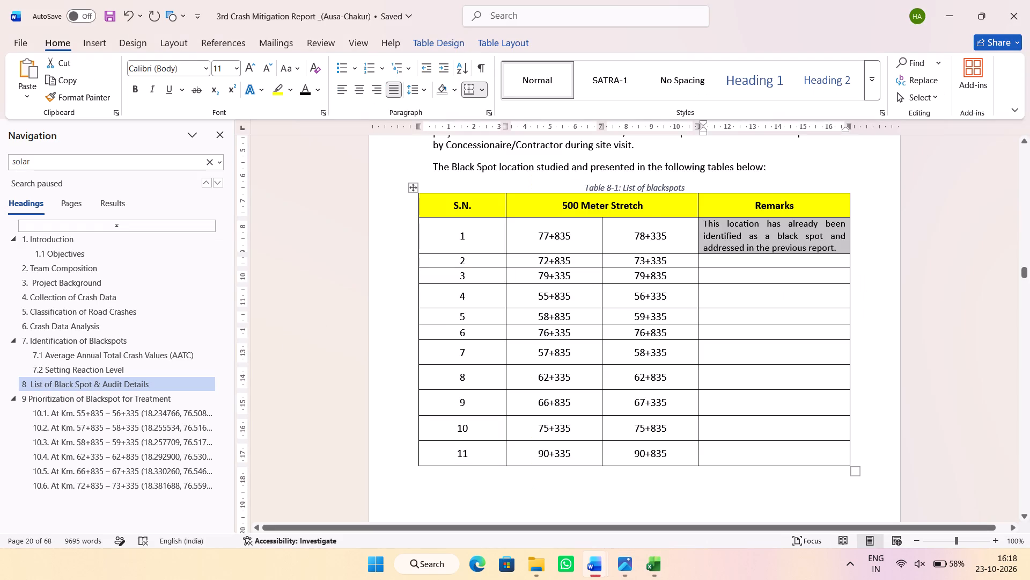
# Paste the copied remark into the Remarks cells of rows 3 and 6 in Table 8-1.
pyautogui.click(729, 279)
pyautogui.hotkey('ctrl', 'v')
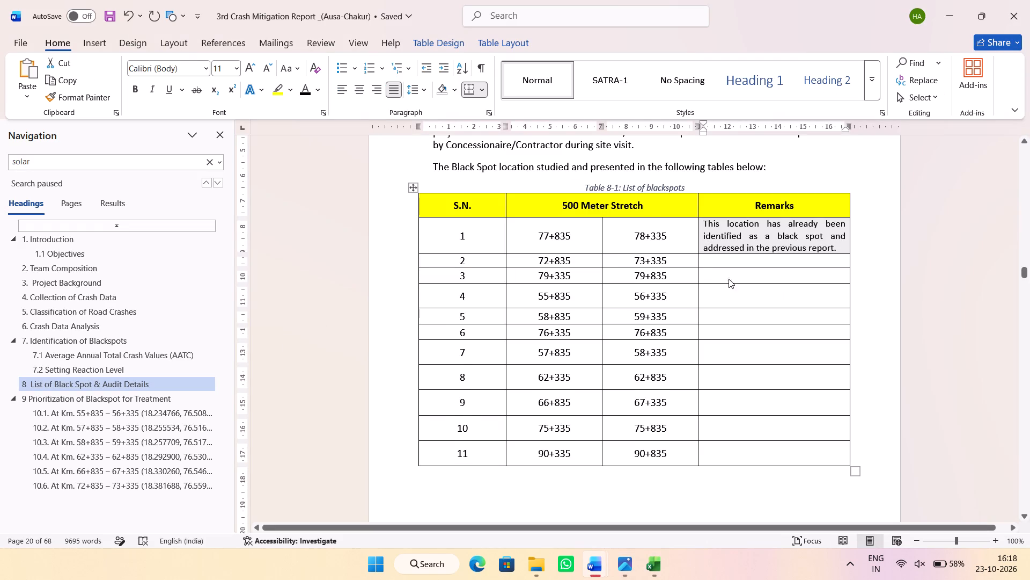
pyautogui.click(730, 352)
pyautogui.hotkey('ctrl', 'v')
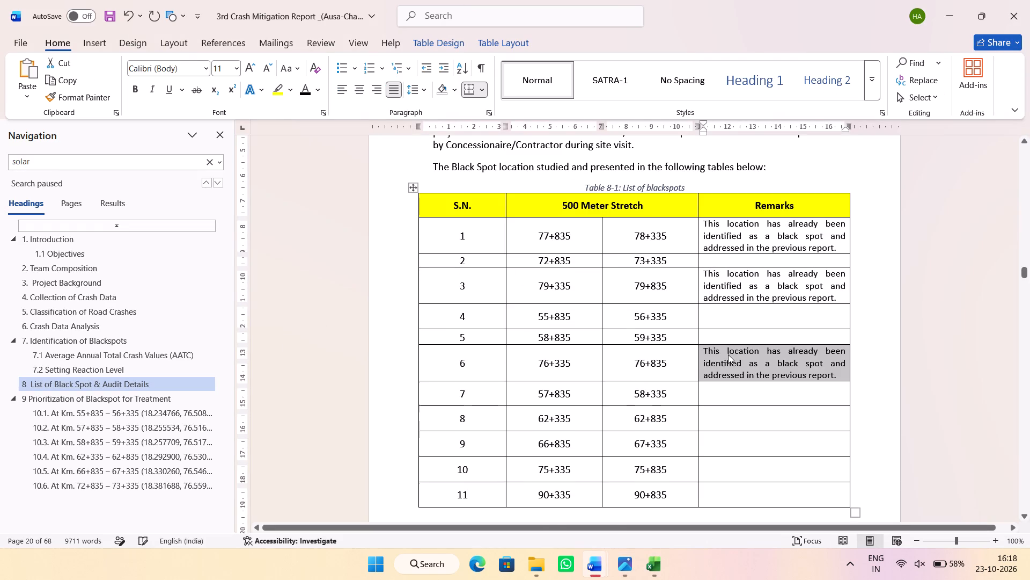
# Check the mark beside stretch 90335 - 90835 in the Excel PrioritisedBlackspot (1) sheet and return to the Word report.
pyautogui.hotkey('alt', 'Tab')
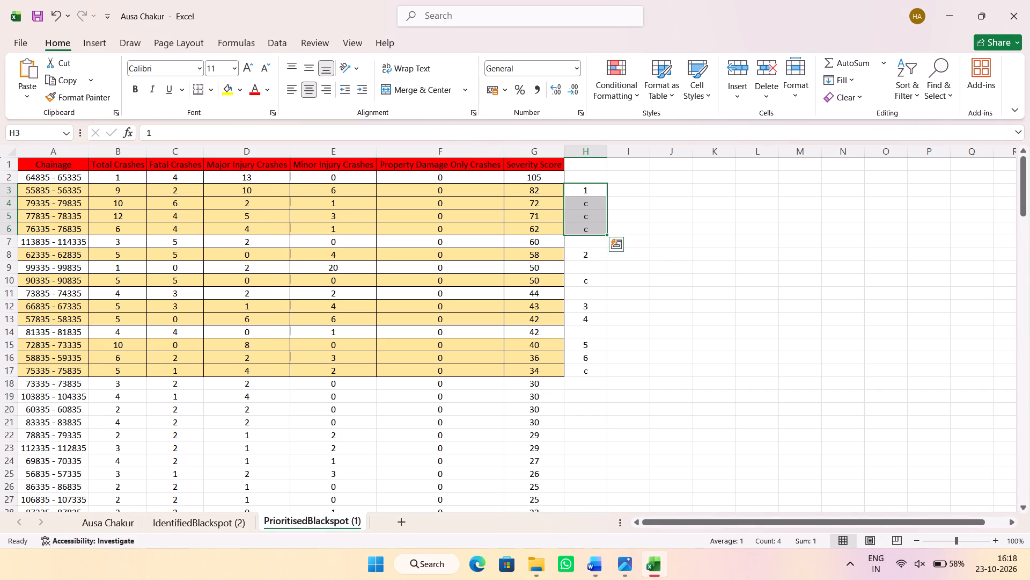
pyautogui.click(587, 285)
pyautogui.hotkey('alt', 'Tab')
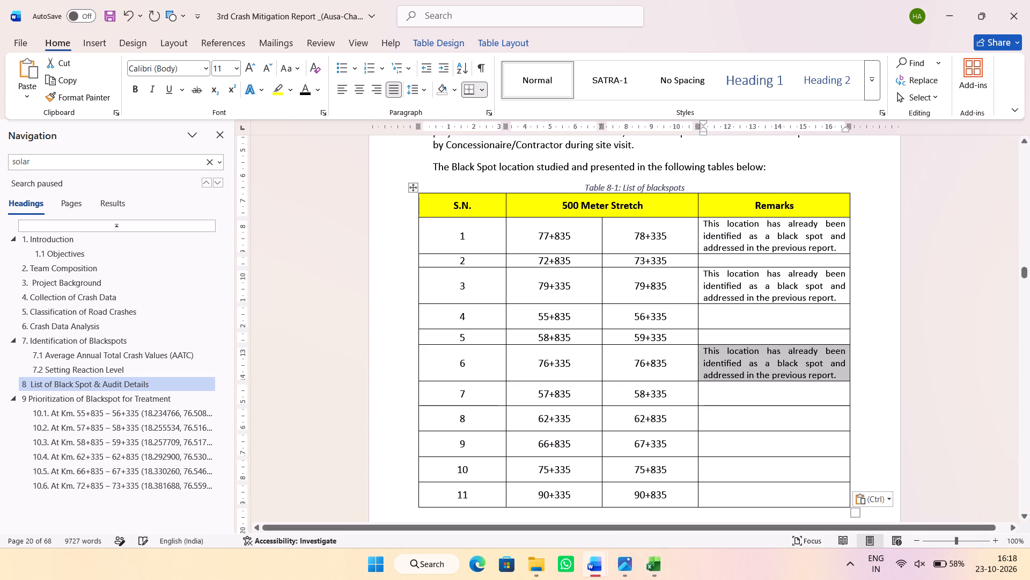
# Paste the already-identified black spot remark into the Remarks cells of rows 11 and 10 in Table 8-1, checking stretch 75335 - 75835 in Excel.
pyautogui.click(760, 496)
pyautogui.hotkey('ctrl', 'v')
pyautogui.hotkey('alt', 'Tab')
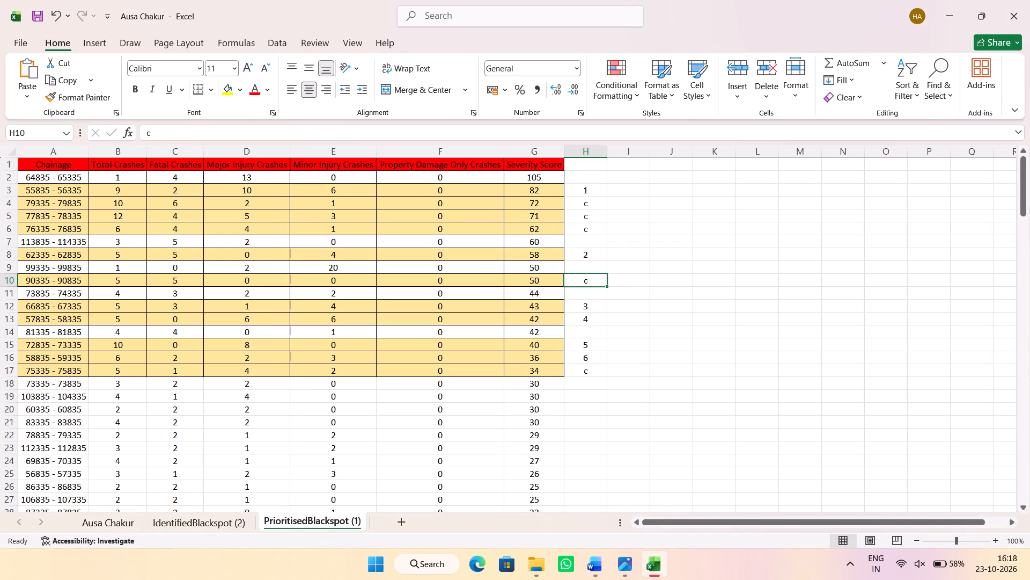
pyautogui.click(593, 369)
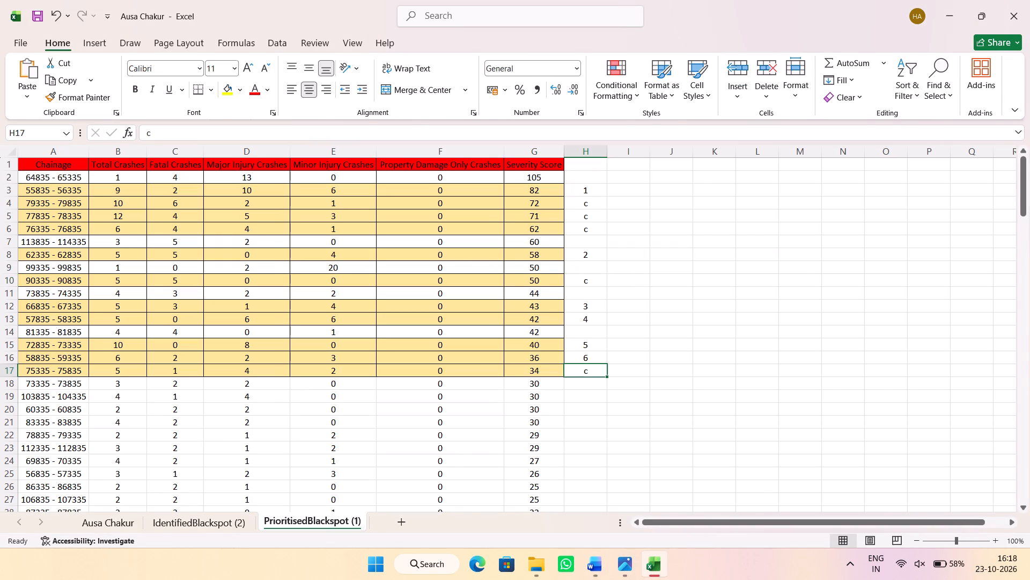
pyautogui.hotkey('alt', 'Tab')
pyautogui.scroll(-1, 786, 346)
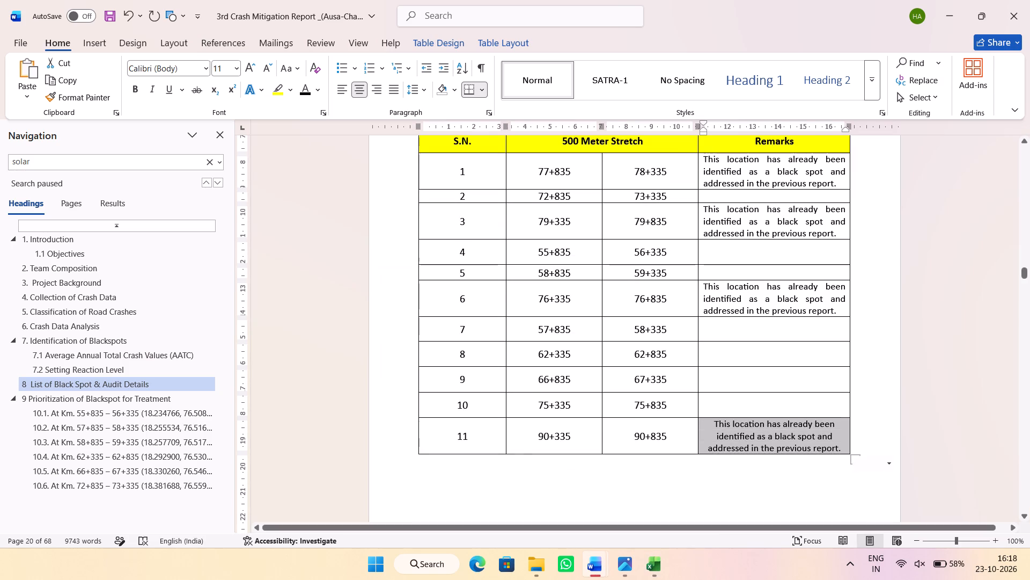
pyautogui.click(763, 402)
pyautogui.hotkey('ctrl', 'v')
pyautogui.hotkey('alt', 'Tab')
pyautogui.hotkey('alt', 'Tab')
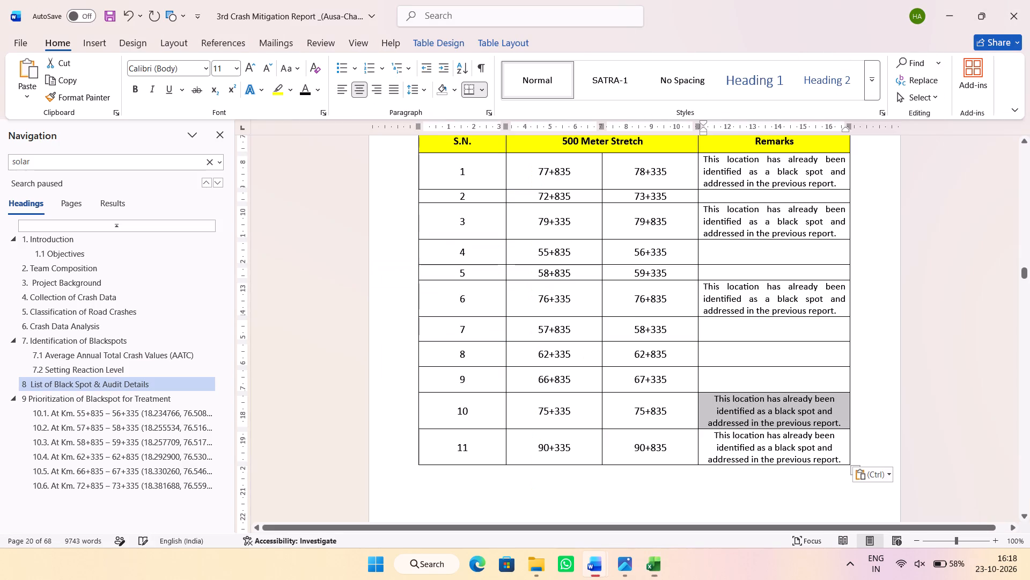
# Enter a centred dash in the Remarks cell of row 2 in Table 8-1.
pyautogui.click(757, 381)
pyautogui.click(754, 335)
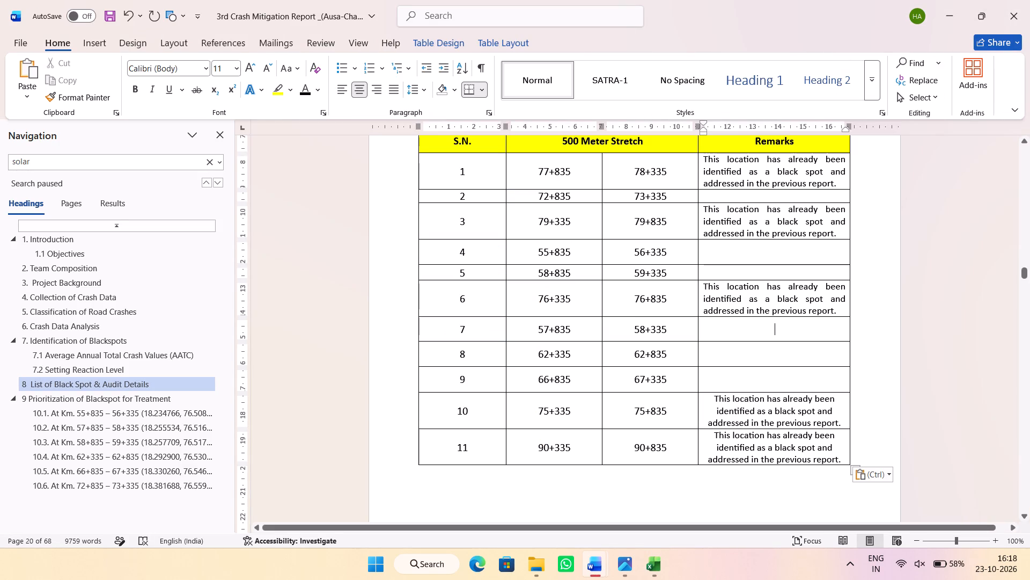
pyautogui.click(760, 195)
pyautogui.hotkey('ctrl', 'e')
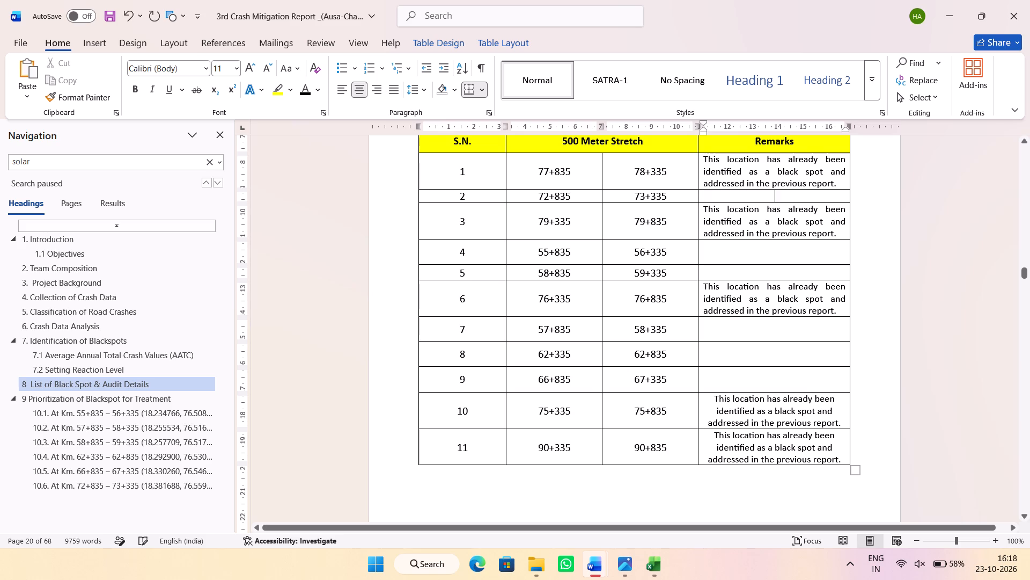
pyautogui.press('-')
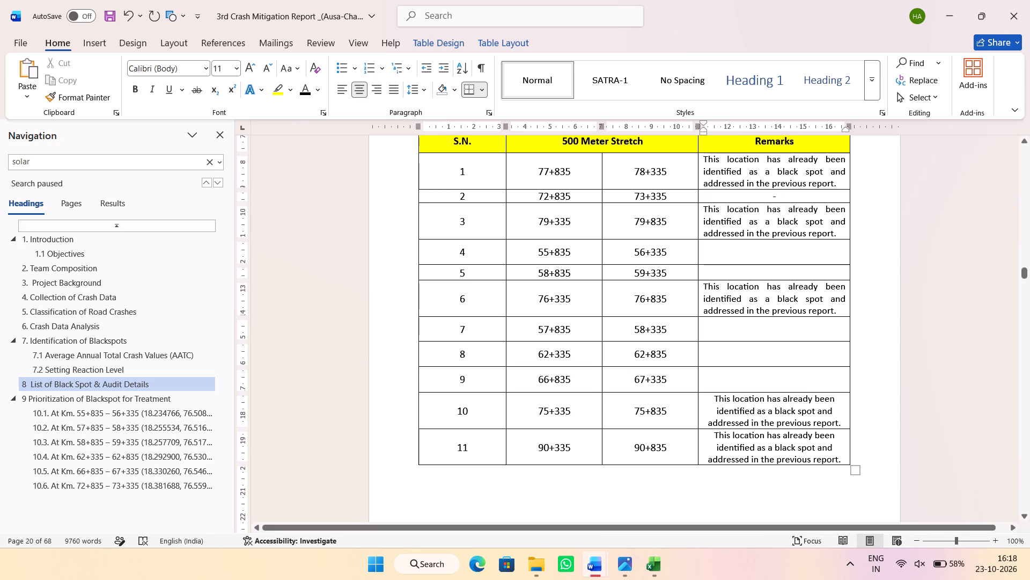
# Copy row 2's dash into the empty Remarks cells of rows 4, 5, 7, 8 and 9 in Table 8-1.
pyautogui.click(701, 197)
pyautogui.hotkey('ctrl', 'c')
pyautogui.click(740, 248)
pyautogui.hotkey('ctrl', 'v')
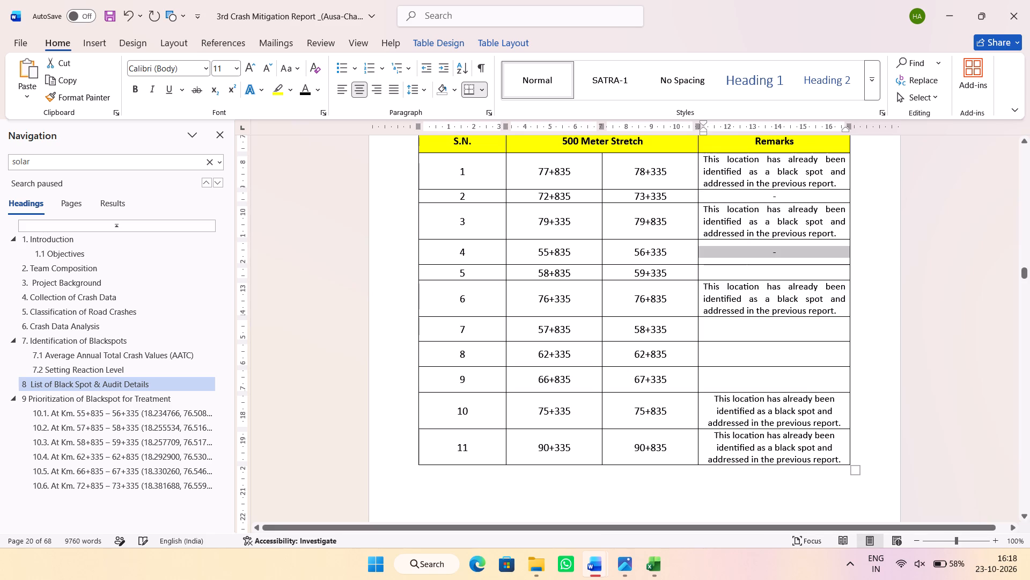
pyautogui.click(752, 273)
pyautogui.hotkey('ctrl', 'v')
pyautogui.click(756, 329)
pyautogui.hotkey('ctrl', 'v')
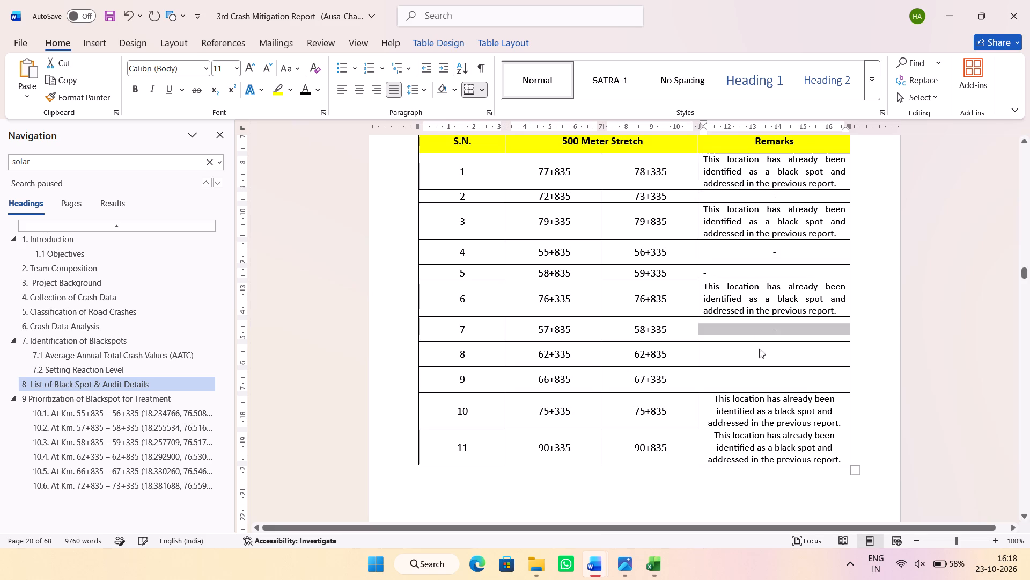
pyautogui.click(759, 353)
pyautogui.hotkey('ctrl', 'v')
pyautogui.click(766, 380)
pyautogui.hotkey('ctrl', 'v')
pyautogui.click(771, 321)
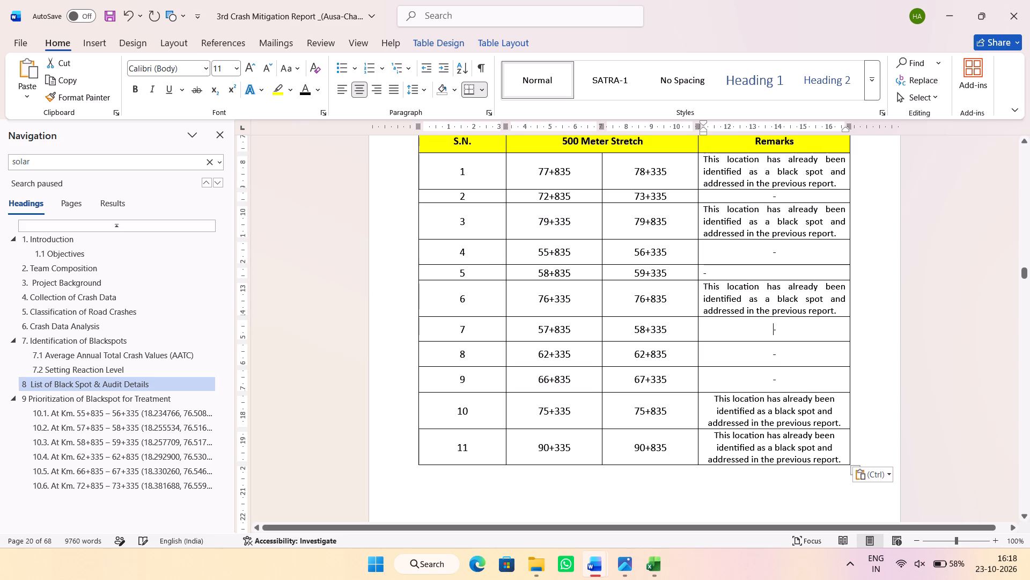
pyautogui.click(775, 299)
# Add a full stop after serial numbers 1 to 5 in the S.N. column of Table 8-1.
pyautogui.scroll(-1, 764, 293)
pyautogui.click(473, 386)
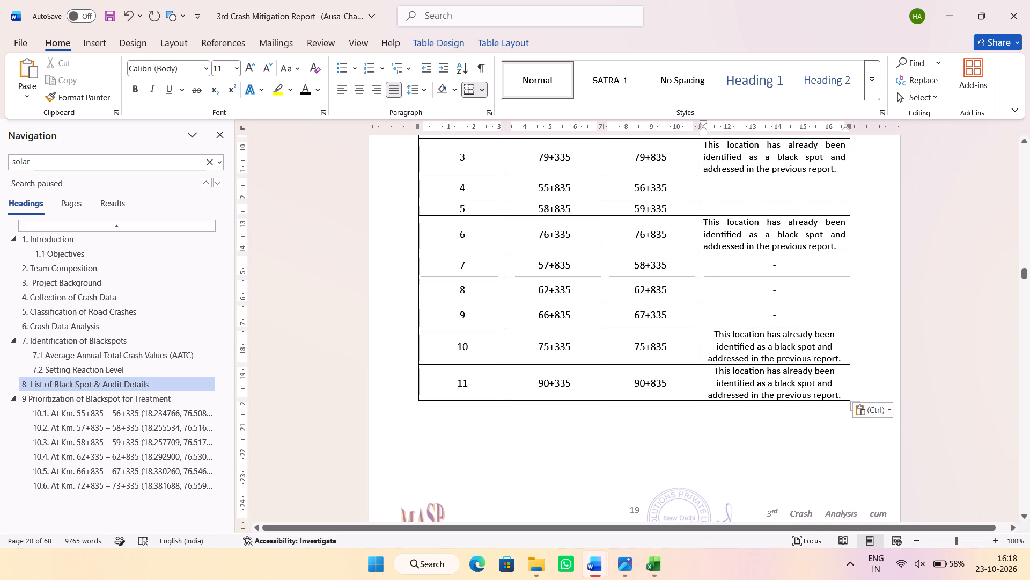
pyautogui.scroll(1, 496, 346)
pyautogui.click(479, 172)
pyautogui.press('.')
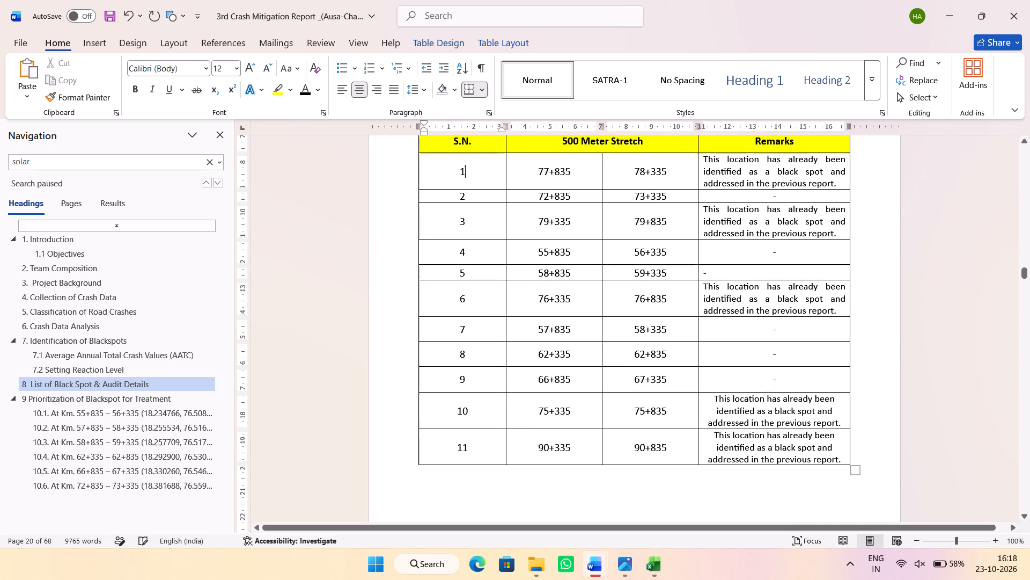
pyautogui.click(470, 199)
pyautogui.press('.')
pyautogui.click(473, 223)
pyautogui.press('.')
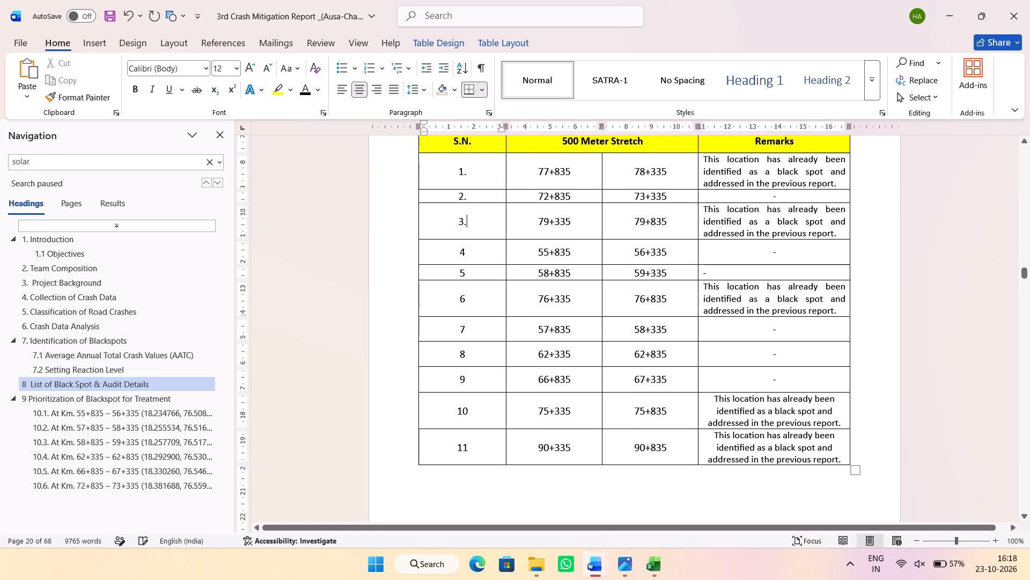
pyautogui.click(477, 256)
pyautogui.press('.')
pyautogui.click(479, 278)
pyautogui.press('.')
# Add a full stop after serial numbers 6 to 11 in the S.N. column of Table 8-1.
pyautogui.click(476, 299)
pyautogui.press('.')
pyautogui.click(483, 330)
pyautogui.press('.')
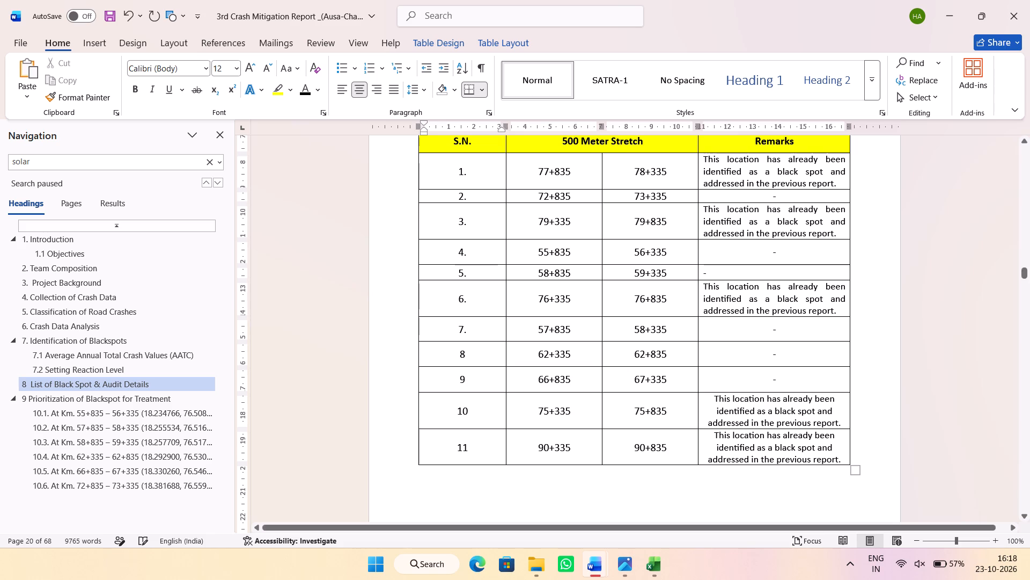
pyautogui.click(485, 354)
pyautogui.press('.')
pyautogui.click(483, 393)
pyautogui.press('.')
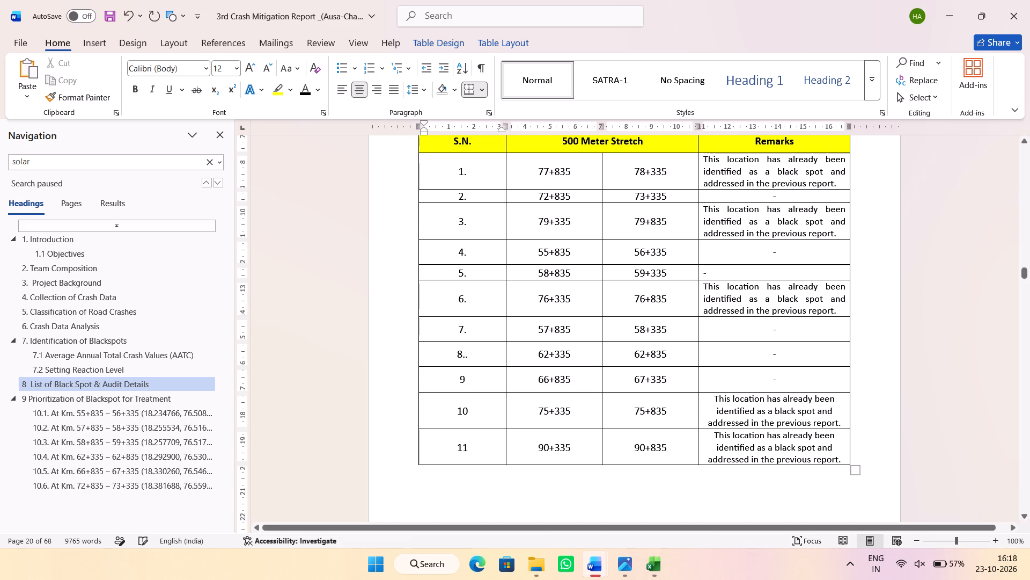
pyautogui.press('BackSpace')
pyautogui.click(478, 382)
pyautogui.press('.')
pyautogui.click(482, 408)
pyautogui.press('.')
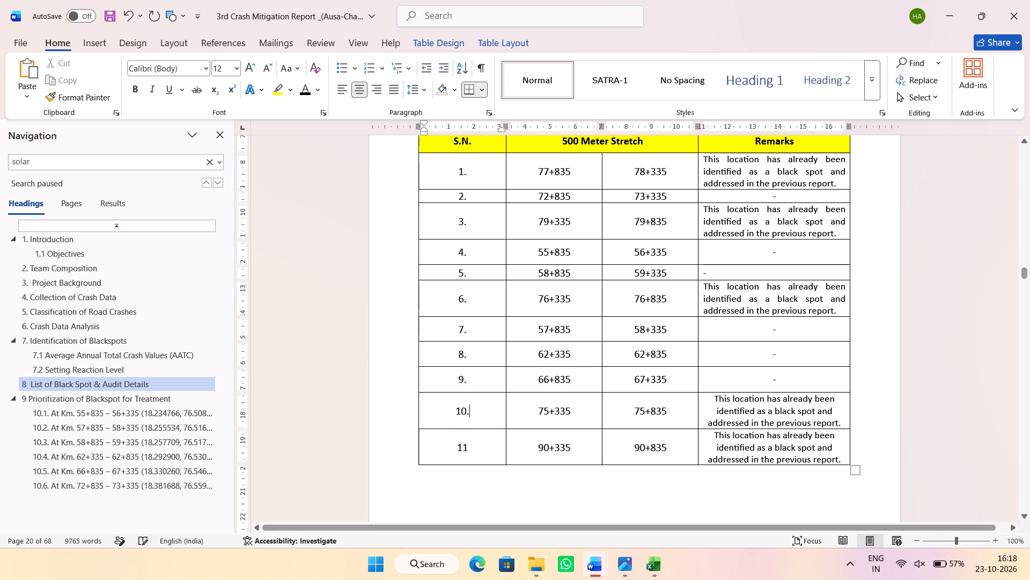
pyautogui.click(480, 447)
pyautogui.press('.')
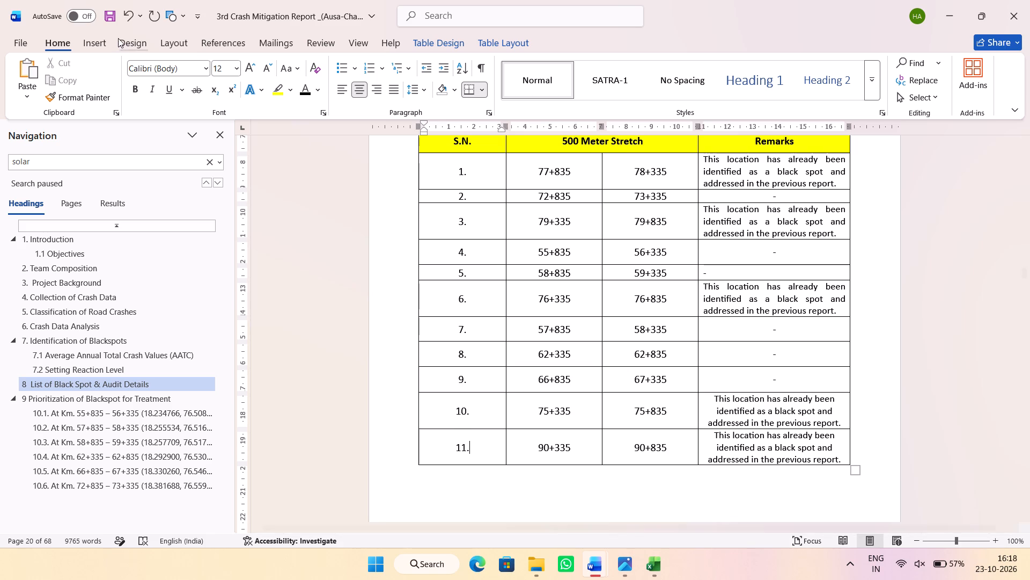
# Save the Word report.
pyautogui.click(112, 20)
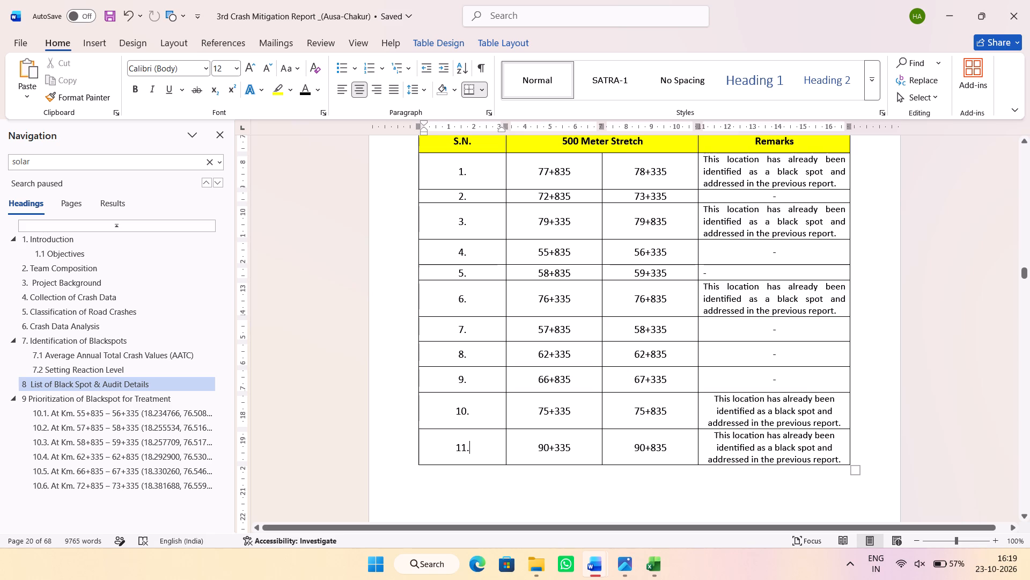
pyautogui.click(768, 325)
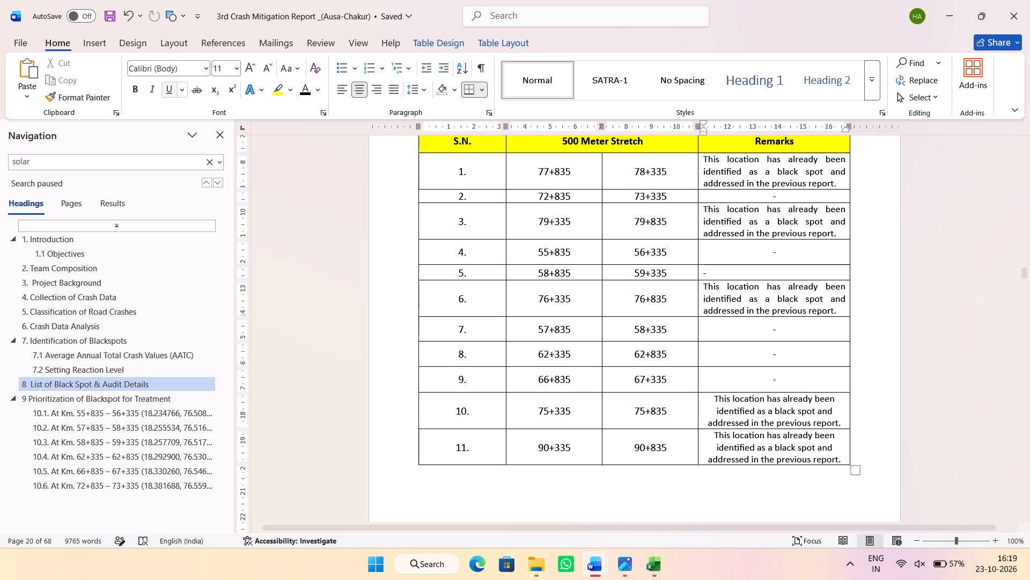
pyautogui.click(106, 16)
# Remove the blank line above the section 9 heading, Prioritization of Blackspot for Treatment.
pyautogui.scroll(-4, 697, 363)
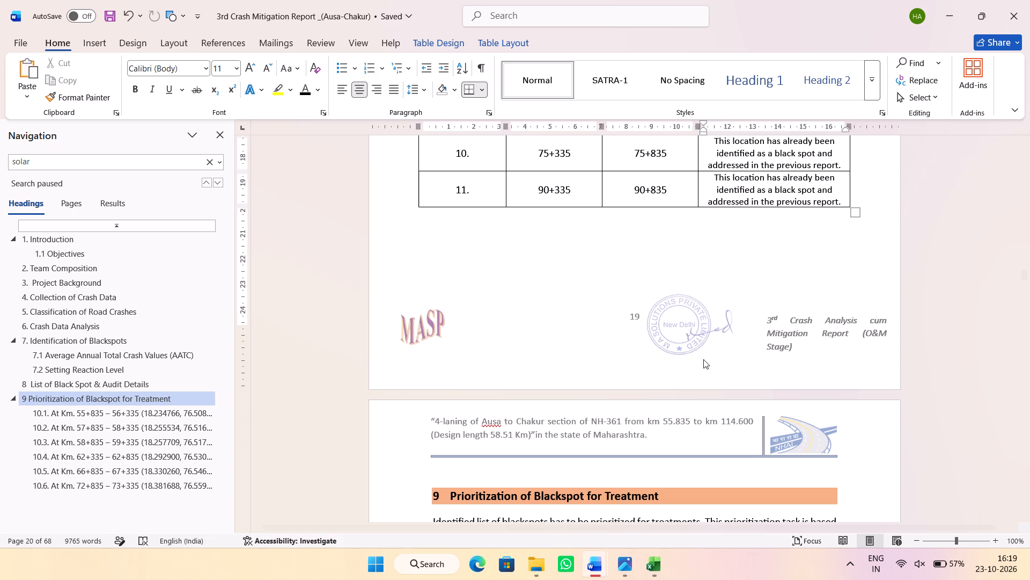
pyautogui.scroll(-5, 716, 308)
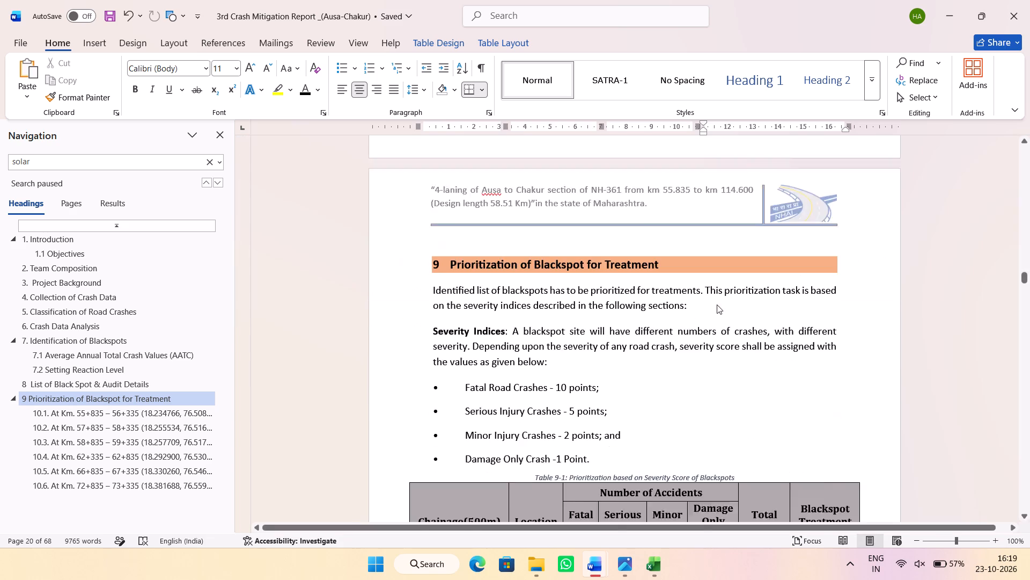
pyautogui.scroll(1, 592, 259)
pyautogui.click(562, 211)
pyautogui.click(562, 218)
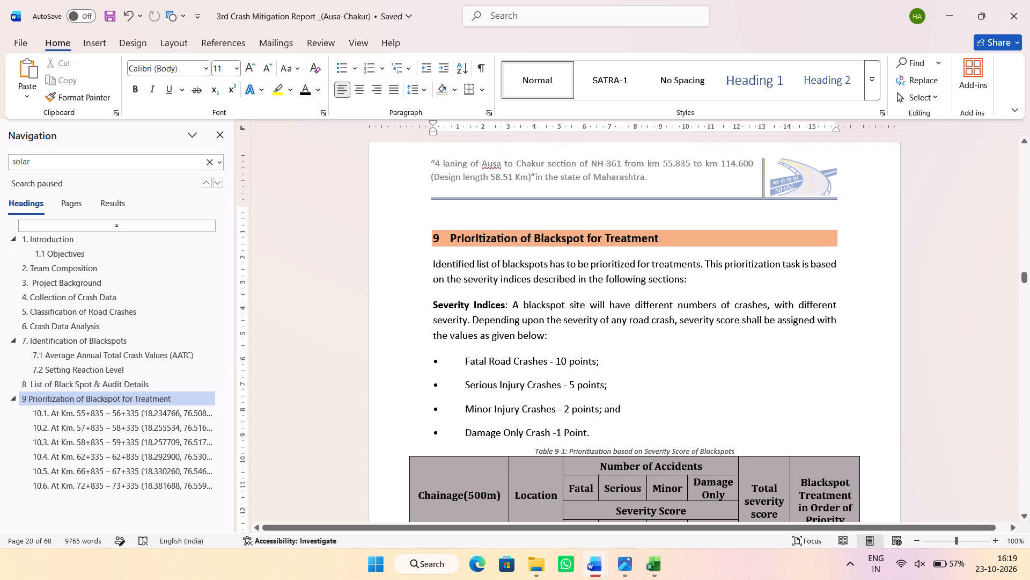
pyautogui.press('Delete')
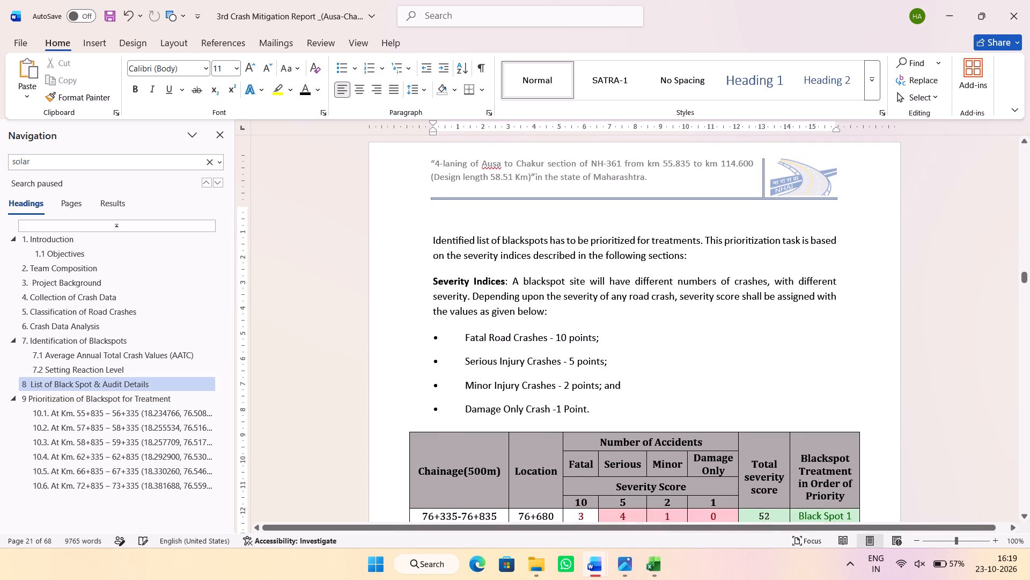
pyautogui.press('Return')
pyautogui.click(502, 214)
pyautogui.press('Delete')
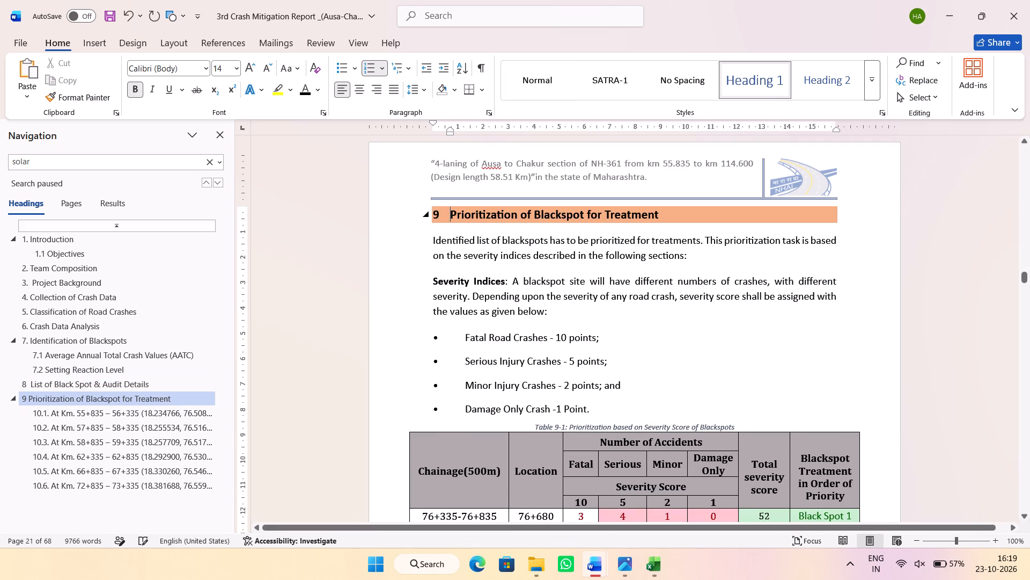
# Review the report's blackspot tables in sections 7 to 9, comparing the listed stretches and remarks.
pyautogui.scroll(6, 541, 271)
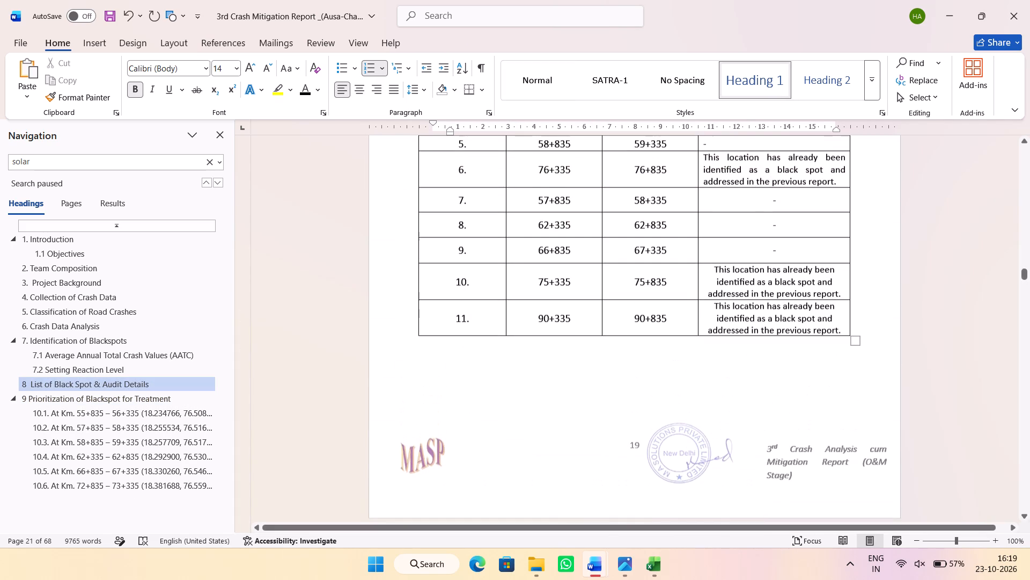
pyautogui.scroll(-8, 557, 271)
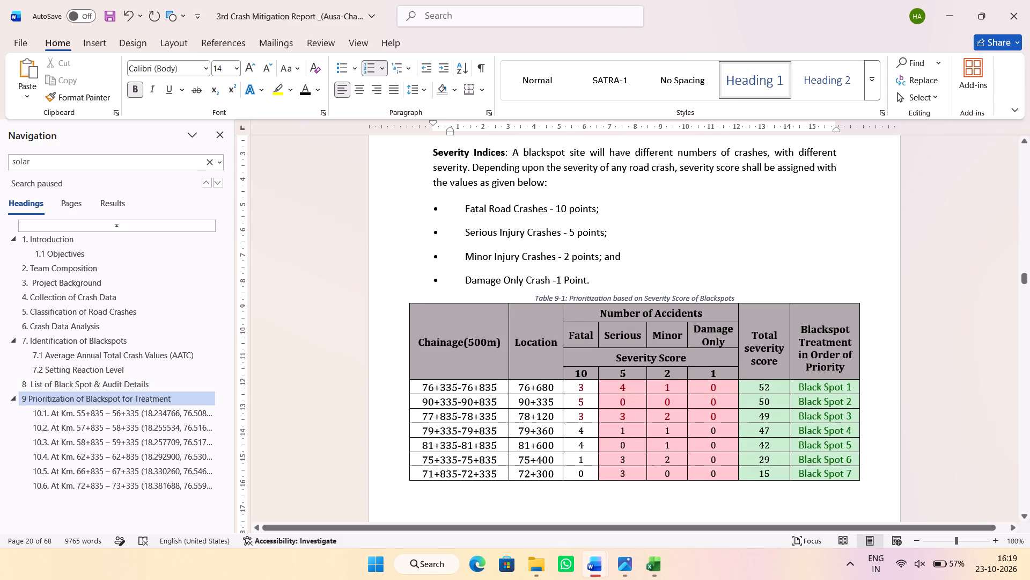
pyautogui.scroll(-7, 557, 270)
pyautogui.scroll(19, 557, 268)
pyautogui.scroll(8, 557, 268)
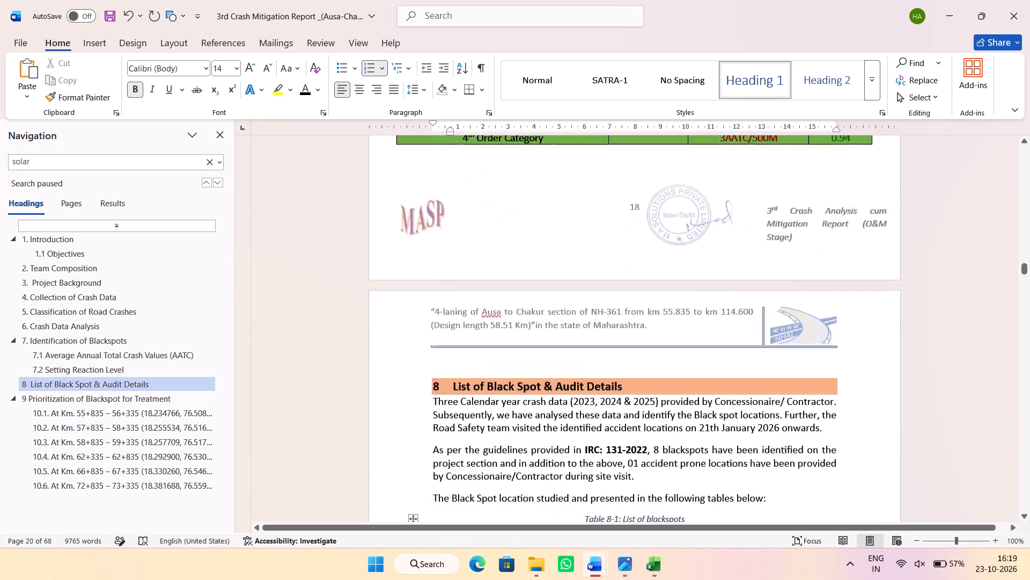
pyautogui.scroll(4, 557, 272)
pyautogui.scroll(-13, 557, 272)
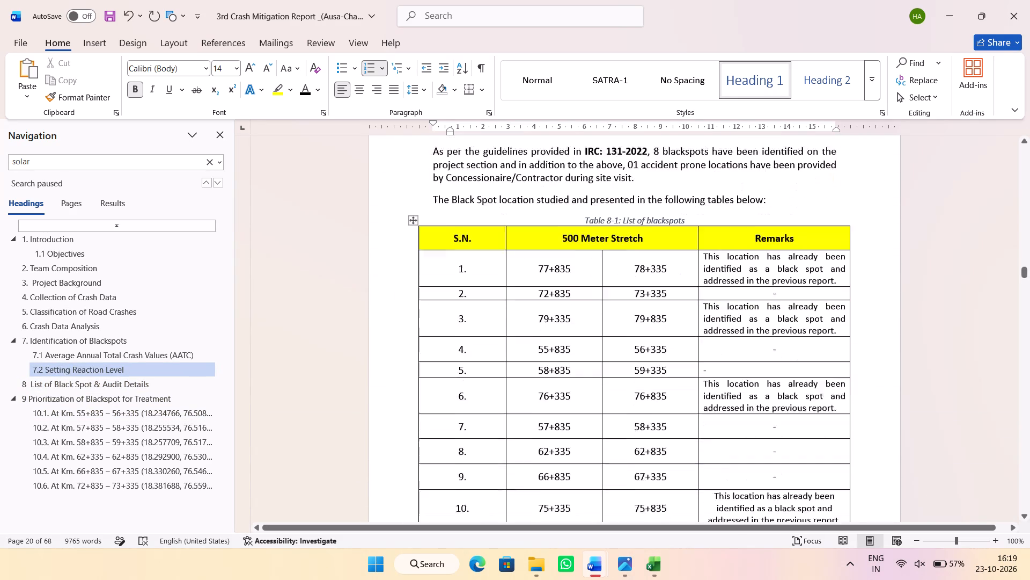
pyautogui.scroll(13, 559, 265)
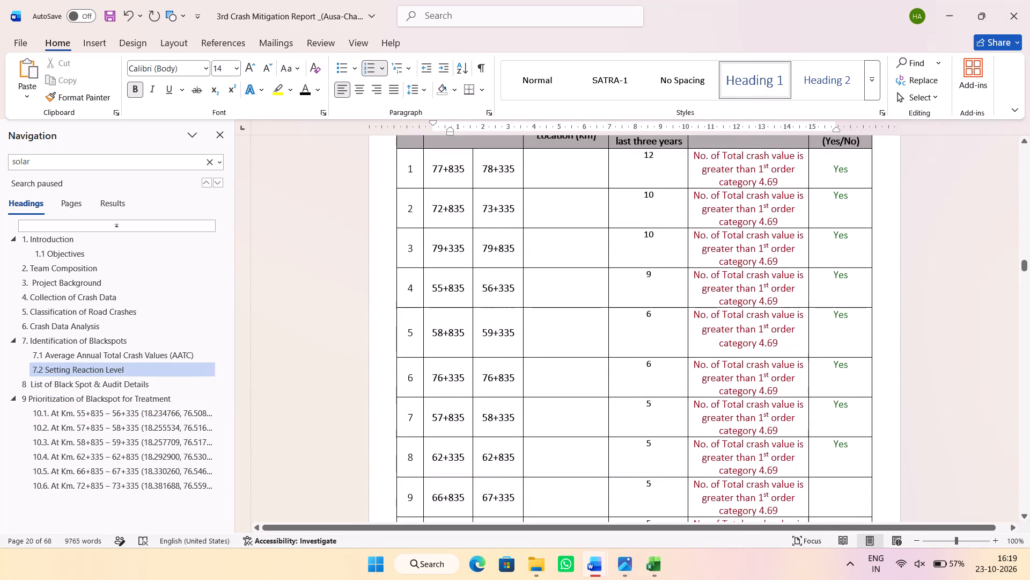
# Save the report with the section 9 spacing change.
pyautogui.click(113, 12)
# Add two blank rows at the end of Table 9-1, the blackspot prioritization by severity score.
pyautogui.scroll(-14, 720, 264)
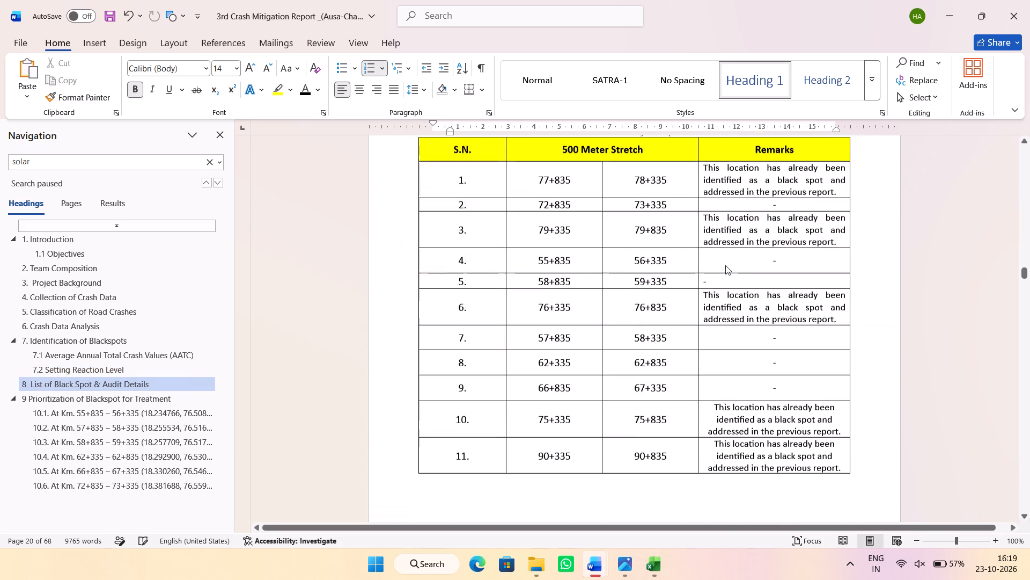
pyautogui.scroll(-12, 725, 265)
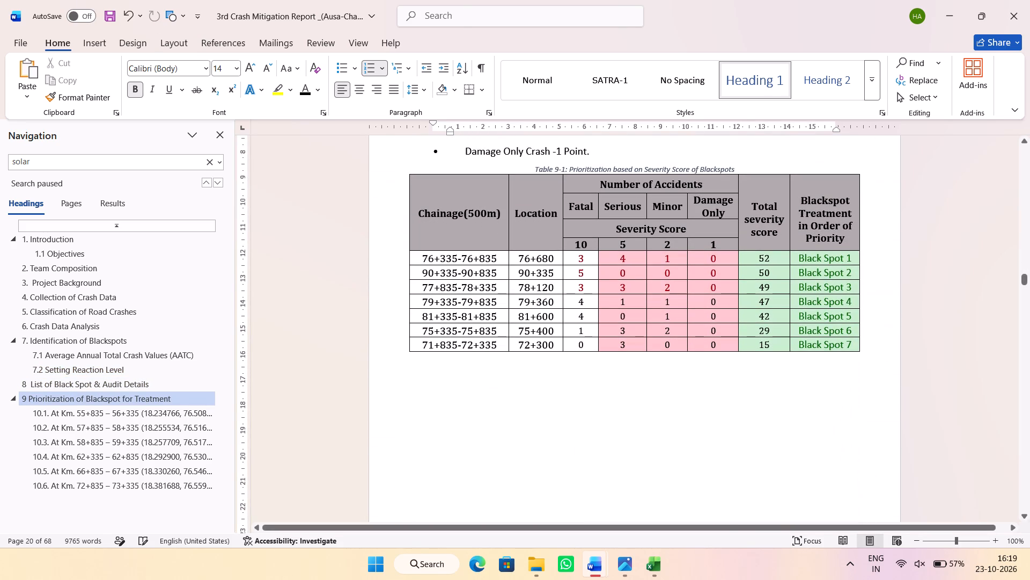
pyautogui.click(865, 350)
pyautogui.press('Return')
pyautogui.click(865, 350)
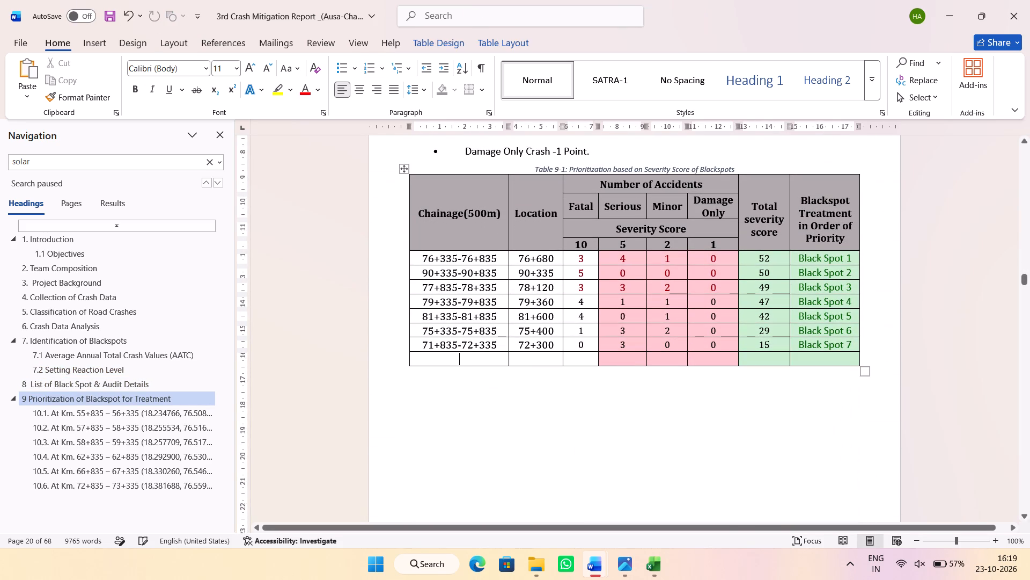
pyautogui.press('Return')
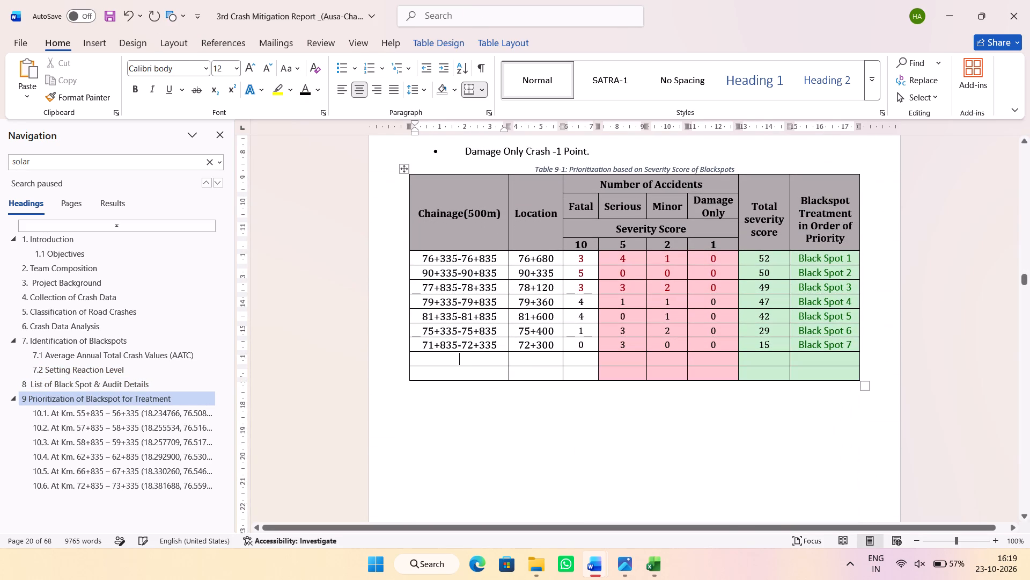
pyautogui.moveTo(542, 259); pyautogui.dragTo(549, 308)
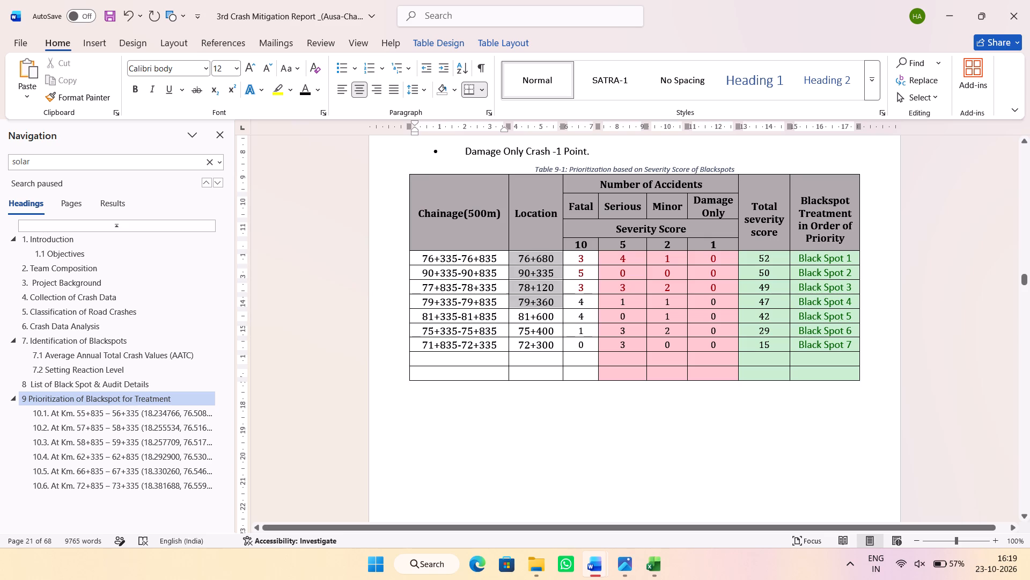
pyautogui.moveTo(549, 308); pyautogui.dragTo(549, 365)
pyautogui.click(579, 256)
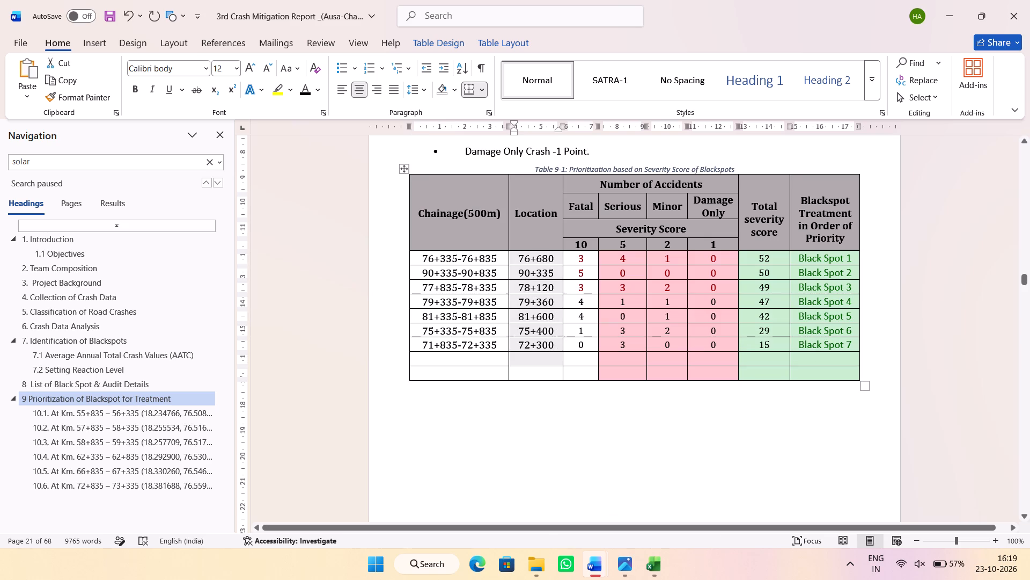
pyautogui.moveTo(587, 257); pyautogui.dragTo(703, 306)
# Copy the Black Spot 7 label into the treatment-priority cells of the two new rows in Table 9-1.
pyautogui.click(847, 339)
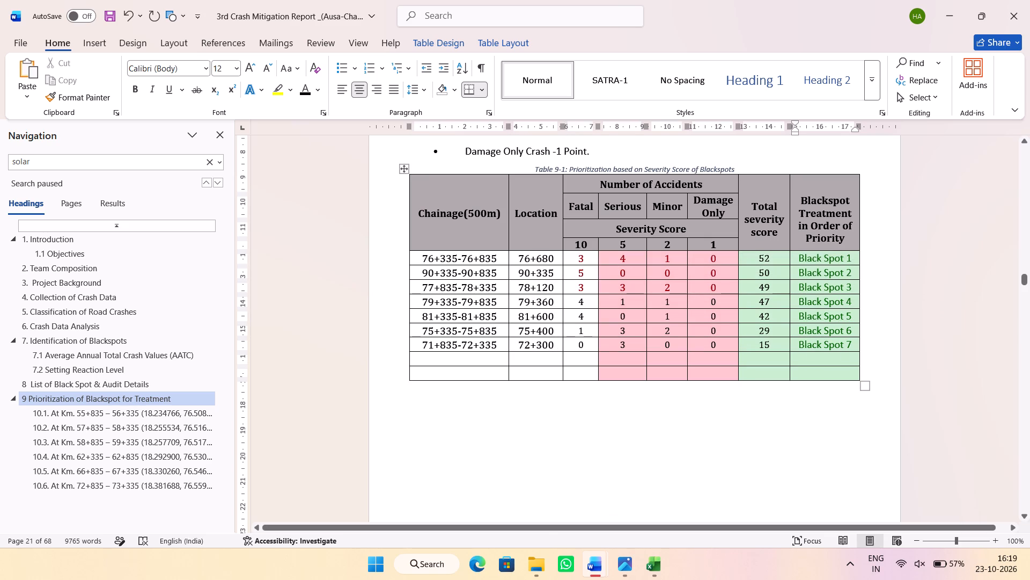
pyautogui.moveTo(855, 344); pyautogui.dragTo(810, 344)
pyautogui.hotkey('ctrl', 'c')
pyautogui.click(813, 358)
pyautogui.hotkey('ctrl', 'v')
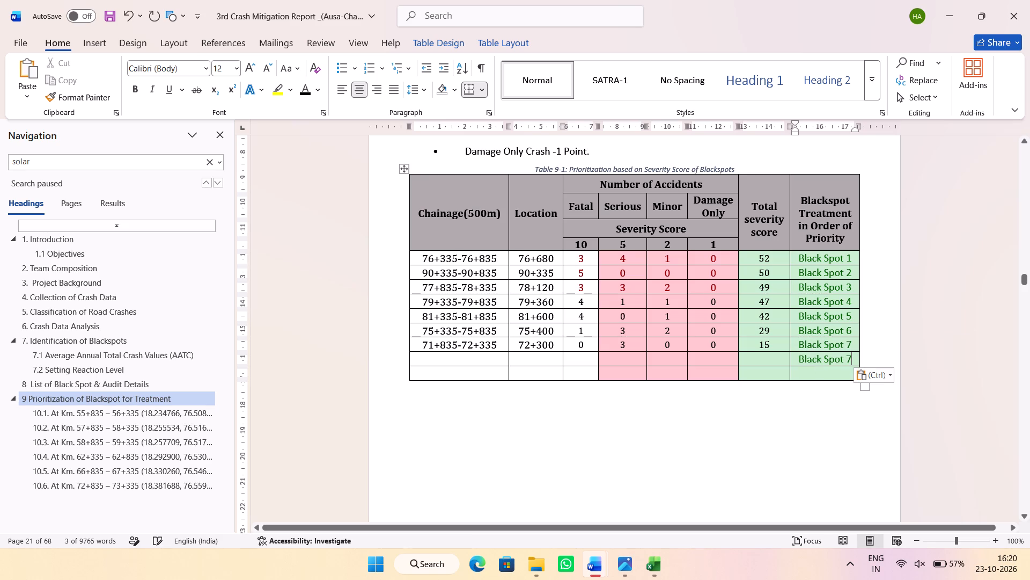
pyautogui.click(818, 367)
pyautogui.click(830, 371)
pyautogui.click(829, 375)
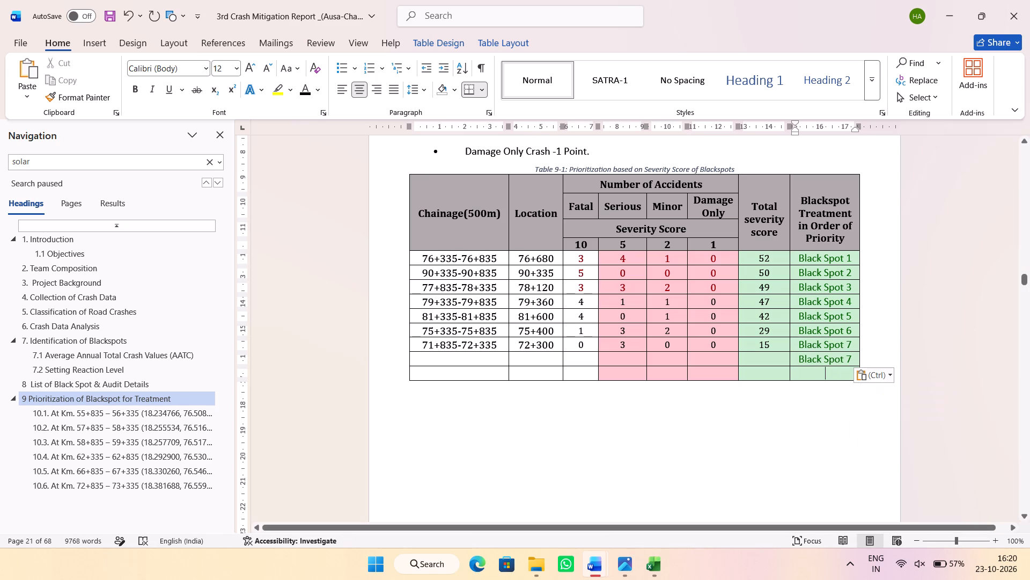
pyautogui.hotkey('ctrl', 'v')
# Add two more rows to the end of Table 9-1 and paste the Black Spot 7 label into their treatment-priority cells.
pyautogui.click(867, 372)
pyautogui.press('Return')
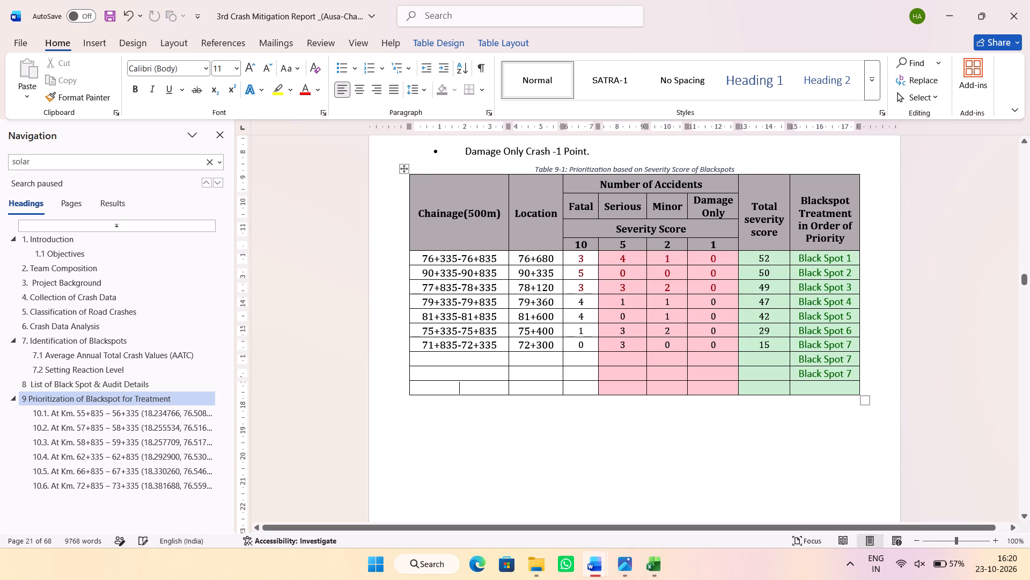
pyautogui.click(867, 371)
pyautogui.press('Return')
pyautogui.moveTo(847, 389); pyautogui.dragTo(845, 400)
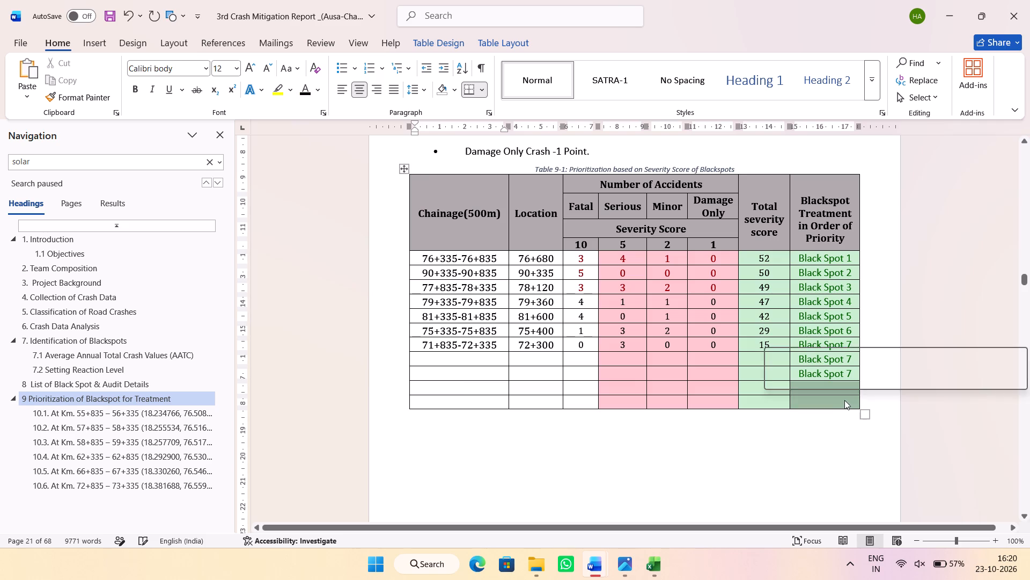
pyautogui.hotkey('ctrl', 'v')
# Renumber the four added treatment-priority labels in Table 9-1 as Black Spot 8, Black Spot 9, Black Spot 10 and Black Spot 11.
pyautogui.click(852, 349)
pyautogui.click(852, 353)
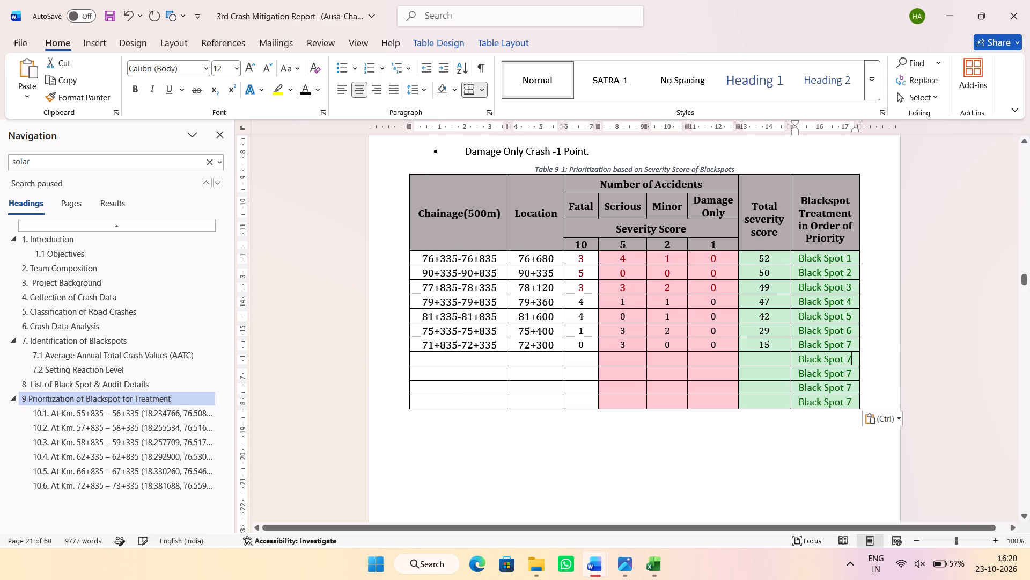
pyautogui.press('BackSpace')
pyautogui.press('8')
pyautogui.click(854, 375)
pyautogui.press('BackSpace')
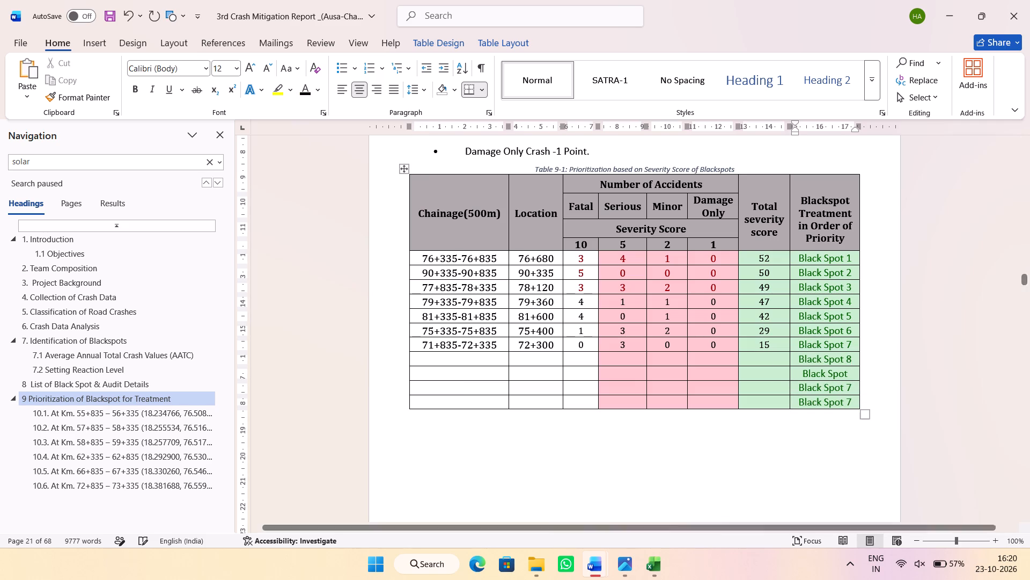
pyautogui.press('9')
pyautogui.click(854, 383)
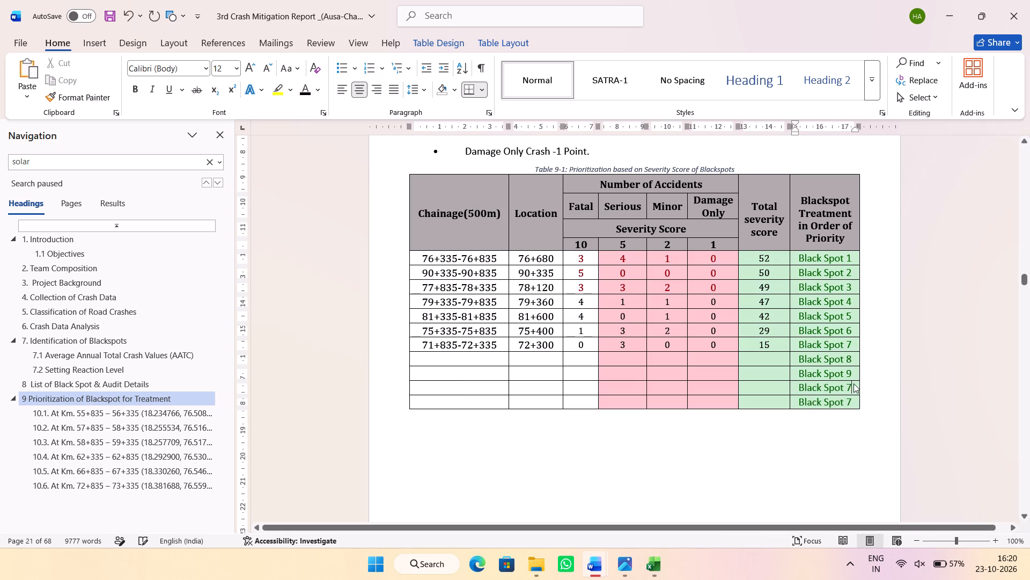
pyautogui.press('BackSpace')
pyautogui.press('1')
pyautogui.press('0')
pyautogui.click(855, 405)
pyautogui.press('BackSpace')
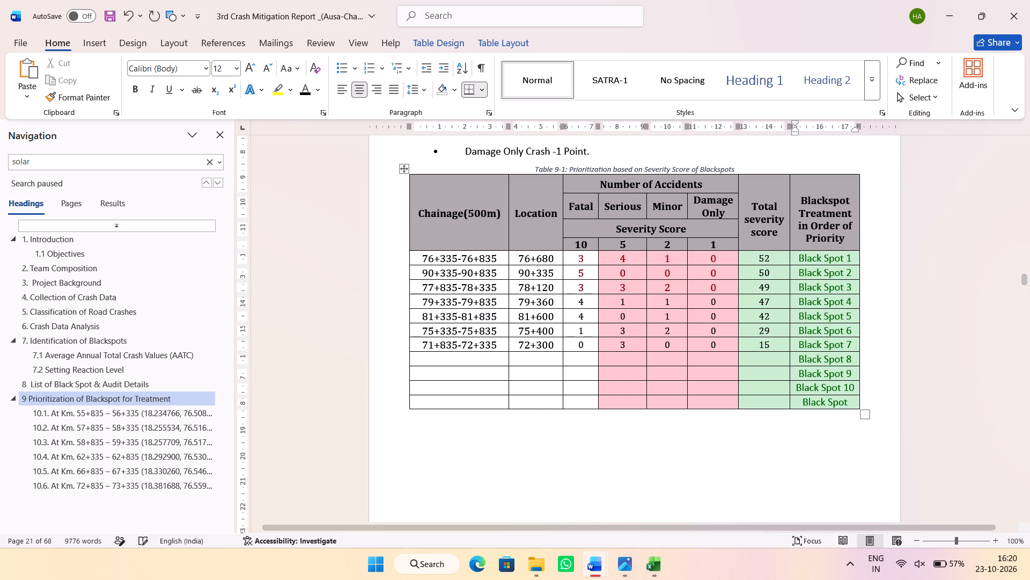
pyautogui.write('11')
pyautogui.click(754, 329)
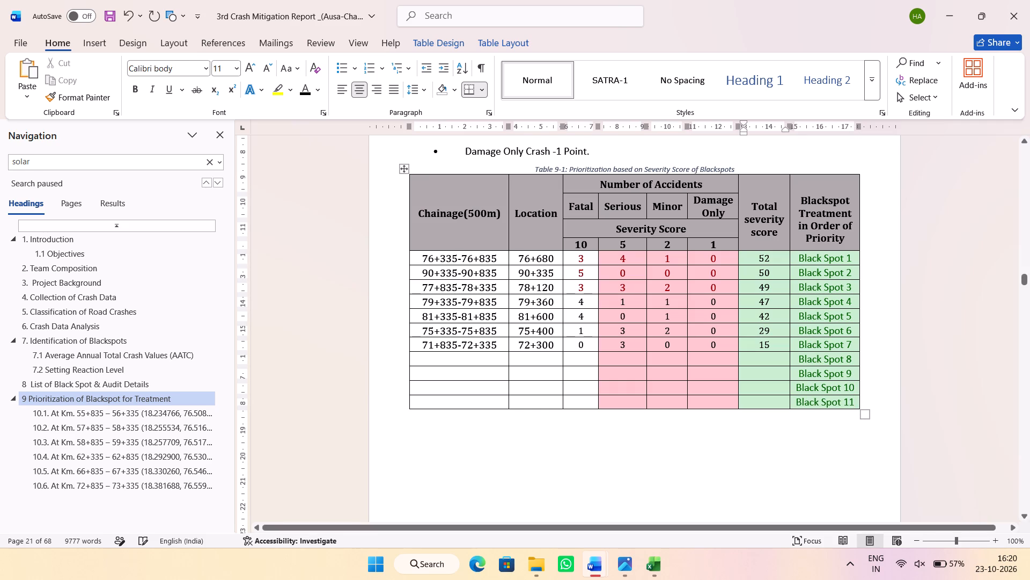
# In the Excel PrioritisedBlackspot sheet, hide the unhighlighted rows for chainages 113835 - 114335, 99335 - 99835, 73835 - 74335 and 81335 - 81835.
pyautogui.click(654, 565)
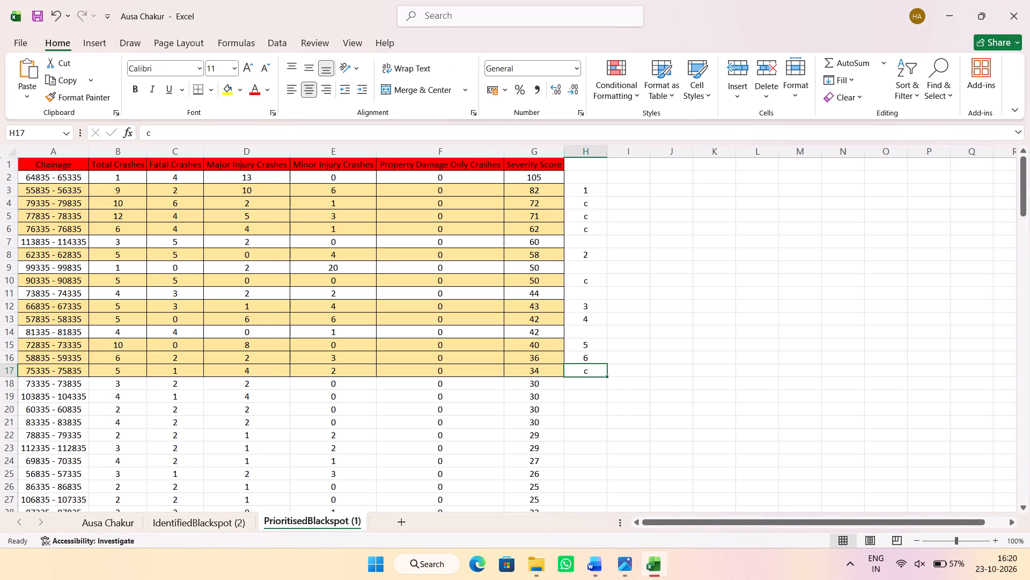
pyautogui.click(9, 241)
pyautogui.rightClick(9, 241)
pyautogui.click(63, 473)
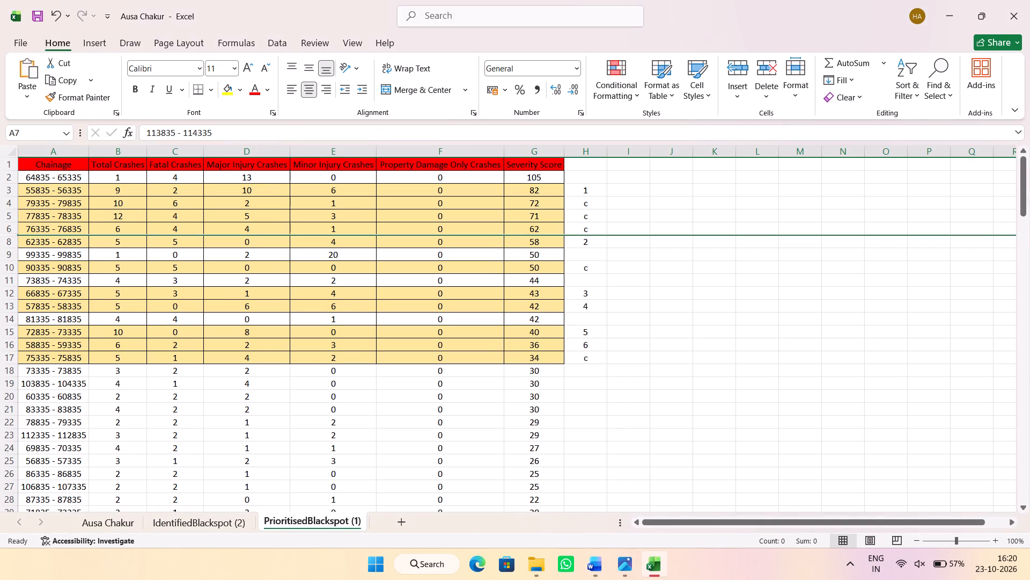
pyautogui.click(12, 257)
pyautogui.rightClick(12, 257)
pyautogui.click(72, 485)
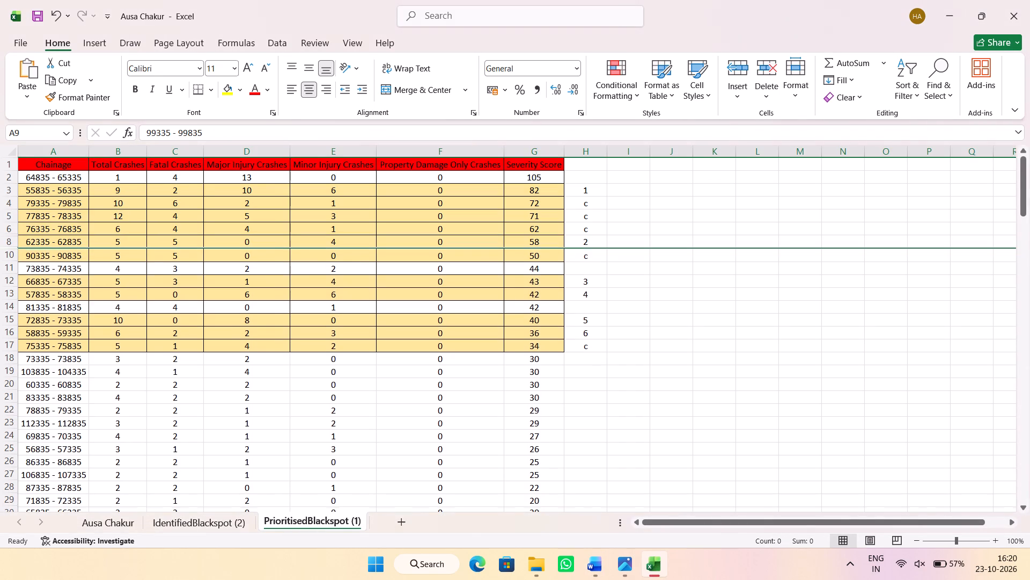
pyautogui.click(4, 266)
pyautogui.rightClick(10, 267)
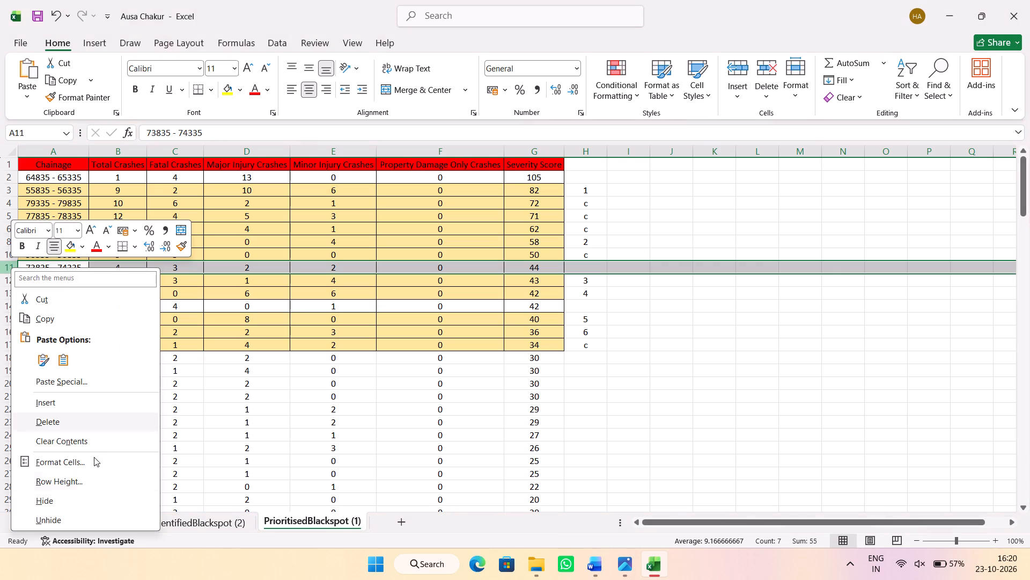
pyautogui.click(92, 496)
pyautogui.click(8, 293)
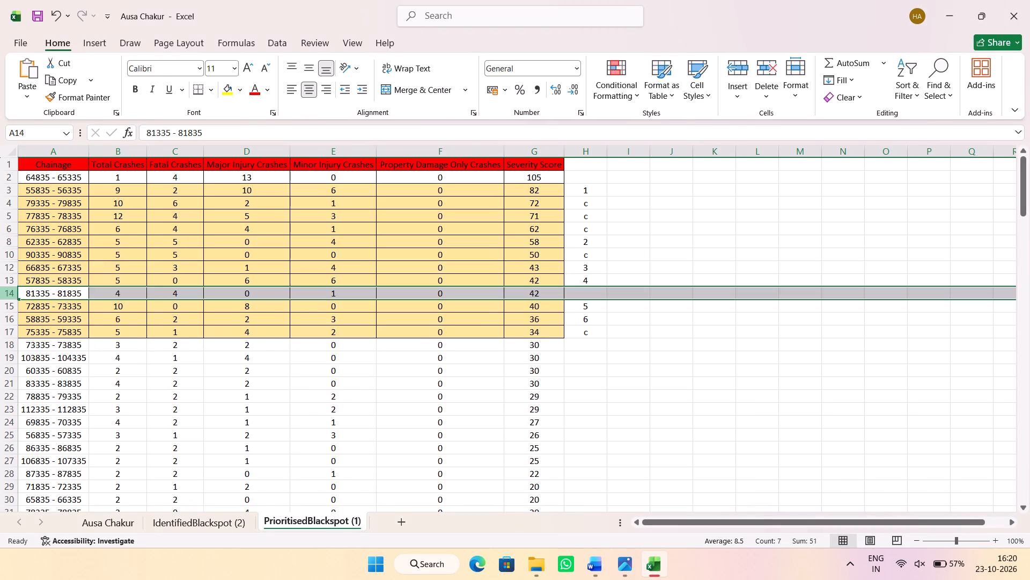
pyautogui.rightClick(8, 293)
pyautogui.click(76, 262)
pyautogui.hotkey('alt', 'Tab')
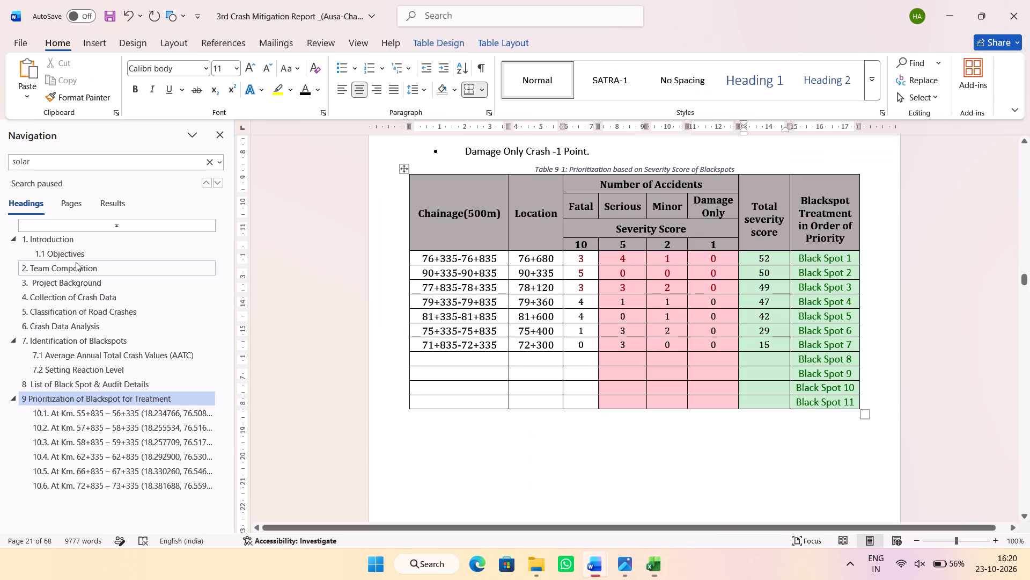
pyautogui.hotkey('alt', 'Tab')
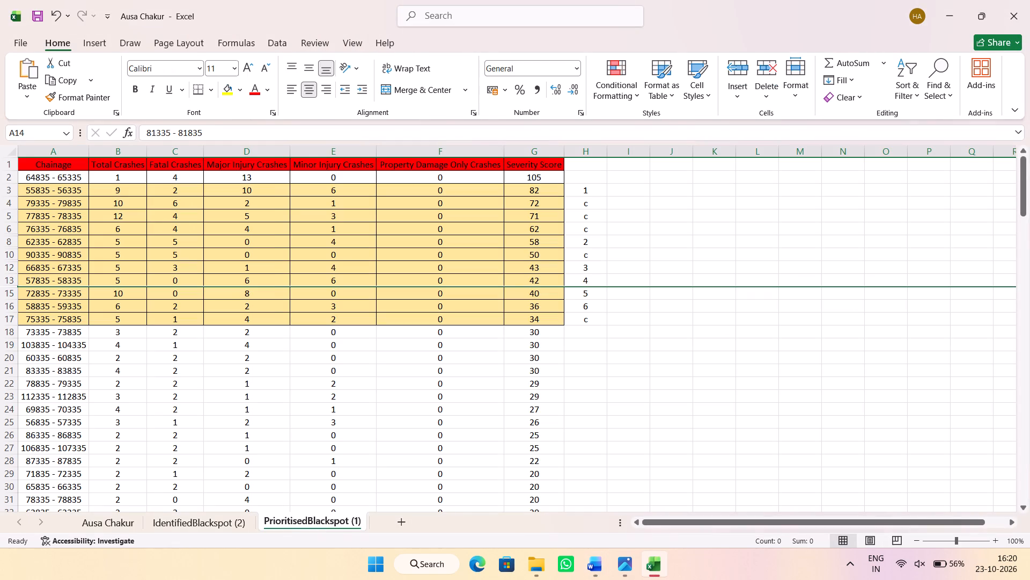
# Rewrite the first three highlighted chainages in kilometre notation as 55+835 - 56+335, 79+335 - 79+835 and 77+835 - 78+335.
pyautogui.moveTo(70, 189); pyautogui.dragTo(71, 232)
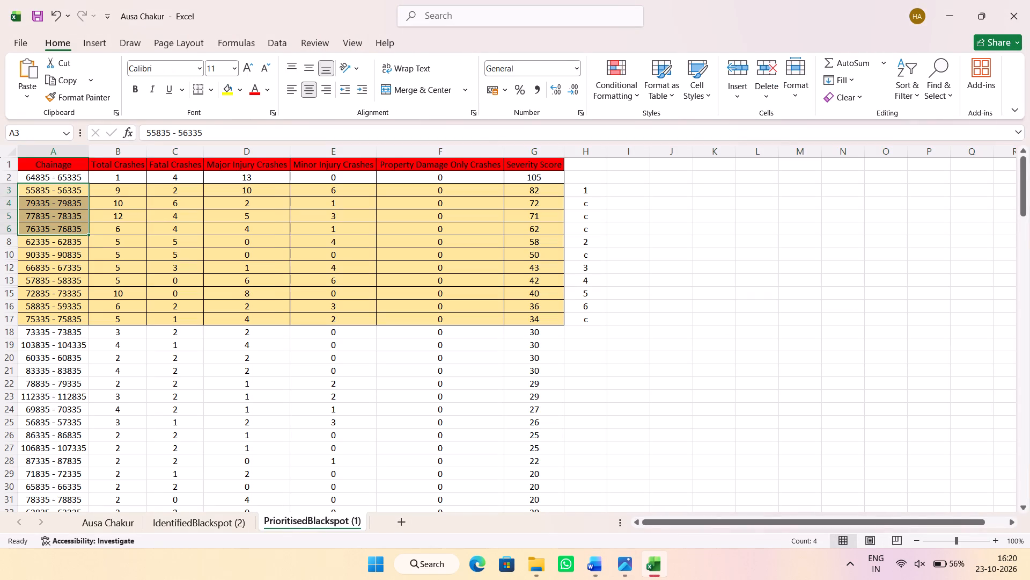
pyautogui.click(62, 192)
pyautogui.click(155, 134)
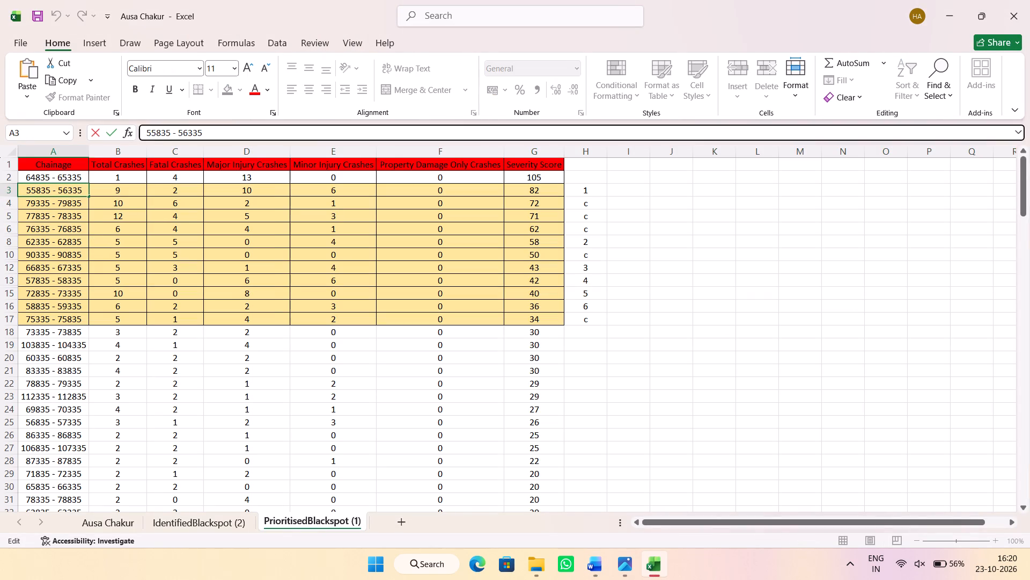
pyautogui.press('+')
pyautogui.click(194, 134)
pyautogui.press('+')
pyautogui.press('Return')
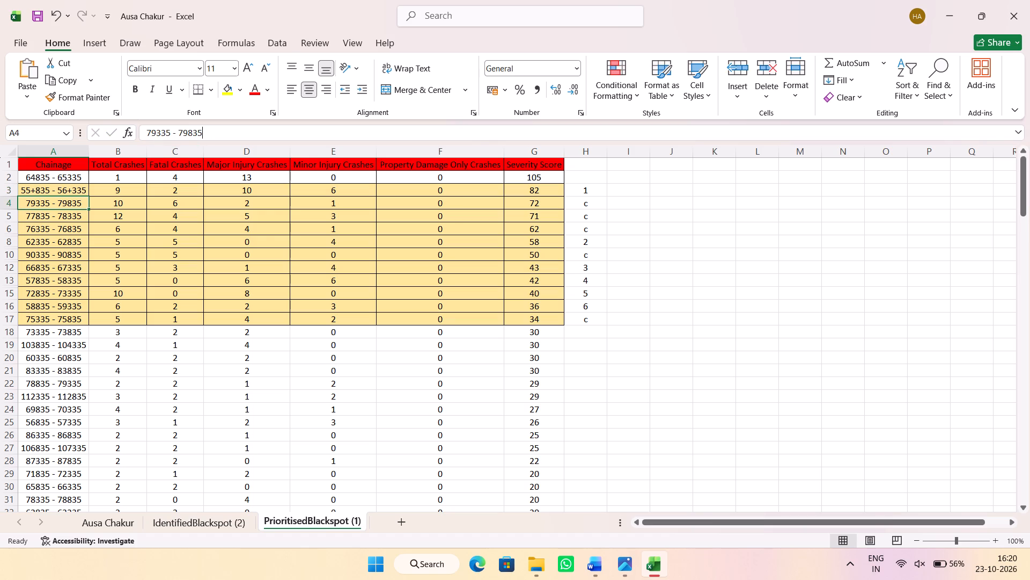
pyautogui.click(157, 135)
pyautogui.press('+')
pyautogui.click(195, 134)
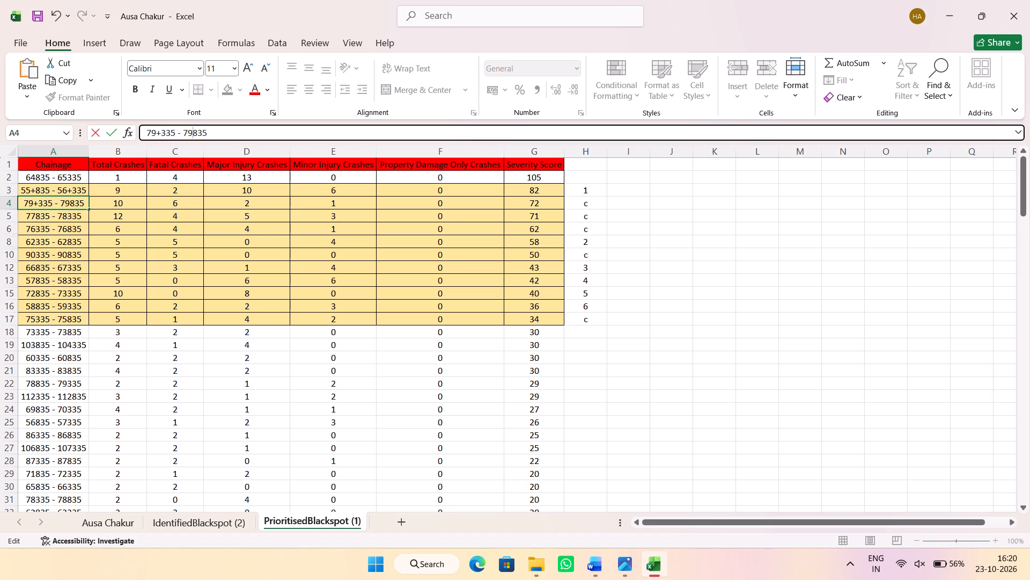
pyautogui.press('+')
pyautogui.press('Return')
pyautogui.click(157, 134)
pyautogui.press('+')
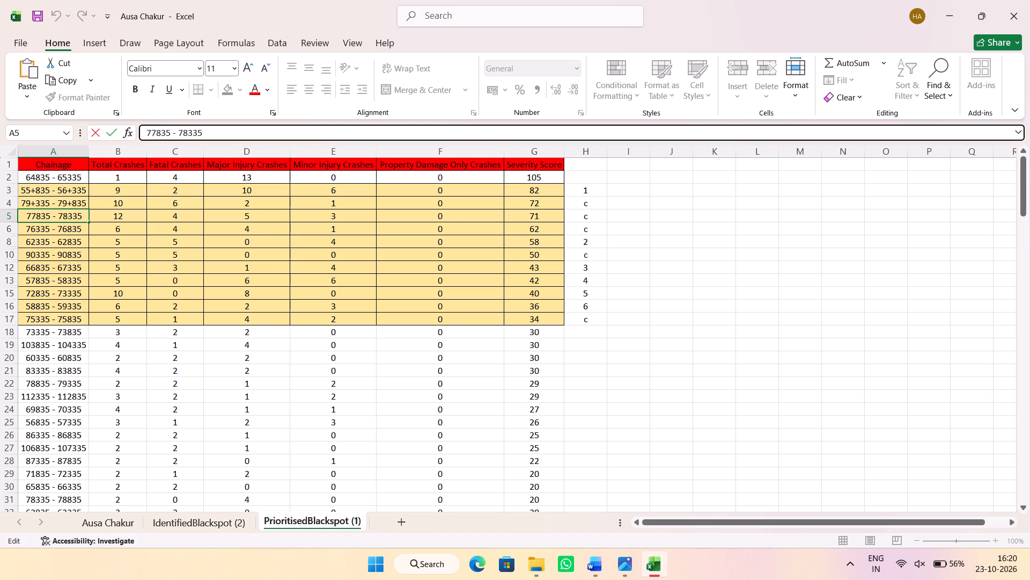
pyautogui.click(195, 133)
pyautogui.press('+')
pyautogui.press('Return')
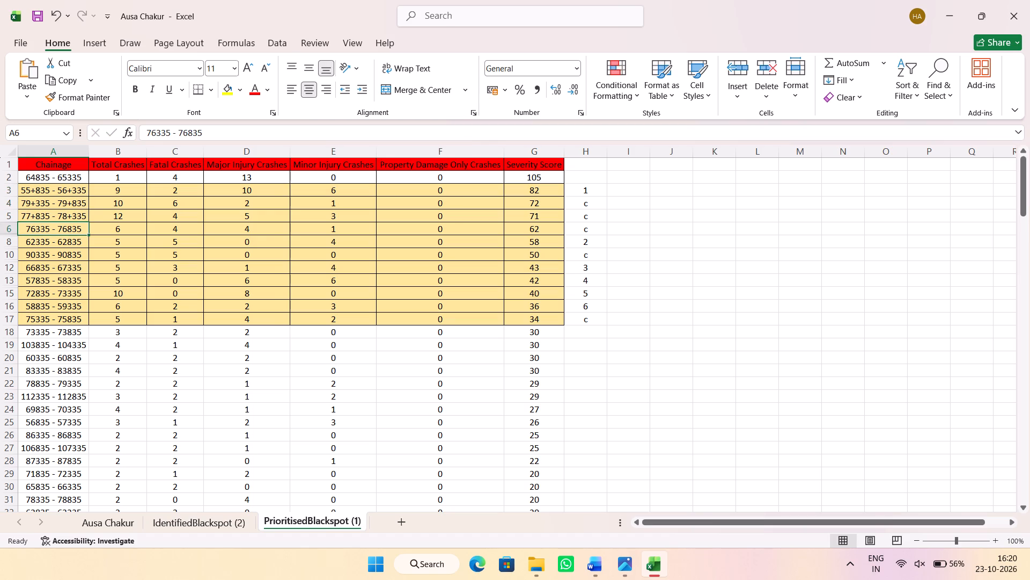
# Rewrite the chainages in rows 6 and 8 as 76+335 - 76+835 and 62+335 - 62+835.
pyautogui.click(155, 134)
pyautogui.press('+')
pyautogui.click(194, 134)
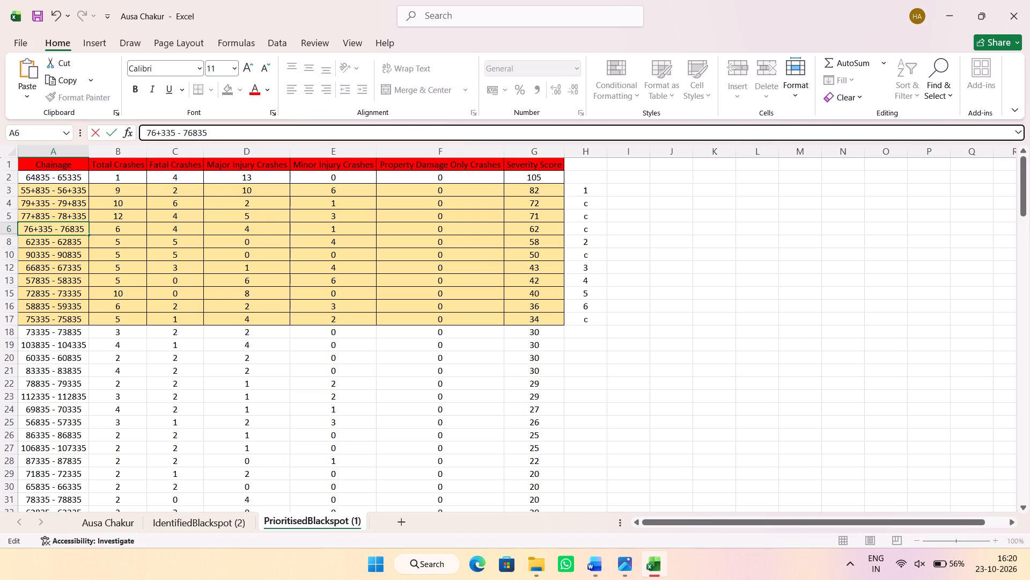
pyautogui.press('+')
pyautogui.press('Return')
pyautogui.click(155, 134)
pyautogui.press('+')
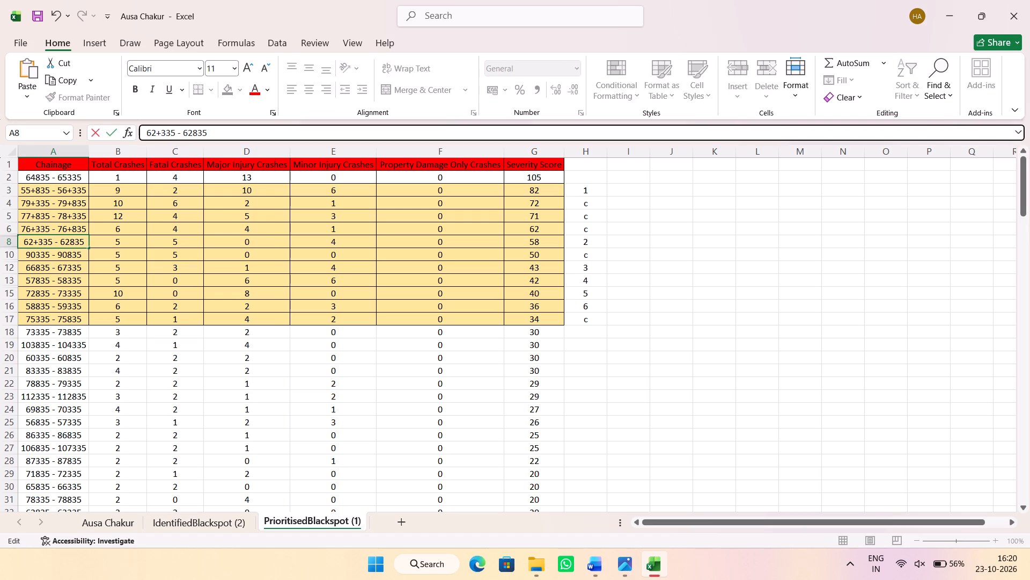
pyautogui.click(194, 134)
pyautogui.press('+')
pyautogui.press('Return')
# Rewrite the chainages in rows 10 and 12 as 90+335 - 90+835 and 66+835 - 67+335.
pyautogui.click(156, 134)
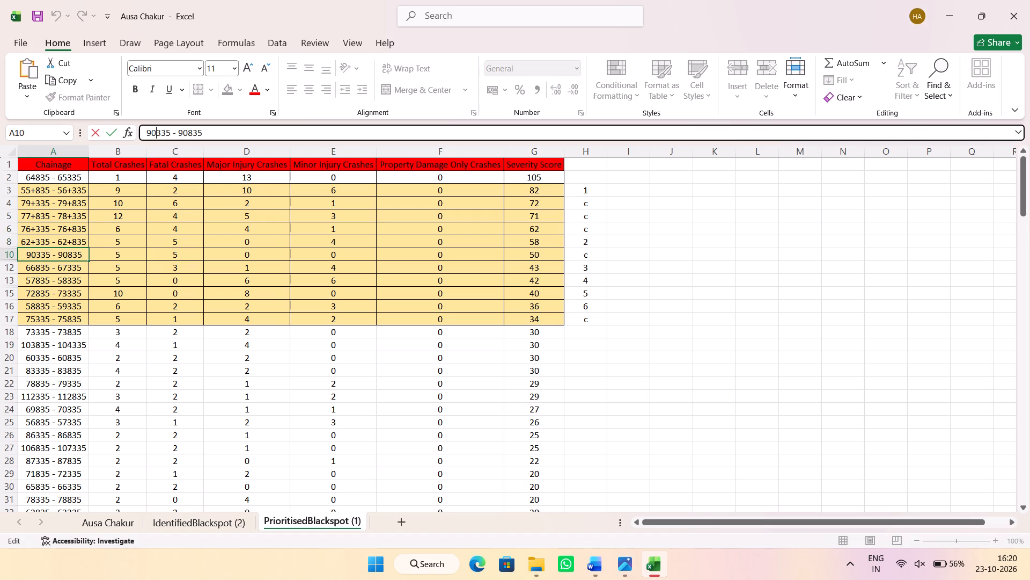
pyautogui.press('+')
pyautogui.click(194, 134)
pyautogui.press('+')
pyautogui.press('Return')
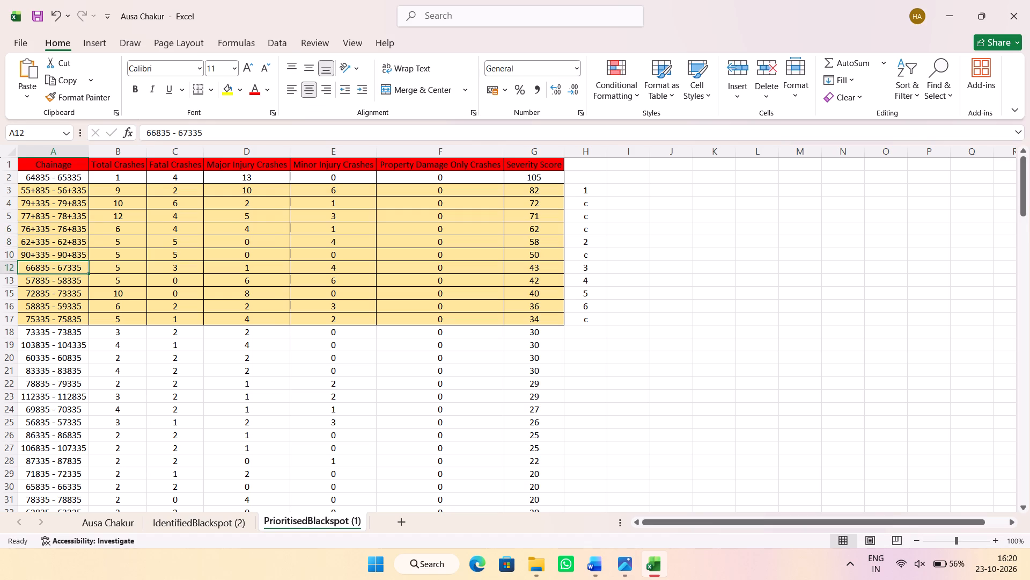
pyautogui.click(156, 135)
pyautogui.press('+')
pyautogui.click(192, 133)
pyautogui.press('+')
pyautogui.press('Return')
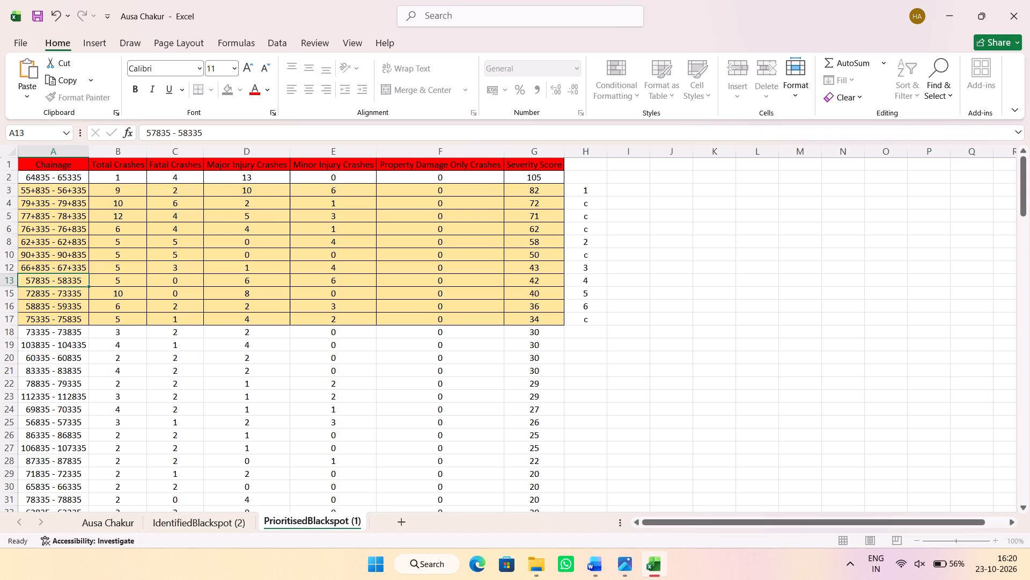
# Rewrite the chainages in rows 13 and 15 as 57+835 - 58+335 and 72+835 - 73+335.
pyautogui.click(157, 134)
pyautogui.press('+')
pyautogui.click(194, 133)
pyautogui.press('+')
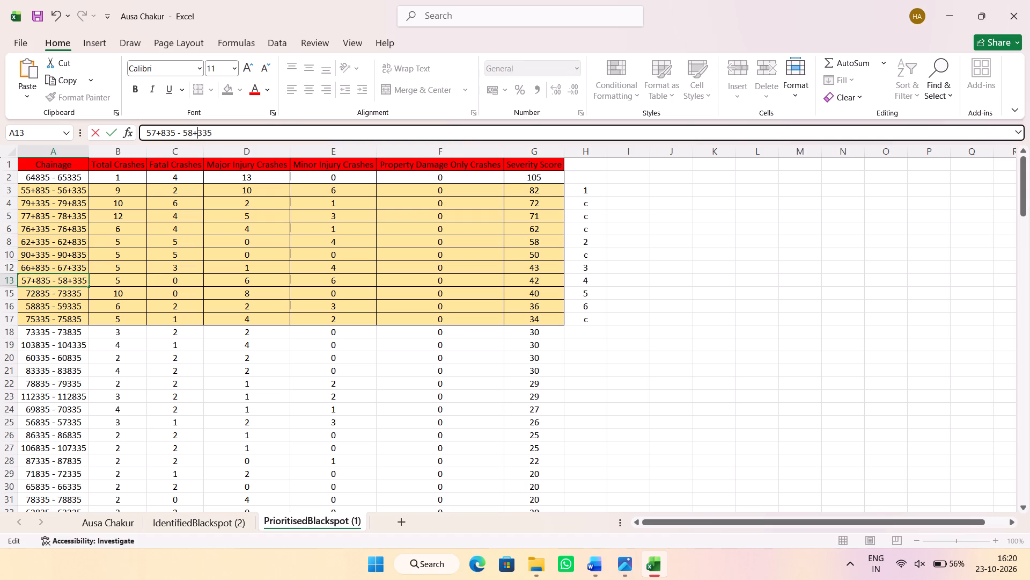
pyautogui.press('Return')
pyautogui.click(157, 135)
pyautogui.press('+')
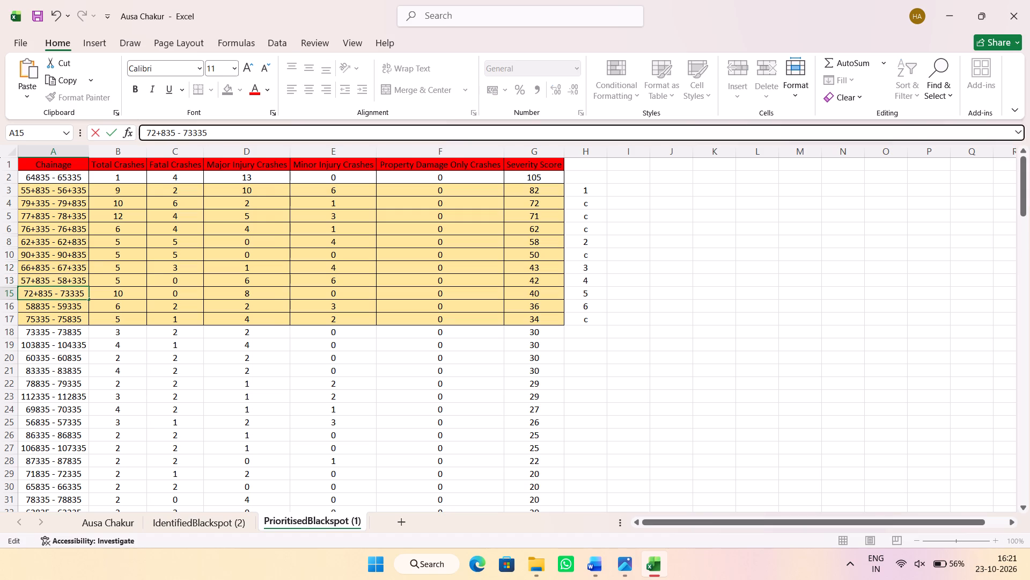
pyautogui.click(195, 134)
pyautogui.press('+')
pyautogui.press('Return')
# Rewrite the chainages in rows 16 and 17 as 58+835 - 59+335 and 75+335 - 75+835.
pyautogui.click(154, 135)
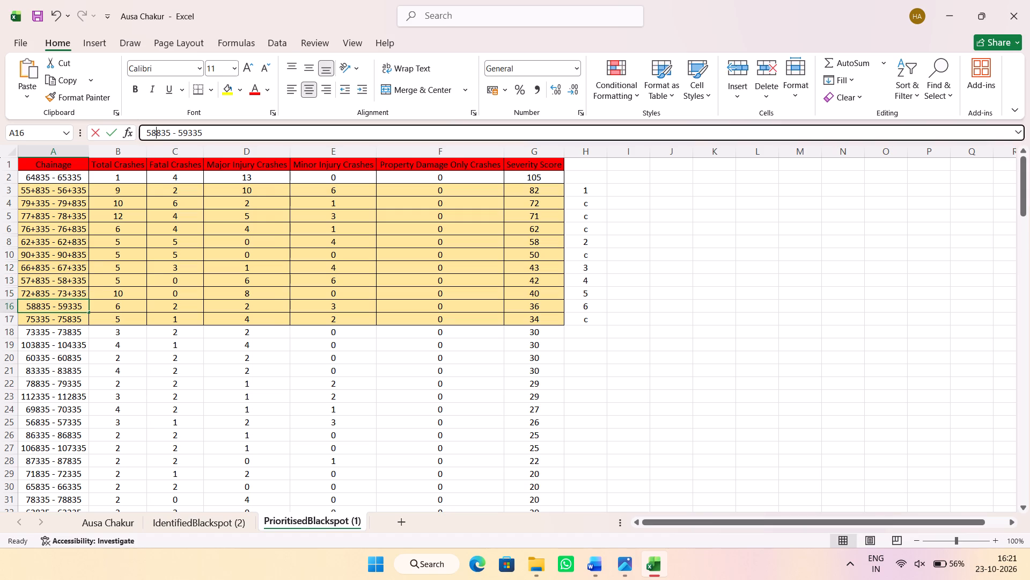
pyautogui.press('+')
pyautogui.click(194, 133)
pyautogui.press('+')
pyautogui.press('Return')
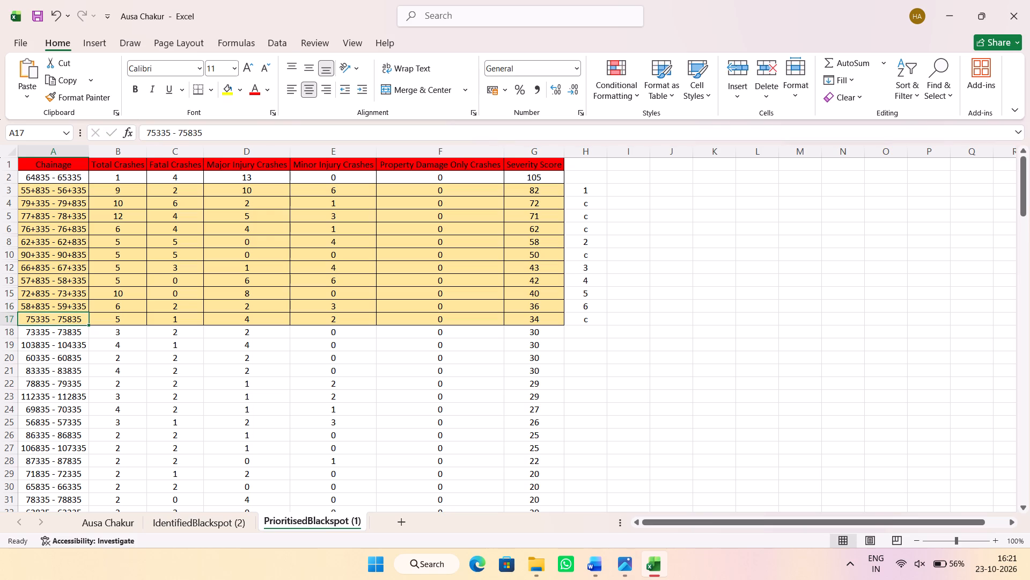
pyautogui.click(154, 135)
pyautogui.press('+')
pyautogui.click(194, 134)
pyautogui.press('+')
pyautogui.press('Return')
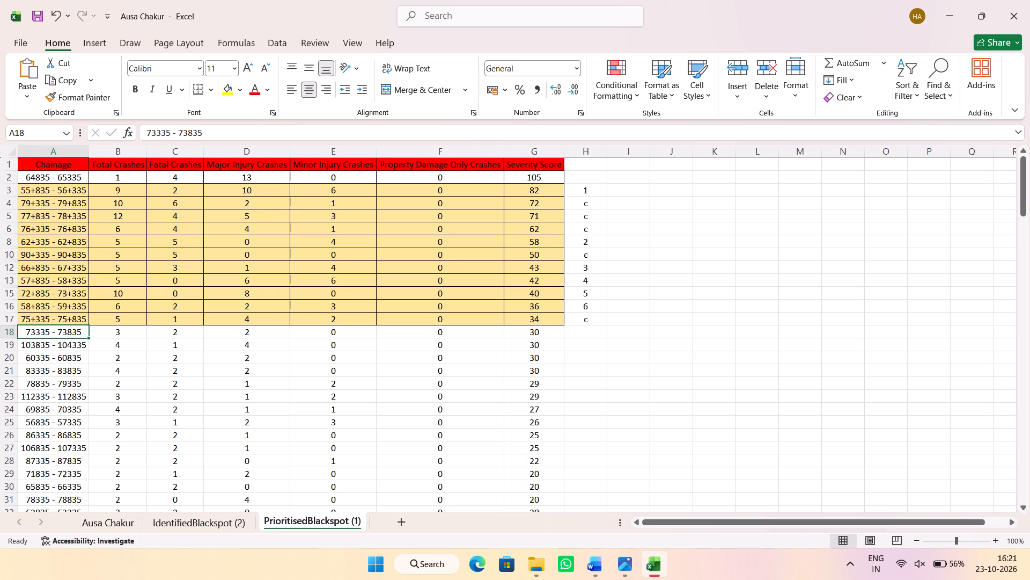
# Copy the eleven highlighted chainages from the Excel sheet and return to the Word report.
pyautogui.hotkey('alt', 'Tab')
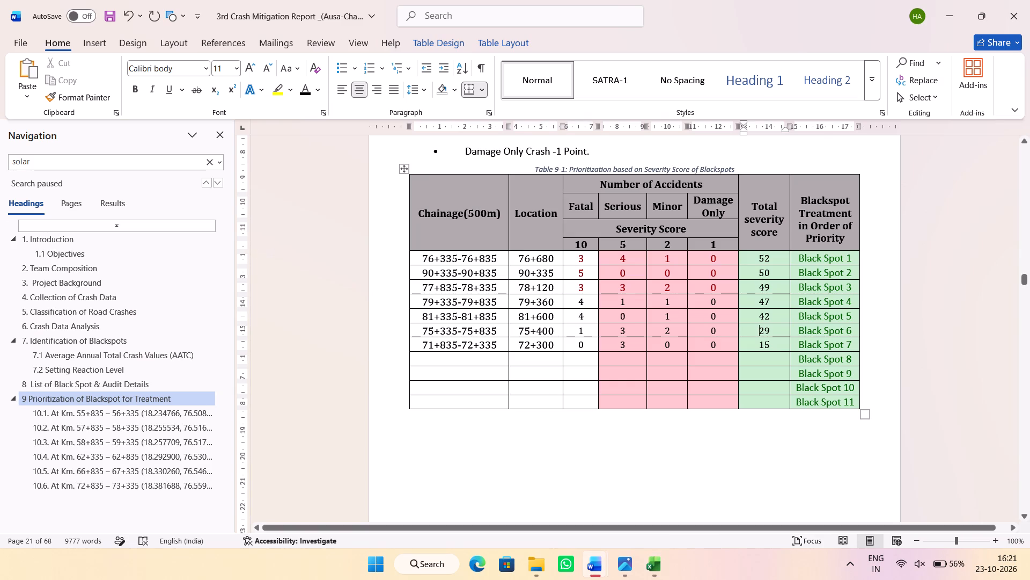
pyautogui.hotkey('alt', 'Tab')
pyautogui.moveTo(52, 191); pyautogui.dragTo(45, 313)
pyautogui.hotkey('ctrl', 'c')
pyautogui.hotkey('alt', 'Tab')
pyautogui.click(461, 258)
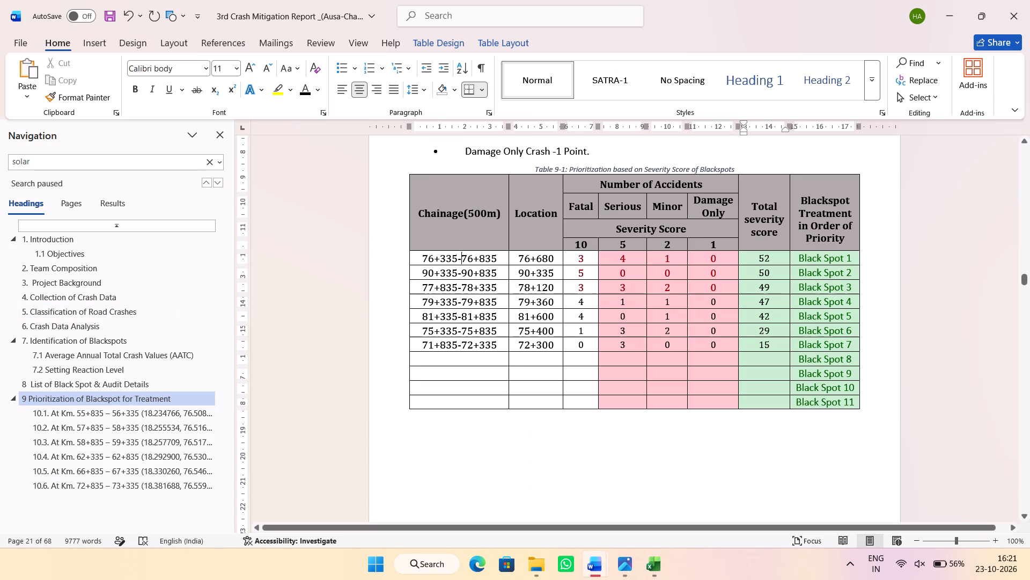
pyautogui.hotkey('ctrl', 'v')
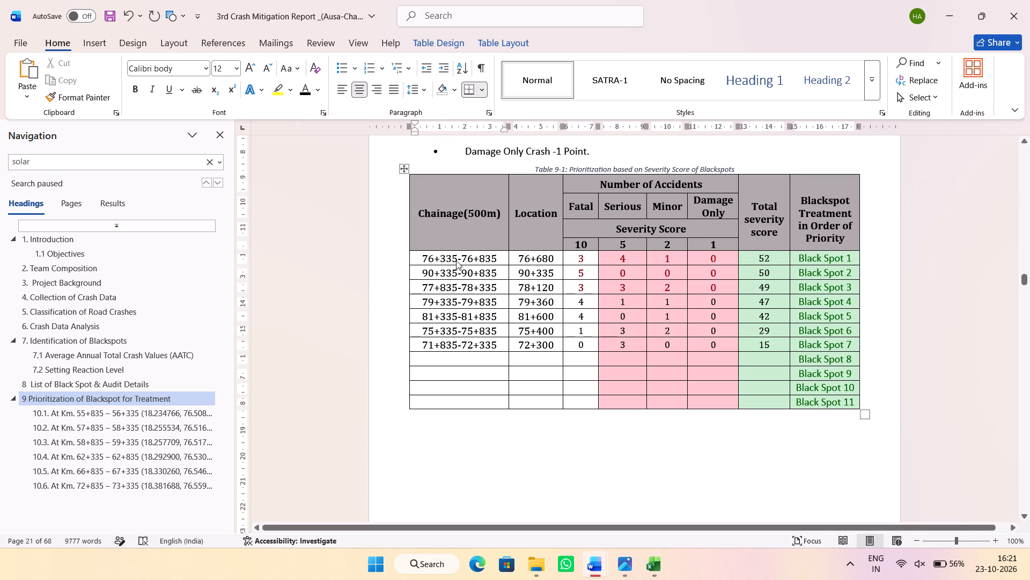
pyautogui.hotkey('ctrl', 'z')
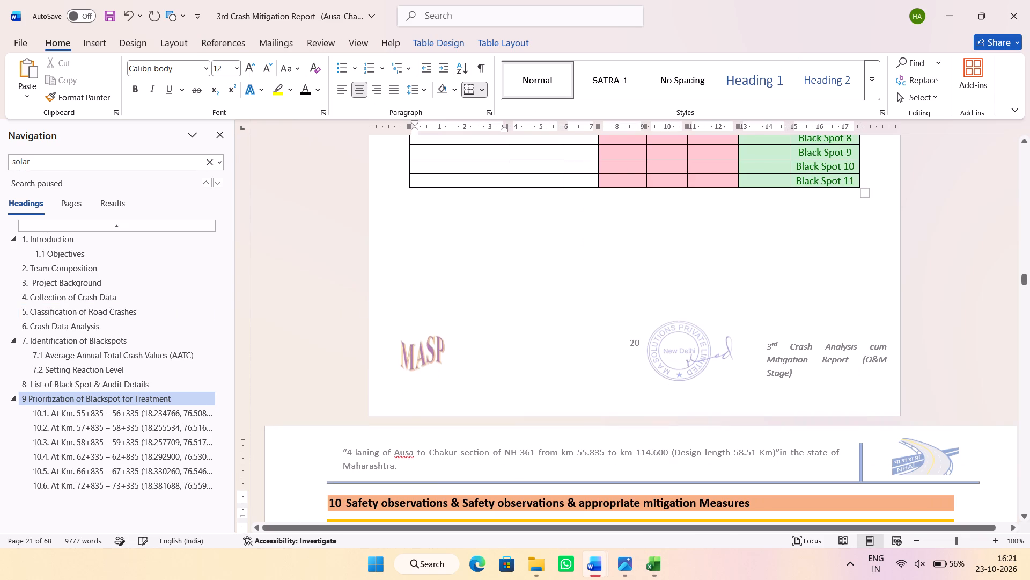
# Paste the copied chainages over all eleven cells of the Chainage(500m) column in Table 9-1.
pyautogui.scroll(4, 454, 299)
pyautogui.moveTo(456, 298); pyautogui.dragTo(458, 393)
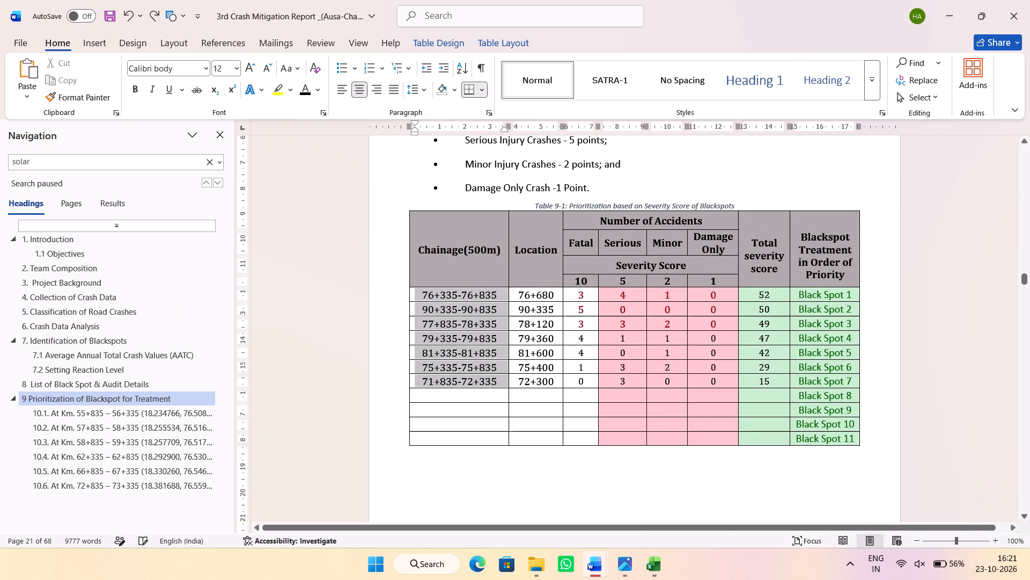
pyautogui.moveTo(458, 393); pyautogui.dragTo(455, 436)
pyautogui.rightClick(455, 436)
pyautogui.click(545, 280)
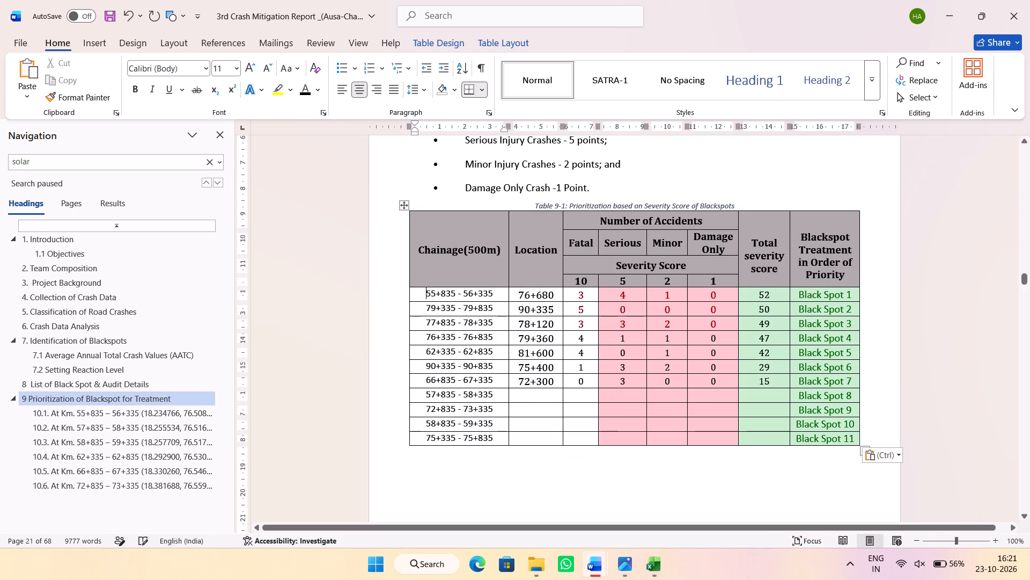
# Enlarge the font of the eleven pasted chainages in Table 9-1 to size 12.
pyautogui.moveTo(518, 296); pyautogui.dragTo(546, 299)
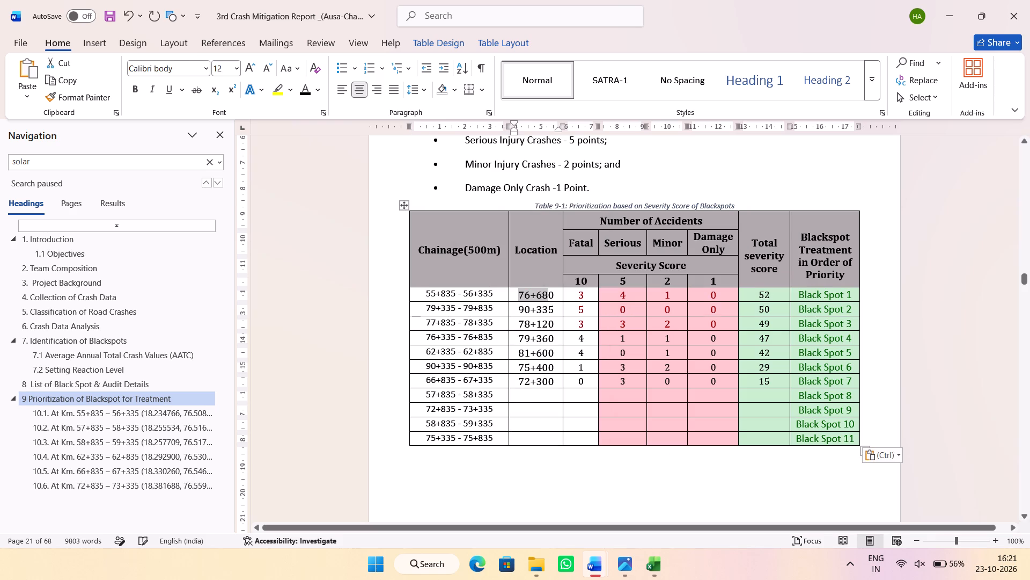
pyautogui.moveTo(471, 292); pyautogui.dragTo(466, 434)
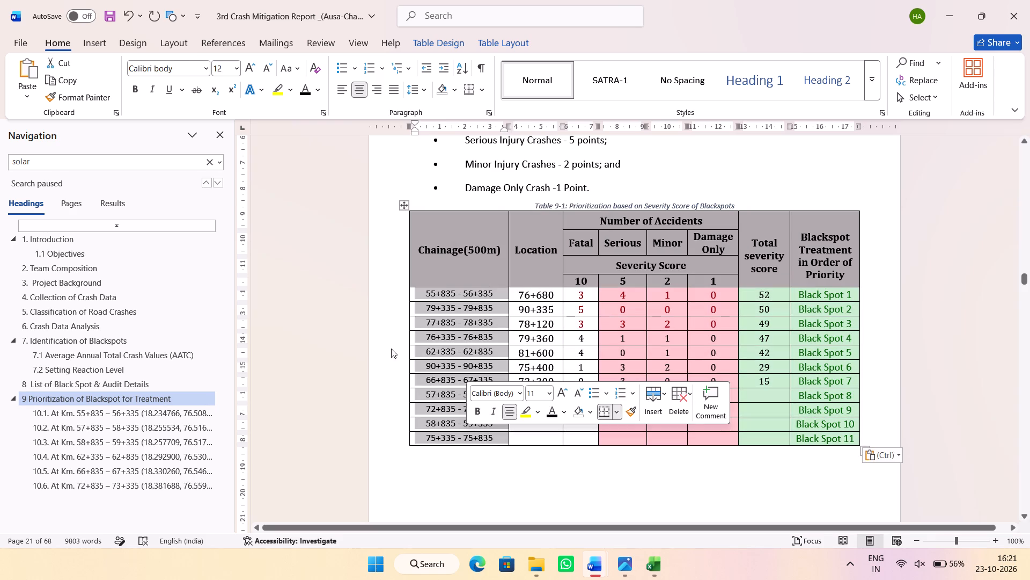
pyautogui.click(252, 66)
pyautogui.click(573, 369)
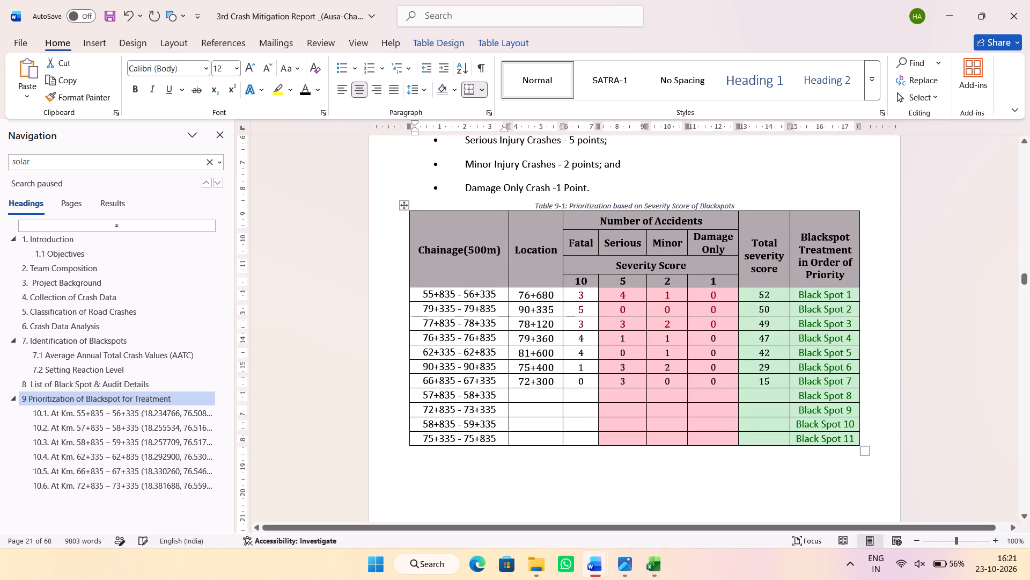
# Copy the highlighted fatal, major, minor and property-damage crash counts from Excel and paste them over Table 9-1's Fatal to Damage Only columns.
pyautogui.hotkey('alt', 'Tab')
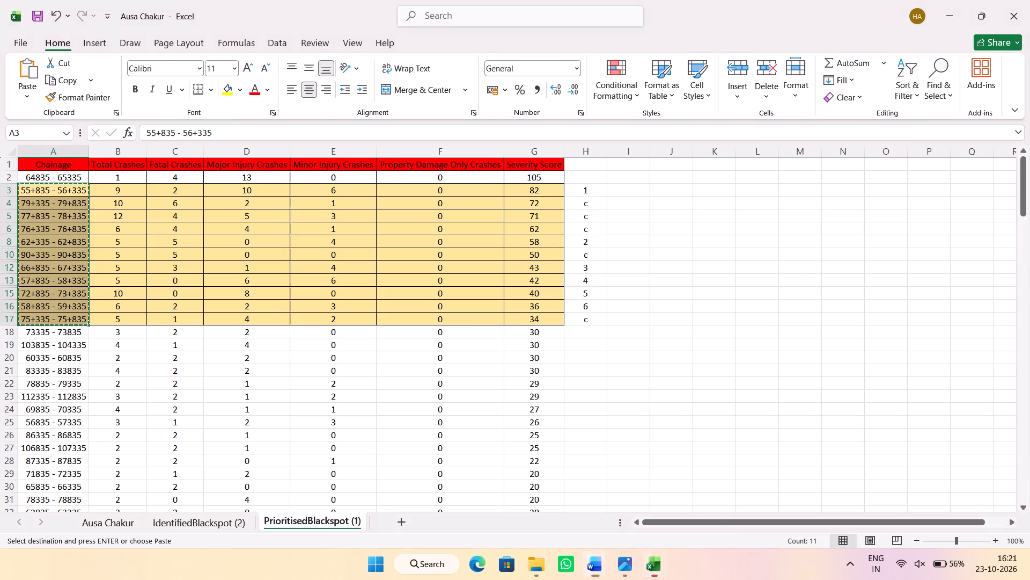
pyautogui.hotkey('alt', 'Tab')
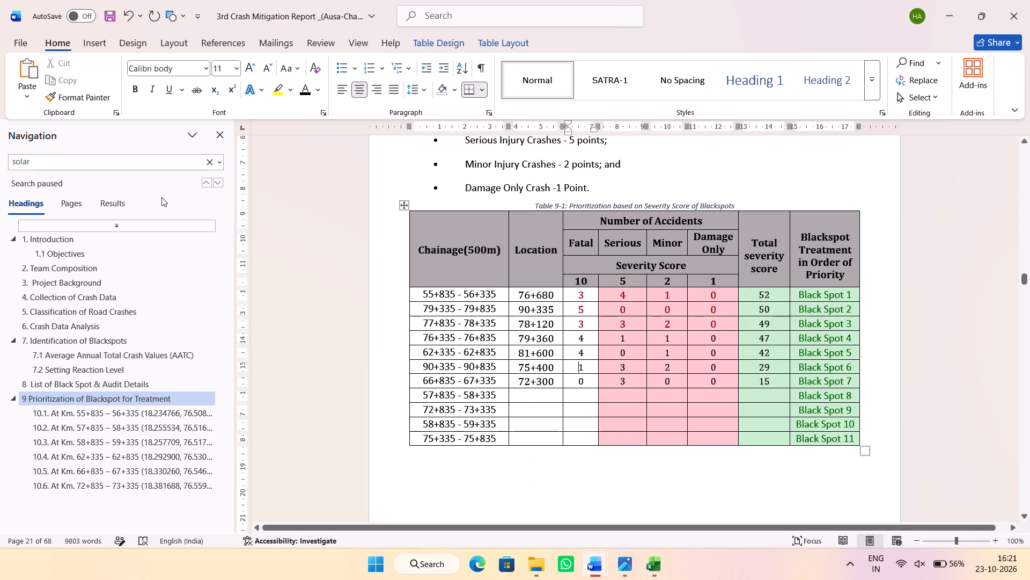
pyautogui.hotkey('alt', 'Tab')
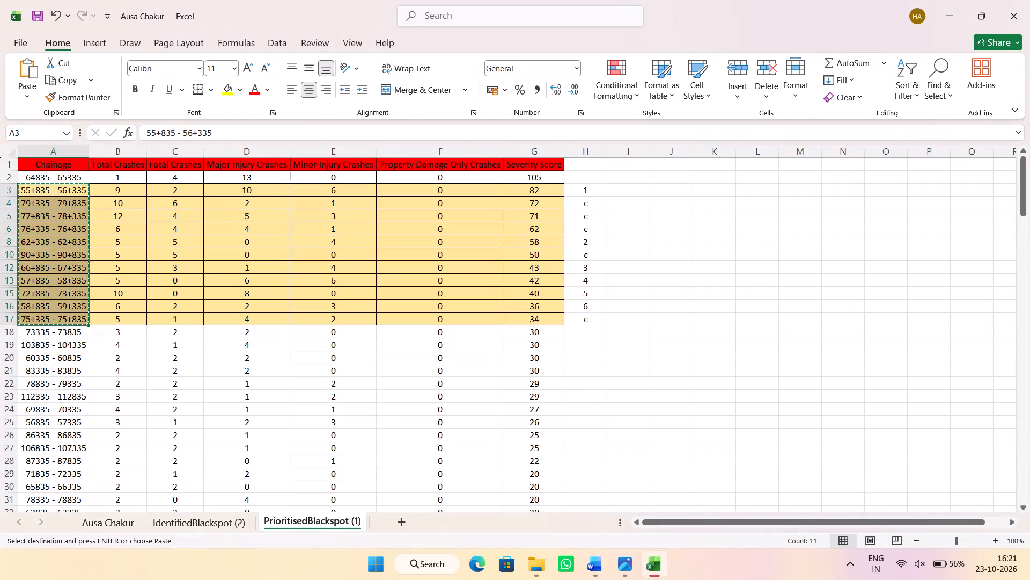
pyautogui.moveTo(173, 191); pyautogui.dragTo(420, 314)
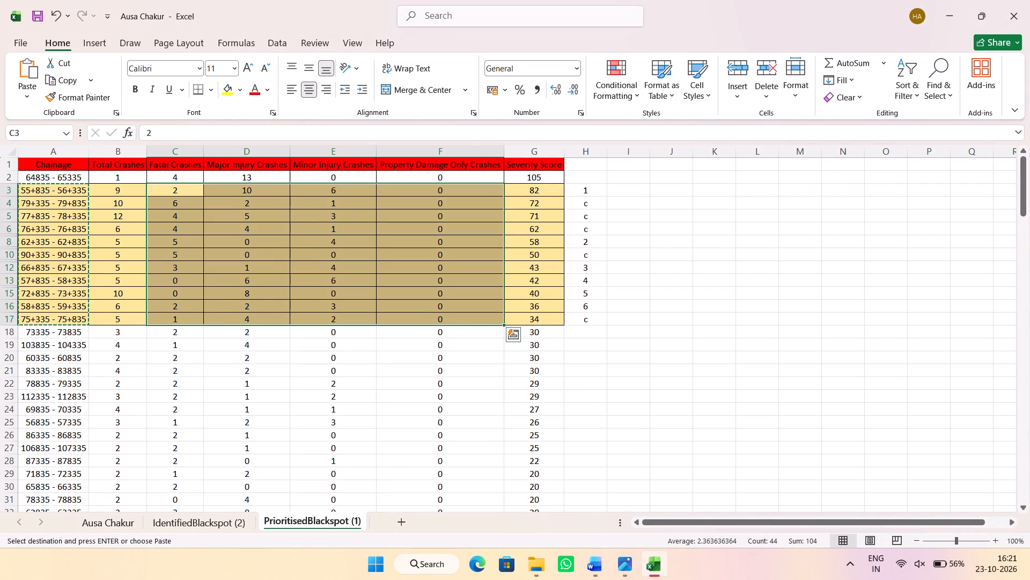
pyautogui.hotkey('ctrl', 'c')
pyautogui.hotkey('alt', 'Tab')
pyautogui.moveTo(585, 295); pyautogui.dragTo(637, 331)
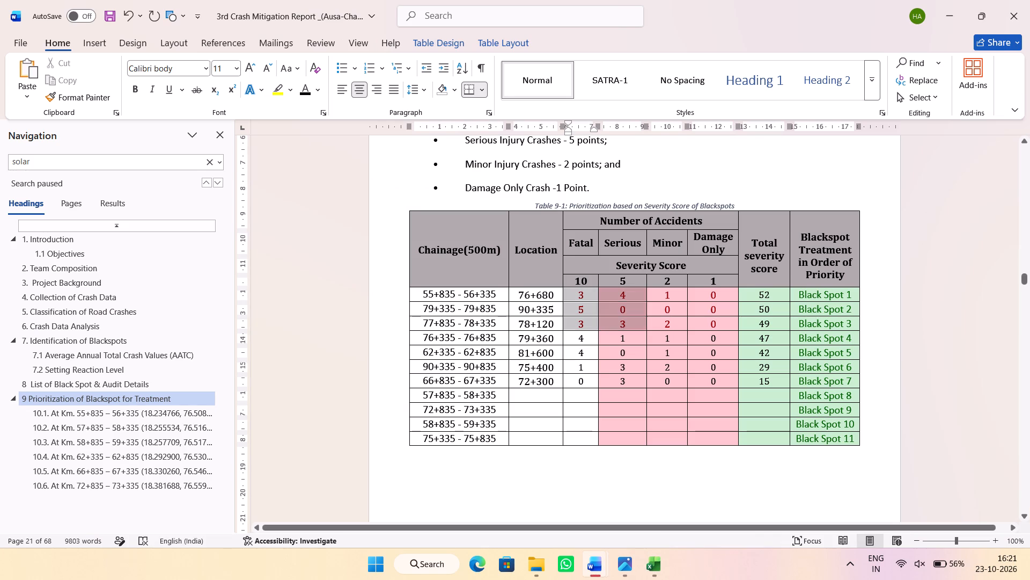
pyautogui.moveTo(637, 331); pyautogui.dragTo(712, 439)
pyautogui.rightClick(712, 439)
pyautogui.click(805, 282)
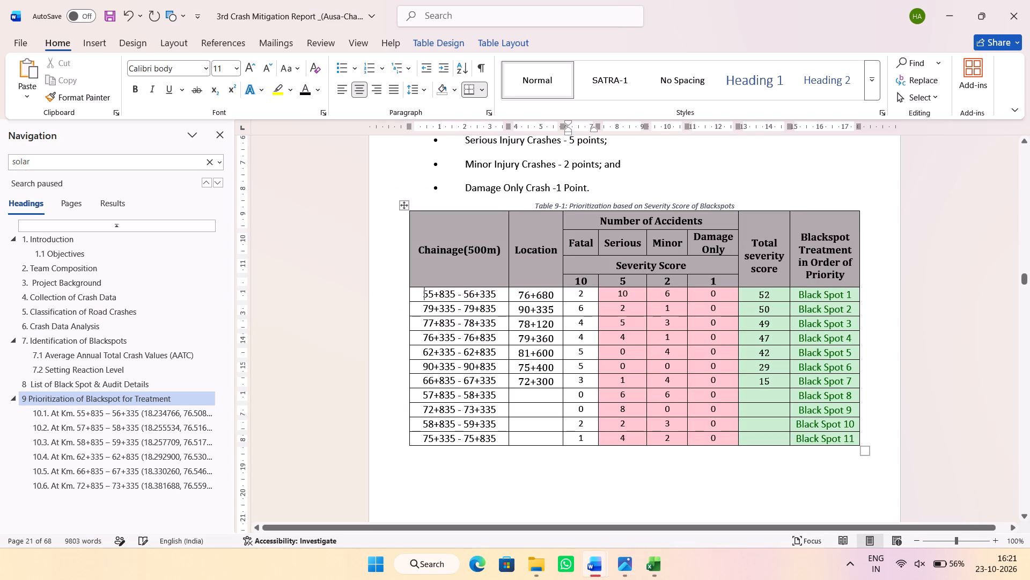
# Copy the eleven highlighted severity scores from Excel and paste them over the Damage Only column of Table 9-1.
pyautogui.hotkey('alt', 'Tab')
pyautogui.moveTo(523, 189); pyautogui.dragTo(532, 269)
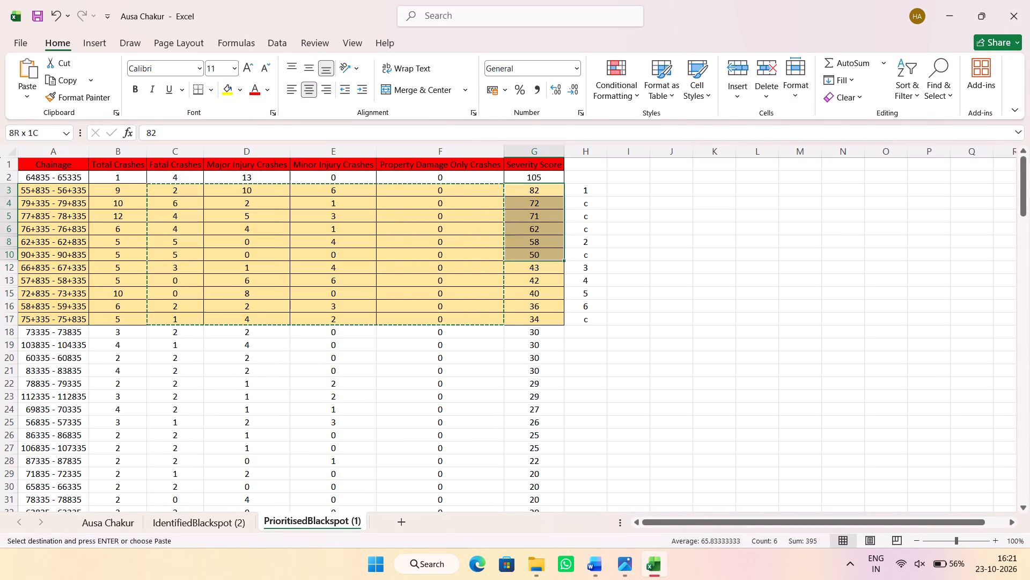
pyautogui.moveTo(532, 269); pyautogui.dragTo(529, 315)
pyautogui.hotkey('ctrl', 'c')
pyautogui.hotkey('alt', 'Tab')
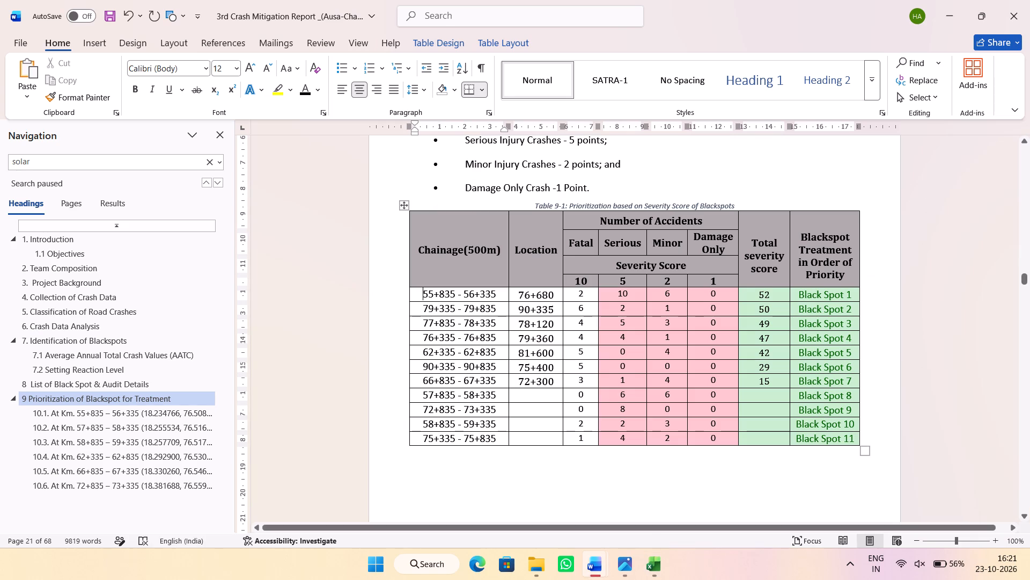
pyautogui.moveTo(708, 298); pyautogui.dragTo(713, 431)
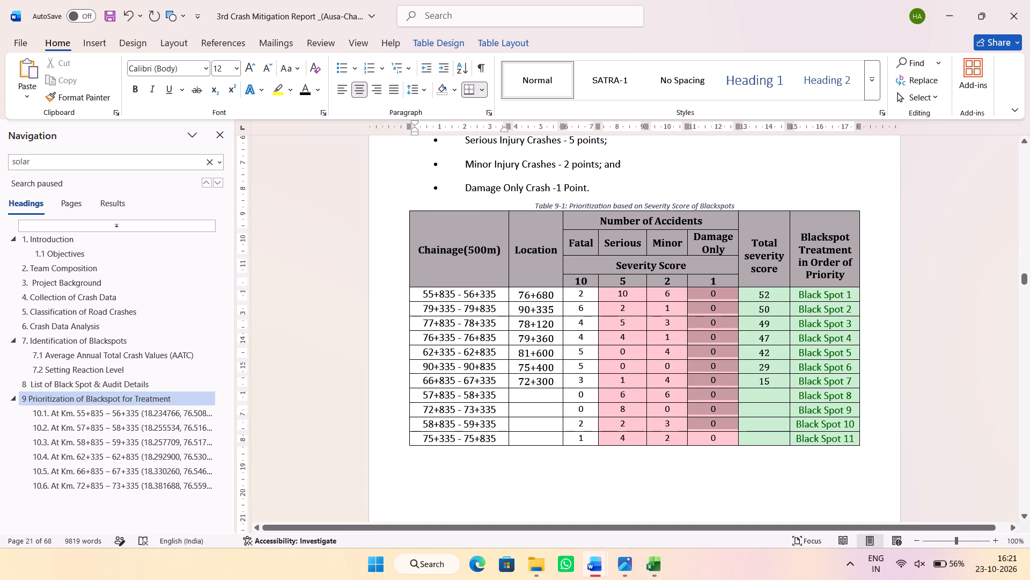
pyautogui.moveTo(713, 431); pyautogui.dragTo(713, 433)
pyautogui.rightClick(713, 434)
pyautogui.click(807, 282)
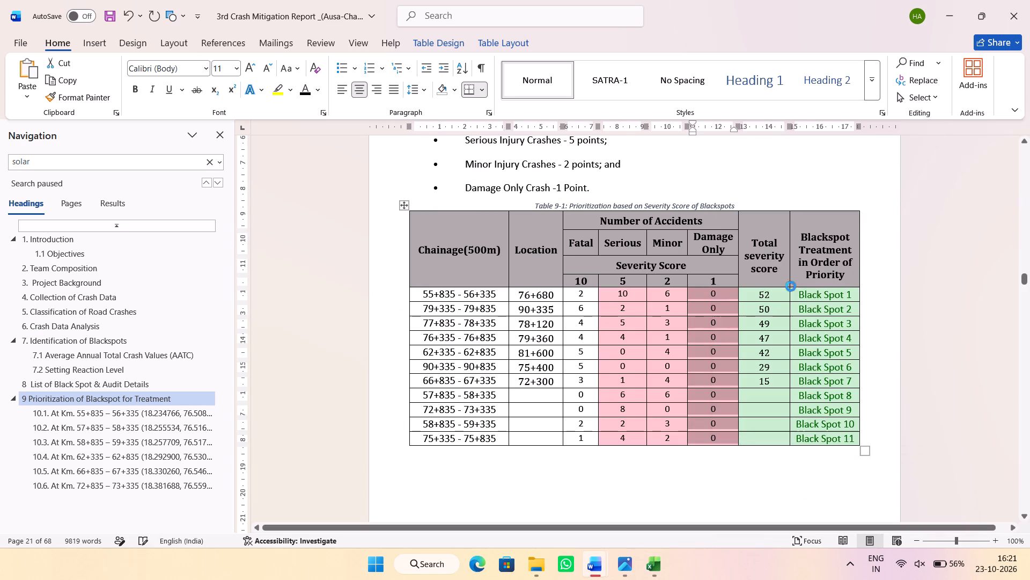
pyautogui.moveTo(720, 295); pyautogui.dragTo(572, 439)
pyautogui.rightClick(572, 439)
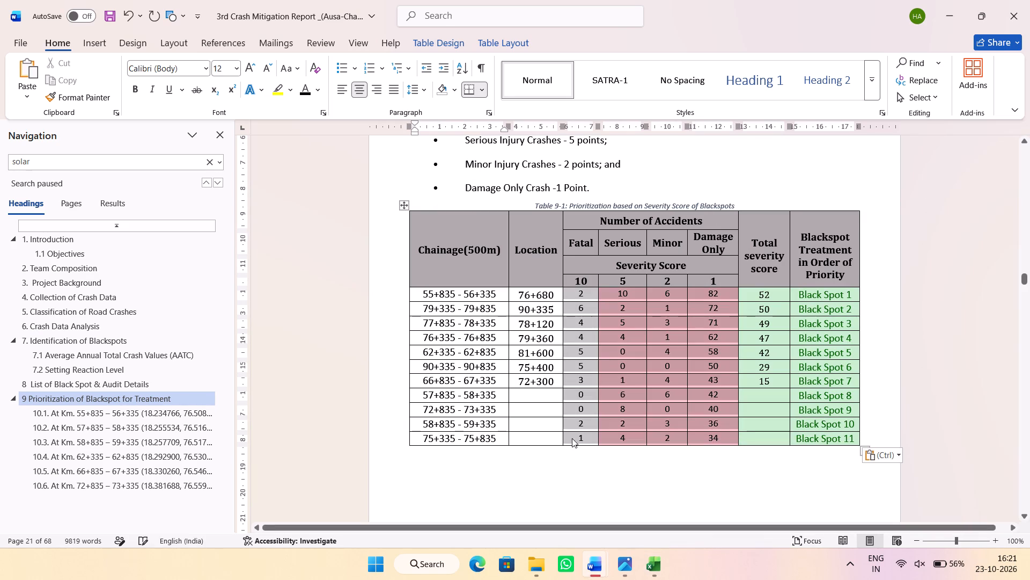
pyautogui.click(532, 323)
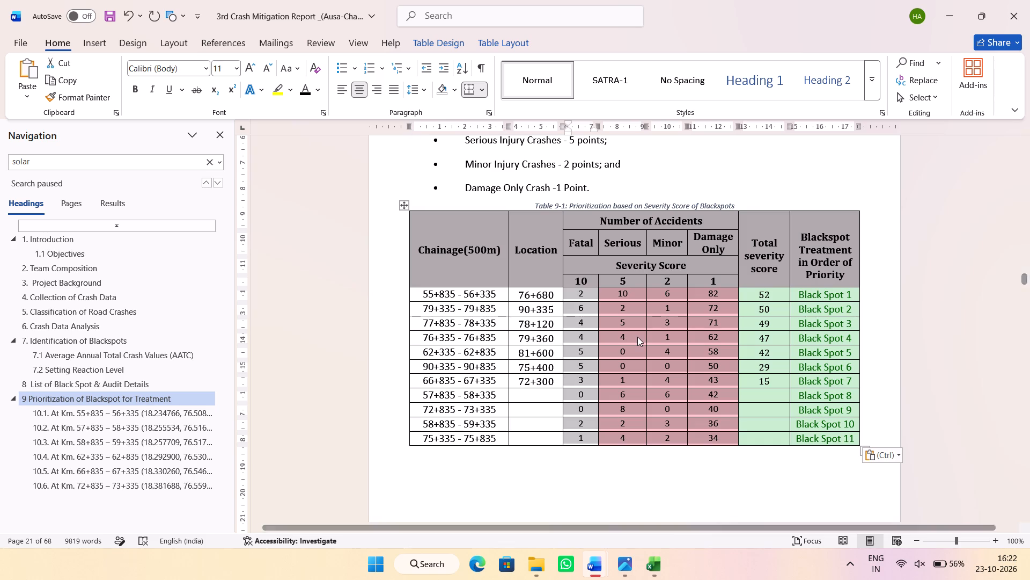
# Review the stretches listed in Table 7-1 and the list of blackspots in Table 8-1.
pyautogui.scroll(14, 671, 310)
pyautogui.scroll(-3, 685, 308)
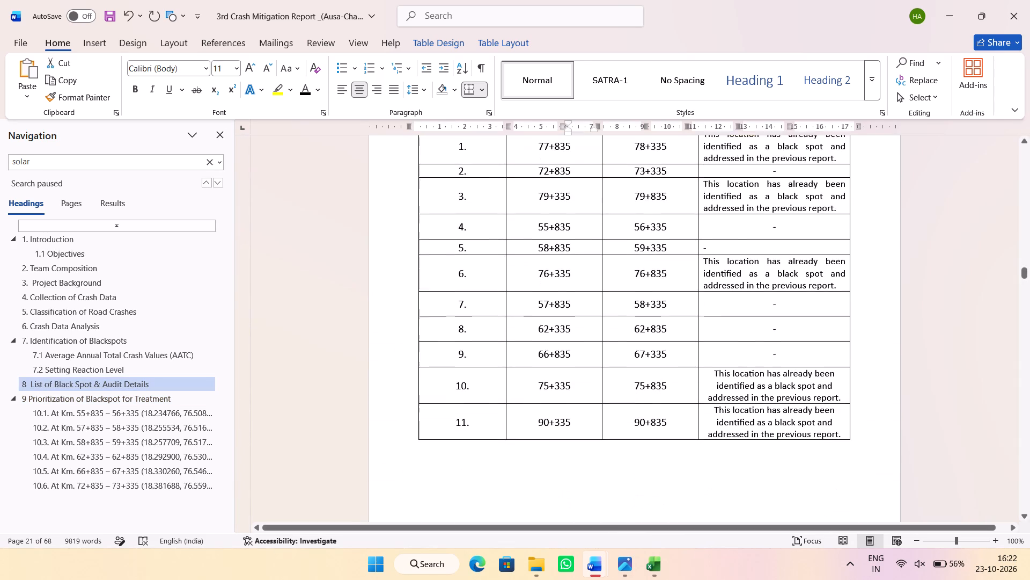
pyautogui.scroll(12, 651, 370)
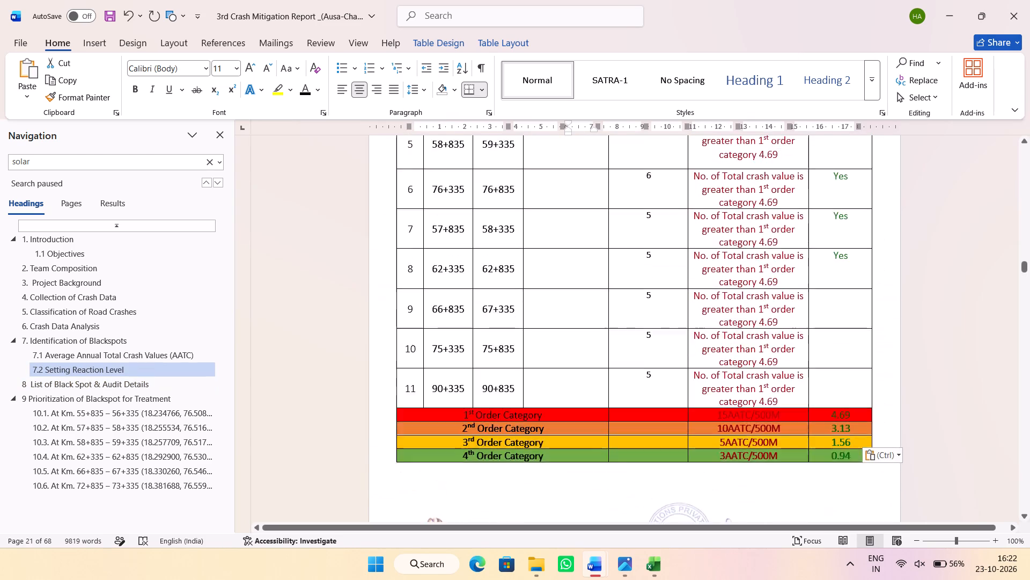
pyautogui.scroll(3, 640, 386)
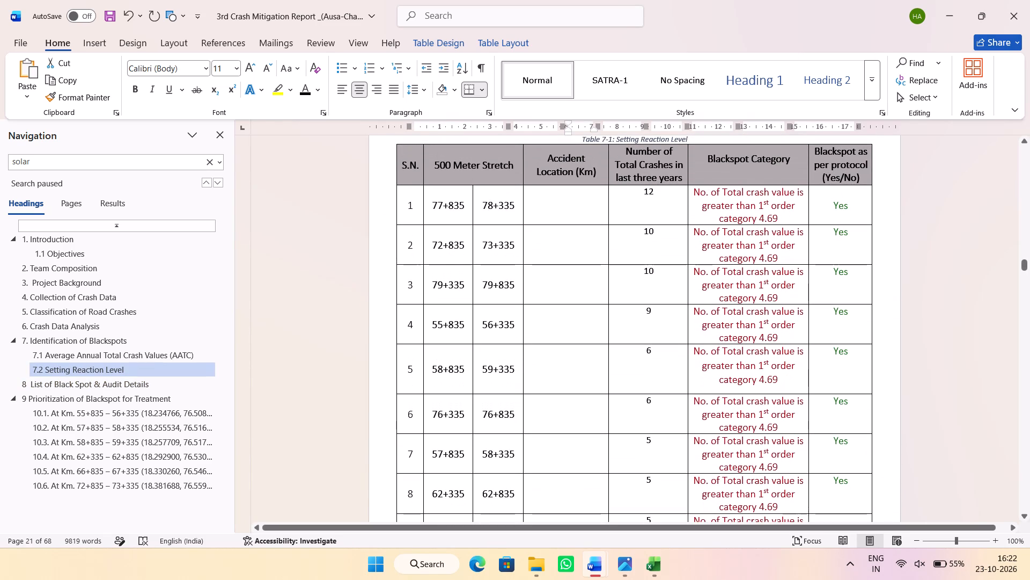
pyautogui.scroll(-12, 628, 374)
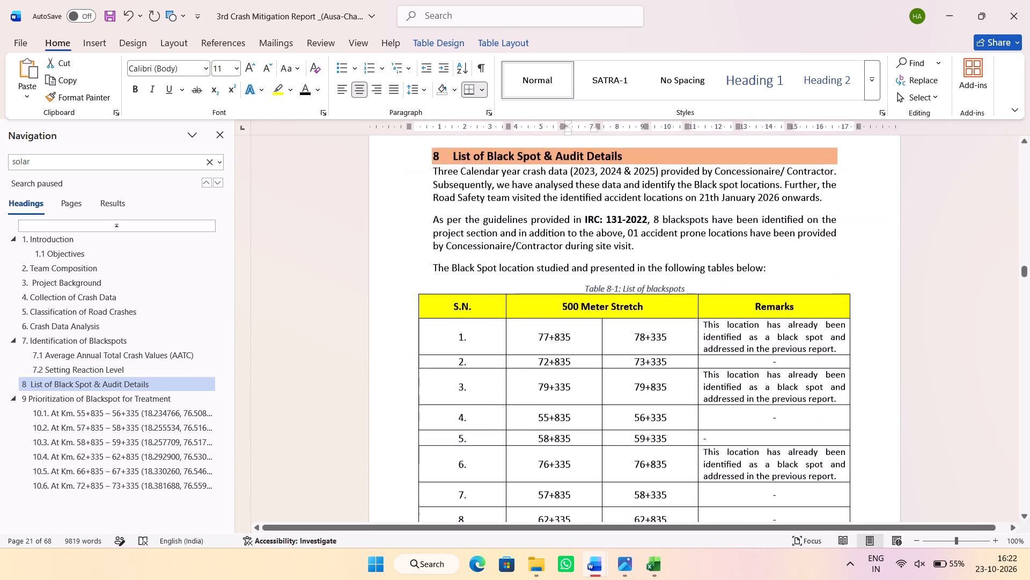
pyautogui.scroll(-2, 627, 376)
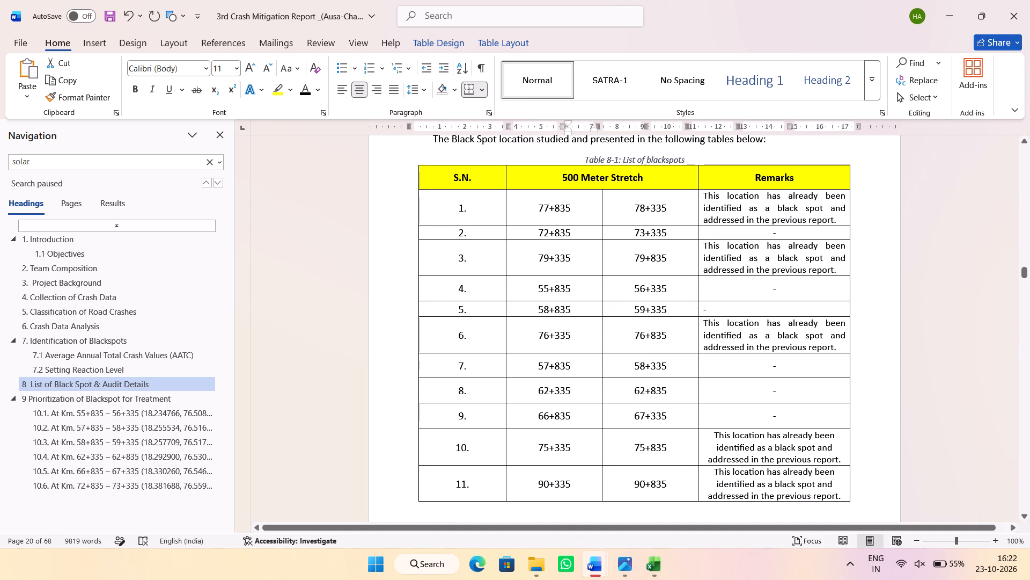
# In the opening sentence of section 8, replace the ampersand between the years 2024 and 2025 with a comma.
pyautogui.scroll(2, 619, 291)
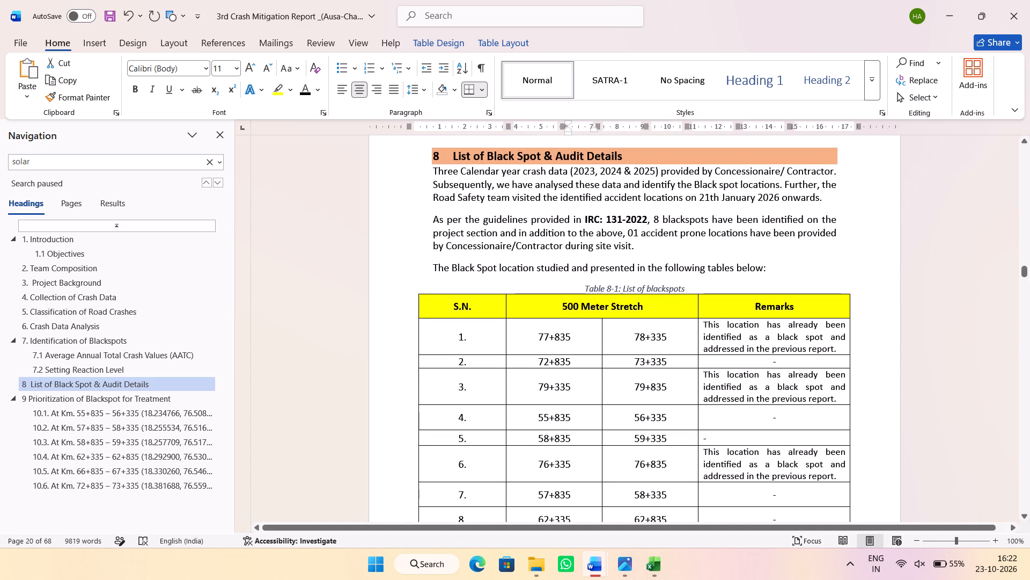
pyautogui.click(630, 172)
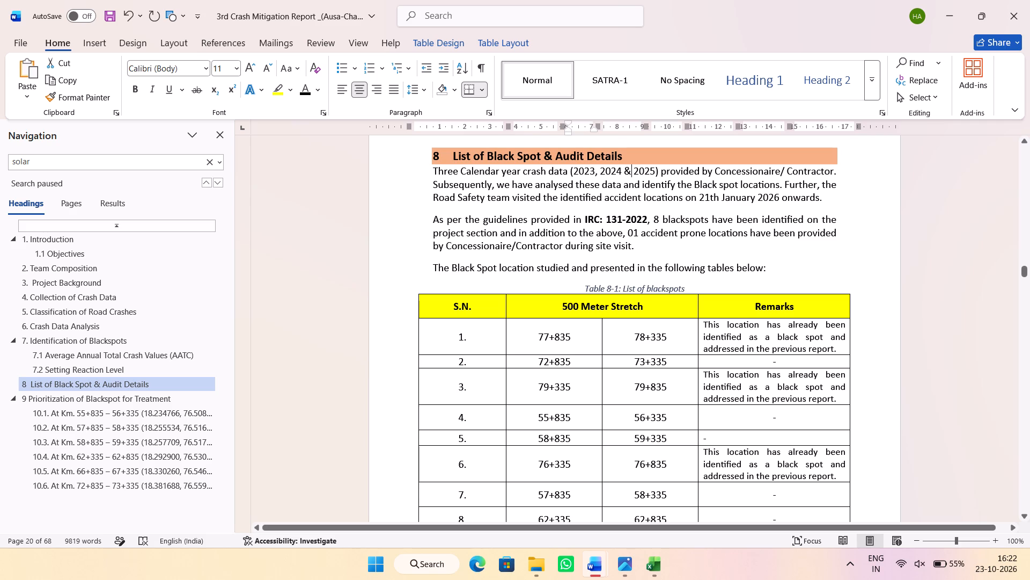
pyautogui.press('BackSpace')
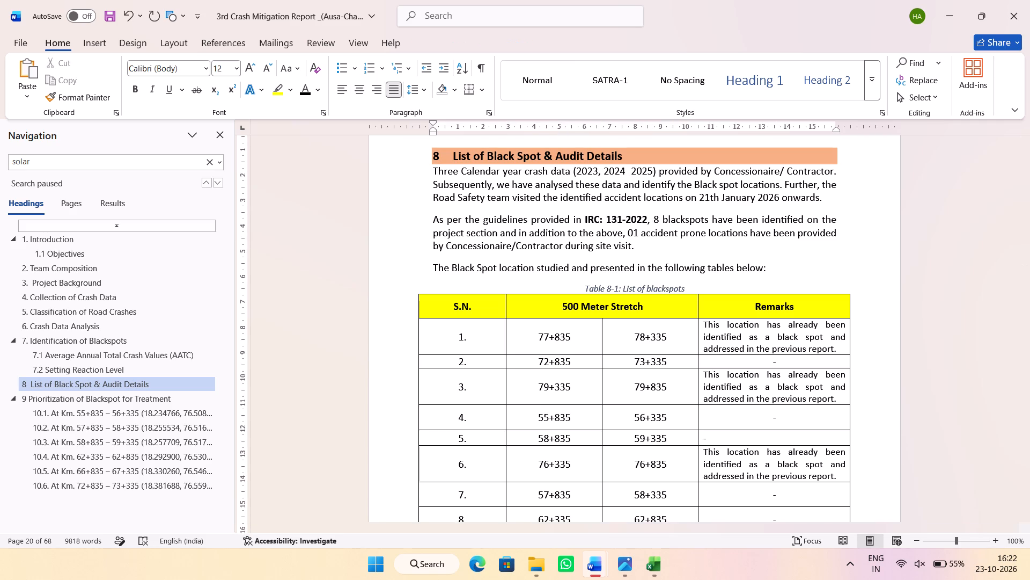
pyautogui.press('BackSpace')
pyautogui.press(',')
# Add "& 2026" after 2025 in the crash-data years of section 8's opening sentence.
pyautogui.click(652, 172)
pyautogui.press('space')
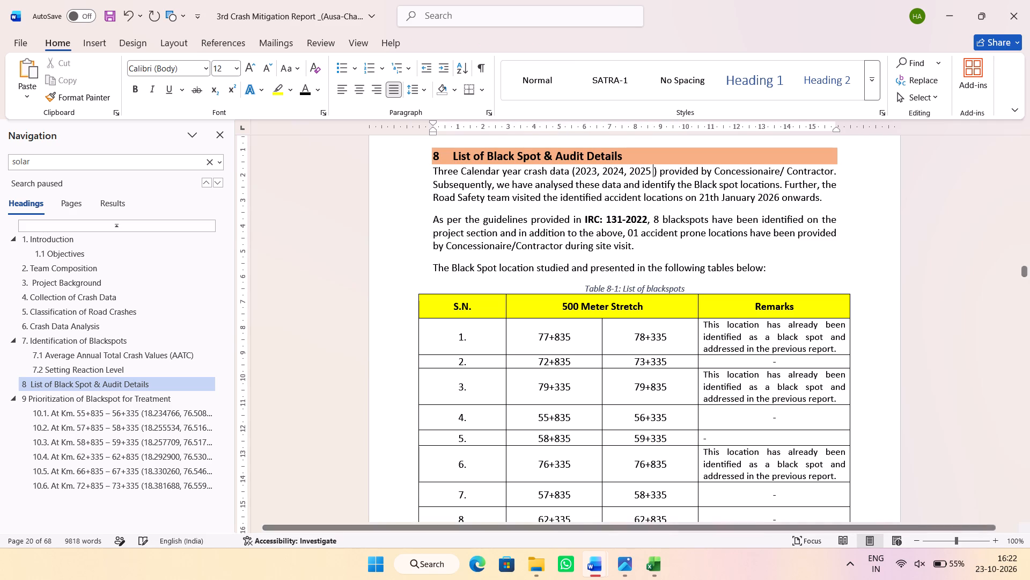
pyautogui.hotkey('shift', '&')
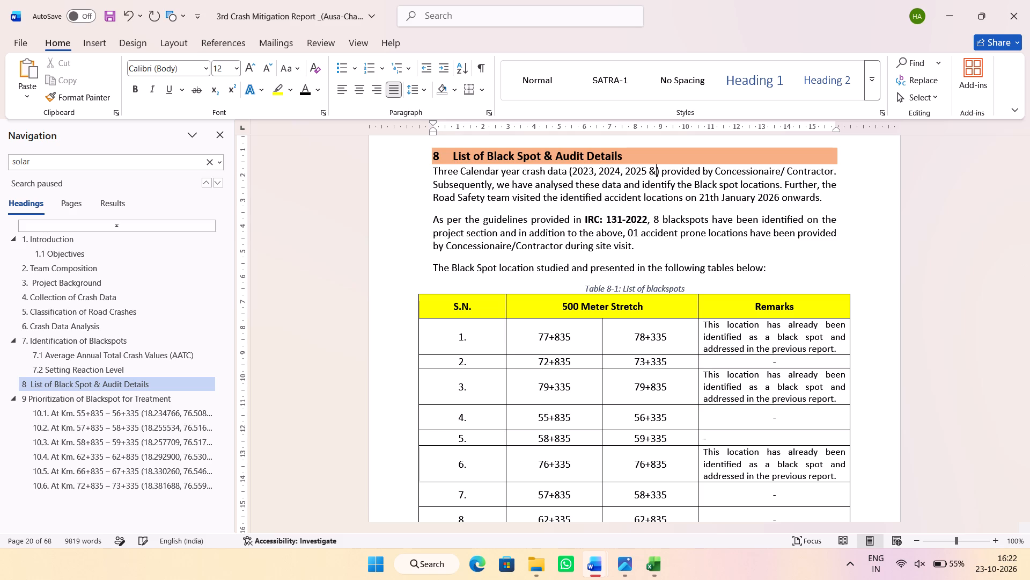
pyautogui.press('space')
pyautogui.write('2026')
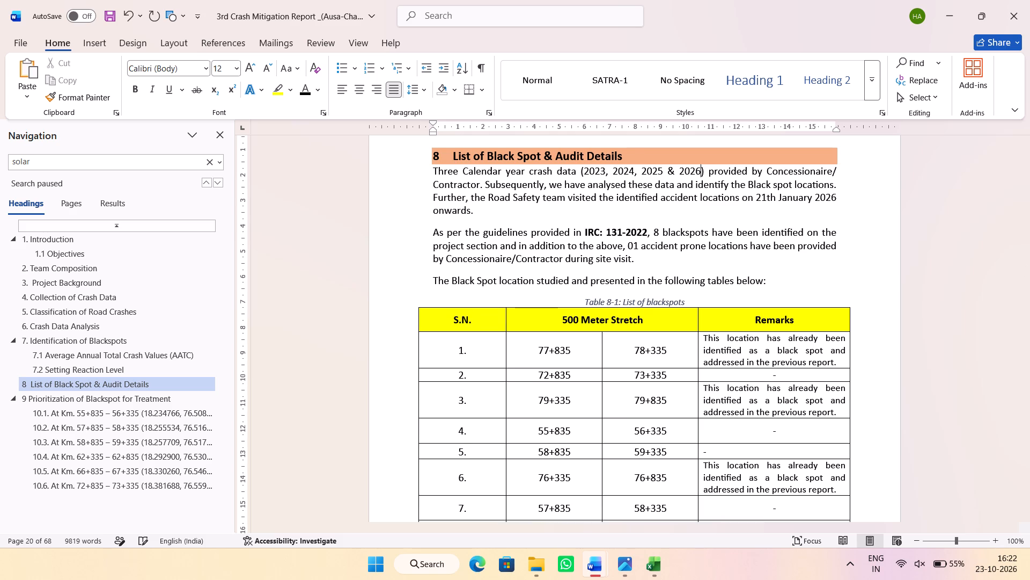
# Change the day of the Road Safety team's site visit in section 8 to 15th.
pyautogui.click(654, 212)
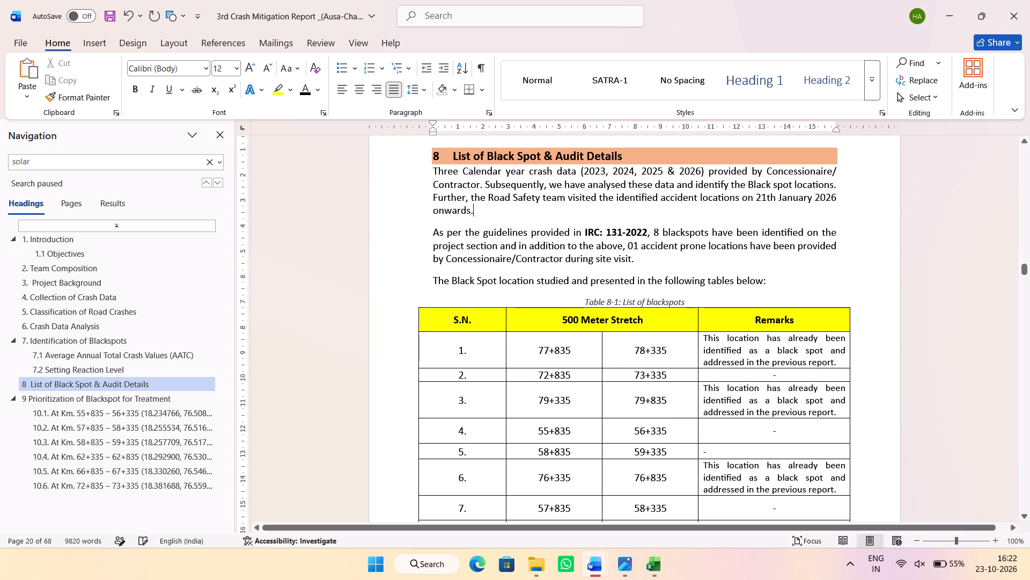
pyautogui.click(602, 199)
pyautogui.click(761, 200)
pyautogui.moveTo(552, 199); pyautogui.dragTo(732, 200)
pyautogui.click(773, 212)
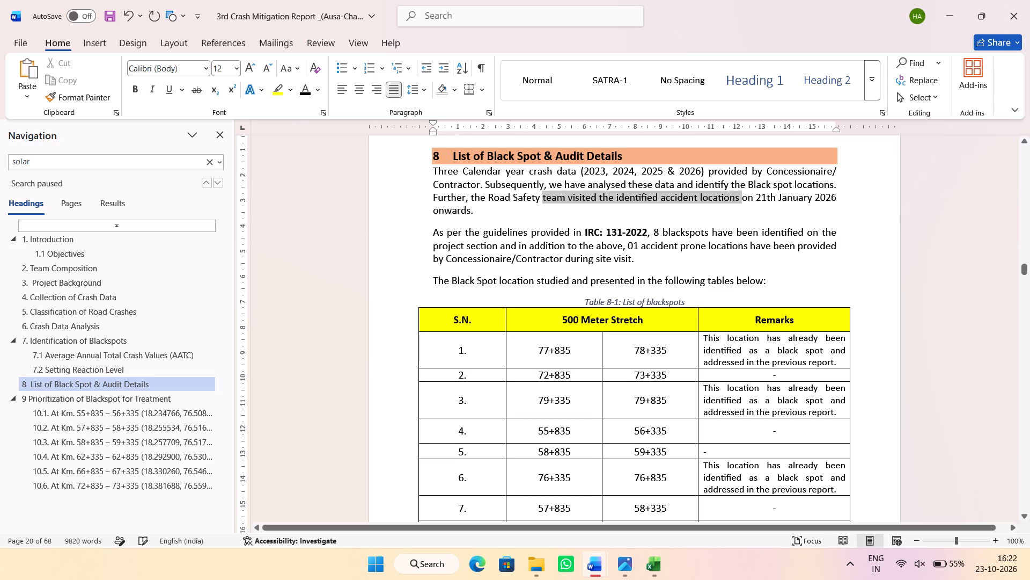
pyautogui.moveTo(759, 198); pyautogui.dragTo(764, 200)
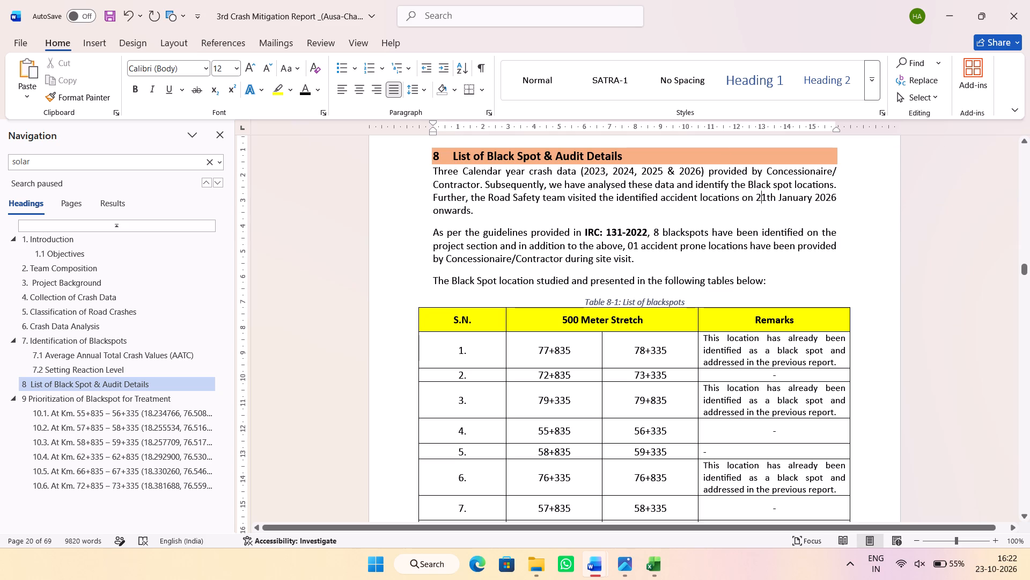
pyautogui.moveTo(764, 200); pyautogui.dragTo(779, 197)
pyautogui.click(1000, 576)
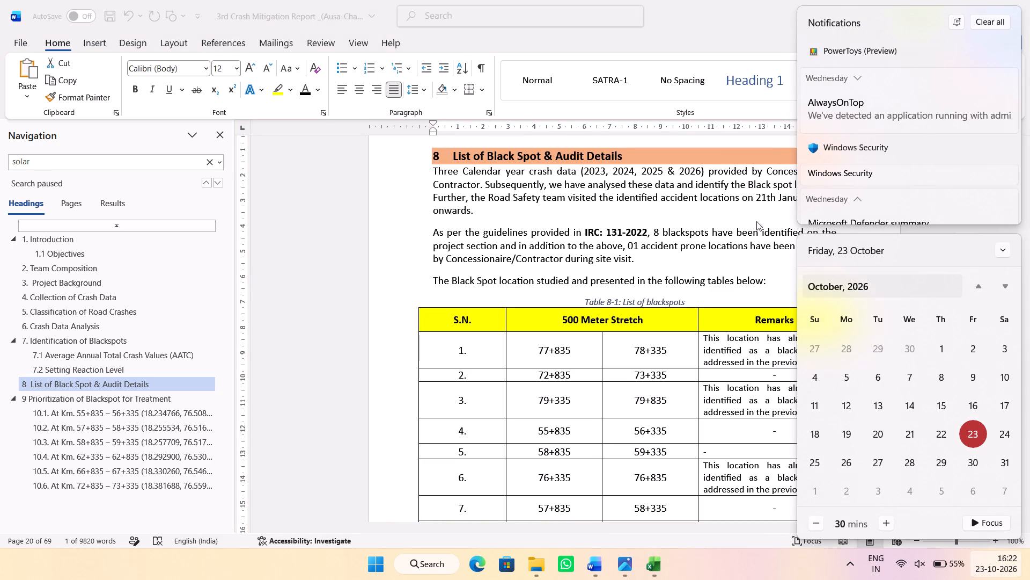
pyautogui.click(742, 204)
pyautogui.click(760, 195)
pyautogui.click(765, 196)
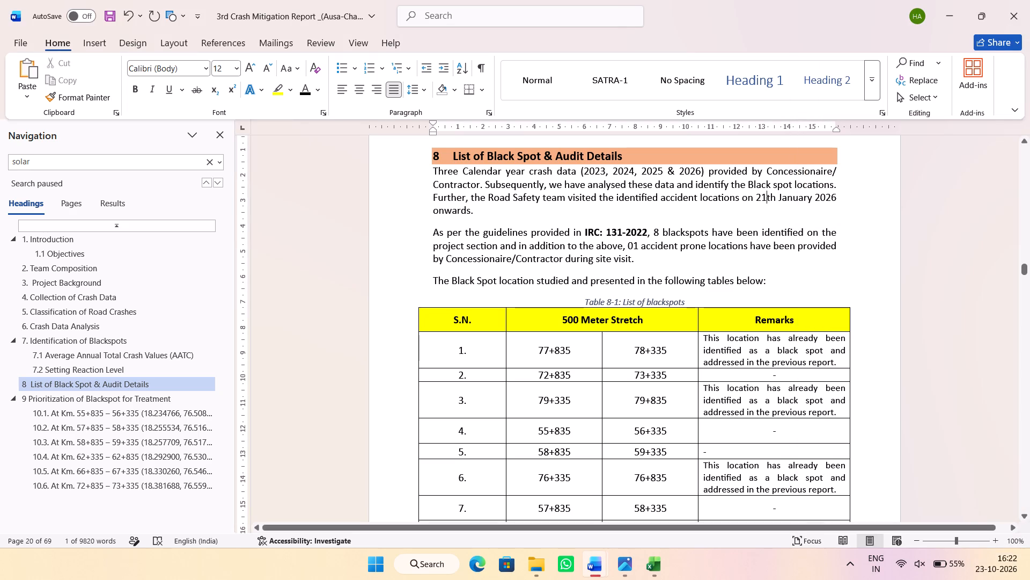
pyautogui.press('BackSpace')
pyautogui.press('BackSpace')
pyautogui.write('15')
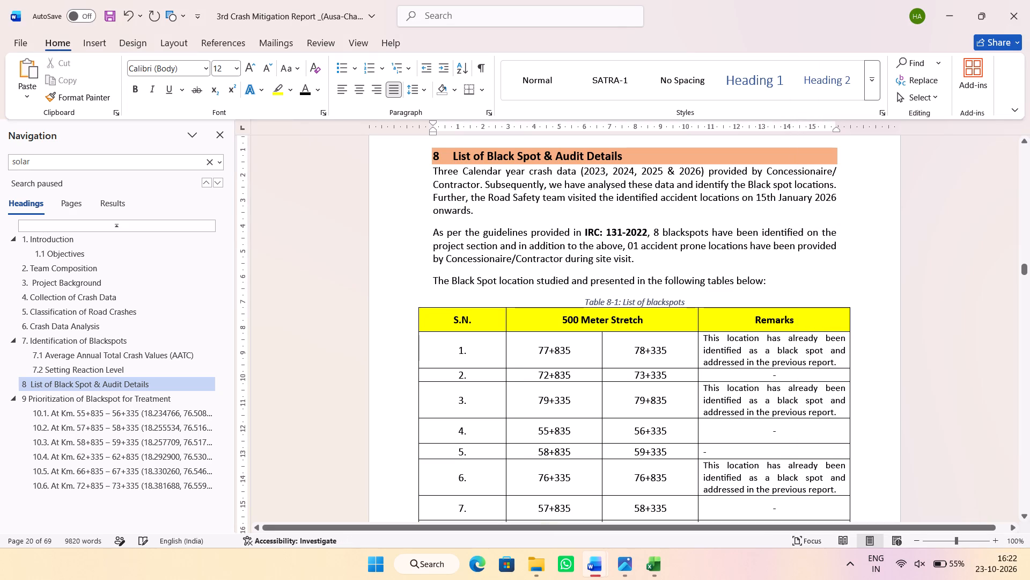
# Replace the month of the site-visit date in section 8 with October.
pyautogui.click(812, 201)
pyautogui.press('BackSpace')
pyautogui.press('BackSpace')
pyautogui.press('BackSpace')
pyautogui.press('BackSpace')
pyautogui.press('BackSpace')
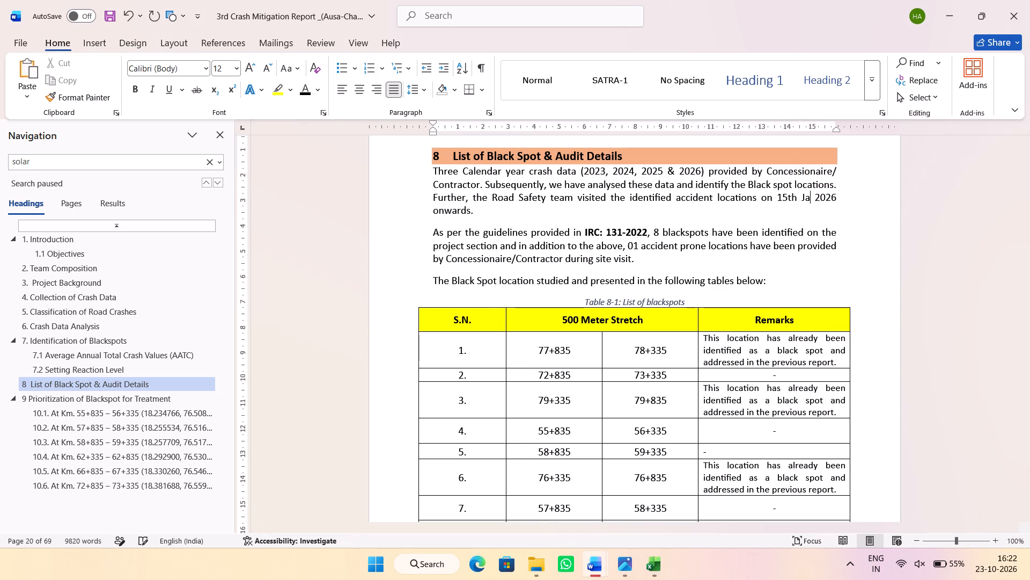
pyautogui.press('BackSpace')
pyautogui.press('BackSpace')
pyautogui.write('Octpober')
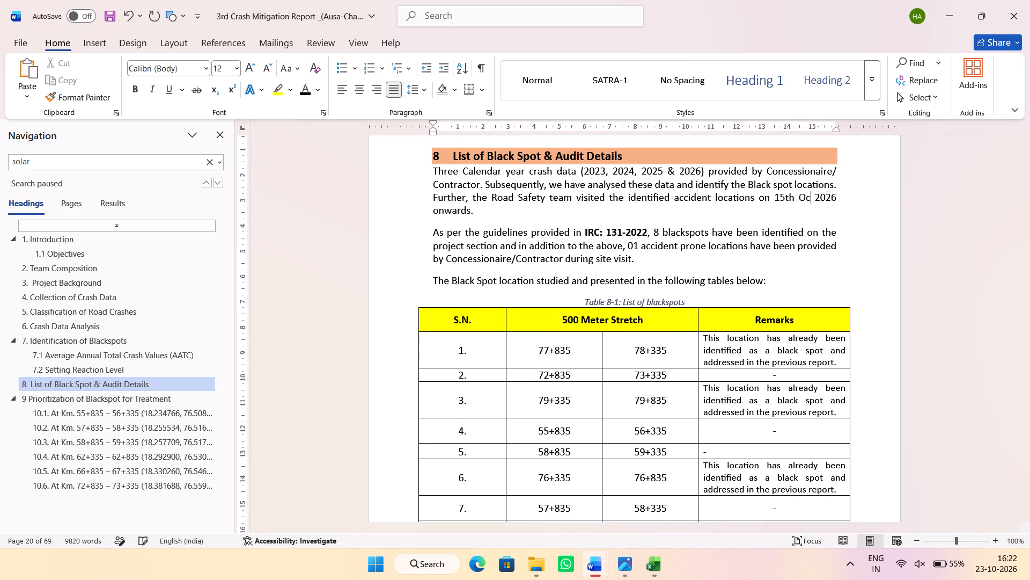
pyautogui.press('BackSpace')
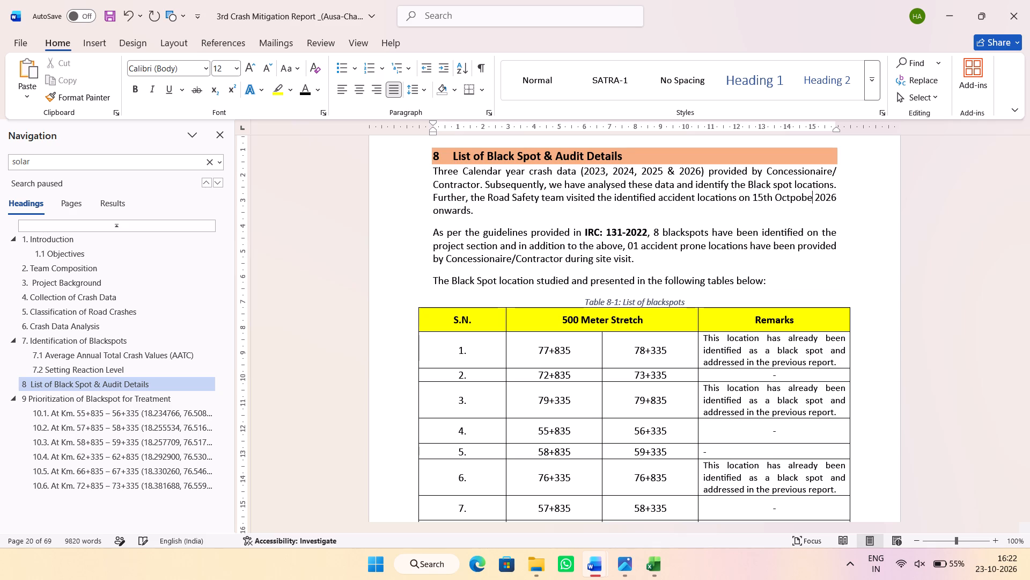
pyautogui.press('BackSpace')
pyautogui.press('BackSpace')
pyautogui.press('BackSpace')
pyautogui.press('BackSpace')
pyautogui.write('ober')
# Review the stretches and remarks in Table 8-1, the list of blackspots.
pyautogui.click(803, 386)
pyautogui.scroll(-3, 759, 392)
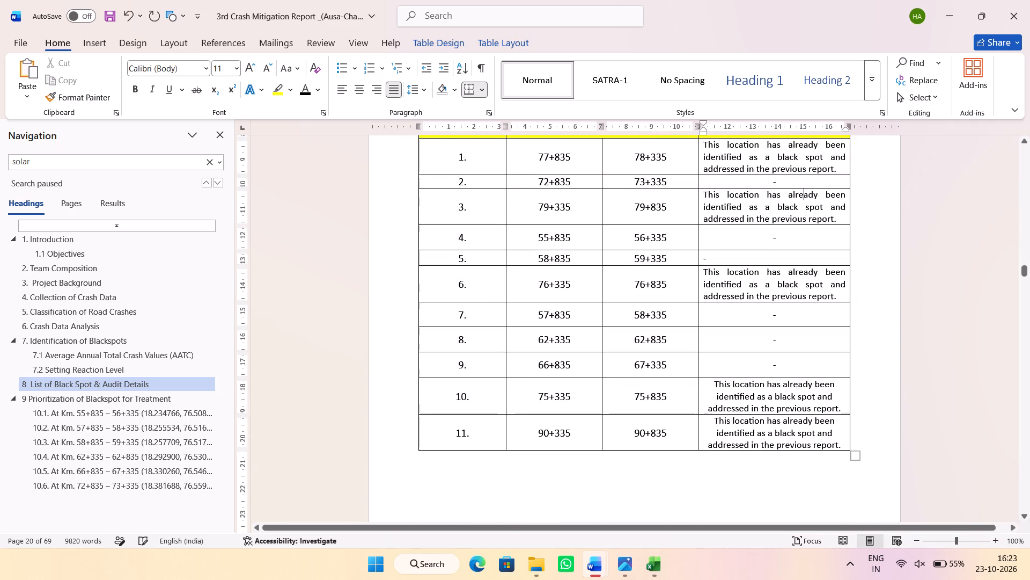
pyautogui.moveTo(756, 285); pyautogui.dragTo(784, 282)
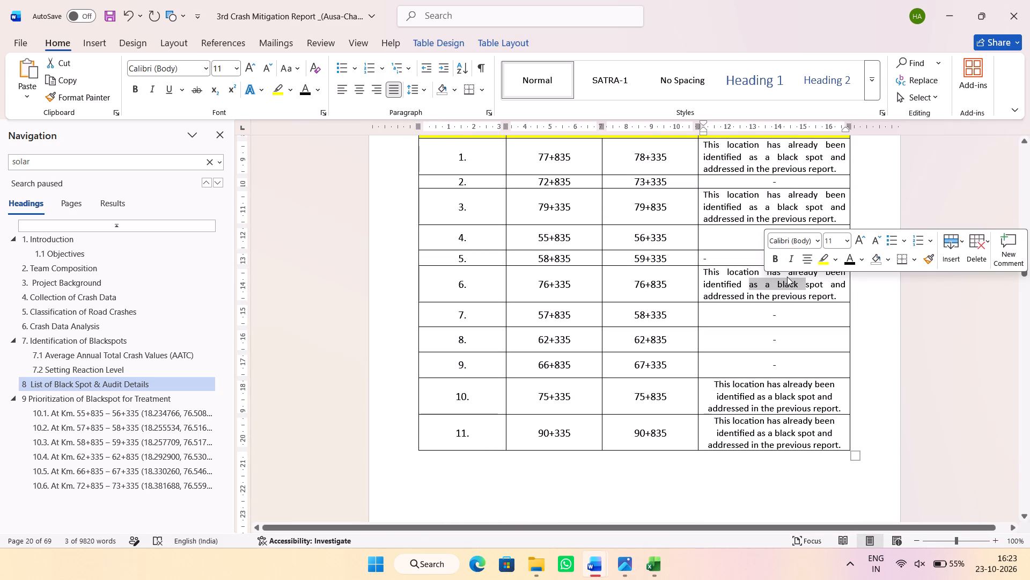
pyautogui.click(798, 307)
pyautogui.scroll(3, 791, 355)
pyautogui.scroll(-2, 791, 357)
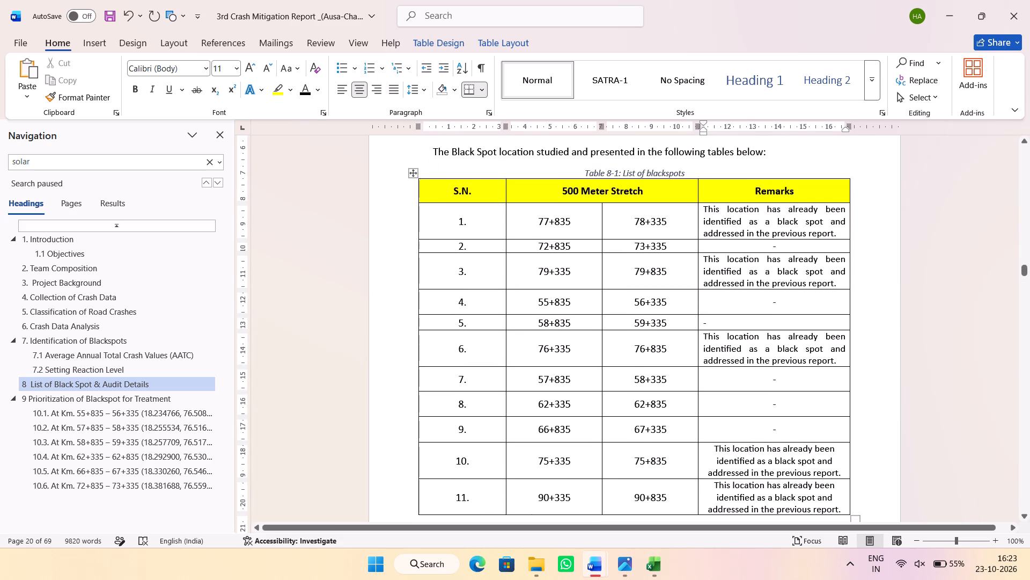
pyautogui.scroll(-1, 791, 356)
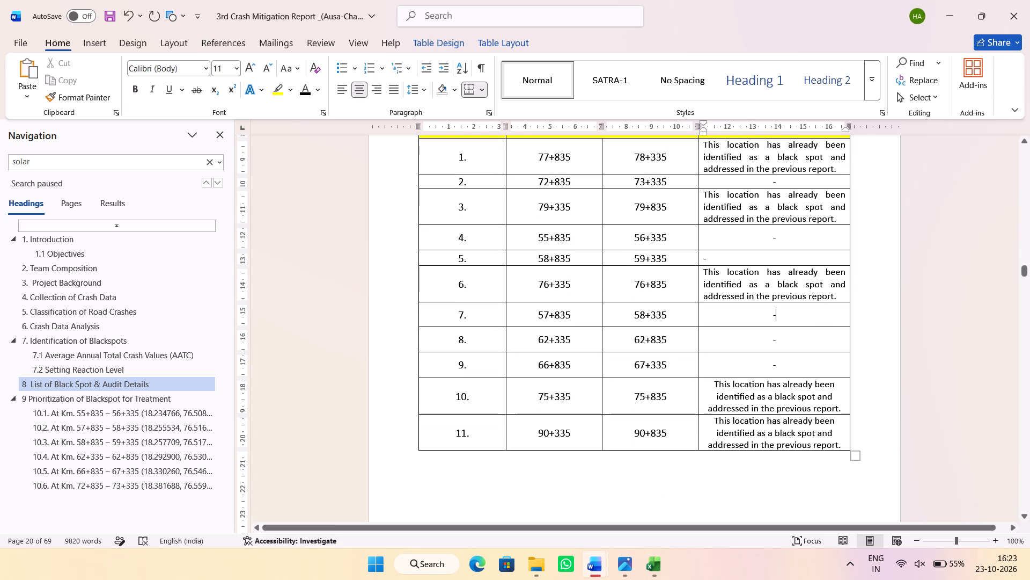
# Remove the empty paragraph above the section 9 heading, Prioritization of Blackspot for Treatment.
pyautogui.scroll(-8, 791, 356)
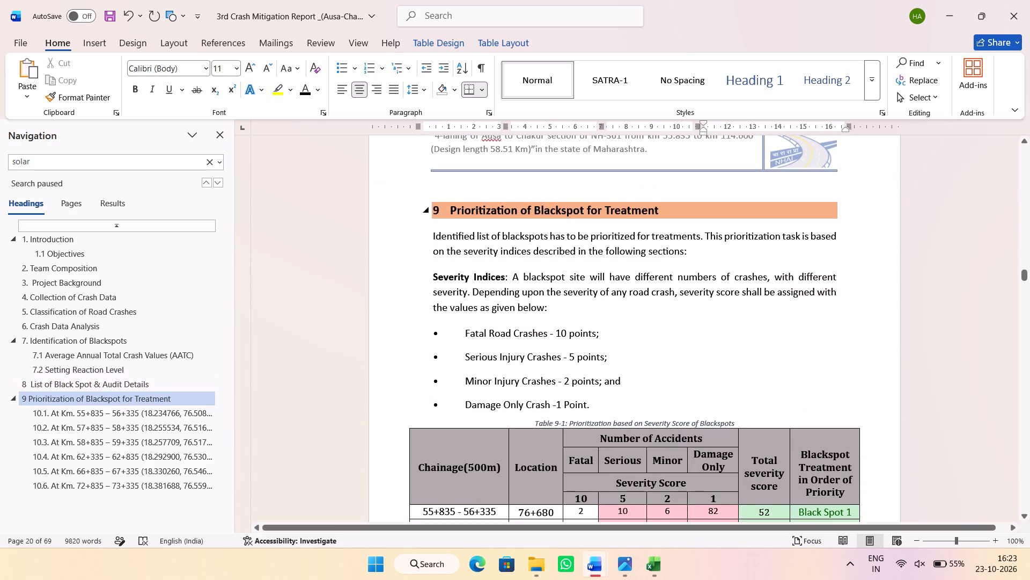
pyautogui.click(609, 188)
pyautogui.press('BackSpace')
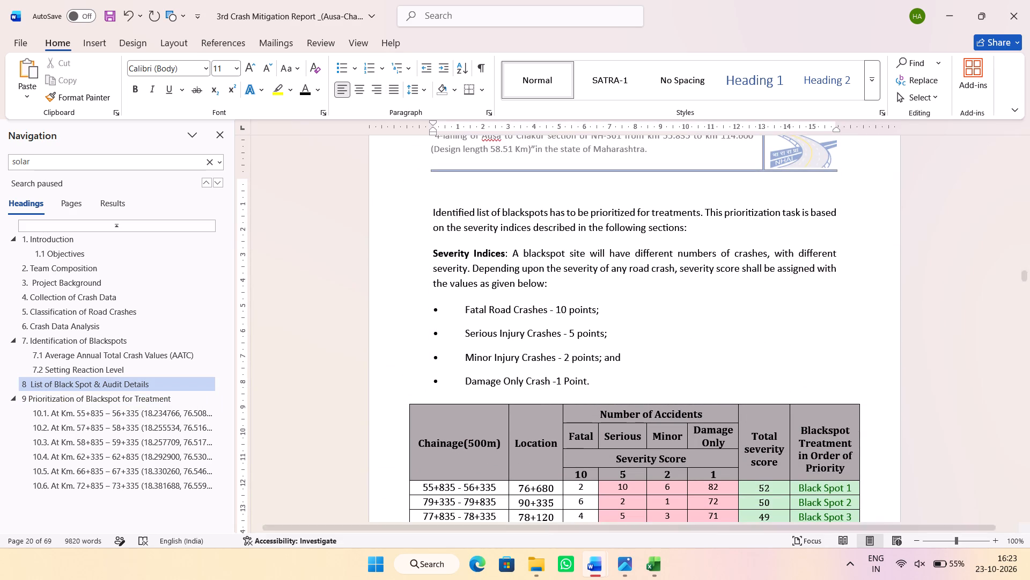
# Set the number of blackspots identified under IRC: 131-2022 in section 8 to 11.
pyautogui.scroll(6, 605, 305)
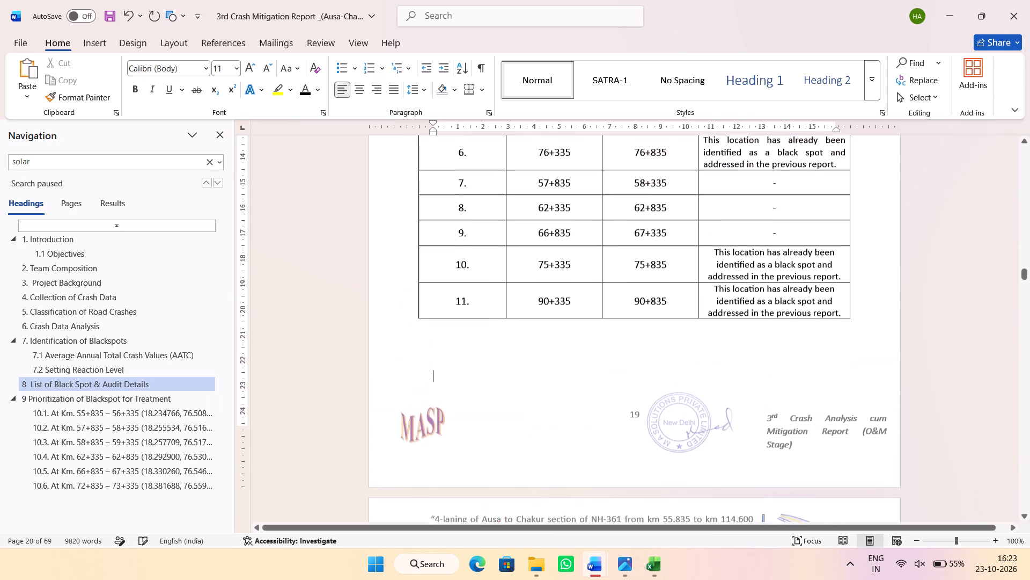
pyautogui.click(681, 336)
pyautogui.scroll(12, 695, 342)
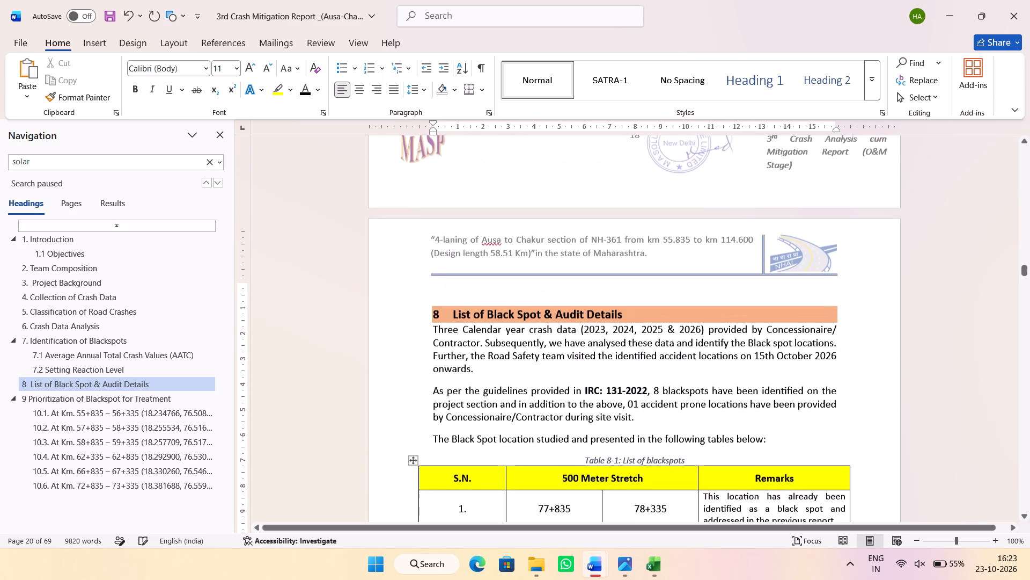
pyautogui.scroll(4, 757, 355)
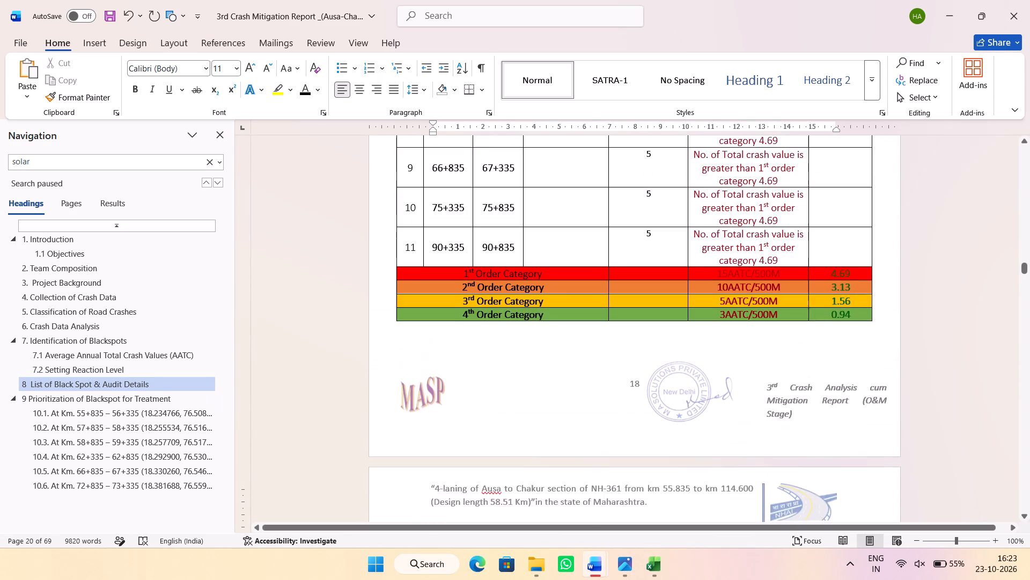
pyautogui.scroll(-6, 675, 344)
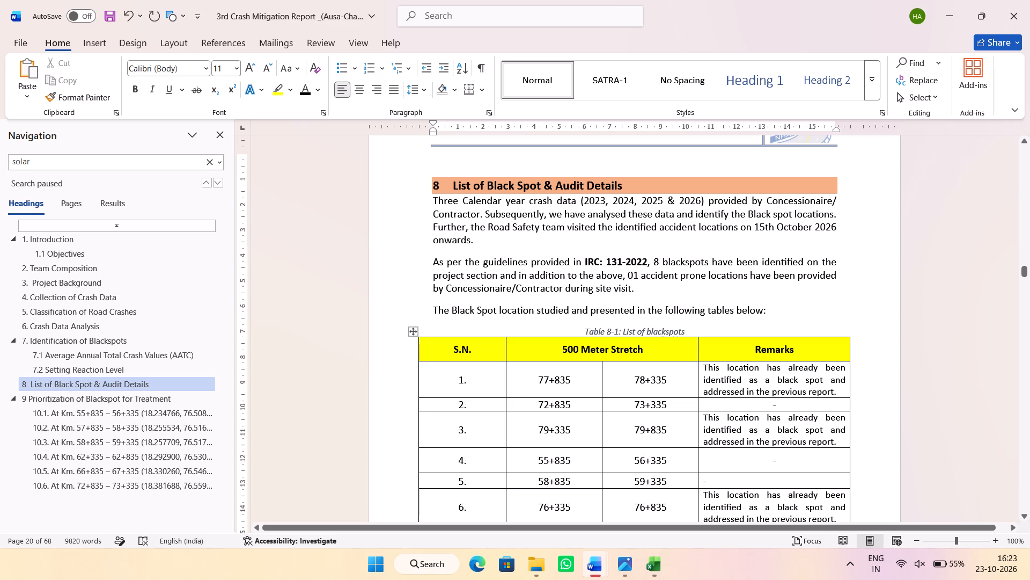
pyautogui.click(659, 264)
pyautogui.press('BackSpace')
pyautogui.write('11')
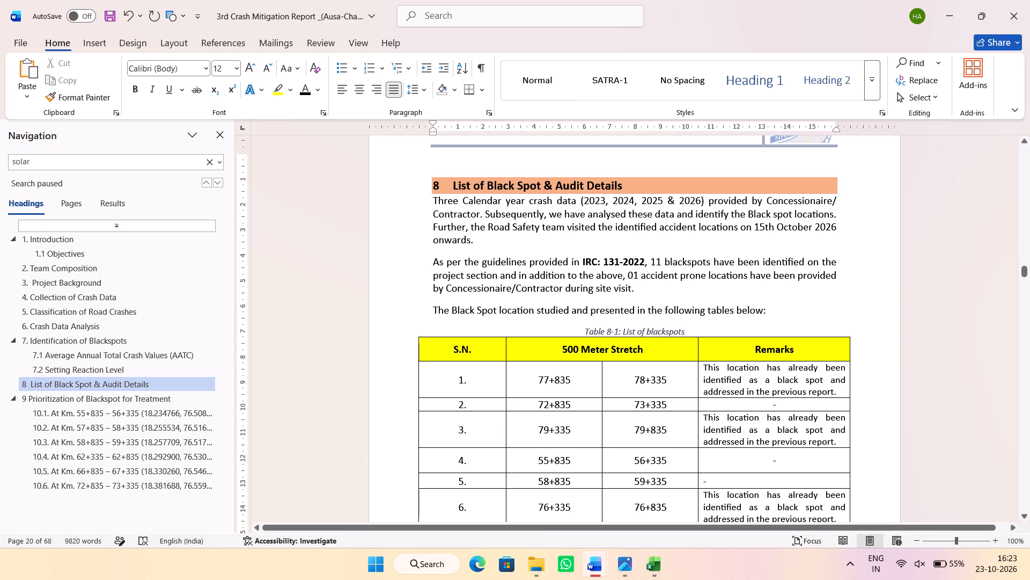
# Replace the clause about additional accident prone locations provided by the Concessionaire/Contractor with a full stop after "project section".
pyautogui.moveTo(503, 274); pyautogui.dragTo(583, 288)
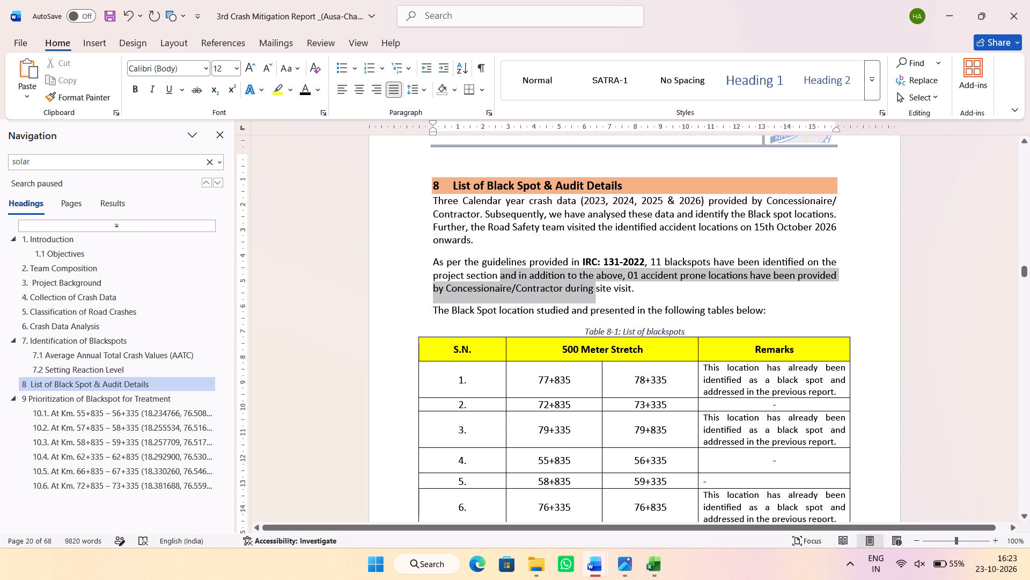
pyautogui.moveTo(583, 288); pyautogui.dragTo(608, 288)
pyautogui.moveTo(608, 288); pyautogui.dragTo(610, 288)
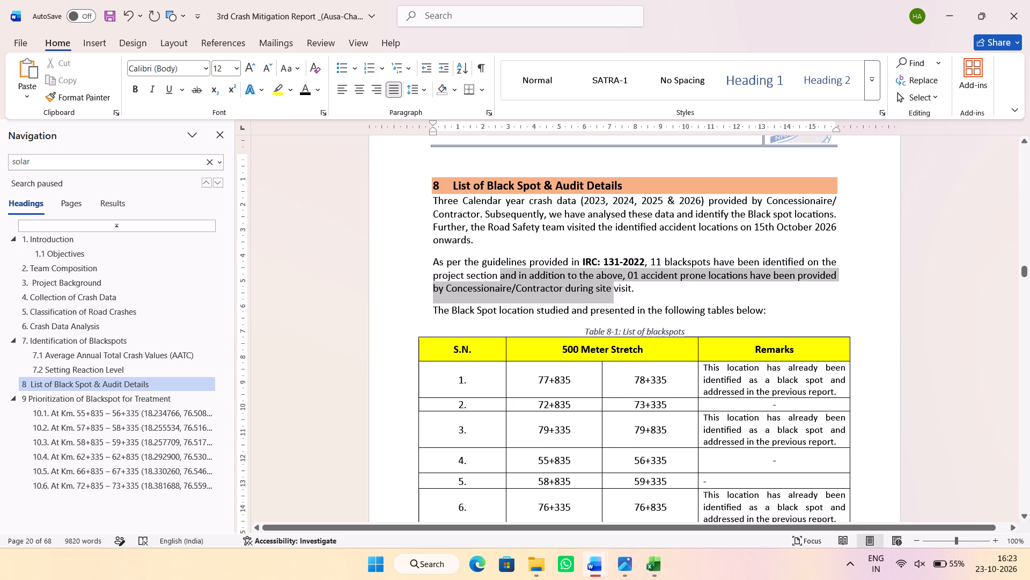
pyautogui.moveTo(610, 288); pyautogui.dragTo(624, 288)
pyautogui.press('.')
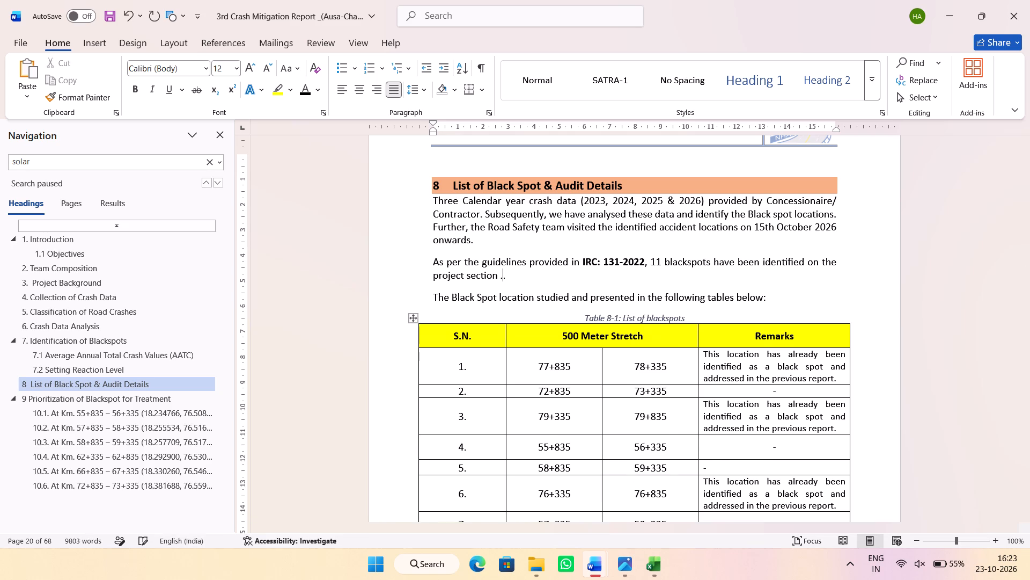
pyautogui.press('Delete')
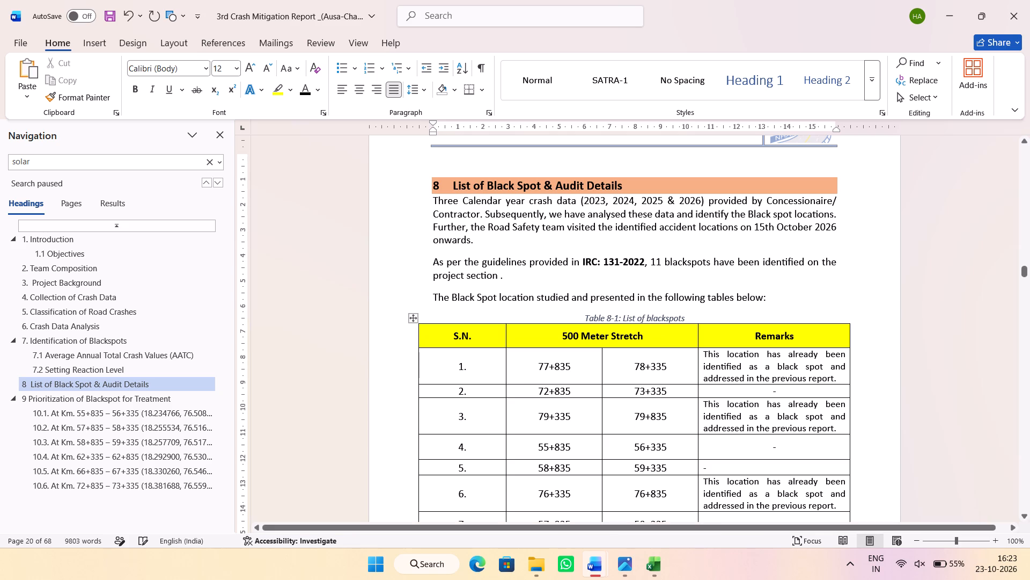
# Clear the existing Location entries from the first seven stretches of Table 9-1.
pyautogui.scroll(1, 653, 339)
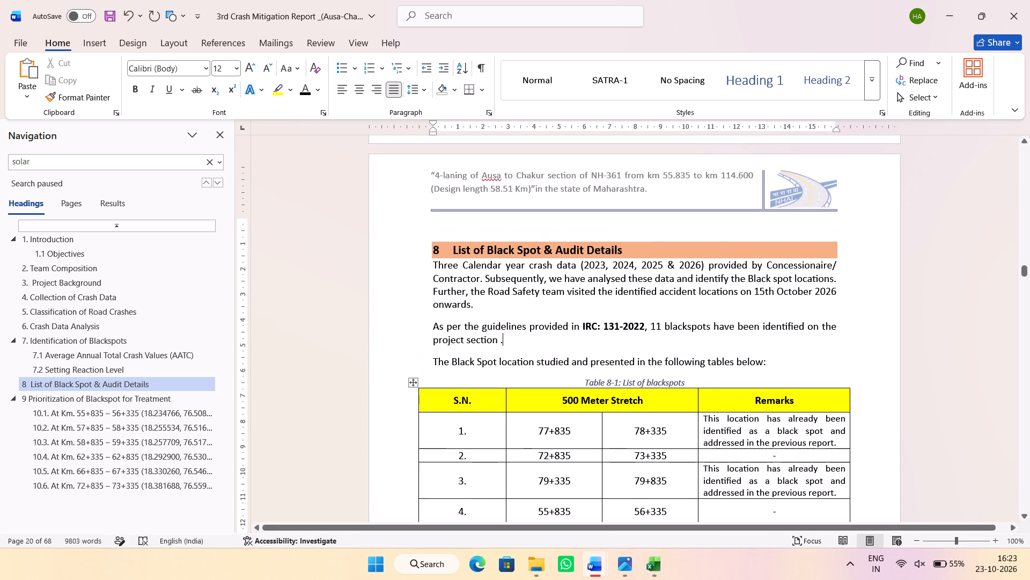
pyautogui.scroll(-7, 618, 289)
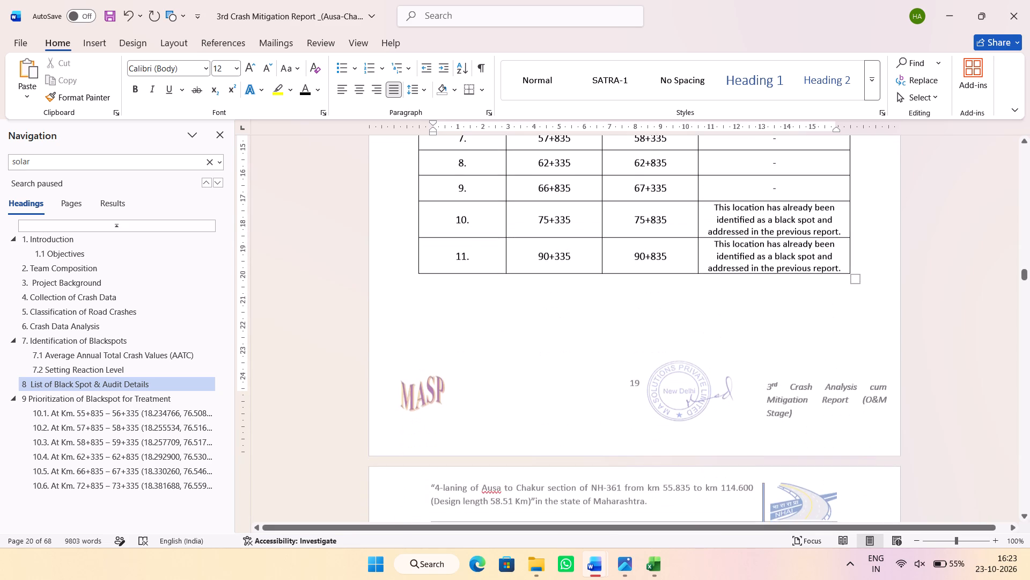
pyautogui.scroll(-9, 623, 297)
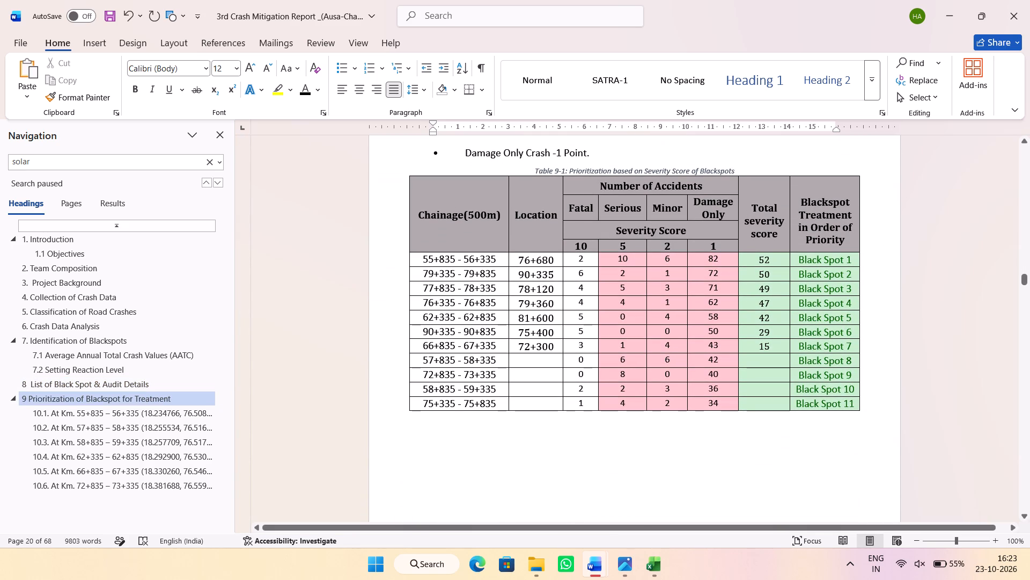
pyautogui.moveTo(543, 260); pyautogui.dragTo(540, 343)
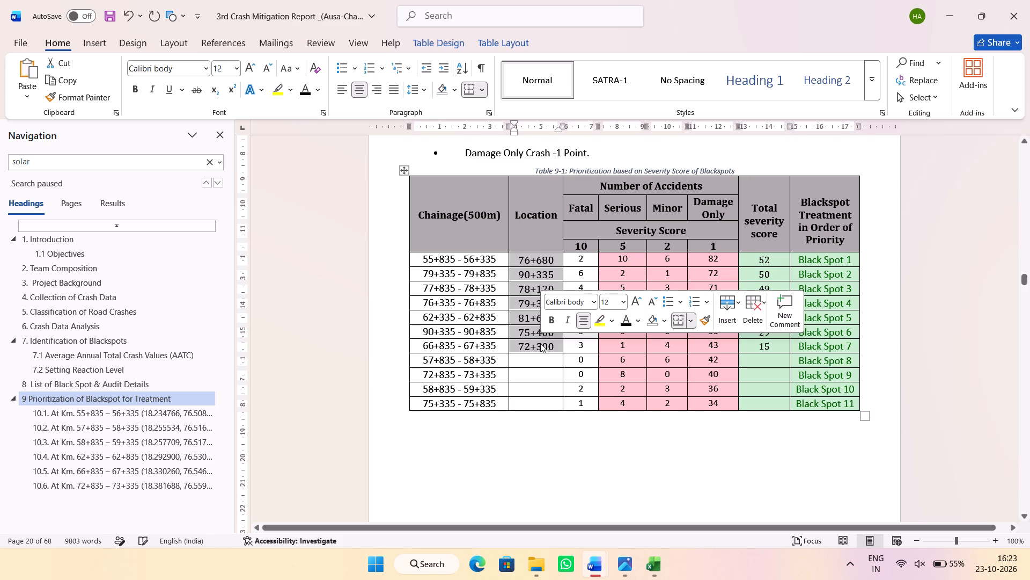
pyautogui.press('Delete')
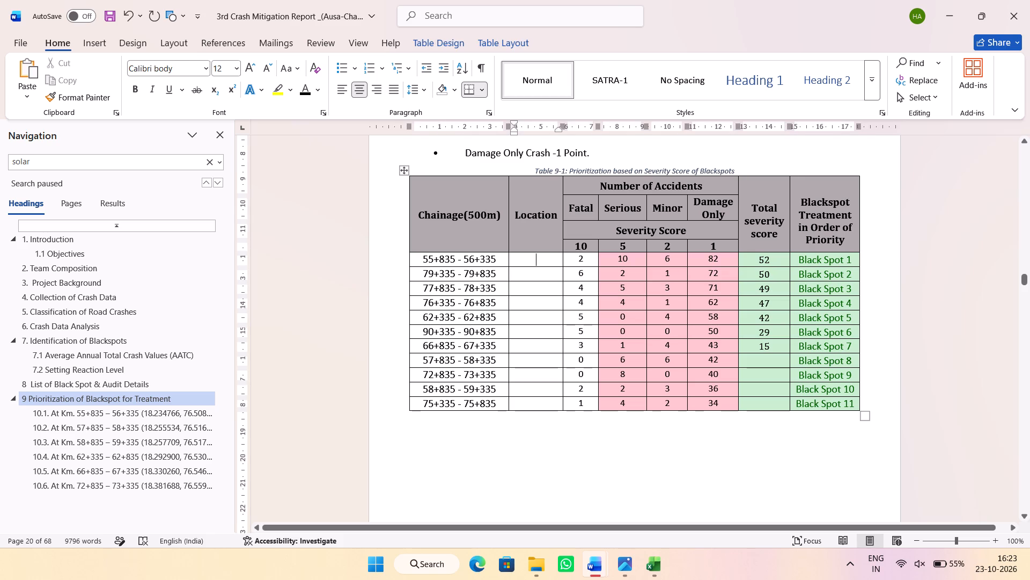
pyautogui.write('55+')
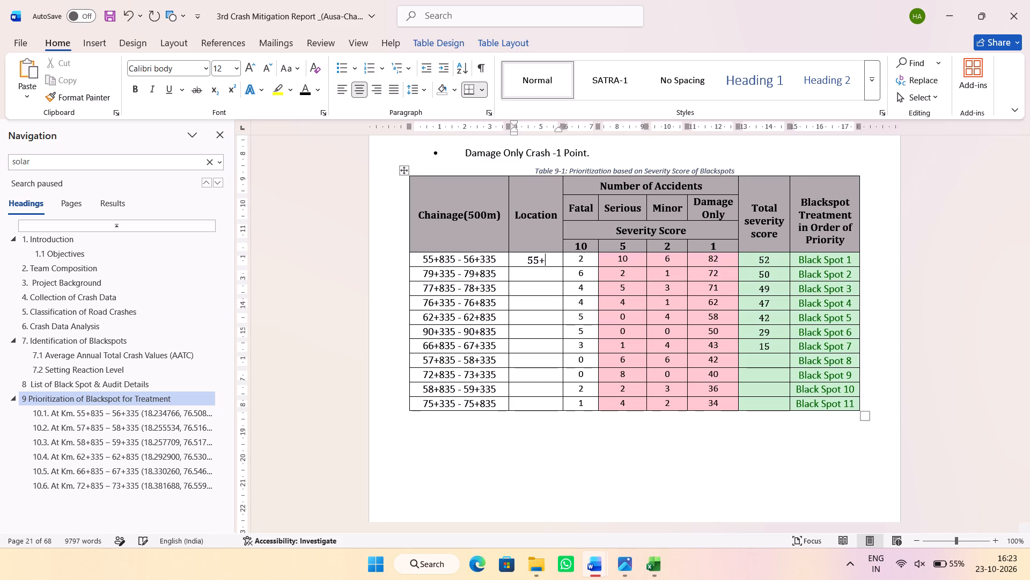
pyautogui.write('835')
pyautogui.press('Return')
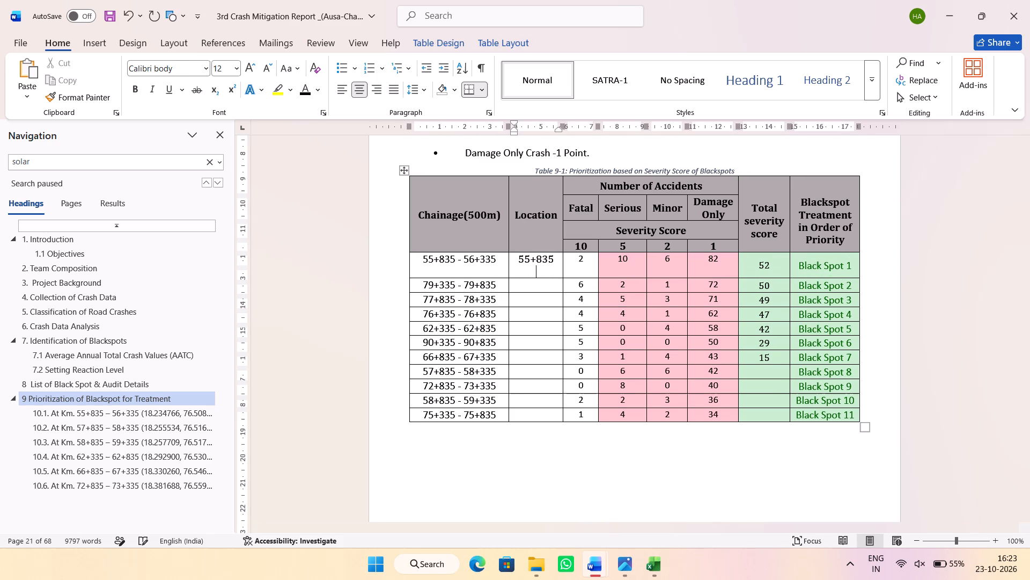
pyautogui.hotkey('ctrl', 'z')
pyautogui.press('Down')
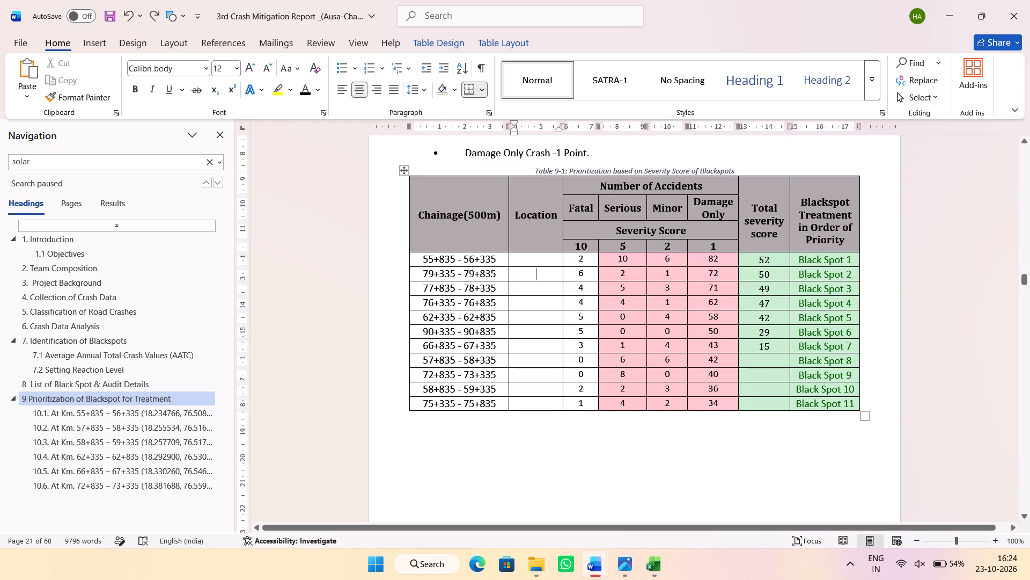
# Enter the Locations of Black Spots 1 to 5 in Table 9-1: 55+835, 79+300, 78+200, 76+835 and 62+750.
pyautogui.click(542, 260)
pyautogui.doubleClick(540, 260)
pyautogui.write('55+835')
pyautogui.press('Down')
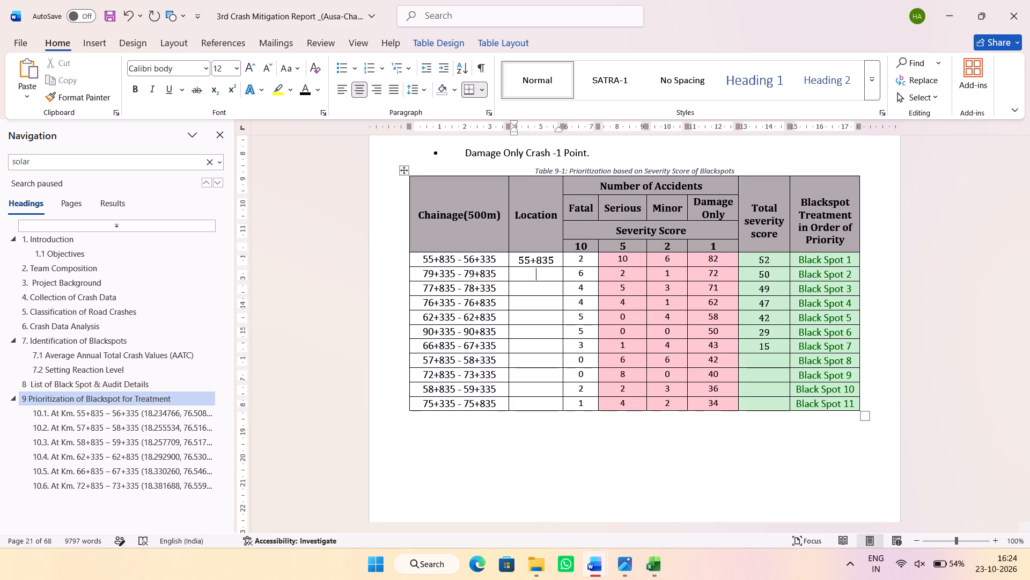
pyautogui.write('79+300')
pyautogui.press('Down')
pyautogui.write('78+200')
pyautogui.press('Down')
pyautogui.write('76+835')
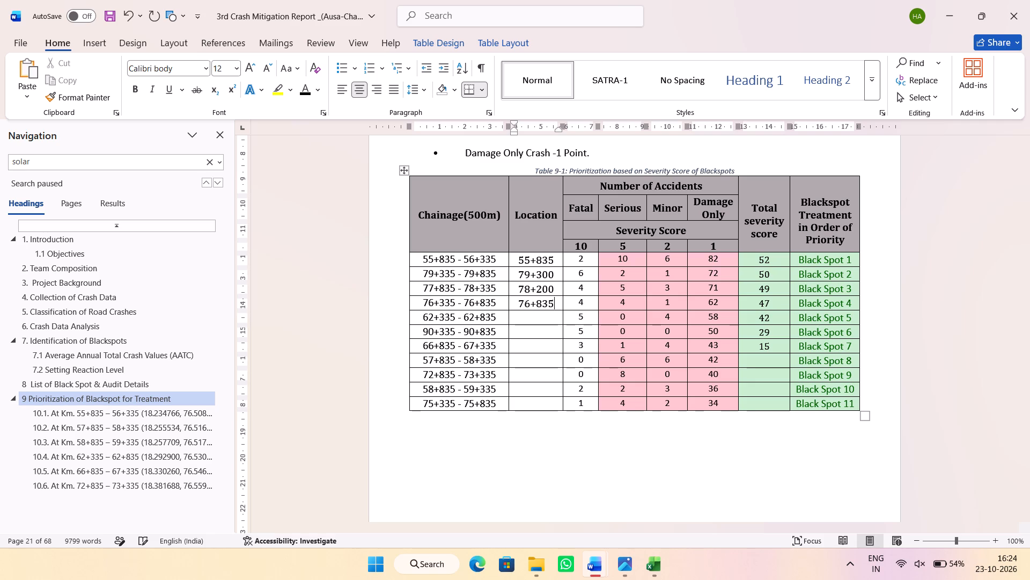
pyautogui.press('Down')
pyautogui.write('62+750')
pyautogui.press('Down')
# Enter the Locations of Black Spots 6 to 8 in Table 9-1: 90+464, 67+200 and 58+200.
pyautogui.write('90+')
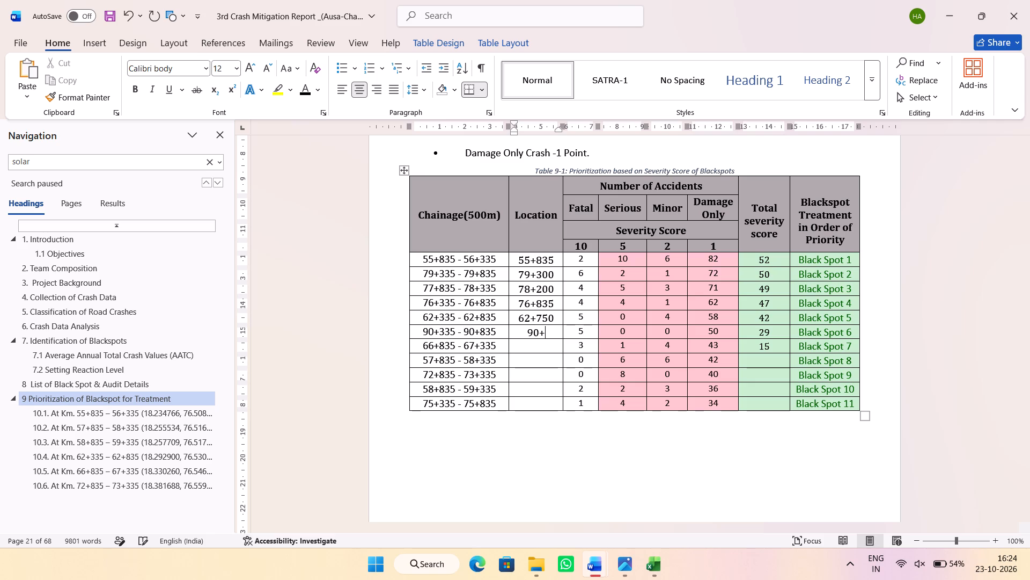
pyautogui.write('200')
pyautogui.press('BackSpace')
pyautogui.press('BackSpace')
pyautogui.press('BackSpace')
pyautogui.press('BackSpace')
pyautogui.press('BackSpace')
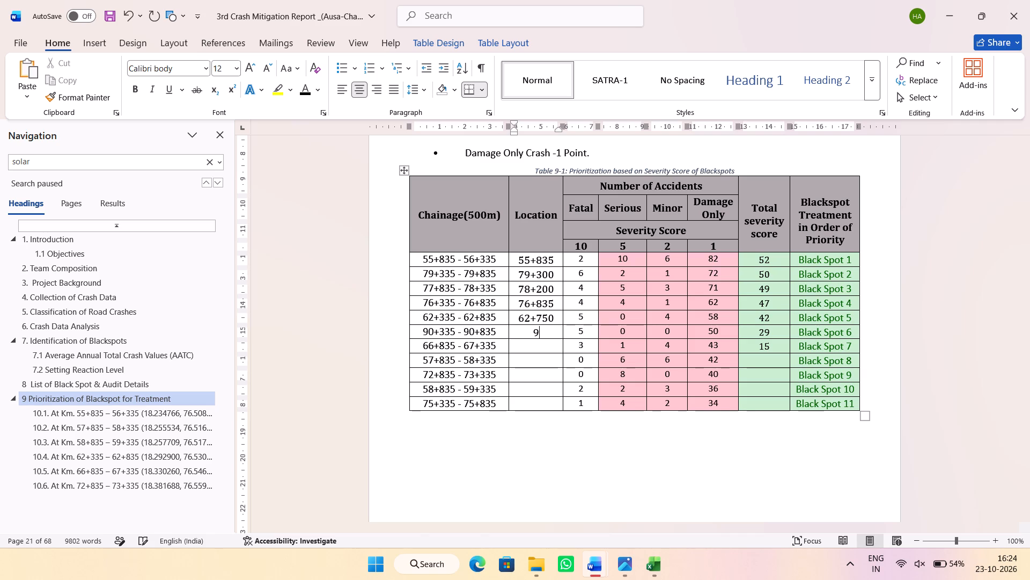
pyautogui.write('0+')
pyautogui.write('464')
pyautogui.press('Down')
pyautogui.write('67+200')
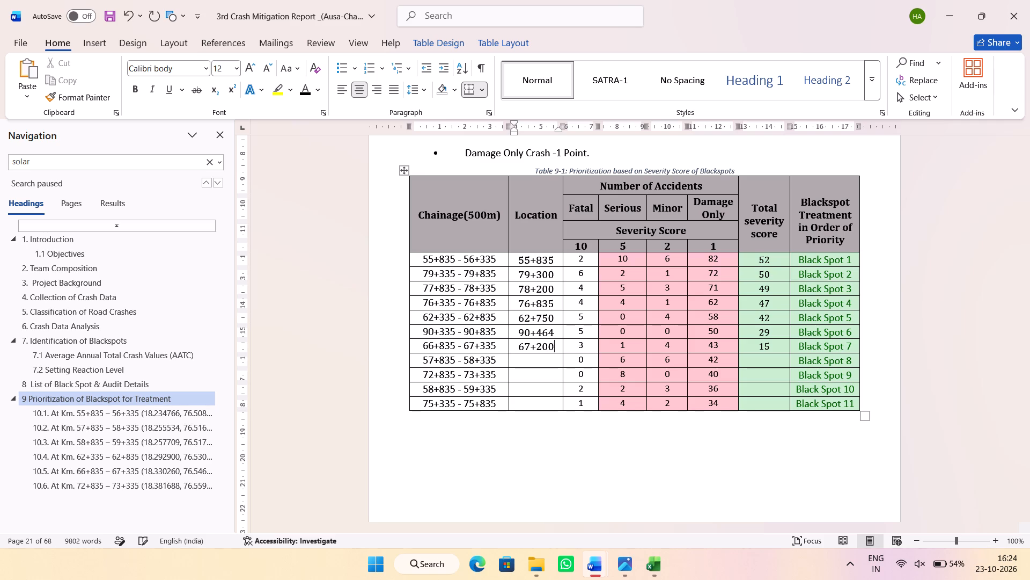
pyautogui.press('Down')
pyautogui.write('58+200')
pyautogui.press('Down')
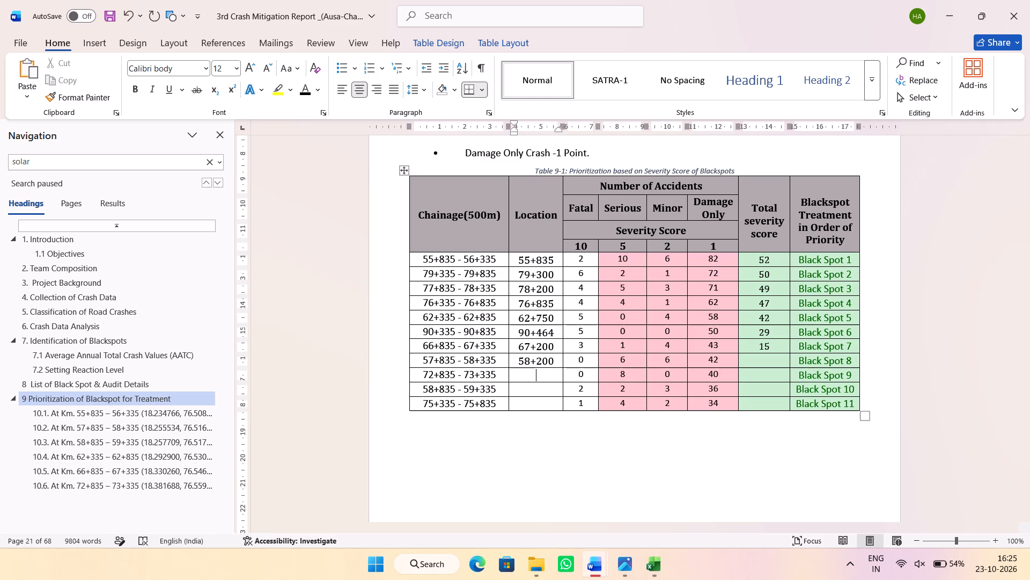
# Enter the Locations of Black Spots 9 to 11 in Table 9-1: "73+120, 73+000", 58+600 and 75+600.
pyautogui.press('7')
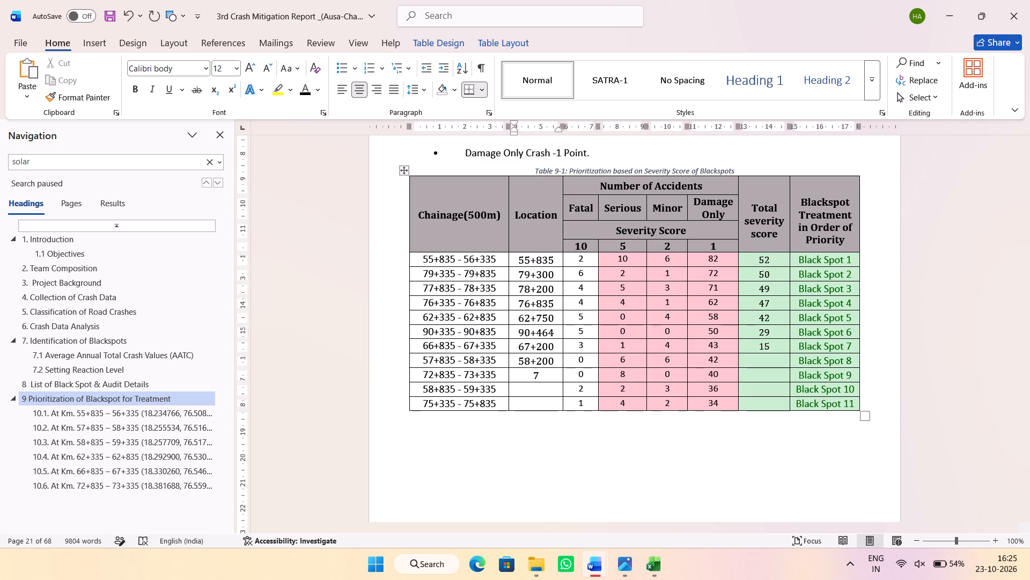
pyautogui.write('3+120')
pyautogui.write(',')
pyautogui.press('space')
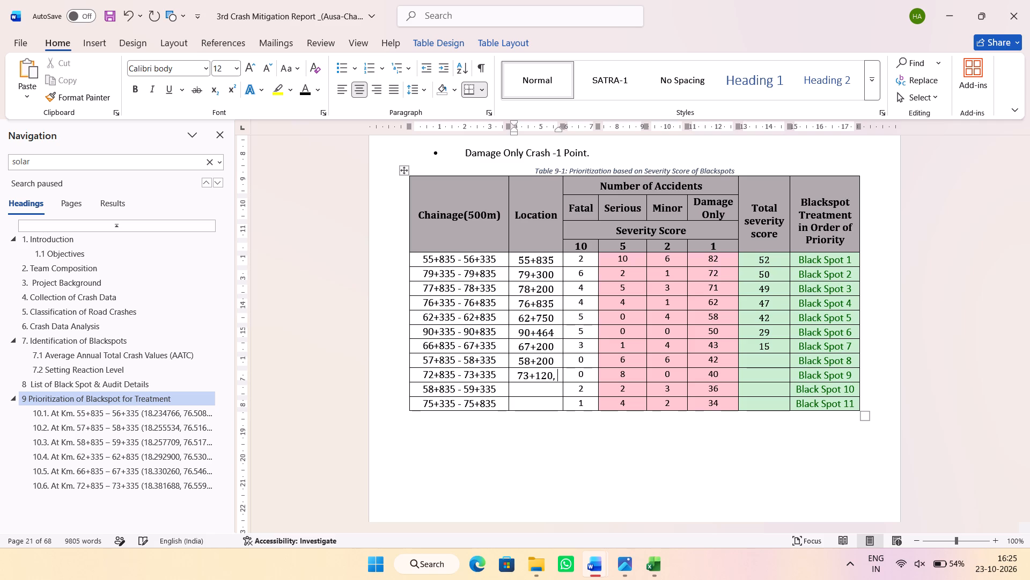
pyautogui.write('73+000')
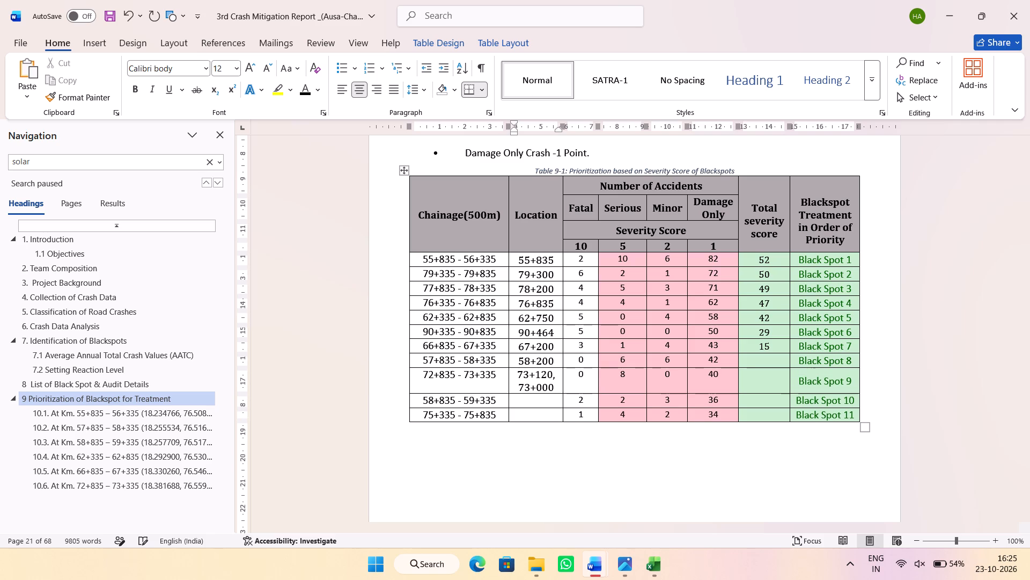
pyautogui.press('Down')
pyautogui.write('58+600')
pyautogui.press('Down')
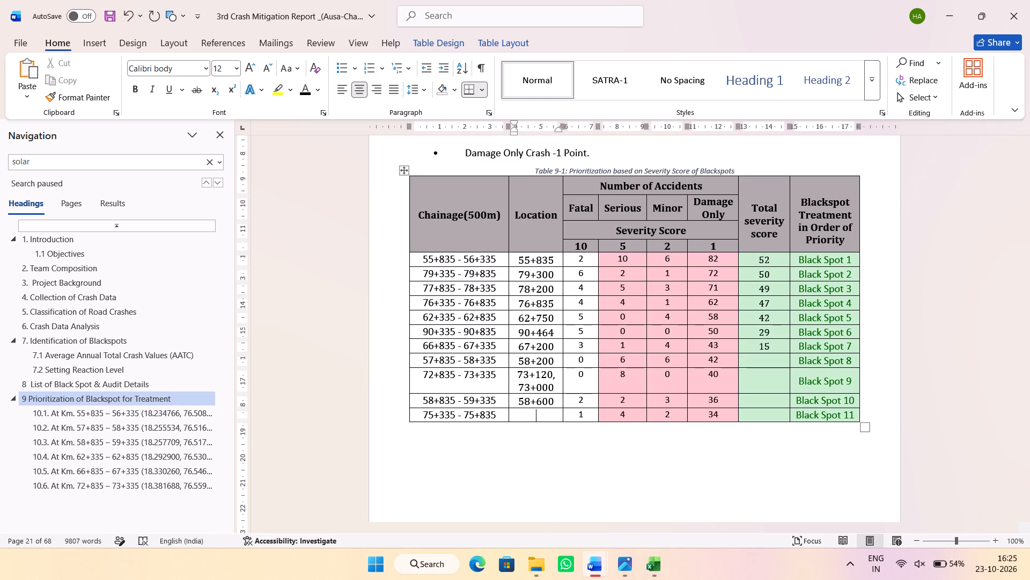
pyautogui.write('75+600')
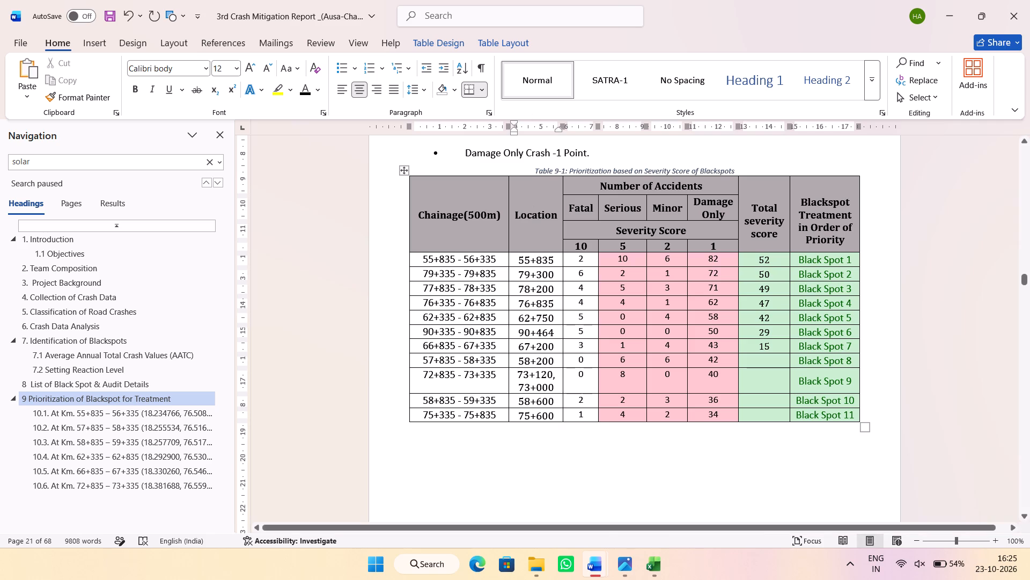
# Copy the Black Spot 1 location 55+835 from Table 9-1 into the empty cell of row 4 (55+835 to 56+335) in section 7.2's table.
pyautogui.click(513, 261)
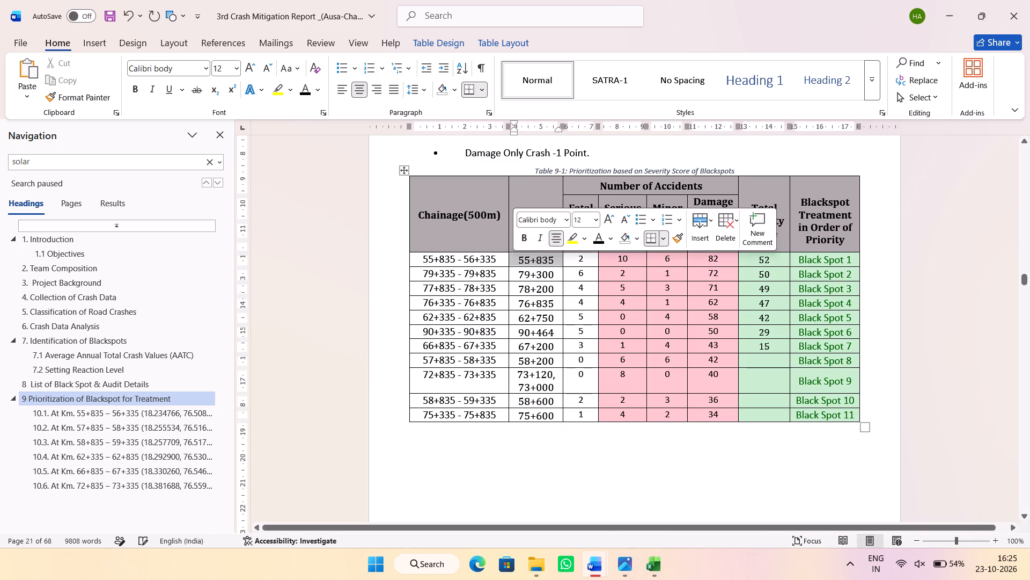
pyautogui.hotkey('ctrl', 'v')
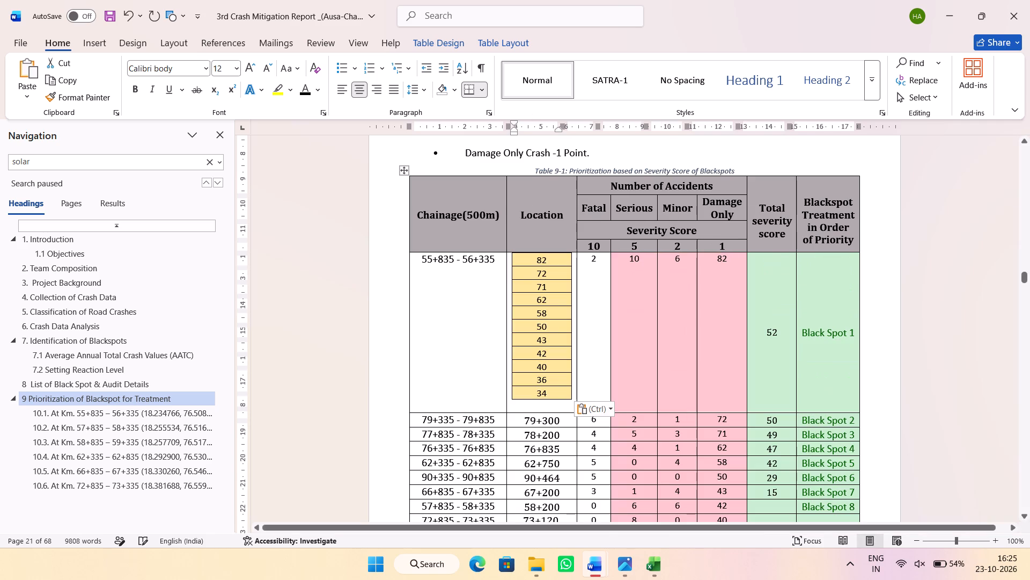
pyautogui.hotkey('ctrl', 'z')
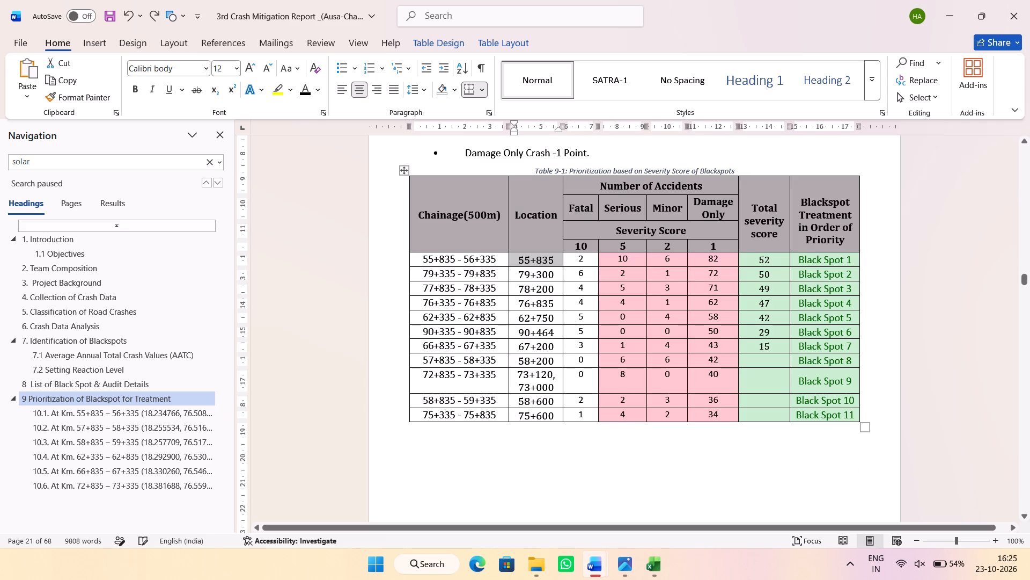
pyautogui.hotkey('ctrl', 'c')
pyautogui.scroll(8, 531, 285)
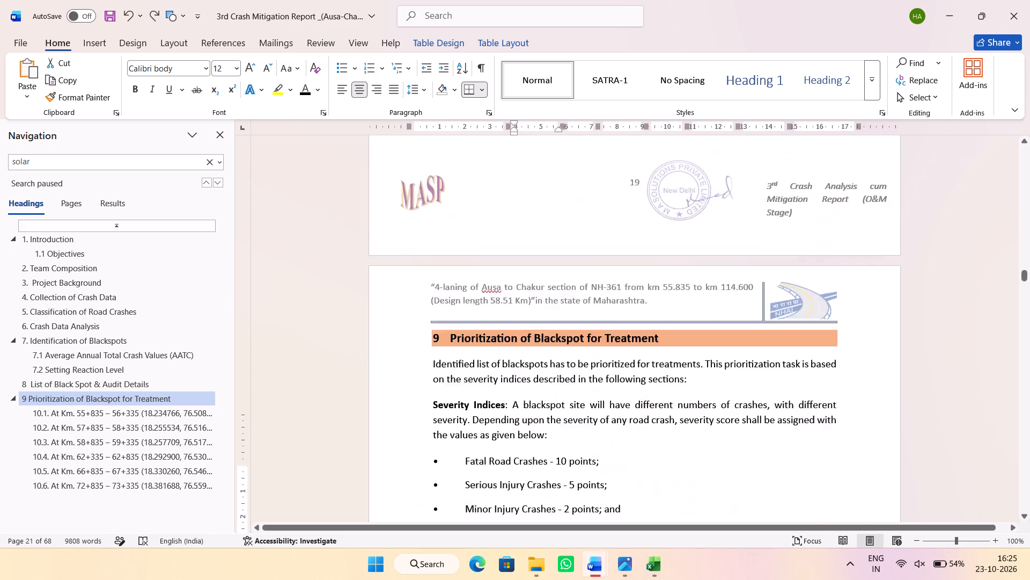
pyautogui.scroll(15, 533, 285)
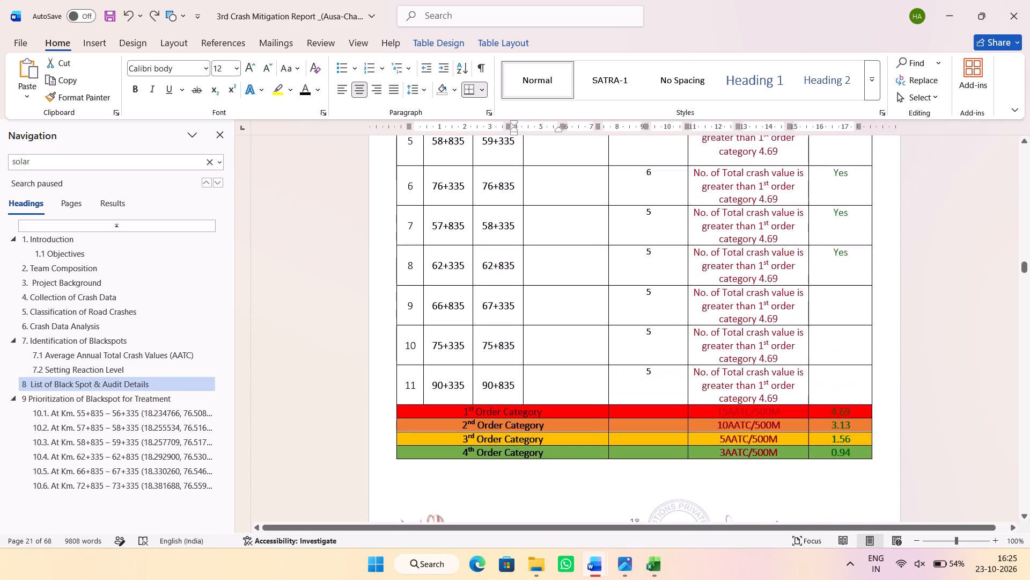
pyautogui.scroll(2, 533, 285)
pyautogui.click(542, 237)
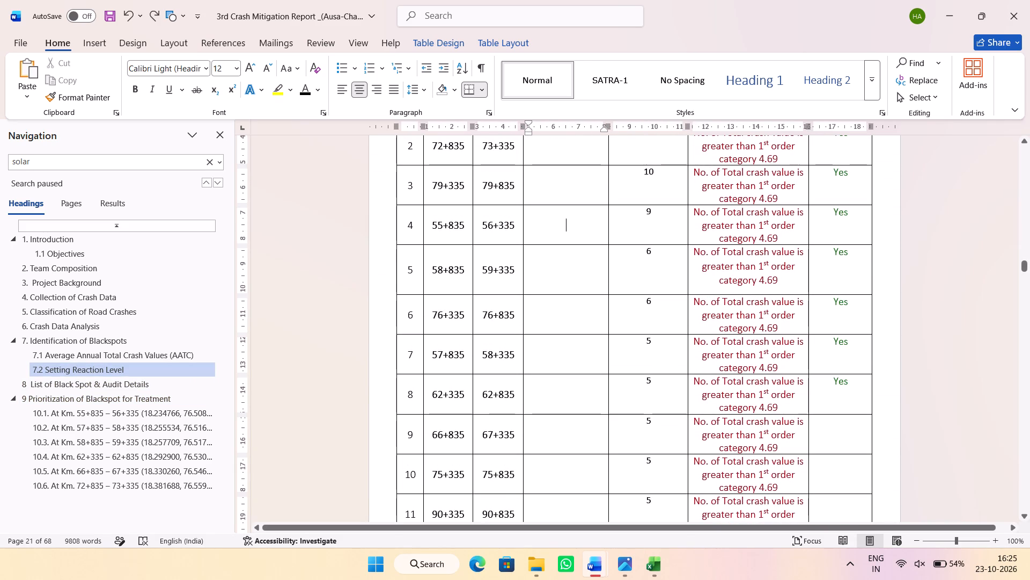
pyautogui.hotkey('ctrl', 'v')
# Copy the Black Spot 2 location 79+300 from Table 9-1 into row 3 (79+335 to 79+835) of section 7.2's table.
pyautogui.scroll(-15, 561, 257)
pyautogui.scroll(-6, 542, 288)
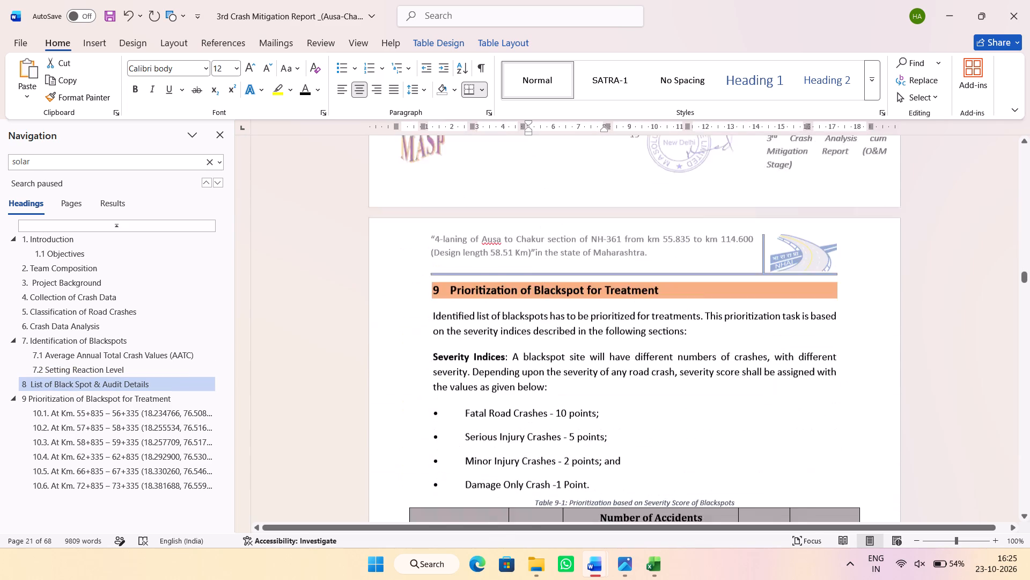
pyautogui.scroll(-3, 546, 369)
pyautogui.click(511, 336)
pyautogui.hotkey('ctrl', 'c')
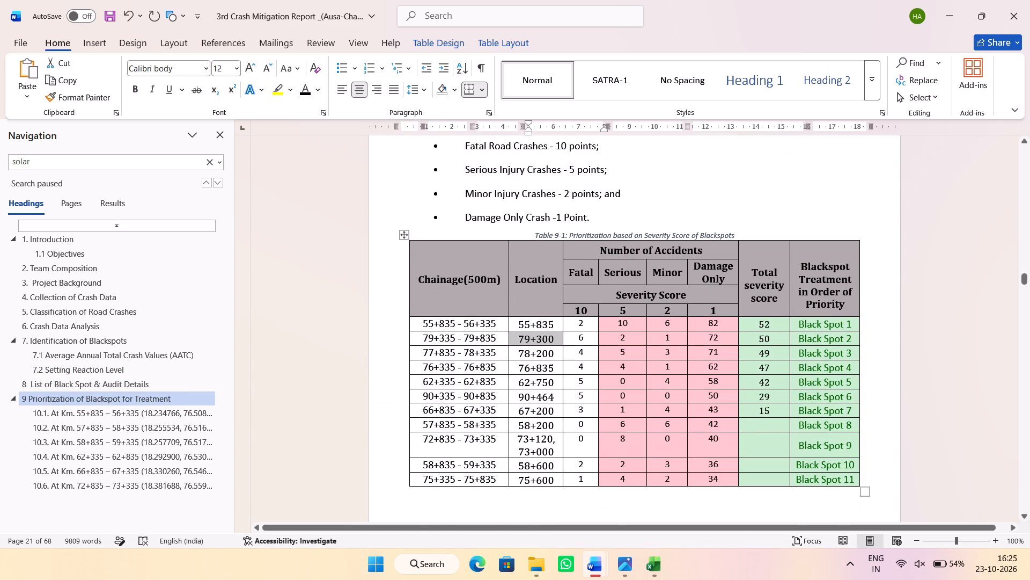
pyautogui.scroll(18, 523, 335)
pyautogui.scroll(6, 522, 326)
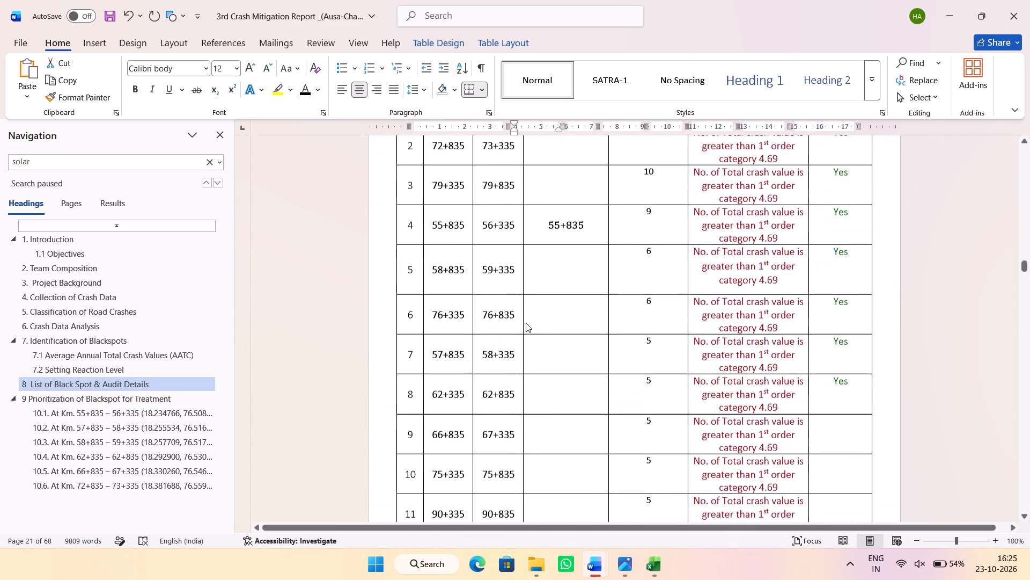
pyautogui.click(564, 186)
pyautogui.hotkey('ctrl', 'v')
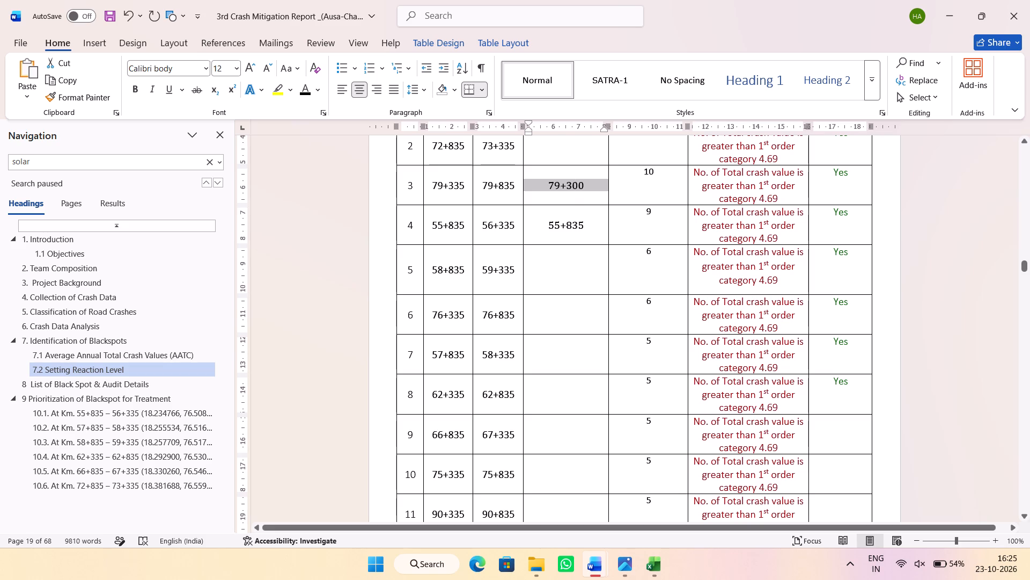
# Copy the Black Spot 3 location 78+200 from Table 9-1 into row 1 (77+835 to 78+335) of section 7.2's table.
pyautogui.scroll(-11, 602, 252)
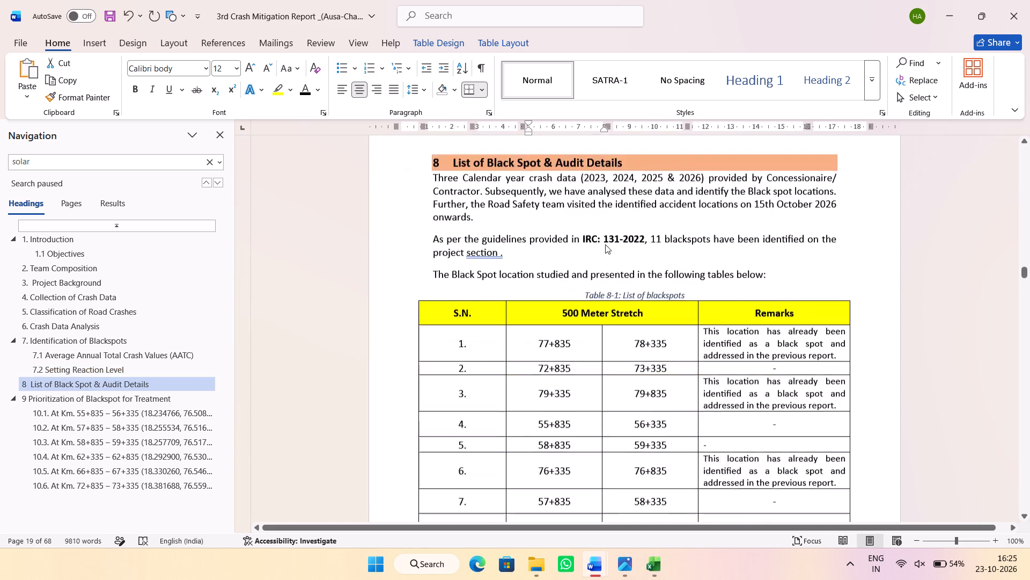
pyautogui.scroll(-9, 605, 244)
pyautogui.scroll(-5, 565, 282)
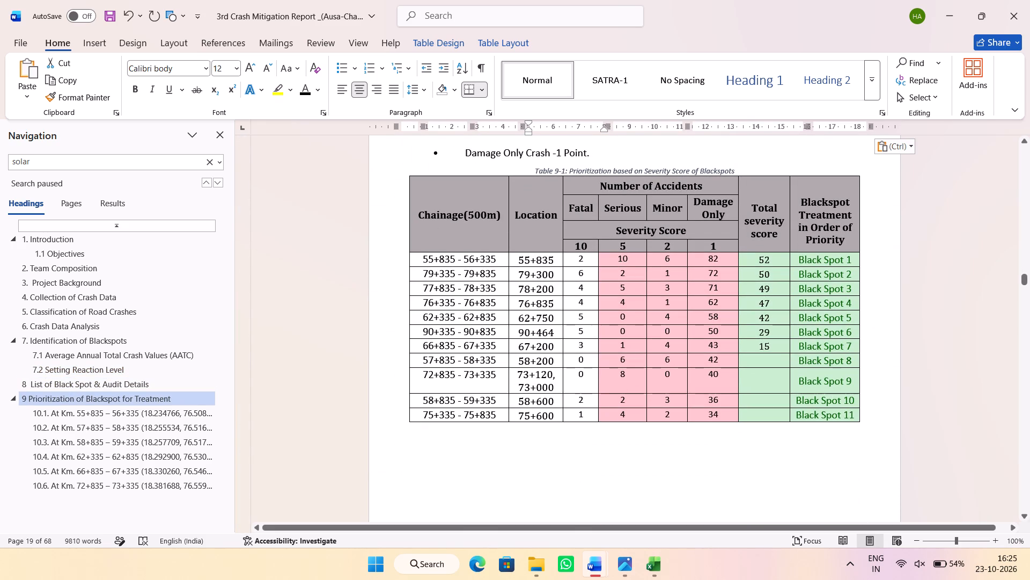
pyautogui.click(509, 289)
pyautogui.hotkey('ctrl', 'c')
pyautogui.scroll(7, 553, 332)
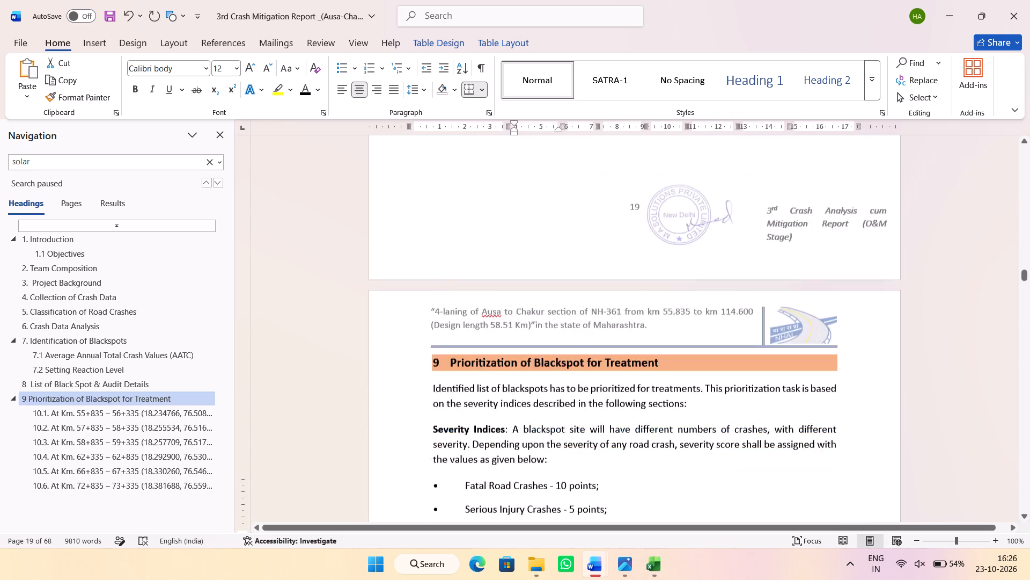
pyautogui.scroll(16, 560, 337)
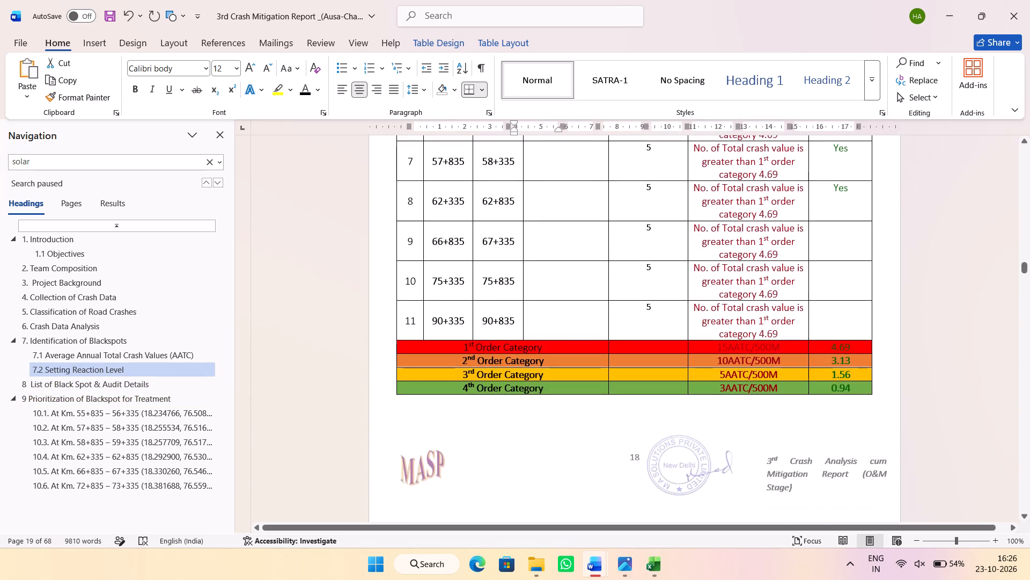
pyautogui.scroll(3, 534, 329)
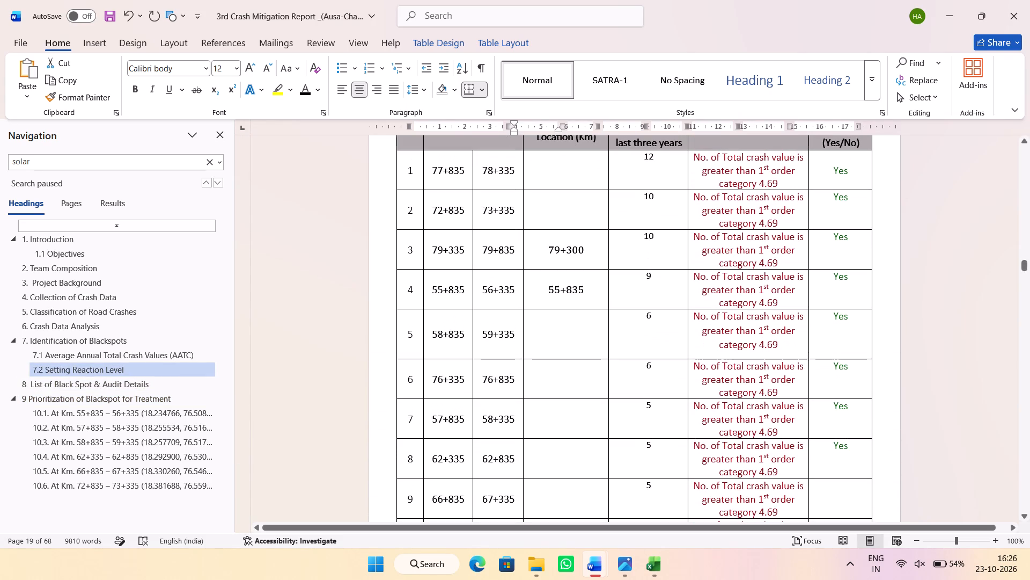
pyautogui.click(550, 180)
pyautogui.hotkey('ctrl', 'v')
# Copy the Black Spot 4 location 76+835 from Table 9-1 into row 6 (76+335 to 76+835) of section 7.2's table.
pyautogui.scroll(-7, 558, 278)
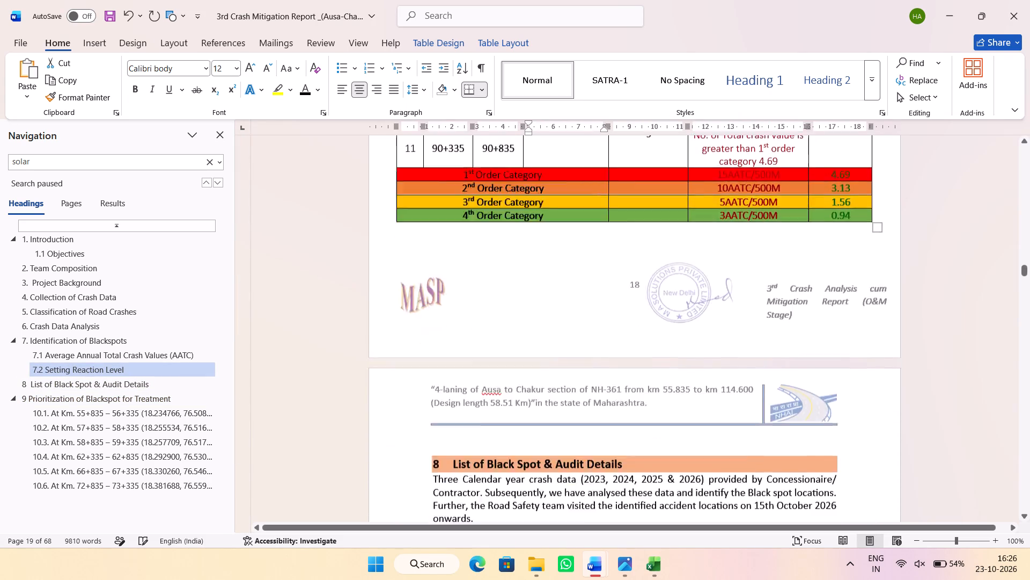
pyautogui.scroll(-20, 561, 300)
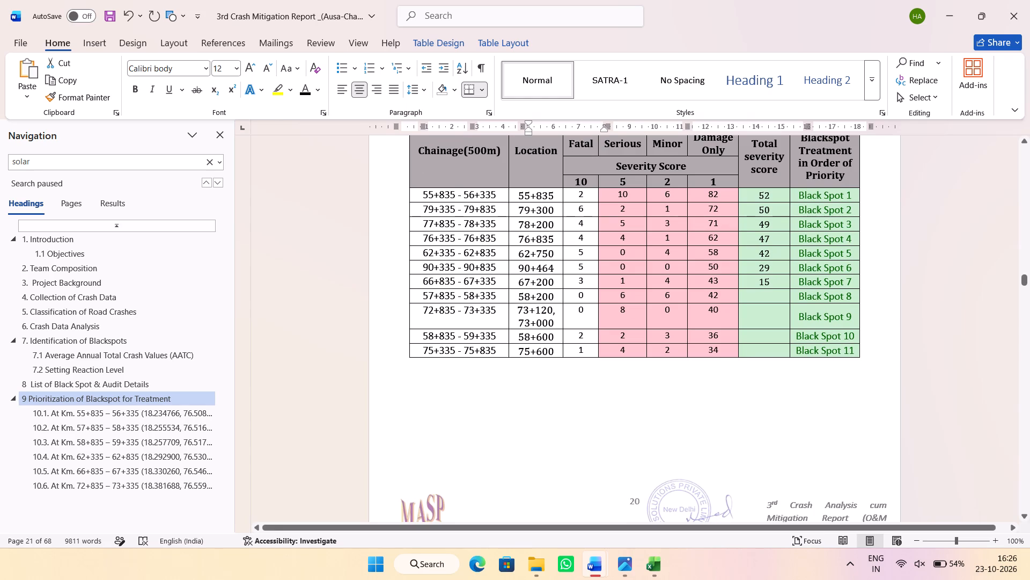
pyautogui.click(516, 239)
pyautogui.click(512, 241)
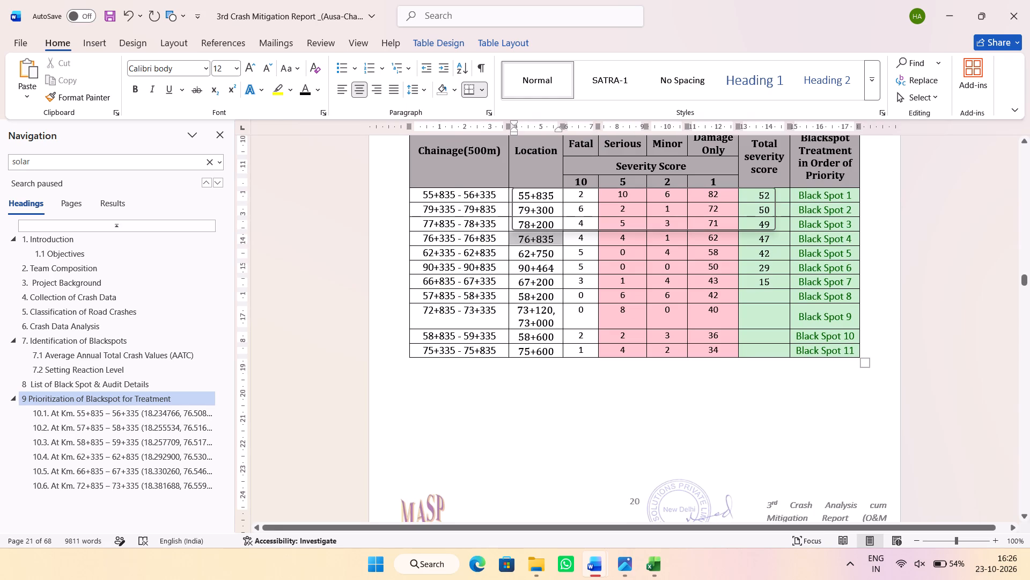
pyautogui.hotkey('ctrl', 'c')
pyautogui.scroll(16, 543, 305)
pyautogui.scroll(6, 541, 308)
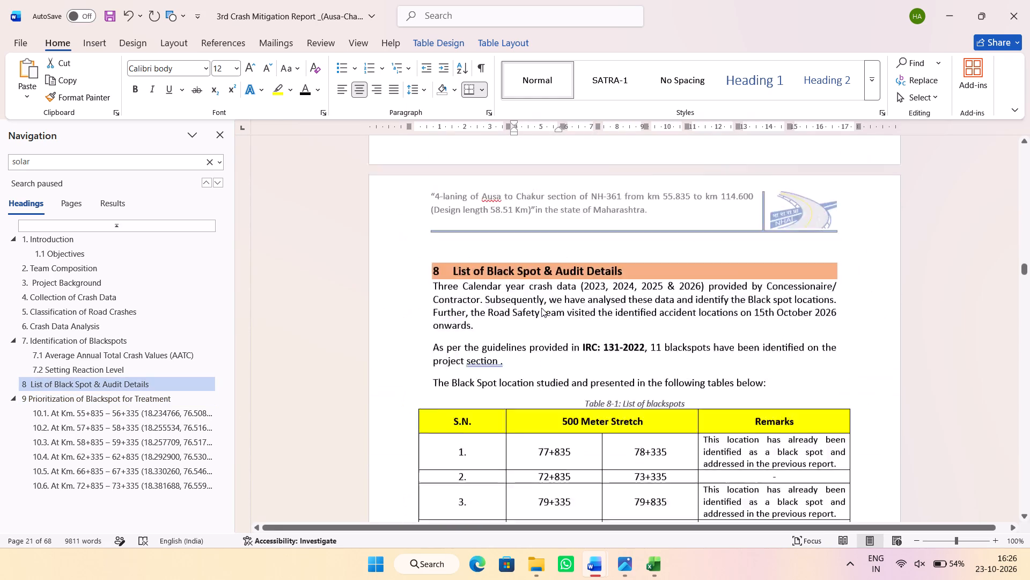
pyautogui.click(551, 218)
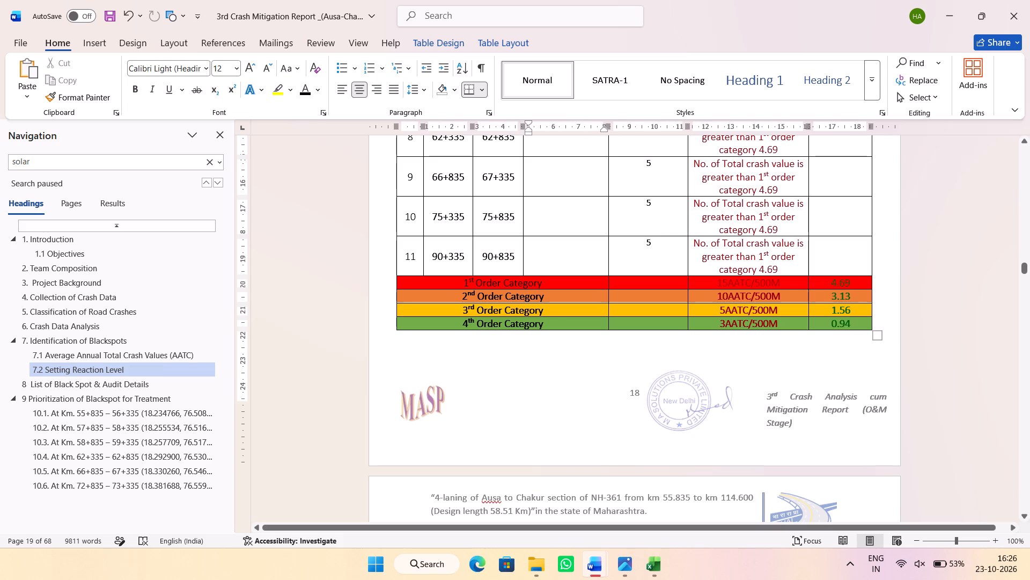
pyautogui.scroll(4, 563, 236)
pyautogui.click(566, 310)
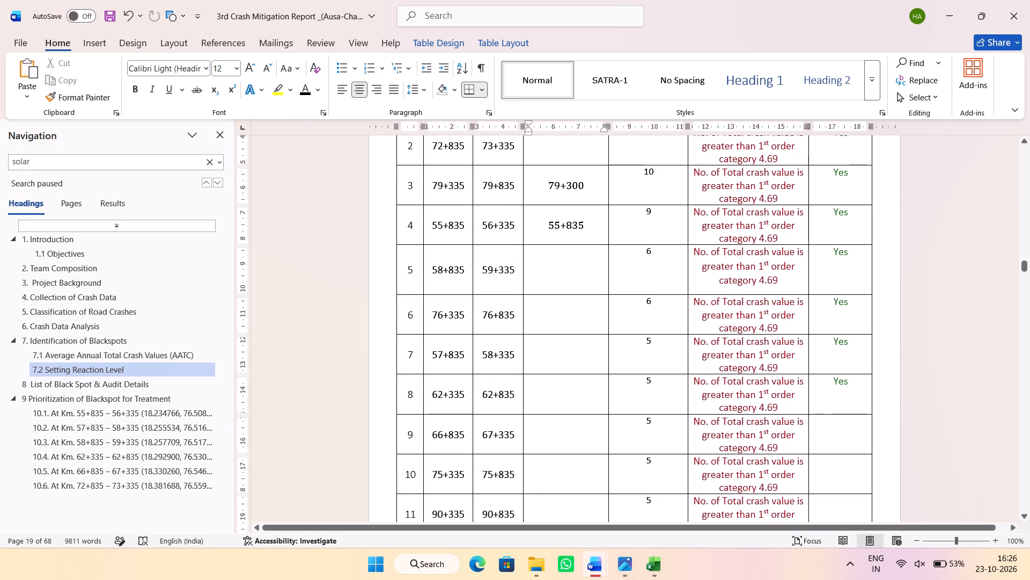
pyautogui.hotkey('ctrl', 'v')
# Copy the Black Spot 5 location 62+750 from Table 9-1 into row 8 (62+335 to 62+835) of section 7.2's table.
pyautogui.scroll(-8, 585, 287)
pyautogui.scroll(-13, 585, 281)
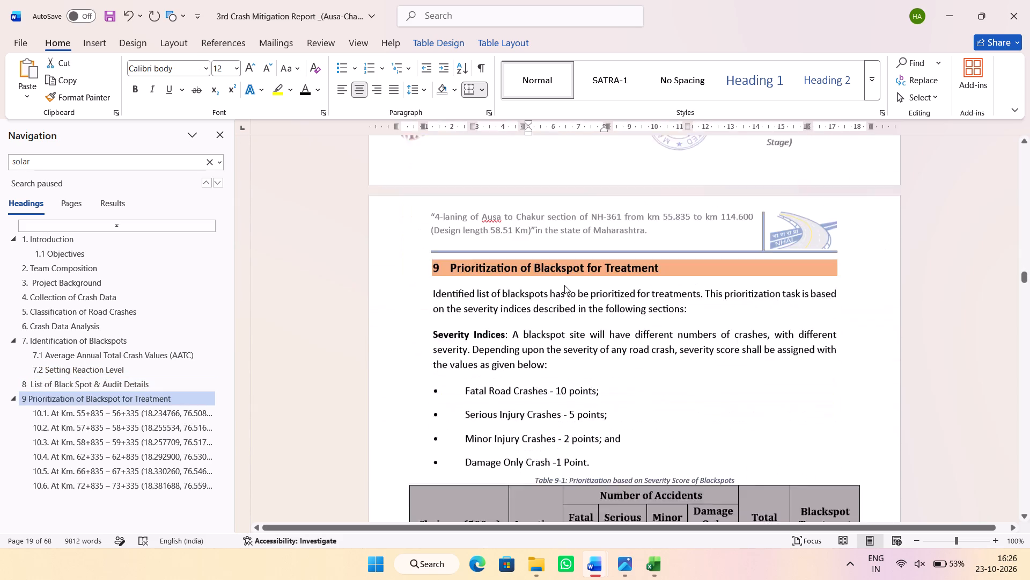
pyautogui.scroll(-4, 564, 285)
pyautogui.click(512, 316)
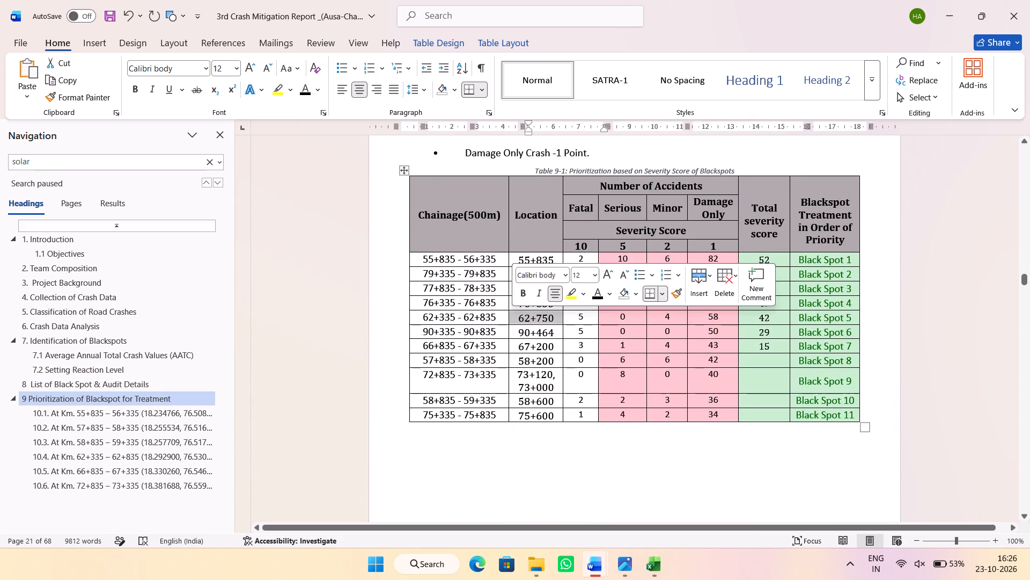
pyautogui.hotkey('ctrl', 'c')
pyautogui.scroll(20, 527, 318)
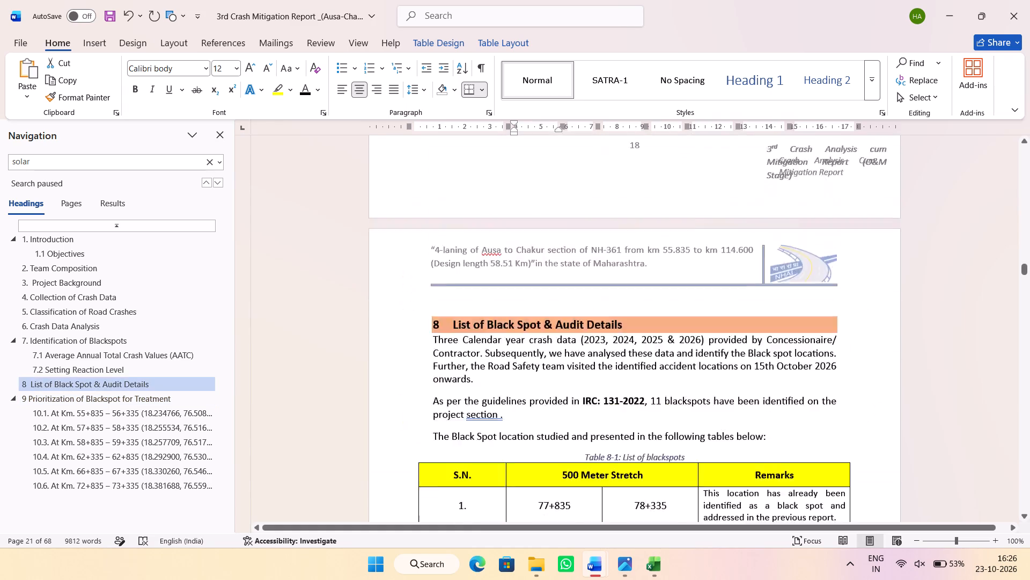
pyautogui.scroll(3, 534, 318)
pyautogui.click(554, 272)
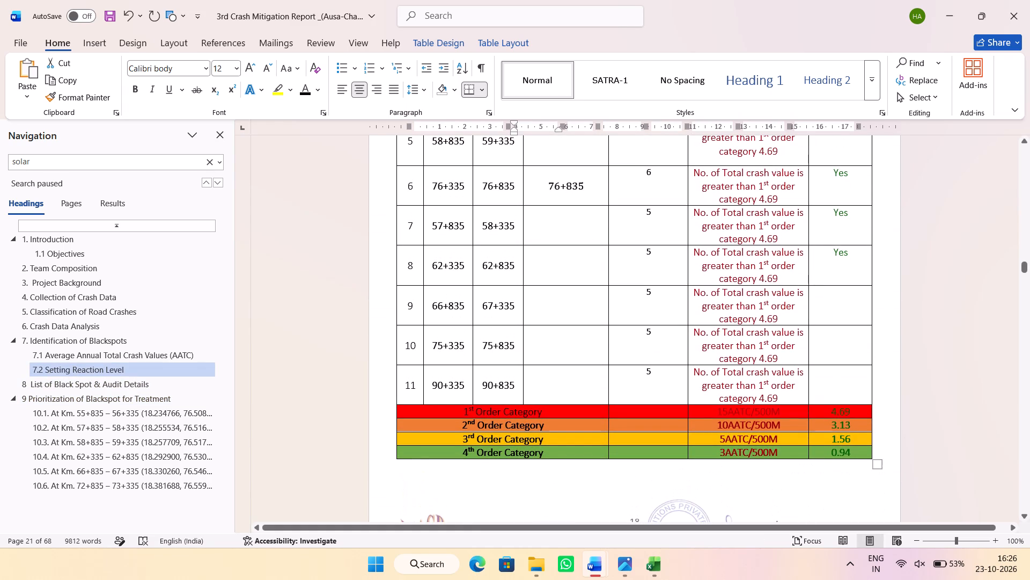
pyautogui.hotkey('ctrl', 'v')
# Copy the Black Spot 6 location 90+464 from Table 9-1 into row 11 (90+335 to 90+835) of section 7.2's table.
pyautogui.scroll(-14, 554, 281)
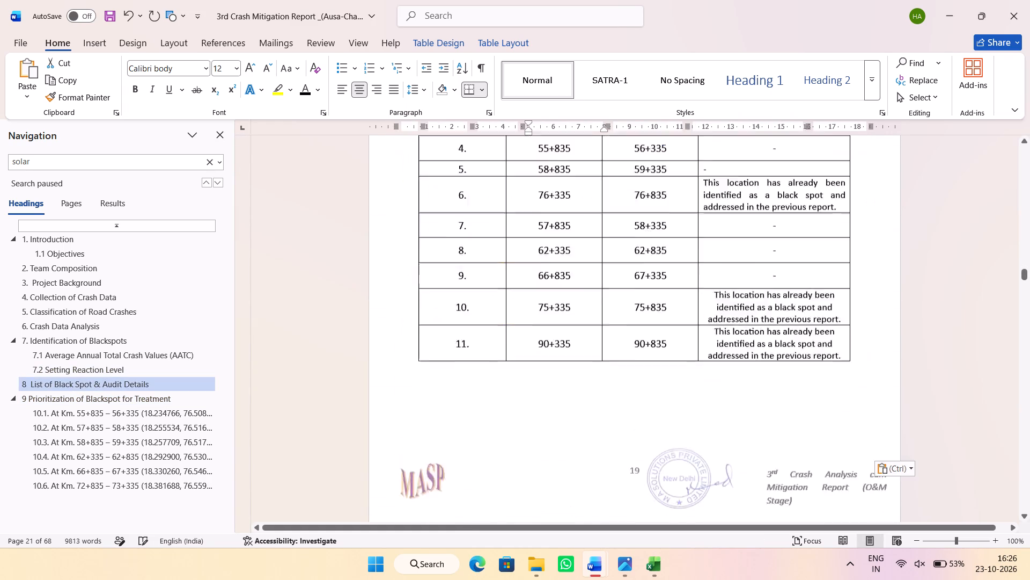
pyautogui.scroll(-12, 554, 286)
pyautogui.scroll(3, 554, 286)
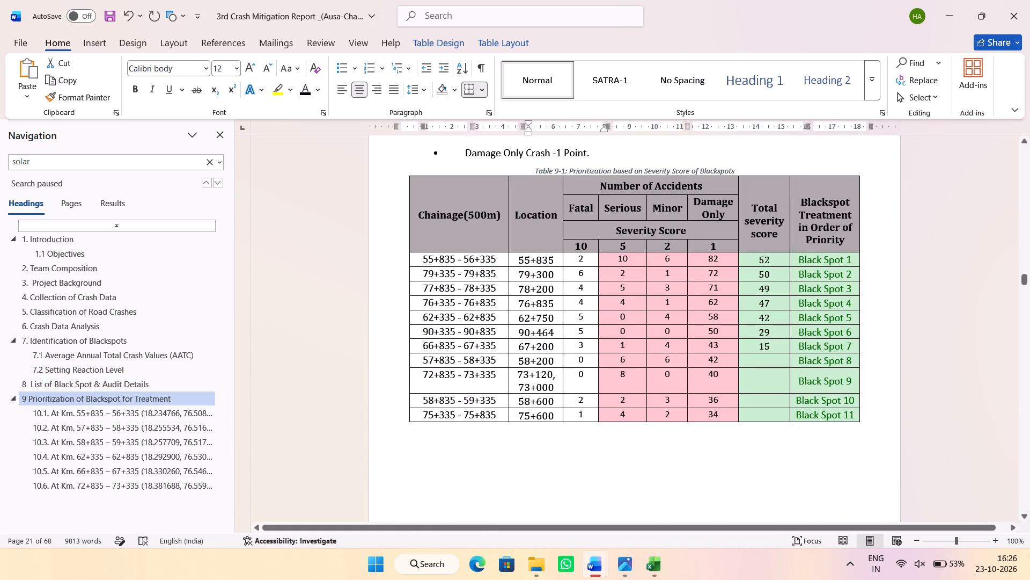
pyautogui.click(512, 331)
pyautogui.hotkey('ctrl', 'c')
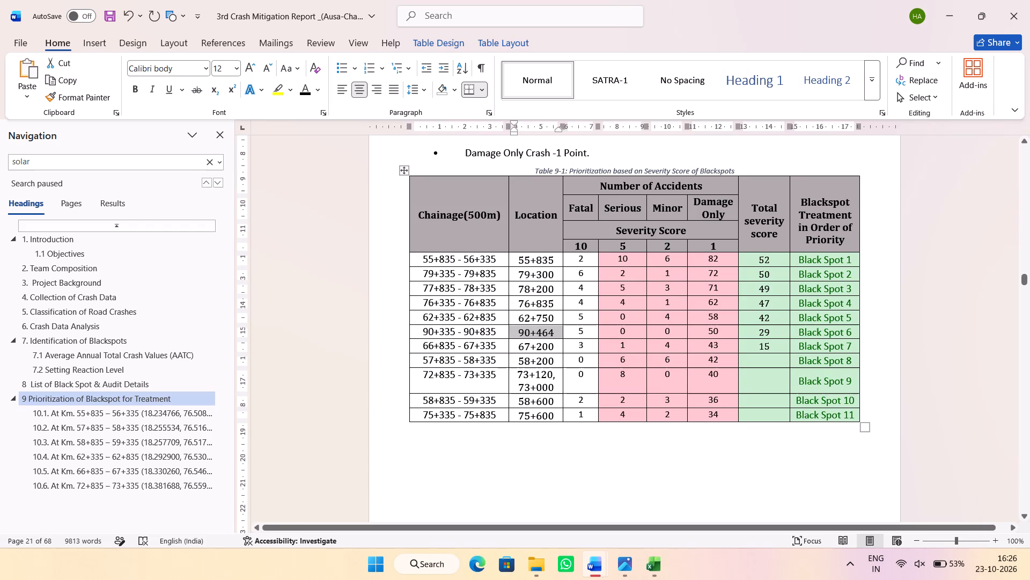
pyautogui.scroll(15, 521, 330)
pyautogui.scroll(7, 527, 328)
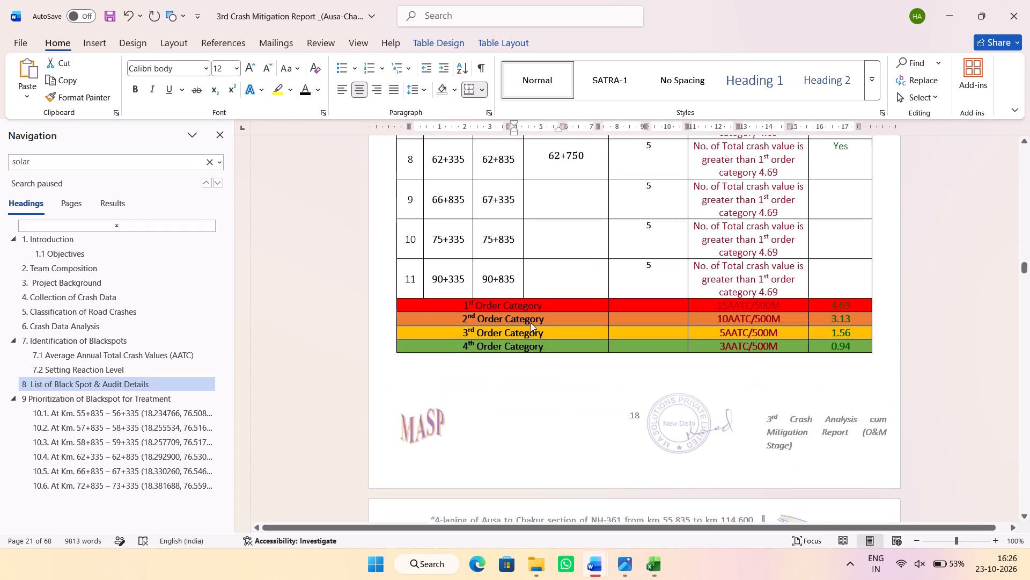
pyautogui.click(547, 315)
pyautogui.hotkey('ctrl', 'v')
# Copy the Black Spot 7 location 67+200 from Table 9-1 into row 9 (66+835 to 67+335) of section 7.2's table.
pyautogui.scroll(-15, 553, 305)
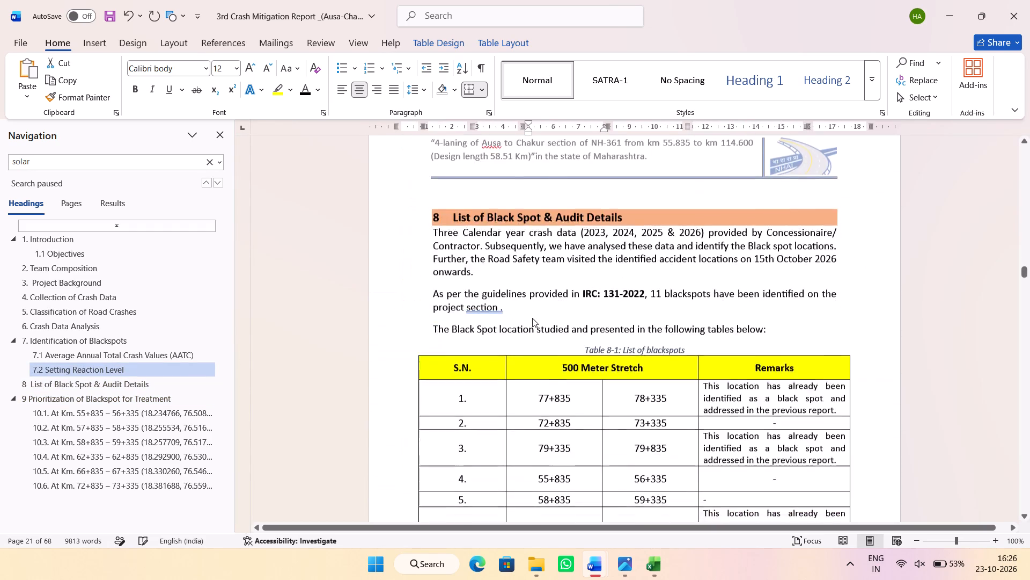
pyautogui.scroll(-13, 532, 318)
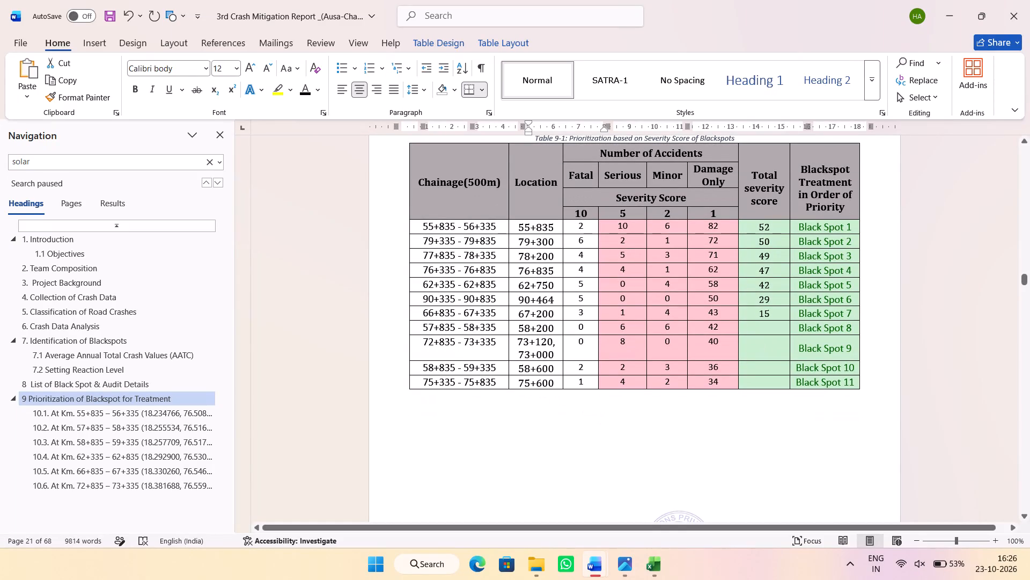
pyautogui.click(513, 313)
pyautogui.hotkey('ctrl', 'c')
pyautogui.scroll(15, 530, 328)
pyautogui.scroll(6, 532, 335)
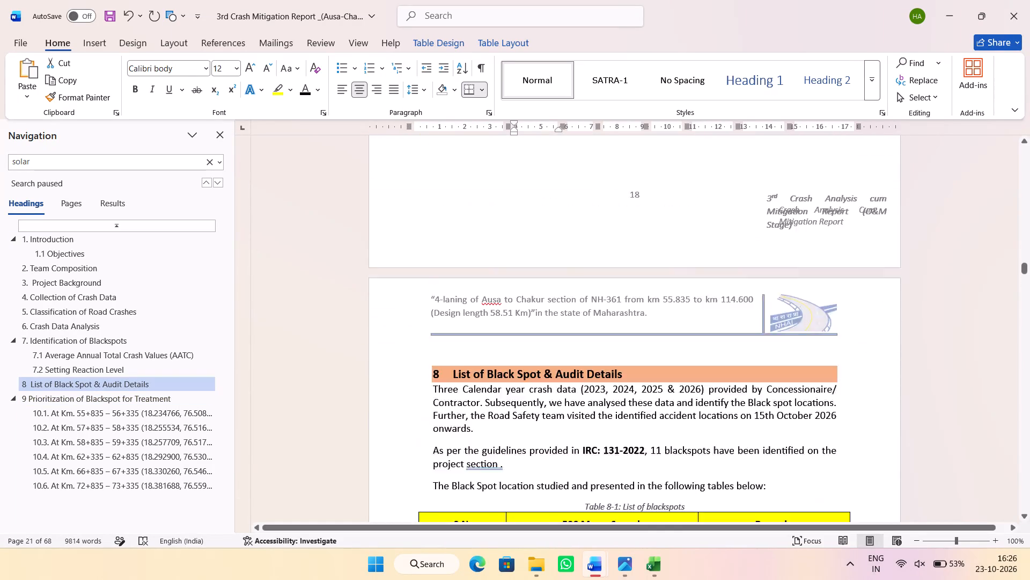
pyautogui.scroll(4, 532, 335)
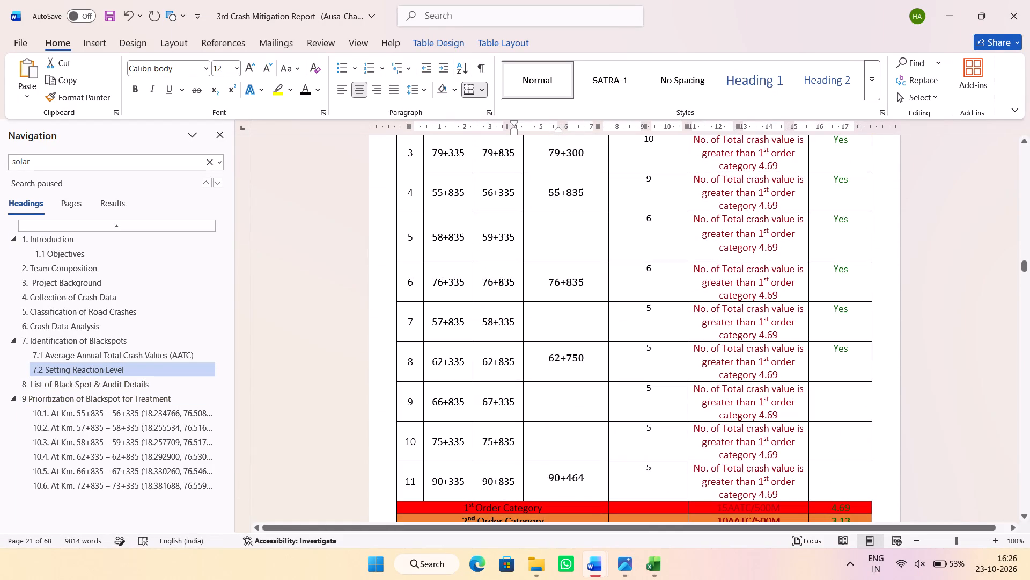
pyautogui.scroll(2, 554, 285)
pyautogui.scroll(-2, 554, 273)
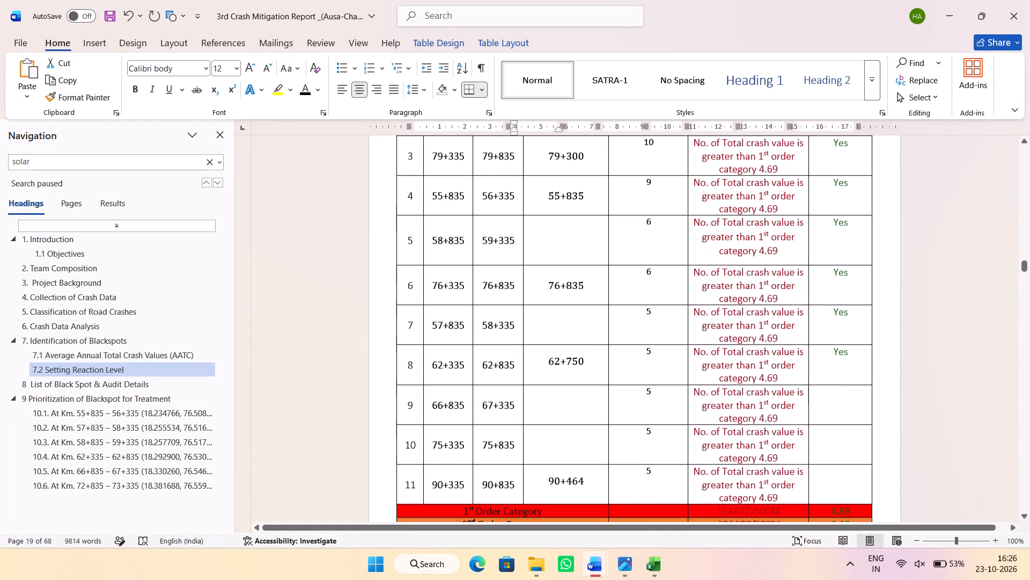
pyautogui.click(556, 407)
pyautogui.hotkey('ctrl', 'v')
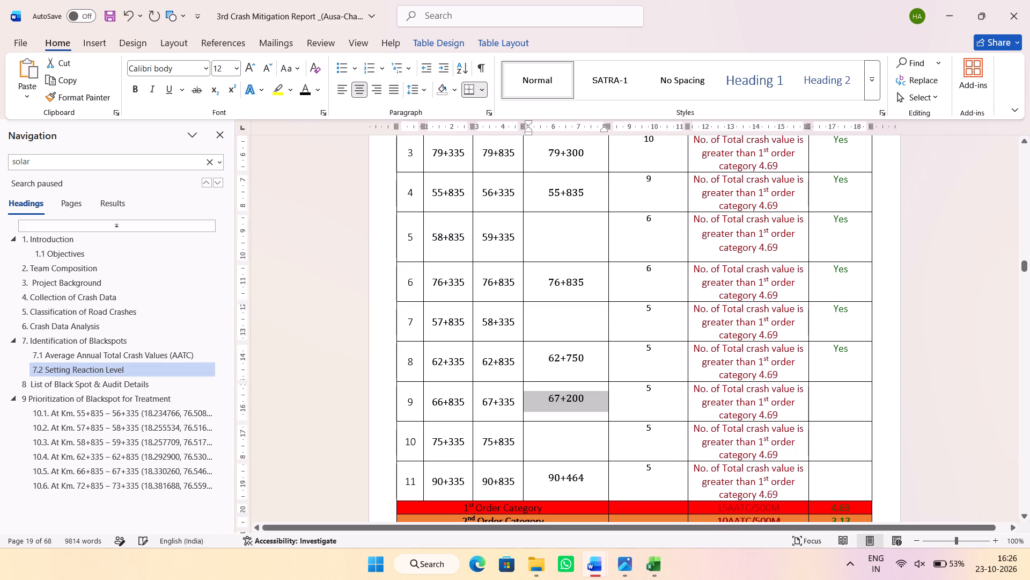
# Copy the Black Spot 8 location 58+200 from Table 9-1 into row 7 (57+835 to 58+335) of section 7.2's table.
pyautogui.scroll(-16, 561, 395)
pyautogui.scroll(-8, 548, 362)
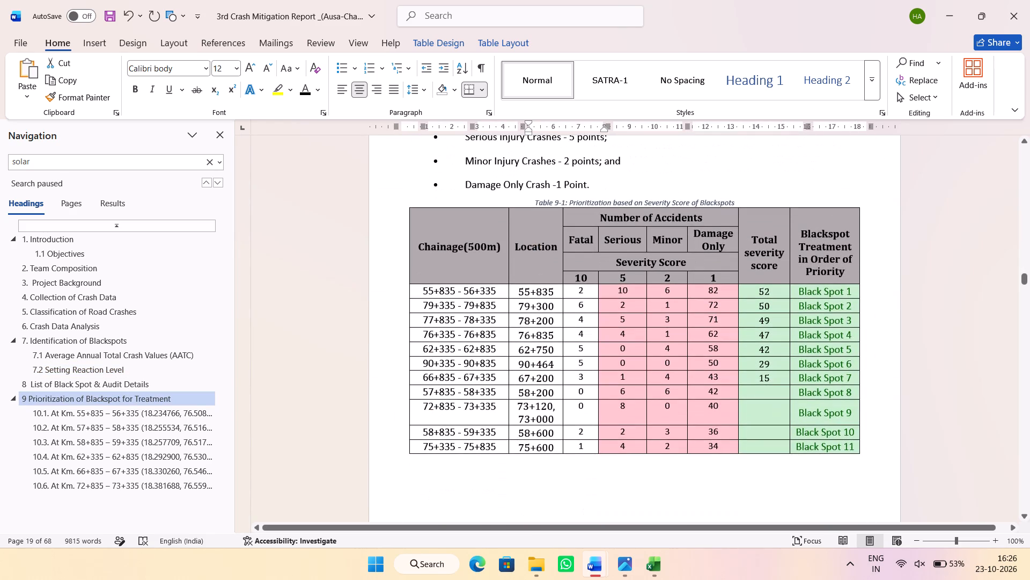
pyautogui.click(512, 393)
pyautogui.hotkey('ctrl', 'c')
pyautogui.scroll(16, 519, 352)
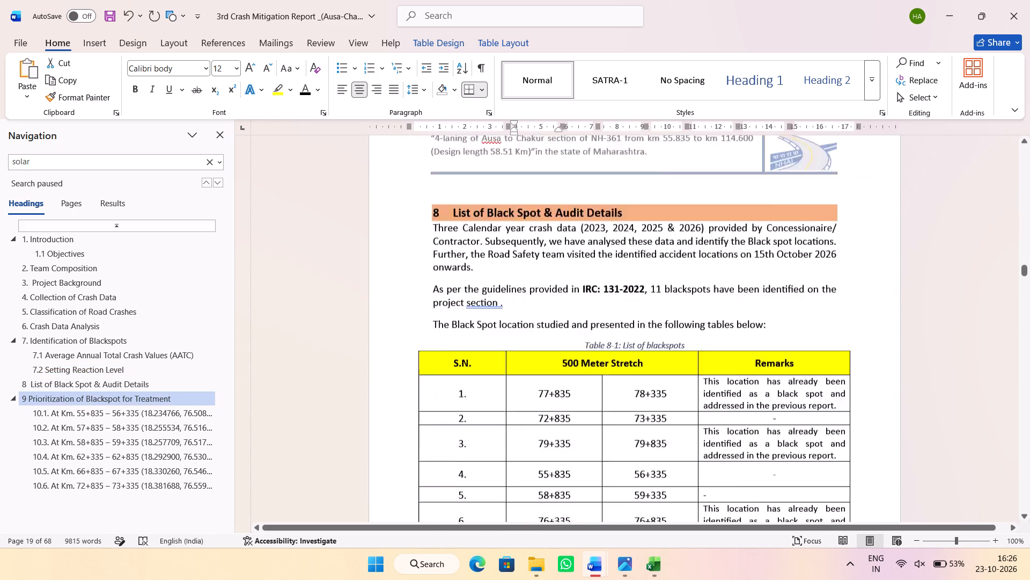
pyautogui.scroll(7, 523, 357)
pyautogui.click(561, 267)
pyautogui.hotkey('ctrl', 'v')
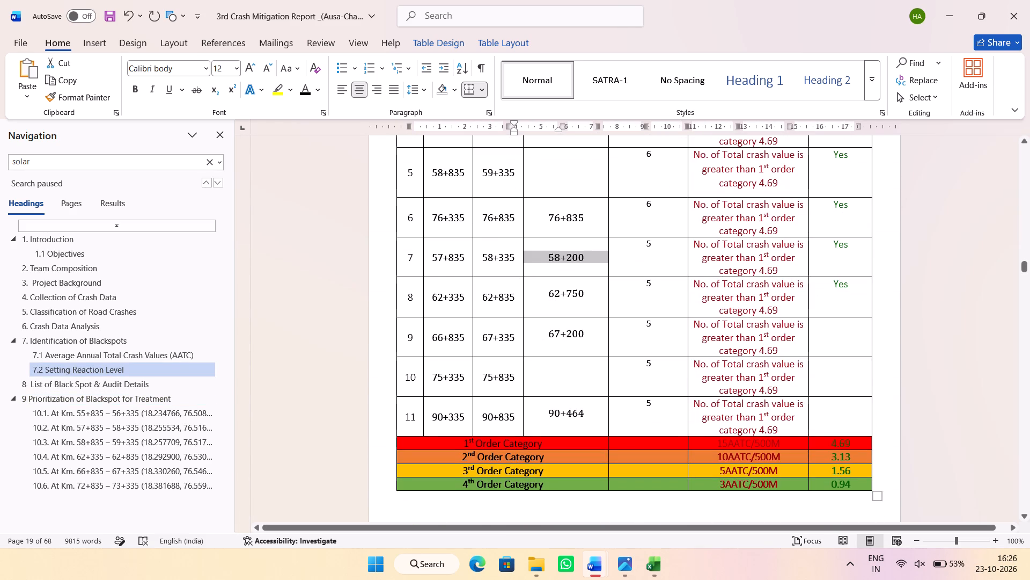
# Copy the Black Spot 9 location 73+120, 73+000 from Table 9-1 into row 2 (72+835 to 73+335) of section 7.2's table.
pyautogui.scroll(-15, 551, 361)
pyautogui.scroll(-8, 536, 359)
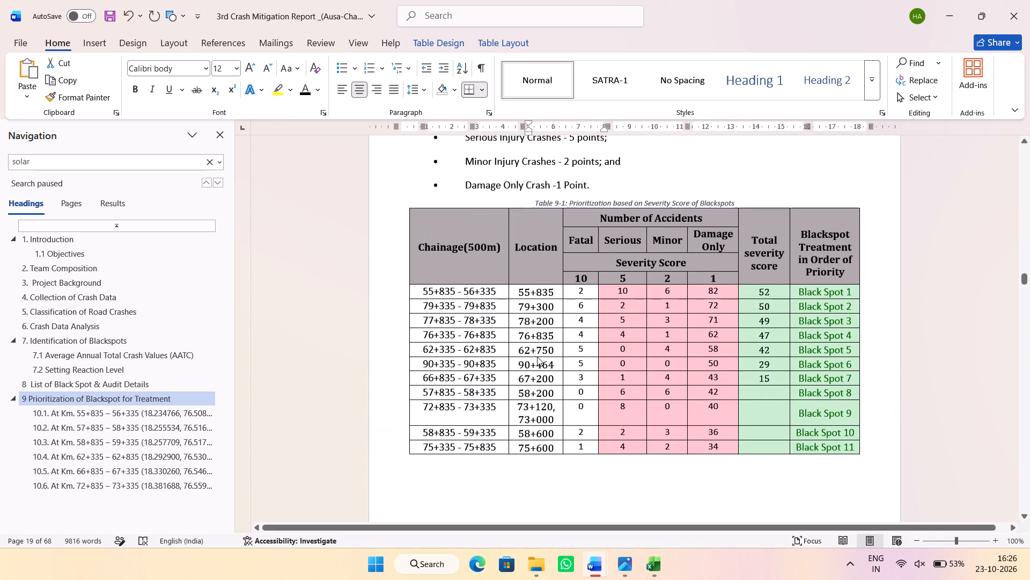
pyautogui.click(511, 408)
pyautogui.hotkey('ctrl', 'c')
pyautogui.scroll(16, 542, 359)
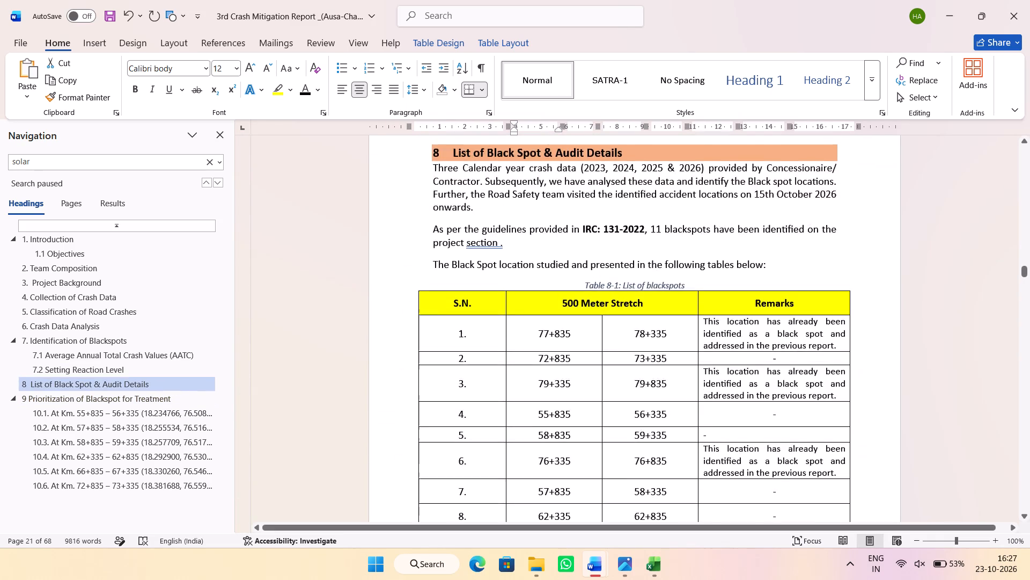
pyautogui.scroll(8, 527, 353)
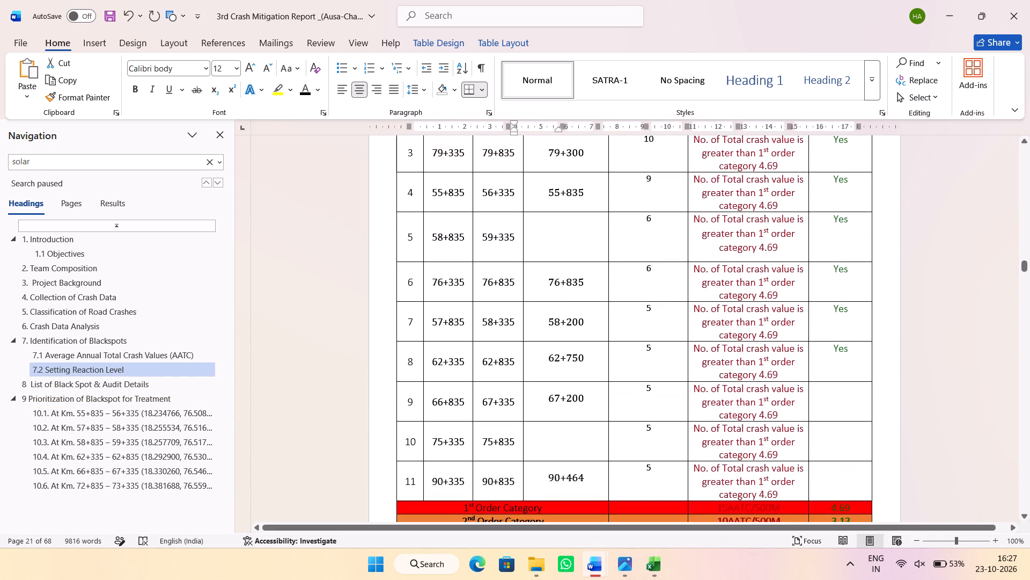
pyautogui.scroll(2, 555, 287)
pyautogui.click(557, 241)
pyautogui.hotkey('ctrl', 'v')
# Copy the Black Spot 10 location 58+600 from Table 9-1 into row 5 (58+835 to 59+335) of section 7.2's table.
pyautogui.scroll(-9, 570, 344)
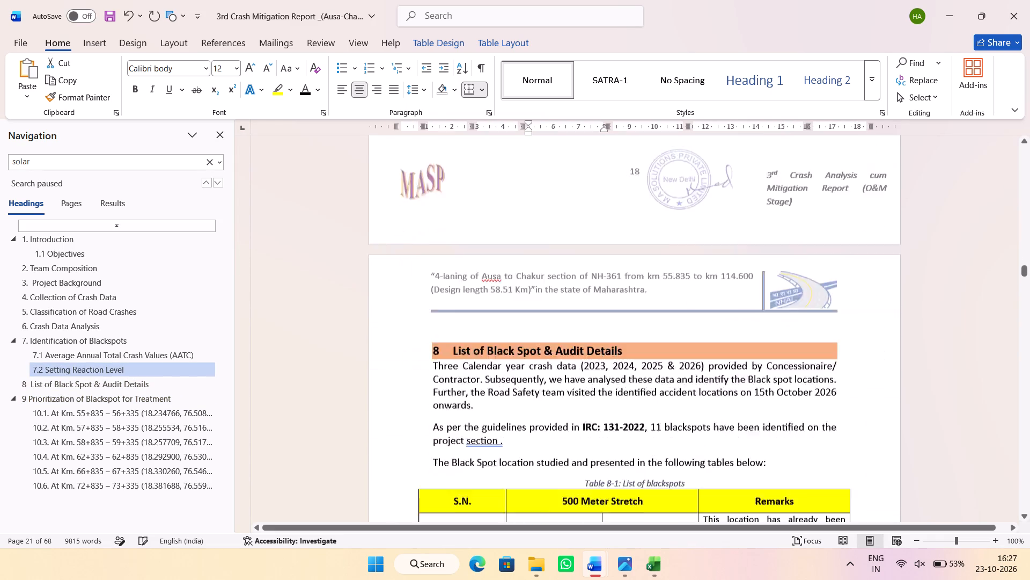
pyautogui.scroll(-19, 557, 345)
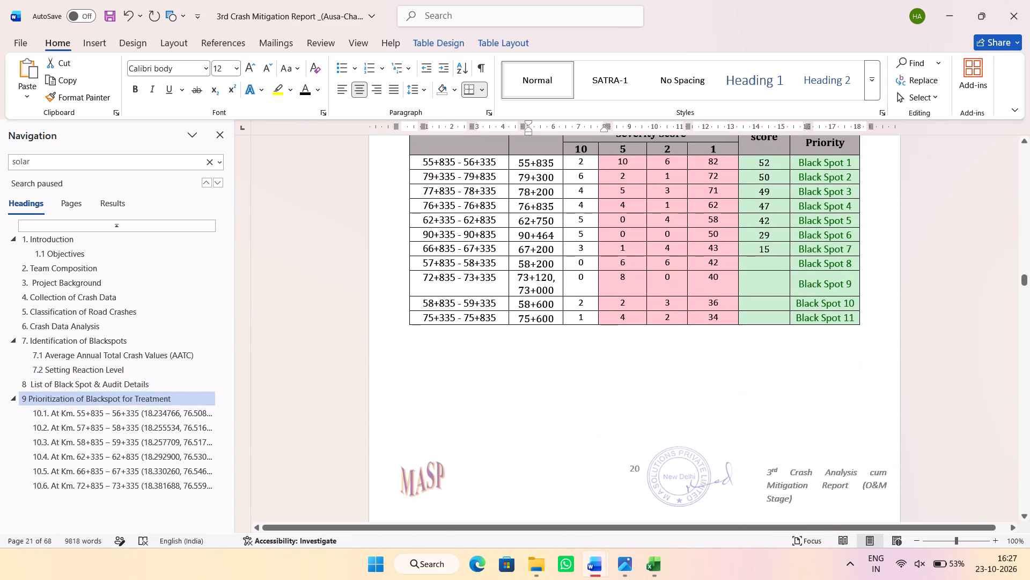
pyautogui.click(511, 303)
pyautogui.hotkey('ctrl', 'c')
pyautogui.scroll(14, 542, 342)
pyautogui.scroll(12, 542, 352)
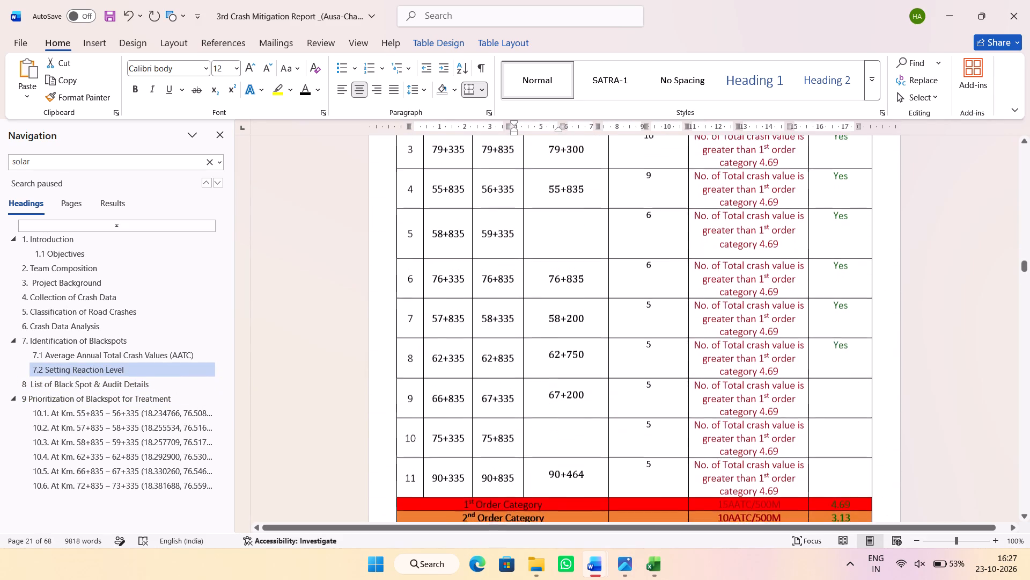
pyautogui.click(552, 238)
pyautogui.hotkey('ctrl', 'v')
# Copy the Black Spot 11 location 75+600 from Table 9-1 into row 10 (75+335 to 75+835) of section 7.2's table.
pyautogui.scroll(-19, 551, 338)
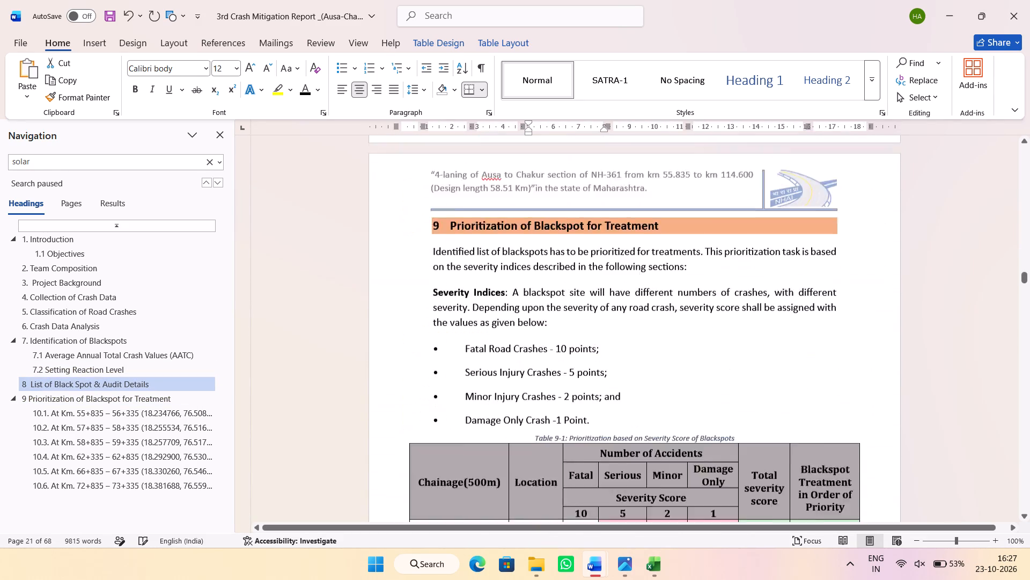
pyautogui.scroll(-5, 548, 344)
pyautogui.click(512, 448)
pyautogui.hotkey('ctrl', 'c')
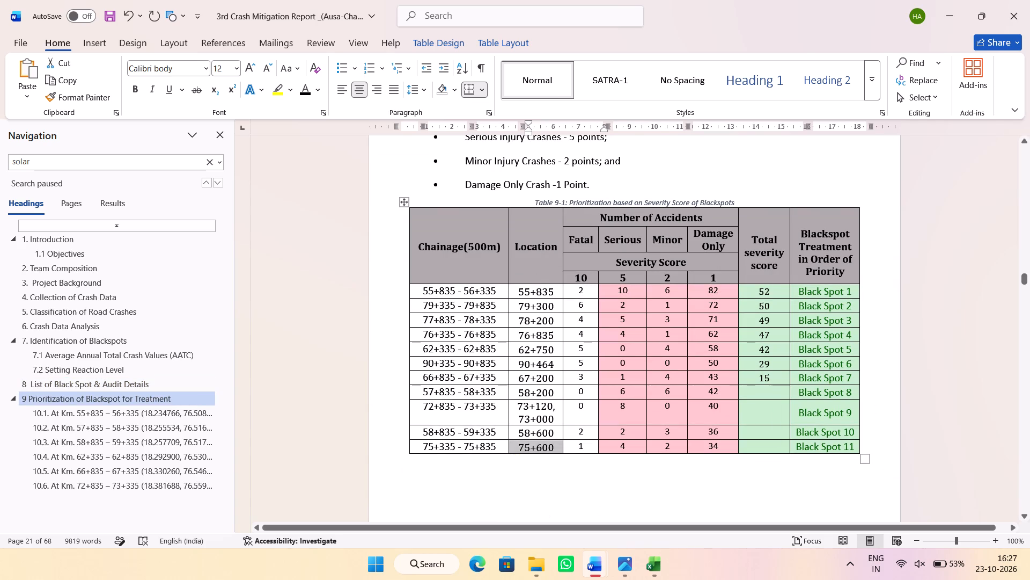
pyautogui.scroll(12, 525, 394)
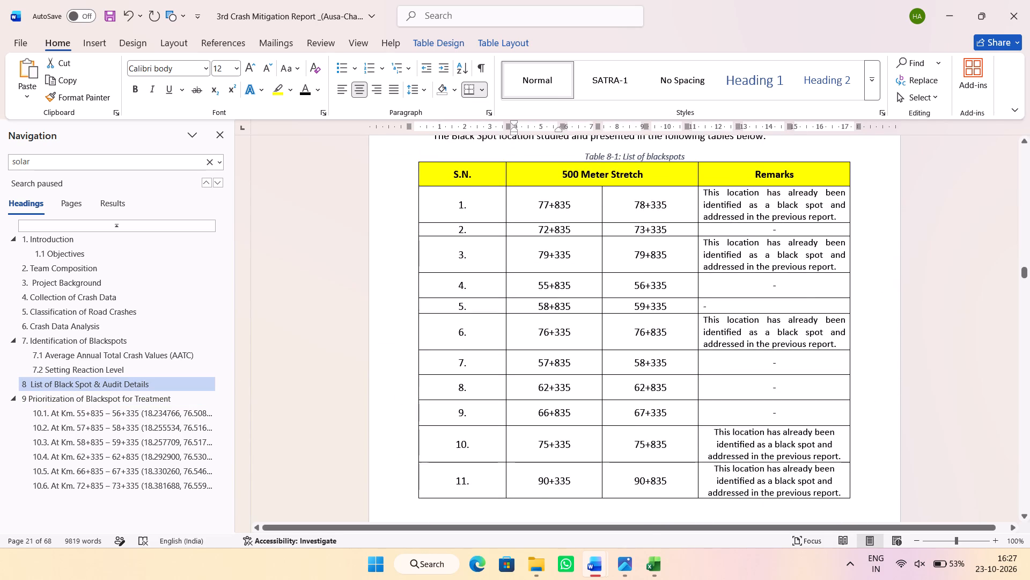
pyautogui.scroll(12, 557, 308)
pyautogui.click(563, 445)
pyautogui.hotkey('ctrl', 'v')
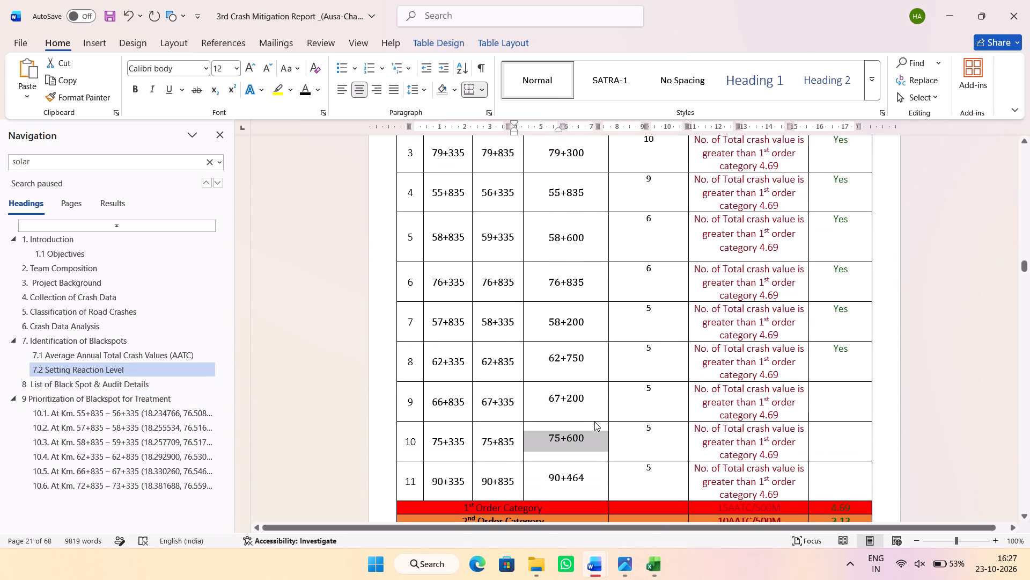
# Copy the "Yes" entry from row 8 into rows 9 to 11 of the protocol column in section 7.2's table.
pyautogui.scroll(-12, 578, 384)
pyautogui.scroll(5, 580, 378)
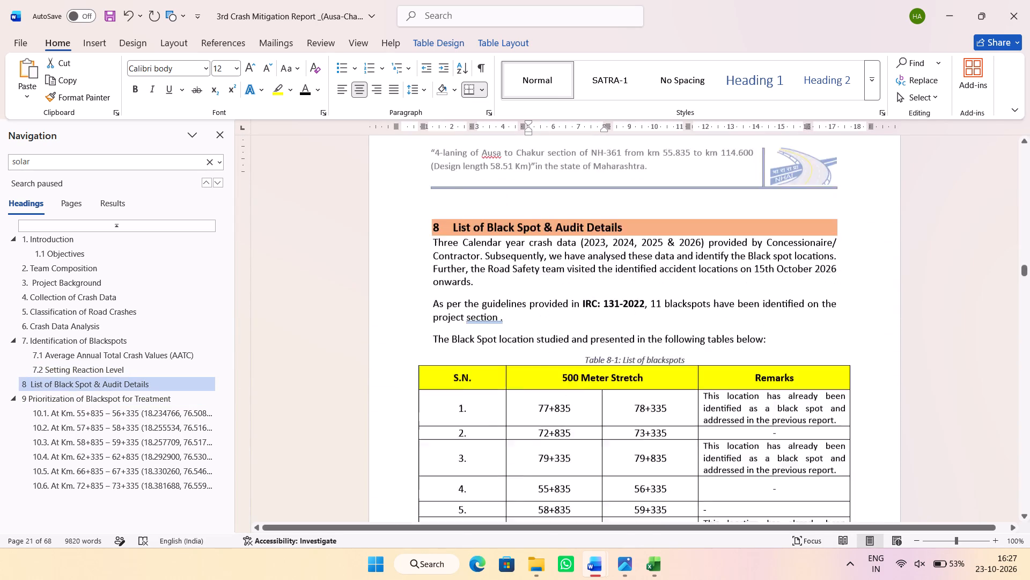
pyautogui.scroll(6, 580, 378)
pyautogui.moveTo(815, 288); pyautogui.dragTo(849, 283)
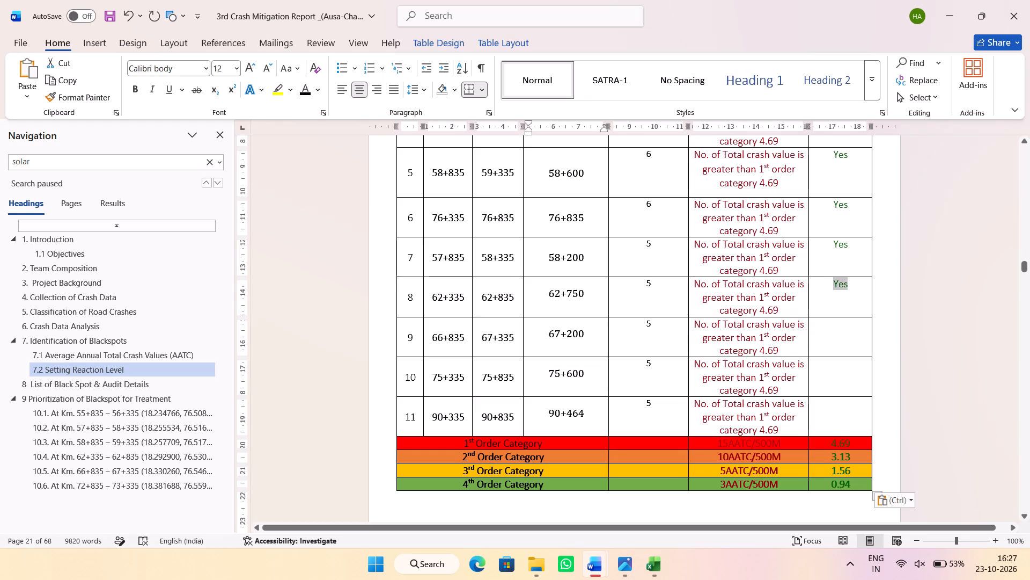
pyautogui.hotkey('ctrl', 'c')
pyautogui.moveTo(840, 329); pyautogui.dragTo(841, 417)
pyautogui.hotkey('ctrl', 'v')
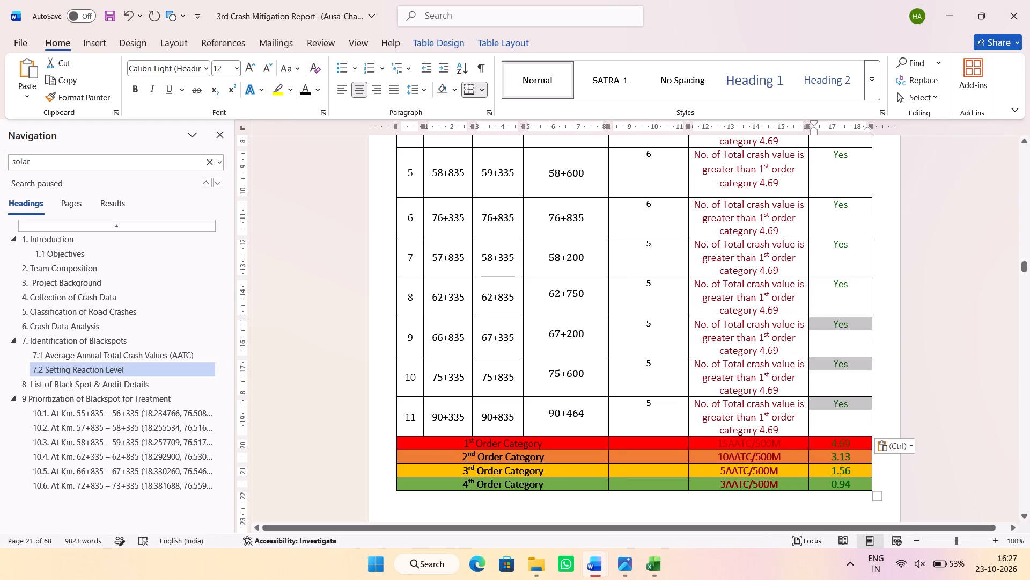
# Centre all the "Yes" entries, rows 1 to 11, horizontally and vertically in the protocol column of section 7.2's table.
pyautogui.click(840, 404)
pyautogui.moveTo(849, 414); pyautogui.dragTo(838, 108)
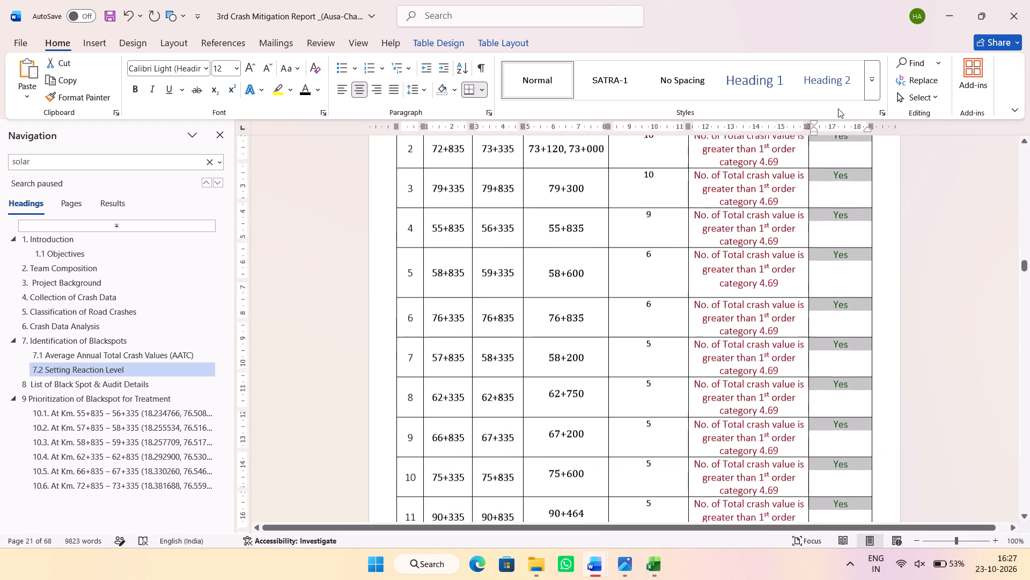
pyautogui.moveTo(838, 108); pyautogui.dragTo(835, 193)
pyautogui.click(529, 53)
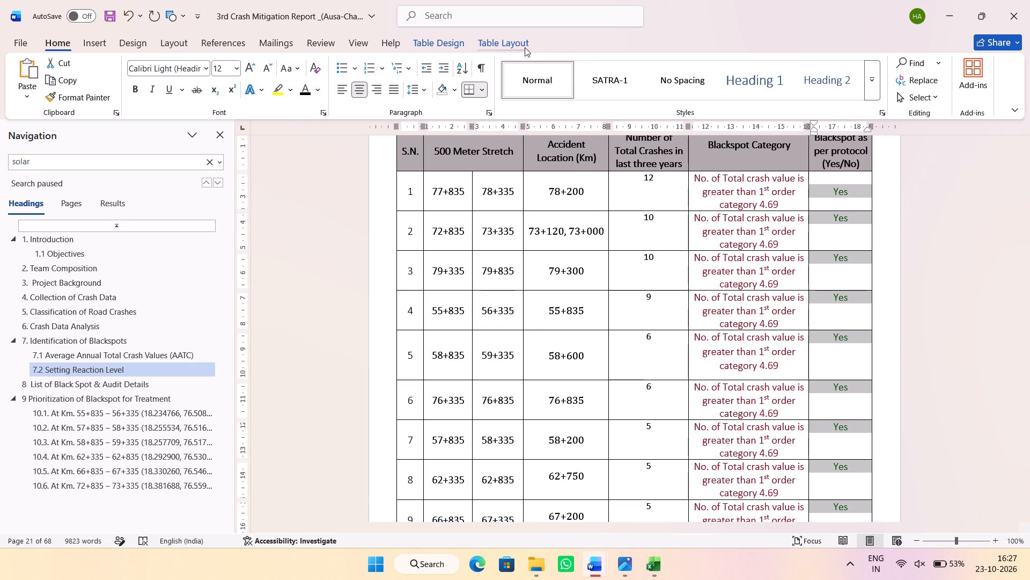
pyautogui.click(525, 47)
pyautogui.click(757, 82)
pyautogui.click(757, 82)
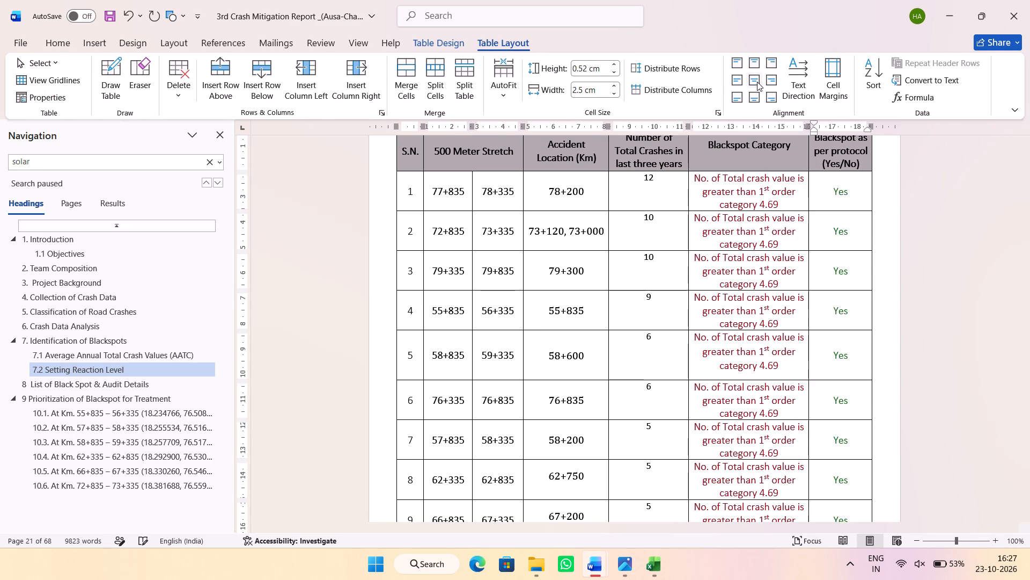
pyautogui.scroll(-4, 765, 445)
pyautogui.click(827, 342)
# Centre the cell contents of the 72+835 - 73+335 (Black Spot 9) row in Table 9-1 horizontally and vertically.
pyautogui.scroll(-9, 828, 382)
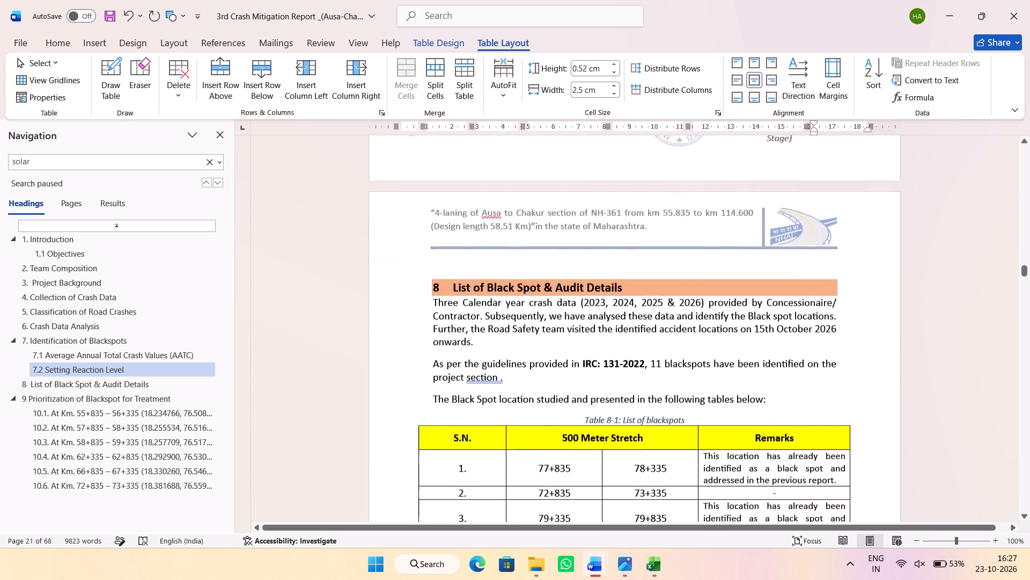
pyautogui.scroll(-17, 769, 366)
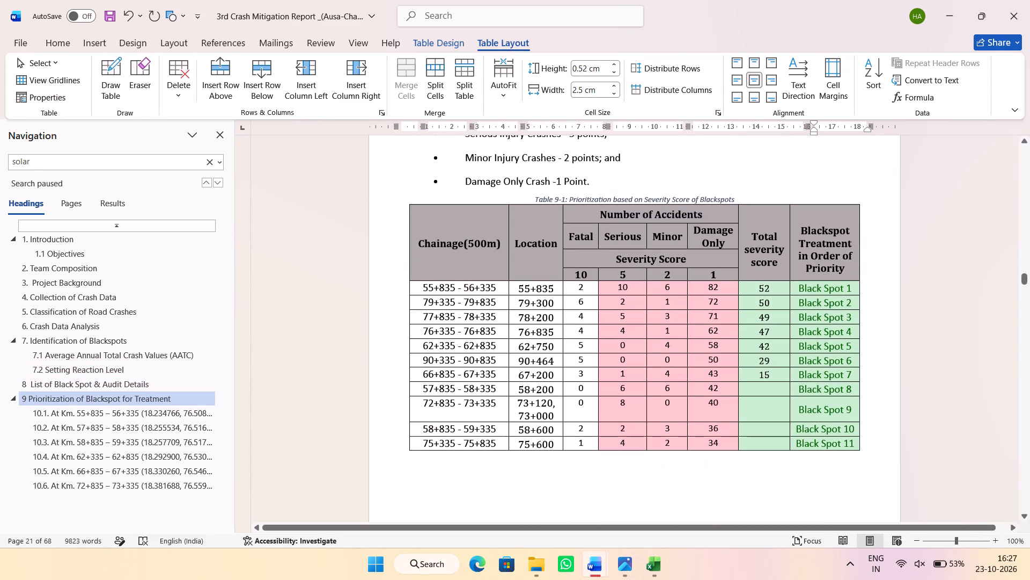
pyautogui.moveTo(485, 412); pyautogui.dragTo(794, 411)
pyautogui.click(750, 82)
pyautogui.click(663, 334)
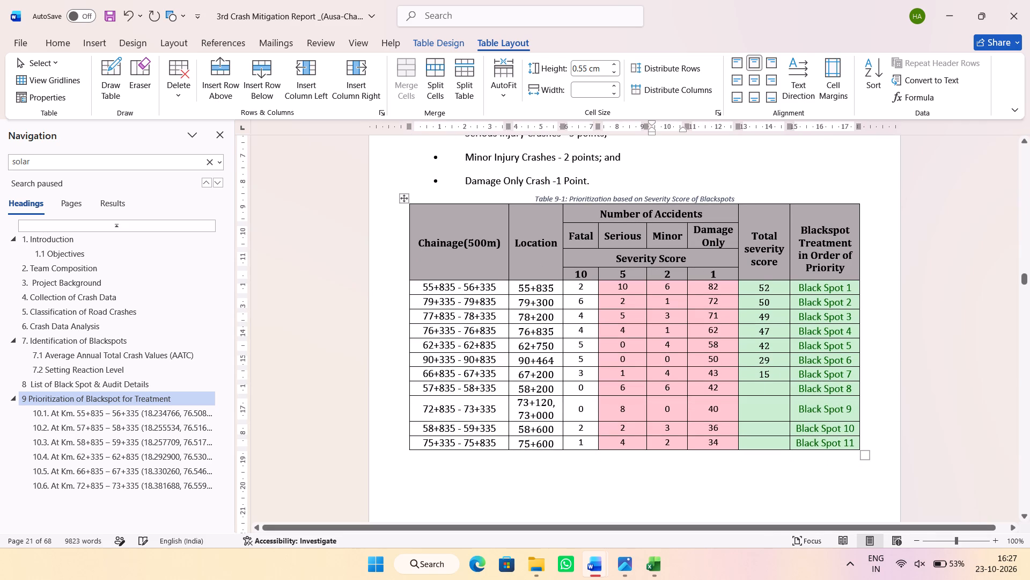
# Save the report.
pyautogui.scroll(-11, 654, 320)
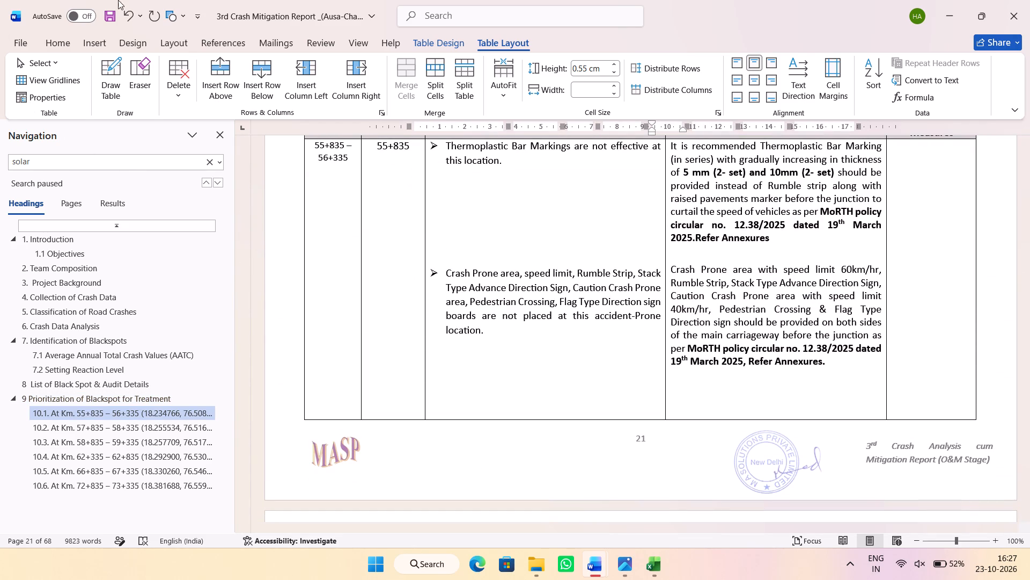
pyautogui.doubleClick(111, 19)
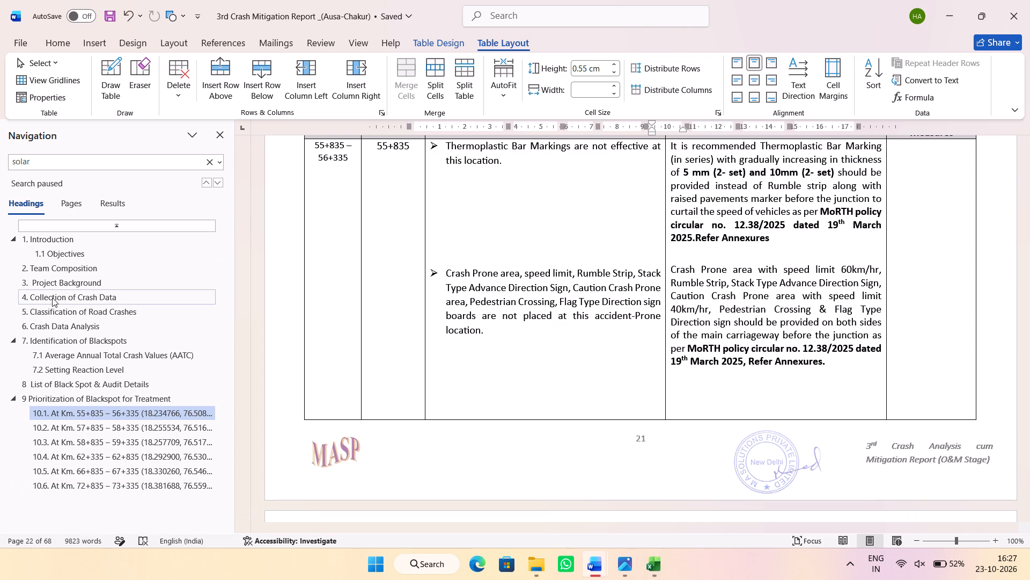
# Examine the headings of sections 10.6, 10.5, 9 and 10 and how they are listed in the document outline.
pyautogui.click(65, 485)
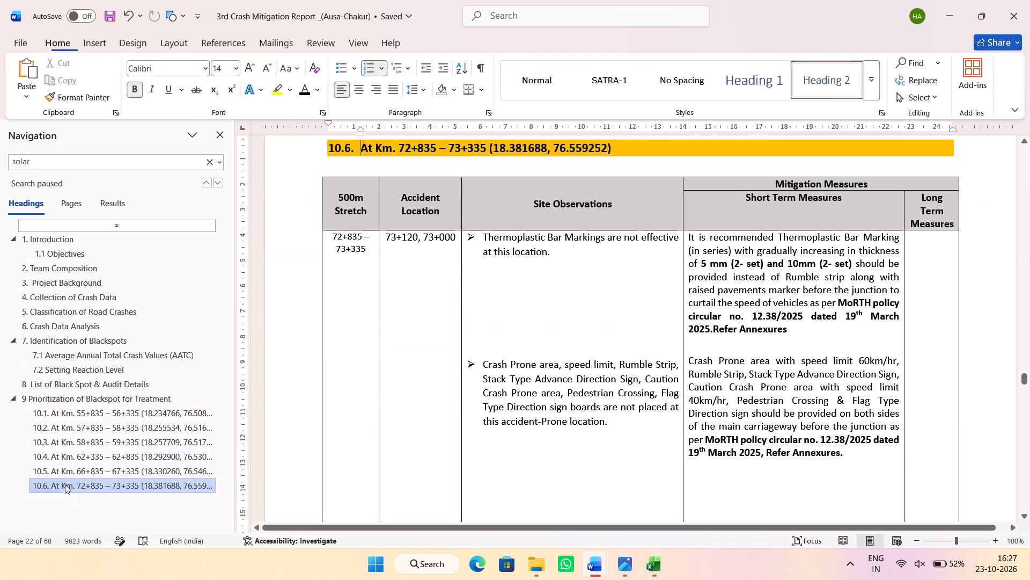
pyautogui.scroll(2, 402, 265)
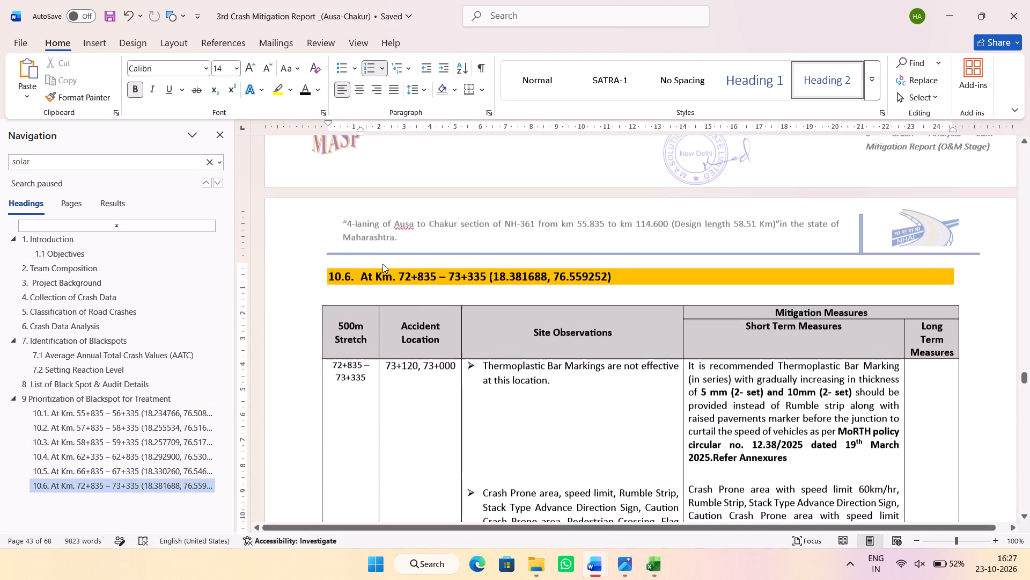
pyautogui.click(121, 470)
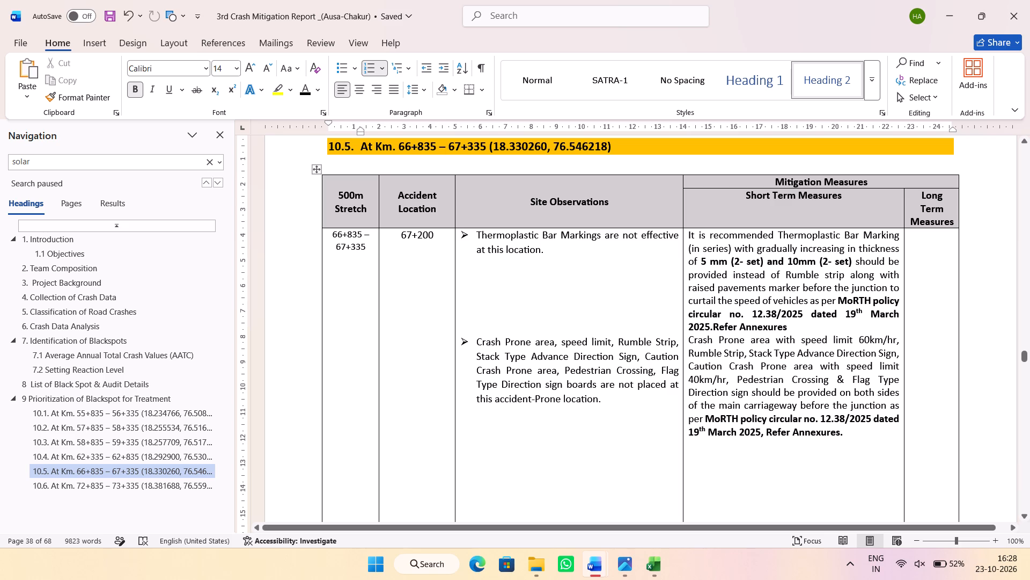
pyautogui.click(64, 402)
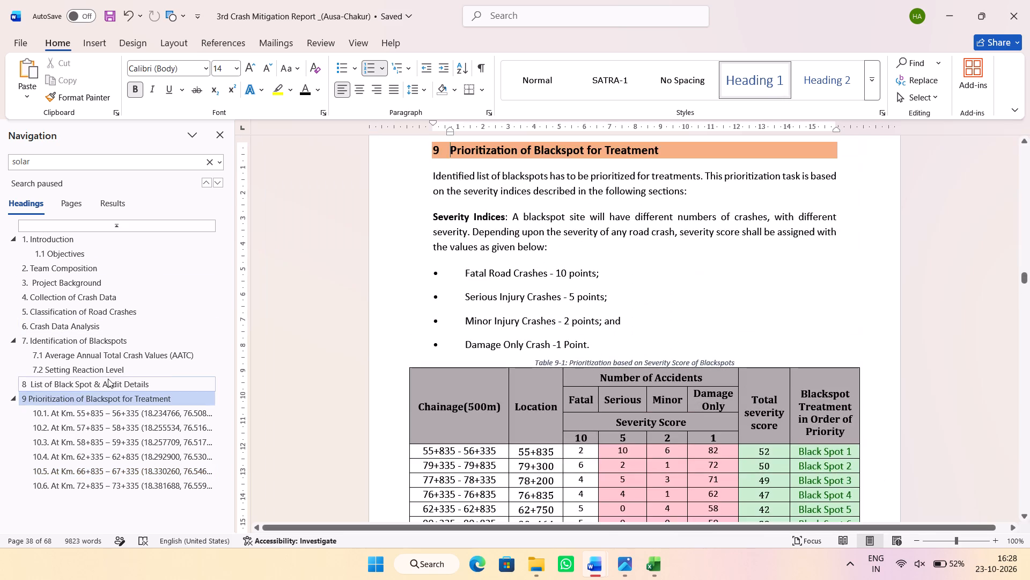
pyautogui.scroll(-10, 510, 337)
pyautogui.click(330, 277)
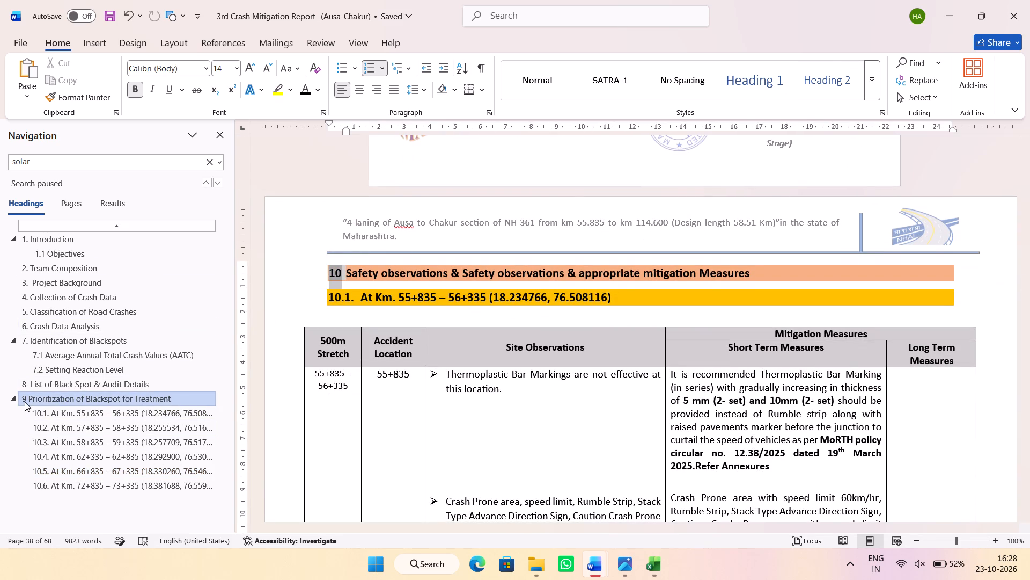
pyautogui.click(464, 273)
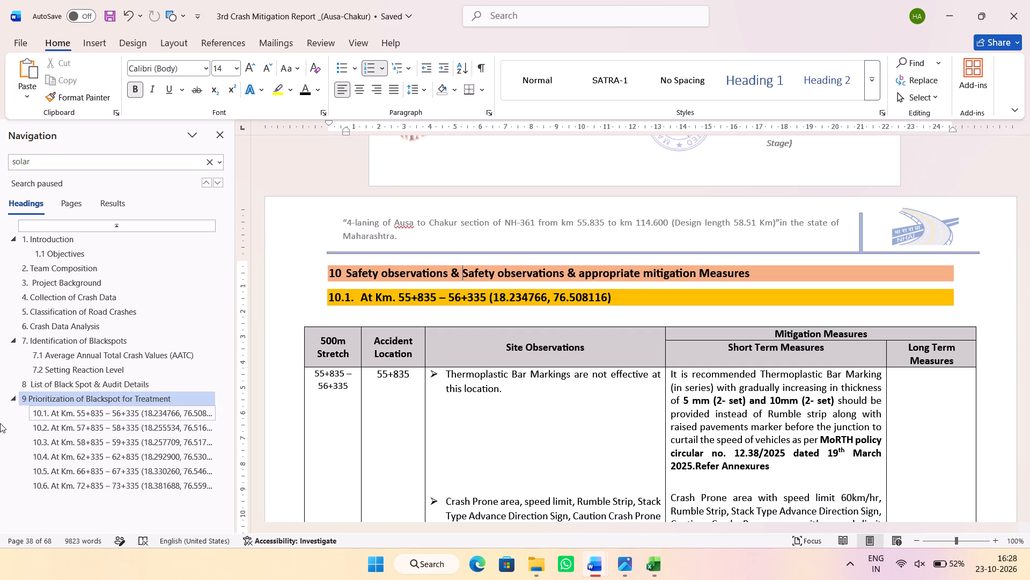
pyautogui.click(13, 411)
# Copy the formatting of the "8 List of Black Spot & Audit Details" heading onto the "10 Safety observations" heading with Format Painter.
pyautogui.click(58, 383)
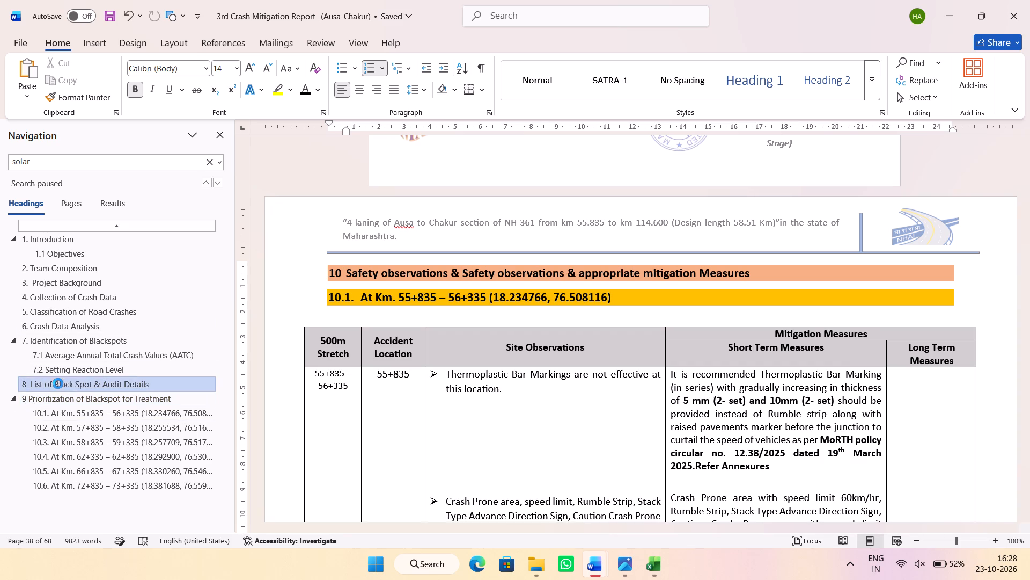
pyautogui.click(438, 156)
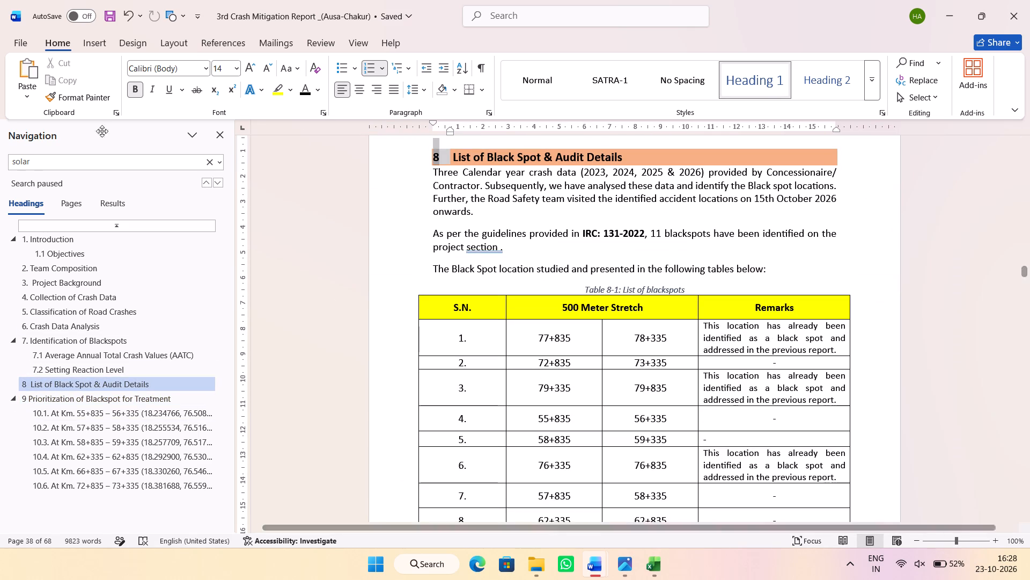
pyautogui.click(67, 89)
pyautogui.click(90, 98)
pyautogui.scroll(-15, 478, 280)
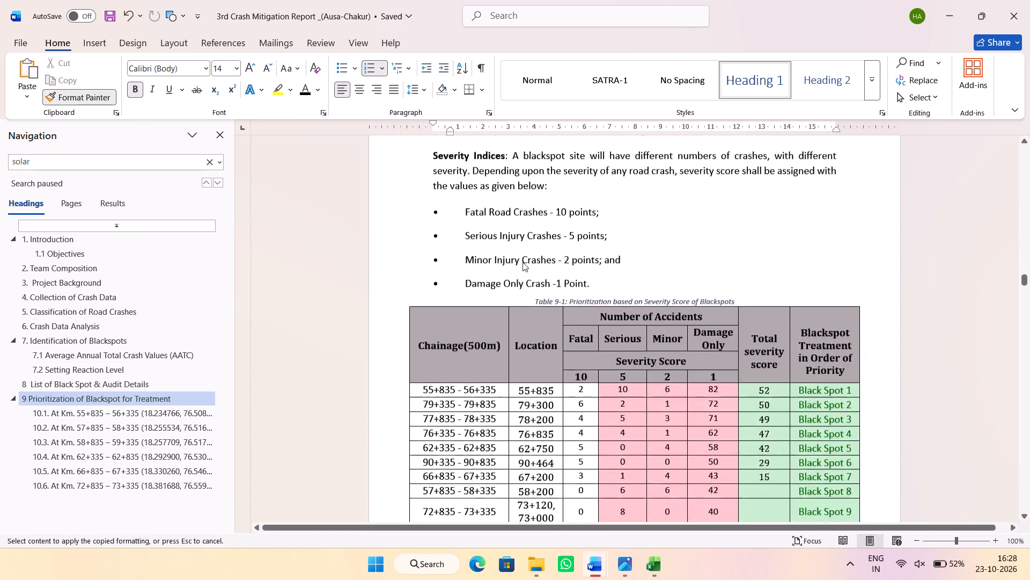
pyautogui.scroll(-20, 523, 262)
pyautogui.scroll(13, 518, 260)
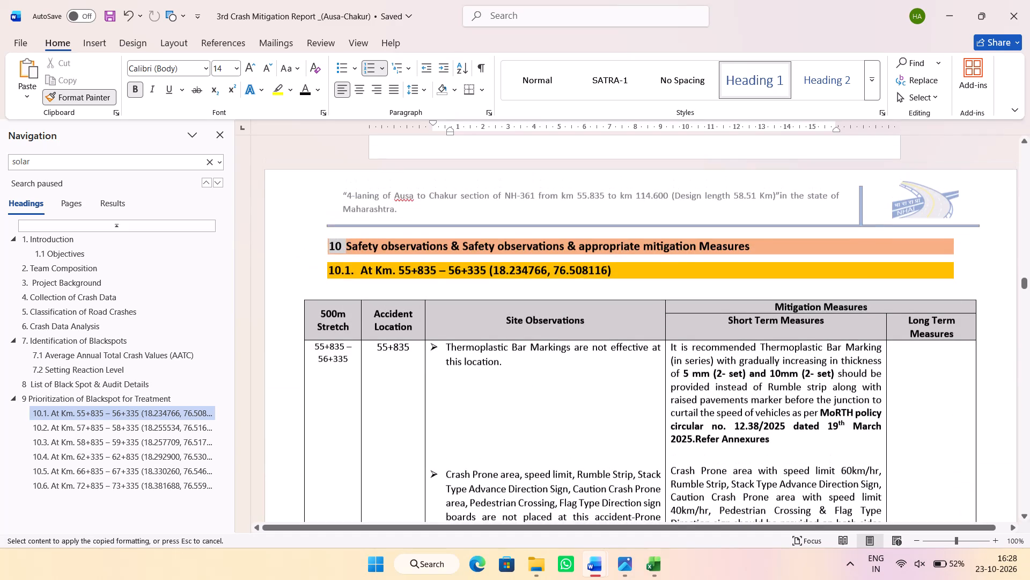
pyautogui.click(345, 244)
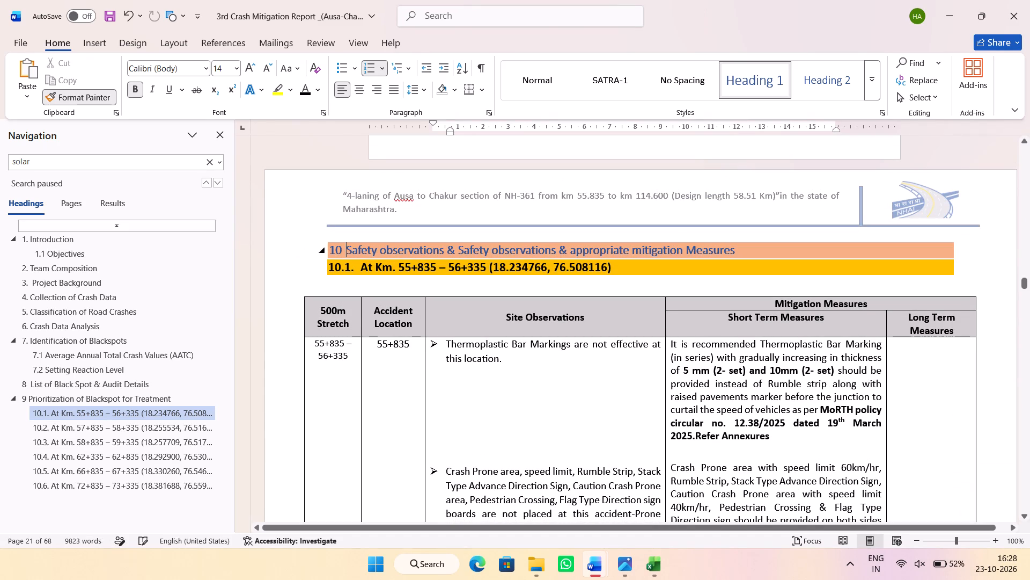
# Add space after the section 10 "Safety observations" heading paragraph.
pyautogui.click(749, 251)
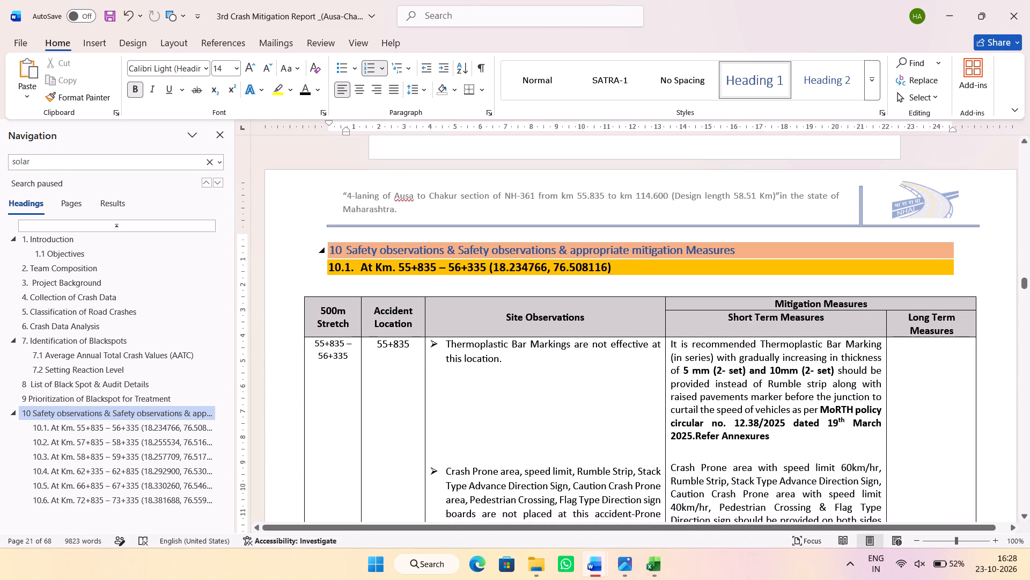
pyautogui.click(420, 93)
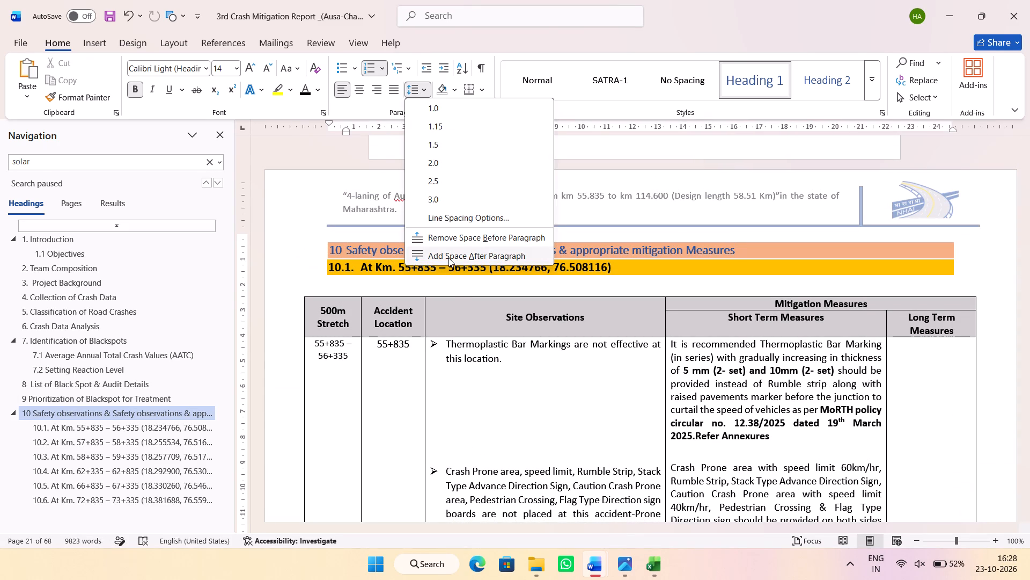
pyautogui.click(448, 258)
pyautogui.click(467, 298)
# Save the report with the updated section 10 heading.
pyautogui.scroll(-7, 477, 298)
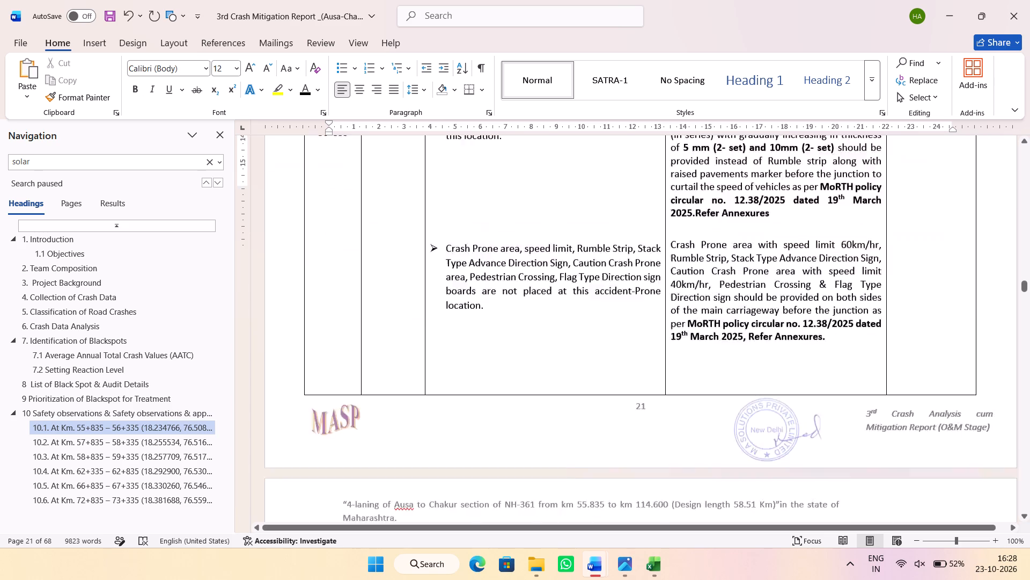
pyautogui.scroll(5, 504, 315)
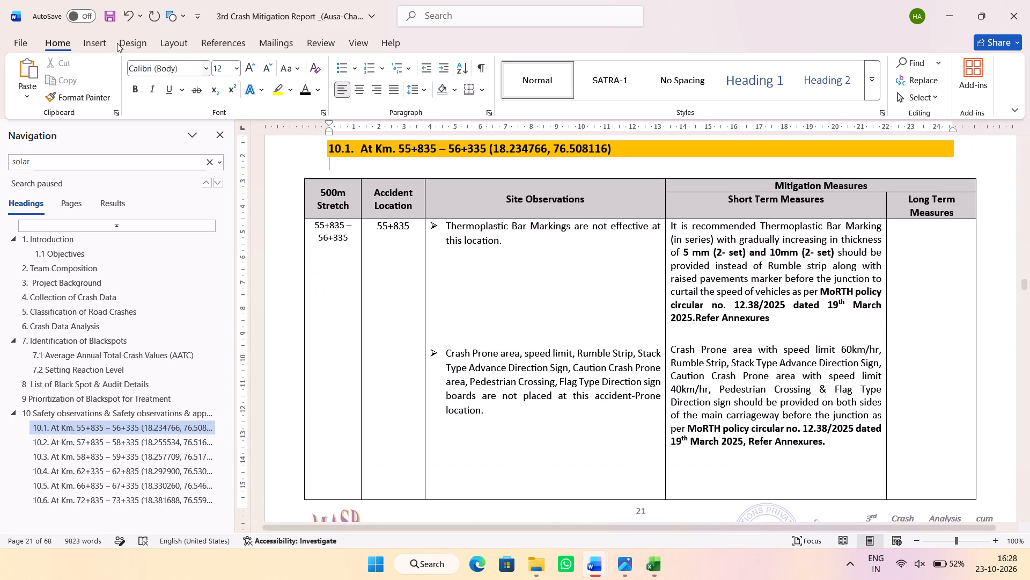
pyautogui.click(113, 14)
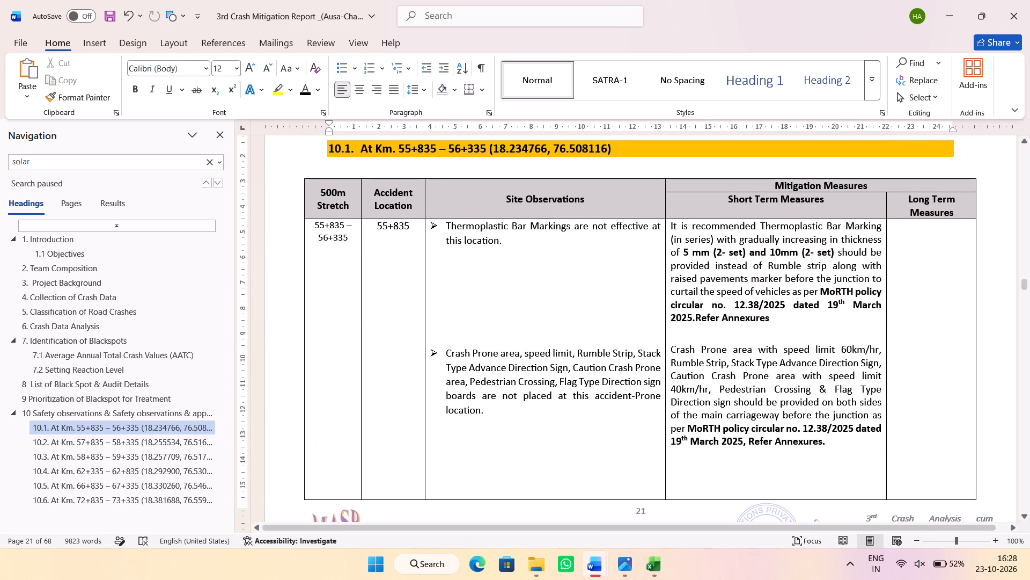
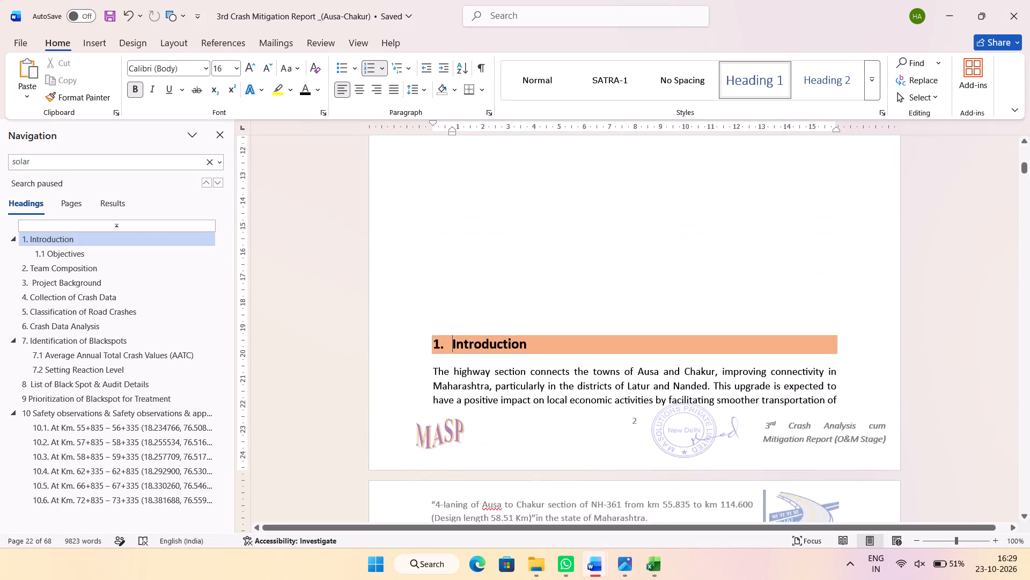
# Insert a break before the "1. Introduction" heading so the section starts on a new page.
pyautogui.click(200, 39)
pyautogui.click(185, 44)
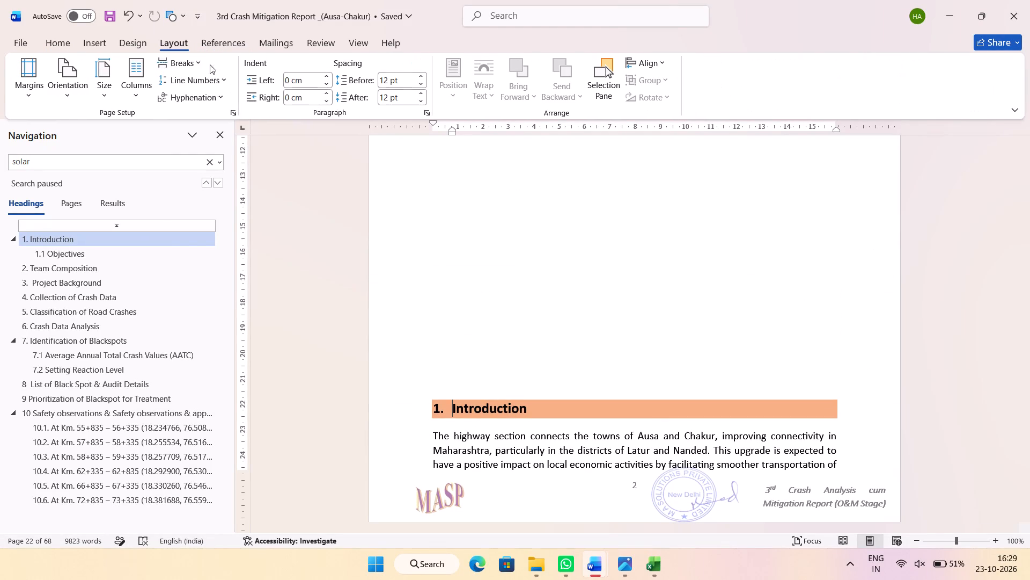
pyautogui.click(197, 61)
pyautogui.click(241, 275)
# Examine the page layout from section 1 Introduction through section 6 Crash Data Analysis.
pyautogui.scroll(-6, 562, 323)
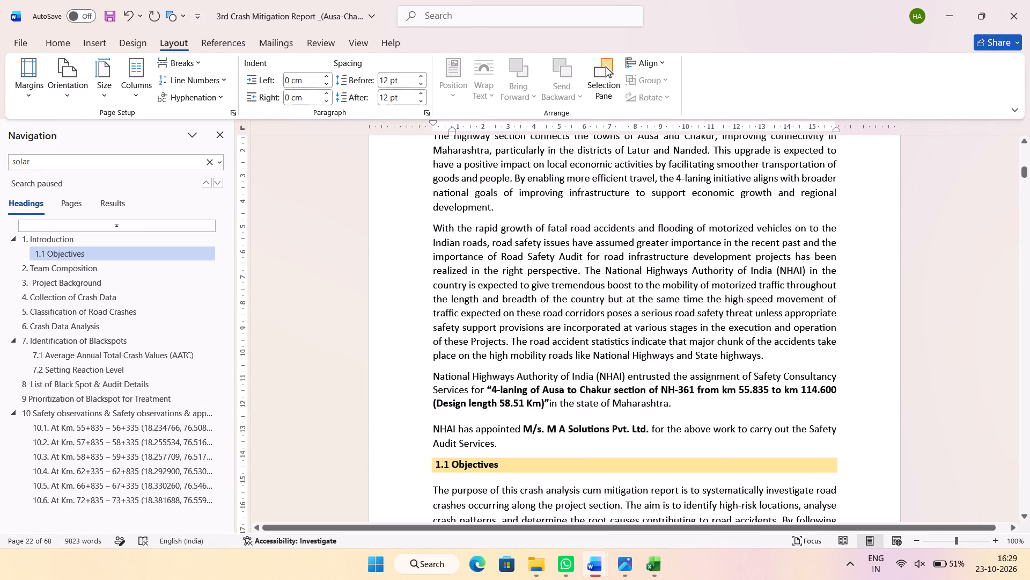
pyautogui.scroll(-11, 578, 315)
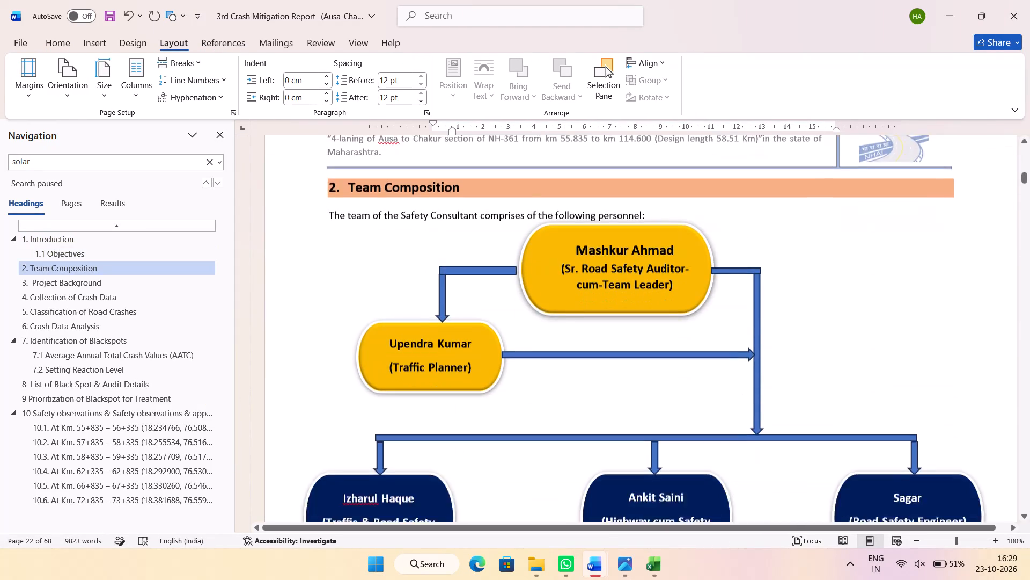
pyautogui.scroll(-18, 578, 315)
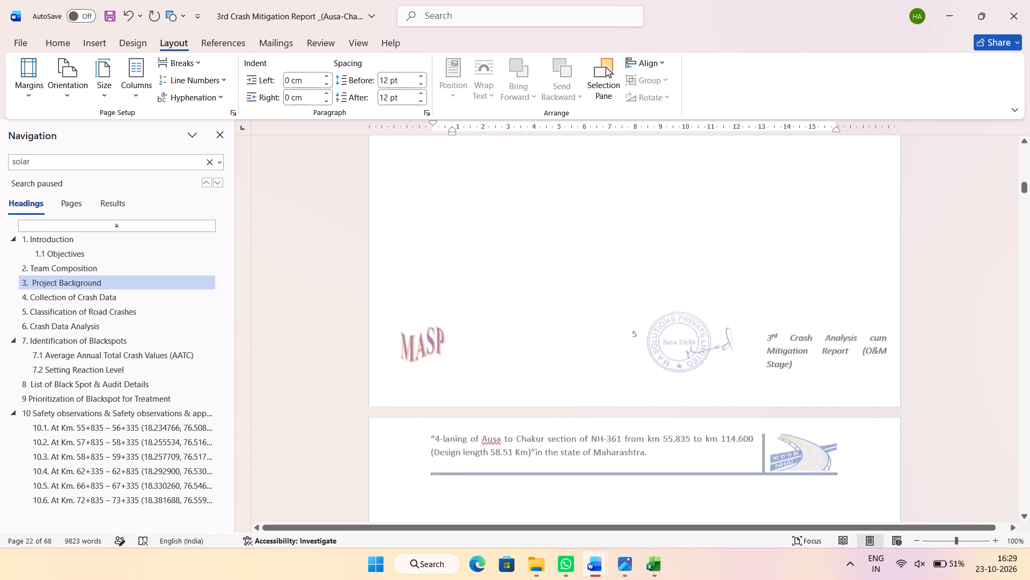
pyautogui.scroll(-20, 579, 313)
pyautogui.scroll(-1, 579, 313)
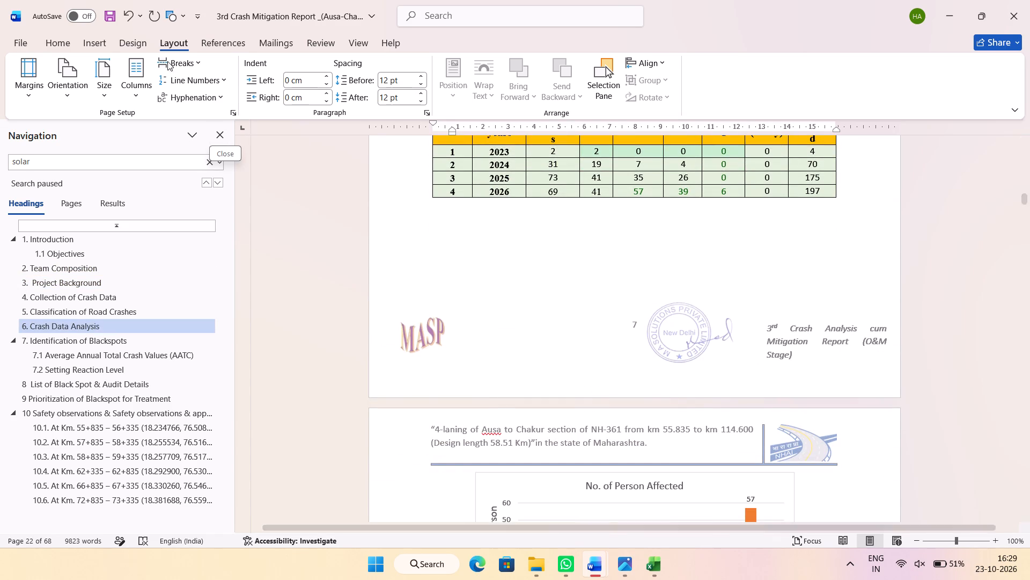
# Save the report with the Introduction section's new page break.
pyautogui.click(115, 15)
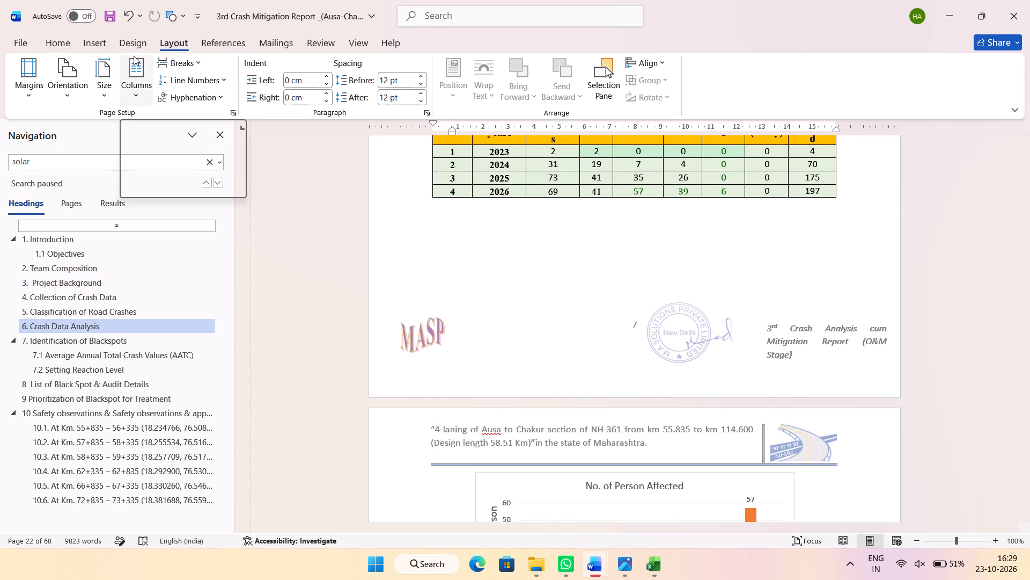
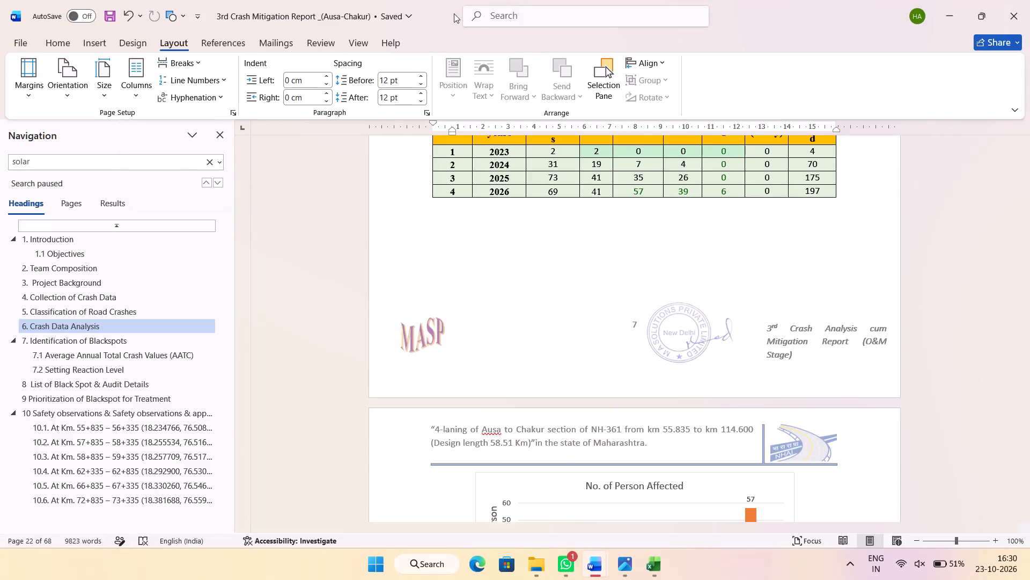
# Switch to Microsoft Edge and search the web for "how to do optimize siri faster".
pyautogui.click(484, 553)
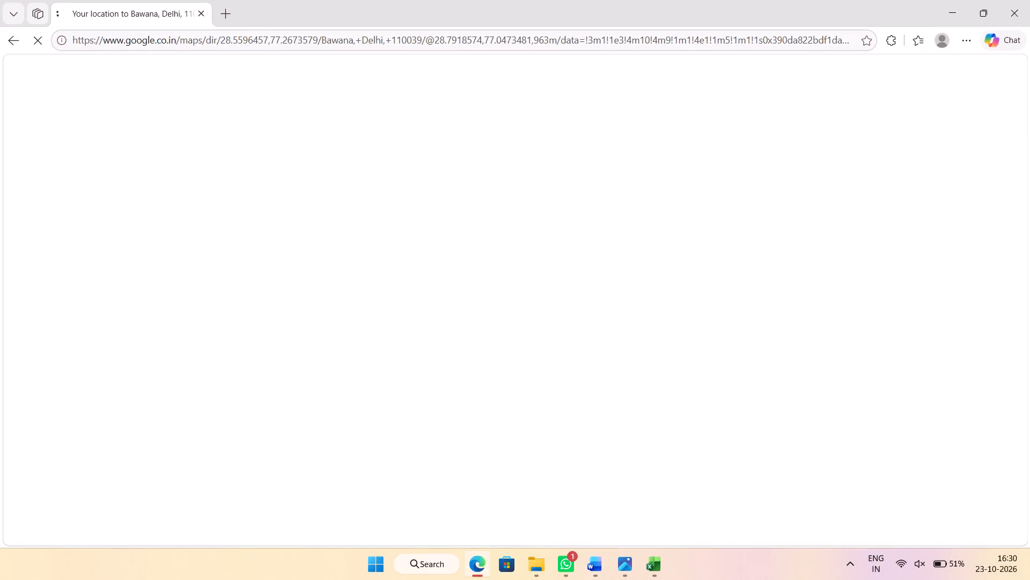
pyautogui.click(387, 39)
pyautogui.write('how to do optimize siri faster')
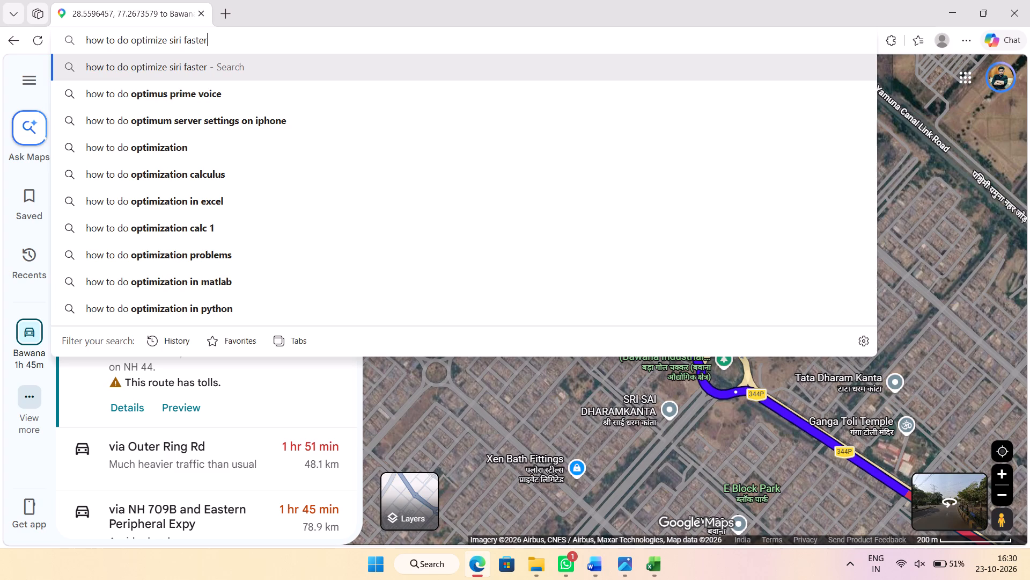
pyautogui.press('Return')
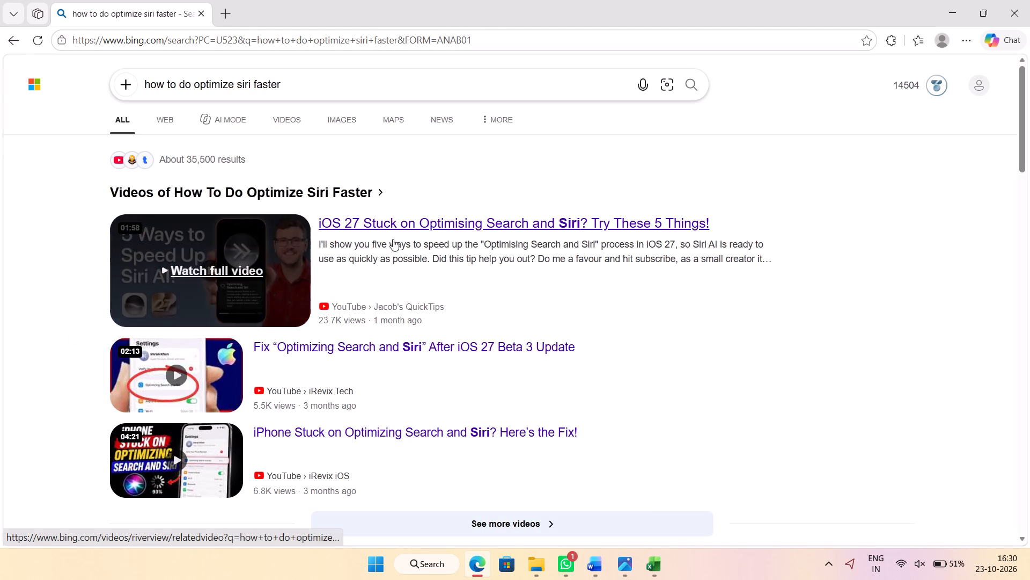
# Open the tipfoundry.com article on what Optimizing Search and Siri means in iOS 27 from the search results.
pyautogui.scroll(-4, 488, 238)
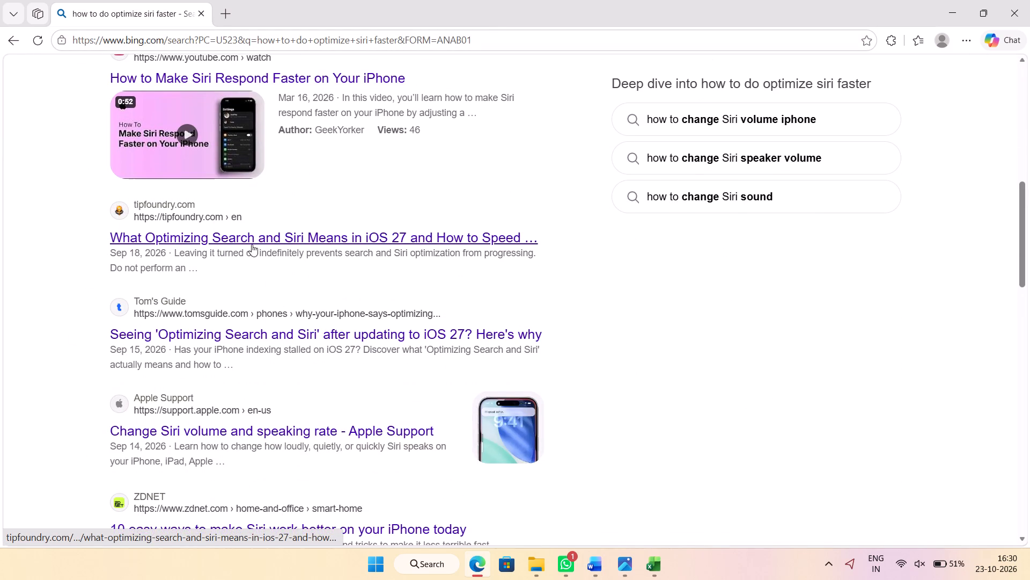
pyautogui.click(277, 244)
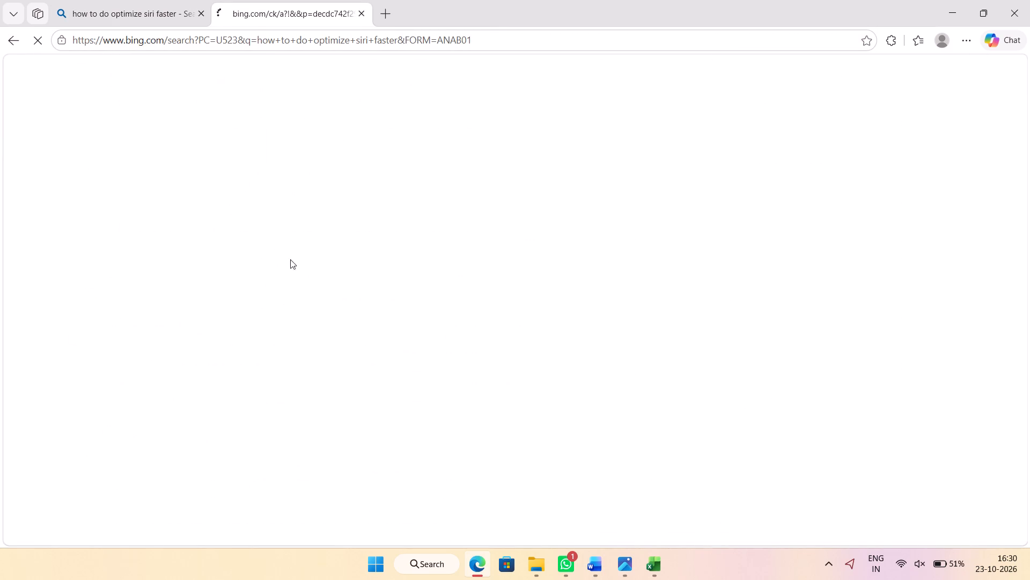
# Read the article's optimization time estimates by storage profile and its practical steps to speed up Search and Siri optimization.
pyautogui.scroll(-7, 393, 300)
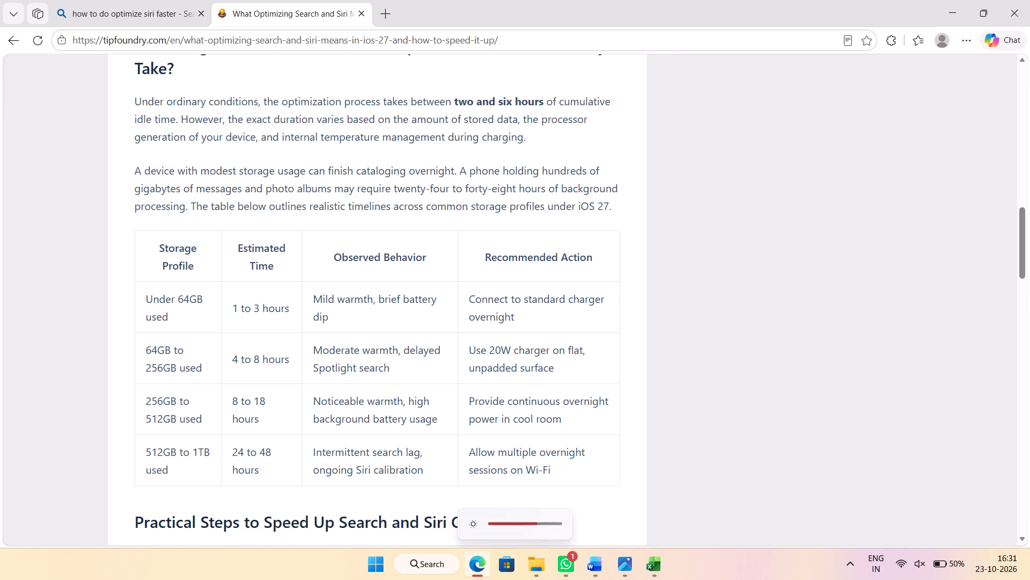
pyautogui.scroll(-1, 553, 324)
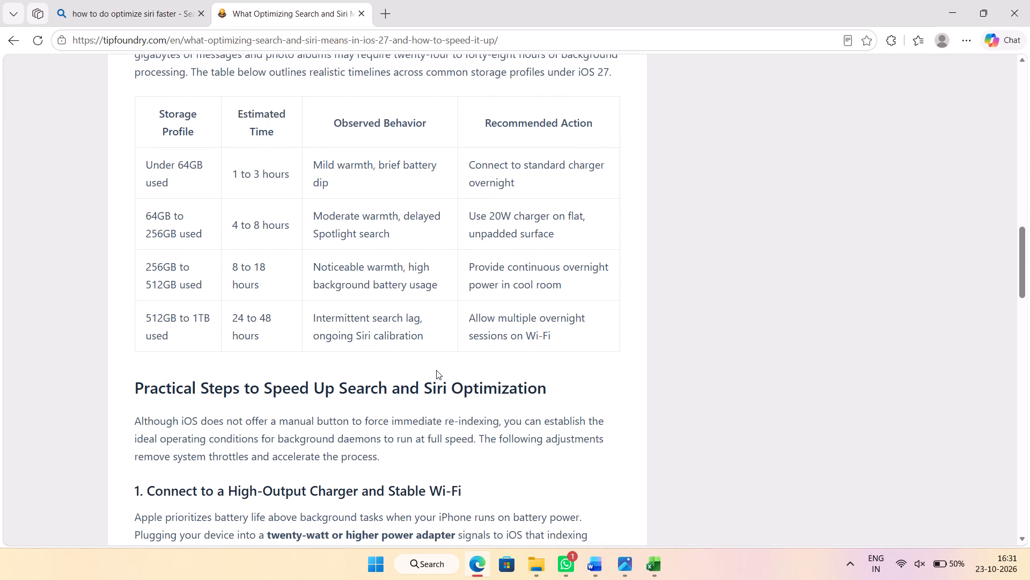
pyautogui.scroll(-2, 466, 301)
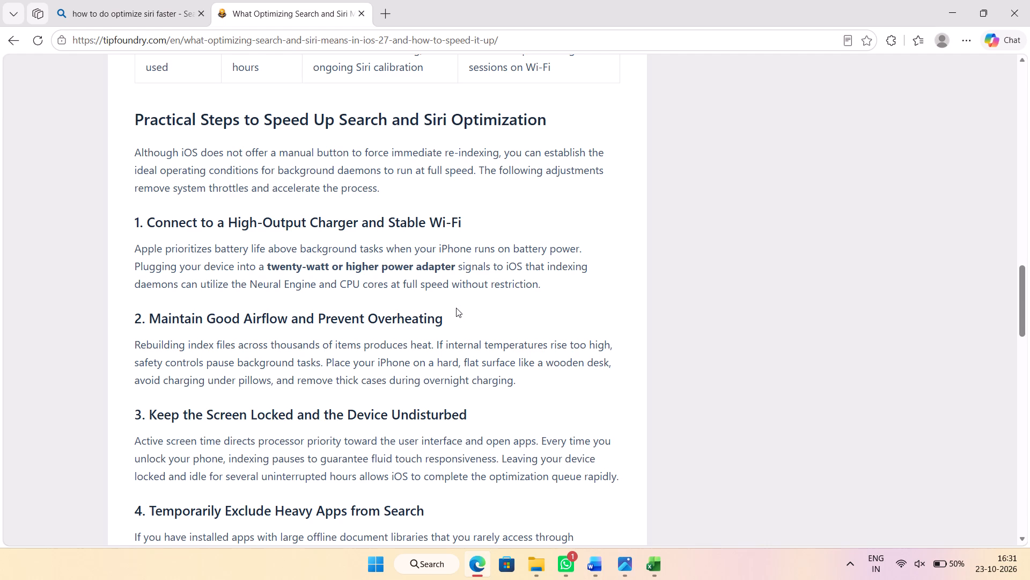
pyautogui.scroll(-1, 494, 260)
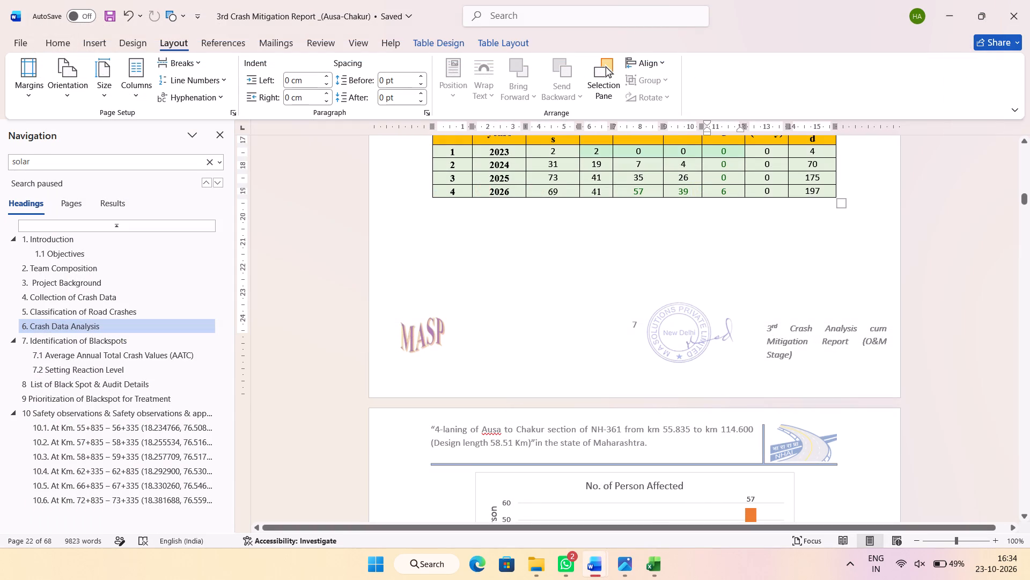
pyautogui.scroll(-20, 818, 228)
pyautogui.scroll(-20, 818, 228)
pyautogui.scroll(-2, 818, 228)
pyautogui.scroll(2, 765, 258)
pyautogui.scroll(-12, 765, 257)
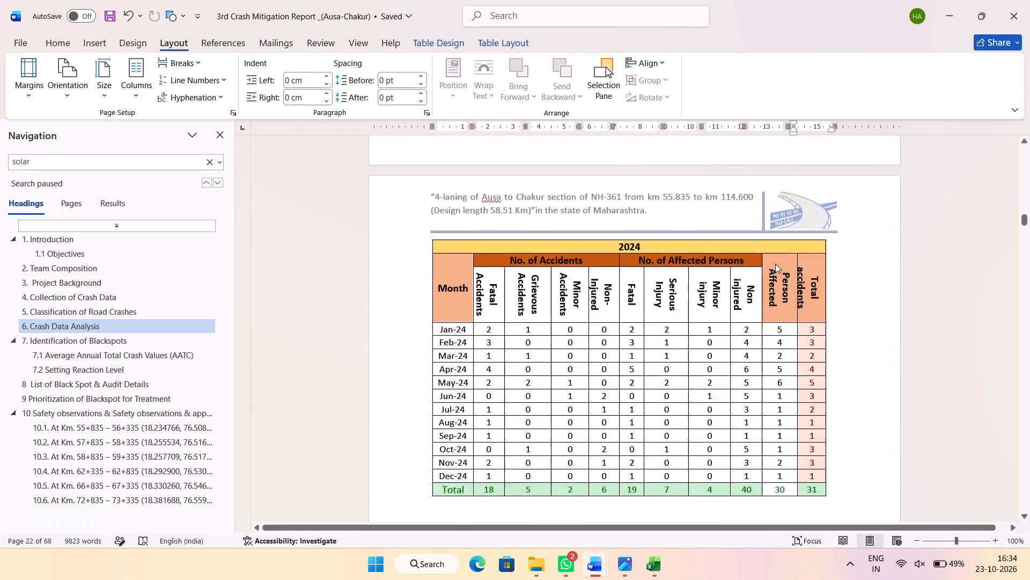
pyautogui.scroll(-3, 775, 264)
pyautogui.moveTo(1025, 223); pyautogui.dragTo(1020, 131)
# Save the 3rd Crash Mitigation Report.
pyautogui.click(105, 16)
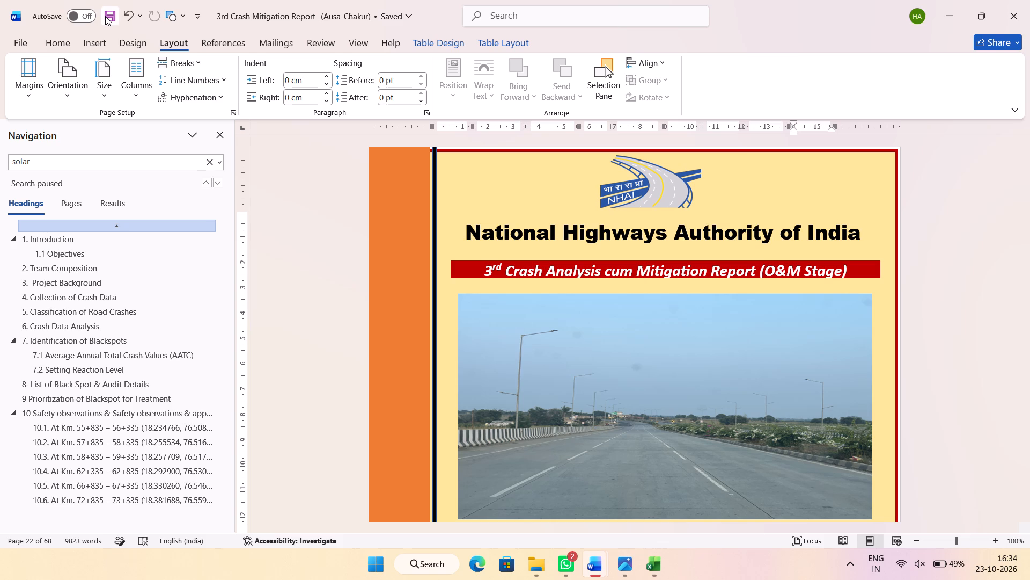
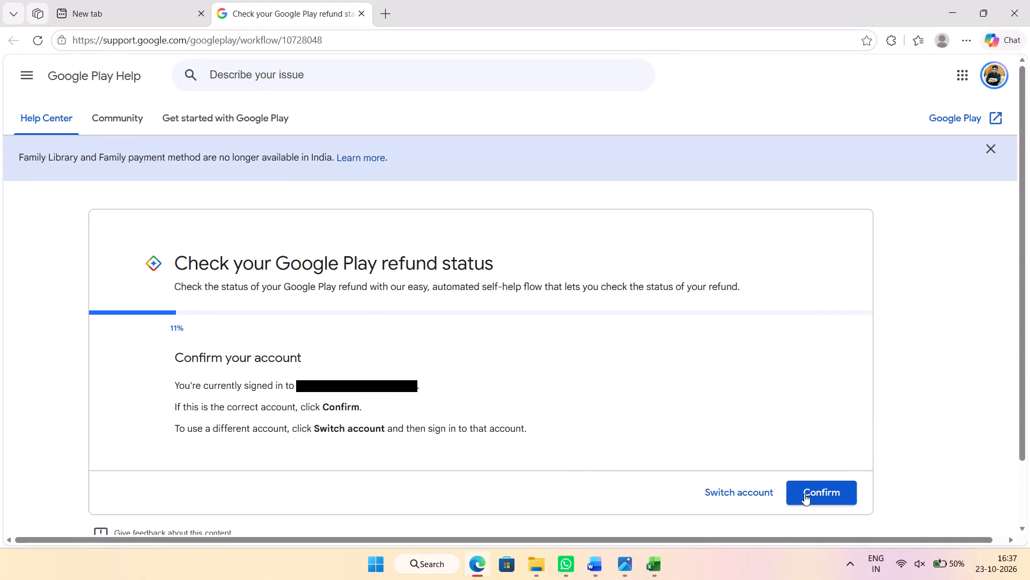
# Confirm the signed-in account in the Google Play refund status check and view the refund requests that are under review.
pyautogui.click(805, 493)
pyautogui.scroll(-1, 568, 389)
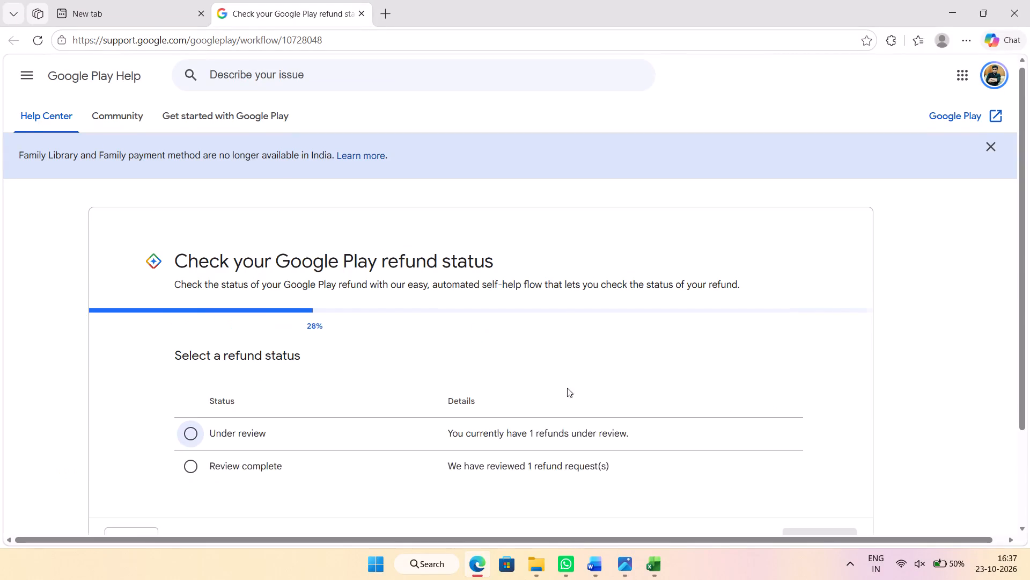
pyautogui.click(518, 305)
pyautogui.click(834, 431)
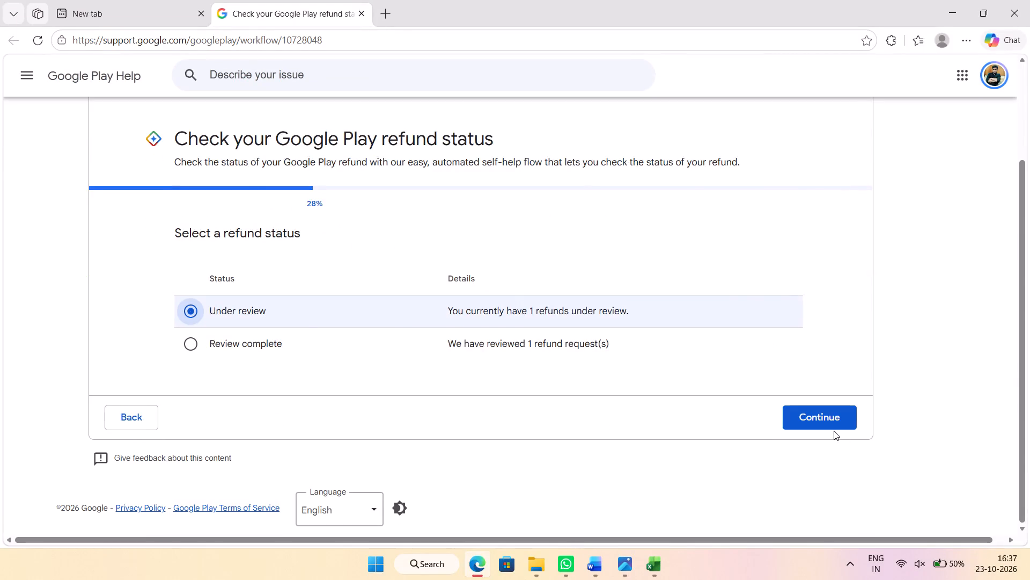
pyautogui.scroll(-2, 803, 406)
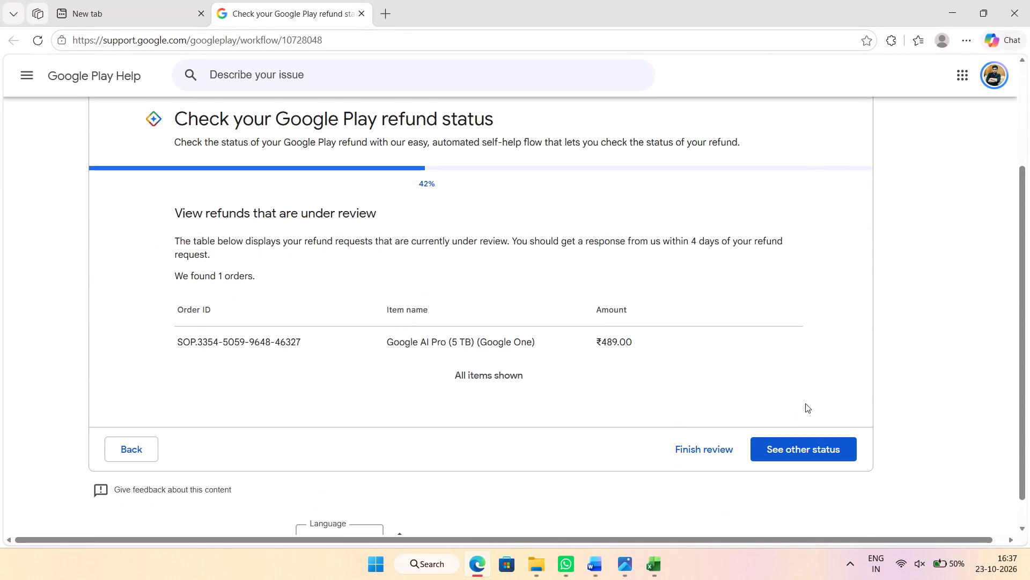
# View the outcome of the reviewed refund requests, finish the refund status review, and close the browser to return to the Excel workbook.
pyautogui.click(794, 446)
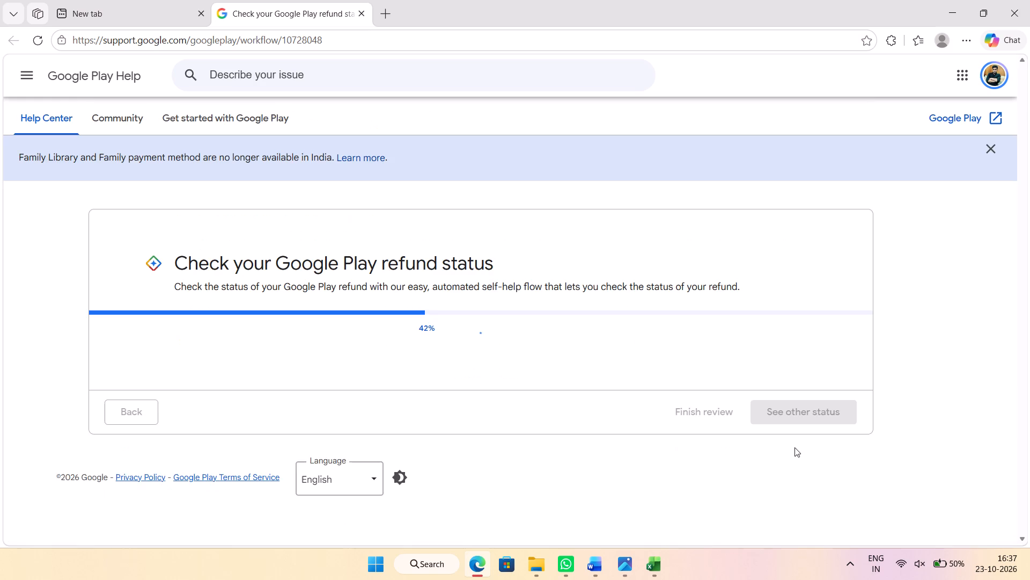
pyautogui.scroll(-1, 722, 401)
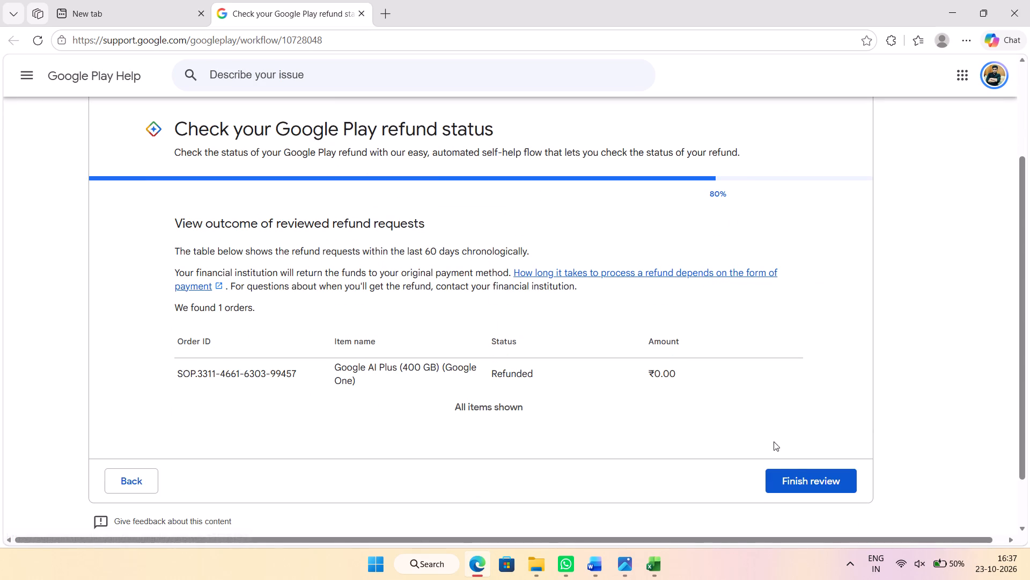
pyautogui.click(802, 479)
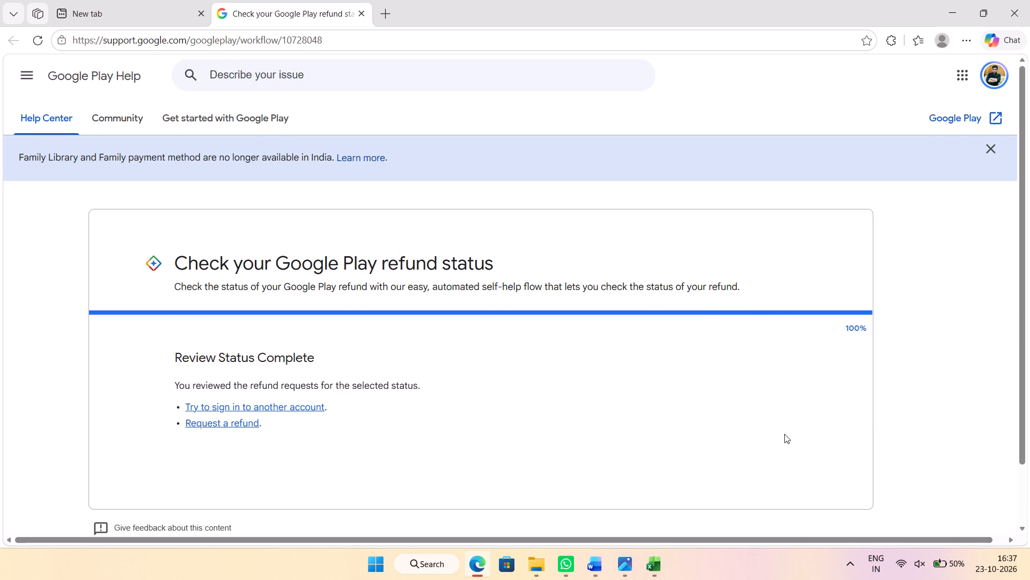
pyautogui.scroll(-1, 775, 423)
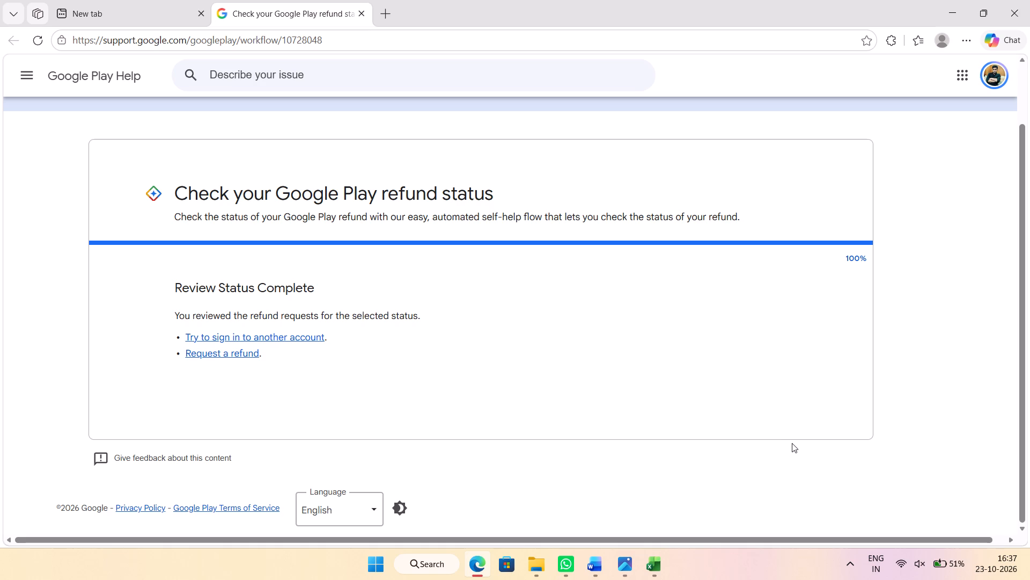
pyautogui.click(1029, 0)
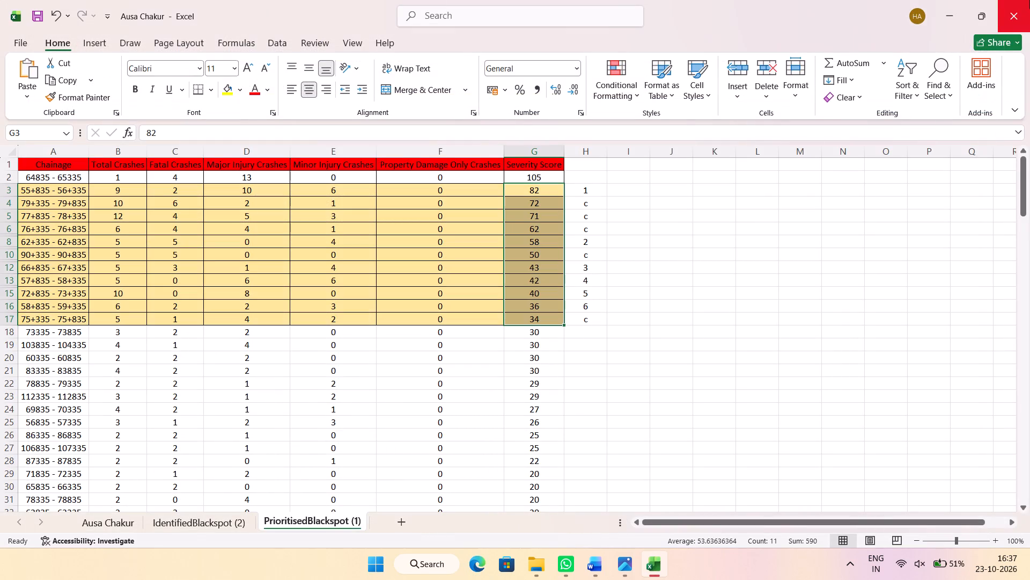
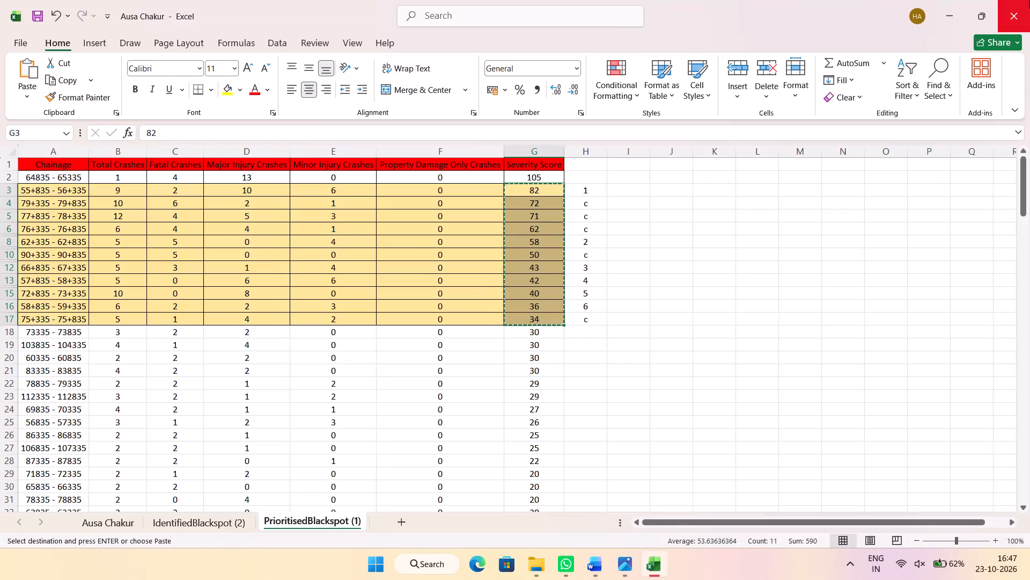
# Replace the Total severity score values in the Word report's Table 9-1 with the copied Excel scores, from 82 down to 34.
pyautogui.hotkey('alt', 'Tab')
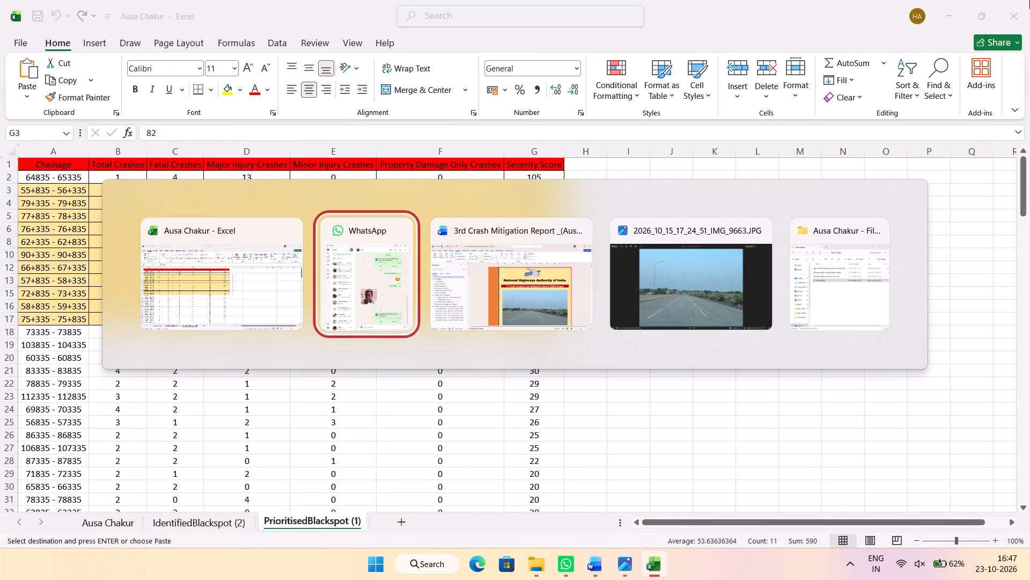
pyautogui.hotkey('alt', 'Tab')
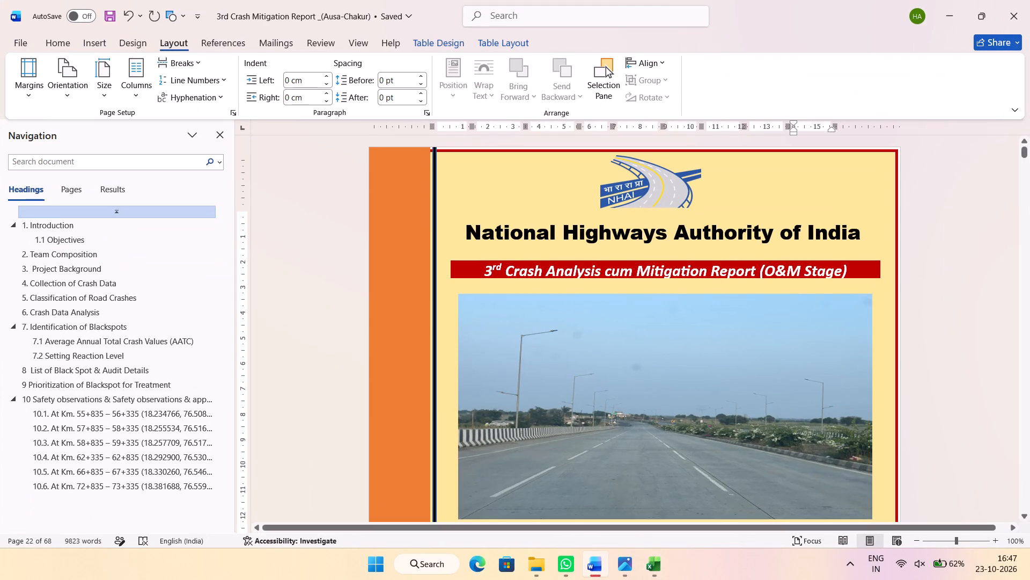
pyautogui.scroll(-20, 698, 330)
pyautogui.scroll(-17, 698, 330)
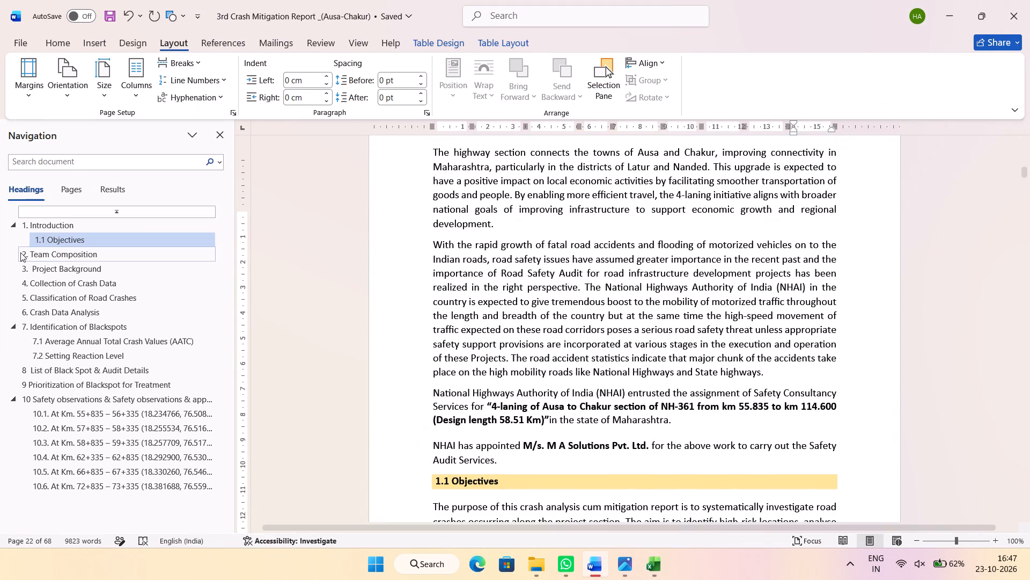
pyautogui.click(47, 330)
pyautogui.click(78, 354)
pyautogui.scroll(-7, 665, 331)
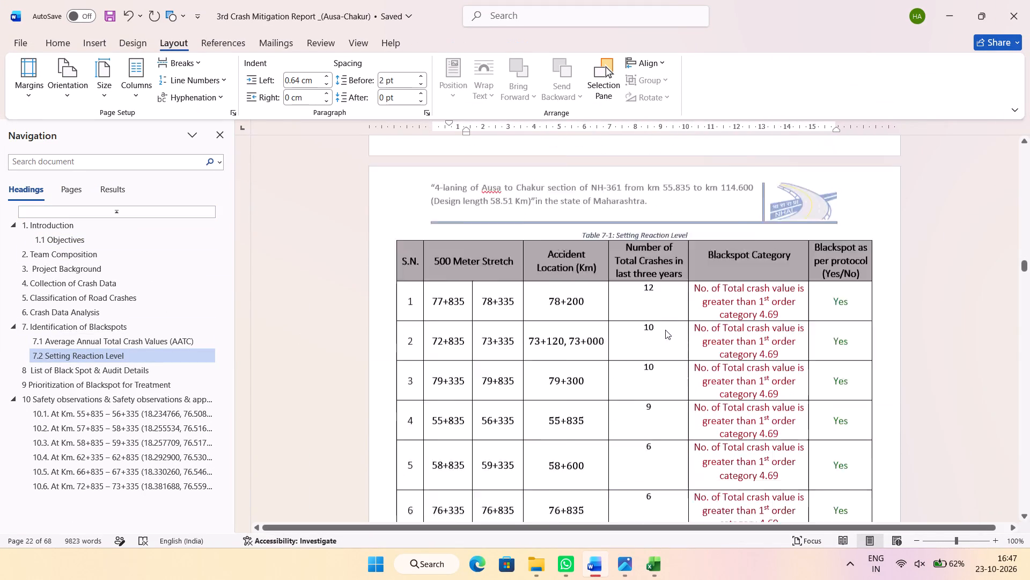
pyautogui.scroll(-17, 743, 321)
pyautogui.scroll(-7, 748, 309)
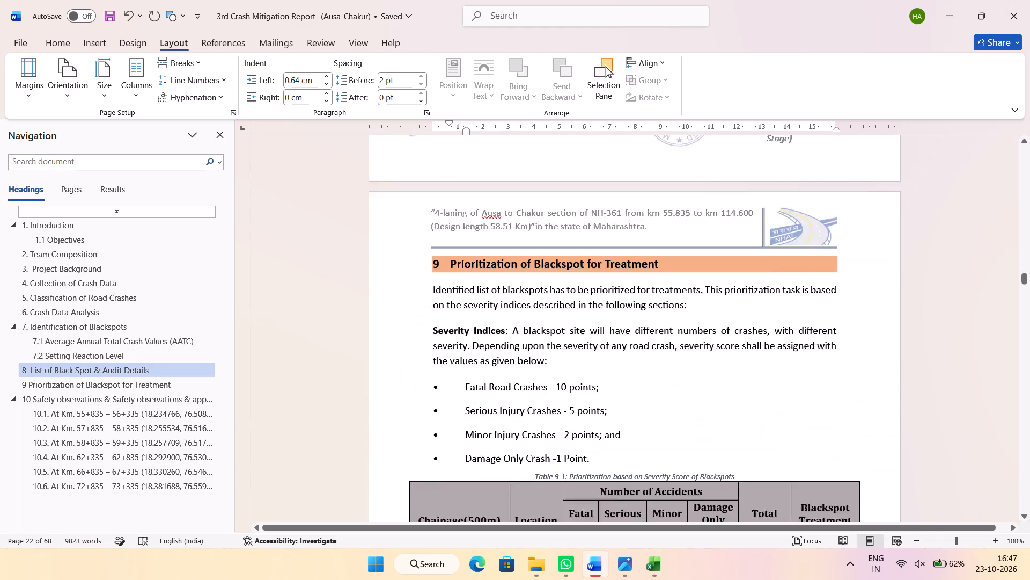
pyautogui.scroll(-1, 748, 311)
pyautogui.moveTo(761, 275); pyautogui.dragTo(756, 416)
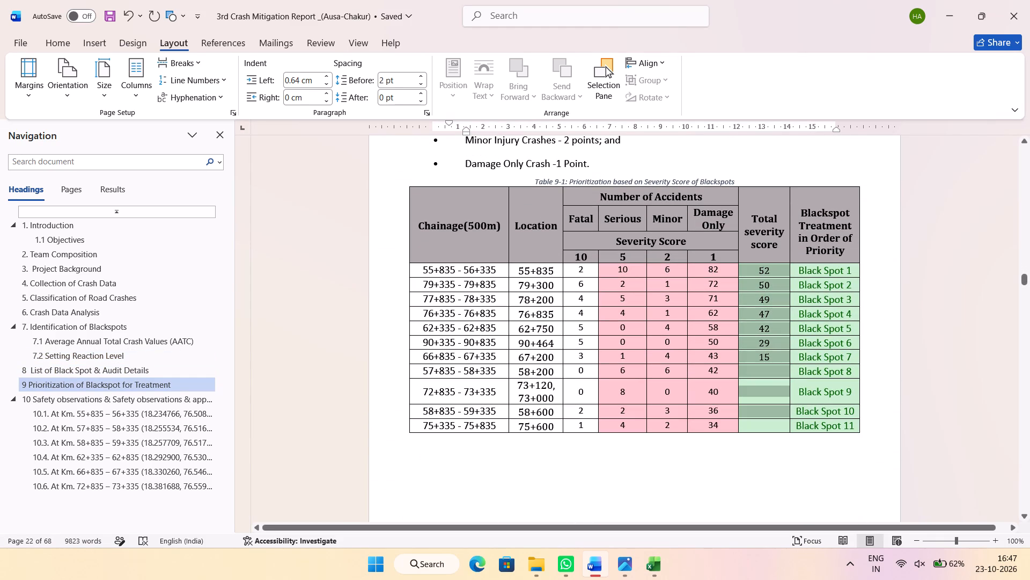
pyautogui.moveTo(756, 416); pyautogui.dragTo(756, 419)
pyautogui.rightClick(756, 419)
pyautogui.click(850, 272)
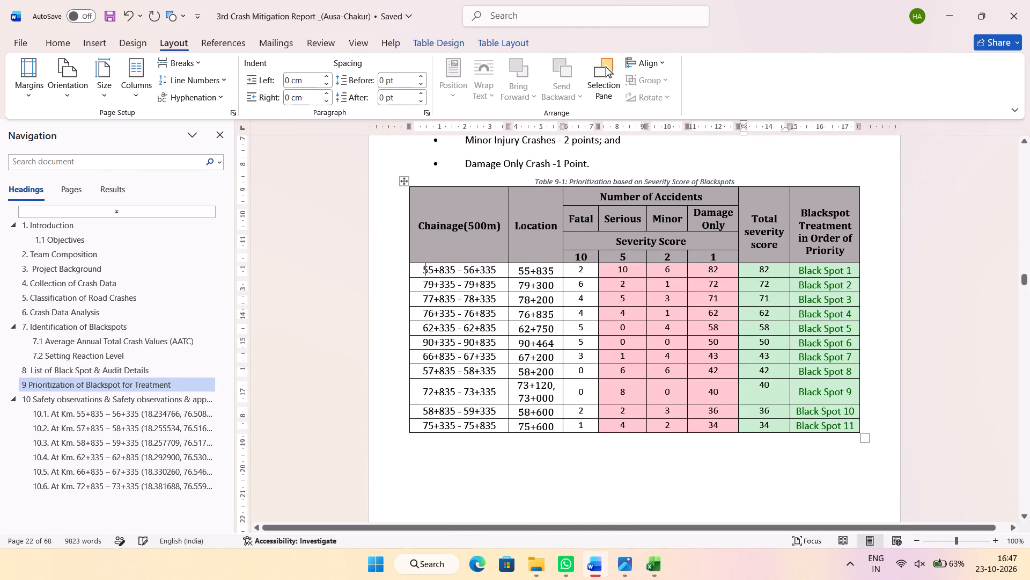
pyautogui.hotkey('alt', 'Tab')
pyautogui.hotkey('alt', 'Tab')
pyautogui.scroll(-7, 768, 319)
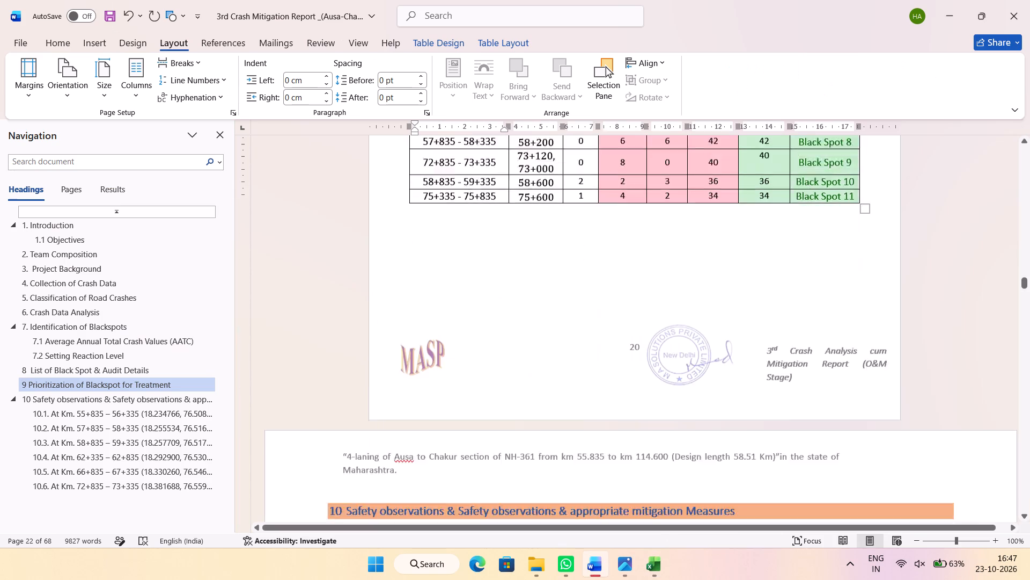
pyautogui.scroll(5, 656, 325)
# Update the entire List of Figures in the report's front matter, including its captions and page numbers.
pyautogui.click(151, 238)
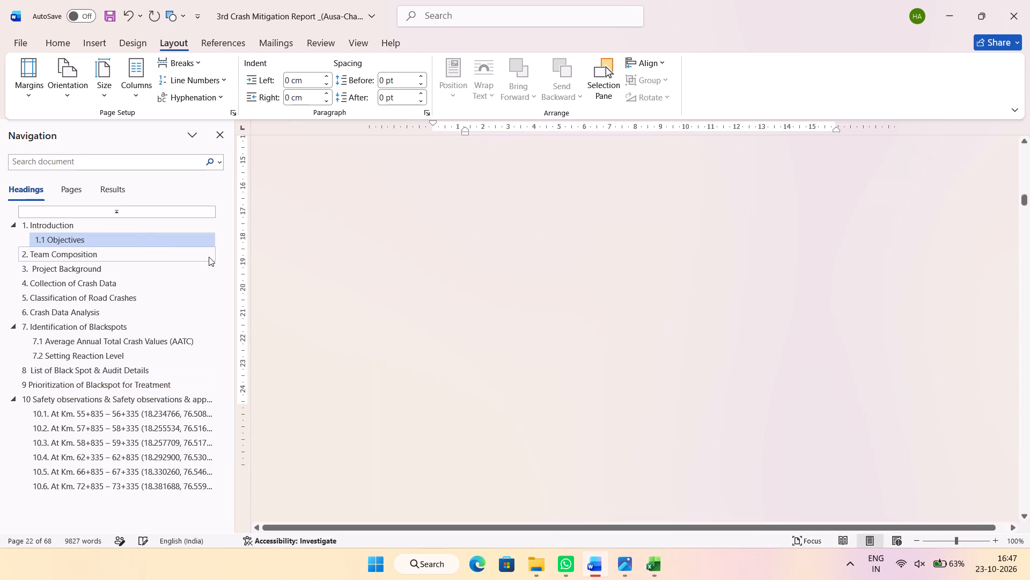
pyautogui.scroll(6, 651, 242)
pyautogui.scroll(-13, 651, 243)
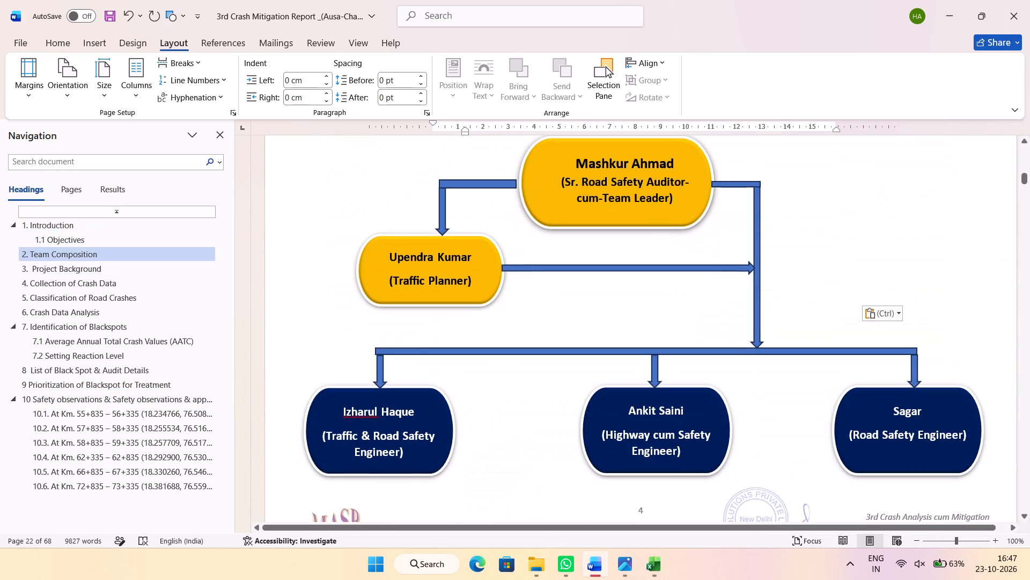
pyautogui.scroll(-1, 621, 242)
pyautogui.scroll(20, 591, 239)
pyautogui.scroll(13, 591, 239)
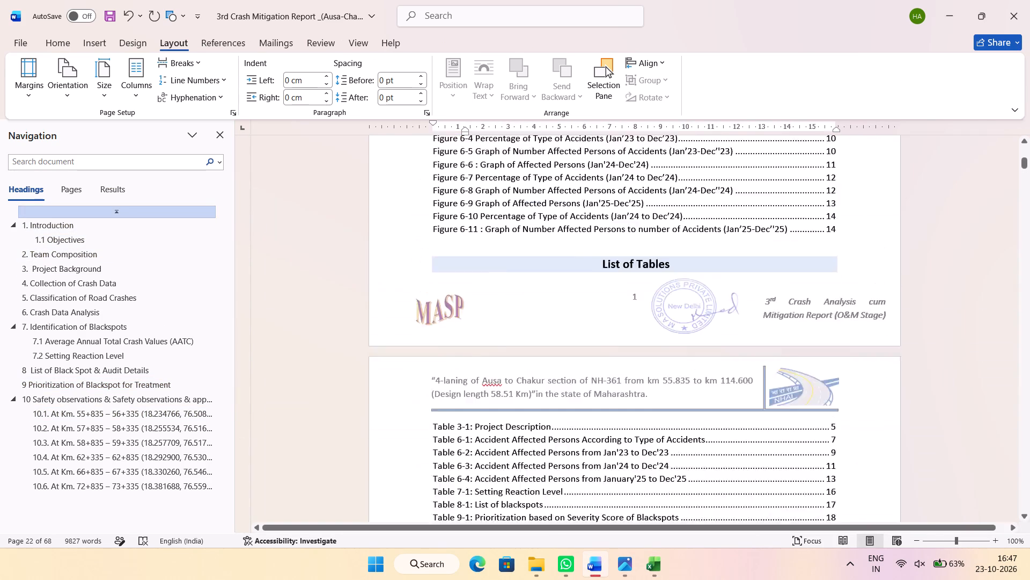
pyautogui.scroll(18, 588, 234)
pyautogui.scroll(-17, 588, 234)
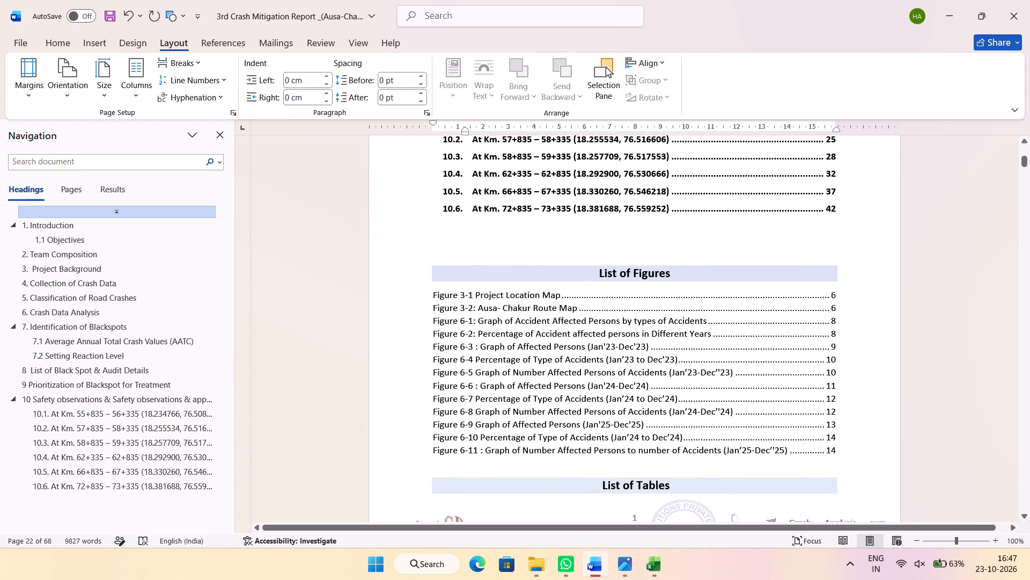
pyautogui.click(631, 317)
pyautogui.rightClick(631, 317)
pyautogui.click(704, 452)
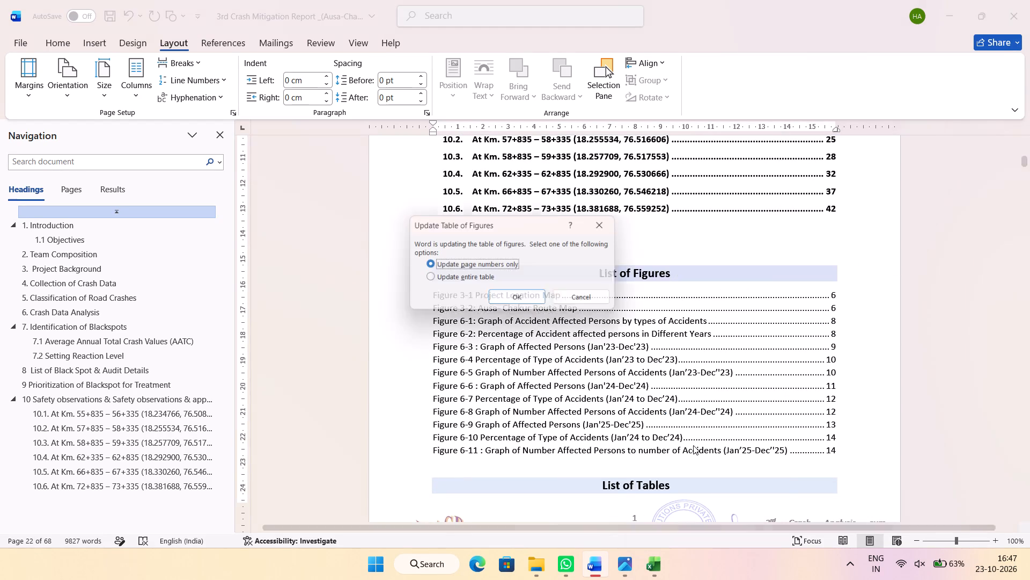
pyautogui.click(440, 280)
pyautogui.click(517, 311)
pyautogui.click(514, 298)
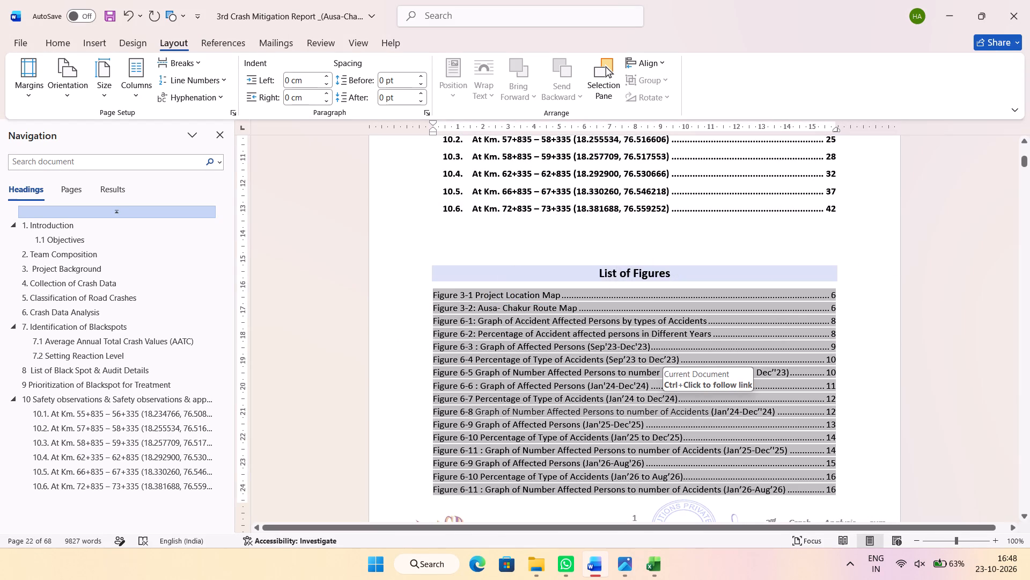
# Update the entire Table of Contents, including its headings and page numbers.
pyautogui.scroll(4, 661, 408)
pyautogui.click(657, 349)
pyautogui.rightClick(657, 349)
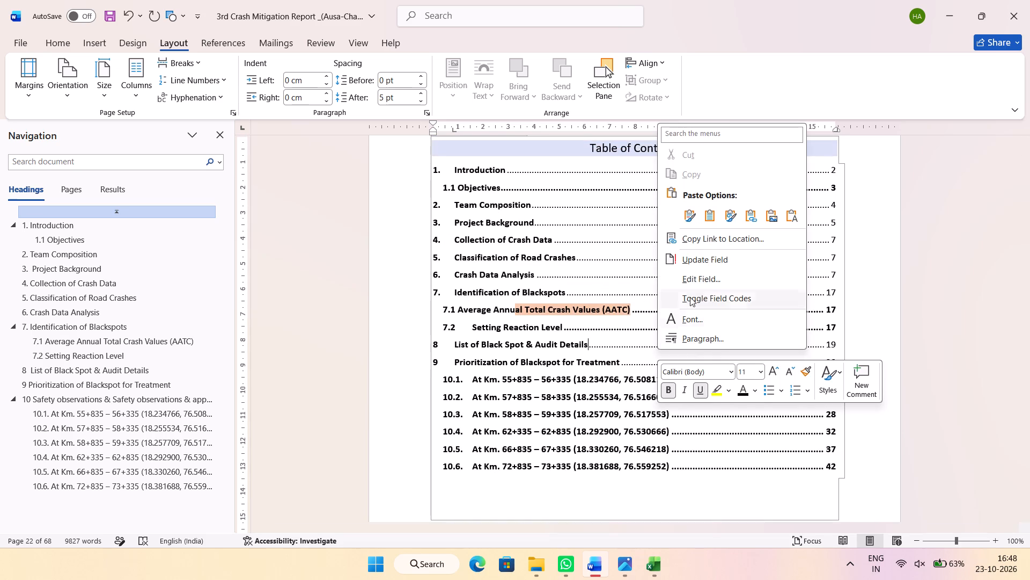
pyautogui.click(704, 255)
pyautogui.click(490, 285)
pyautogui.click(488, 281)
pyautogui.click(504, 294)
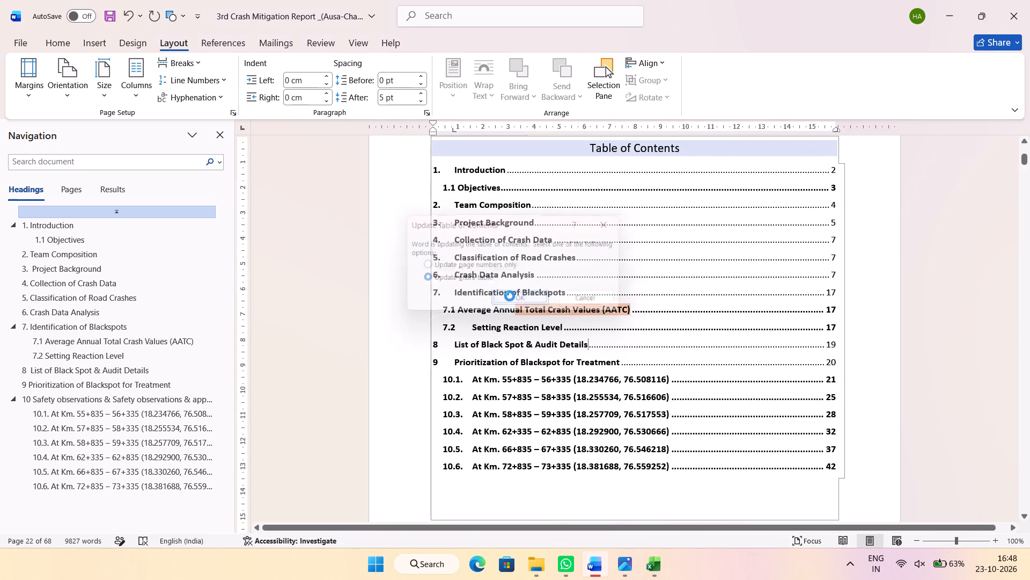
# Update the entire List of Tables, including its captions and page numbers.
pyautogui.scroll(-13, 621, 369)
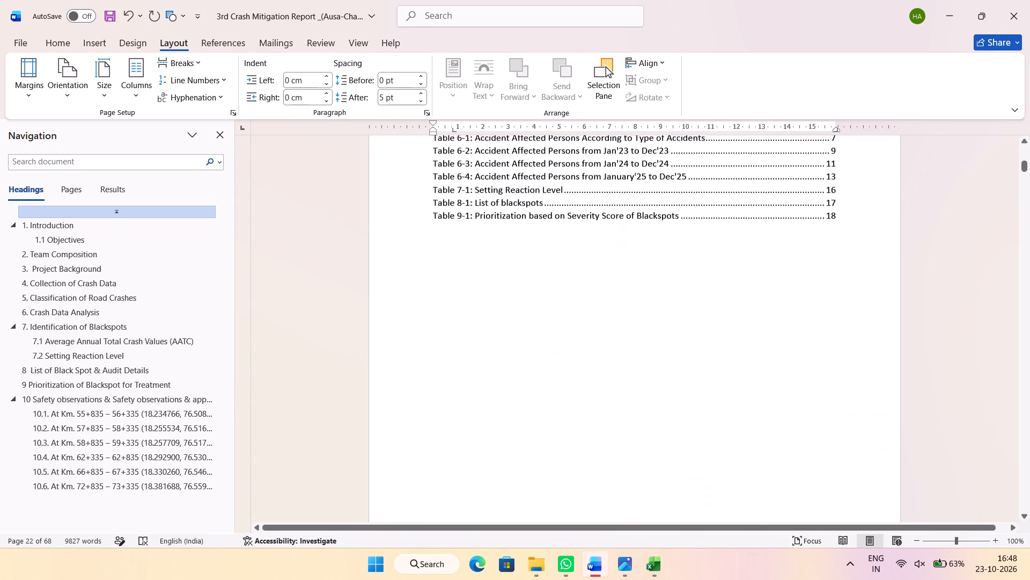
pyautogui.click(584, 178)
pyautogui.rightClick(584, 178)
pyautogui.click(650, 313)
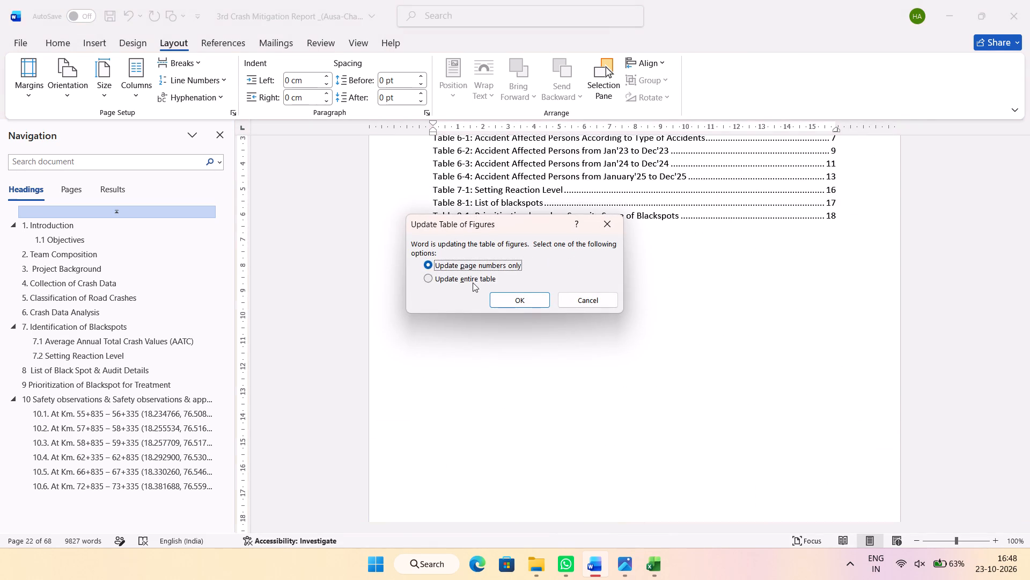
pyautogui.click(472, 285)
pyautogui.click(483, 276)
pyautogui.click(525, 300)
# Review the report pages from the front matter through Team Composition to the Project Background location maps.
pyautogui.scroll(-2, 382, 340)
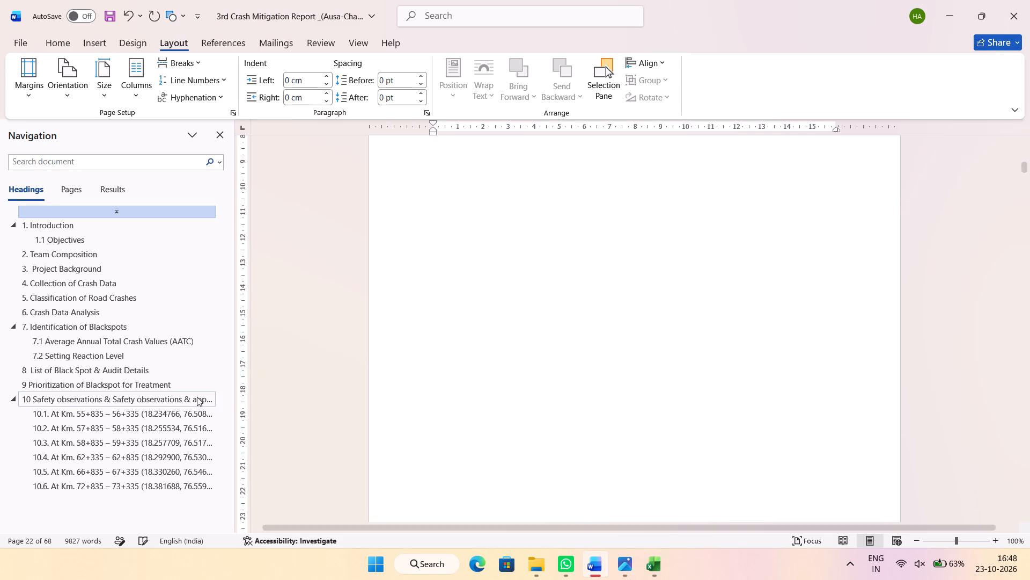
pyautogui.scroll(-9, 358, 345)
pyautogui.scroll(-11, 662, 340)
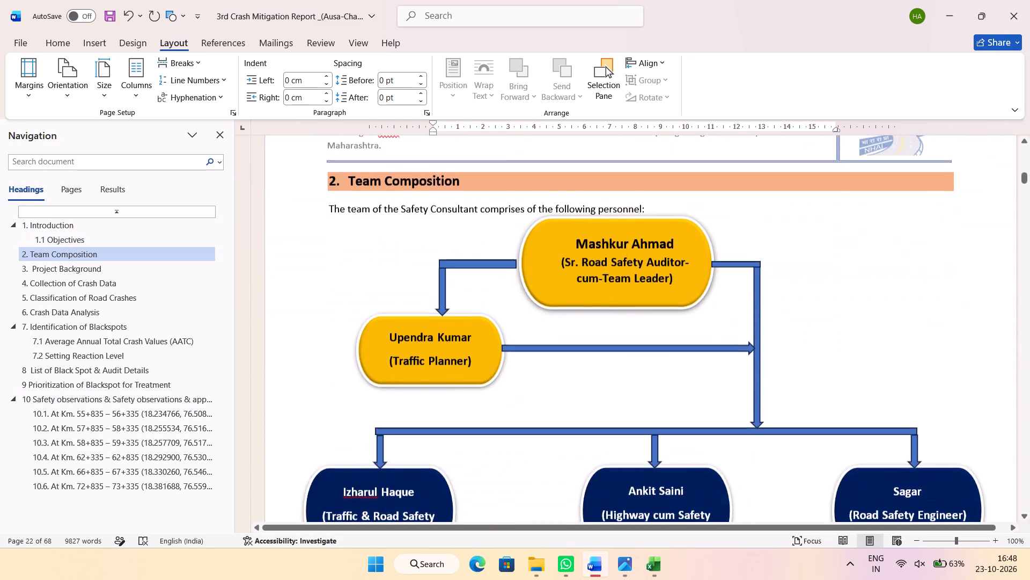
pyautogui.scroll(-18, 666, 337)
pyautogui.scroll(-3, 659, 339)
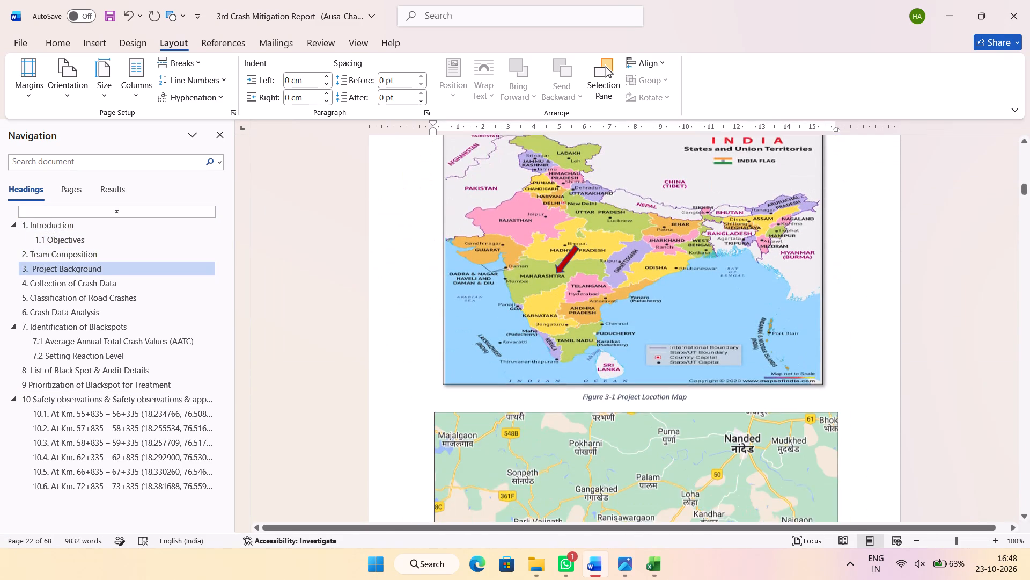
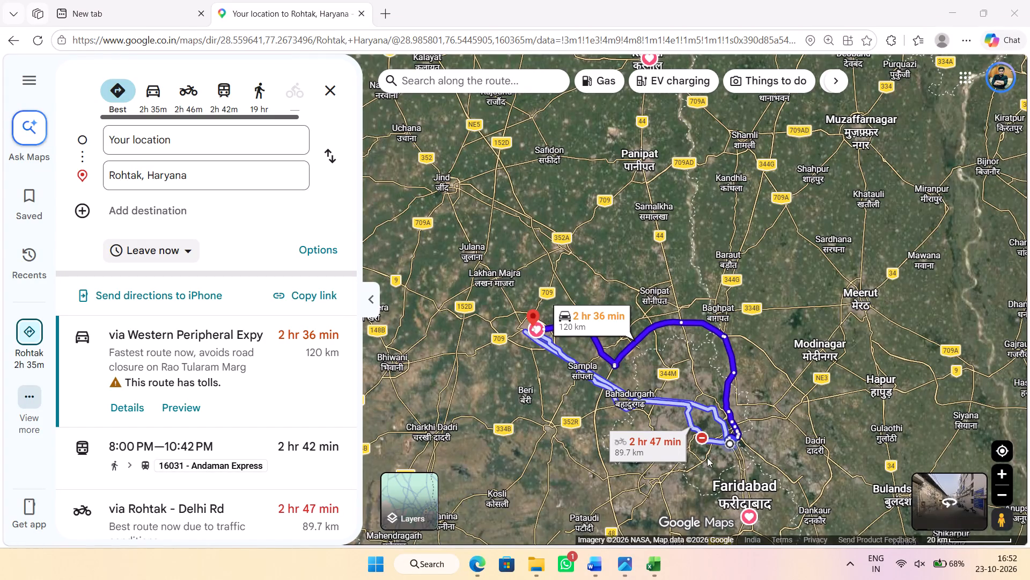
# Examine the road closure marker near Rao Tularam Marg on the Rohtak route map up close, and return to the Word report.
pyautogui.scroll(12, 708, 454)
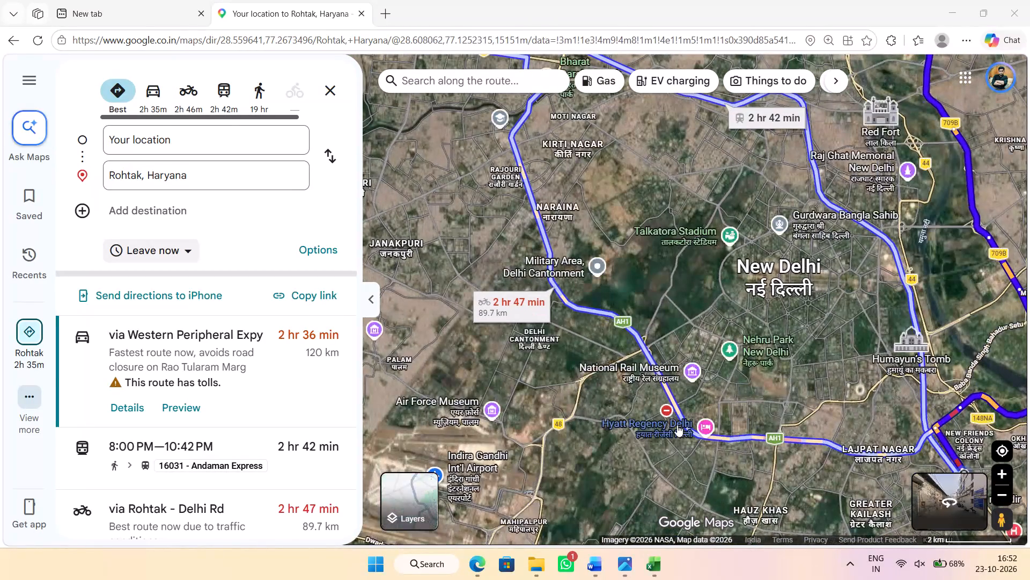
pyautogui.scroll(8, 677, 425)
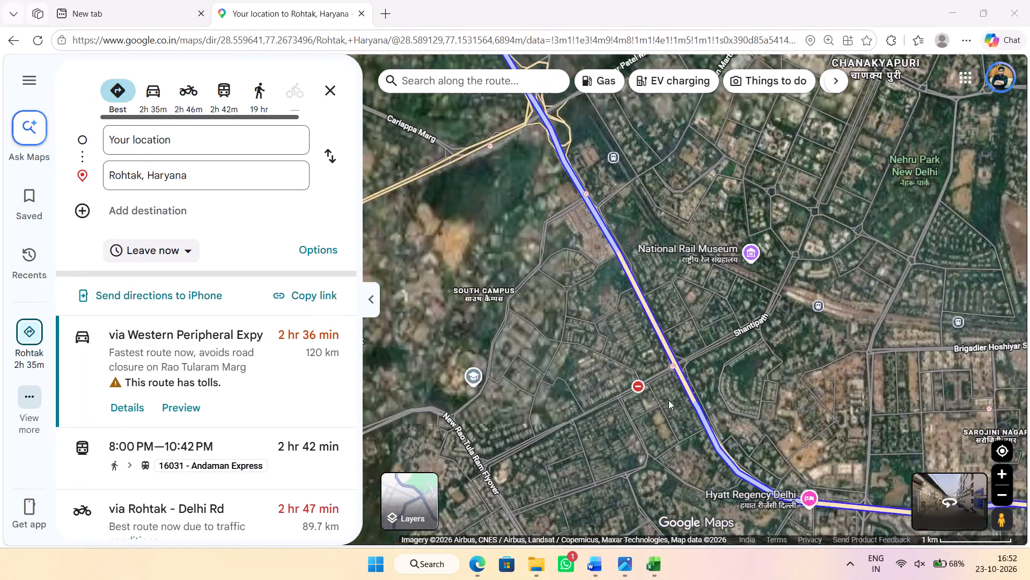
pyautogui.scroll(4, 639, 398)
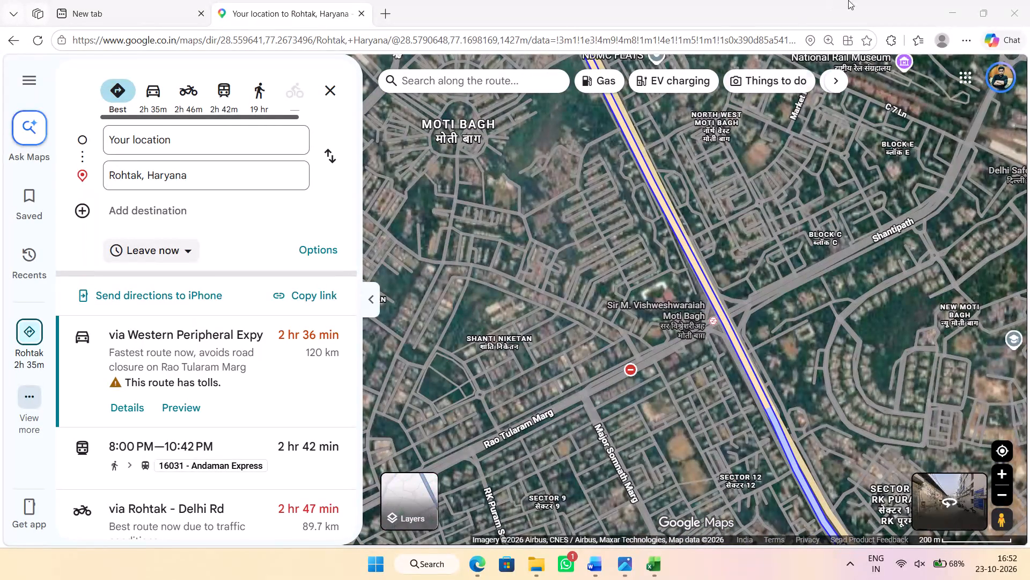
pyautogui.click(966, 9)
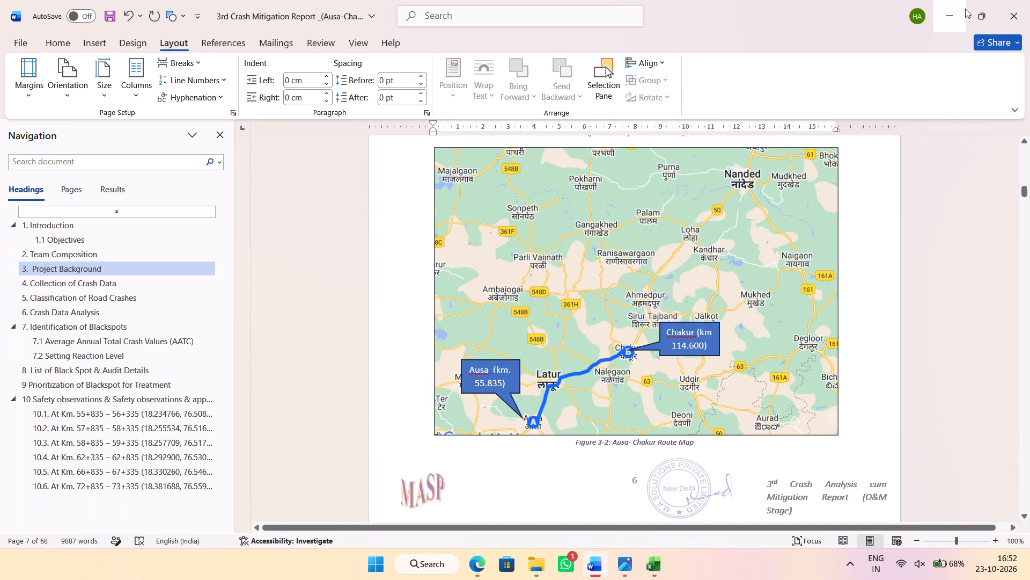
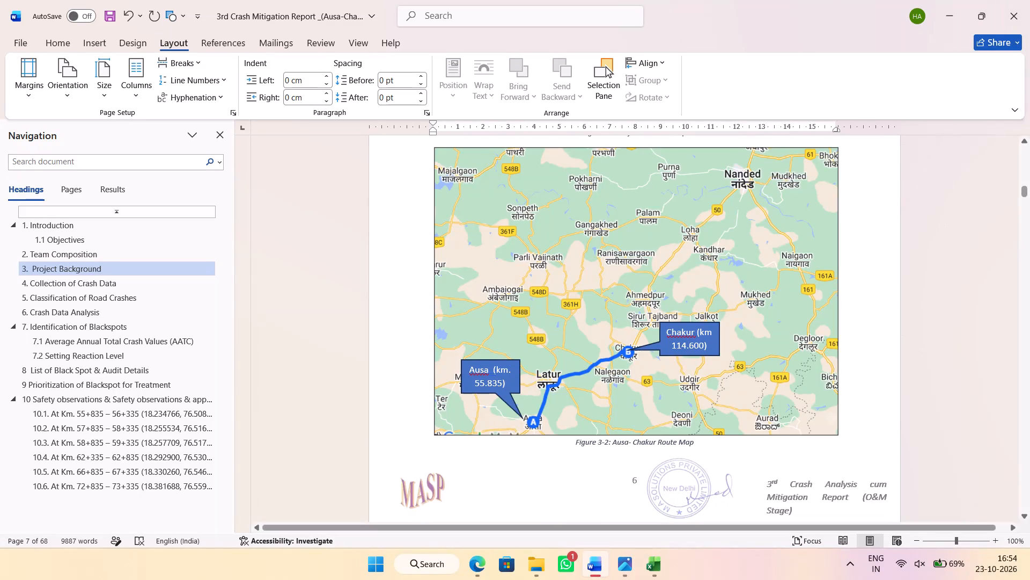
# Save the 3rd Crash Mitigation Report.
pyautogui.click(116, 13)
# Switch to Edge and examine the Rohtak route options through New Delhi around the road closure marker.
pyautogui.click(483, 565)
pyautogui.scroll(-8, 696, 367)
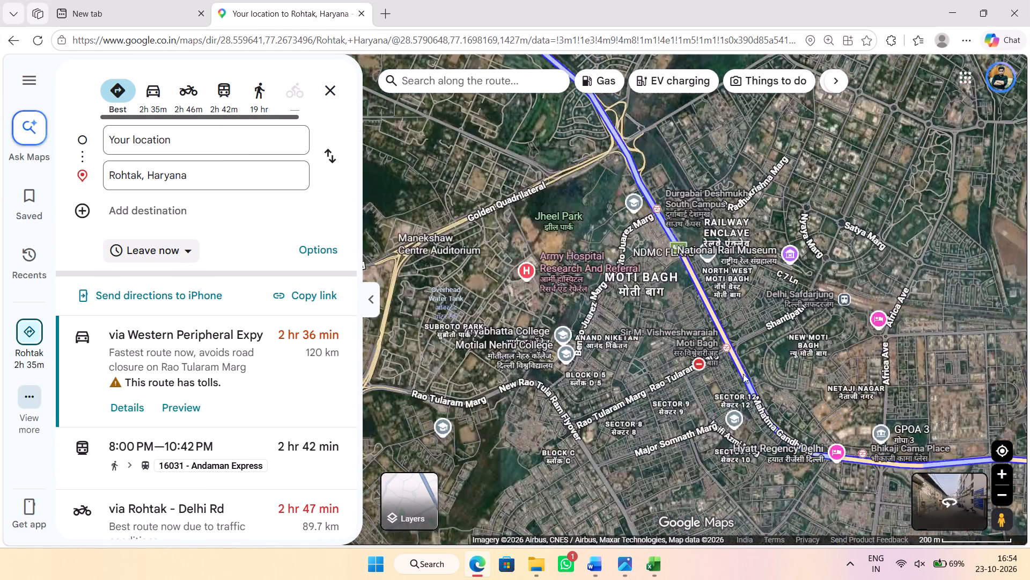
pyautogui.scroll(-5, 741, 402)
pyautogui.scroll(6, 748, 402)
pyautogui.scroll(6, 720, 339)
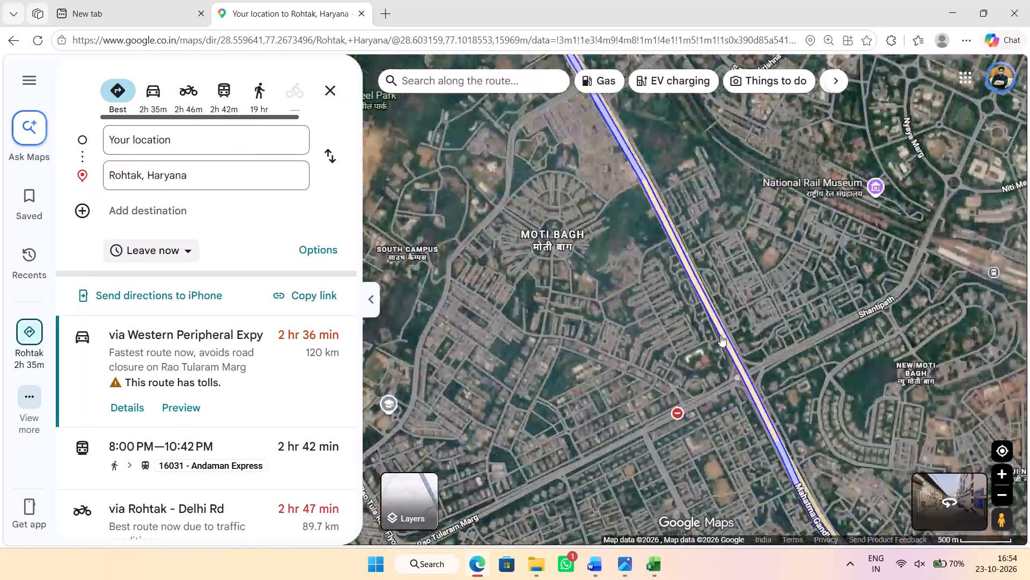
pyautogui.scroll(-14, 728, 385)
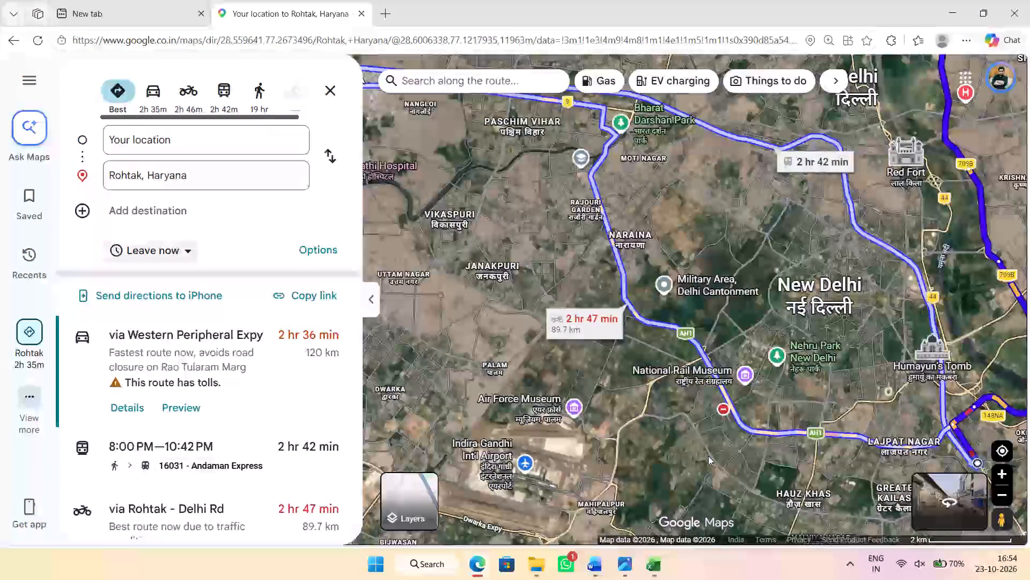
pyautogui.moveTo(706, 457); pyautogui.dragTo(586, 418)
pyautogui.scroll(-3, 582, 423)
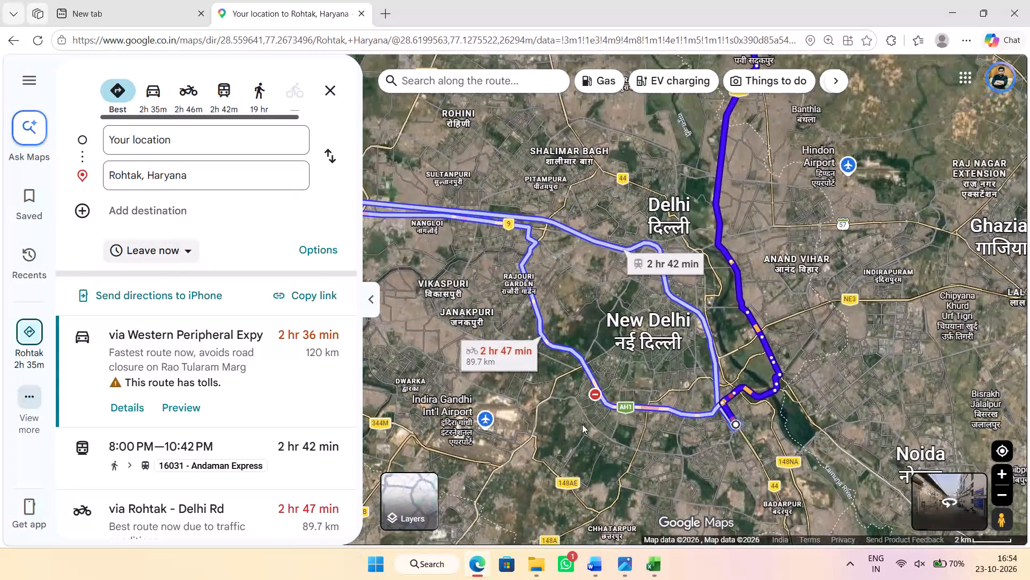
pyautogui.scroll(2, 709, 369)
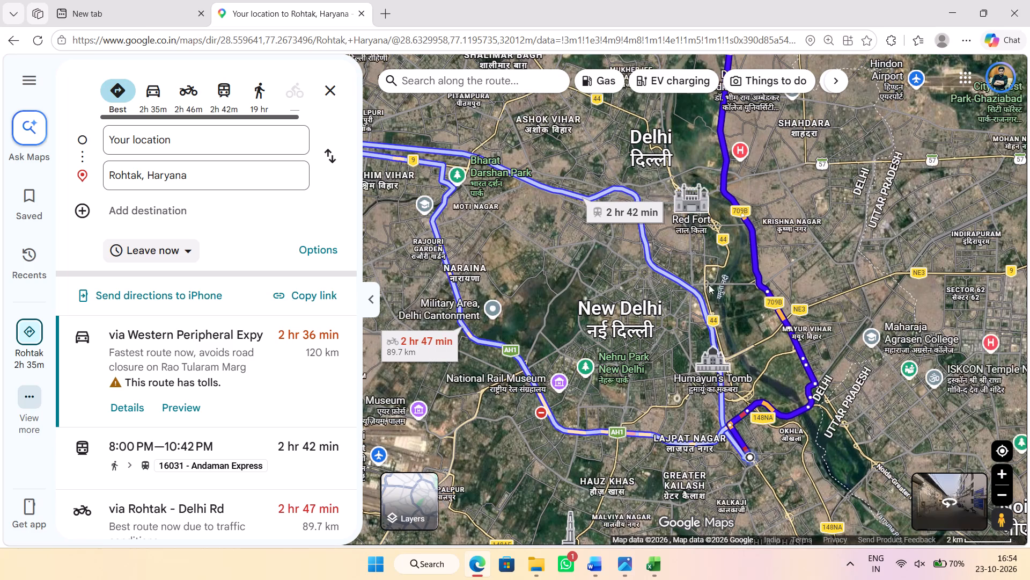
pyautogui.moveTo(582, 271); pyautogui.dragTo(617, 274)
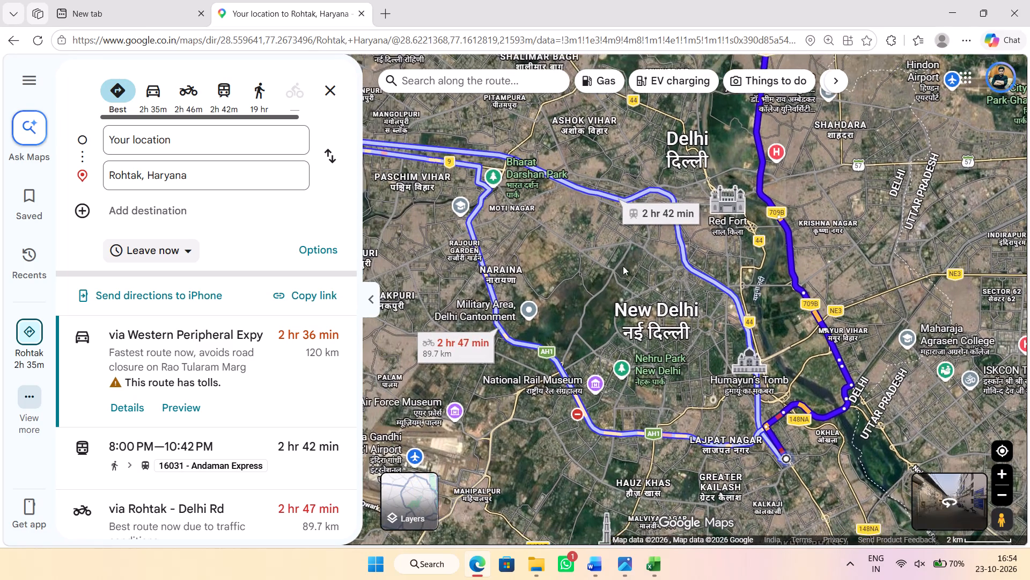
pyautogui.scroll(3, 659, 210)
pyautogui.scroll(-5, 654, 341)
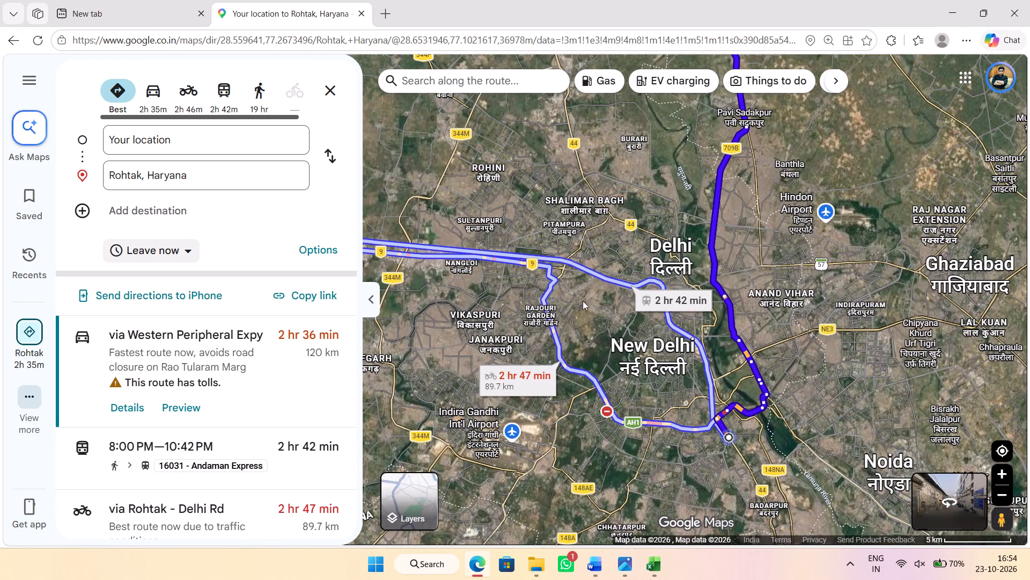
# Examine the alternative routes on the map from the starting point in Delhi out past Bahadurgarh to Rohtak.
pyautogui.moveTo(583, 301); pyautogui.dragTo(694, 364)
pyautogui.scroll(-3, 617, 393)
pyautogui.moveTo(542, 395); pyautogui.dragTo(675, 403)
pyautogui.scroll(2, 868, 459)
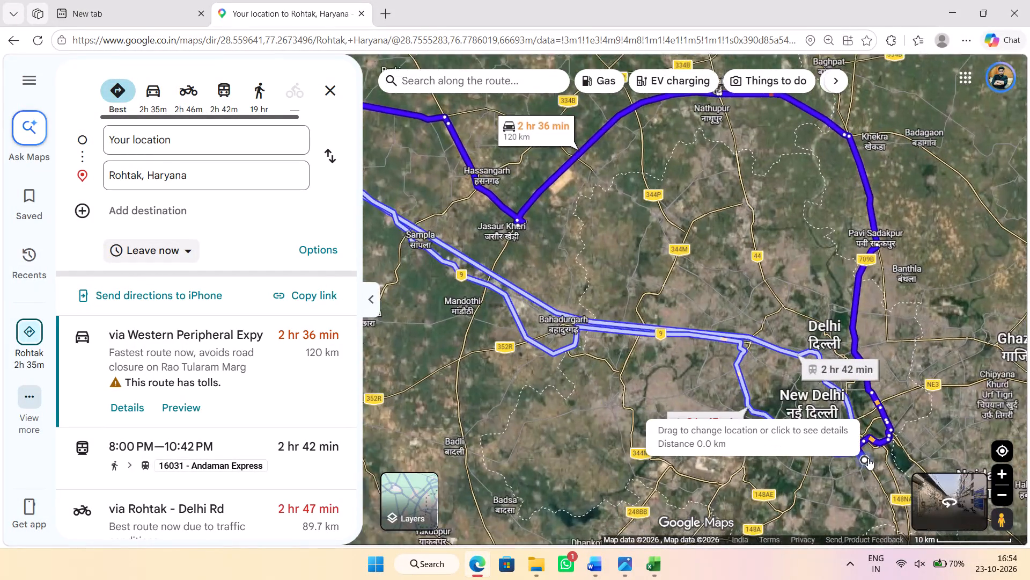
pyautogui.scroll(7, 868, 458)
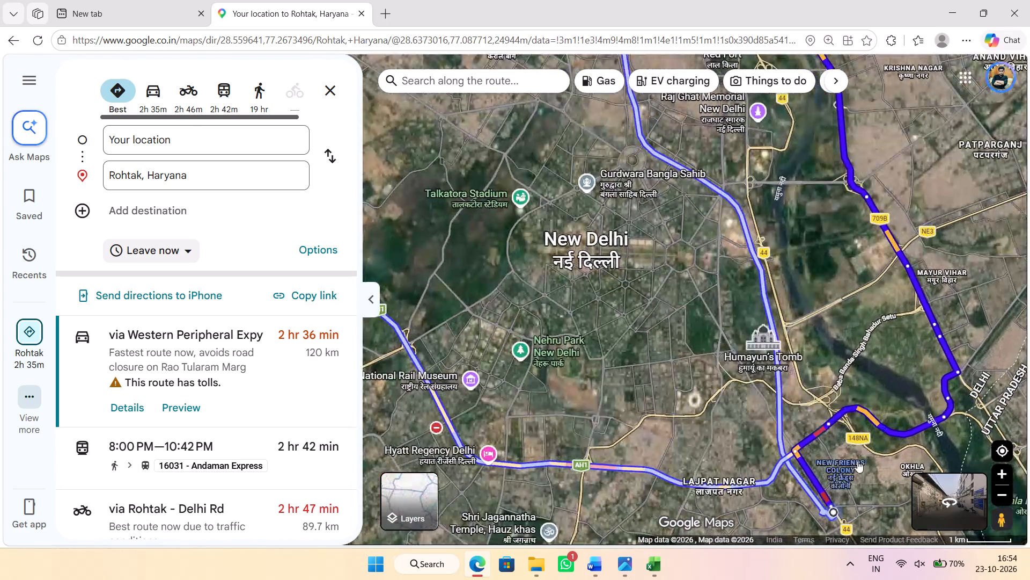
pyautogui.moveTo(878, 466); pyautogui.dragTo(732, 393)
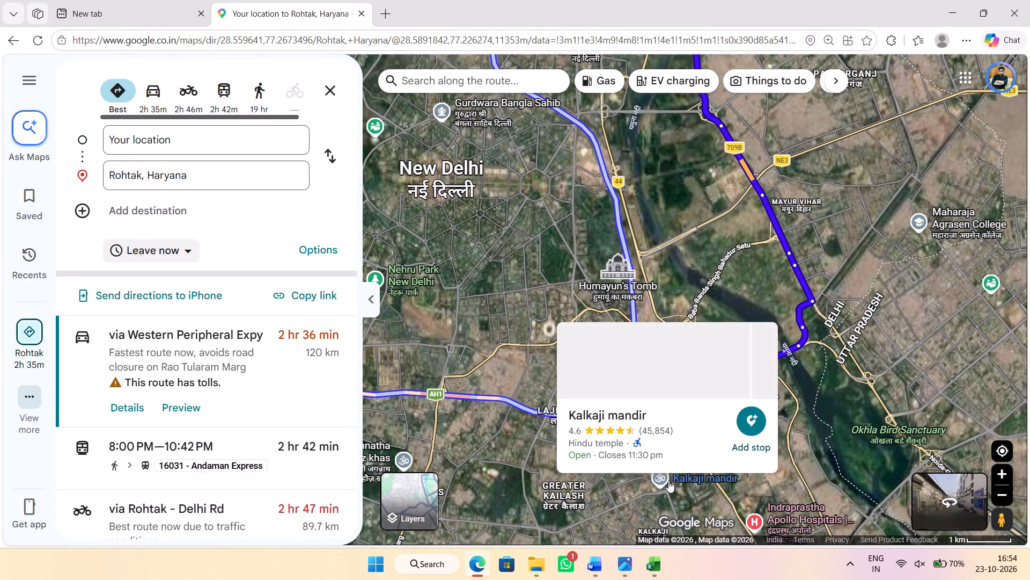
pyautogui.scroll(-9, 781, 433)
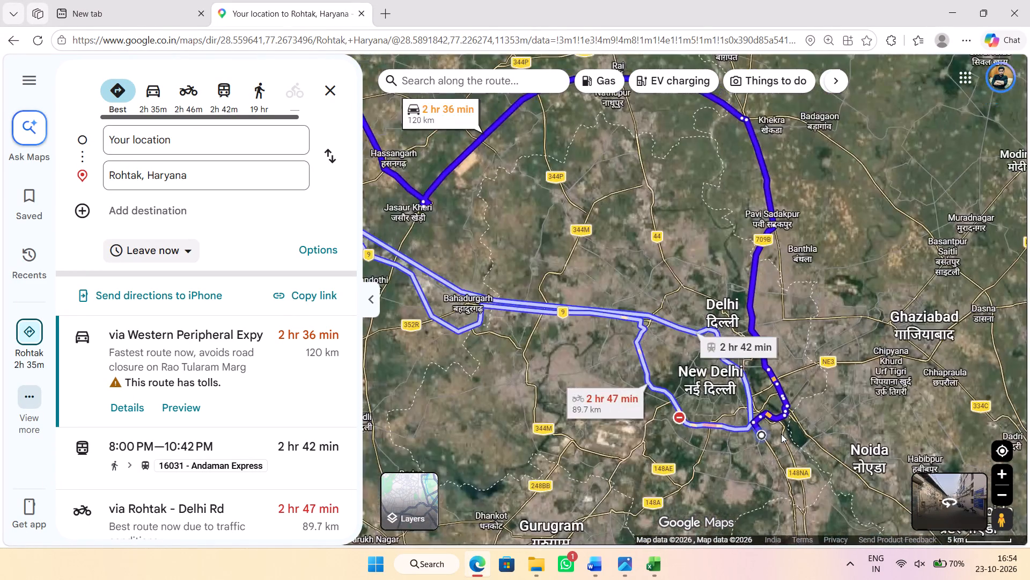
pyautogui.scroll(-2, 781, 434)
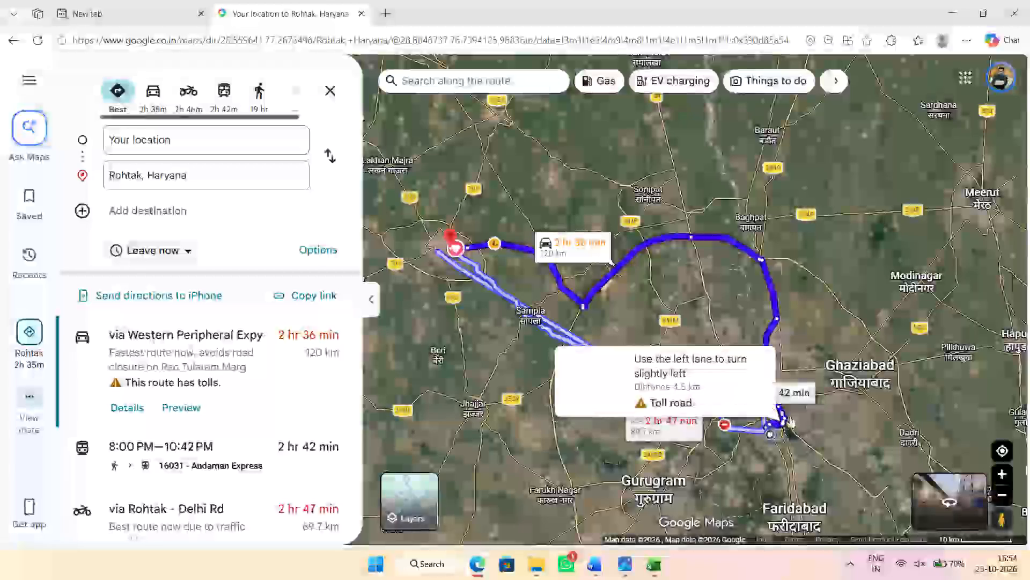
pyautogui.moveTo(825, 308); pyautogui.dragTo(789, 277)
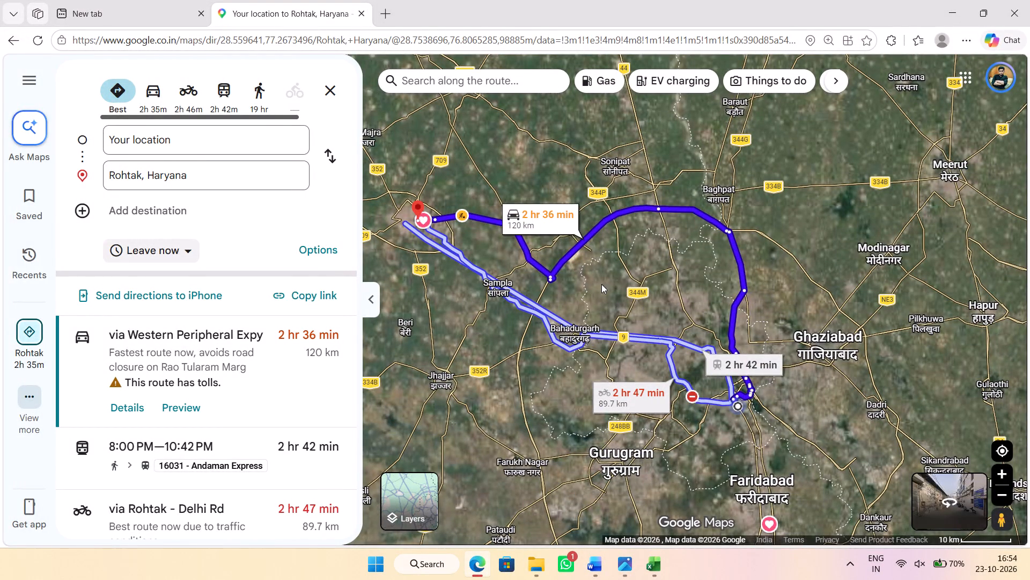
# Change the directions destination to Dighal, Haryana.
pyautogui.click(209, 176)
pyautogui.write('dighal')
pyautogui.click(182, 266)
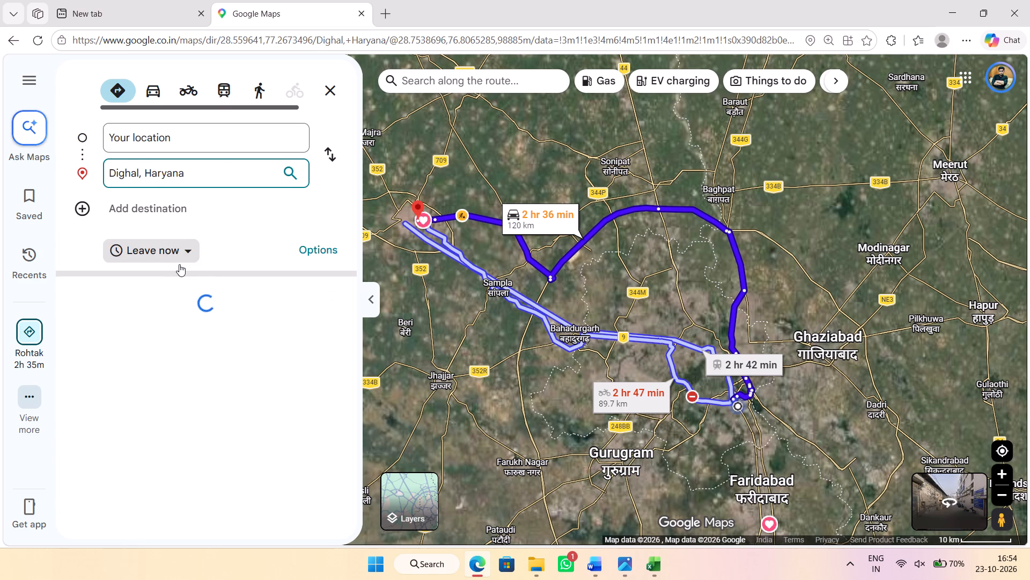
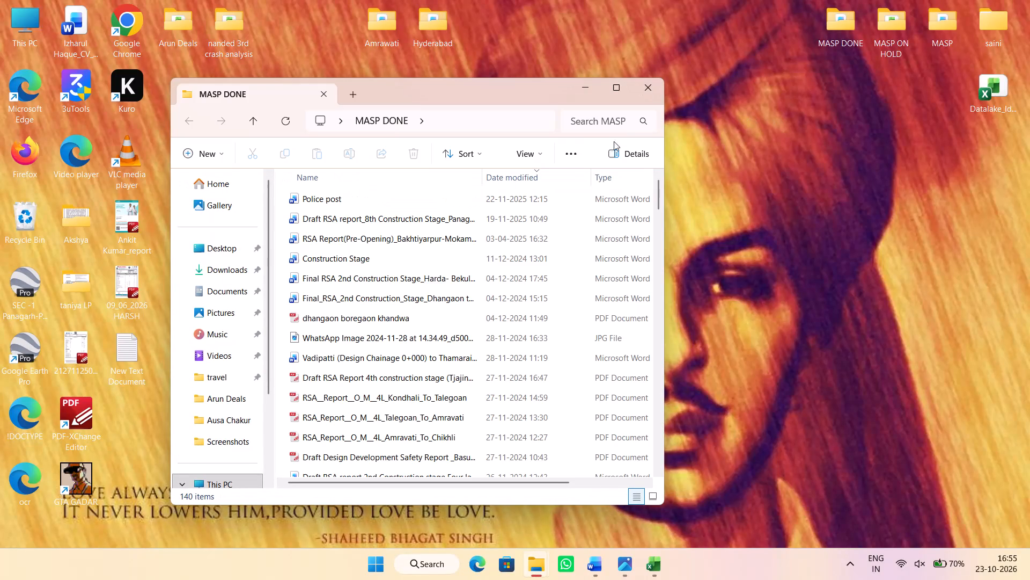
# Search the MASP DONE folder for topo.
pyautogui.click(573, 122)
pyautogui.write('tot')
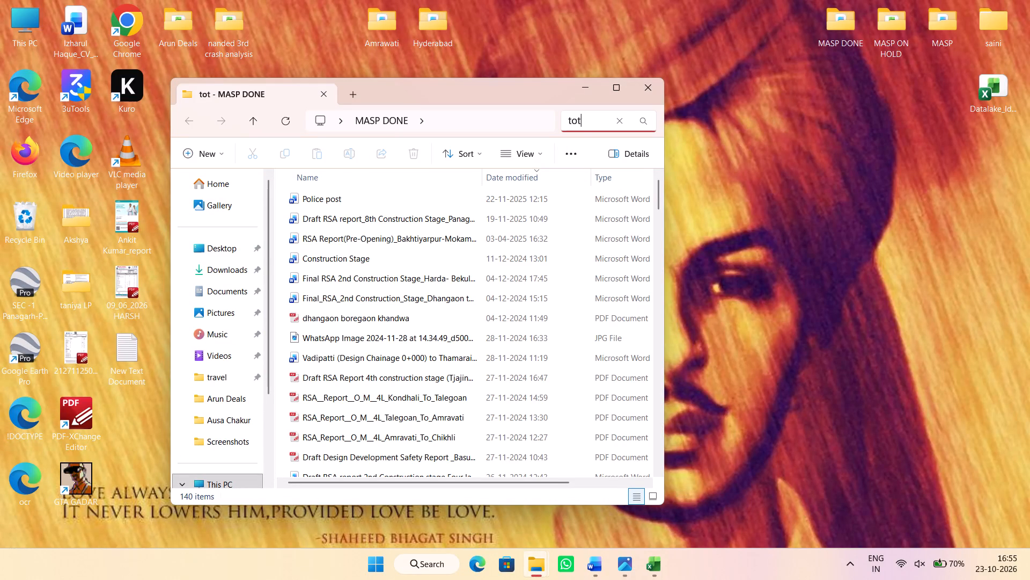
pyautogui.press('BackSpace')
pyautogui.write('po')
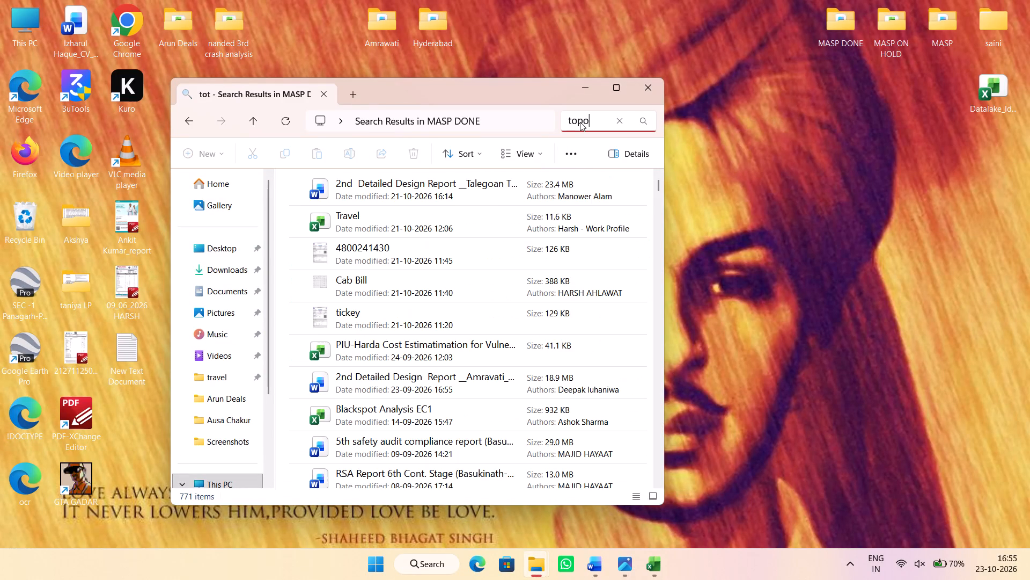
pyautogui.press('Return')
# Examine the blackspot drawing in the Word document topo 123+800-124+200 and close it.
pyautogui.scroll(-6, 486, 313)
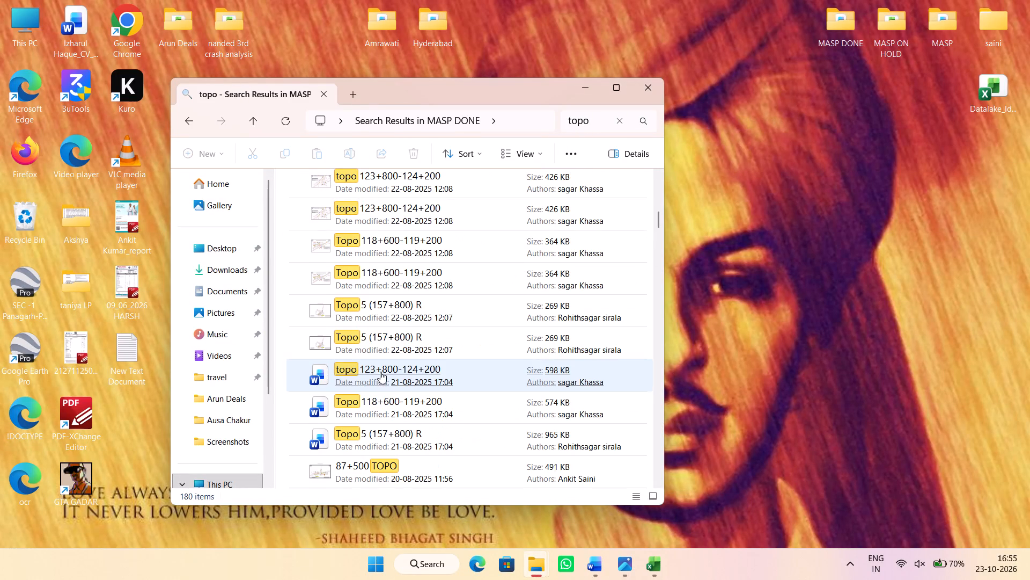
pyautogui.click(380, 372)
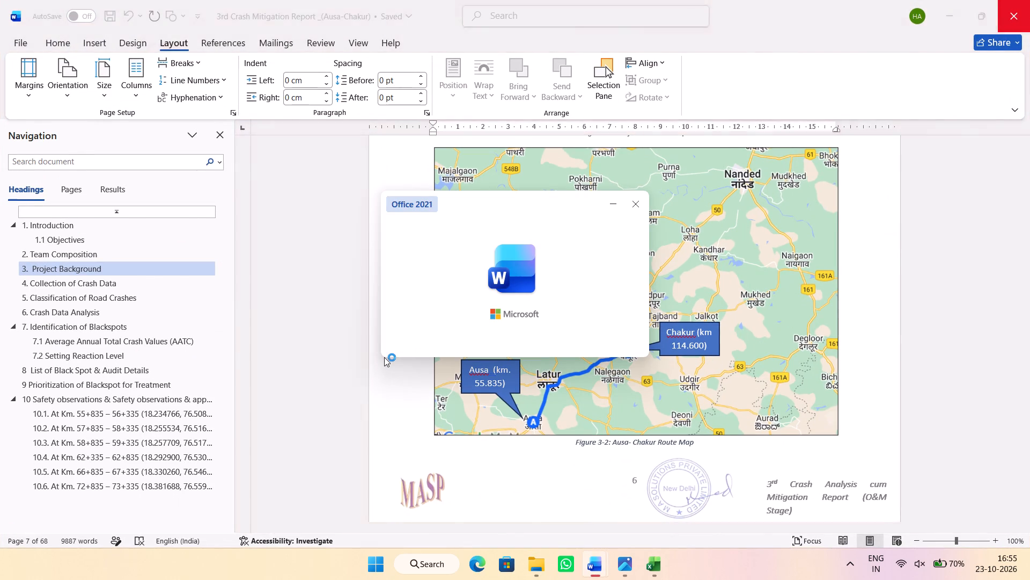
pyautogui.scroll(-1, 702, 371)
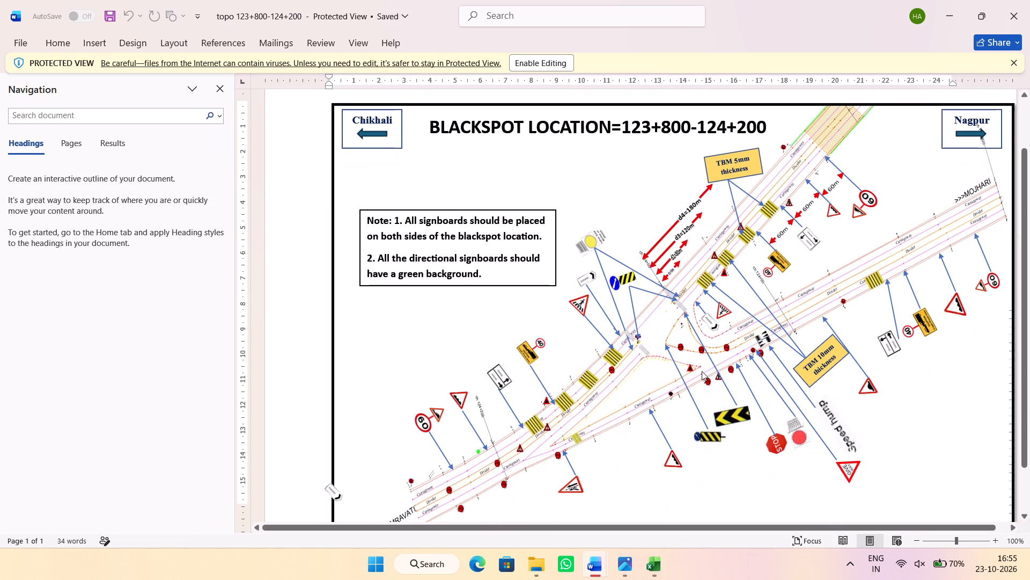
pyautogui.scroll(-2, 724, 369)
pyautogui.click(1018, 15)
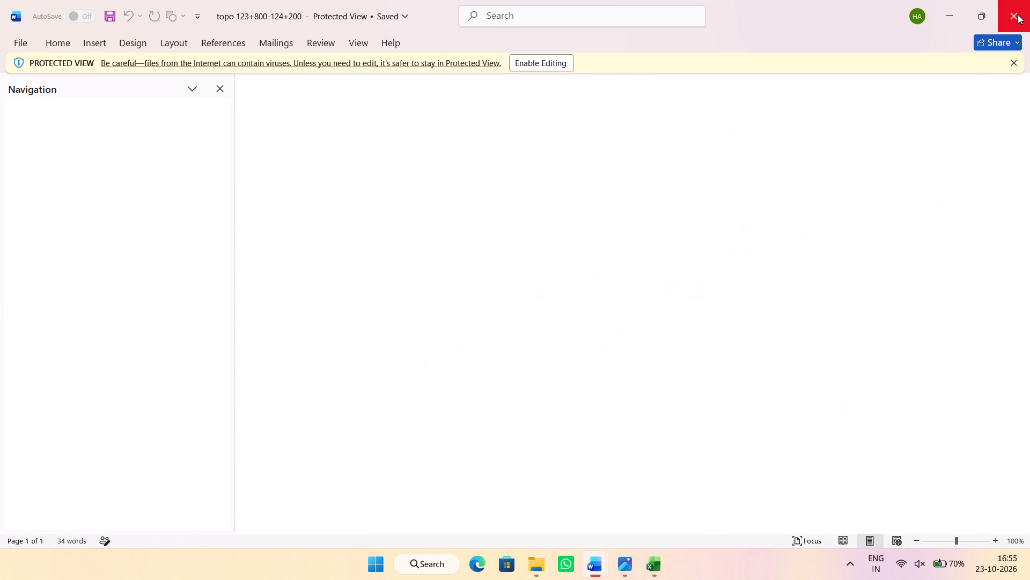
# Examine the blackspot drawing in the Word document Topo 5 (157+800) R from the search results and close it.
pyautogui.click(529, 552)
pyautogui.click(645, 510)
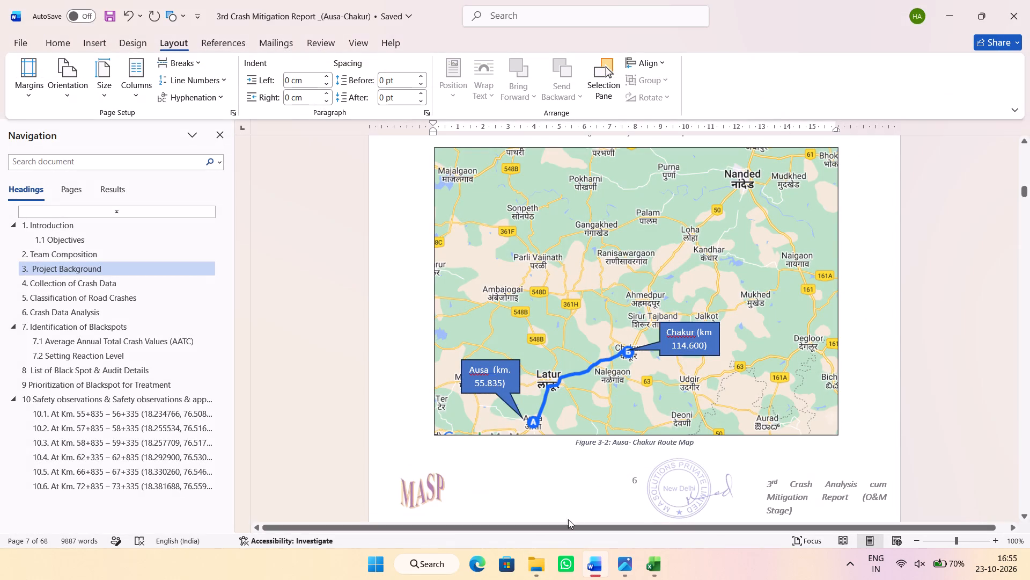
pyautogui.click(536, 560)
pyautogui.click(588, 511)
pyautogui.click(396, 432)
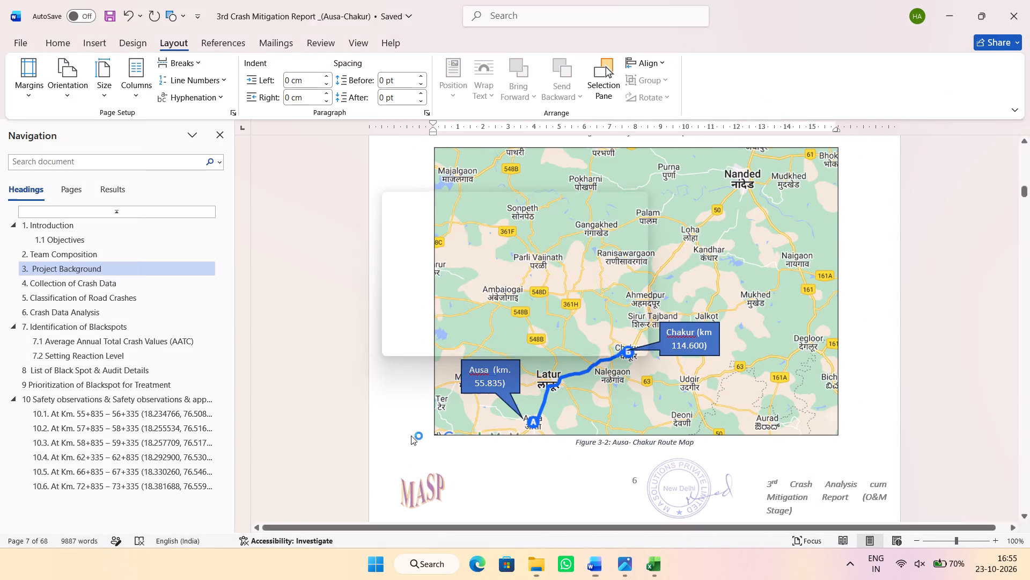
pyautogui.scroll(-1, 524, 311)
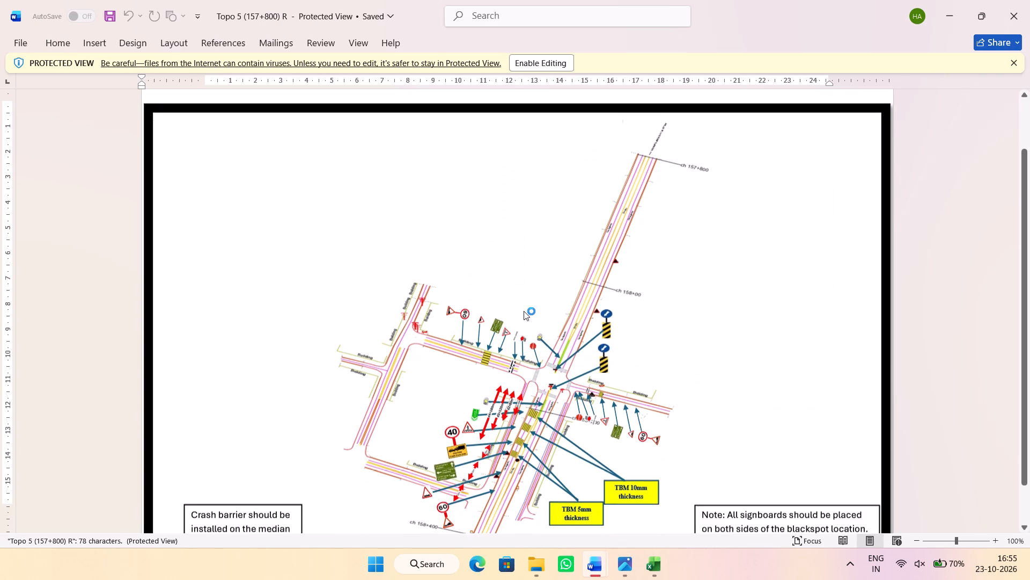
pyautogui.scroll(-1, 524, 311)
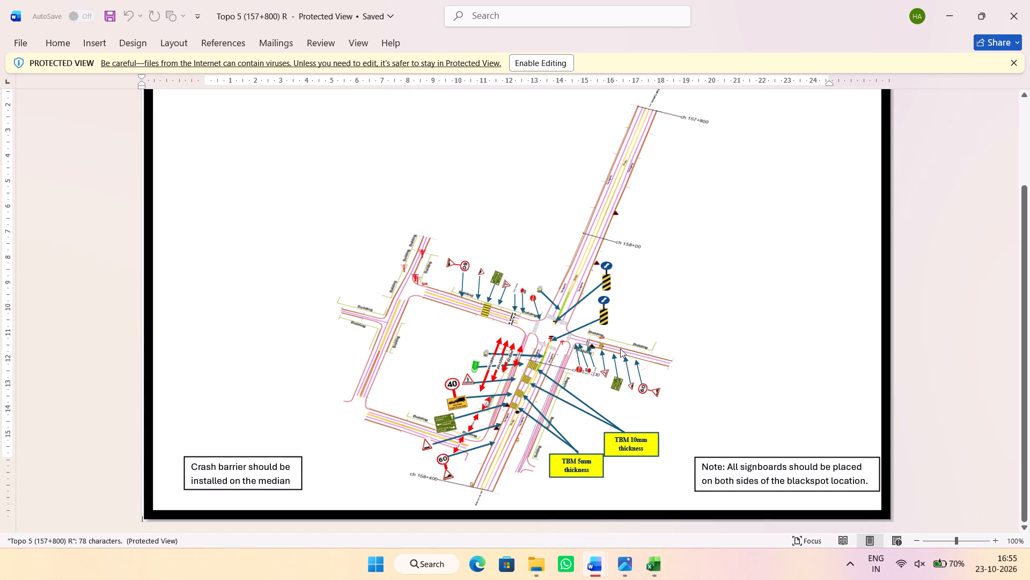
pyautogui.click(1006, 30)
# Open the Word document Topo 2 (12+200) R from the topo search results and enable editing.
pyautogui.click(544, 563)
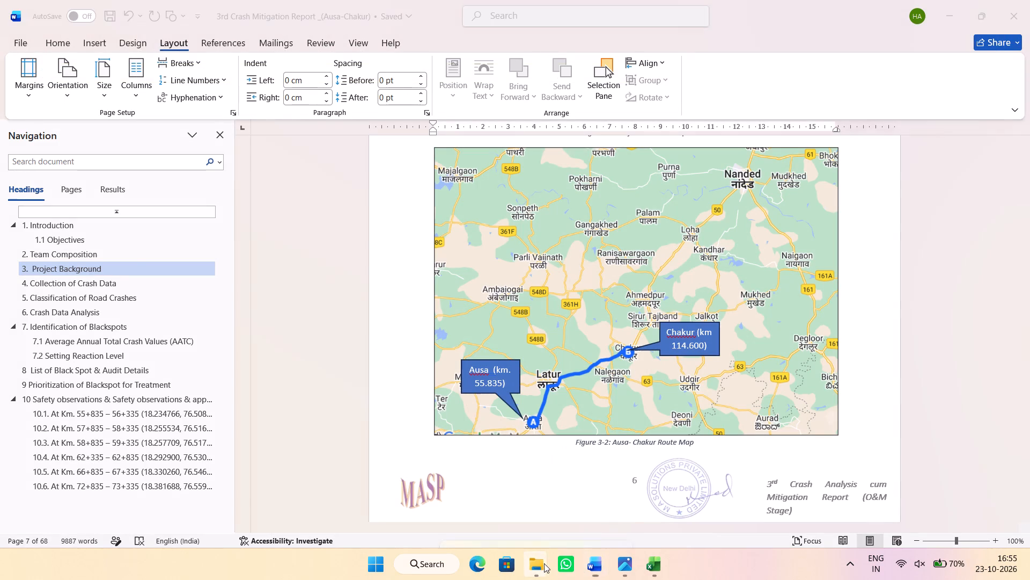
pyautogui.click(608, 522)
pyautogui.scroll(-2, 386, 412)
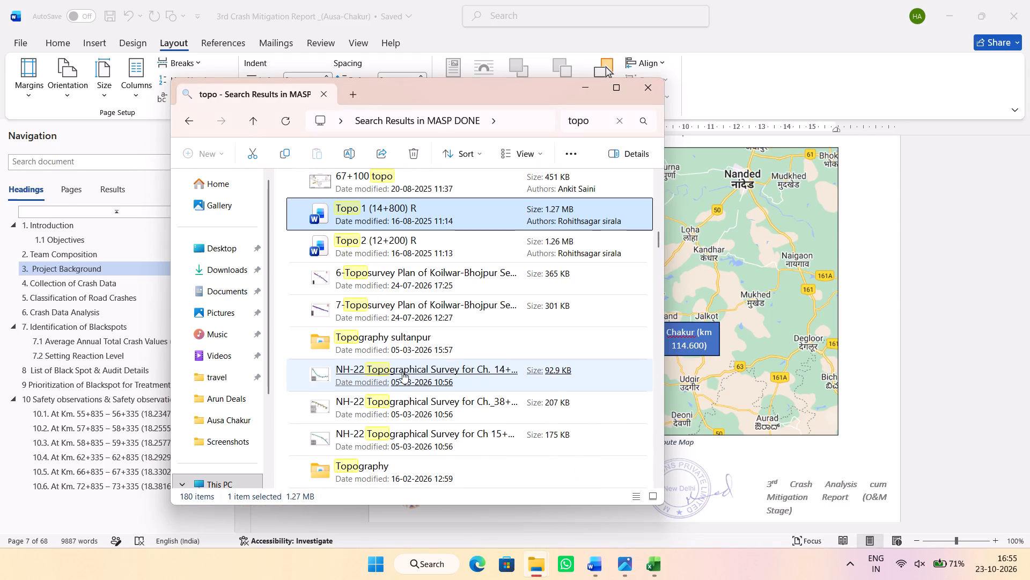
pyautogui.click(416, 247)
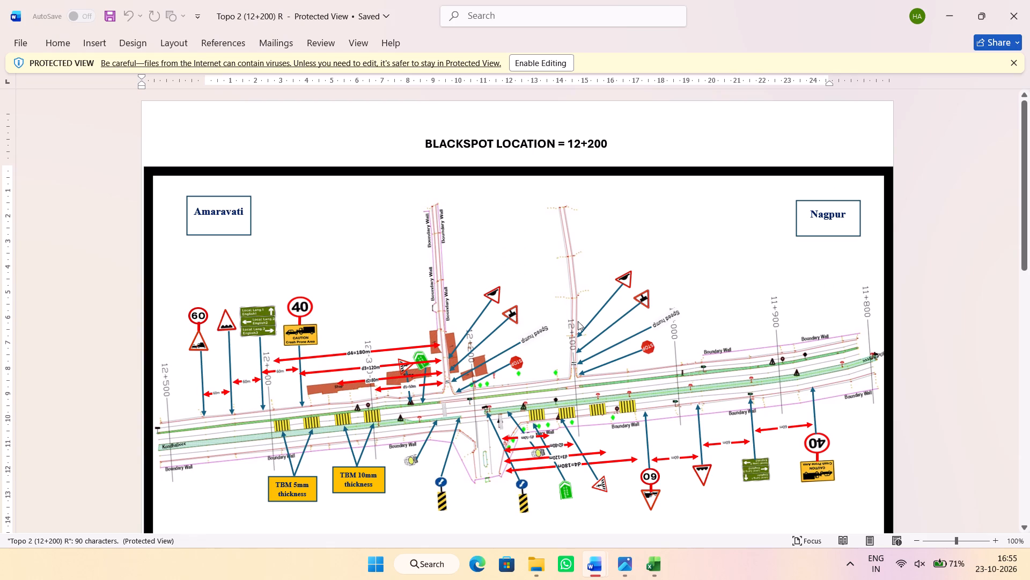
pyautogui.click(563, 71)
pyautogui.click(563, 62)
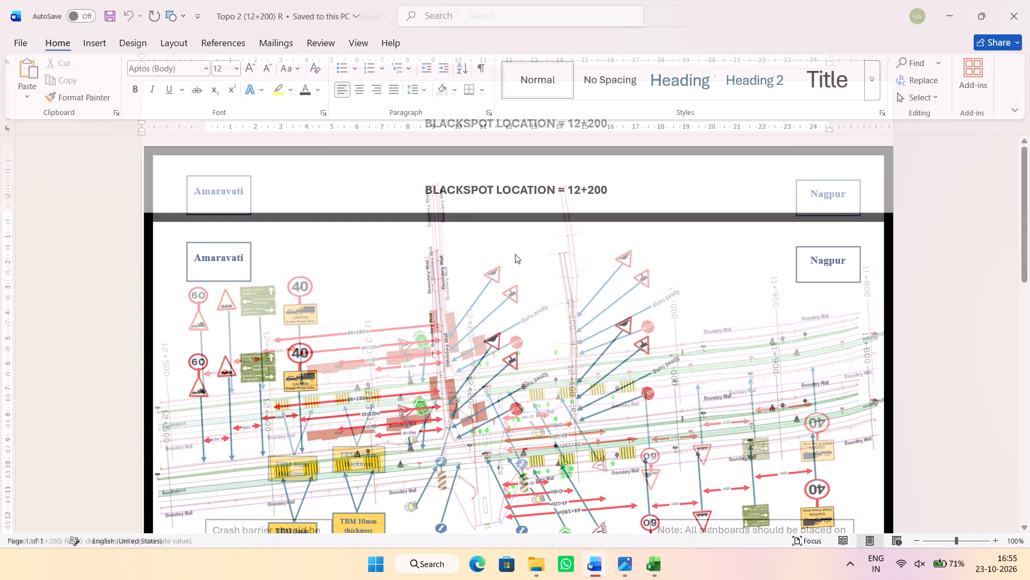
# Copy the small speed hump marking picture across the side road beside the d1=50m arrow, near chainage 12+200.
pyautogui.click(447, 426)
pyautogui.keyDown('ctrl'); pyautogui.scroll(15, 444, 446); pyautogui.keyUp('ctrl')
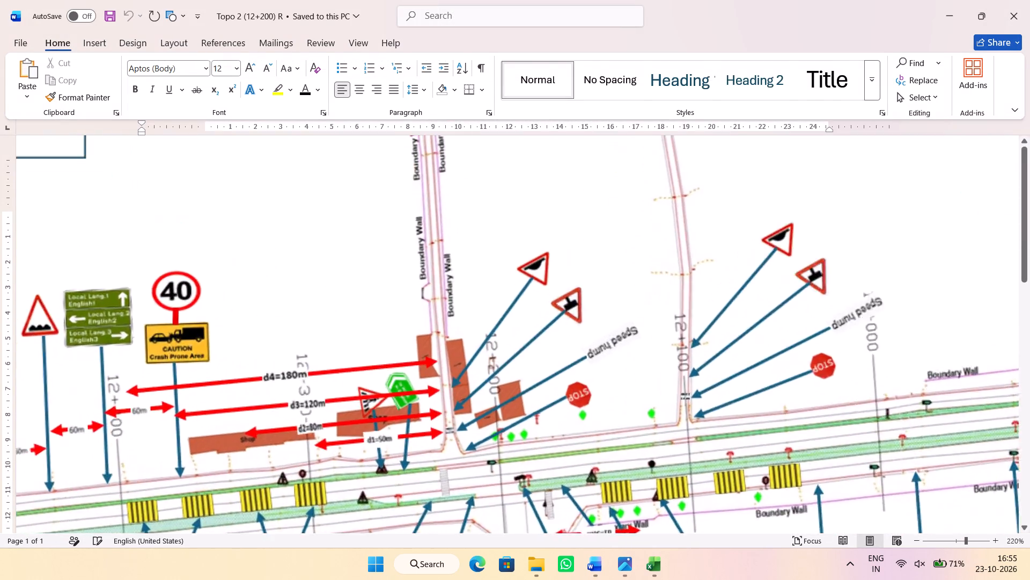
pyautogui.keyDown('ctrl'); pyautogui.scroll(20, 445, 446); pyautogui.keyUp('ctrl')
pyautogui.keyDown('ctrl'); pyautogui.scroll(20, 445, 446); pyautogui.keyUp('ctrl')
pyautogui.keyDown('ctrl'); pyautogui.scroll(5, 445, 446); pyautogui.keyUp('ctrl')
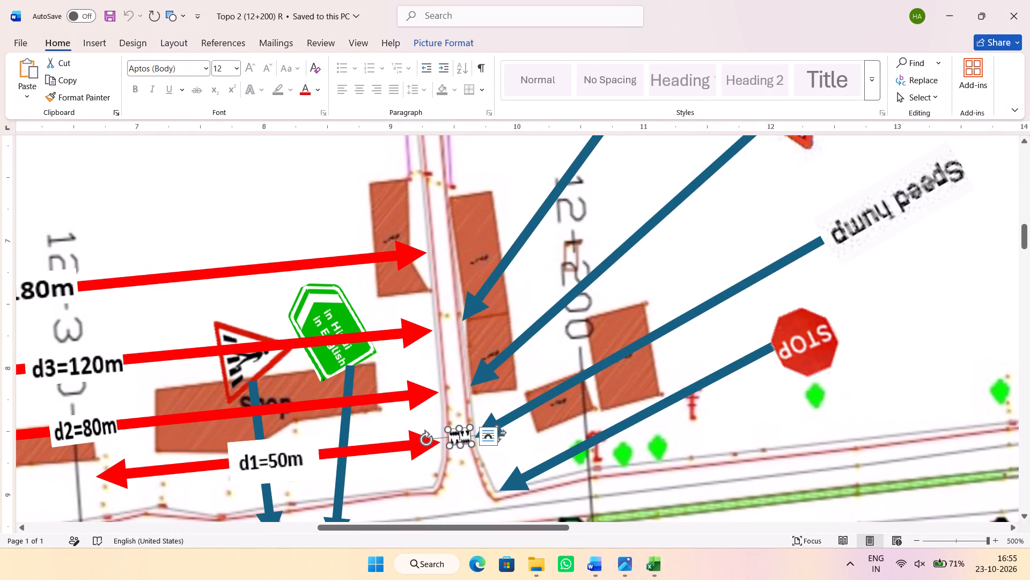
pyautogui.click(459, 437)
pyautogui.hotkey('ctrl', 'c')
pyautogui.hotkey('ctrl', 'c')
pyautogui.hotkey('ctrl', 'c')
pyautogui.hotkey('ctrl', 'c')
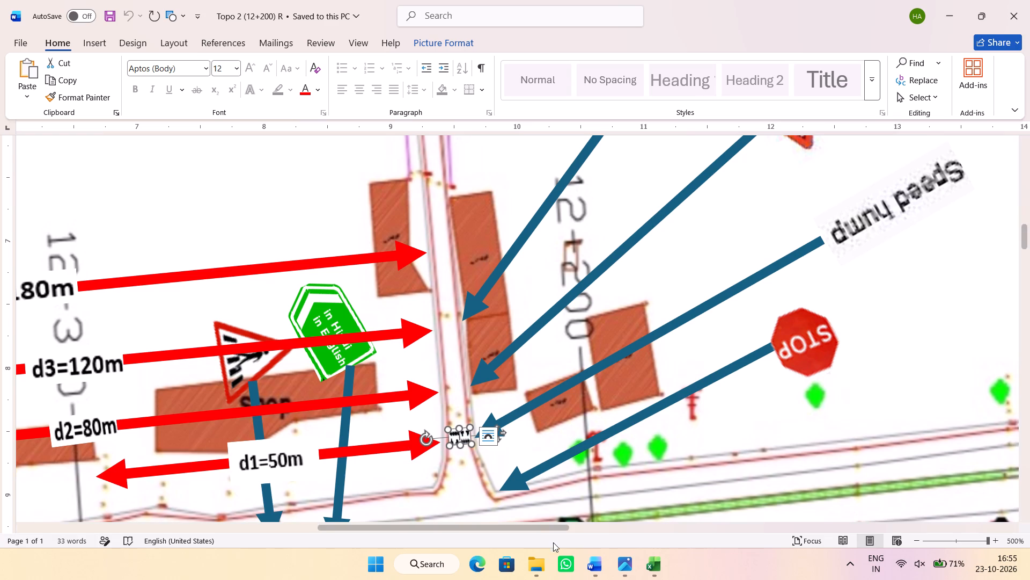
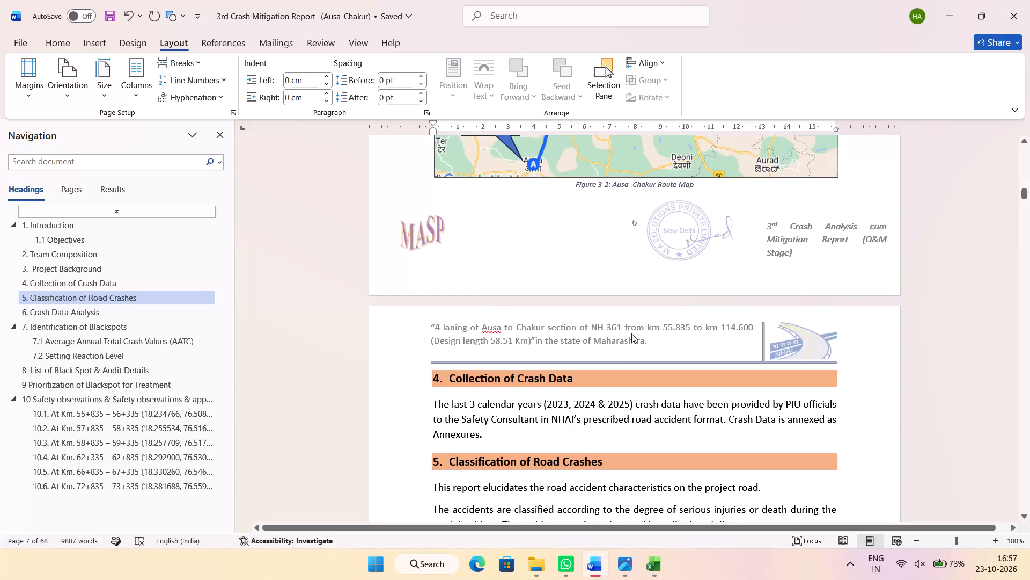
# In the Ausa-Chakur report's Collection of Crash Data section, check the accident tables' period and insert "September" before 2023 in the calendar years.
pyautogui.click(548, 404)
pyautogui.scroll(-8, 642, 365)
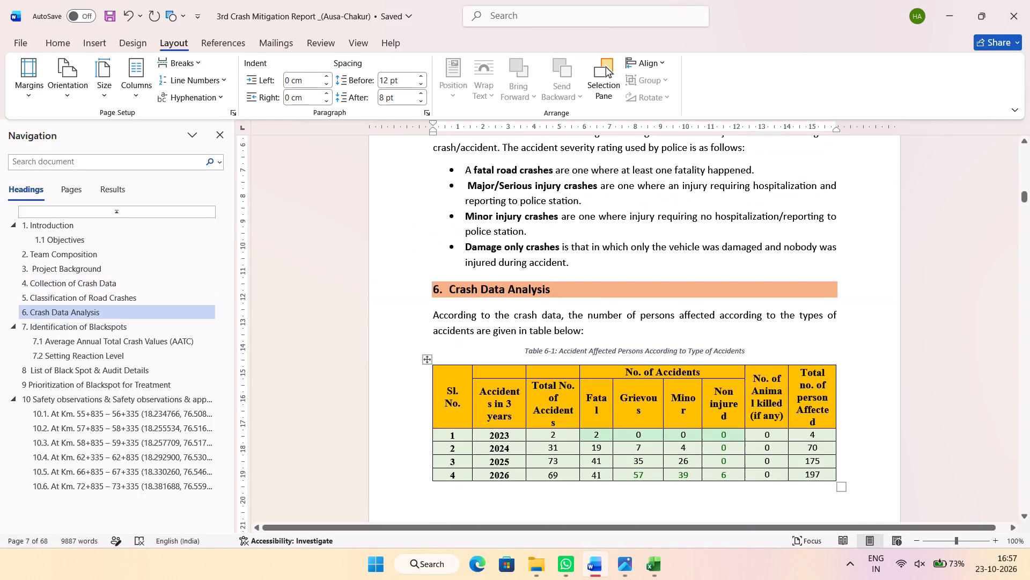
pyautogui.scroll(-19, 646, 343)
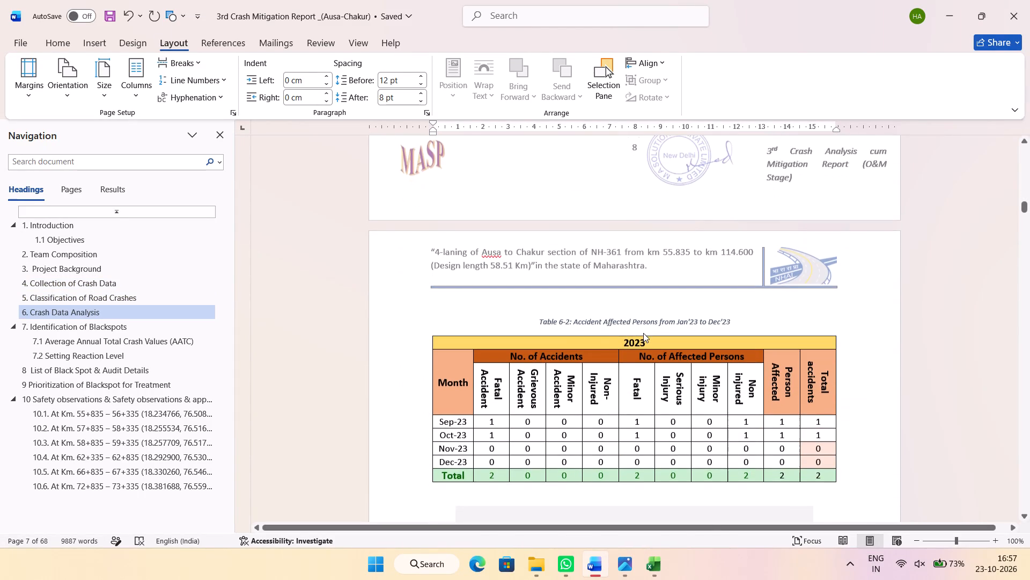
pyautogui.scroll(16, 643, 333)
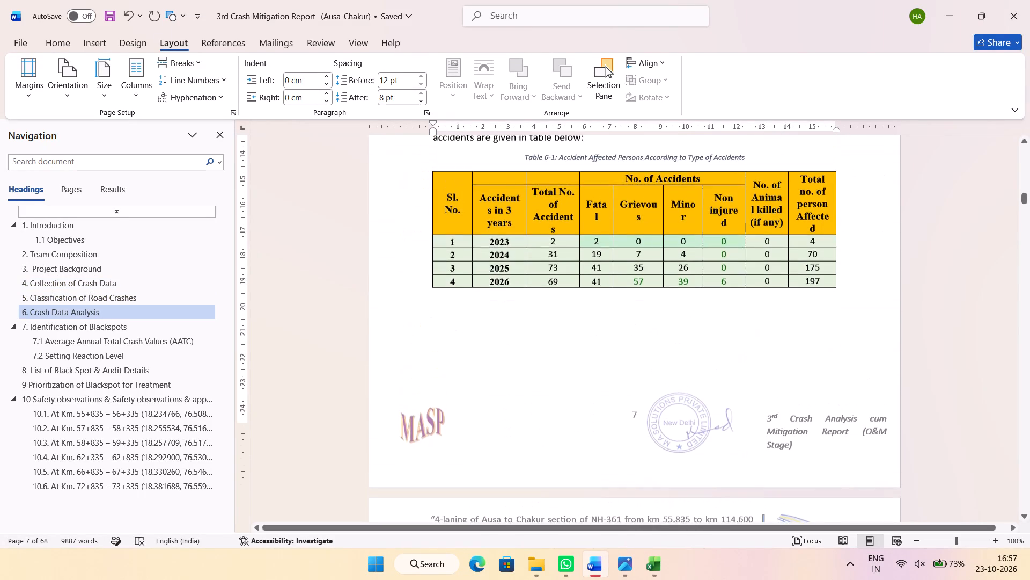
pyautogui.scroll(4, 643, 333)
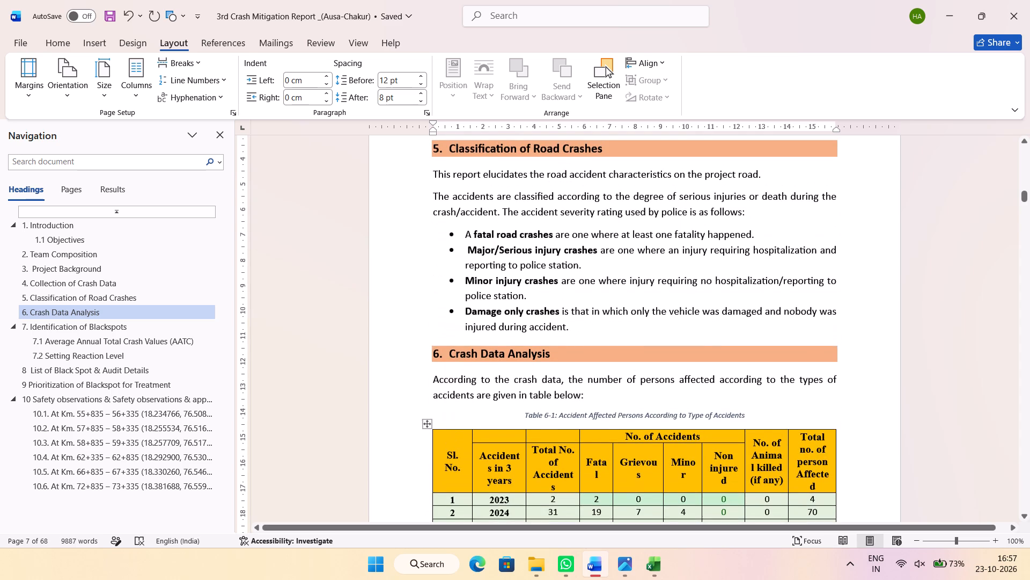
pyautogui.scroll(1, 643, 333)
pyautogui.scroll(-1, 643, 333)
pyautogui.scroll(4, 643, 333)
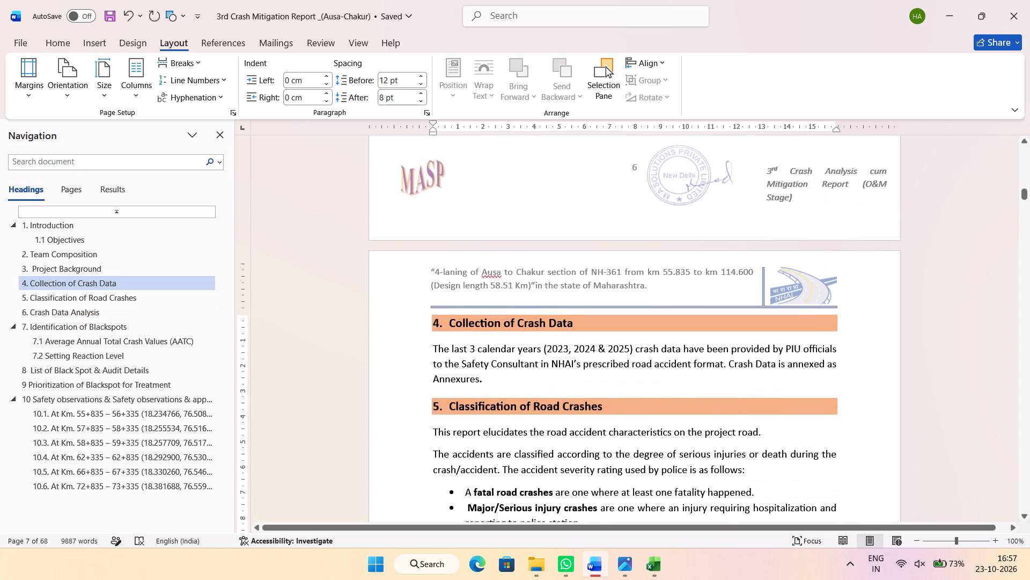
pyautogui.write('September')
pyautogui.press('space')
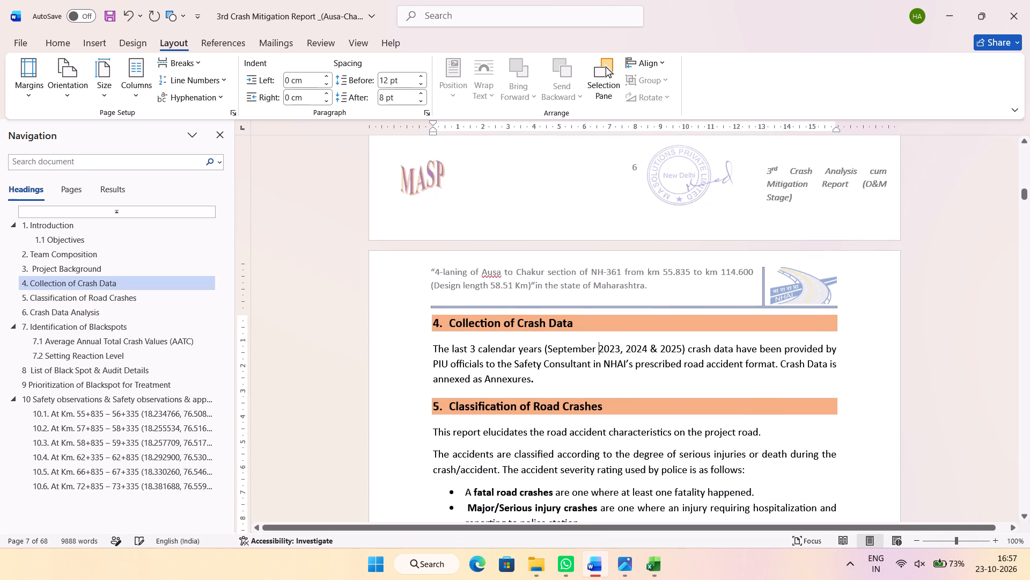
# Replace the ampersand after 2024 with a comma and add "& August 2026" after 2025 inside the same parentheses.
pyautogui.click(660, 351)
pyautogui.click(658, 351)
pyautogui.press('BackSpace')
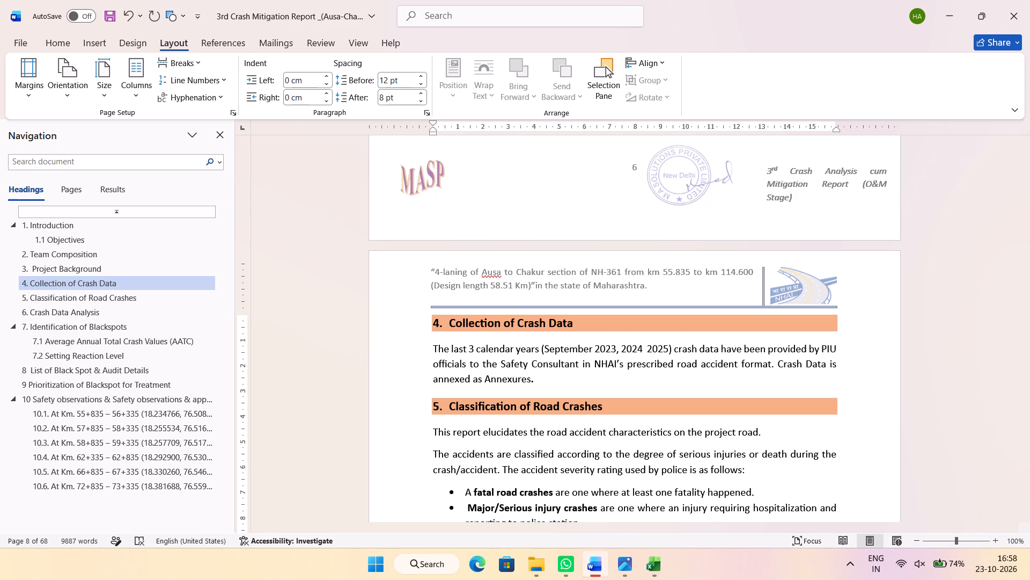
pyautogui.press('BackSpace')
pyautogui.press(',')
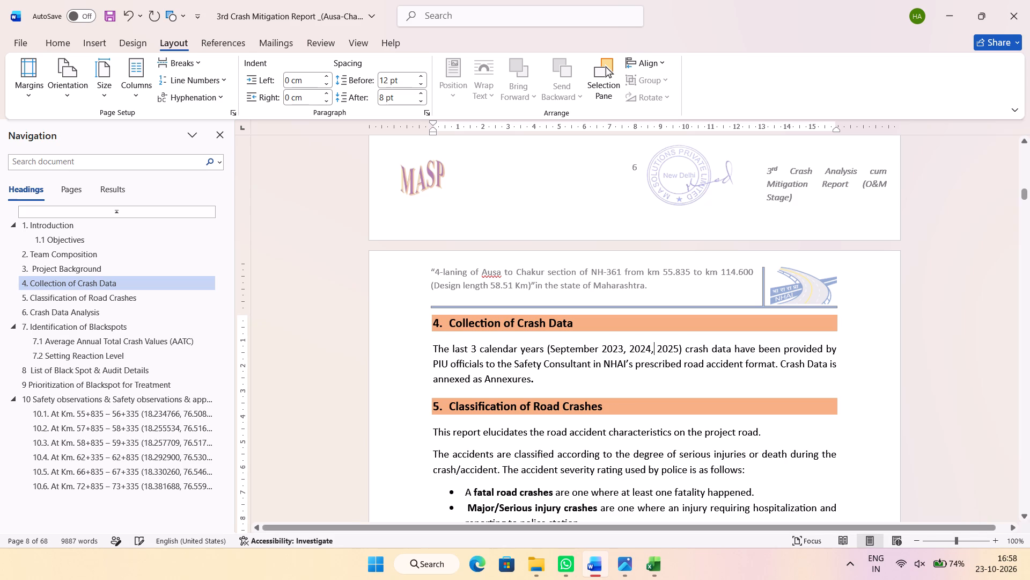
pyautogui.click(676, 354)
pyautogui.press('space')
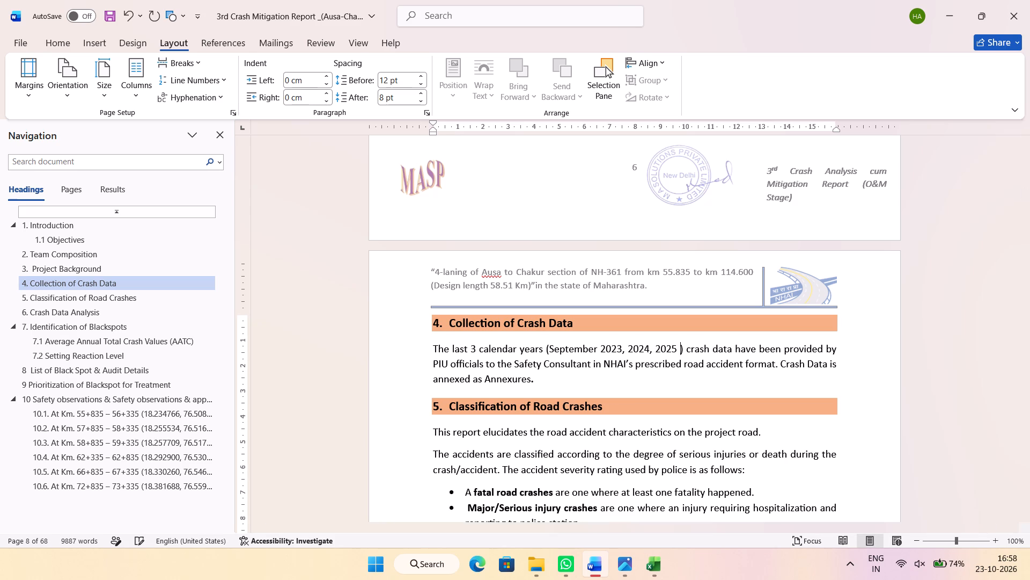
pyautogui.hotkey('ctrl', 'shift', 'v')
pyautogui.write('& August 2026')
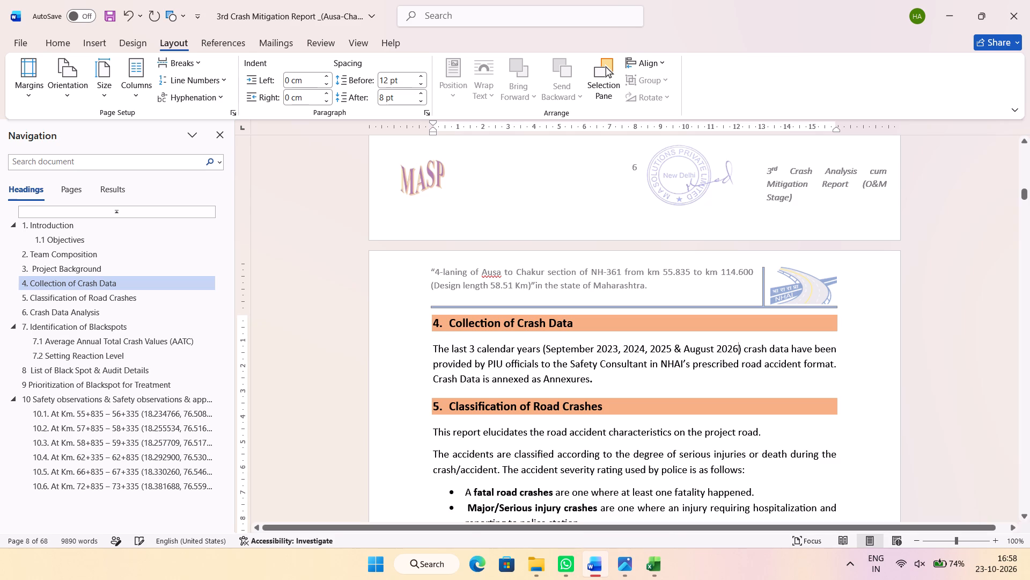
# Insert "From" before "September 2023" in the crash data period of section 4.
pyautogui.click(547, 350)
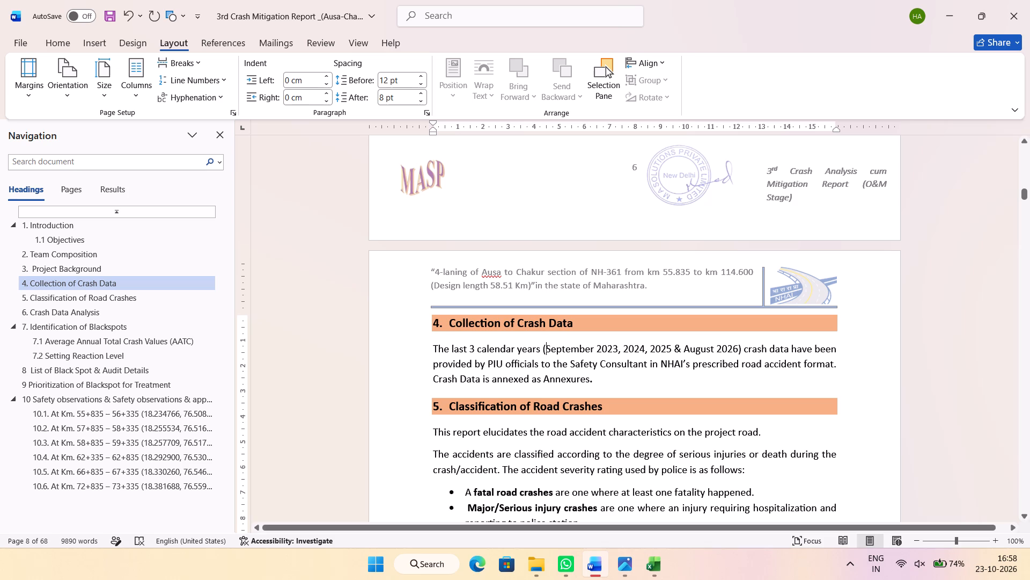
pyautogui.write('From')
pyautogui.press('space')
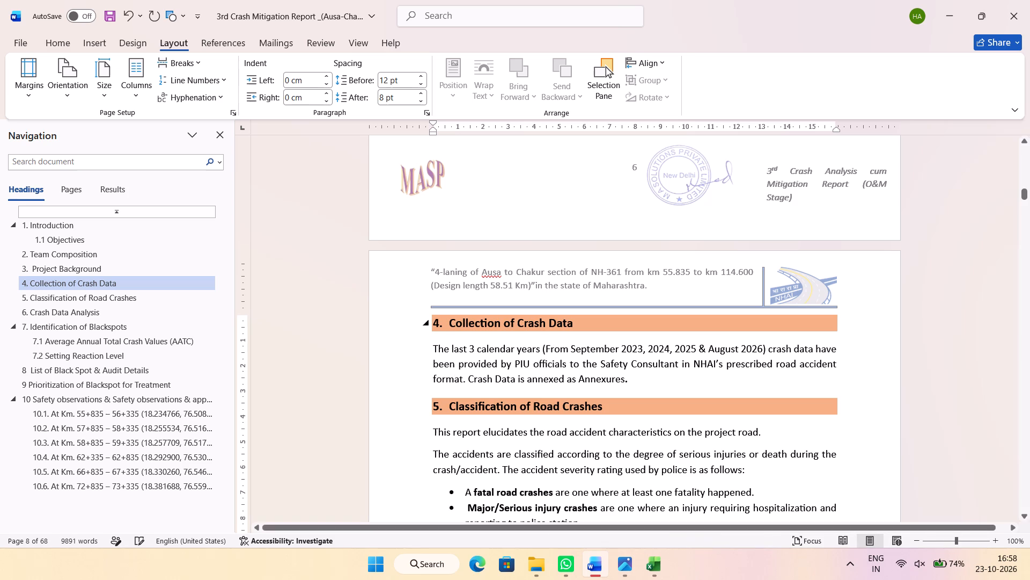
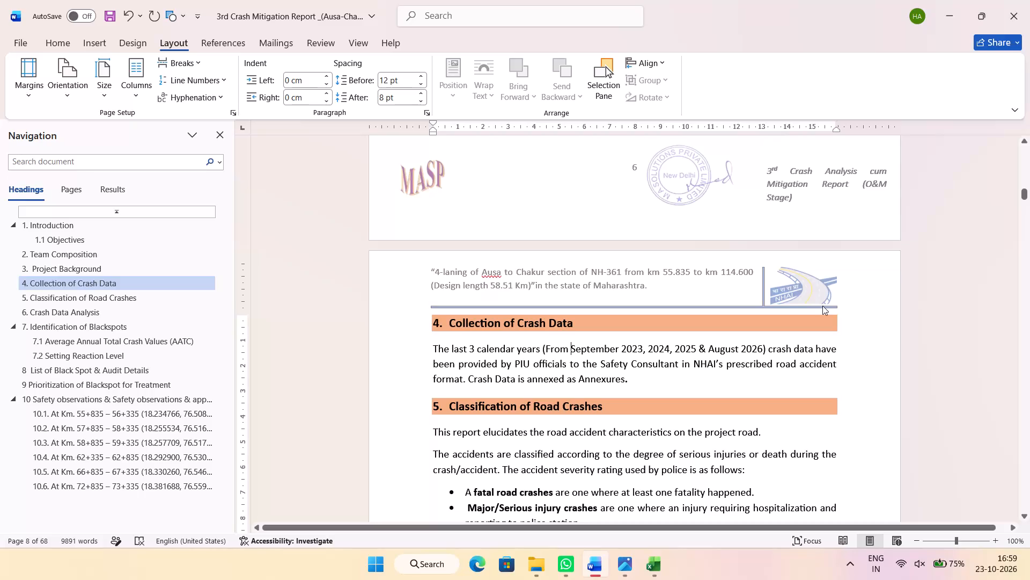
# Delete the word "From" before "September 2023" in the crash data period of section 4.
pyautogui.press('BackSpace')
pyautogui.press('BackSpace')
pyautogui.press('BackSpace')
pyautogui.press('BackSpace')
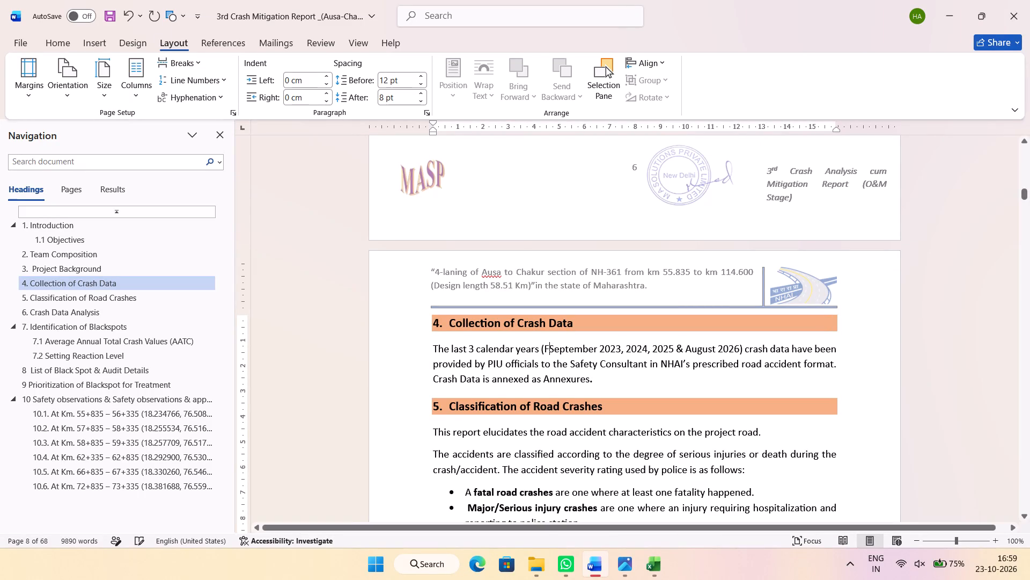
pyautogui.press('BackSpace')
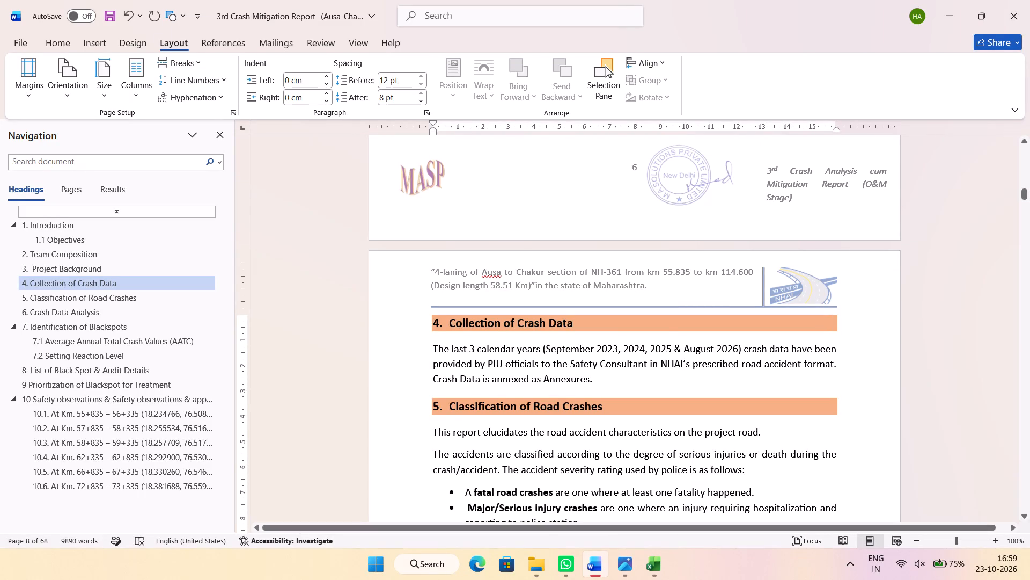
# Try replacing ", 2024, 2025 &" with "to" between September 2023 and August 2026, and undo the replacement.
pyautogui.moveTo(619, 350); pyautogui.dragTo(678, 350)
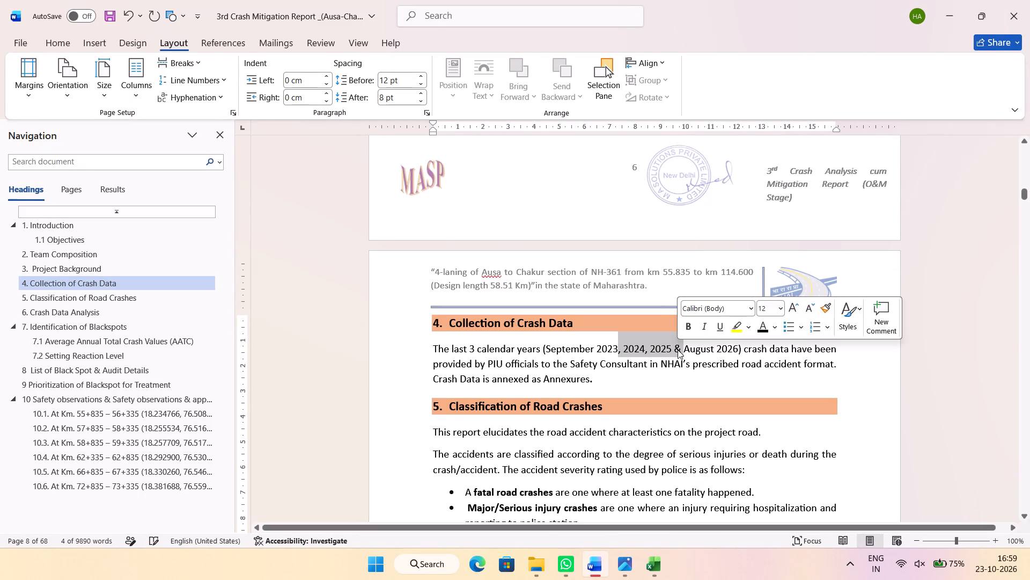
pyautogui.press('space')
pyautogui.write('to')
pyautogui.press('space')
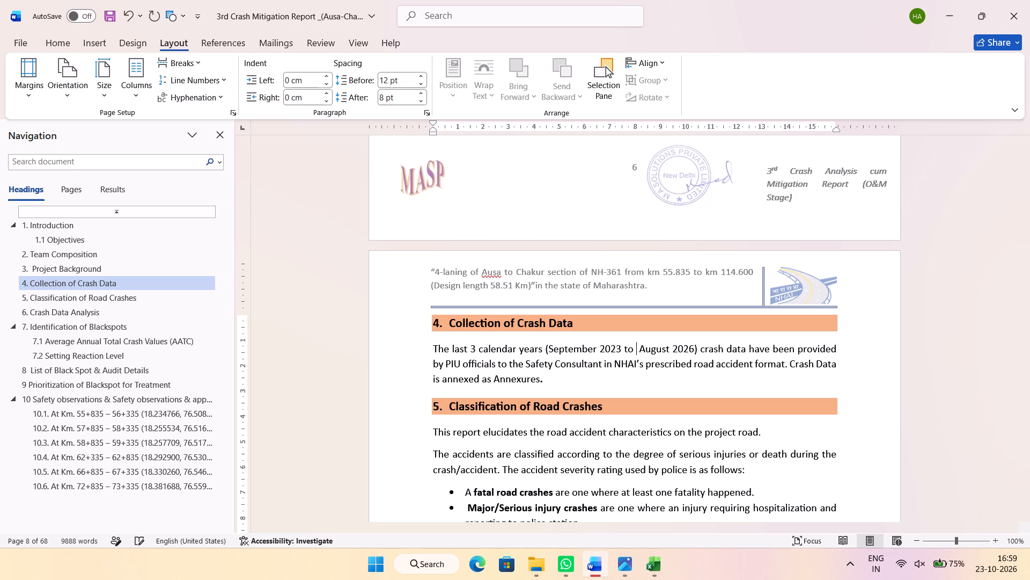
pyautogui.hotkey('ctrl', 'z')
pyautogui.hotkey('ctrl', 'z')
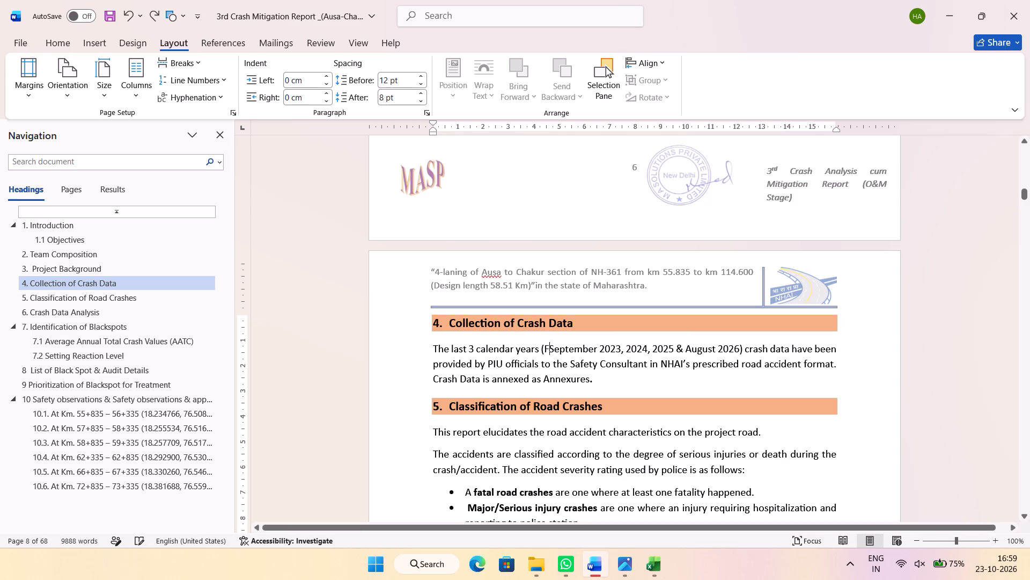
# Remove the stray "F" before "September 2023" inside the parentheses of the section 4 paragraph.
pyautogui.click(708, 383)
pyautogui.click(549, 351)
pyautogui.press('BackSpace')
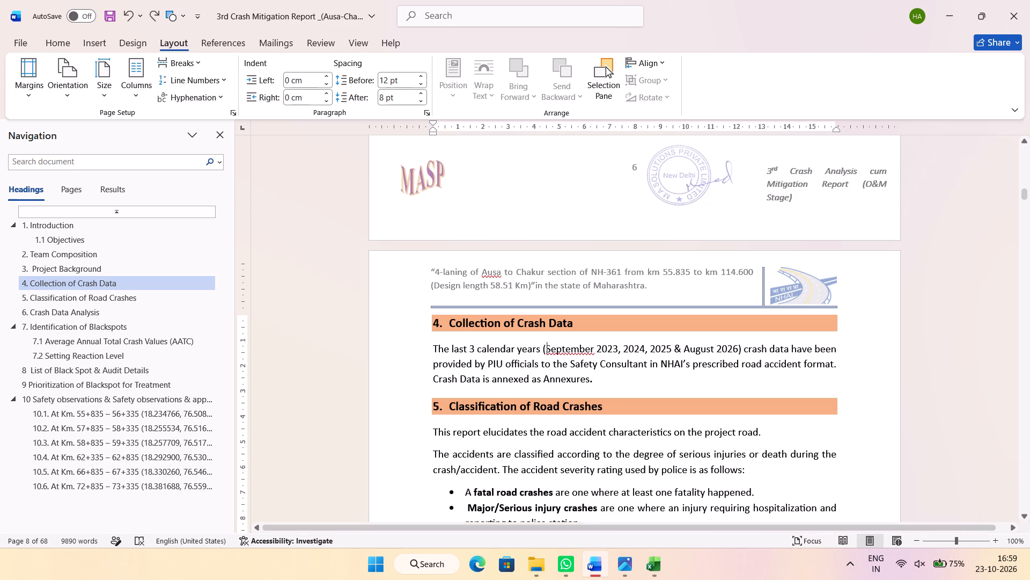
pyautogui.click(638, 410)
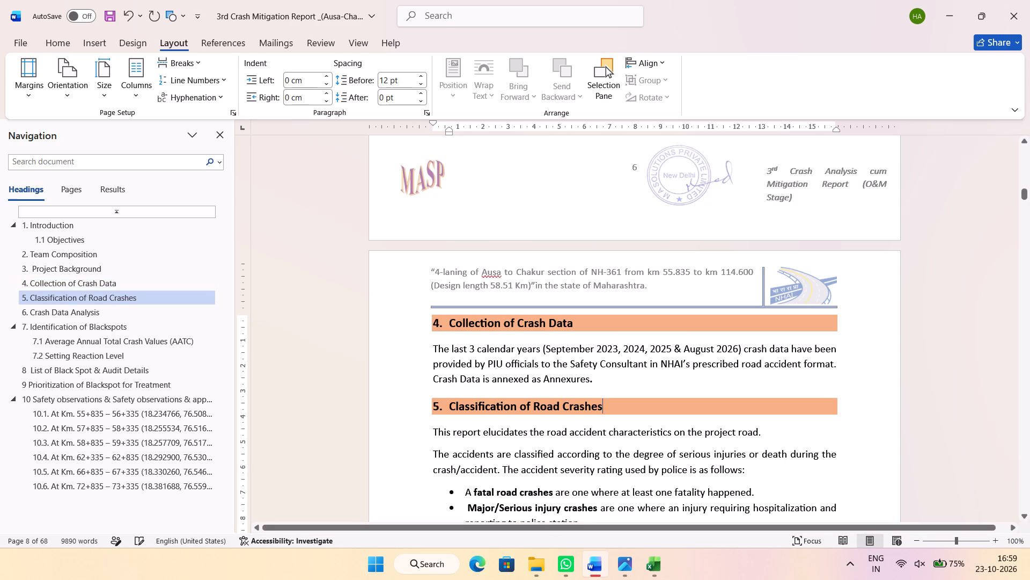
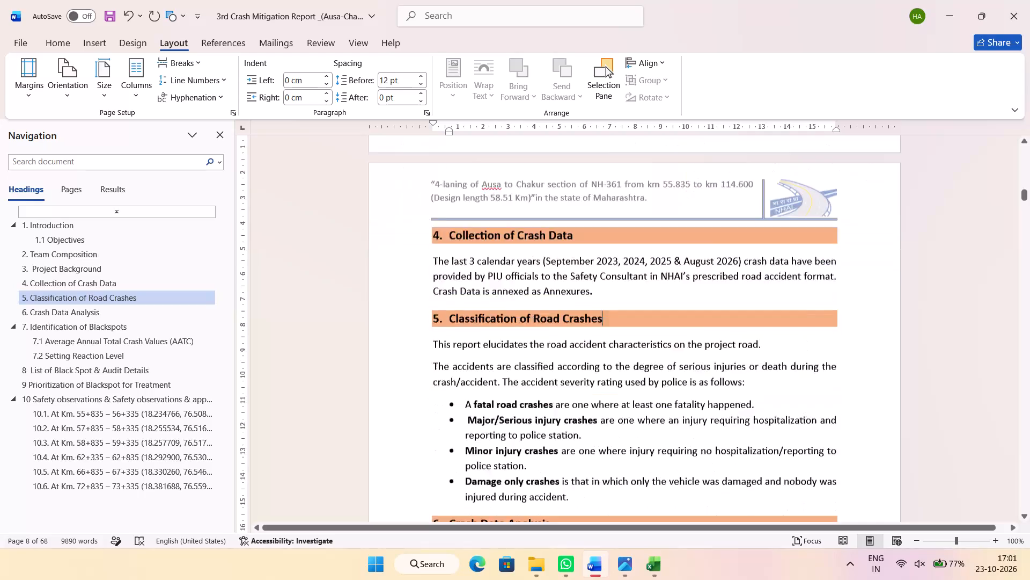
# Review the crash classification and Crash Data Analysis sections, including Table 6-1 and Figure 6-2, down to Table 6-2.
pyautogui.scroll(-4, 666, 336)
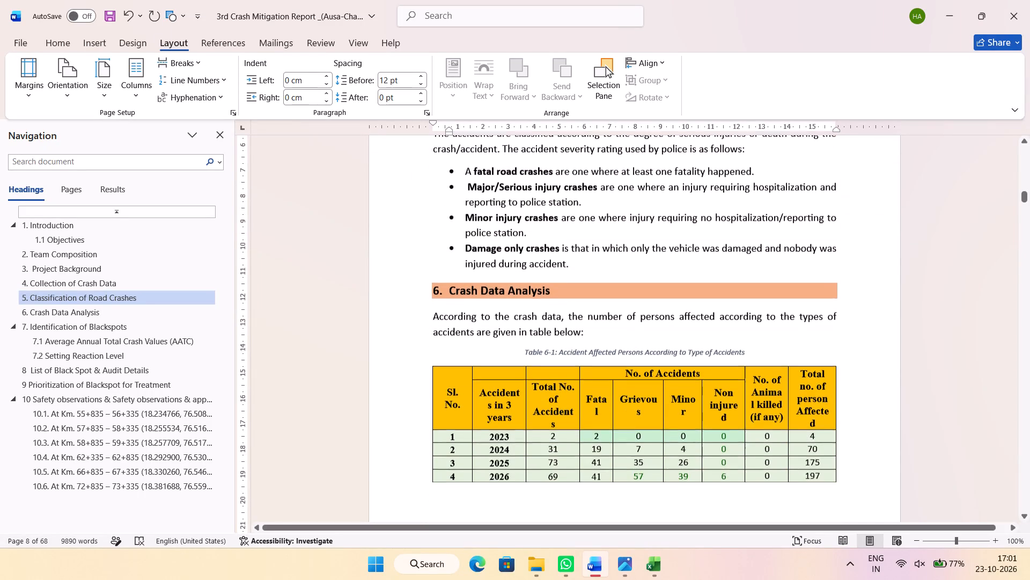
pyautogui.scroll(-12, 672, 336)
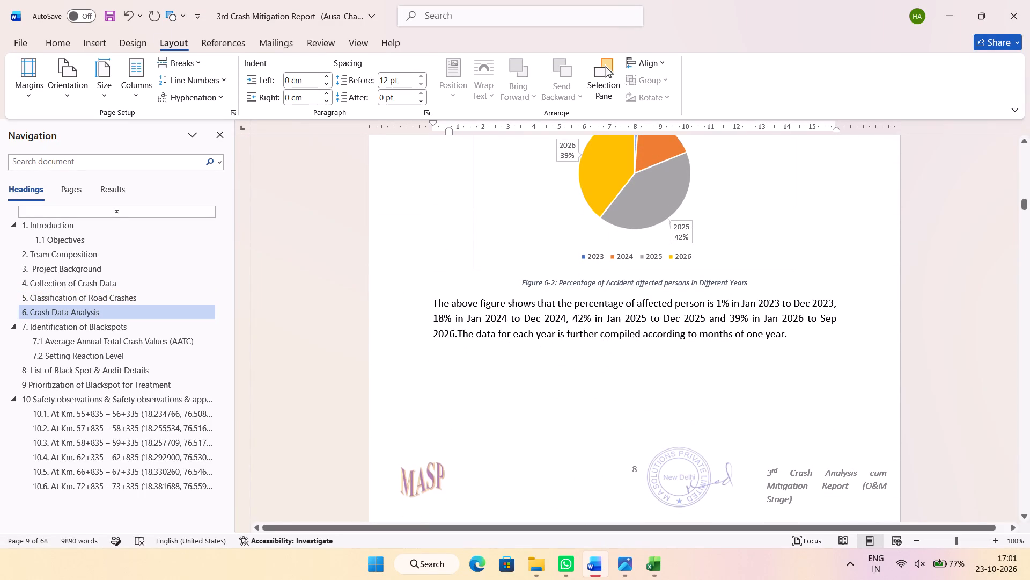
pyautogui.scroll(13, 632, 337)
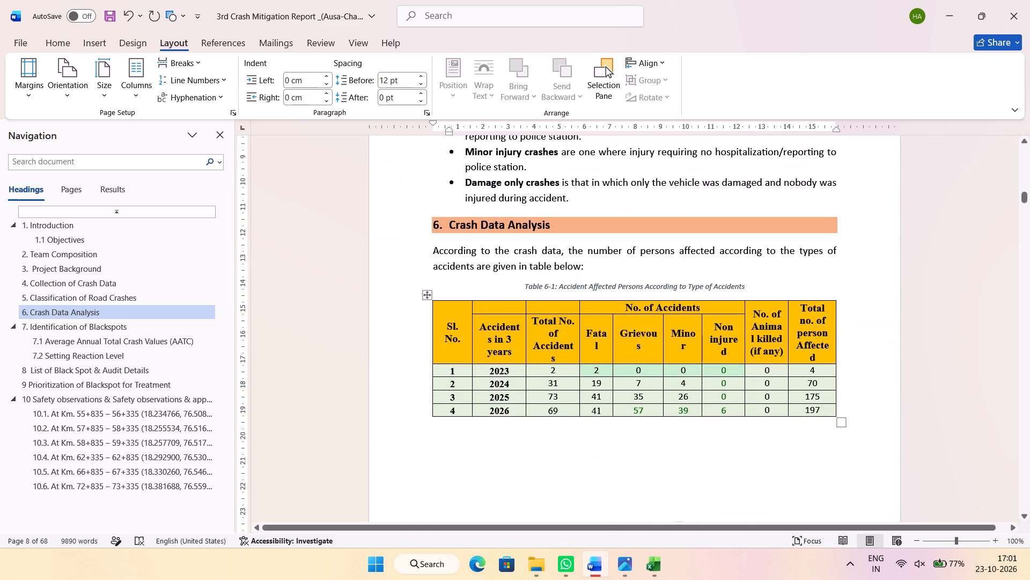
pyautogui.scroll(-19, 631, 316)
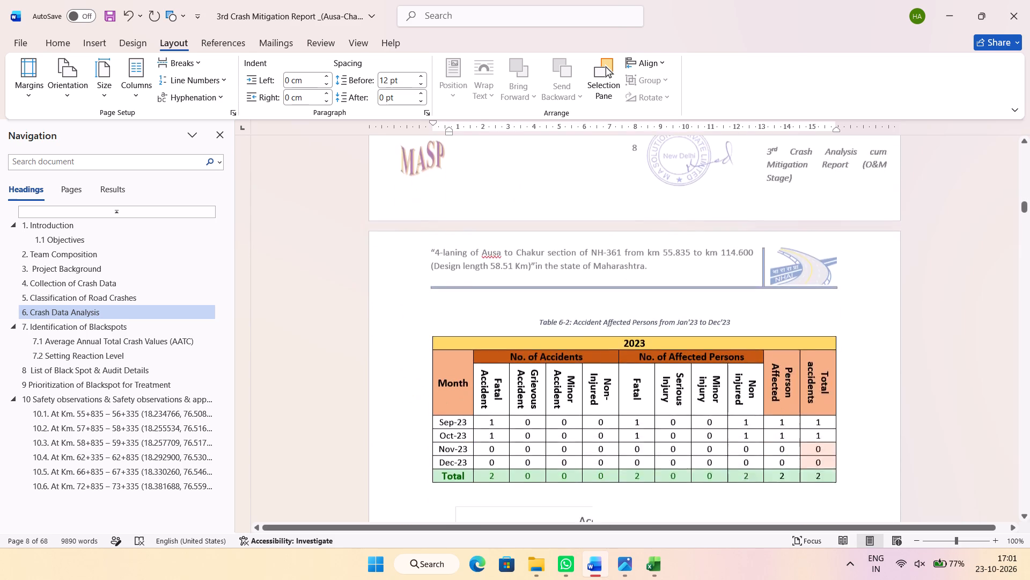
# Remove the blank line above the Table 6-2 caption, keeping the caption on the same page as its table.
pyautogui.scroll(-1, 632, 319)
pyautogui.click(648, 272)
pyautogui.click(612, 161)
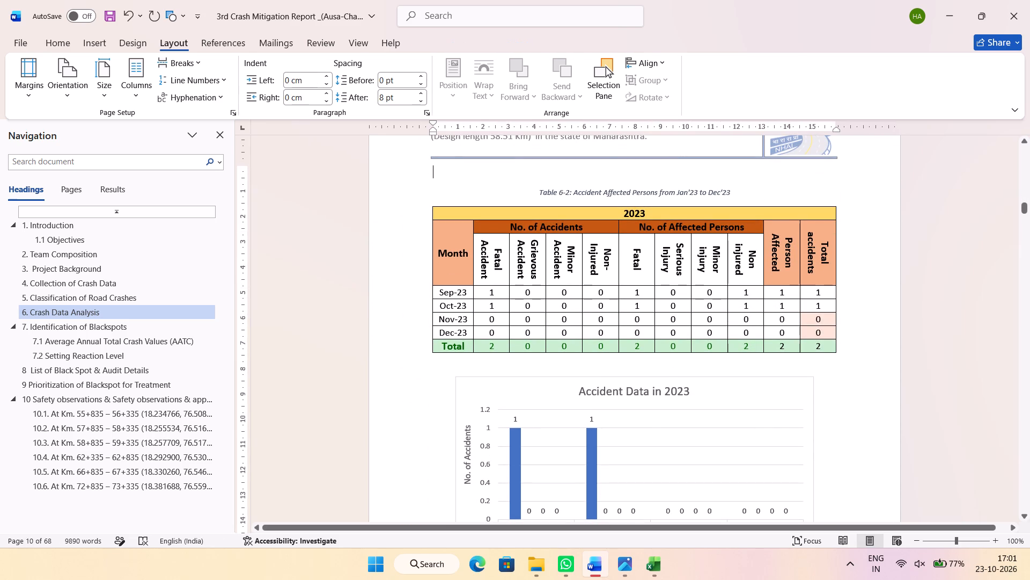
pyautogui.click(631, 173)
pyautogui.press('Delete')
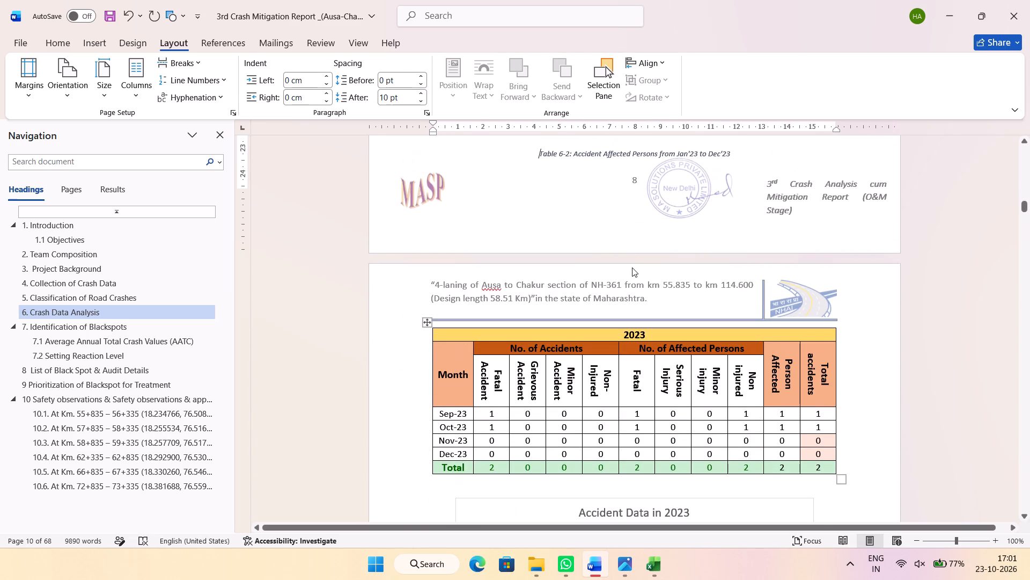
pyautogui.scroll(1, 613, 215)
pyautogui.click(617, 207)
pyautogui.press('Return')
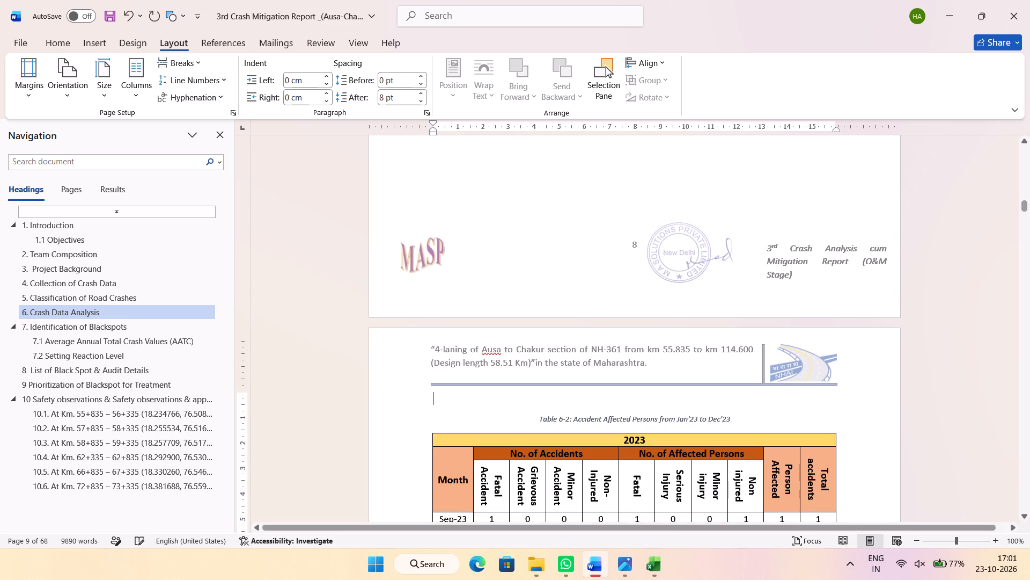
pyautogui.scroll(-1, 638, 232)
pyautogui.press('Delete')
pyautogui.press('Return')
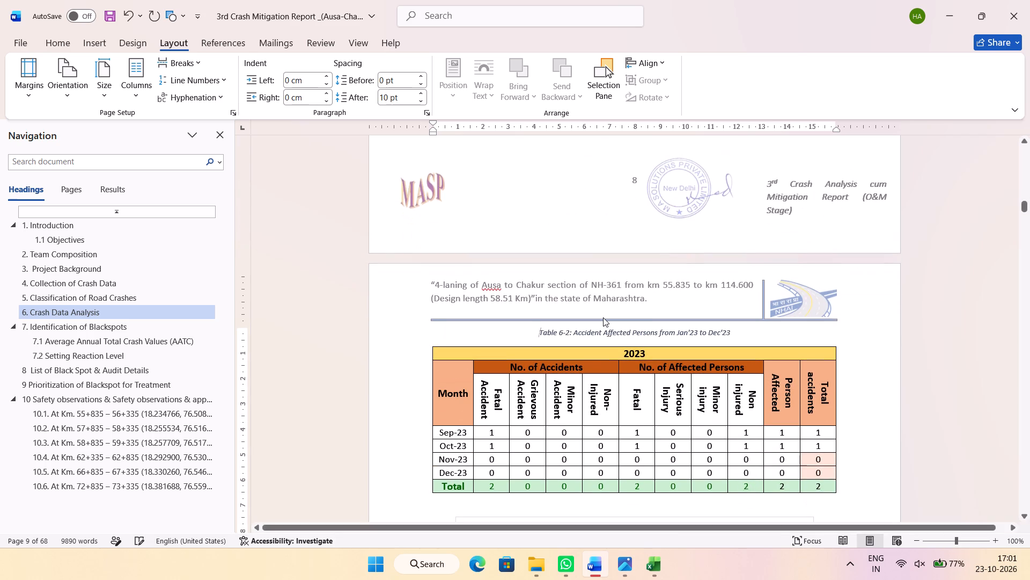
# Save the report.
pyautogui.click(655, 358)
pyautogui.click(112, 19)
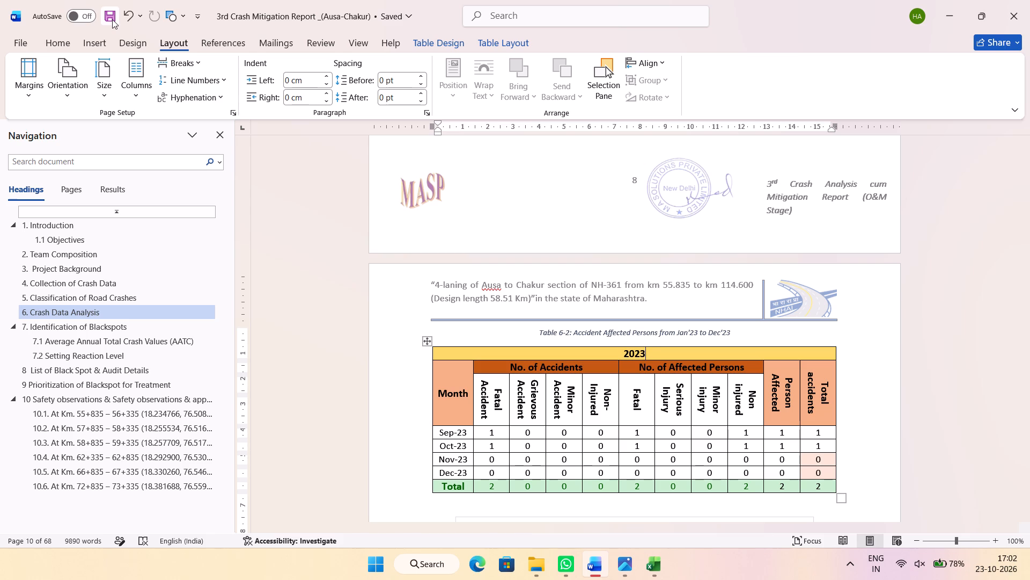
# Change the end month of the 2026 period to "Aug" in the paragraph below Figure 6-2.
pyautogui.scroll(6, 630, 297)
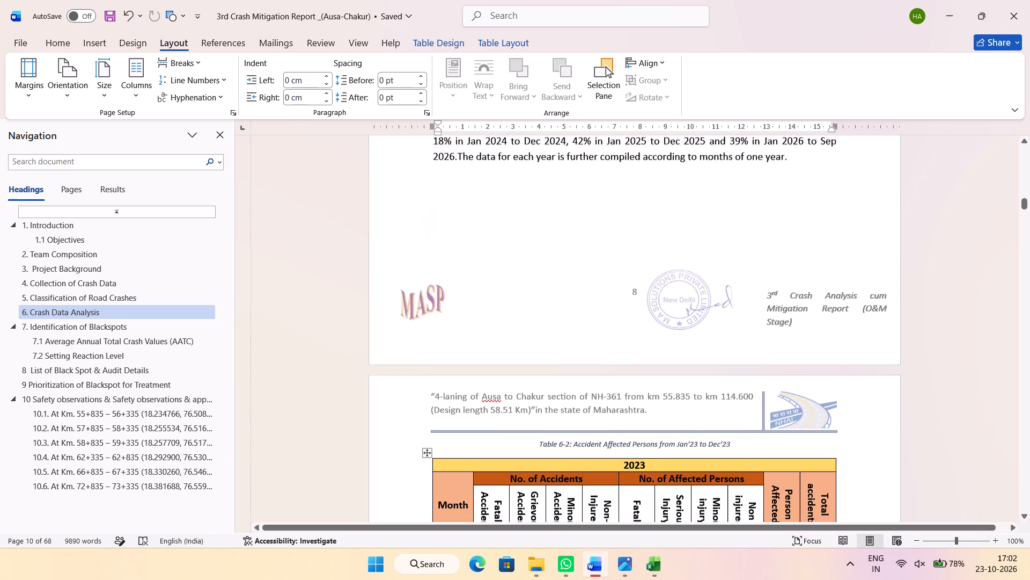
pyautogui.click(642, 336)
pyautogui.click(665, 392)
pyautogui.click(694, 419)
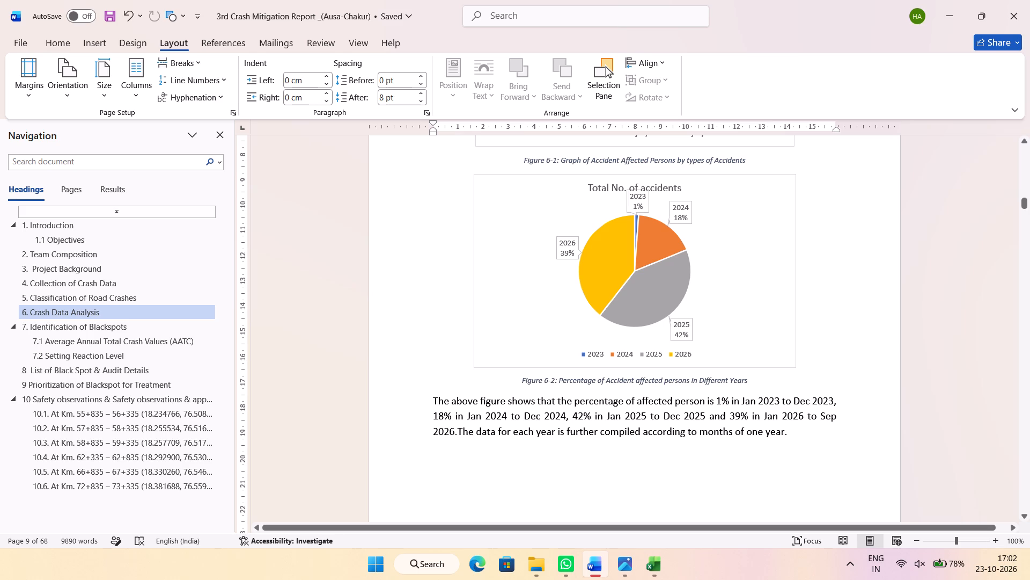
pyautogui.click(809, 439)
pyautogui.doubleClick(830, 414)
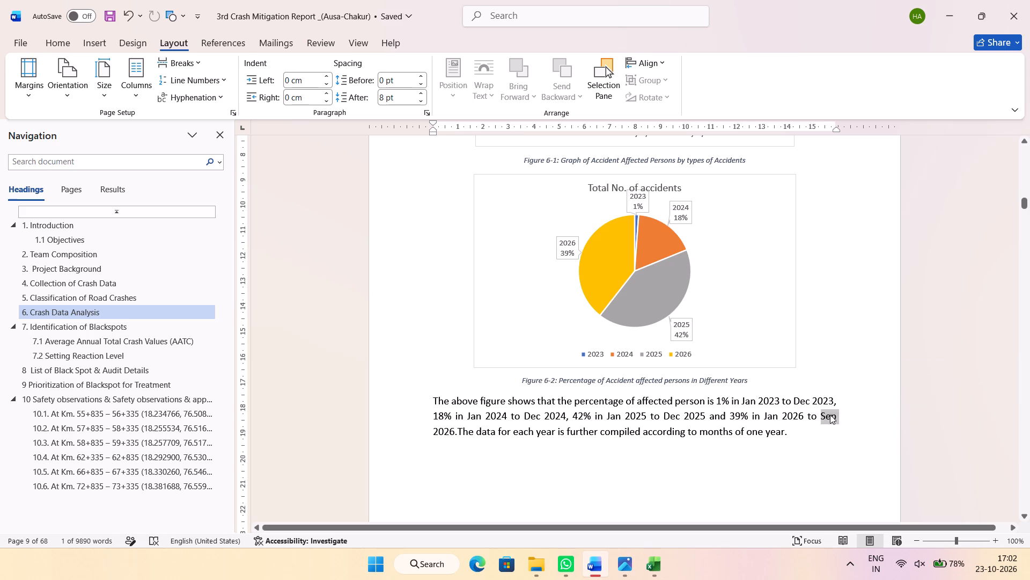
pyautogui.write('Aug')
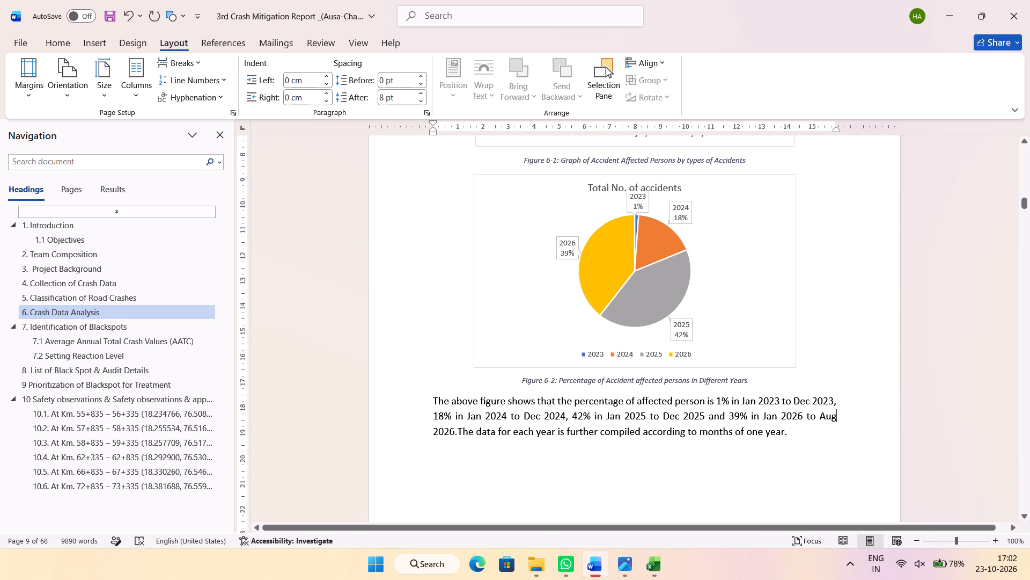
# Change the start month of the 2023 period to "September" in the paragraph below Figure 6-2.
pyautogui.doubleClick(749, 403)
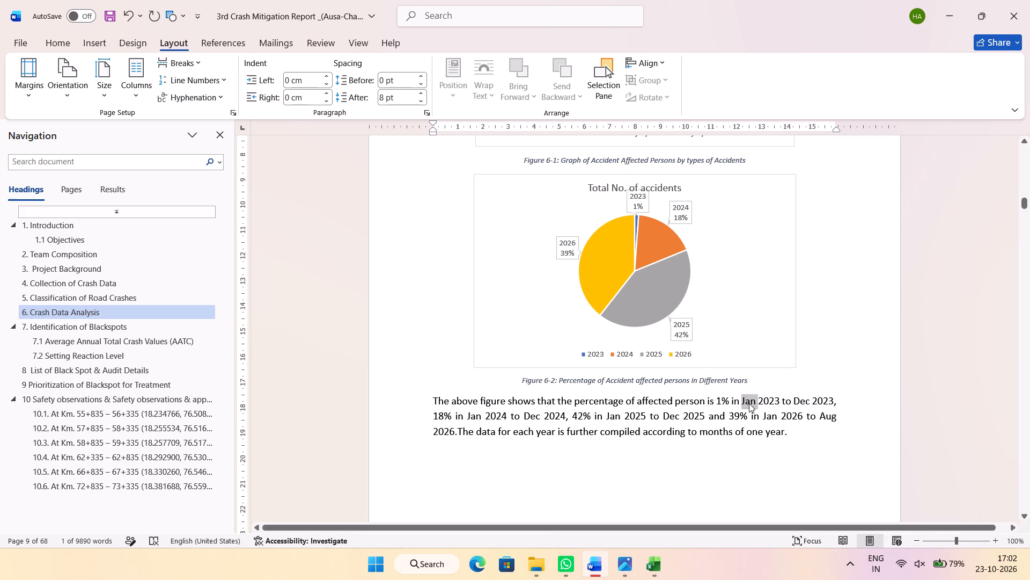
pyautogui.write('September')
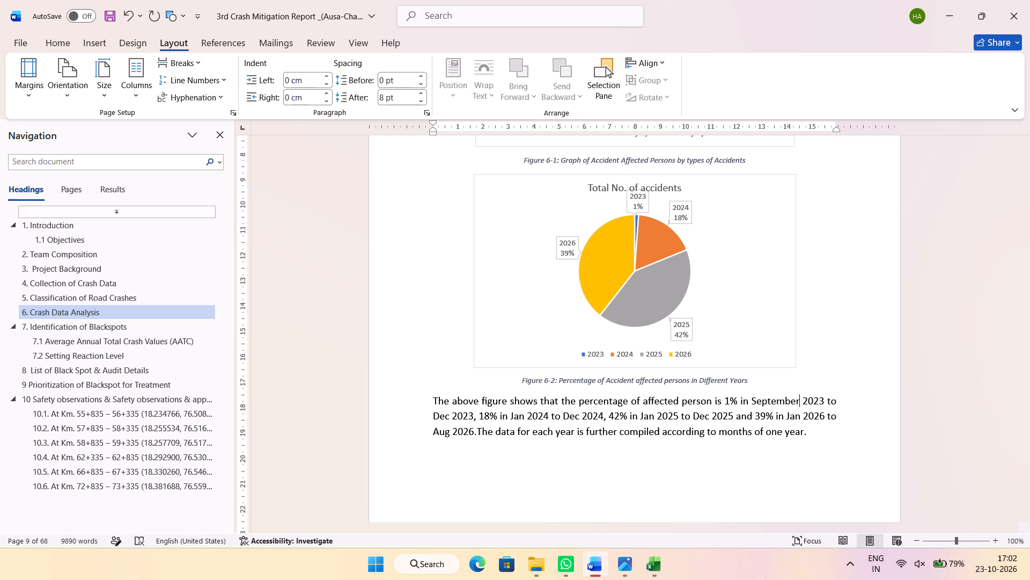
pyautogui.click(769, 415)
# Check the period wording, tables and charts from section 4 through the 2023 accident graph, Figure 6-3.
pyautogui.scroll(3, 768, 417)
pyautogui.scroll(-8, 771, 449)
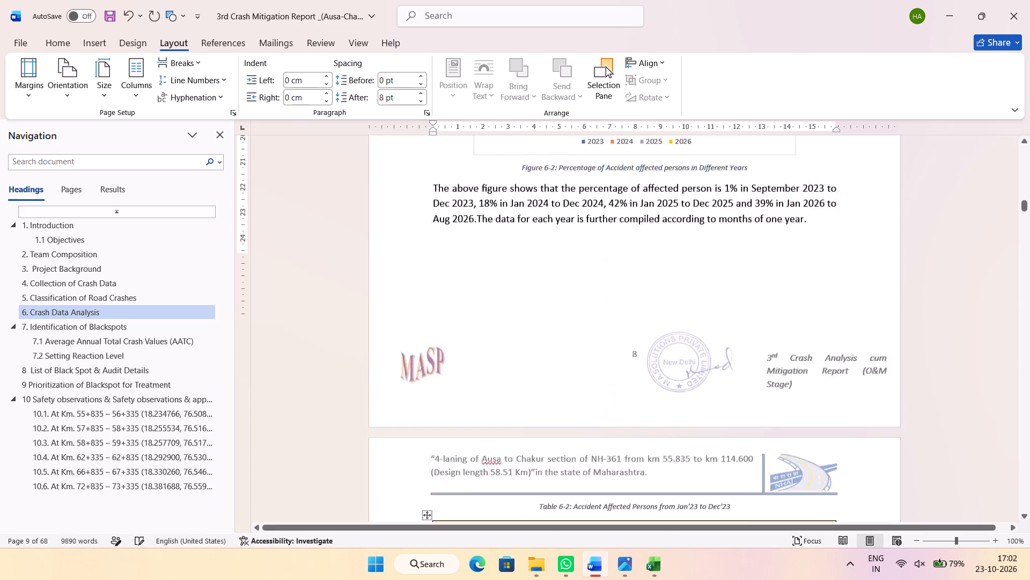
pyautogui.scroll(-2, 772, 415)
pyautogui.scroll(6, 772, 415)
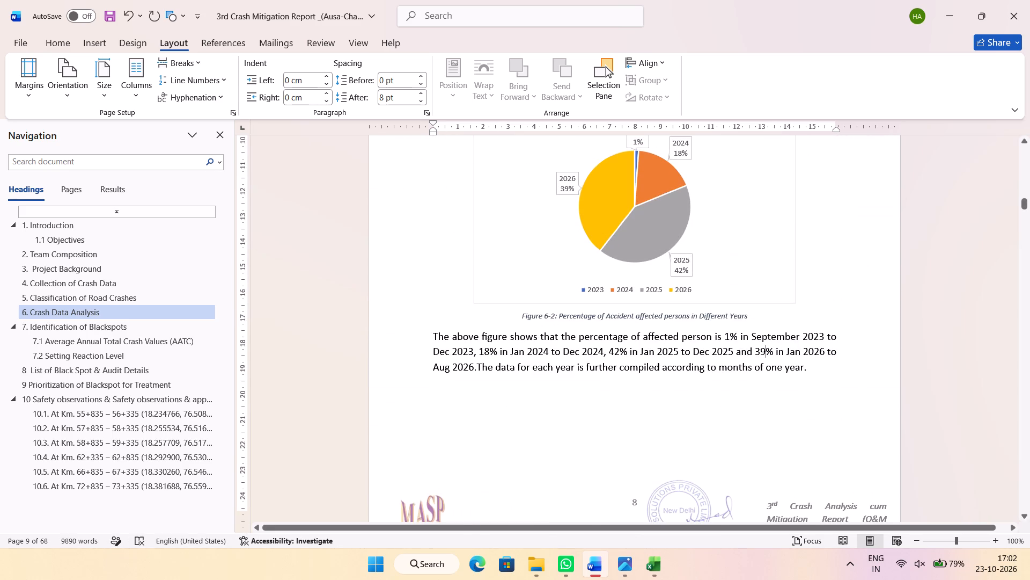
pyautogui.click(795, 375)
pyautogui.click(672, 307)
pyautogui.scroll(10, 675, 343)
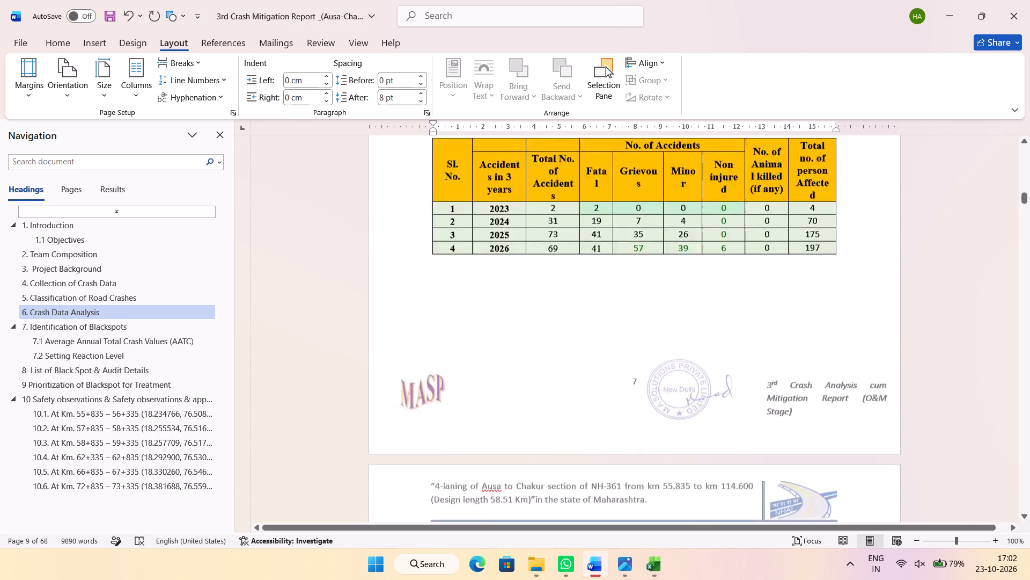
pyautogui.scroll(3, 675, 343)
pyautogui.click(661, 308)
pyautogui.scroll(5, 632, 315)
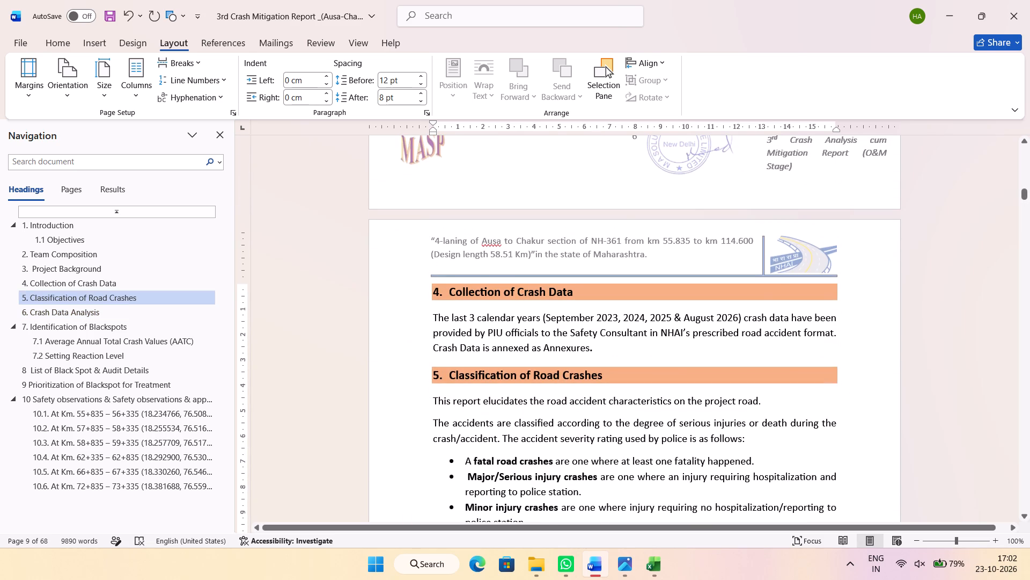
pyautogui.scroll(-8, 632, 318)
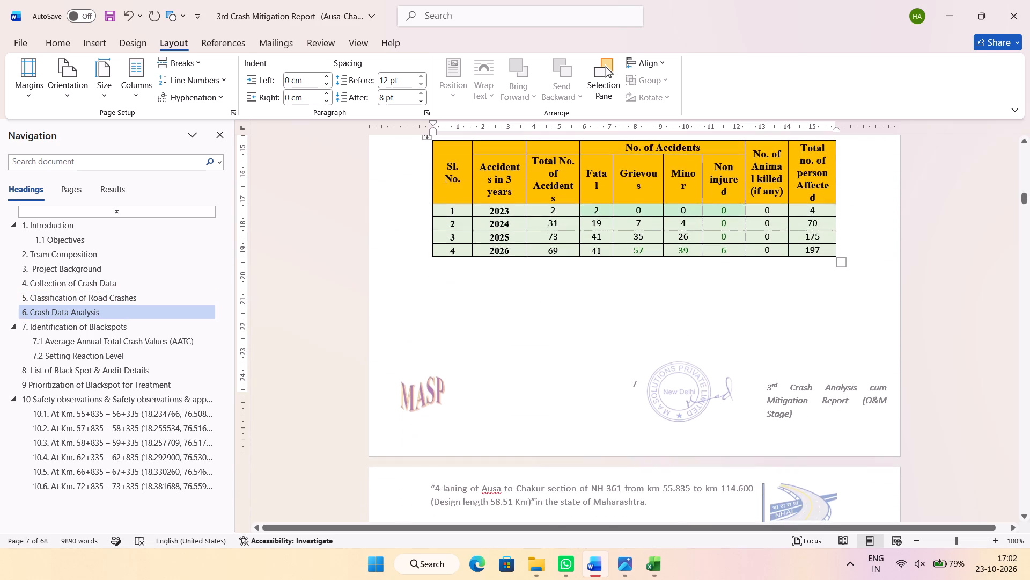
pyautogui.scroll(-4, 632, 311)
pyautogui.click(650, 287)
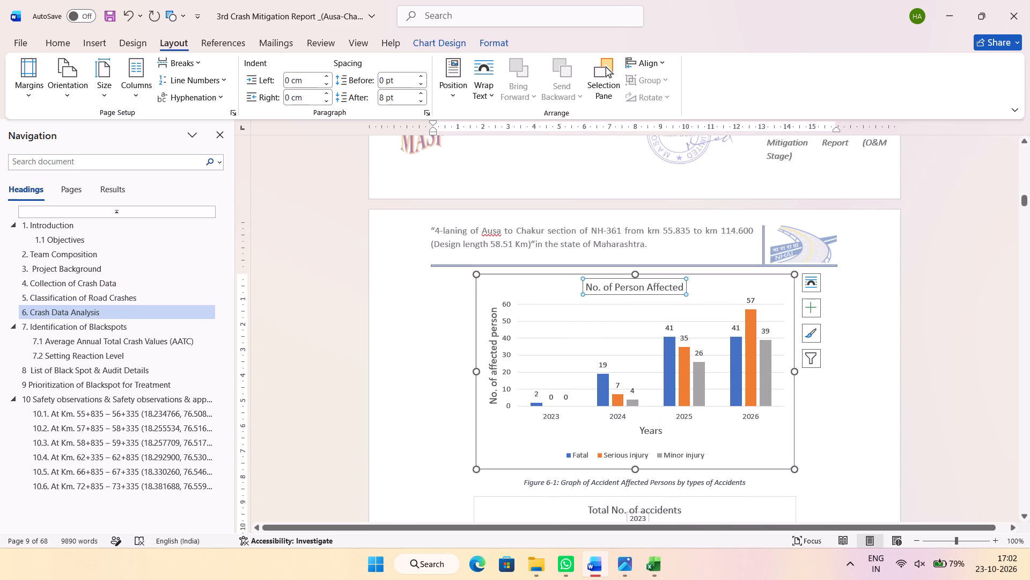
pyautogui.scroll(-7, 654, 280)
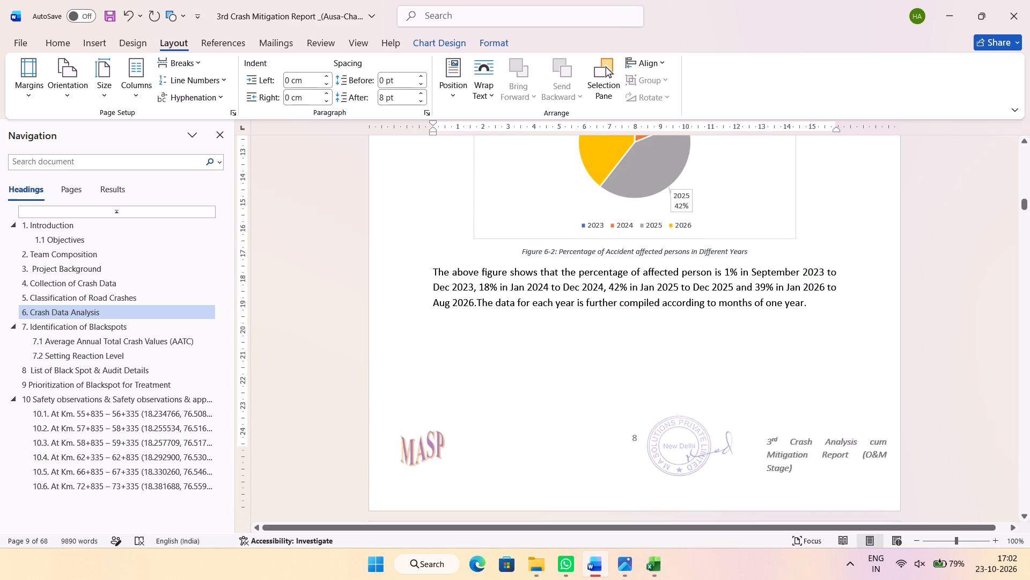
pyautogui.scroll(-11, 701, 304)
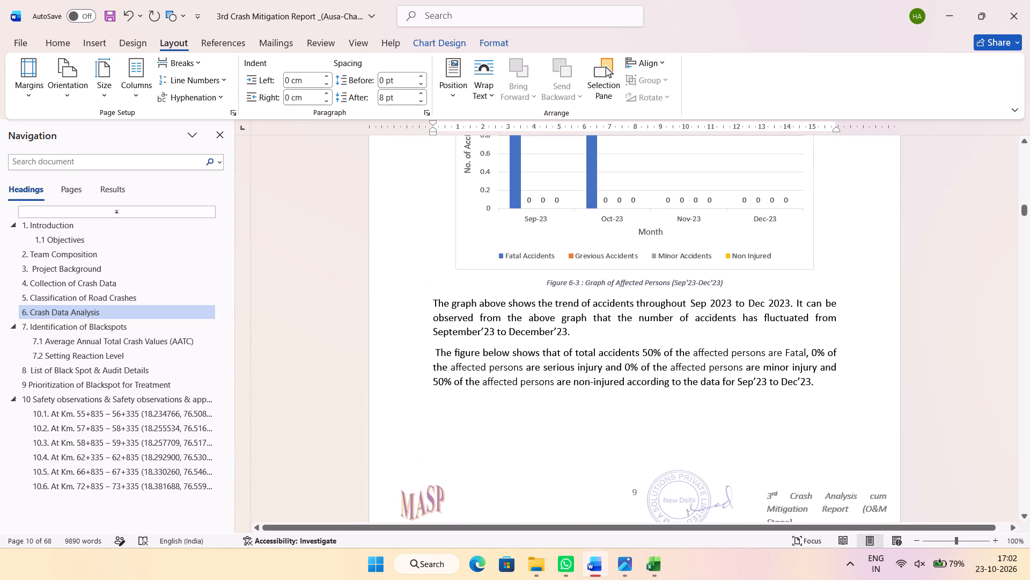
# Copy the text formatting of the paragraph below Figure 6-3 onto the following paragraph beginning "The figure below shows".
pyautogui.scroll(-5, 701, 302)
pyautogui.scroll(4, 701, 302)
pyautogui.scroll(-4, 701, 302)
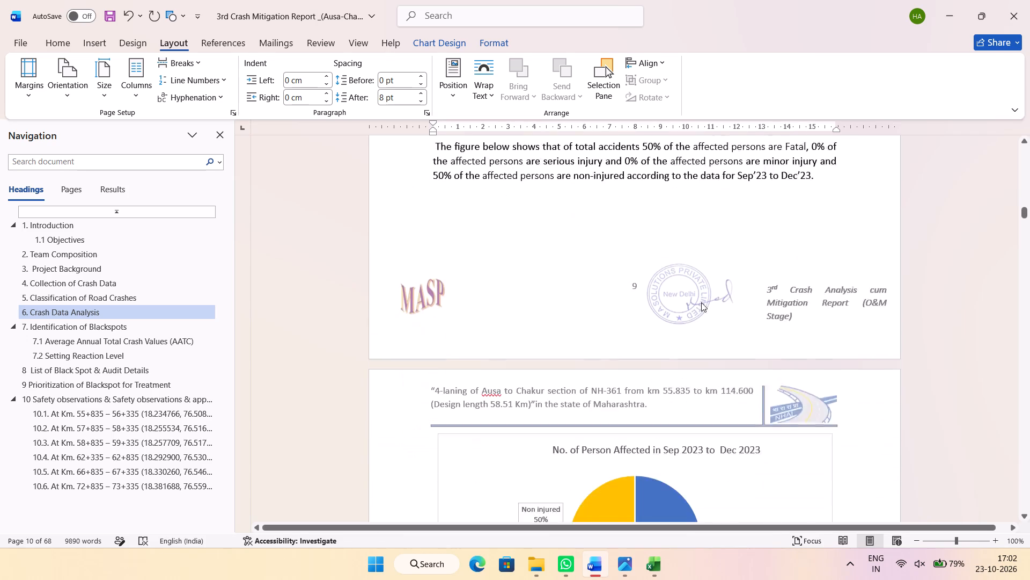
pyautogui.scroll(5, 701, 302)
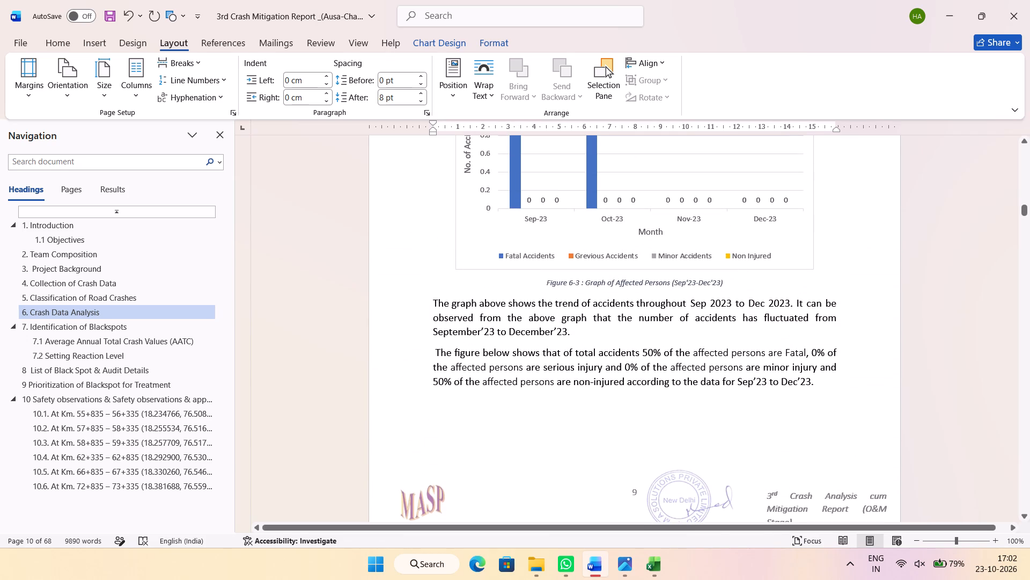
pyautogui.moveTo(614, 315); pyautogui.dragTo(626, 315)
pyautogui.click(53, 42)
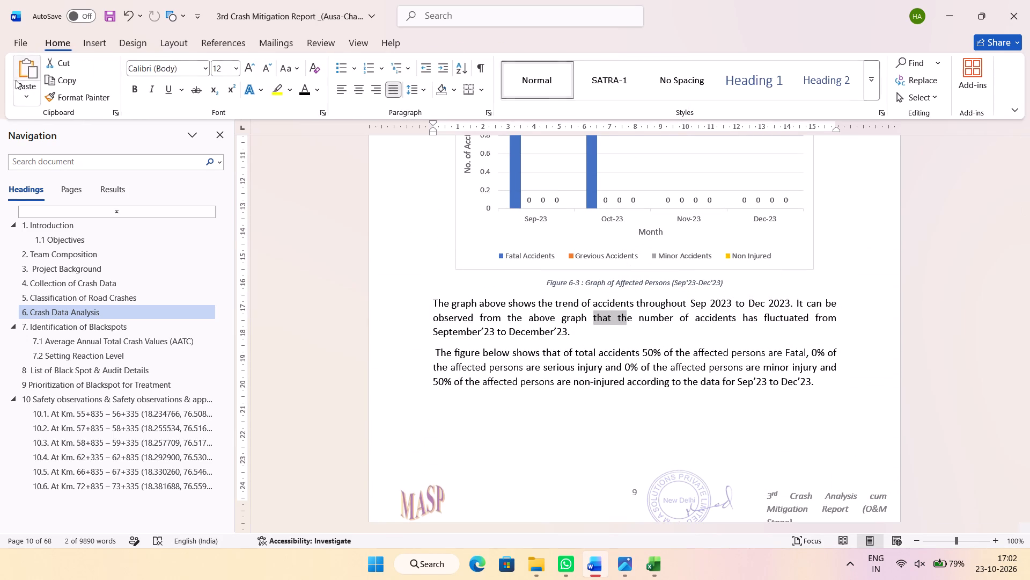
pyautogui.click(61, 95)
pyautogui.moveTo(436, 350); pyautogui.dragTo(708, 355)
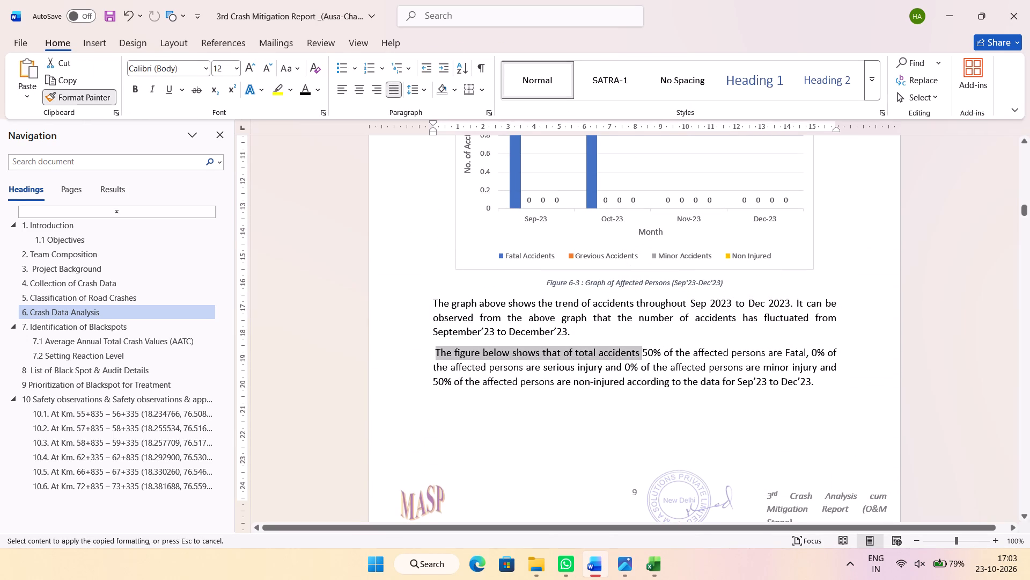
pyautogui.moveTo(708, 355); pyautogui.dragTo(831, 386)
pyautogui.click(719, 388)
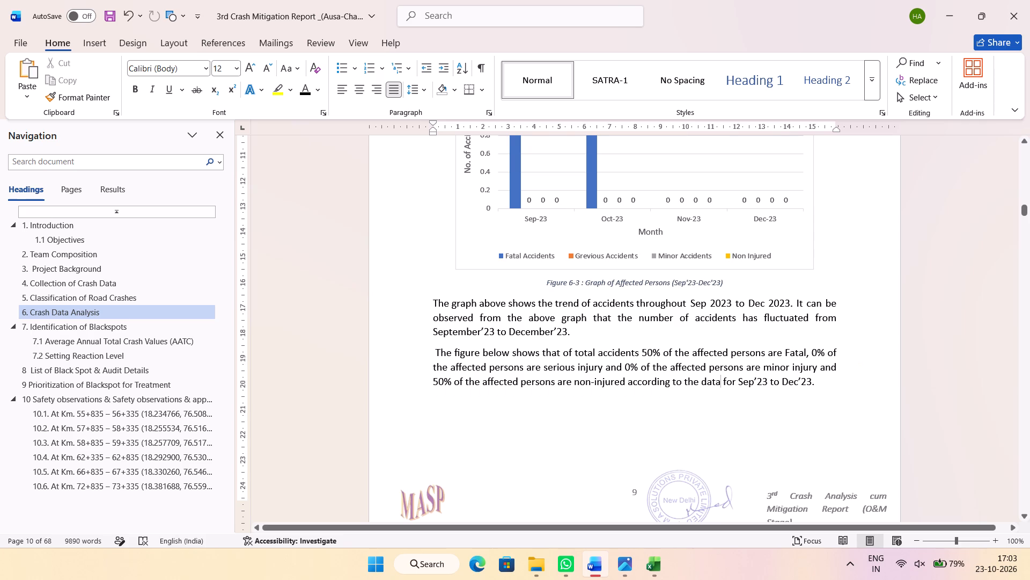
# Review the remaining 2023 affected-person charts and the January to December 2024 table and accident chart.
pyautogui.scroll(-1, 758, 386)
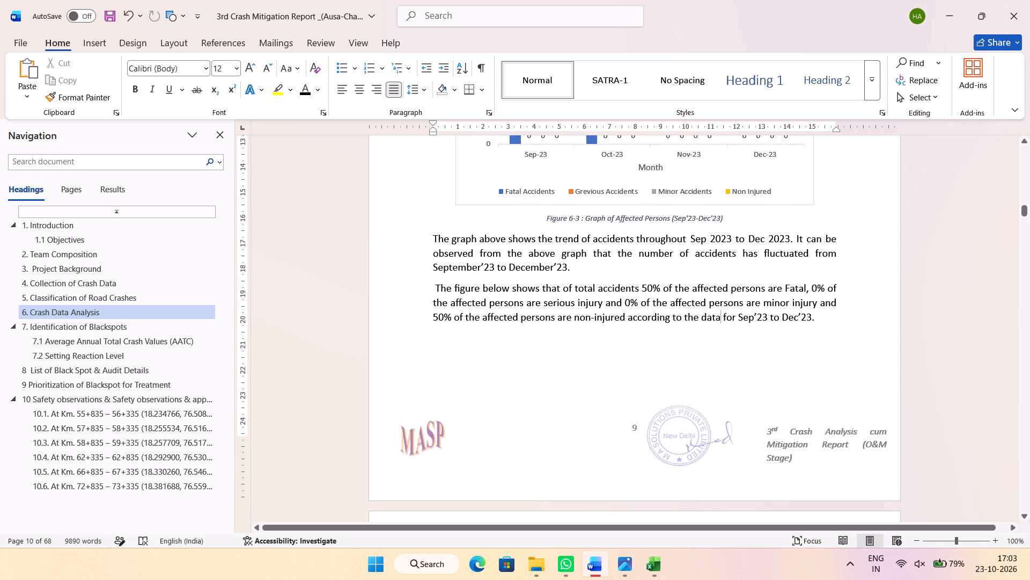
pyautogui.scroll(-11, 543, 338)
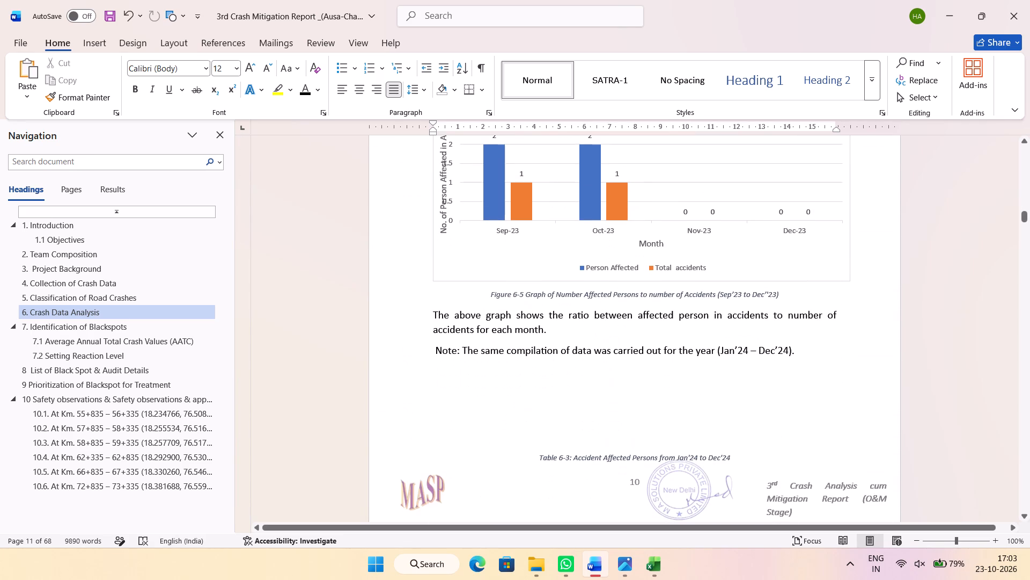
pyautogui.scroll(-7, 550, 338)
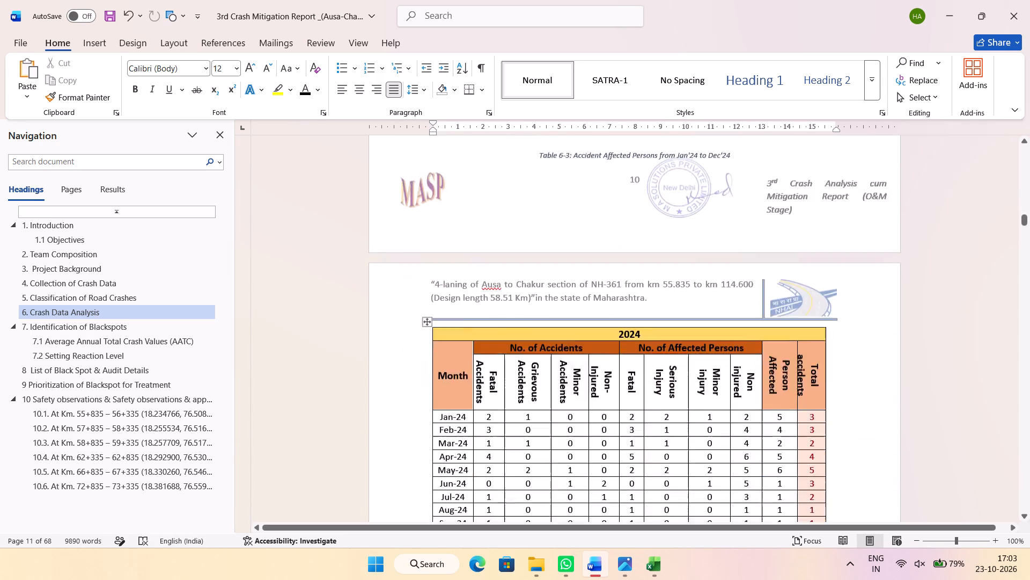
pyautogui.scroll(-5, 551, 338)
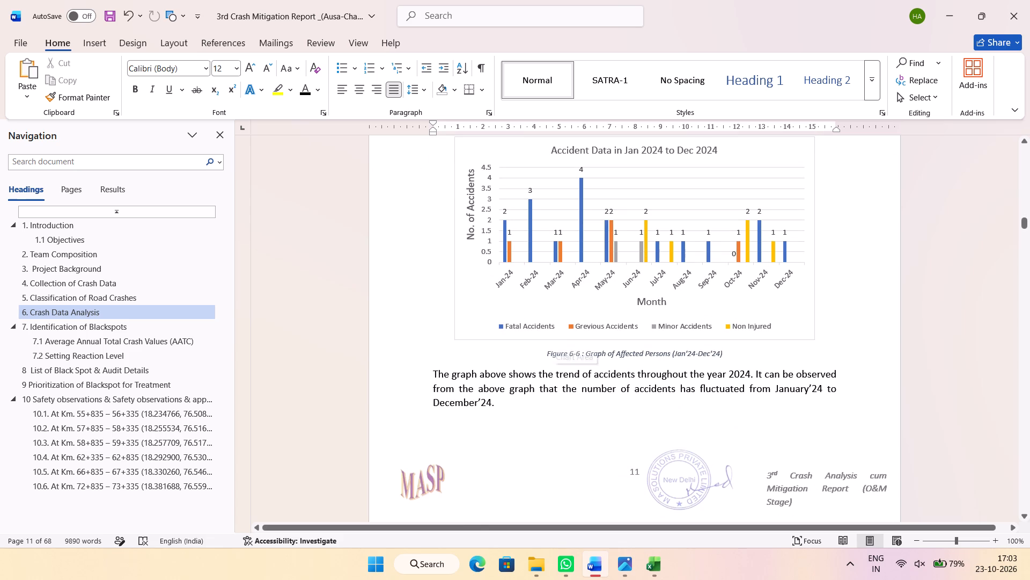
pyautogui.scroll(2, 526, 335)
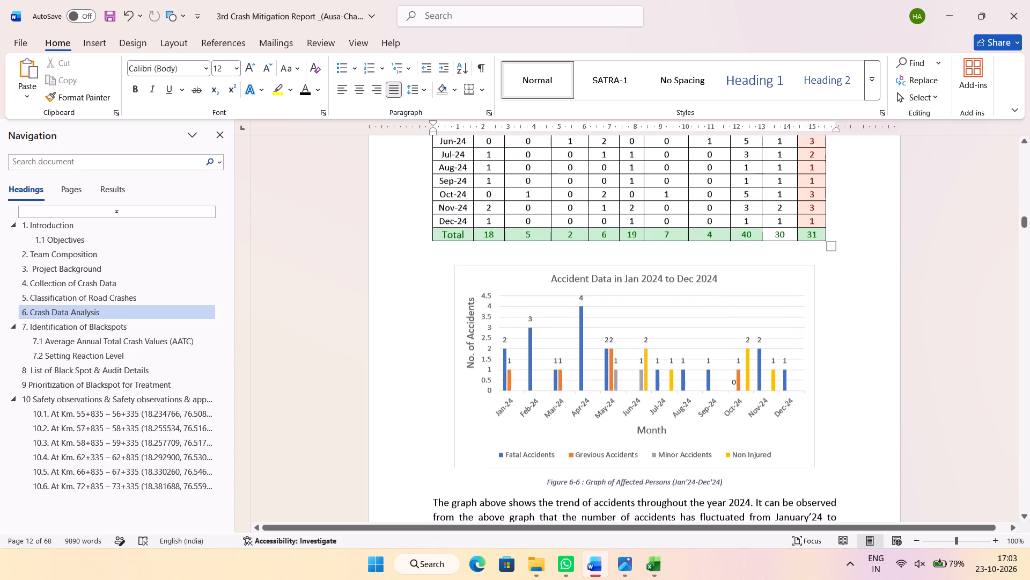
# Change the start month in the Table 6-2 caption to "Sep'".
pyautogui.scroll(20, 526, 335)
pyautogui.scroll(8, 526, 335)
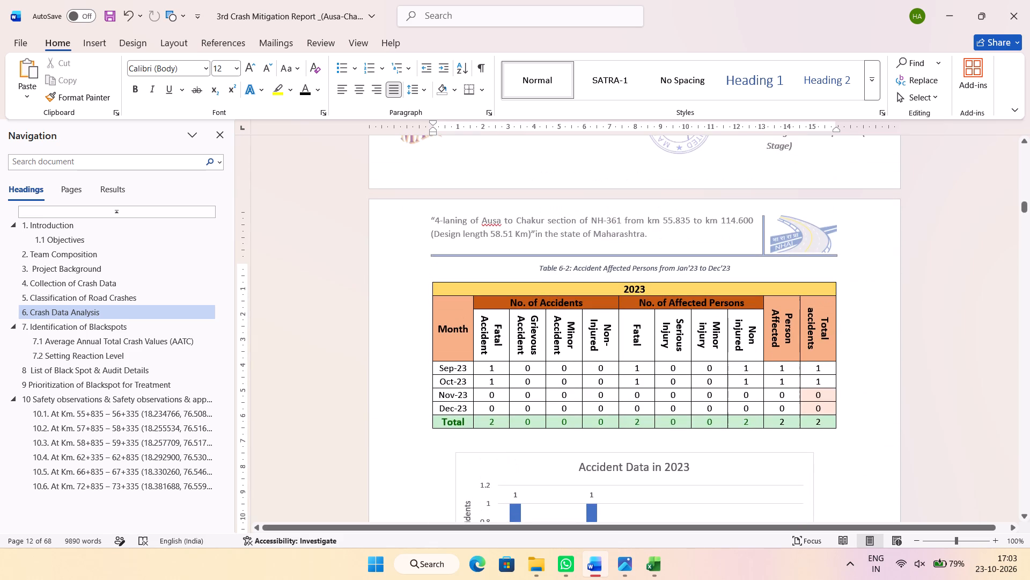
pyautogui.click(686, 268)
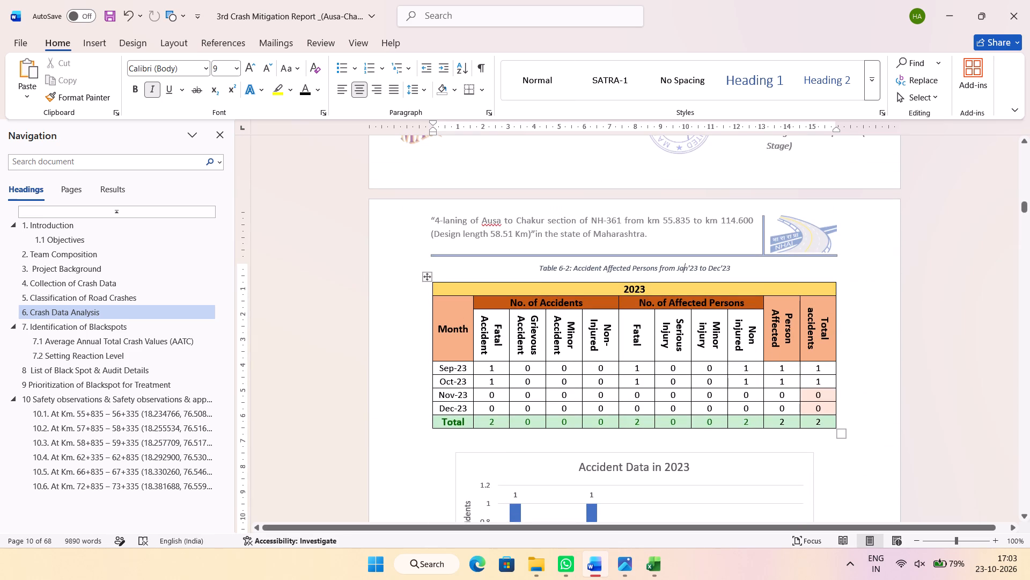
pyautogui.press('Delete')
pyautogui.press('BackSpace')
pyautogui.press('BackSpace')
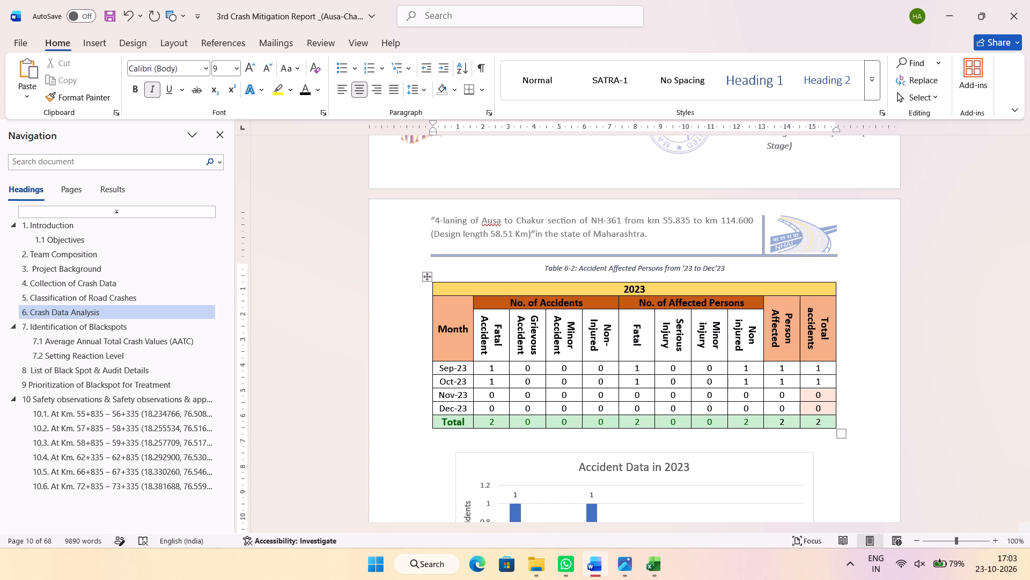
pyautogui.write('September')
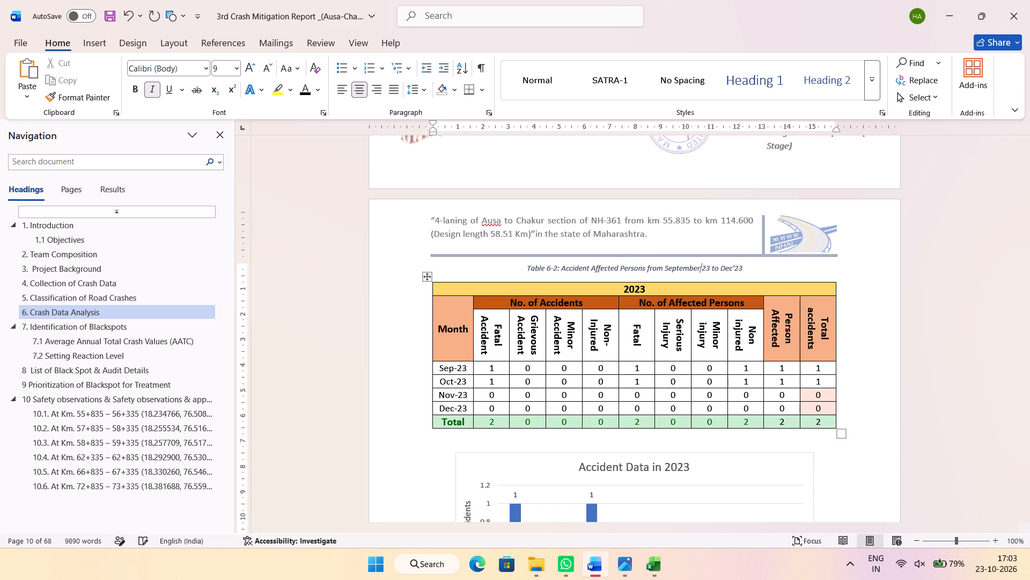
pyautogui.press('BackSpace')
pyautogui.press('BackSpace')
pyautogui.press('BackSpace')
pyautogui.press('BackSpace')
pyautogui.press('BackSpace')
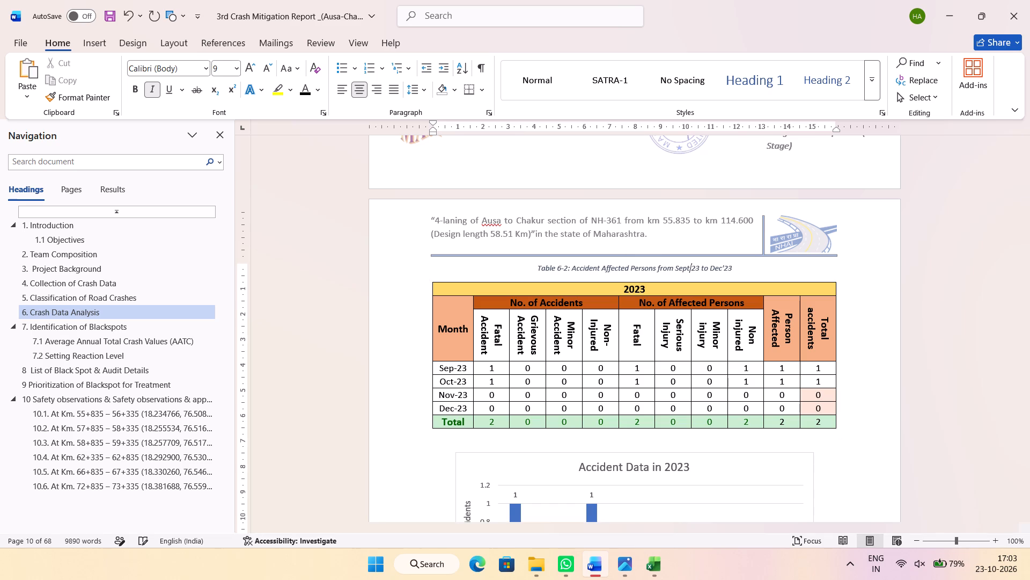
pyautogui.press('BackSpace')
pyautogui.press("'")
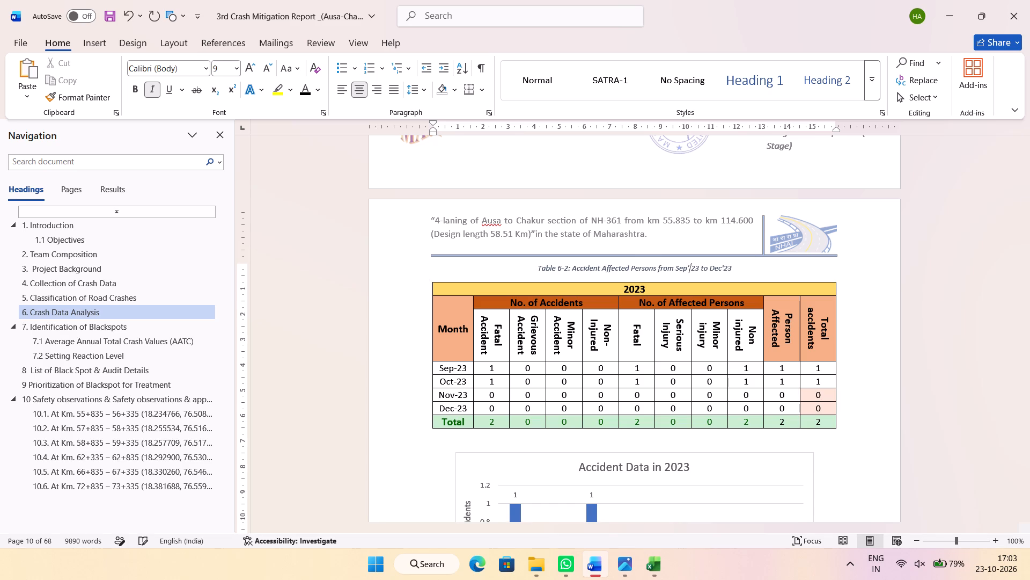
pyautogui.click(558, 407)
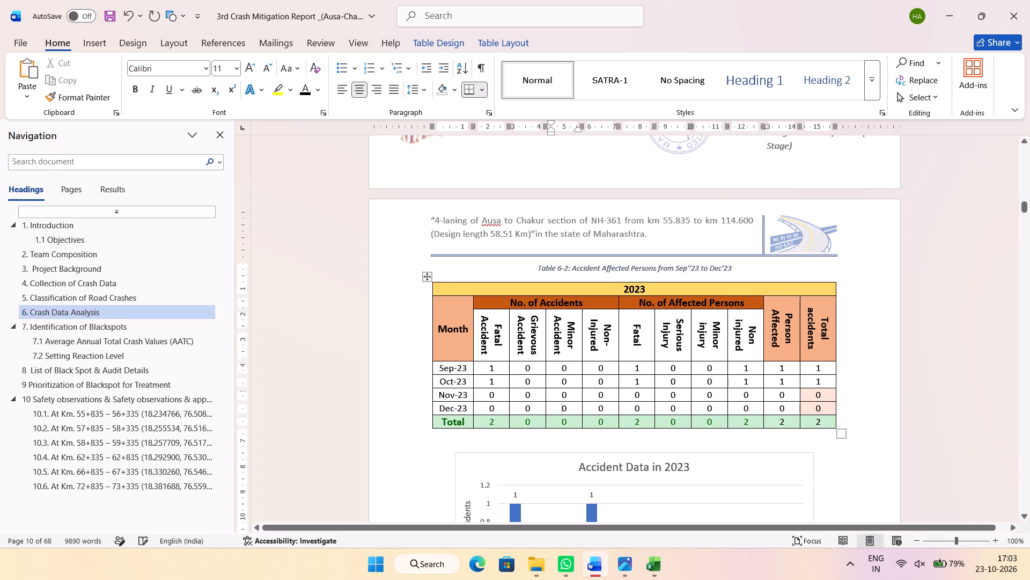
# Save the report.
pyautogui.scroll(-1, 610, 345)
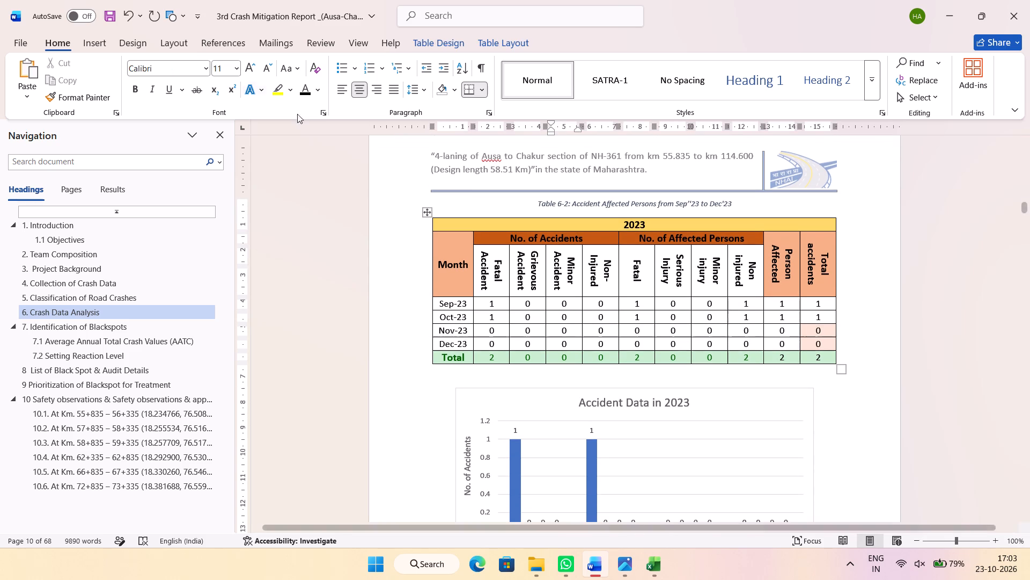
pyautogui.click(113, 18)
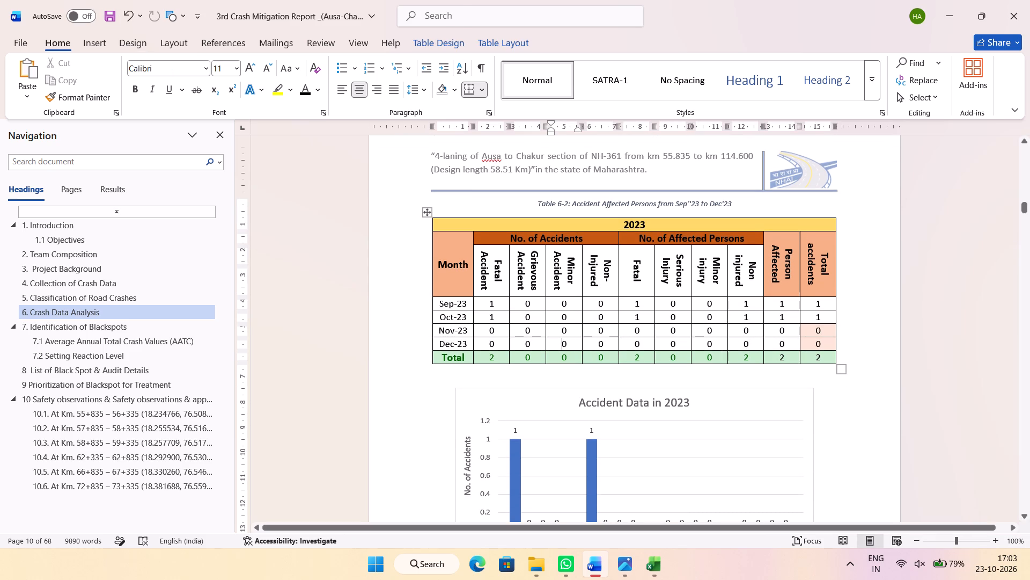
# Centre-align the contents of the whole 2024 accident table on the page after the Table 6-3 caption.
pyautogui.click(601, 345)
pyautogui.scroll(-6, 638, 367)
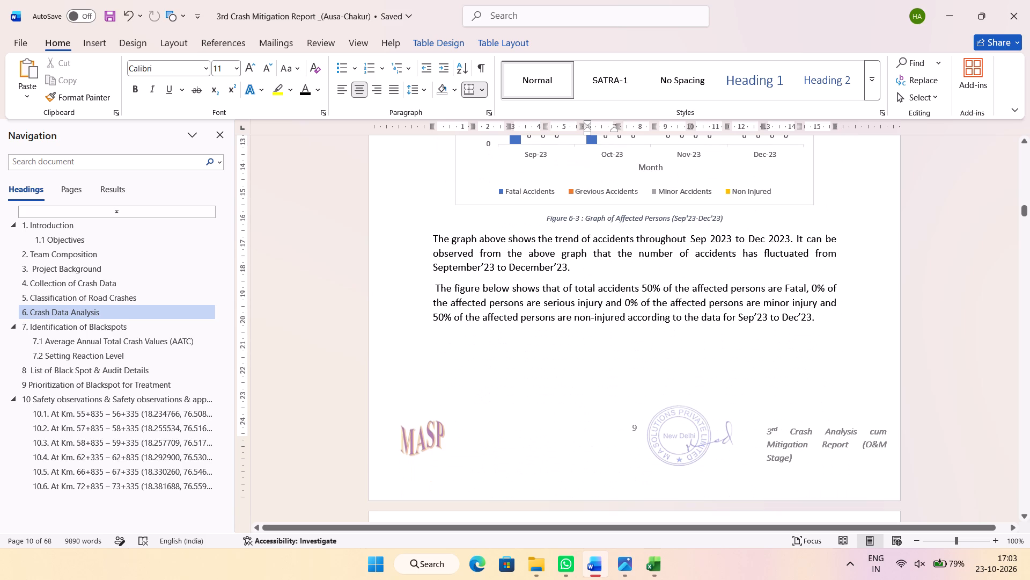
pyautogui.scroll(-10, 638, 367)
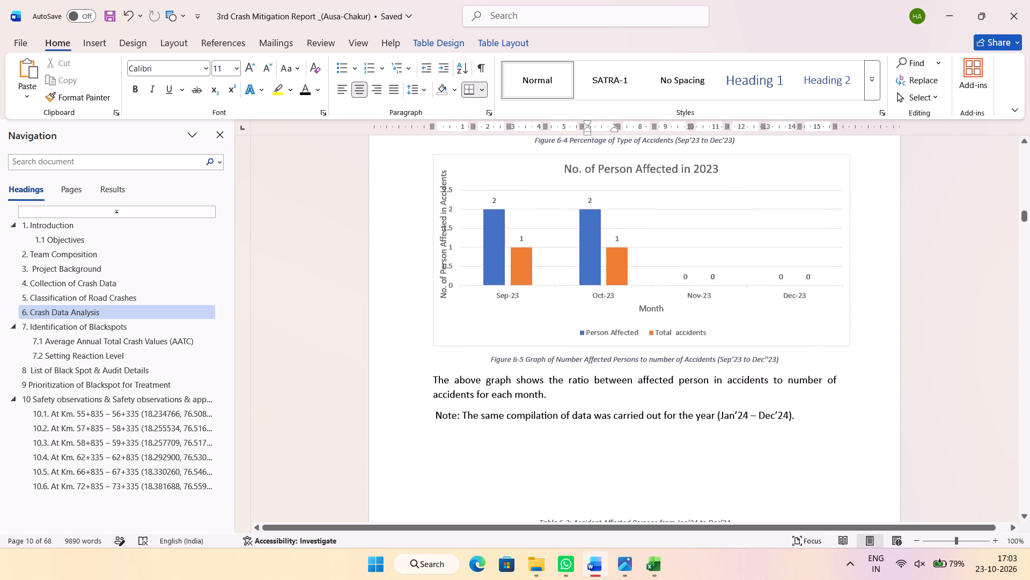
pyautogui.scroll(-3, 637, 367)
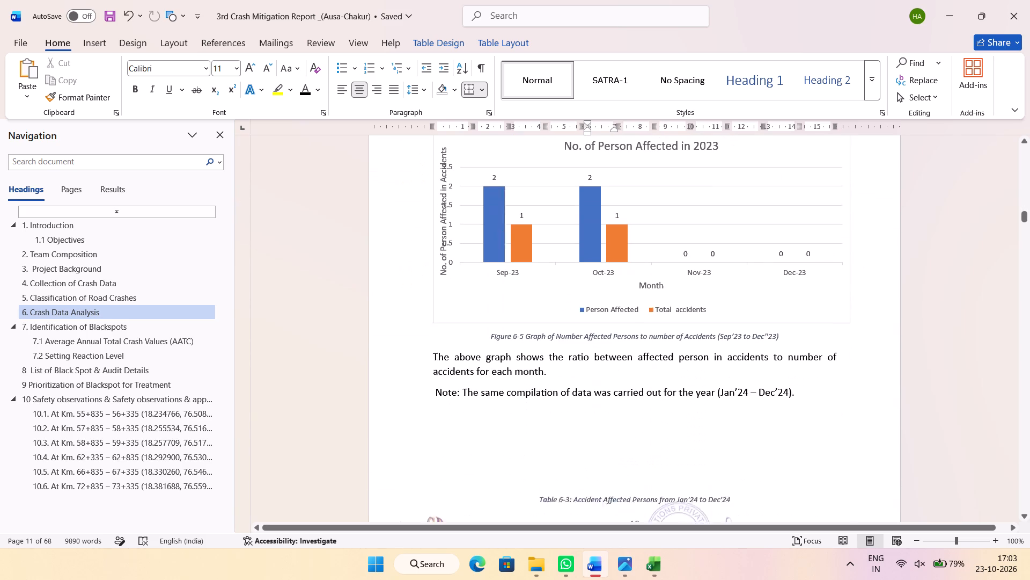
pyautogui.scroll(-5, 637, 367)
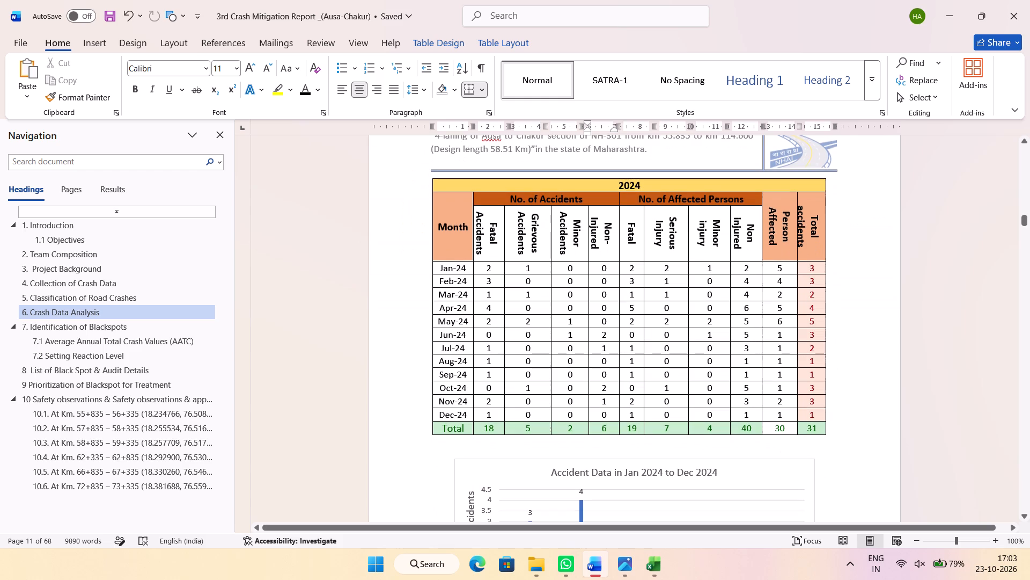
pyautogui.click(510, 193)
pyautogui.click(430, 177)
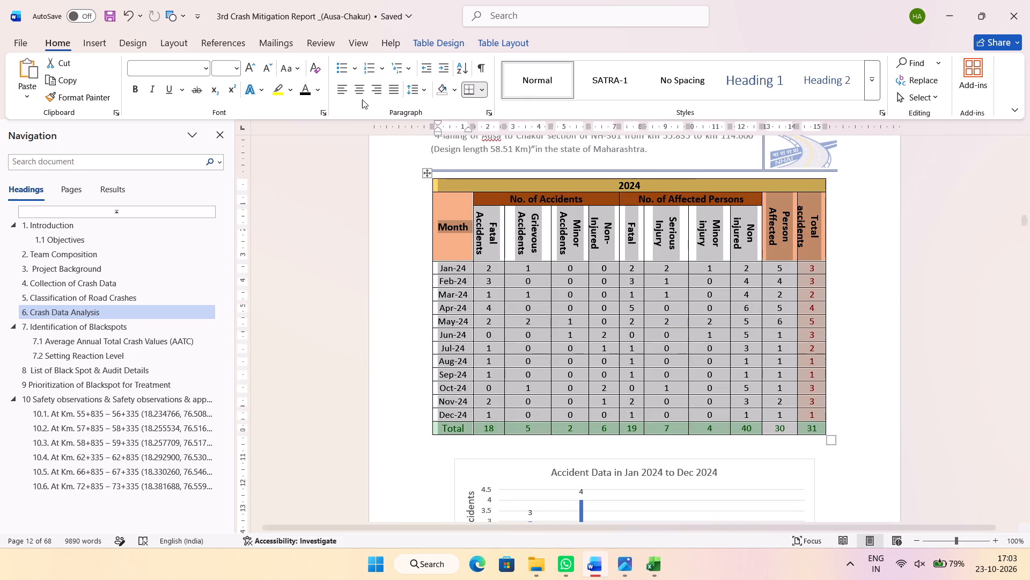
pyautogui.click(361, 93)
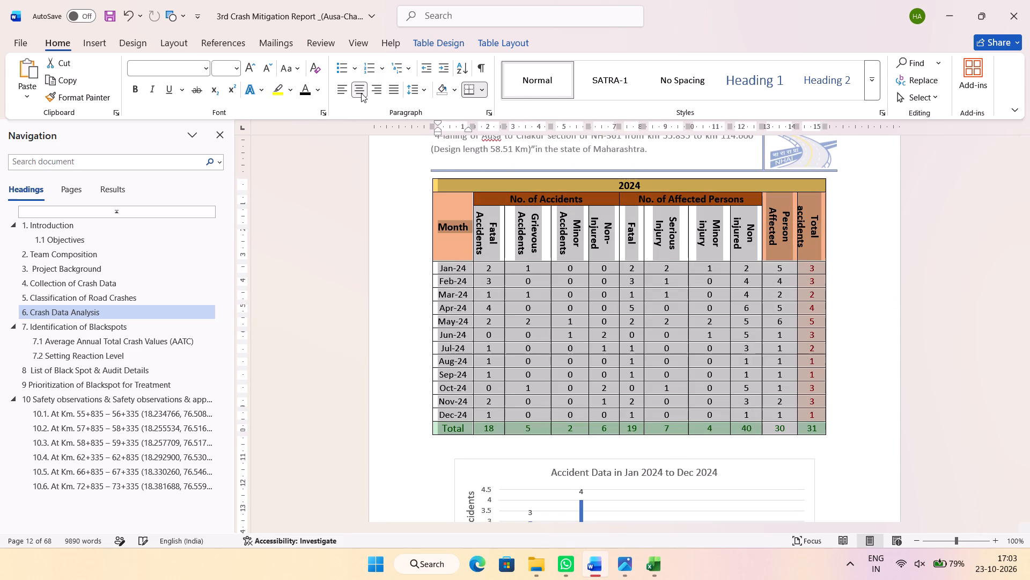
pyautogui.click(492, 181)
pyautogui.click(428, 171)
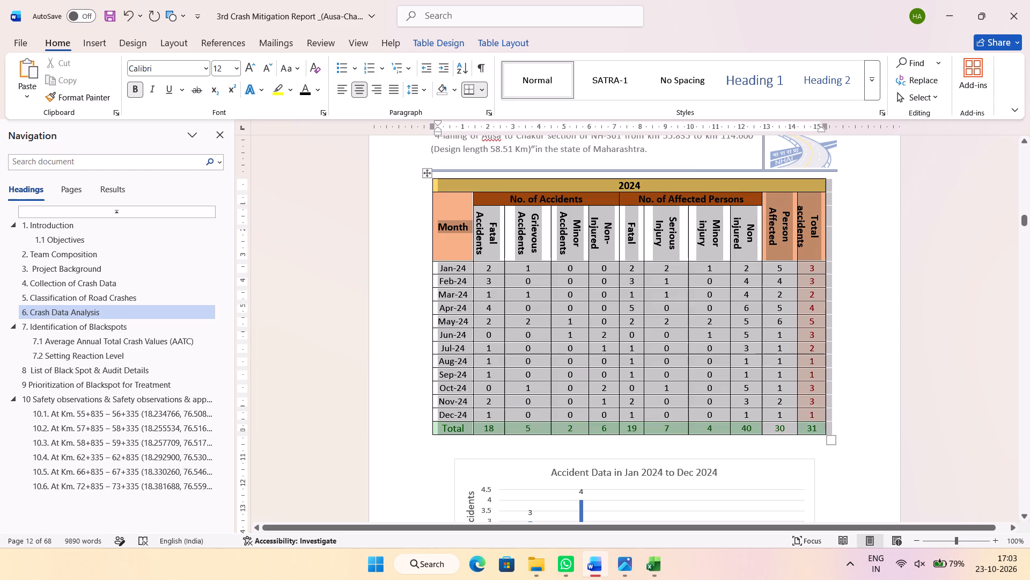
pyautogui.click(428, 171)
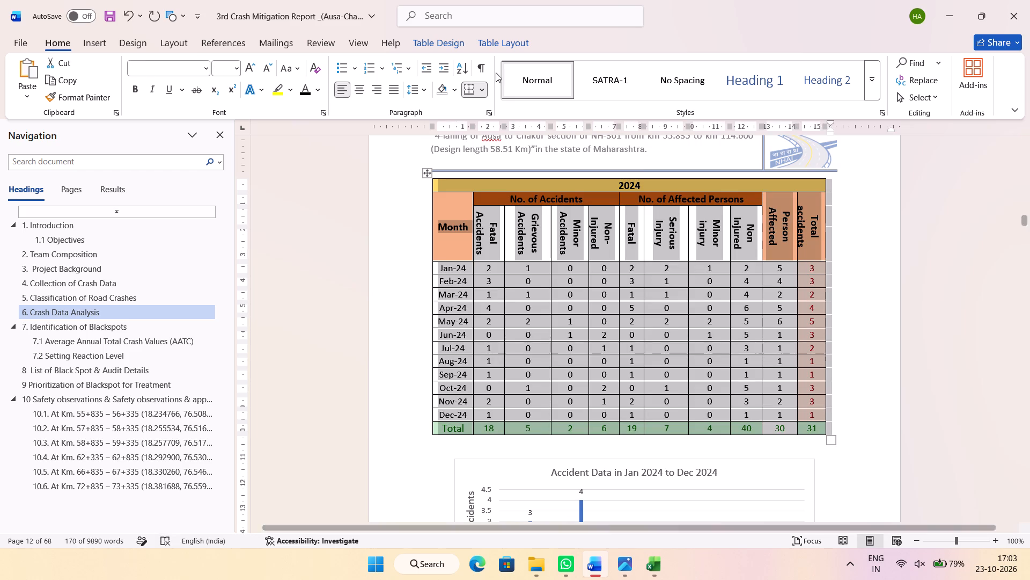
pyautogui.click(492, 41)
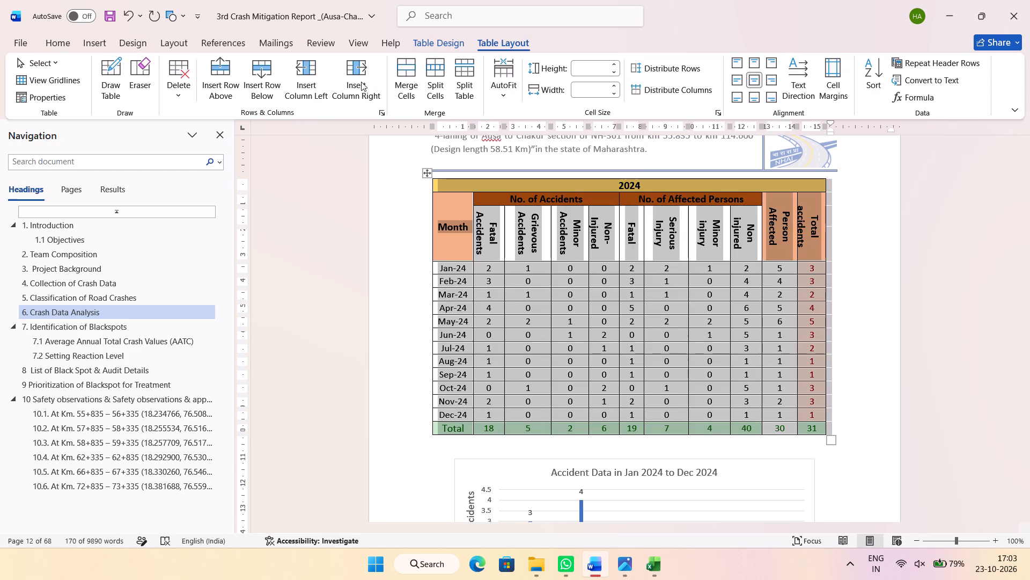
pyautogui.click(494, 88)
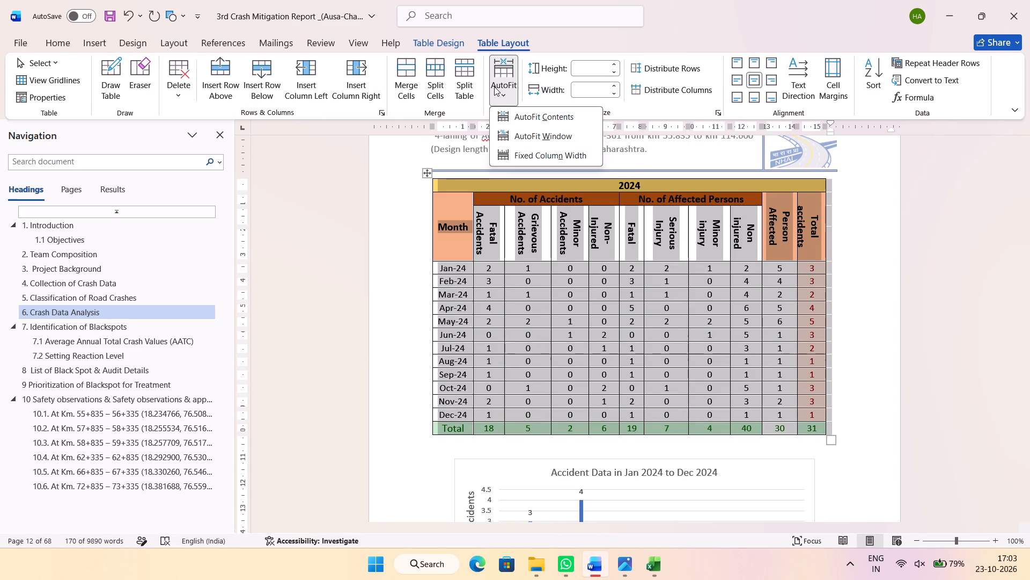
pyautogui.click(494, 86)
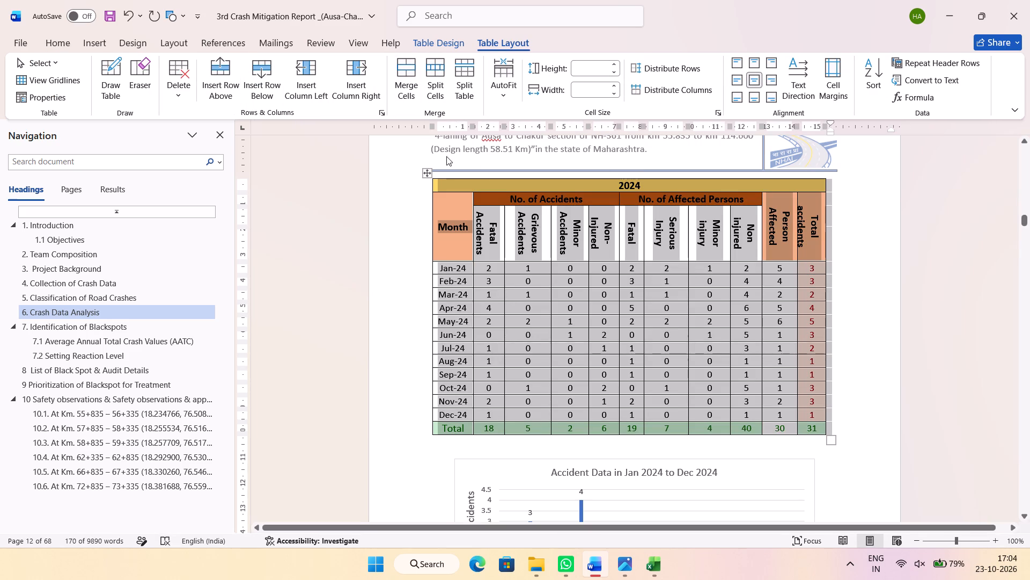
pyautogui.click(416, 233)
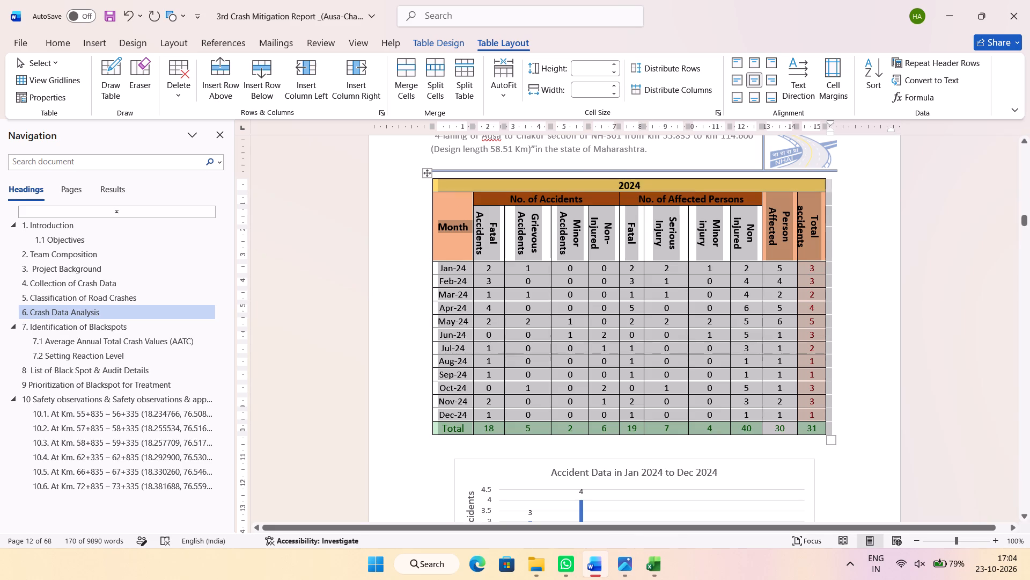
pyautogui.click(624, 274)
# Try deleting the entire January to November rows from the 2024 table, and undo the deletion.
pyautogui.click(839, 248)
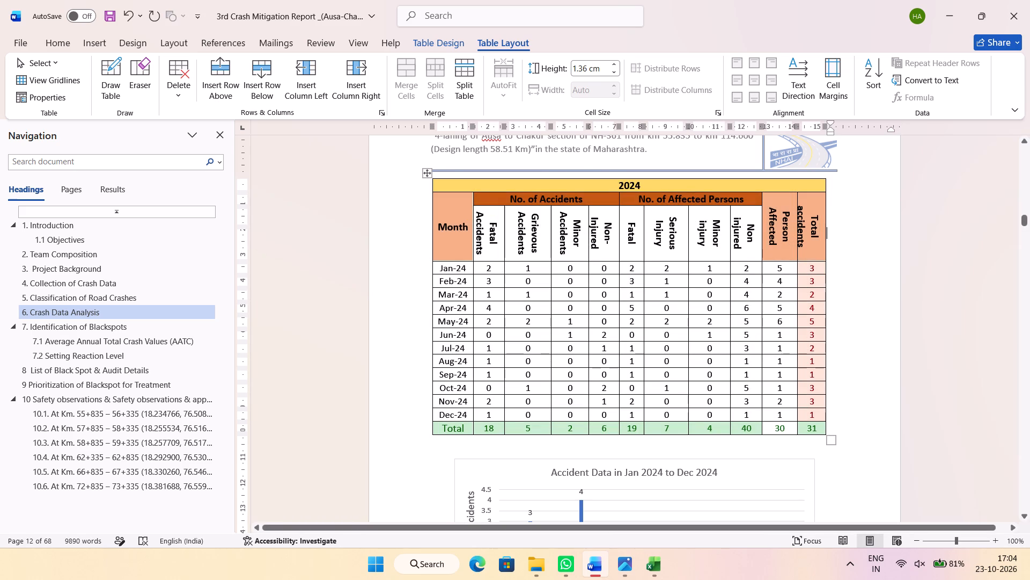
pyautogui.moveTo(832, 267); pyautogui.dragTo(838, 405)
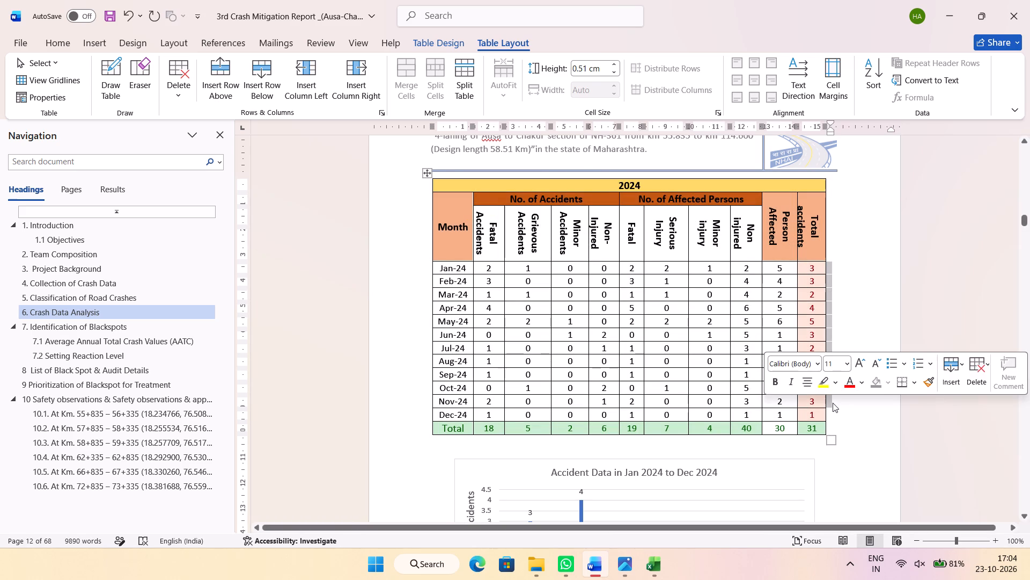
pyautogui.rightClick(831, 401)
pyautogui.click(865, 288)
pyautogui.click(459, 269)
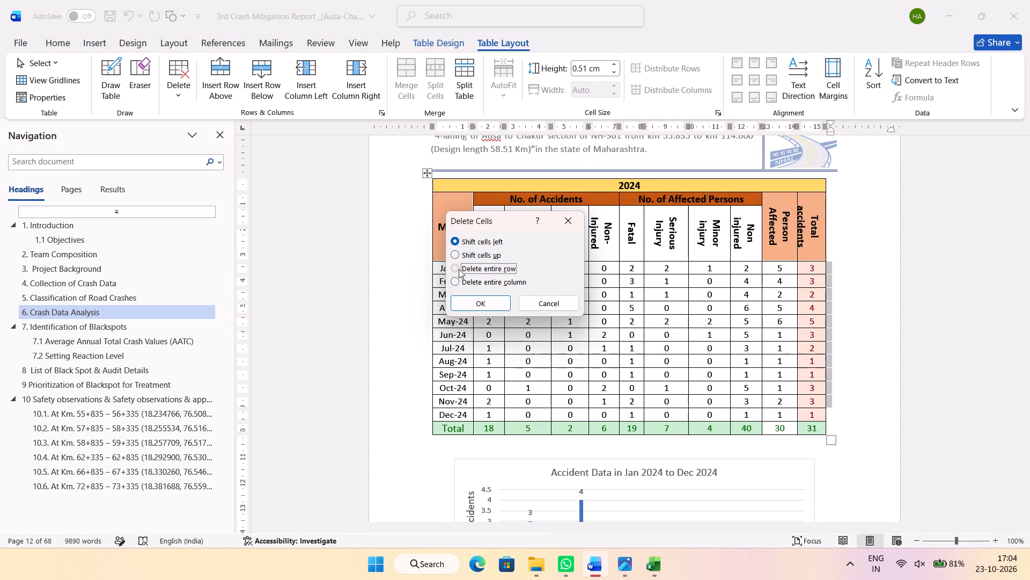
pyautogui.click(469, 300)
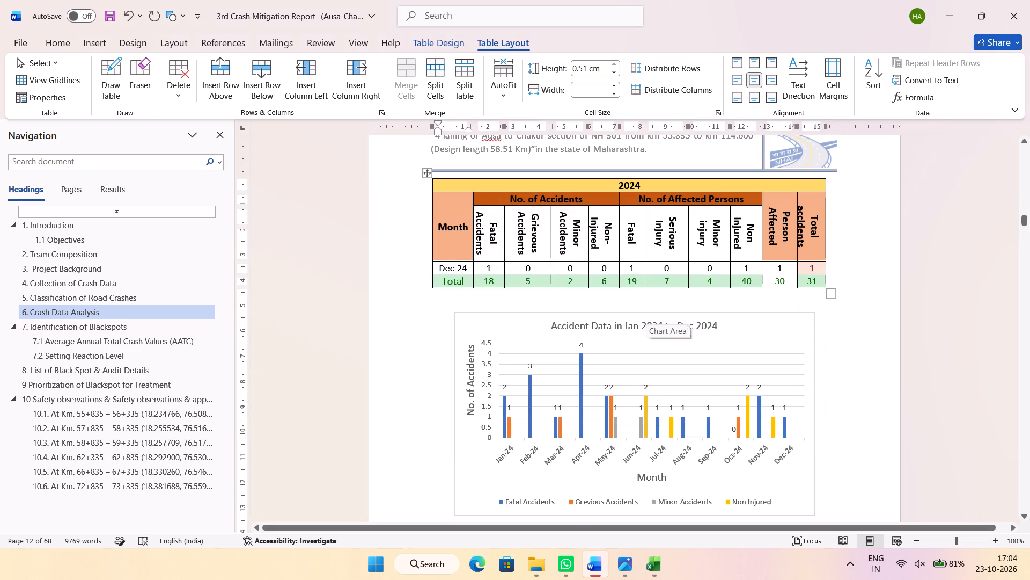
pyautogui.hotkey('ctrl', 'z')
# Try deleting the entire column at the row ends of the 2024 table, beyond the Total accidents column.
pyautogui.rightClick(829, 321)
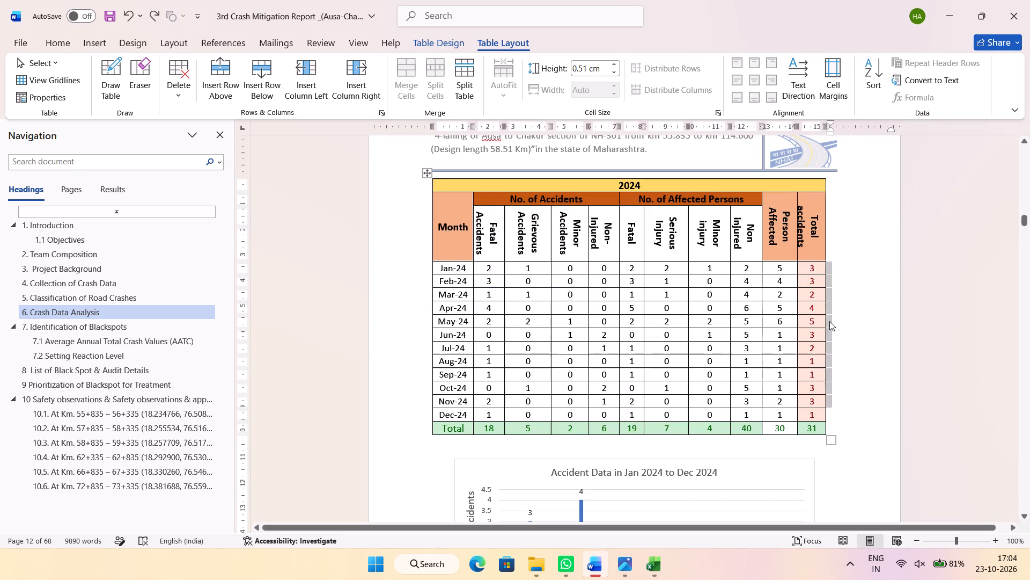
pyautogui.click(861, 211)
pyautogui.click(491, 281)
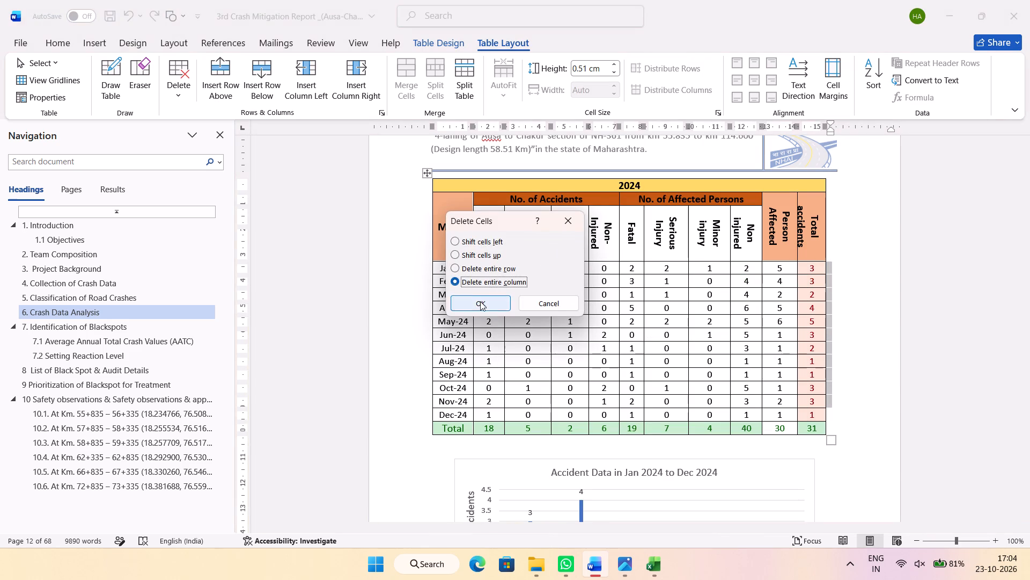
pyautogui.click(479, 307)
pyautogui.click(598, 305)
# Increase the height of the Figure 6-8 chart comparing persons affected with total accidents for January to December 2024.
pyautogui.scroll(-1, 767, 280)
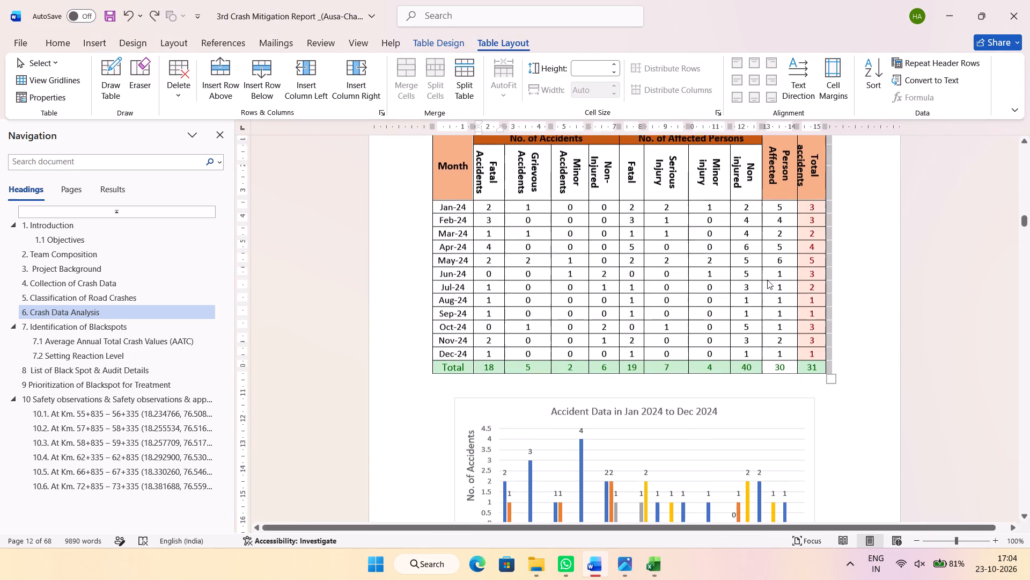
pyautogui.scroll(-6, 630, 293)
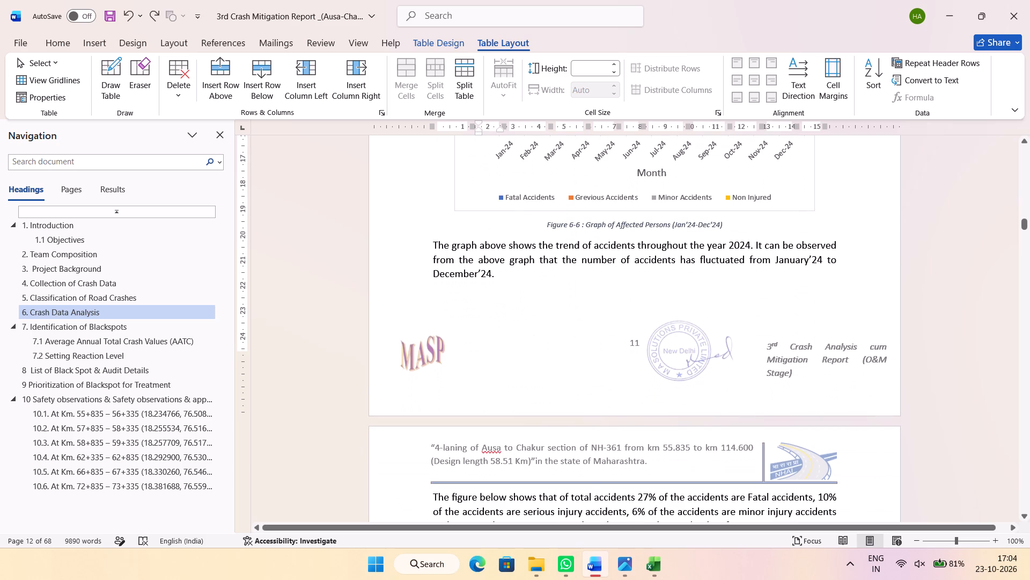
pyautogui.scroll(-4, 586, 282)
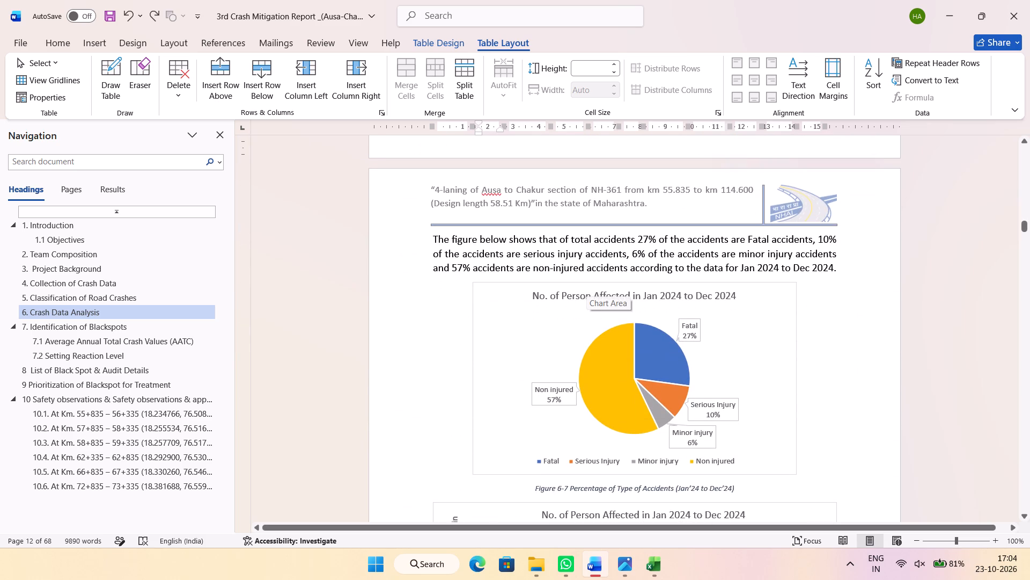
pyautogui.scroll(-4, 586, 286)
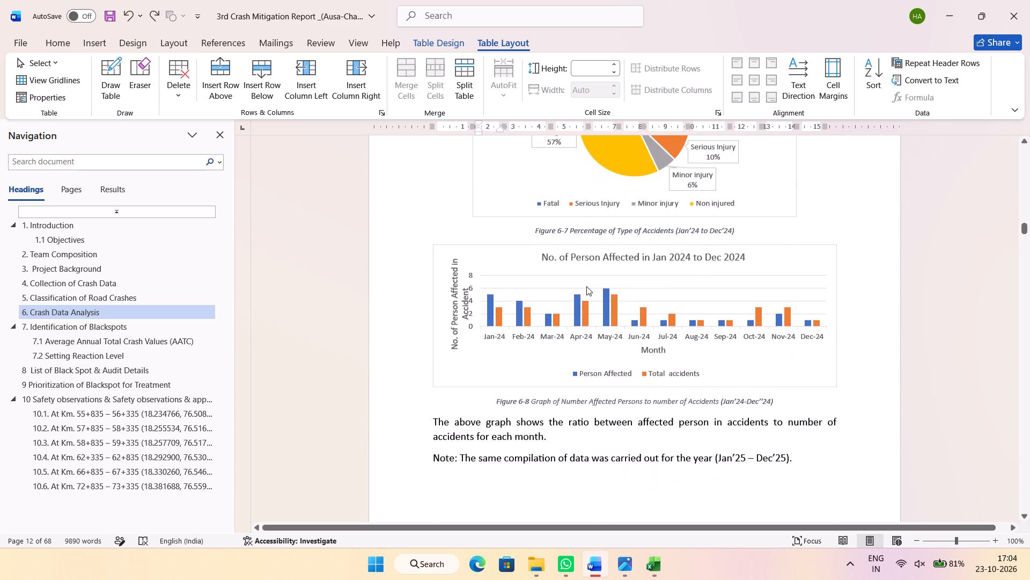
pyautogui.click(716, 360)
pyautogui.moveTo(636, 387); pyautogui.dragTo(643, 422)
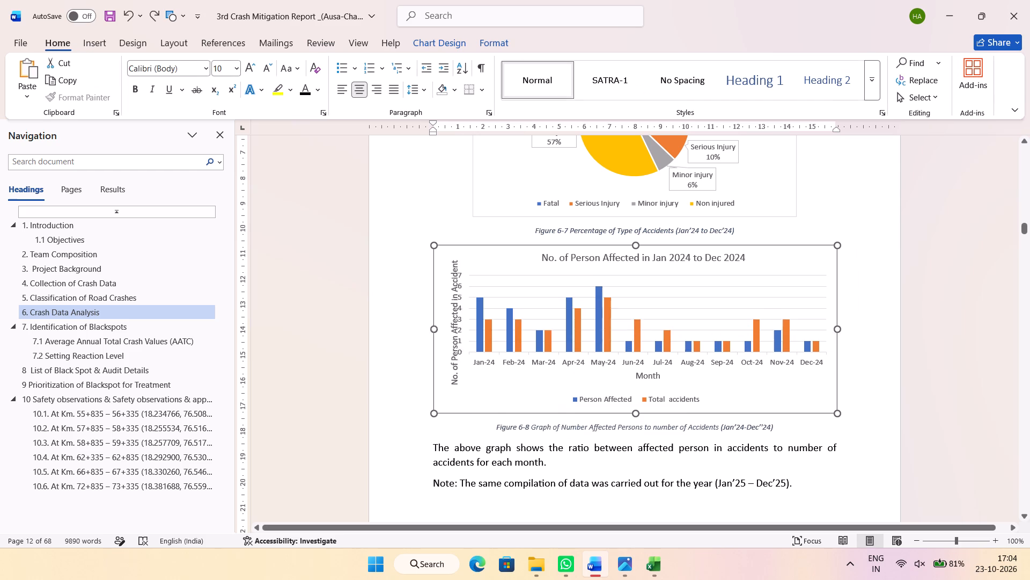
pyautogui.moveTo(643, 422); pyautogui.dragTo(646, 450)
# Delete the surplus blank lines above the Table 6-4 caption on the page with the 2025 accident table.
pyautogui.scroll(-4, 669, 314)
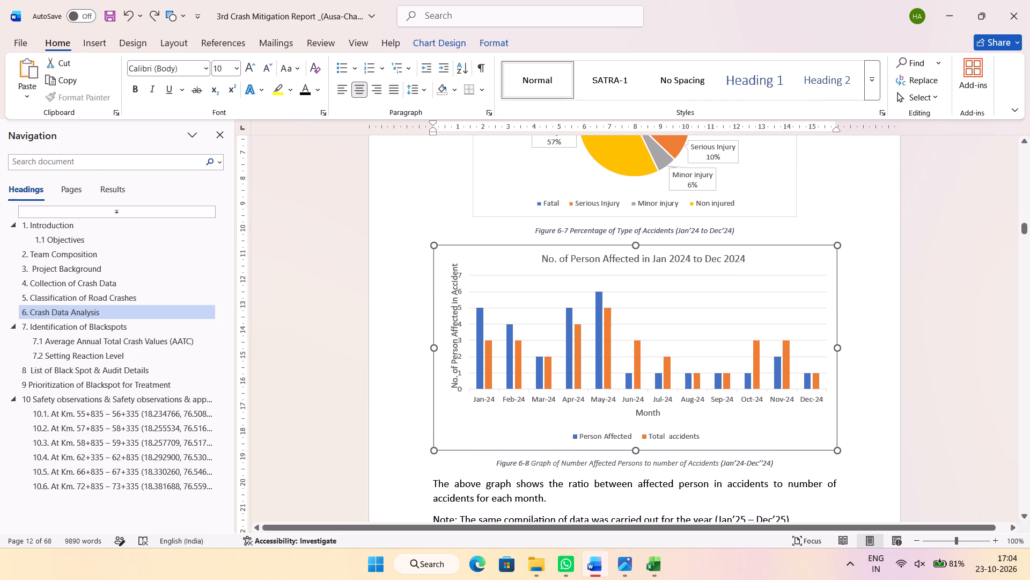
pyautogui.scroll(-5, 726, 439)
pyautogui.click(646, 174)
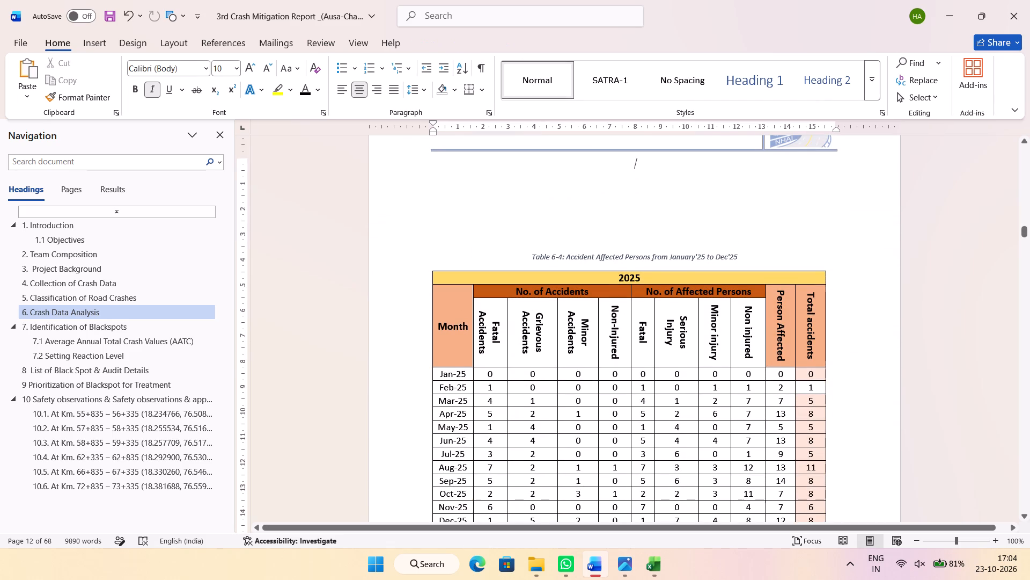
pyautogui.press('Delete')
pyautogui.press('Delete')
pyautogui.press('Delete')
pyautogui.click(639, 164)
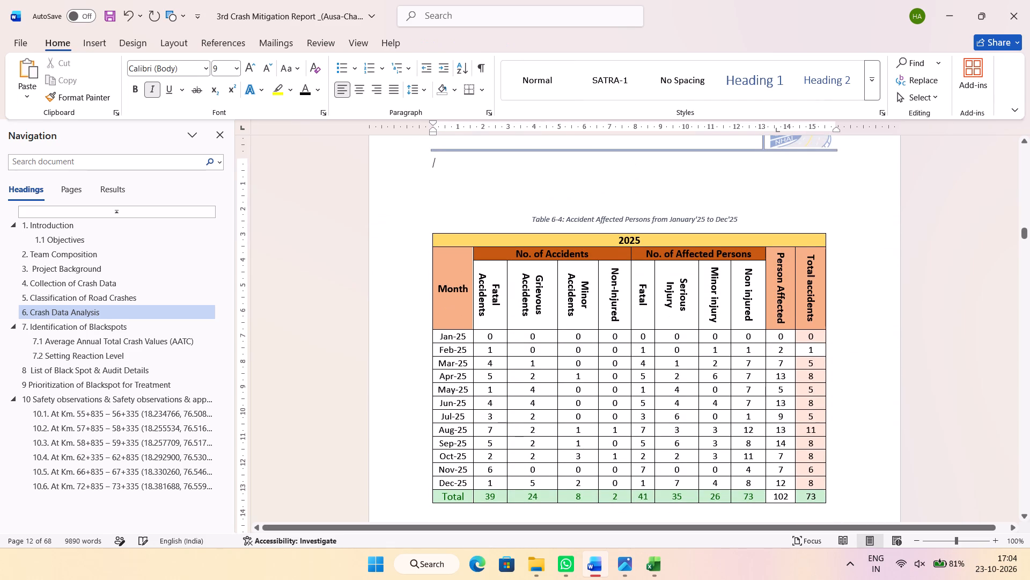
pyautogui.press('Delete')
pyautogui.click(639, 164)
pyautogui.press('BackSpace')
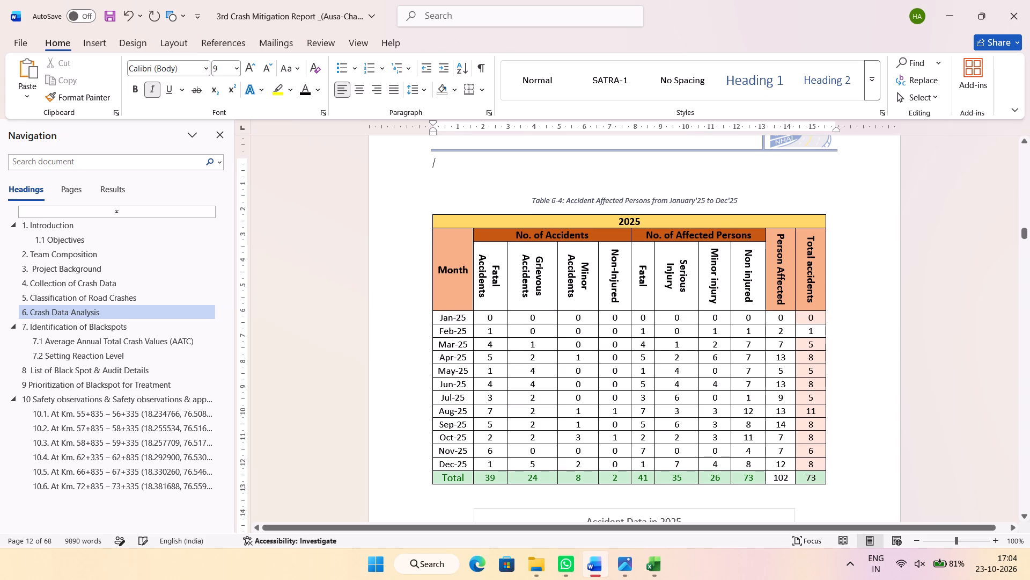
pyautogui.press('Delete')
pyautogui.press('BackSpace')
pyautogui.press('Delete')
# Increase the height of the Figure 6-11 chart comparing persons affected with total accidents for 2025.
pyautogui.scroll(-2, 656, 204)
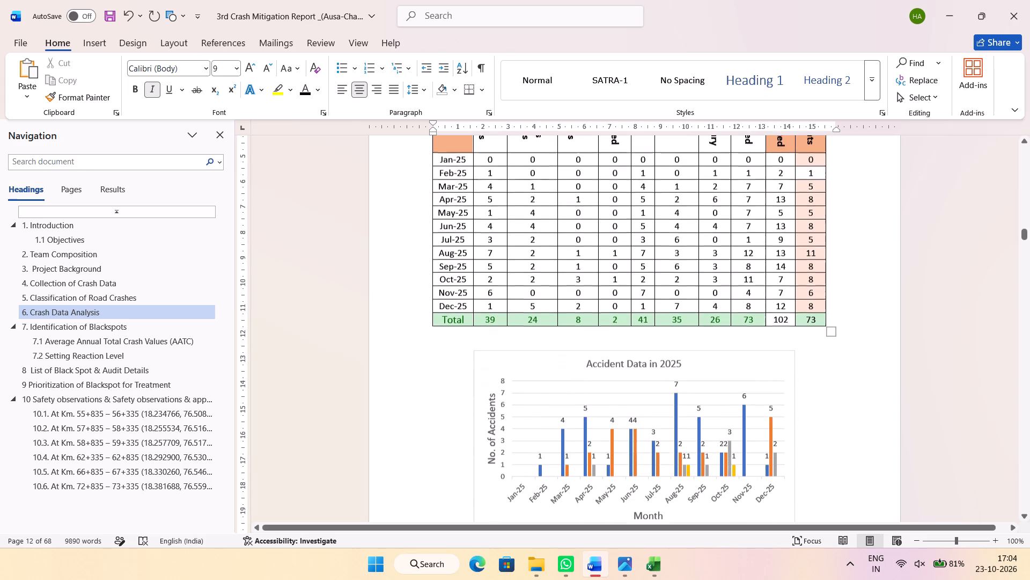
pyautogui.scroll(-6, 658, 214)
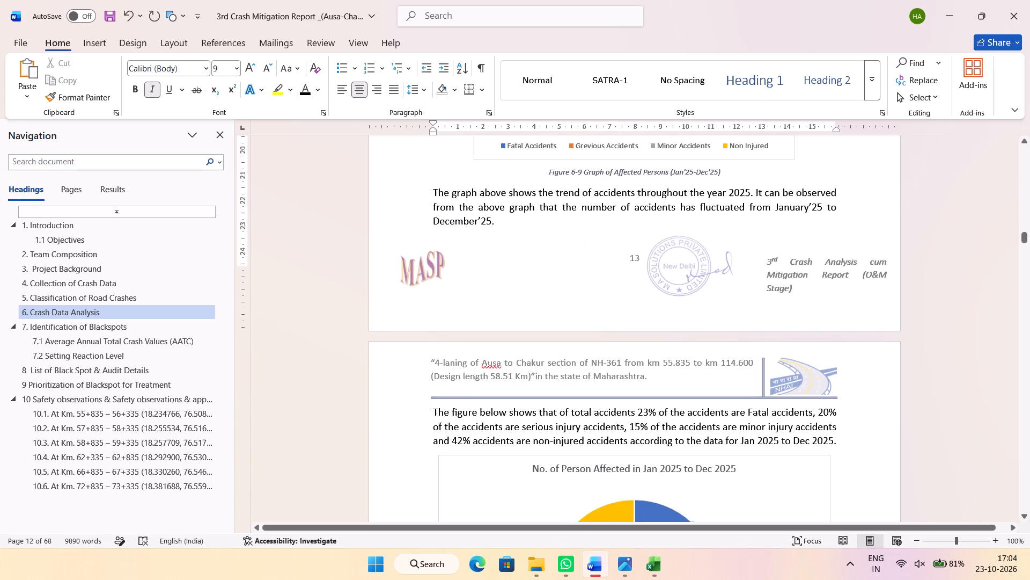
pyautogui.scroll(-4, 658, 220)
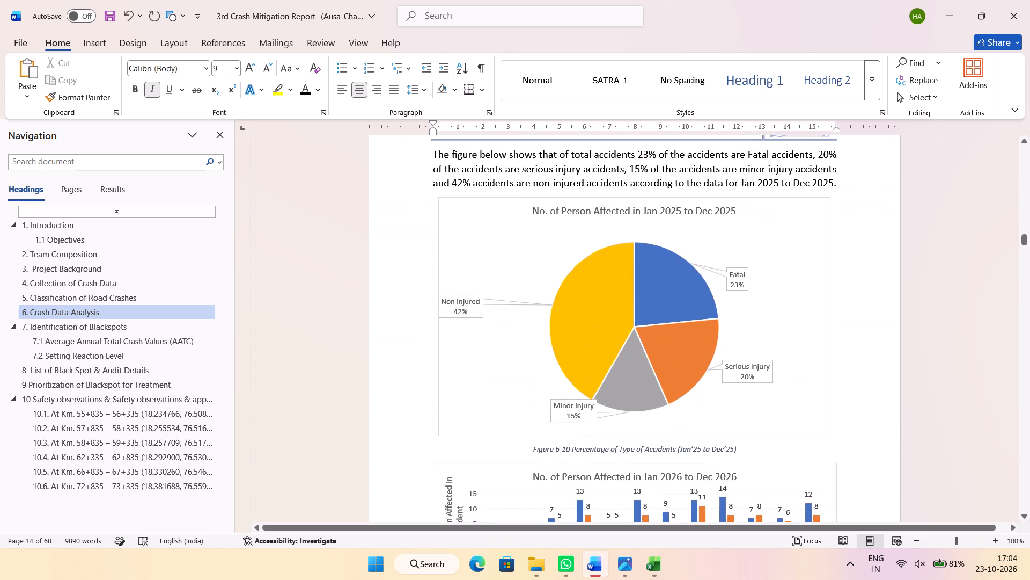
pyautogui.scroll(-5, 658, 220)
pyautogui.click(738, 252)
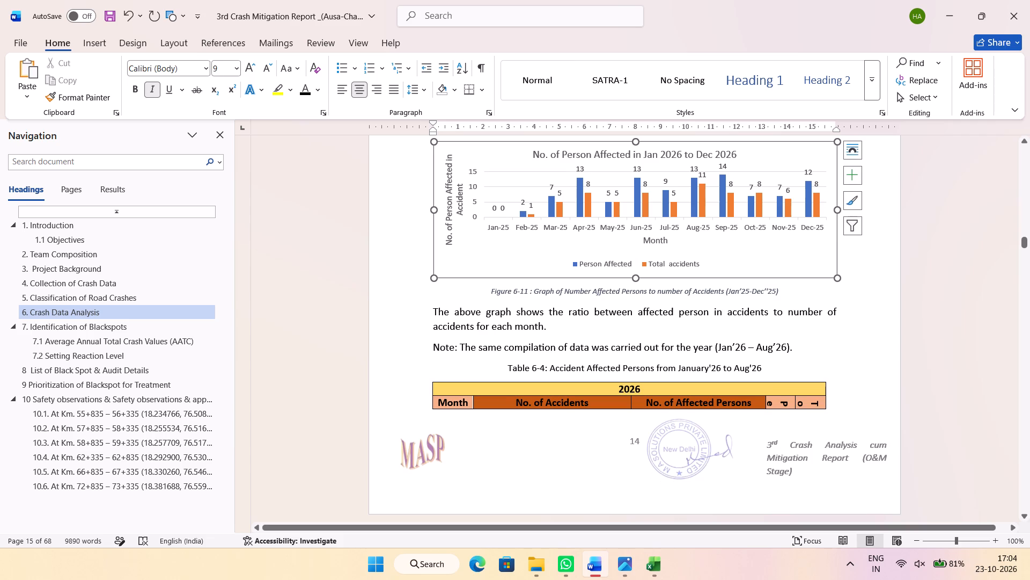
pyautogui.moveTo(633, 277); pyautogui.dragTo(635, 330)
# Review the 2026 accident table and its caption number, the 2026 charts, and the blackspot identification and reaction level sections.
pyautogui.scroll(-9, 665, 320)
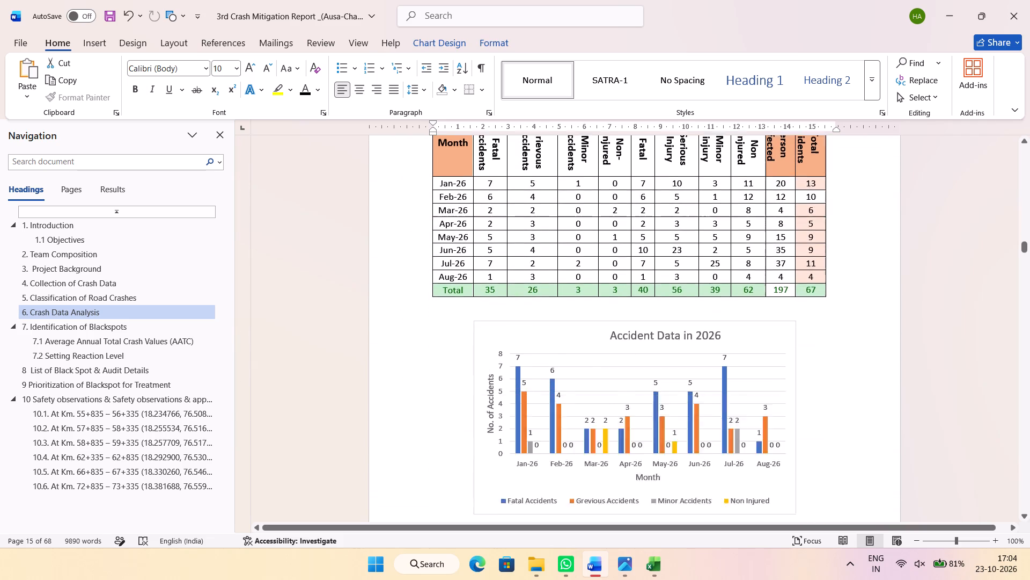
pyautogui.scroll(3, 667, 317)
pyautogui.scroll(-3, 667, 317)
pyautogui.scroll(3, 667, 317)
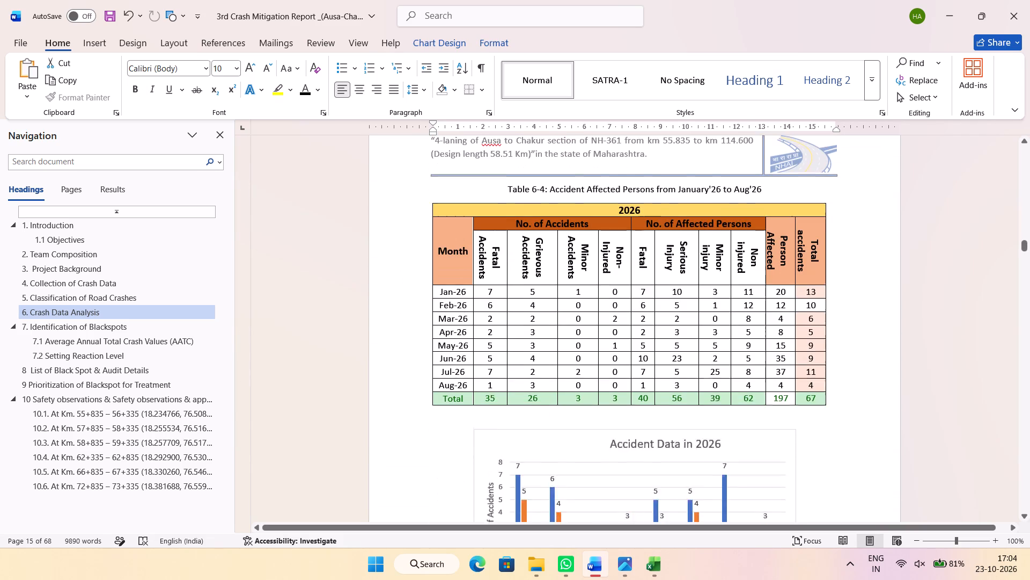
pyautogui.moveTo(510, 213); pyautogui.dragTo(549, 212)
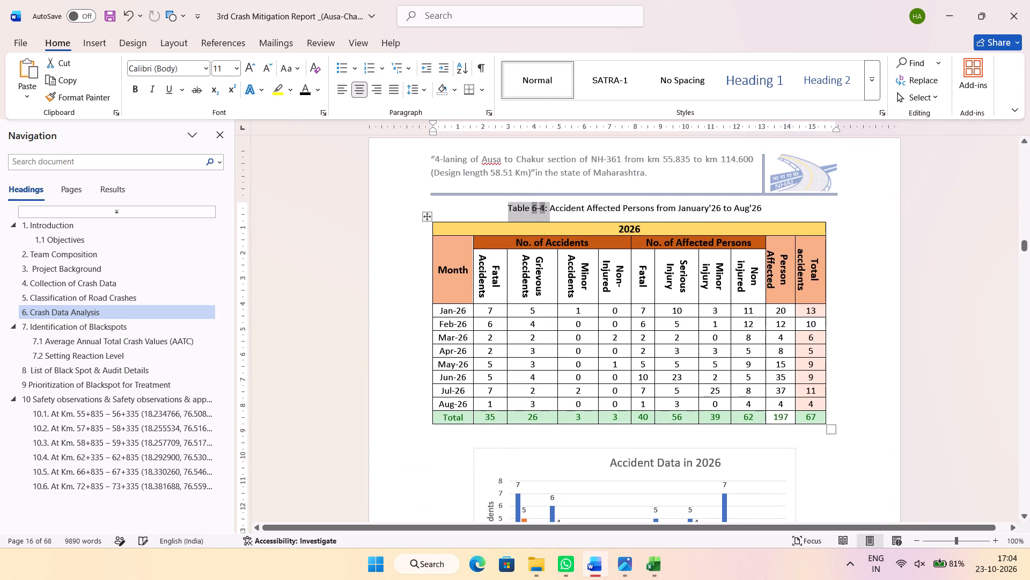
pyautogui.scroll(-10, 632, 306)
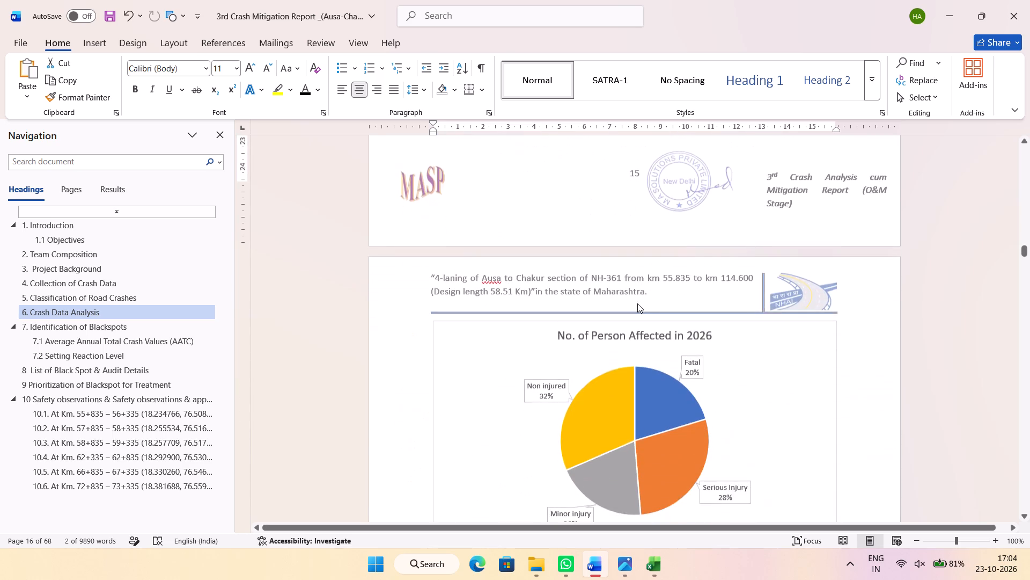
pyautogui.scroll(-14, 637, 303)
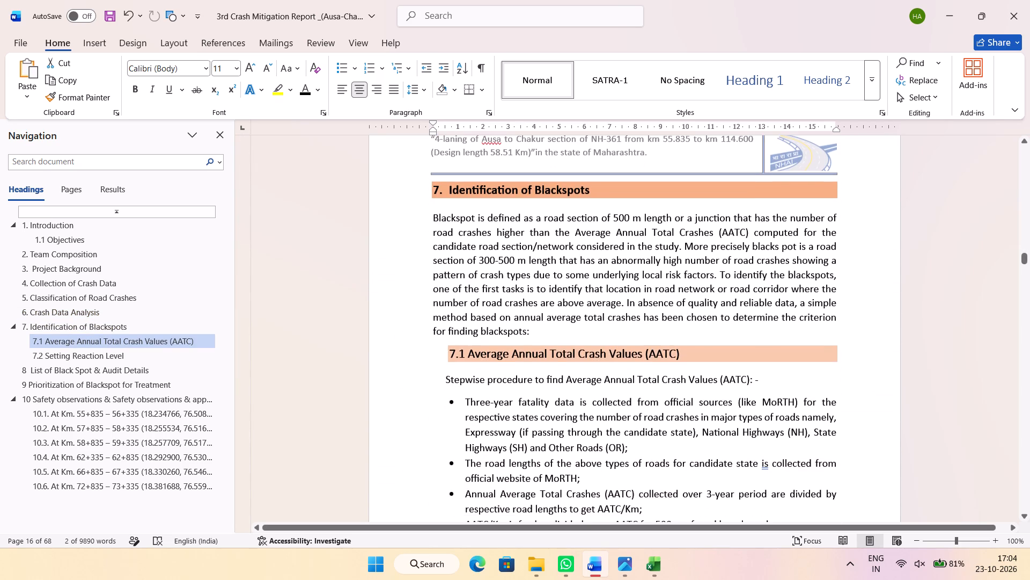
pyautogui.scroll(-3, 616, 270)
pyautogui.scroll(3, 616, 270)
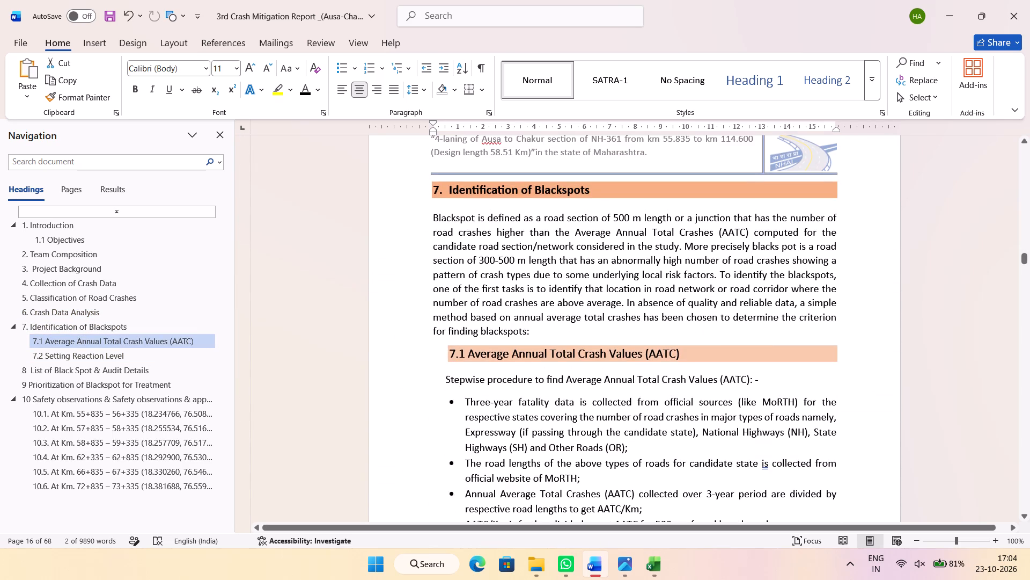
pyautogui.scroll(-4, 616, 270)
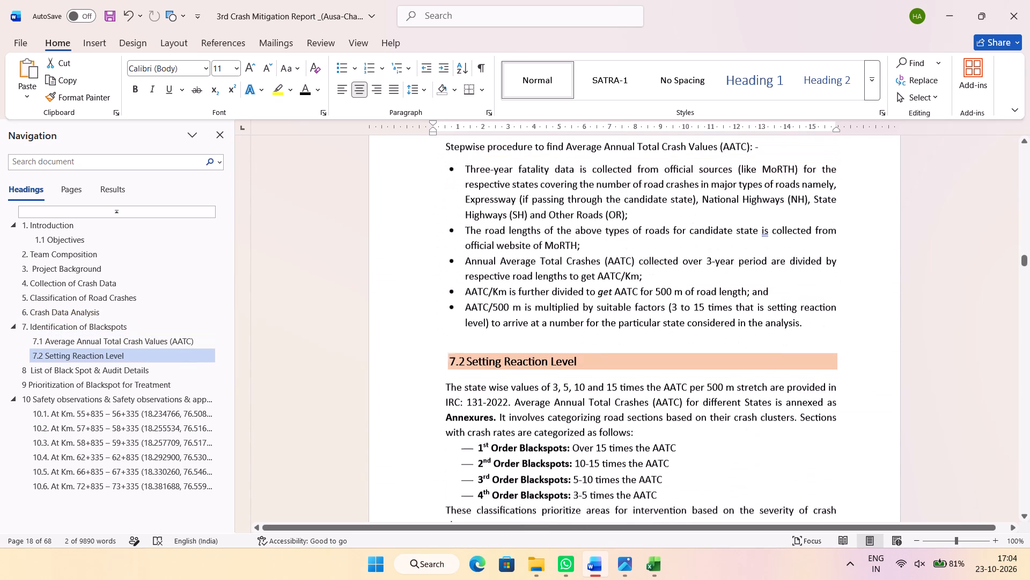
pyautogui.scroll(-15, 616, 270)
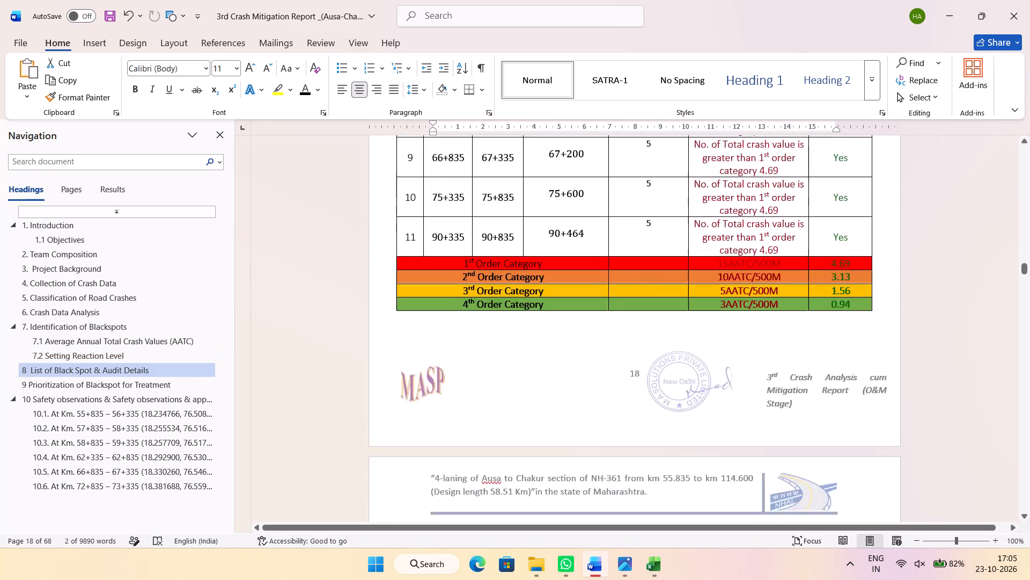
# Insert "September" before 2023 and "August" before 2026 in the crash data period of section 8's opening paragraph.
pyautogui.scroll(-4, 617, 264)
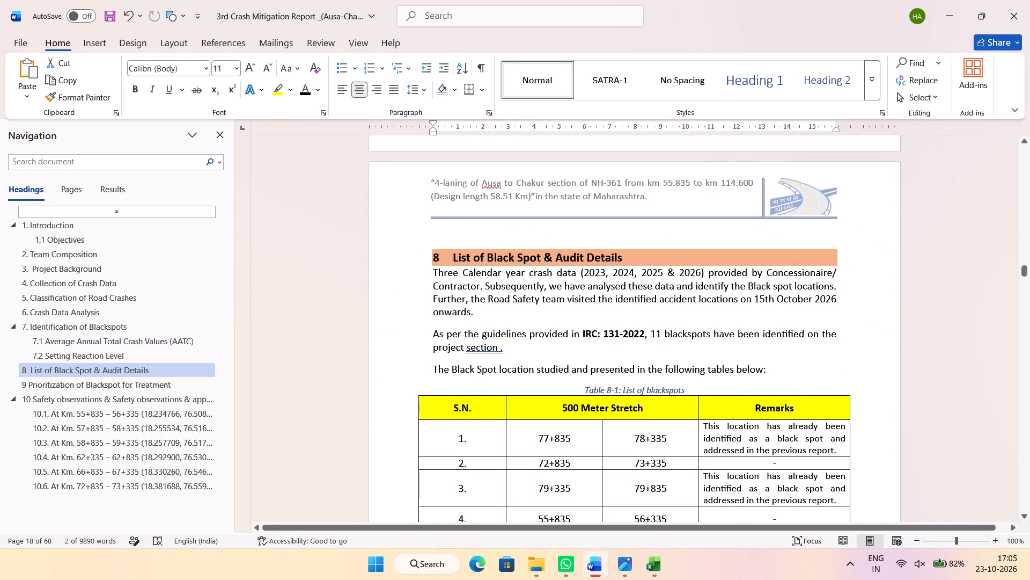
pyautogui.click(586, 274)
pyautogui.click(583, 272)
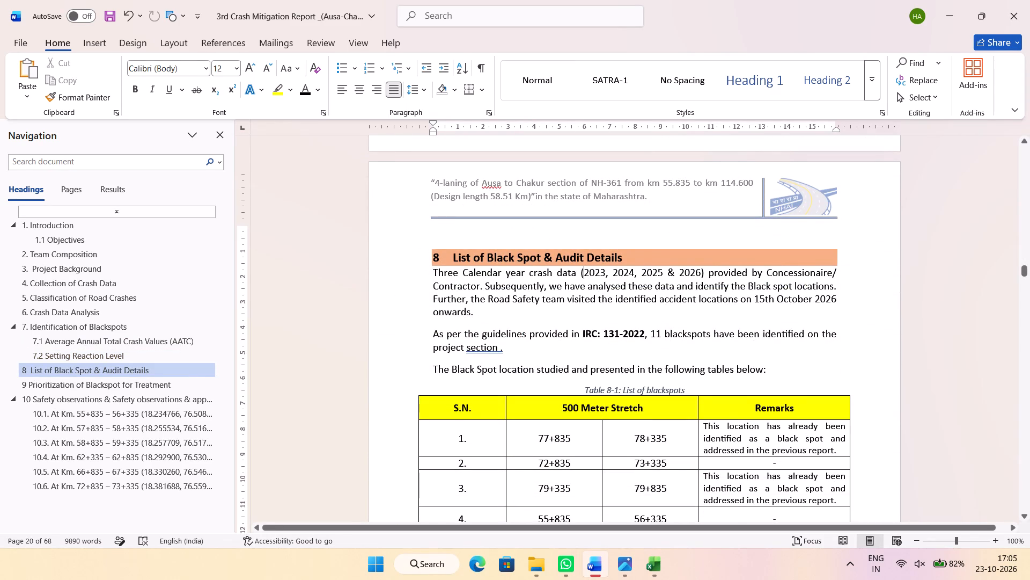
pyautogui.write('September')
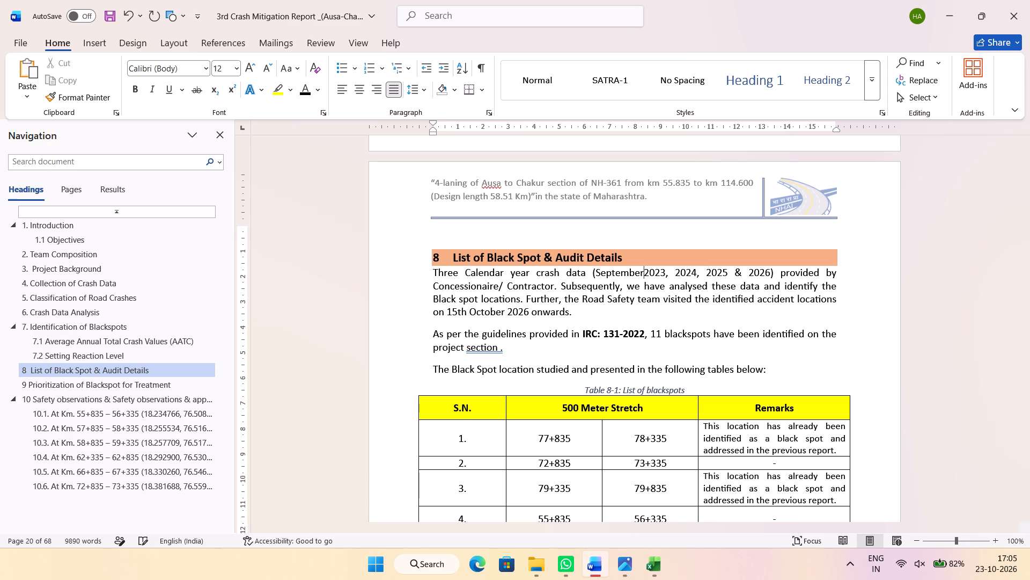
pyautogui.press('space')
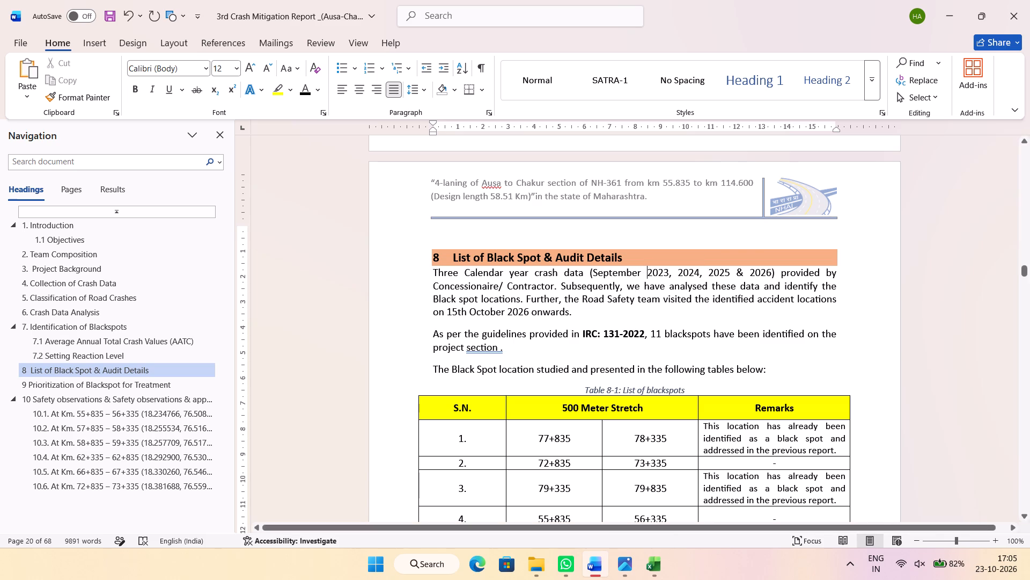
pyautogui.click(751, 274)
pyautogui.write('August')
pyautogui.press('space')
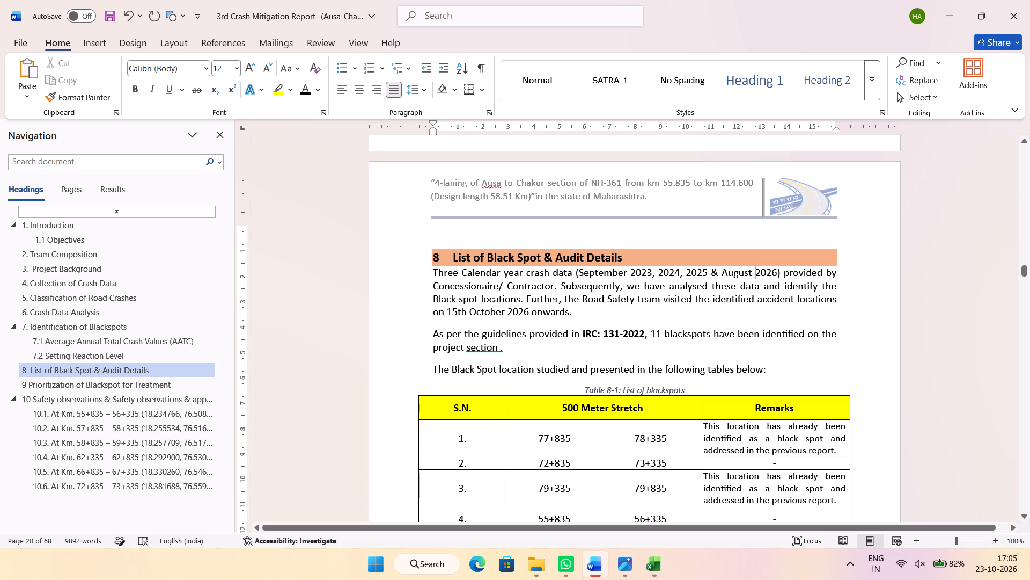
# Apply the suggested correction to the flagged "section ." in section 8's sentence about the IRC: 131-2022 guidelines.
pyautogui.rightClick(488, 351)
pyautogui.click(462, 108)
# Review the page layout from the 2026 charts through the blackspot prioritization table to the start of section 10.
pyautogui.scroll(17, 638, 383)
pyautogui.scroll(8, 639, 359)
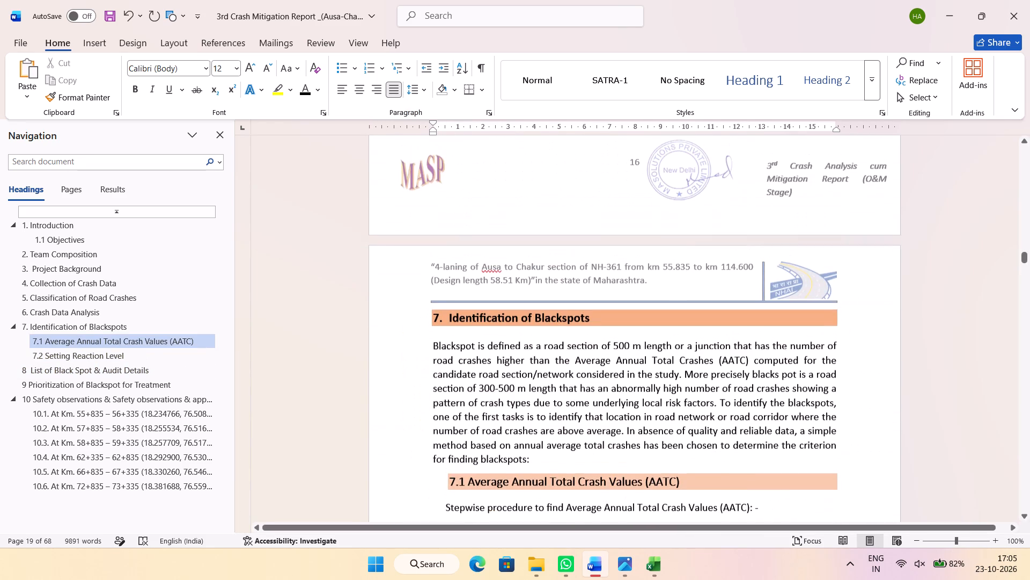
pyautogui.scroll(19, 639, 359)
pyautogui.scroll(-13, 639, 359)
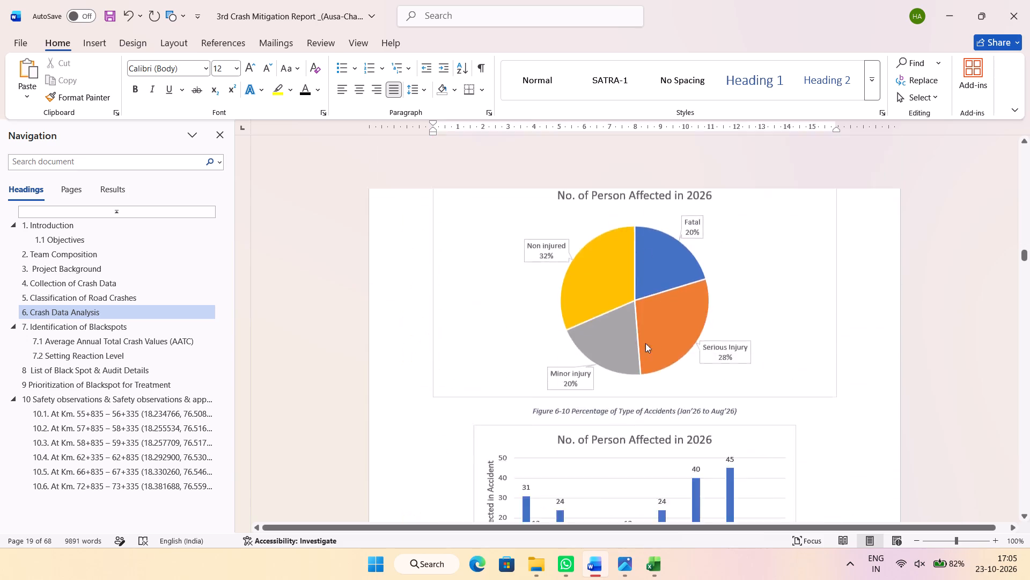
pyautogui.scroll(-20, 645, 343)
pyautogui.scroll(-20, 645, 343)
pyautogui.scroll(-14, 645, 343)
pyautogui.scroll(2, 646, 333)
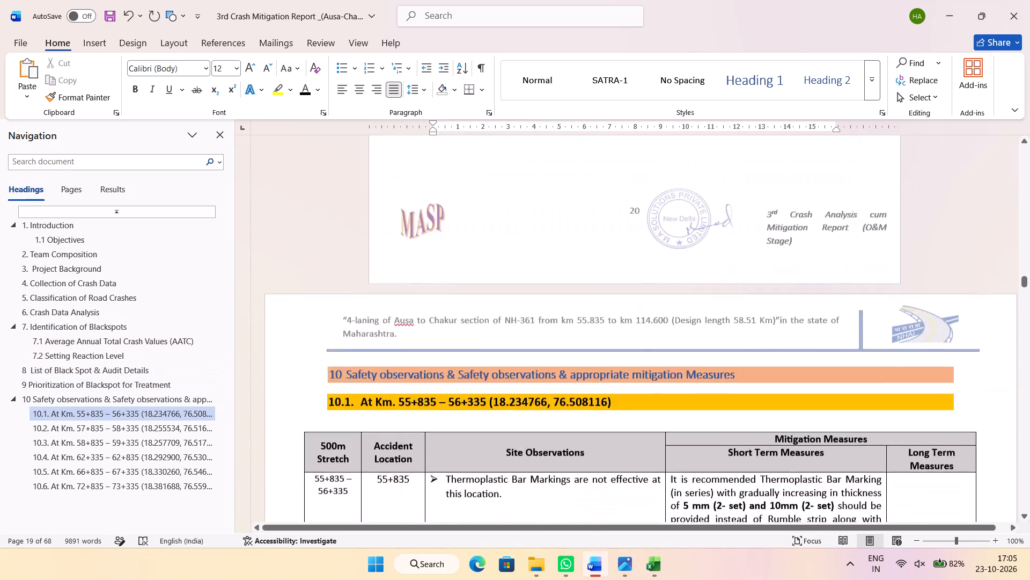
pyautogui.scroll(8, 646, 332)
pyautogui.scroll(-12, 646, 332)
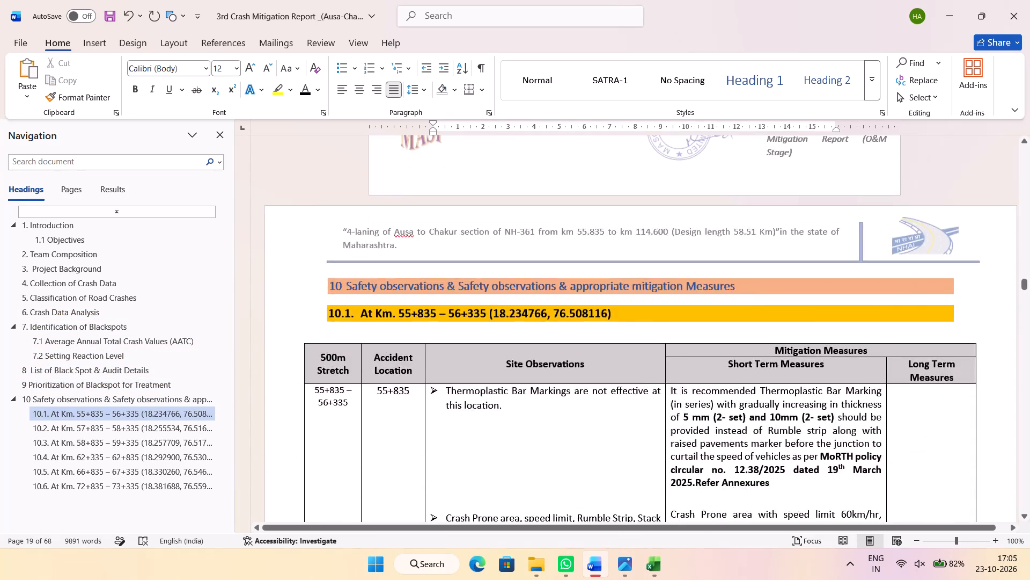
pyautogui.scroll(8, 631, 324)
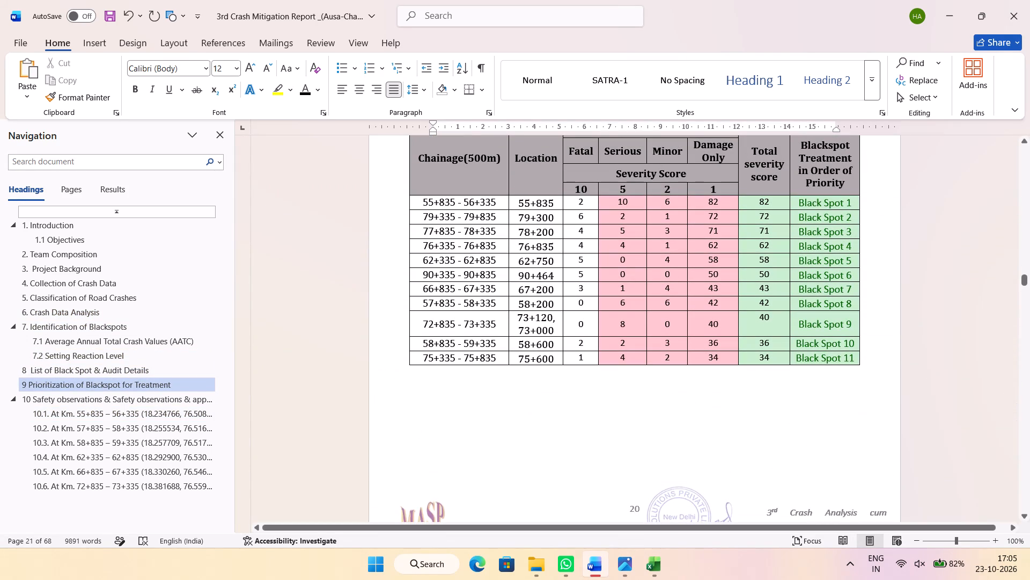
# Save the report.
pyautogui.click(115, 16)
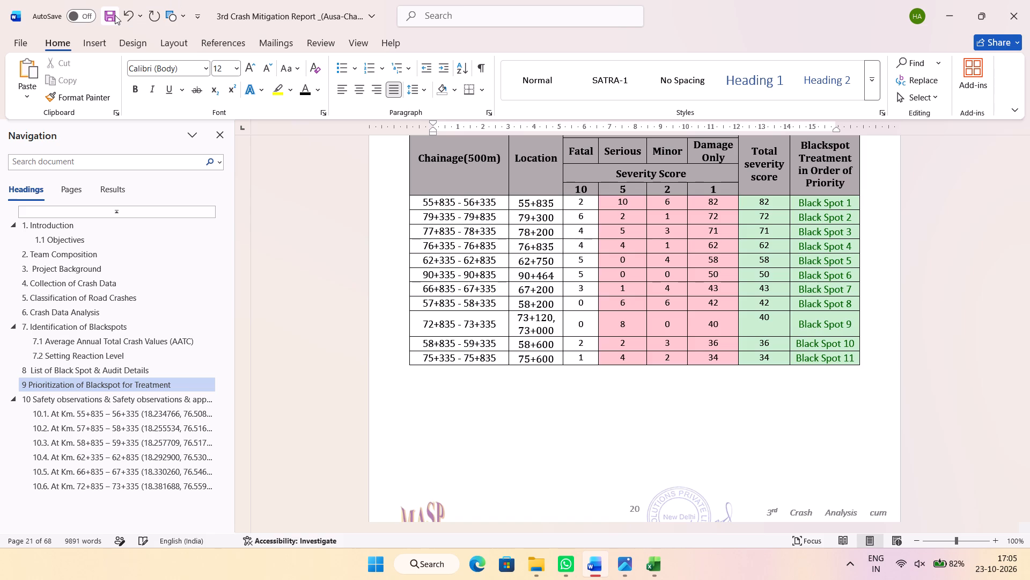
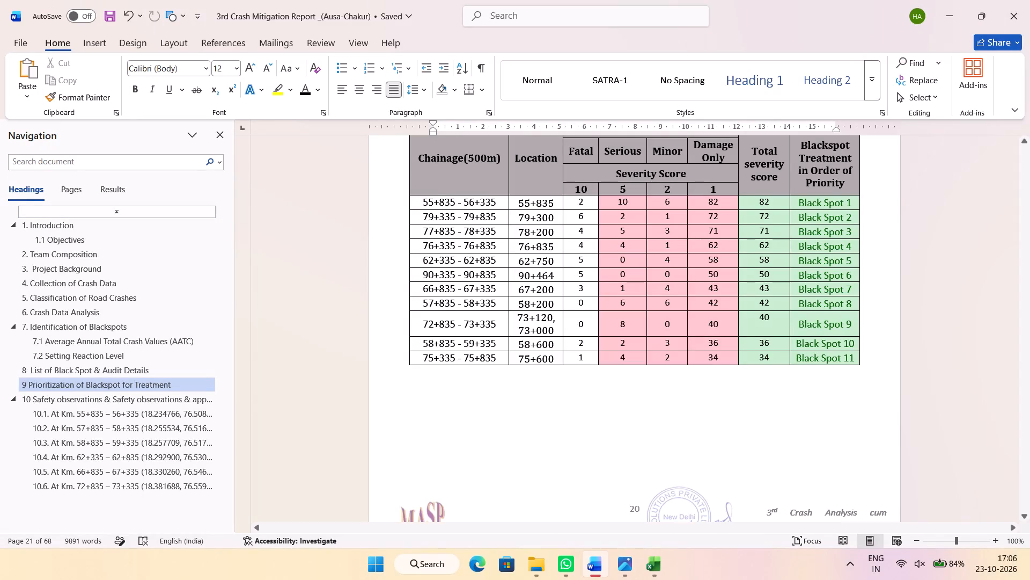
# Delete a blank line between the first two entries in both the Site Observations and Short Term Measures cells of section 10.1's table.
pyautogui.scroll(-10, 583, 310)
pyautogui.click(602, 294)
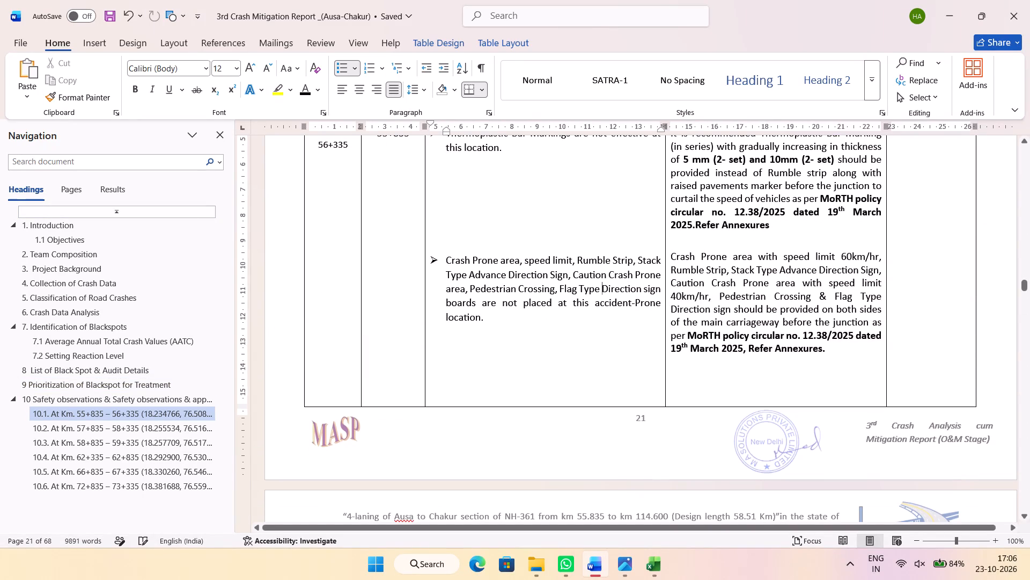
pyautogui.scroll(-8, 588, 240)
pyautogui.scroll(10, 585, 237)
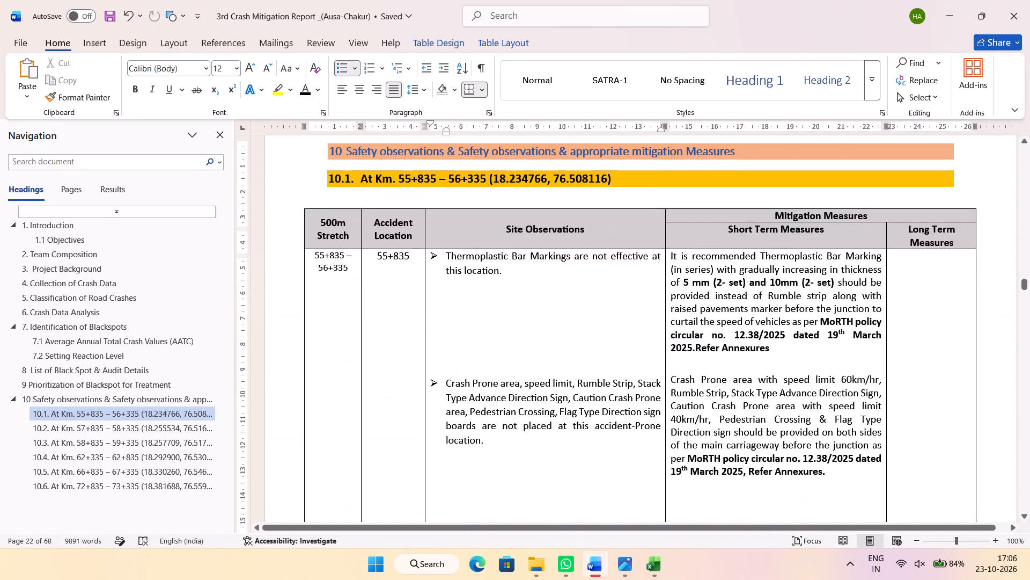
pyautogui.click(717, 366)
pyautogui.press('Delete')
pyautogui.click(640, 371)
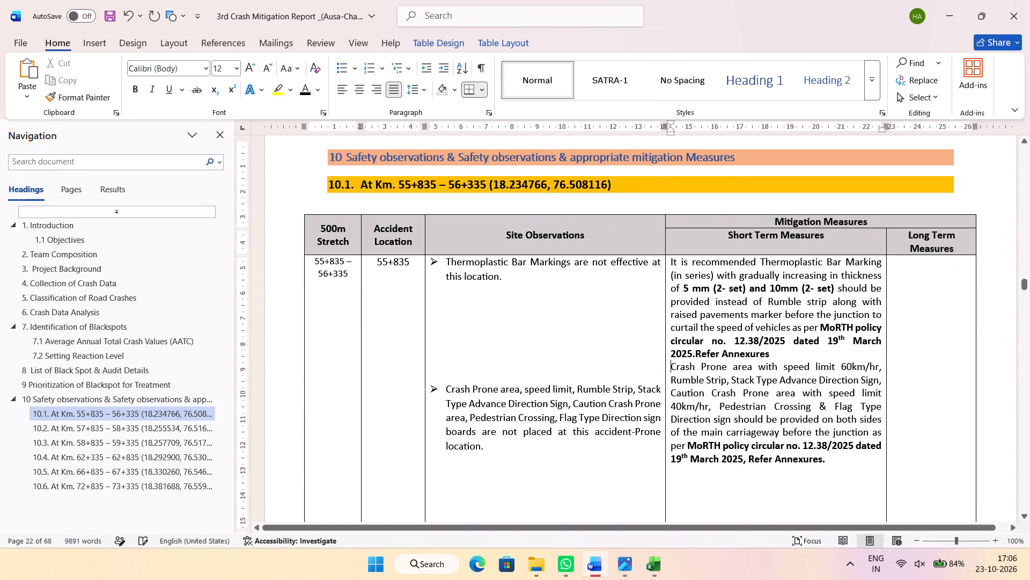
pyautogui.press('Delete')
pyautogui.press('Delete')
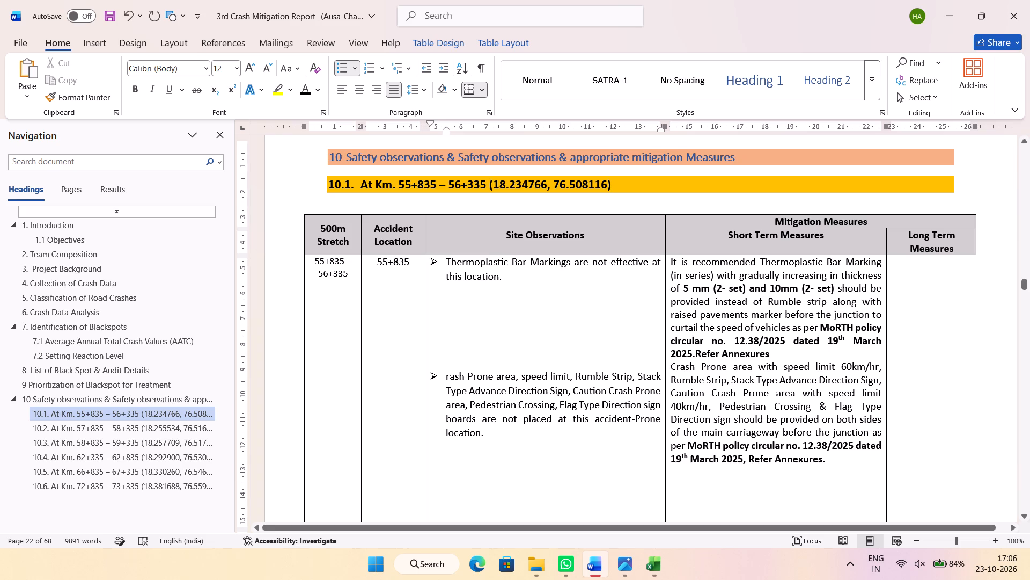
pyautogui.hotkey('ctrl', 'z')
# Remove the space after the "Thermoplastic Bar Markings are not effective" observation in section 10.1's table.
pyautogui.click(517, 283)
pyautogui.click(421, 90)
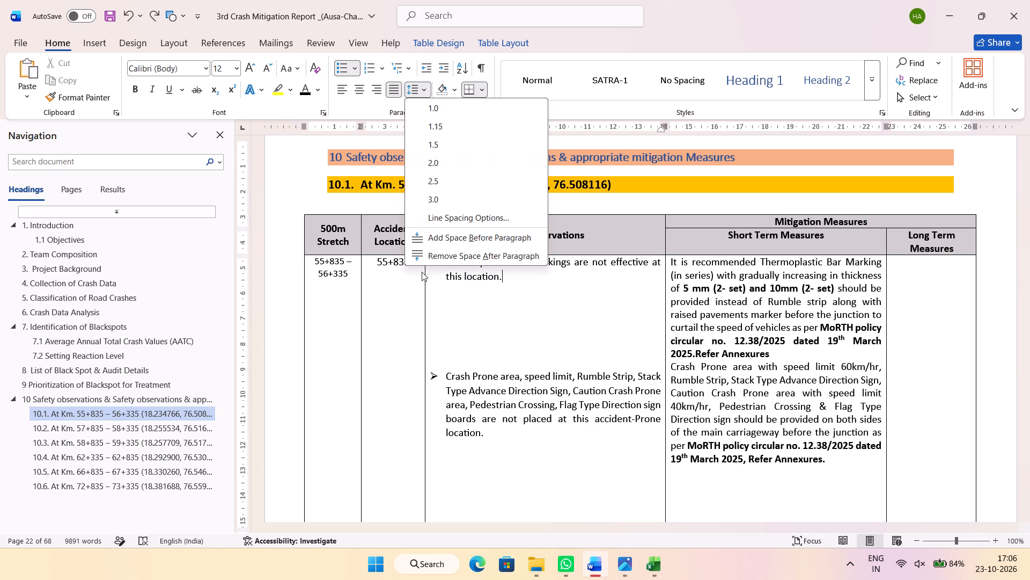
pyautogui.click(430, 258)
# Adjust the height of the photo under the "Crash Prone area" observation in section 10.1 to fit the bottom of page 21.
pyautogui.scroll(-8, 616, 357)
pyautogui.click(578, 299)
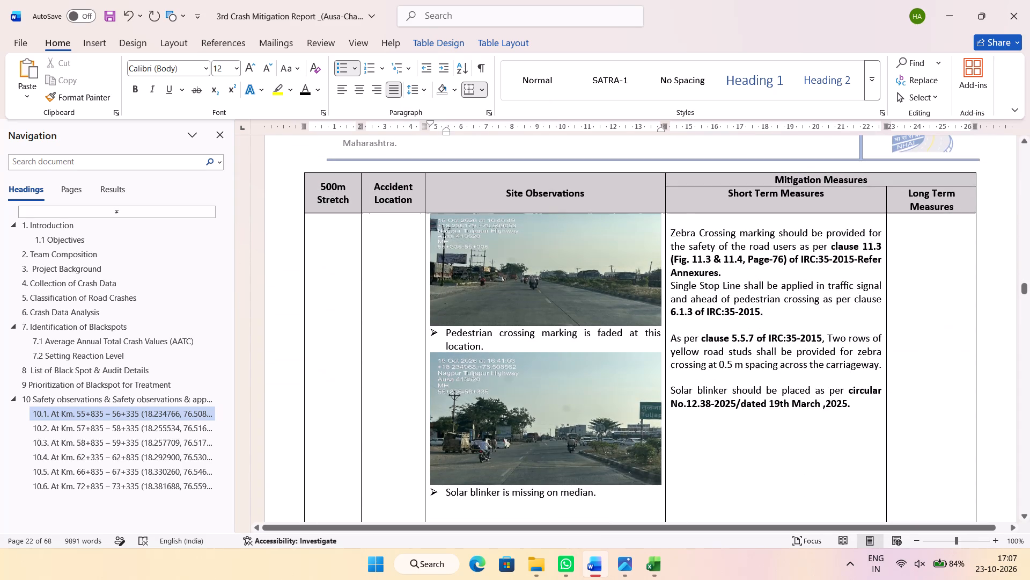
pyautogui.moveTo(546, 325); pyautogui.dragTo(545, 301)
pyautogui.scroll(2, 549, 324)
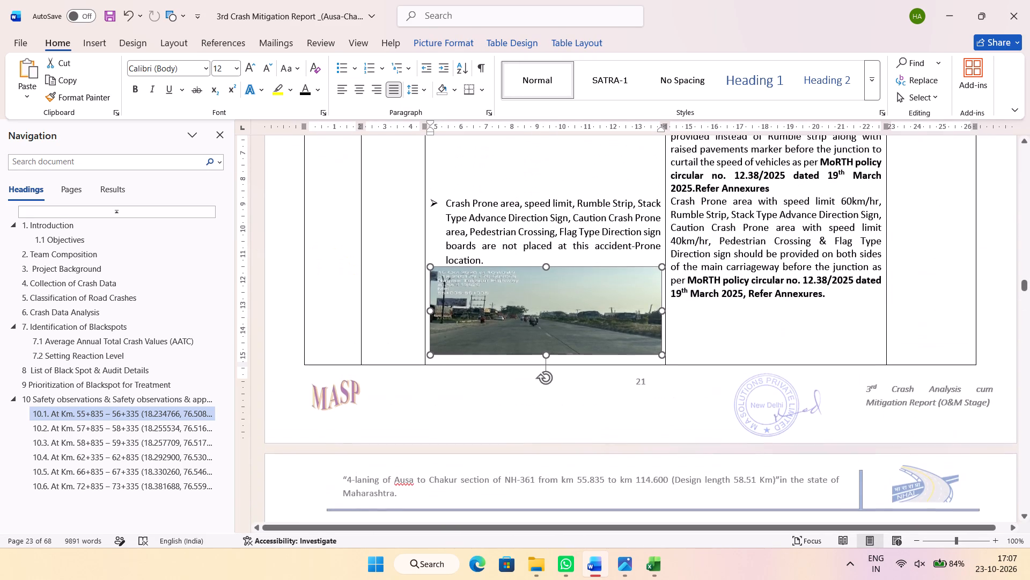
pyautogui.moveTo(548, 357); pyautogui.dragTo(551, 375)
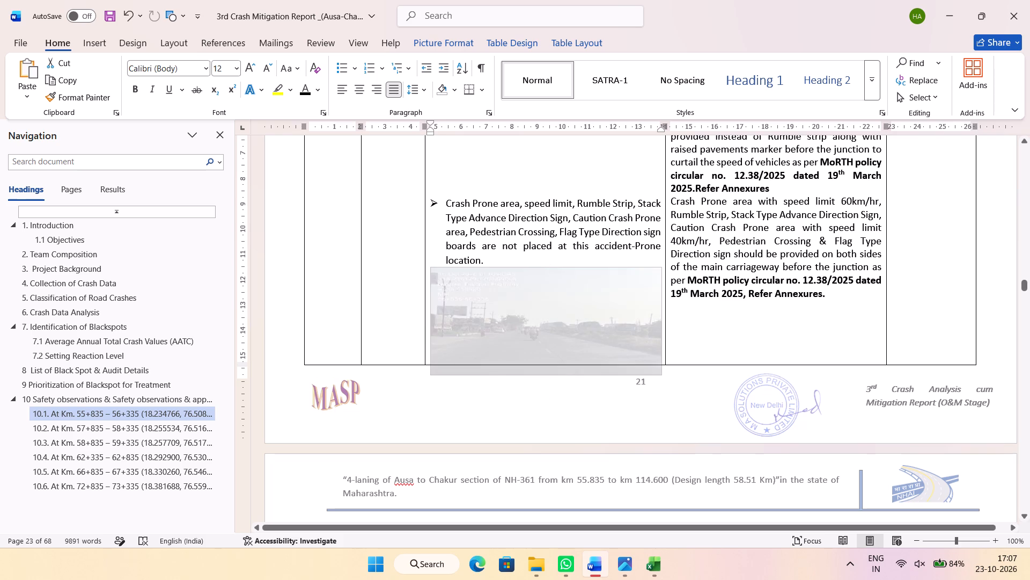
pyautogui.moveTo(551, 375); pyautogui.dragTo(551, 373)
# Replace the blank line between the 10.1 heading and its table with added space after the heading paragraph.
pyautogui.scroll(5, 585, 337)
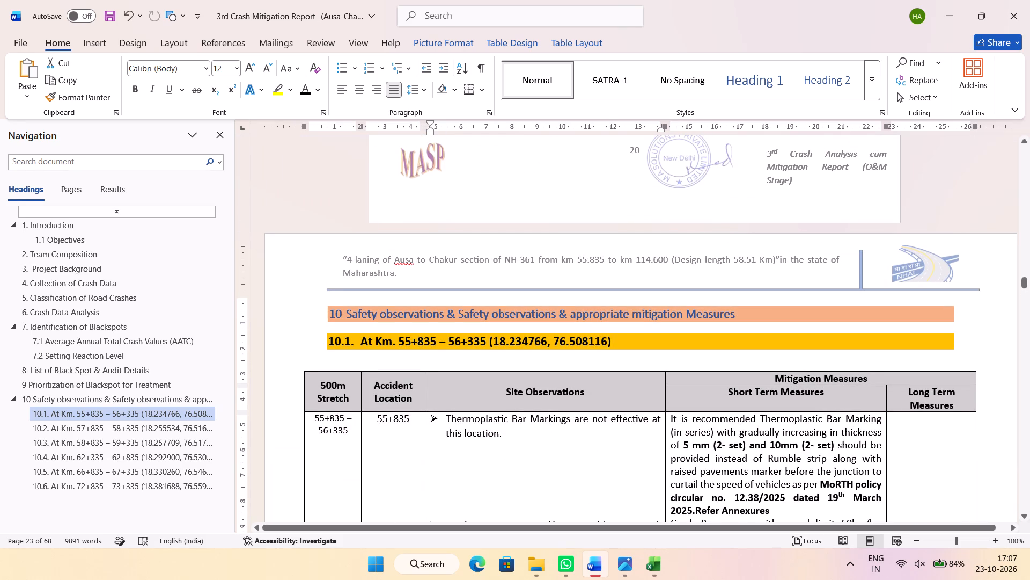
pyautogui.click(579, 358)
pyautogui.press('Delete')
pyautogui.scroll(-5, 577, 364)
pyautogui.scroll(3, 581, 344)
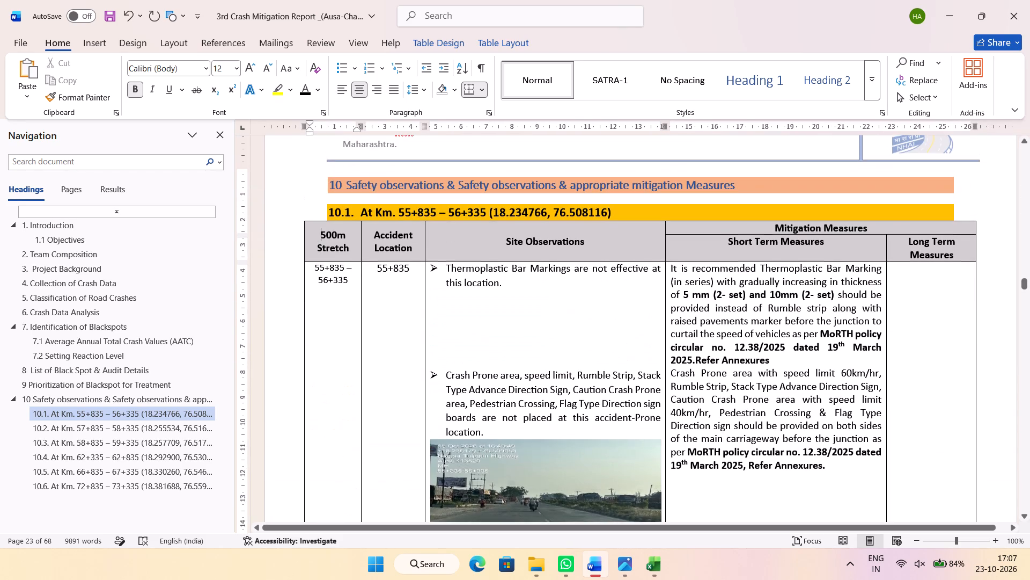
pyautogui.click(556, 213)
pyautogui.click(409, 90)
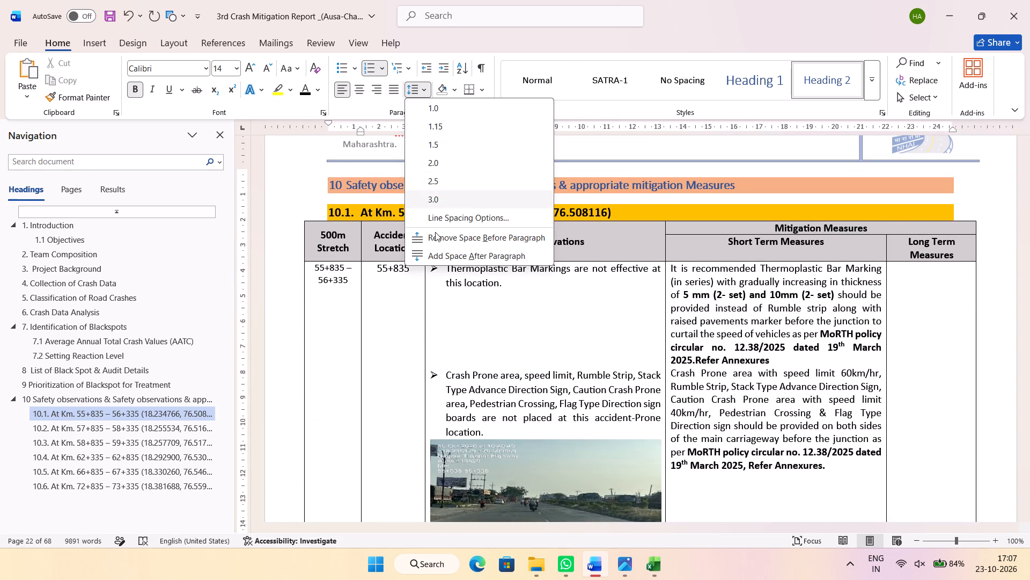
pyautogui.click(432, 253)
# Fine-tune the height of the "Crash Prone area" photo in section 10.1 so that it fits at the end of page 21.
pyautogui.scroll(-3, 533, 288)
pyautogui.click(564, 309)
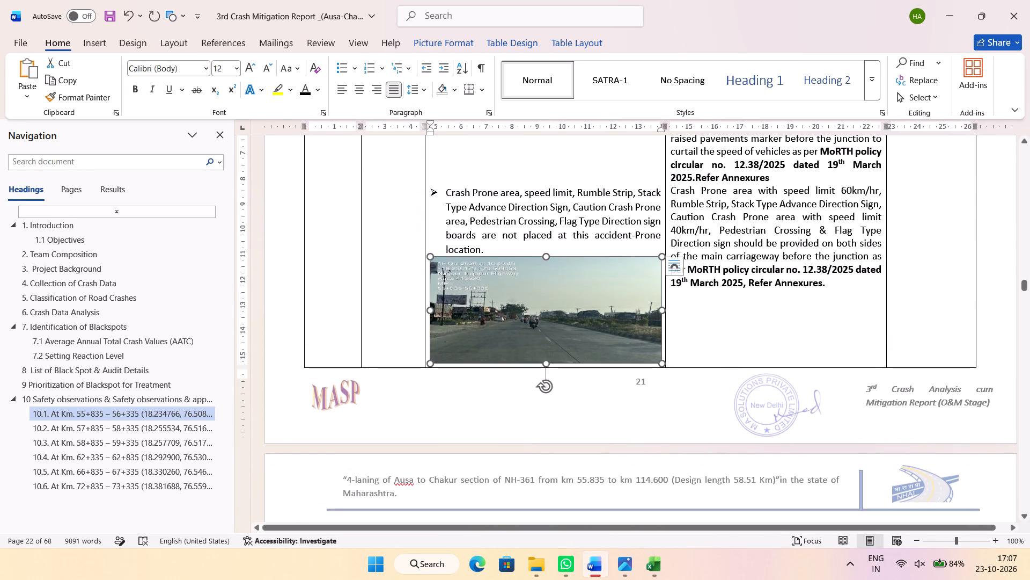
pyautogui.moveTo(547, 365); pyautogui.dragTo(547, 375)
pyautogui.moveTo(547, 375); pyautogui.dragTo(551, 354)
pyautogui.click(534, 206)
pyautogui.scroll(5, 553, 279)
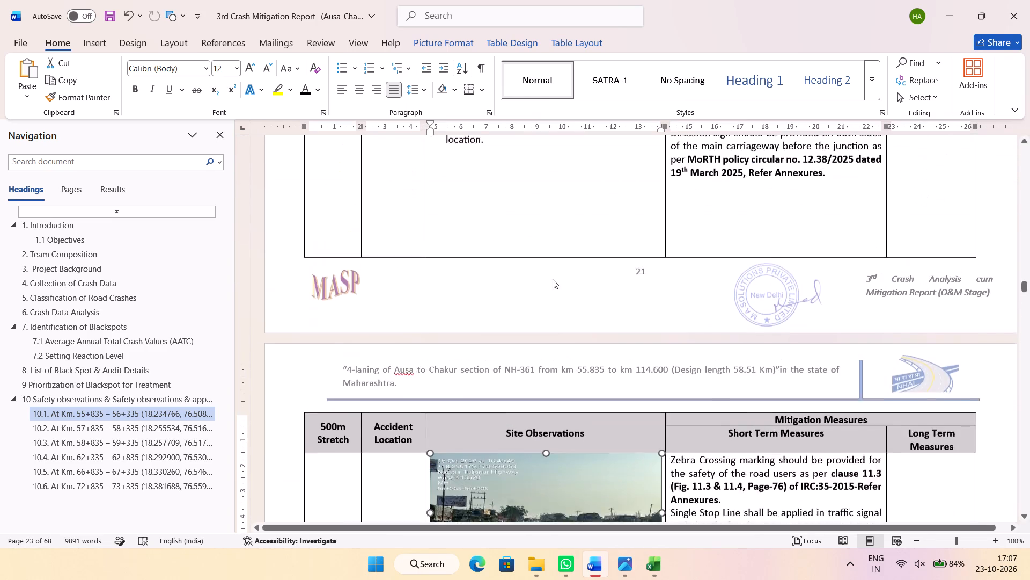
pyautogui.scroll(-4, 553, 279)
pyautogui.moveTo(547, 321); pyautogui.dragTo(548, 314)
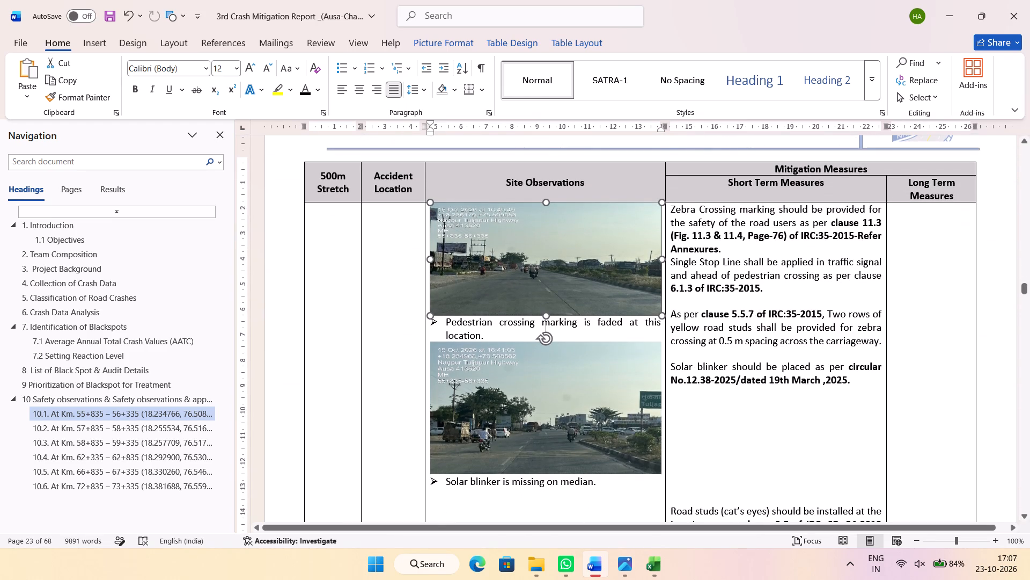
pyautogui.moveTo(548, 314); pyautogui.dragTo(548, 312)
pyautogui.scroll(1, 555, 313)
pyautogui.scroll(-3, 687, 297)
pyautogui.scroll(-1, 742, 263)
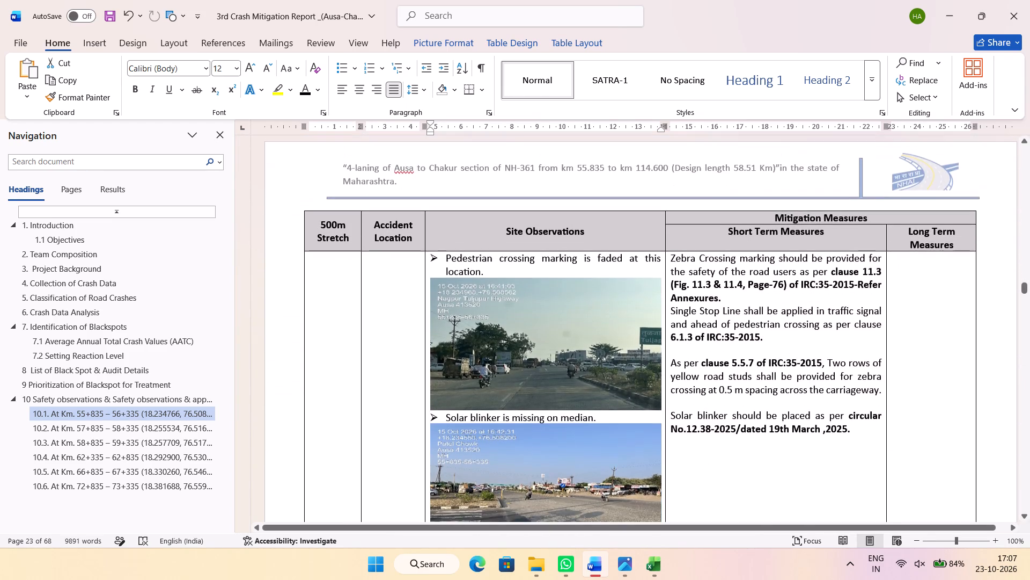
# Delete the "Single Stop Line" recommendation on page 22, leaving one blank line between the clause 11.3 and clause 5.5.7 recommendations.
pyautogui.scroll(-1, 716, 293)
pyautogui.moveTo(786, 278); pyautogui.dragTo(683, 253)
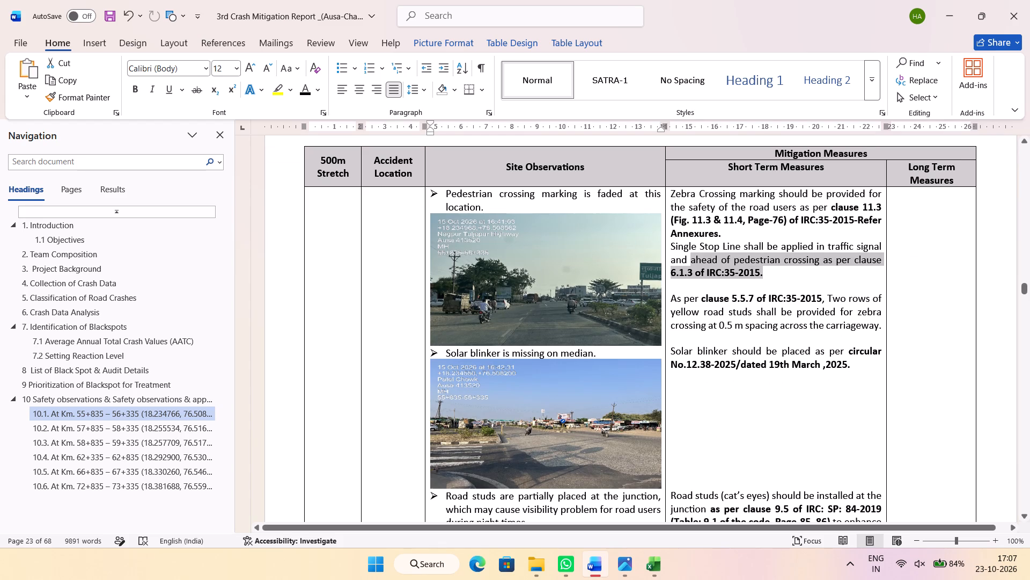
pyautogui.moveTo(683, 253); pyautogui.dragTo(676, 249)
pyautogui.press('Delete')
pyautogui.press('Return')
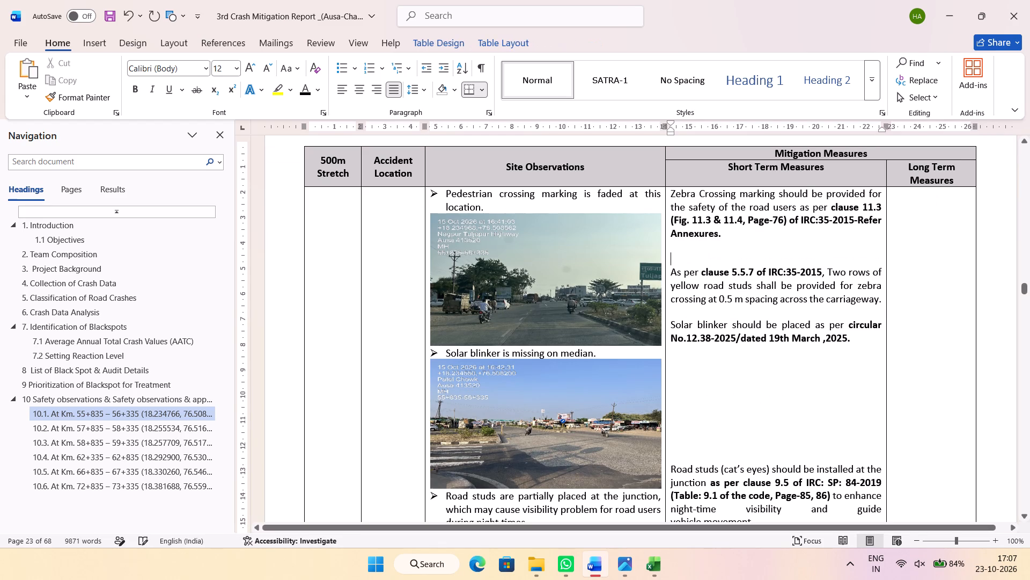
pyautogui.press('Return')
pyautogui.press('Delete')
pyautogui.press('Delete')
pyautogui.hotkey('ctrl', 'z')
pyautogui.click(701, 258)
pyautogui.press('Delete')
# Insert three blank lines above the solar blinker recommendation in section 10.1's Short Term Measures.
pyautogui.click(700, 302)
pyautogui.press('Return')
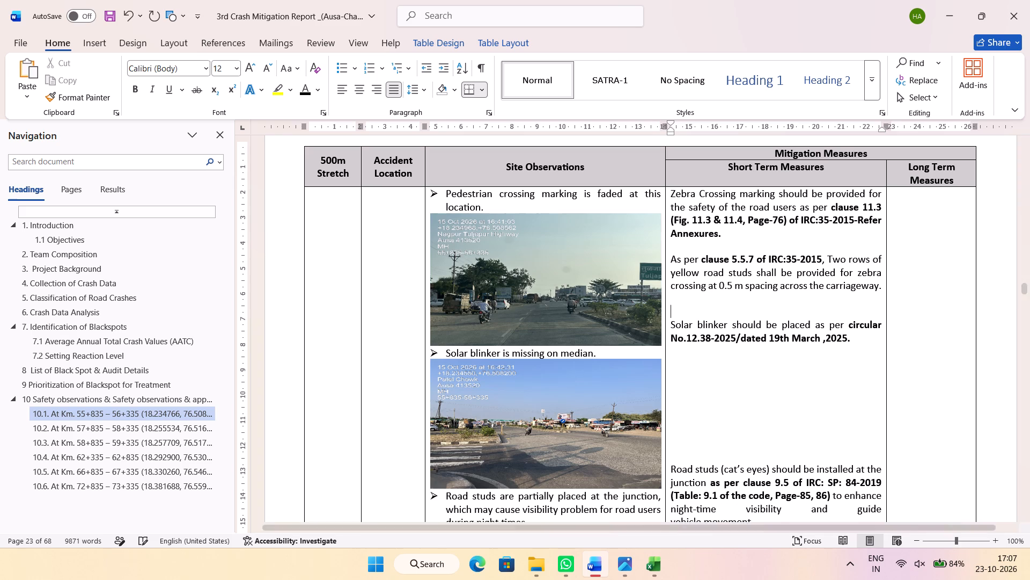
pyautogui.press('Return')
pyautogui.press('Return')
# Delete two blank lines above the "Road markings should be provided" recommendation on page 23.
pyautogui.scroll(-8, 712, 294)
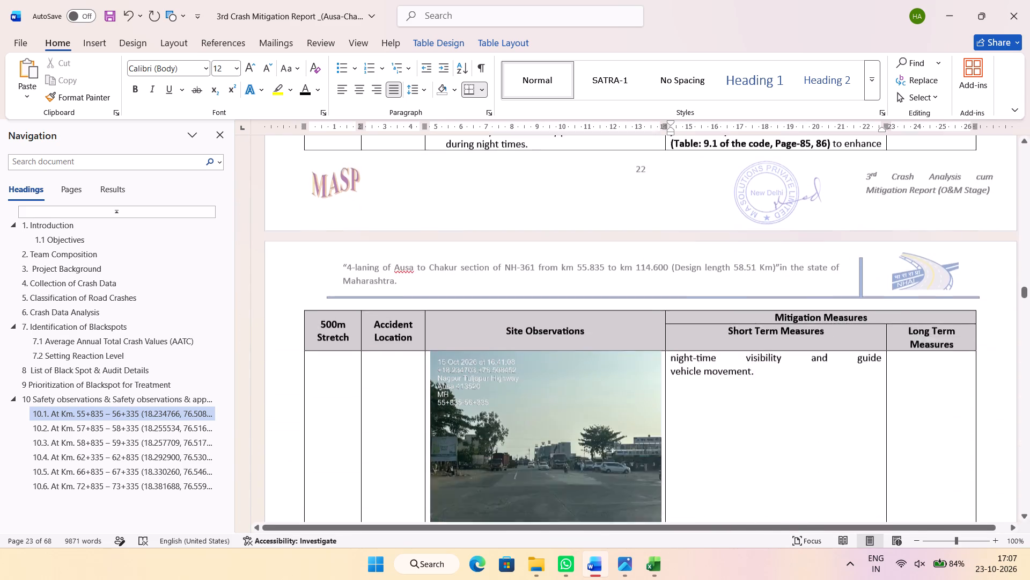
pyautogui.scroll(-1, 681, 291)
pyautogui.click(698, 323)
pyautogui.press('Delete')
pyautogui.press('Delete')
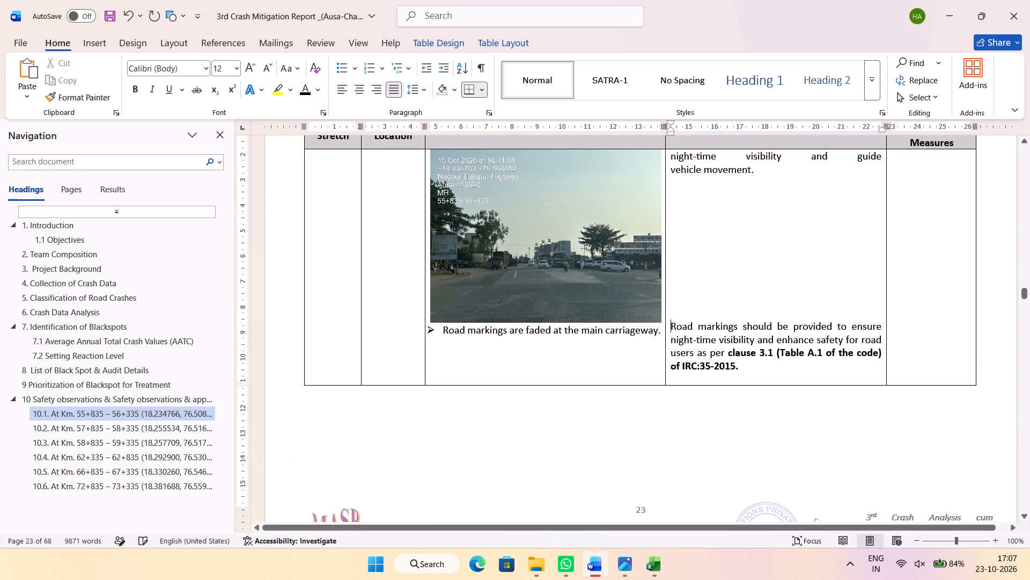
# Crop the bottom of the photo above the faded road markings observation on page 23 to a height of 5.88 cm.
pyautogui.doubleClick(576, 283)
pyautogui.click(908, 70)
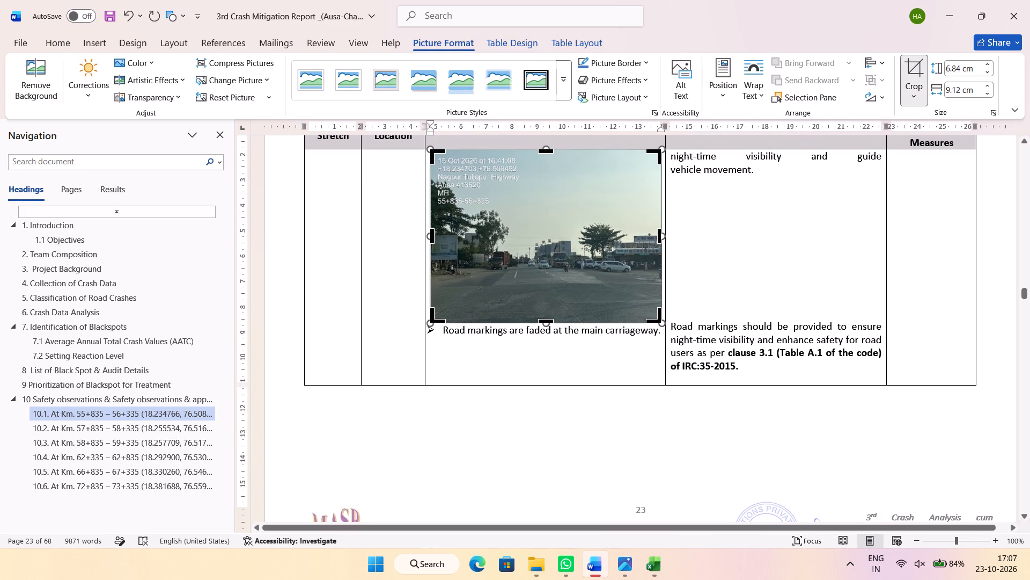
pyautogui.moveTo(542, 321); pyautogui.dragTo(545, 299)
pyautogui.scroll(4, 570, 301)
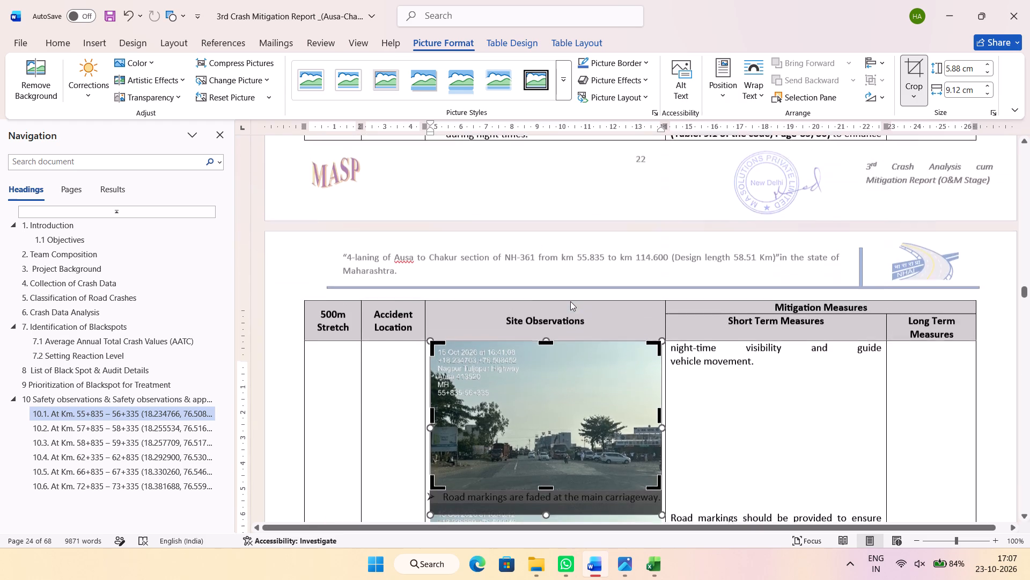
pyautogui.scroll(-2, 570, 301)
pyautogui.click(716, 364)
# Align the road markings recommendation with its observation by deleting two blank lines and slightly shrinking the height of the photo above.
pyautogui.scroll(-3, 716, 353)
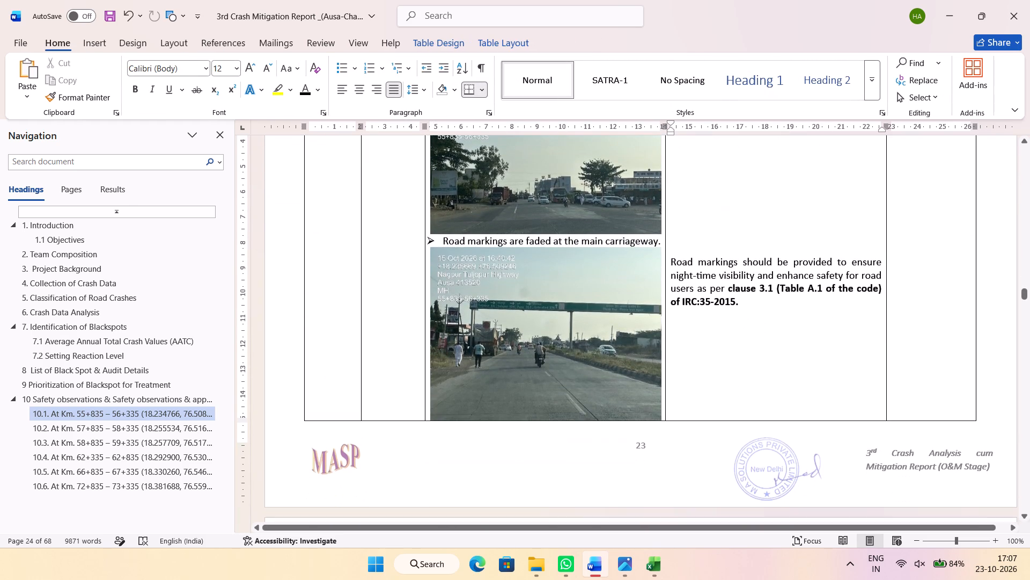
pyautogui.click(704, 237)
pyautogui.press('Delete')
pyautogui.press('Delete')
pyautogui.click(612, 219)
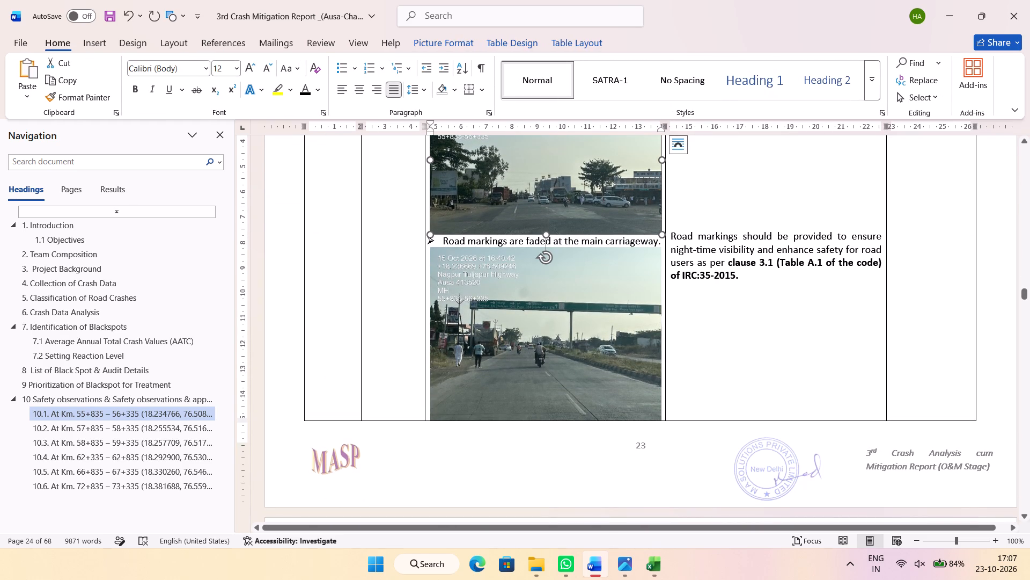
pyautogui.moveTo(548, 235); pyautogui.dragTo(548, 230)
# Delete note 2 about the previously identified black spot, including its number and empty line, from the end of section 10.1's table.
pyautogui.scroll(-6, 703, 277)
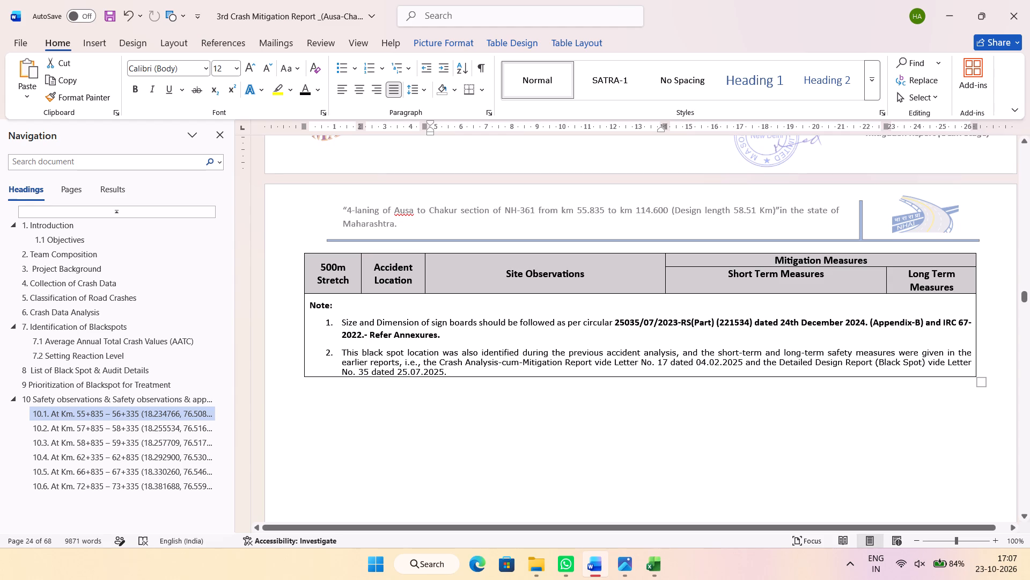
pyautogui.moveTo(448, 374); pyautogui.dragTo(334, 356)
pyautogui.press('Delete')
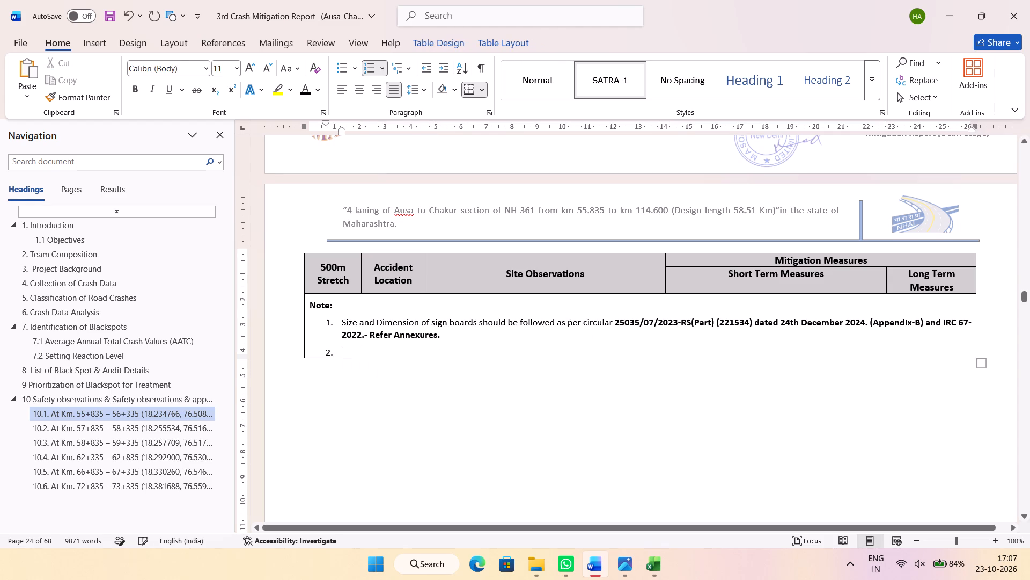
pyautogui.press('Delete')
pyautogui.press('BackSpace')
pyautogui.press('BackSpace')
pyautogui.press('BackSpace')
pyautogui.press('BackSpace')
pyautogui.click(356, 311)
# Crop the bottom of the faded road markings photo on page 23 so that the Note row fits beneath it on that page.
pyautogui.scroll(-4, 385, 335)
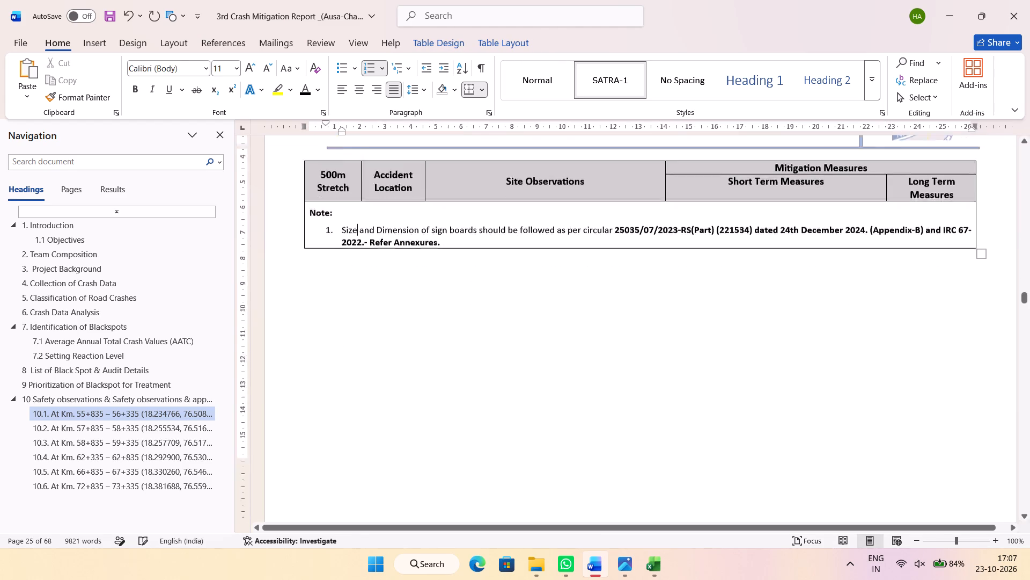
pyautogui.scroll(9, 433, 323)
pyautogui.doubleClick(538, 328)
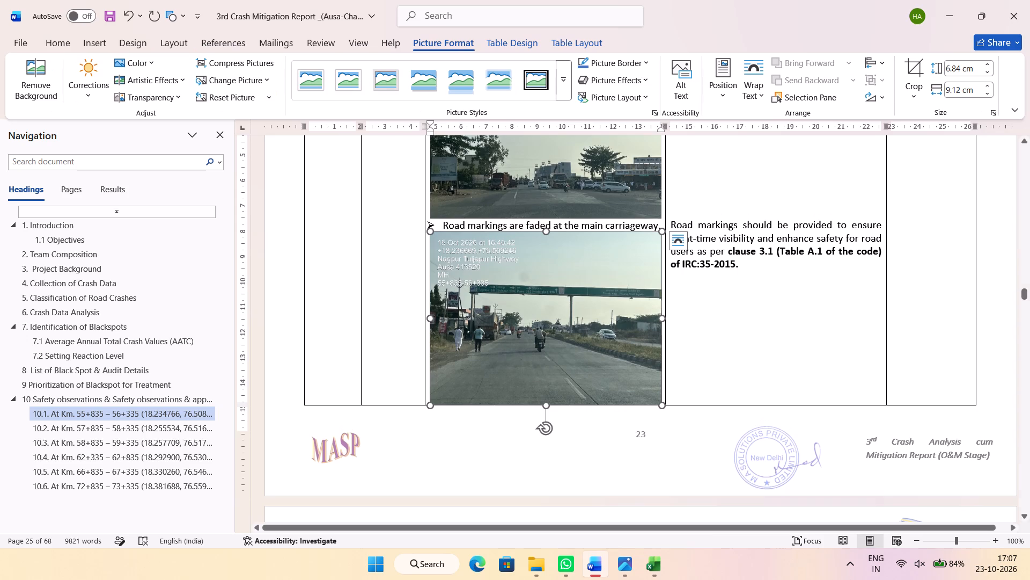
pyautogui.click(906, 61)
pyautogui.moveTo(550, 404); pyautogui.dragTo(549, 391)
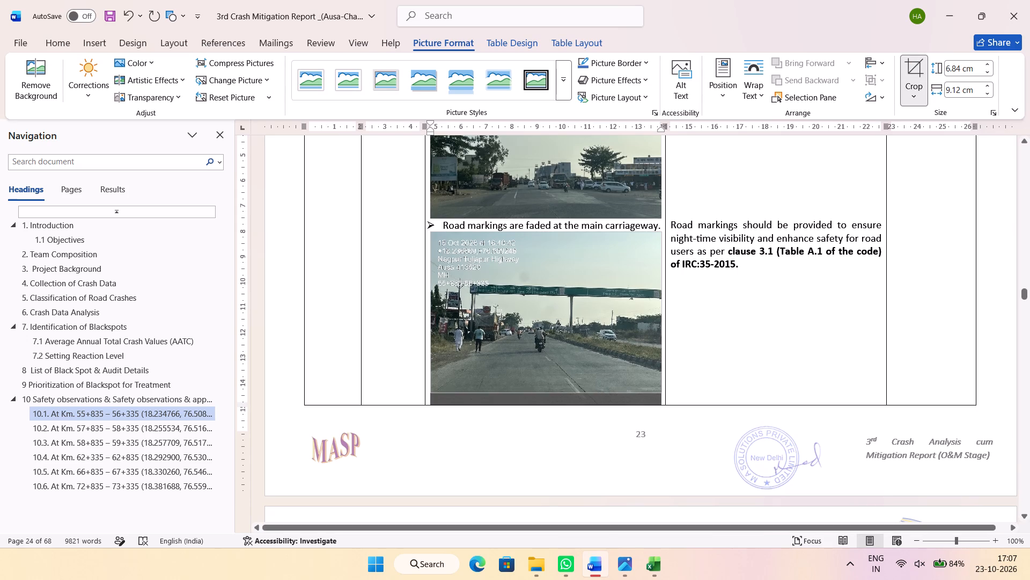
pyautogui.moveTo(549, 391); pyautogui.dragTo(549, 367)
pyautogui.click(757, 339)
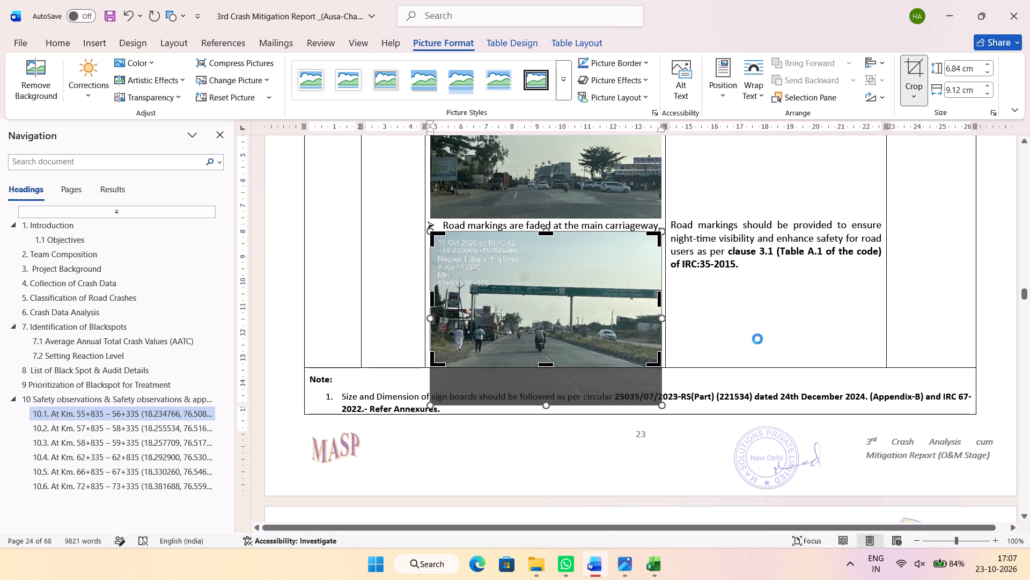
# Add a blank line below the crash prone area sign board recommendation in section 10.2's table, at the bottom of page 24.
pyautogui.scroll(-4, 735, 338)
pyautogui.scroll(-5, 686, 315)
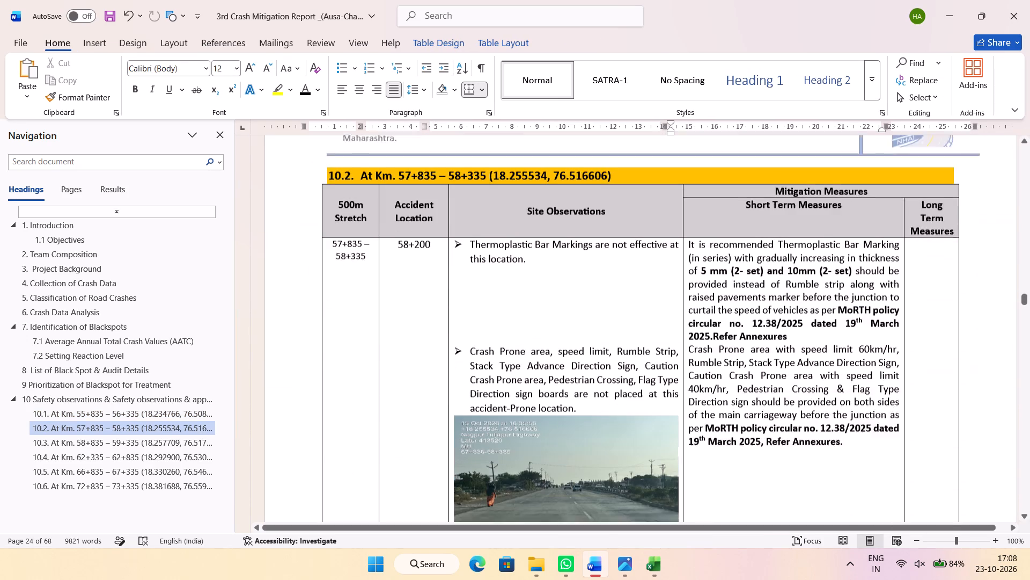
pyautogui.scroll(-3, 709, 278)
pyautogui.click(709, 284)
pyautogui.press('Return')
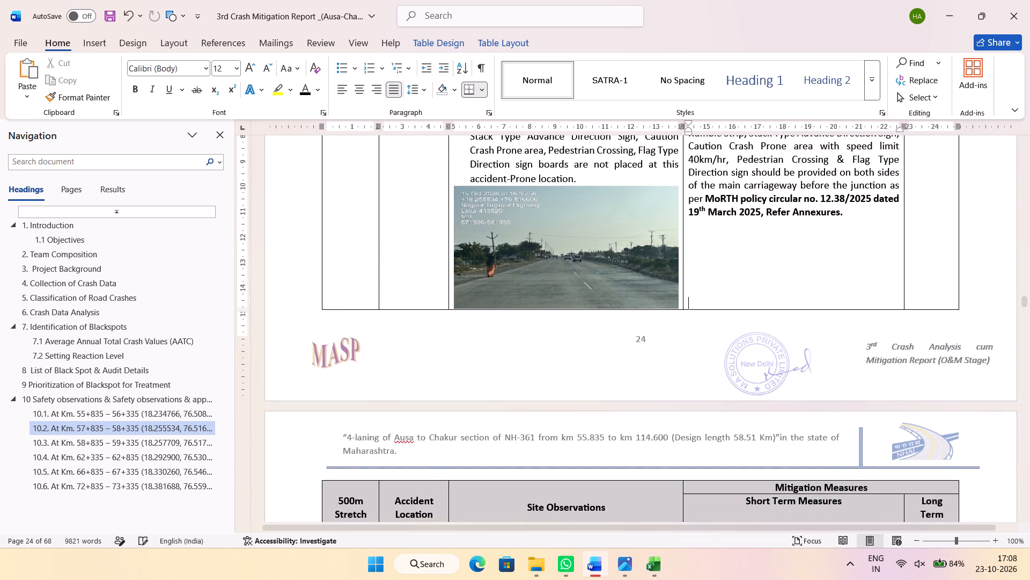
# Replace the Single Stop Line recommendation citing clause 6.1.3 of IRC:35-2015 on page 25 with blank lines.
pyautogui.scroll(-3, 708, 283)
pyautogui.scroll(-3, 656, 292)
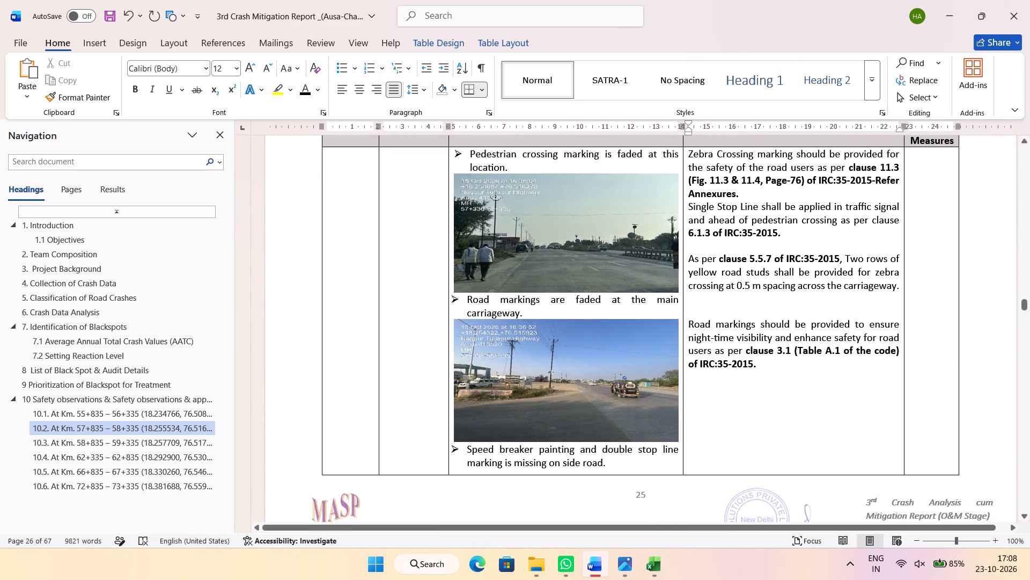
pyautogui.moveTo(783, 232); pyautogui.dragTo(701, 211)
pyautogui.press('Return')
pyautogui.press('Return')
pyautogui.press('Return')
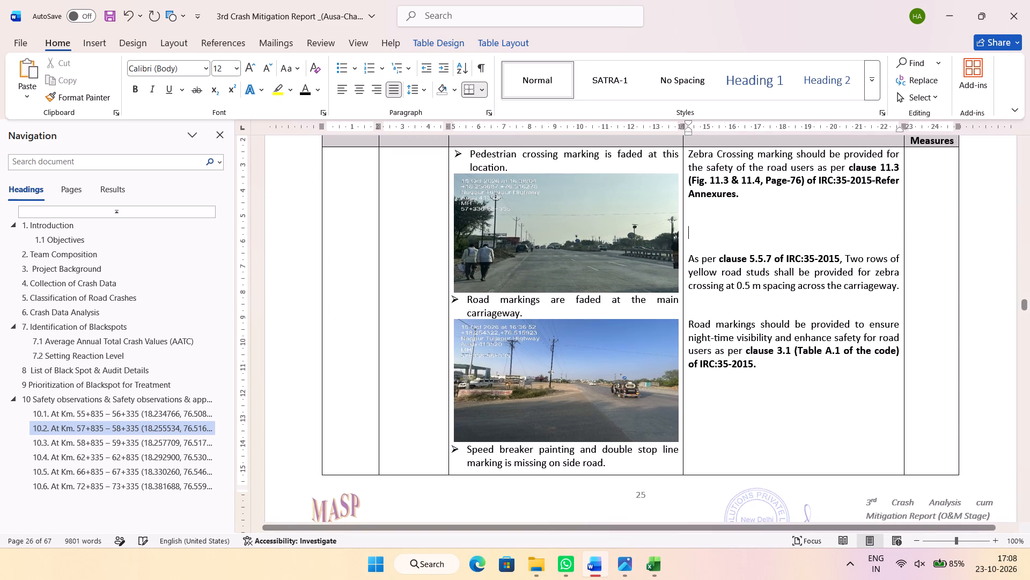
pyautogui.press('Return')
pyautogui.press('Return')
pyautogui.press('Return')
# Adjust the blank lines around the clause 5.5.7 paragraph on page 25 so the road markings recommendation aligns with its observation.
pyautogui.scroll(-1, 725, 314)
pyautogui.click(716, 285)
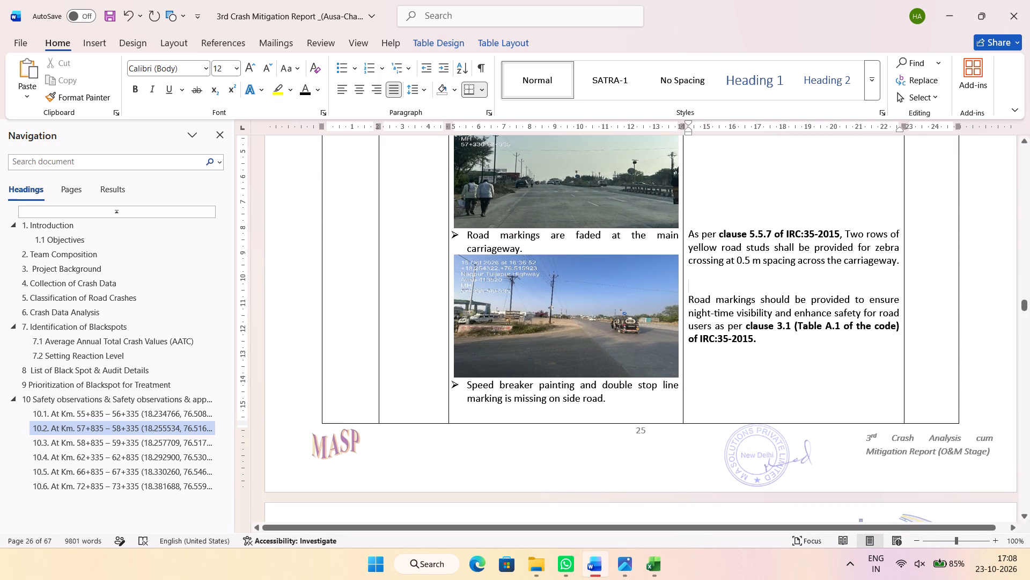
pyautogui.moveTo(729, 167); pyautogui.dragTo(741, 195)
pyautogui.press('Delete')
pyautogui.press('Delete')
pyautogui.scroll(-1, 732, 229)
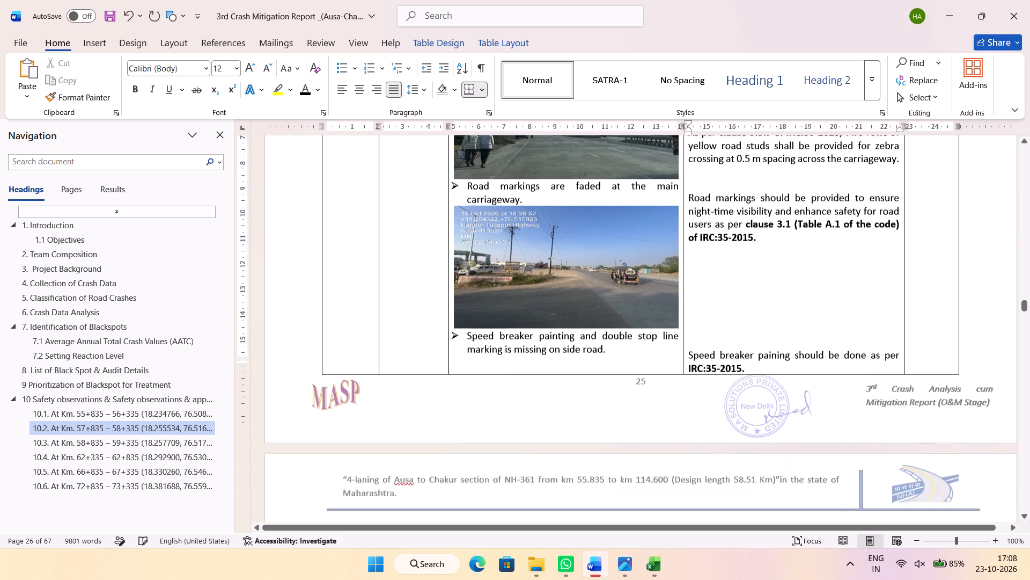
pyautogui.scroll(1, 732, 231)
pyautogui.click(728, 157)
pyautogui.scroll(1, 725, 174)
pyautogui.press('Delete')
pyautogui.press('Delete')
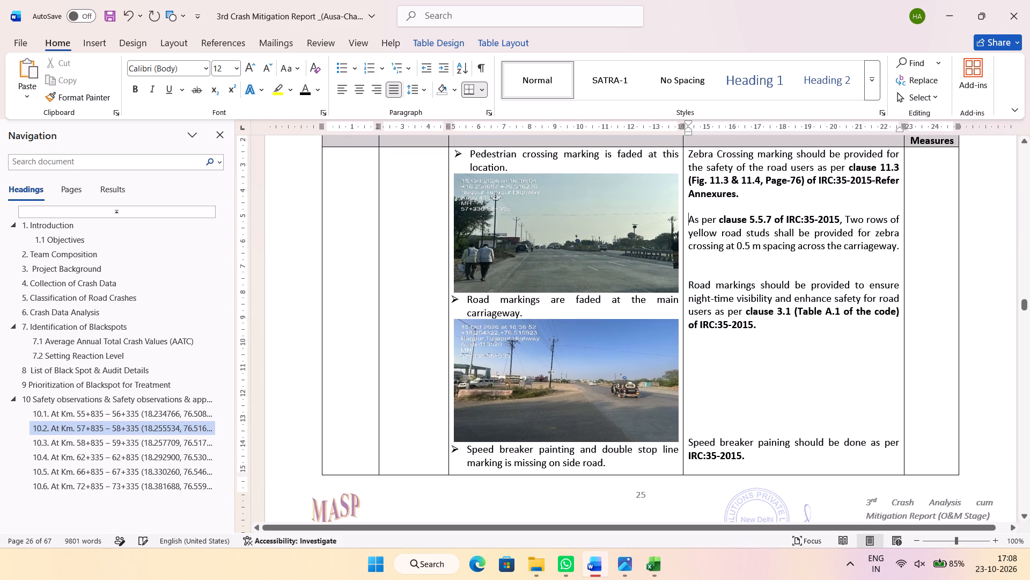
pyautogui.click(703, 277)
pyautogui.press('Return')
# Align the speed breaker recommendation on page 25 with its observation by deleting one blank line and slightly shrinking the photo above.
pyautogui.scroll(-2, 713, 286)
pyautogui.click(707, 314)
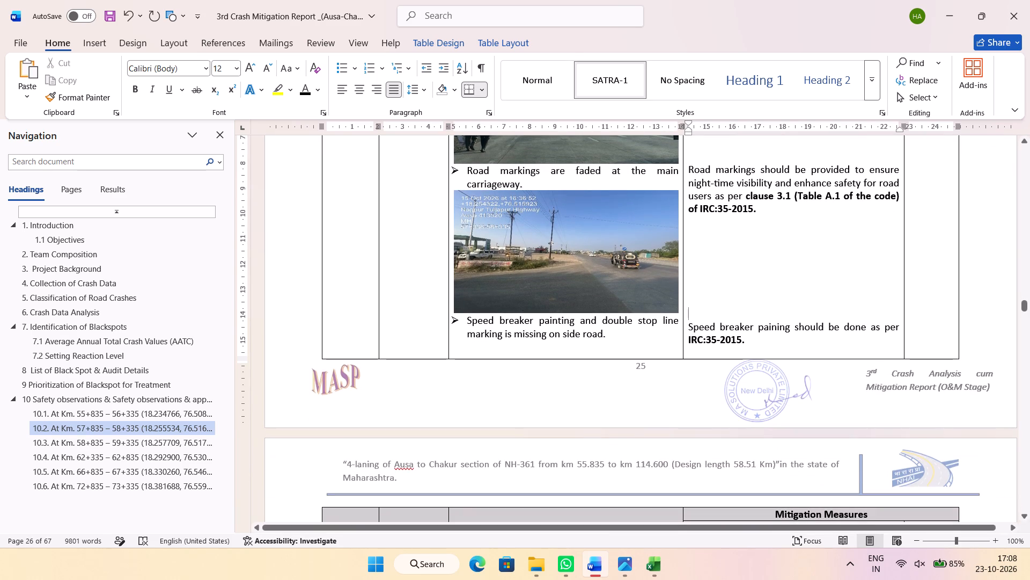
pyautogui.press('Delete')
pyautogui.click(630, 295)
pyautogui.moveTo(563, 314); pyautogui.dragTo(564, 309)
pyautogui.scroll(-5, 637, 298)
pyautogui.scroll(6, 712, 309)
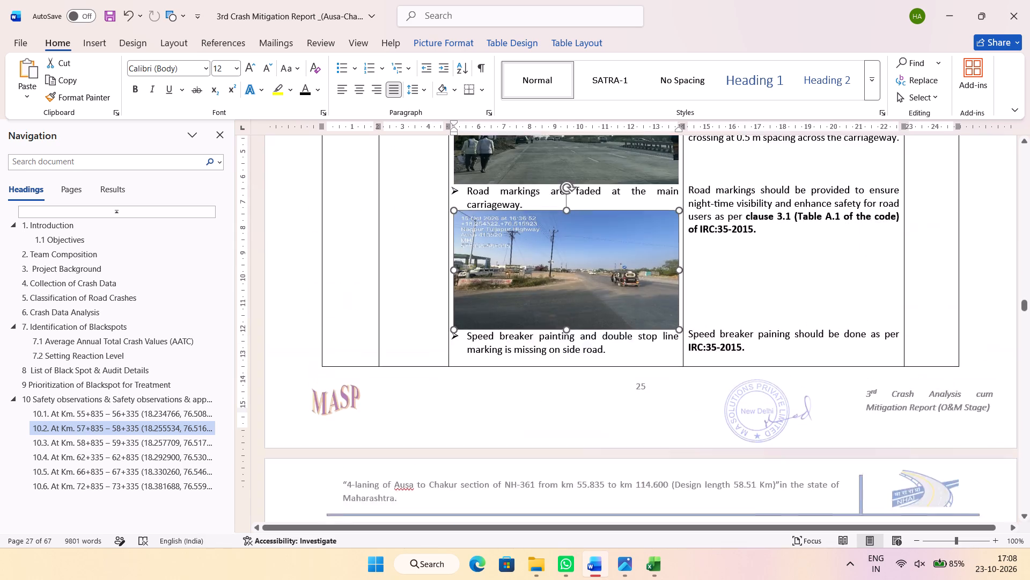
# Review section 10.2's table on pages 25 and 26, including its Note row, for alignment and layout.
pyautogui.scroll(12, 712, 309)
pyautogui.scroll(-11, 712, 309)
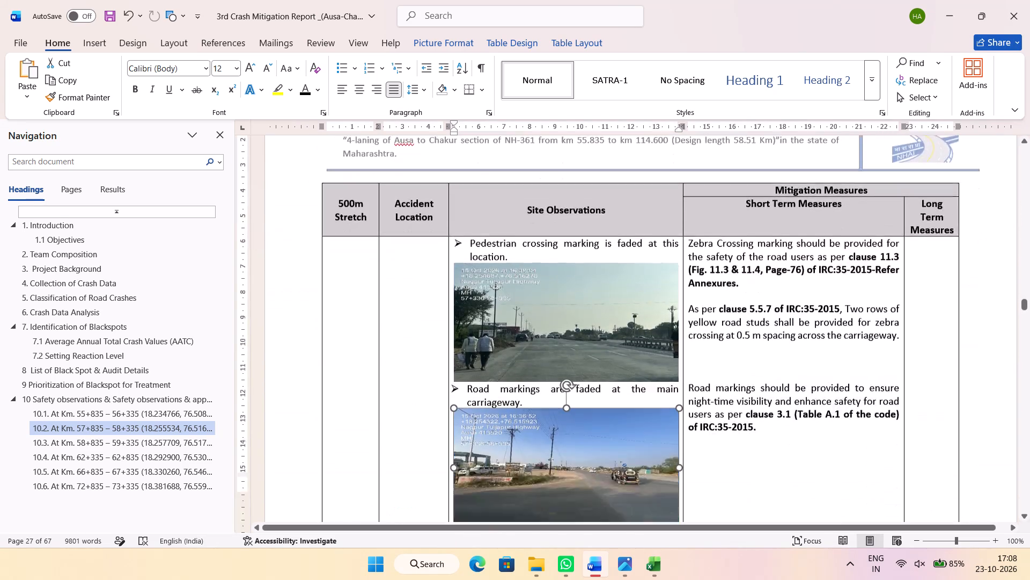
pyautogui.scroll(-8, 711, 293)
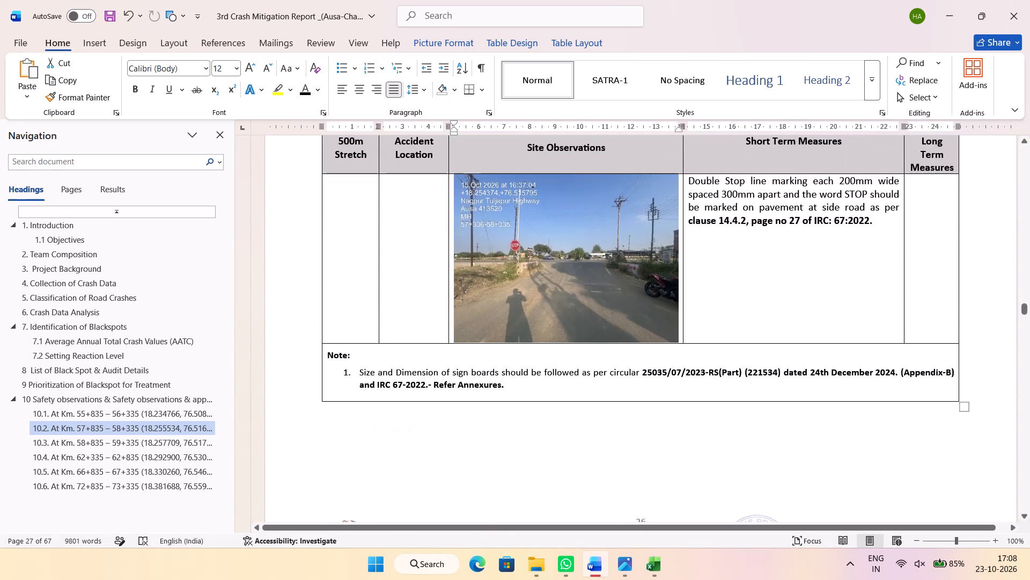
pyautogui.scroll(7, 711, 289)
pyautogui.scroll(-15, 711, 289)
pyautogui.scroll(7, 711, 276)
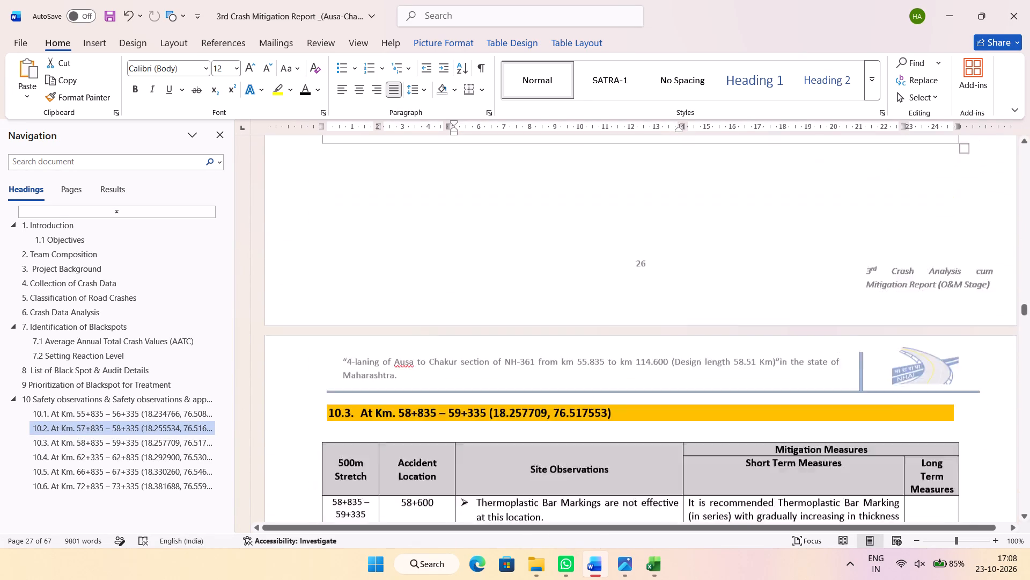
# Add a full stop after "Refer Annexures" at the end of section 10.3's Thermoplastic Bar Marking recommendation.
pyautogui.scroll(-8, 631, 285)
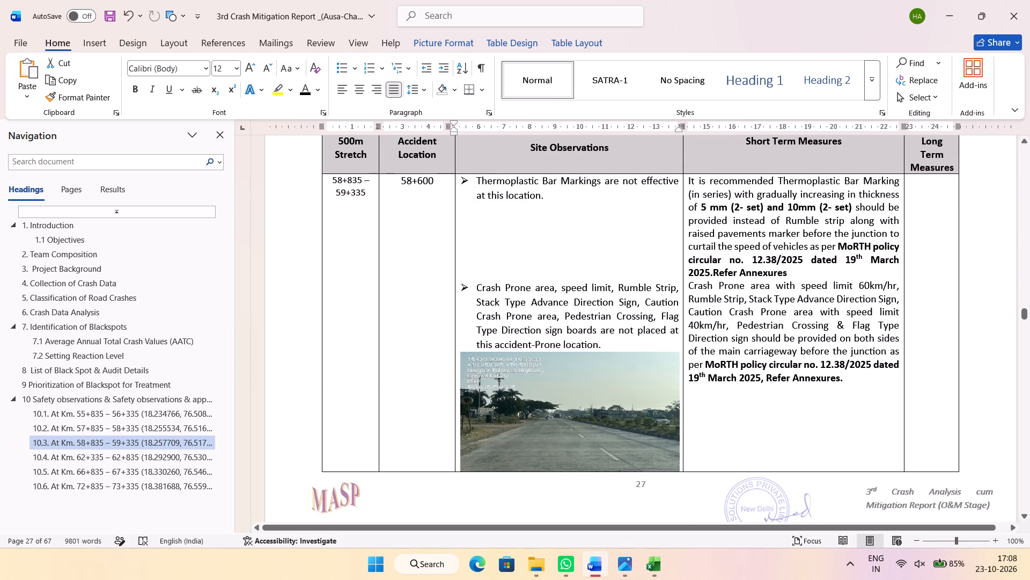
pyautogui.click(811, 274)
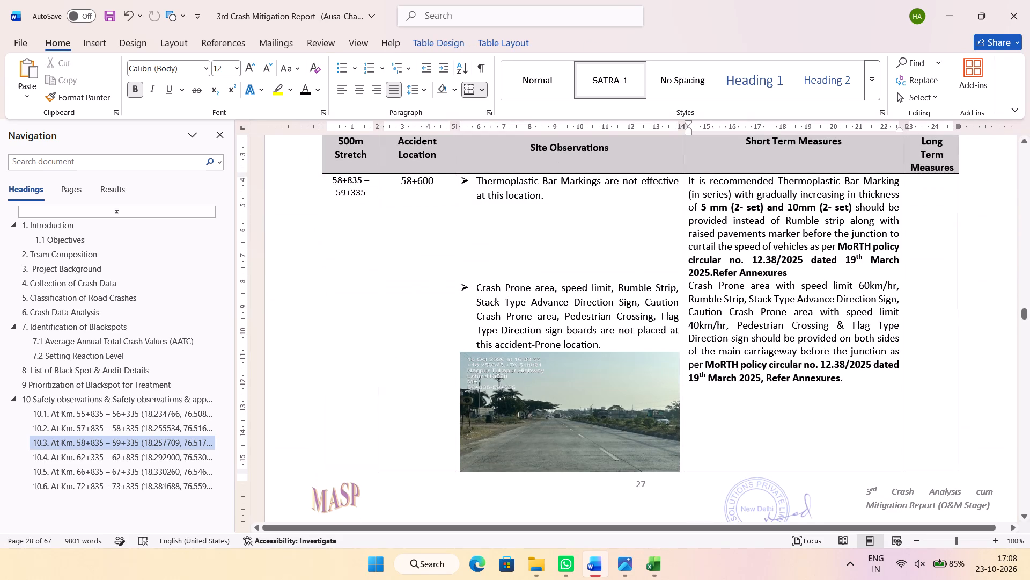
pyautogui.press('.')
# Delete the Single Stop Line recommendation citing clause 6.1.3 of IRC:35-2015 from section 10.3's table, leaving one blank line.
pyautogui.scroll(-6, 683, 272)
pyautogui.scroll(-2, 575, 269)
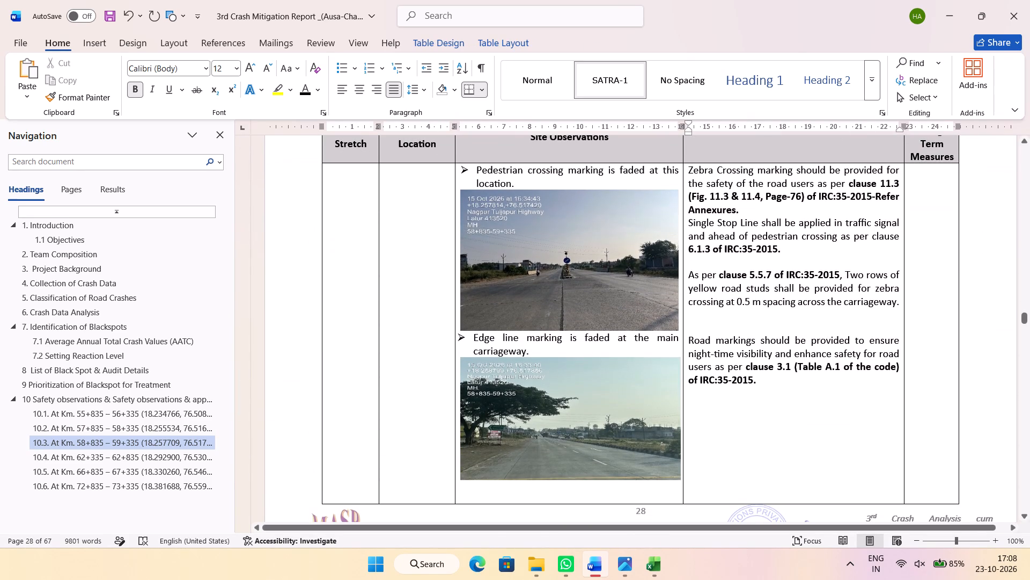
pyautogui.moveTo(796, 247); pyautogui.dragTo(699, 221)
pyautogui.press('Return')
pyautogui.press('Delete')
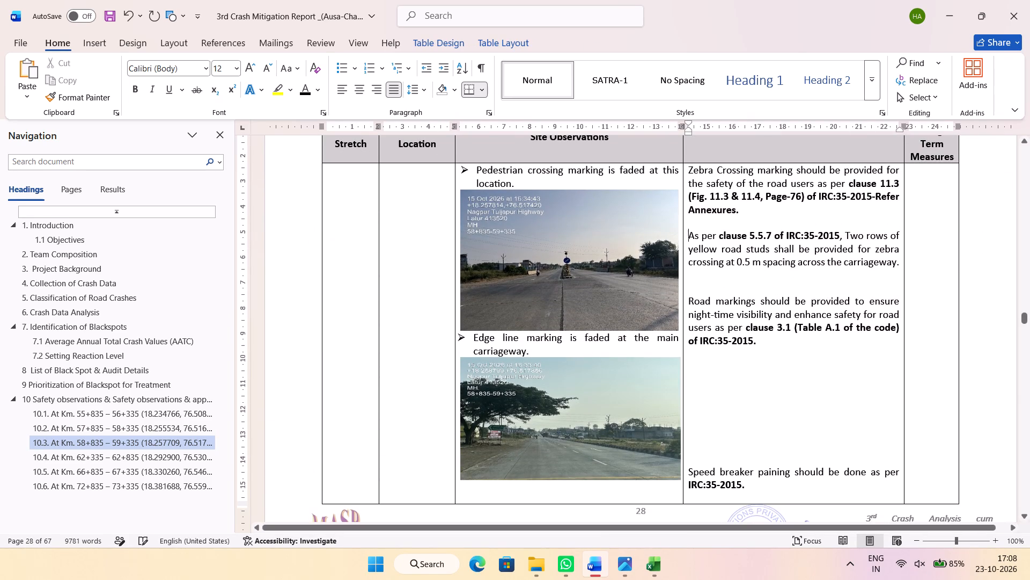
# Insert three blank lines above the road markings recommendation on page 28 to align it with the faded edge line observation.
pyautogui.scroll(-1, 711, 296)
pyautogui.click(717, 215)
pyautogui.press('Return')
pyautogui.press('Return')
pyautogui.press('Return')
# Increase the height of the faded edge line marking photo at the bottom of page 28.
pyautogui.scroll(-2, 712, 249)
pyautogui.click(584, 254)
pyautogui.moveTo(572, 287); pyautogui.dragTo(571, 308)
# Delete note 2 about the previously identified black spot, including its number and empty line, from the end of section 10.3's table.
pyautogui.scroll(-5, 610, 250)
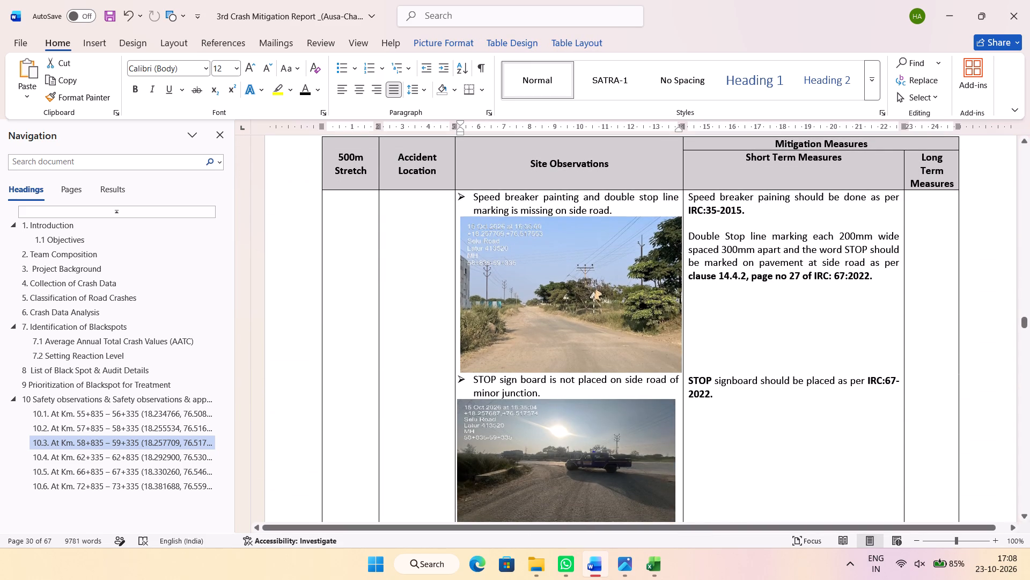
pyautogui.scroll(-8, 736, 291)
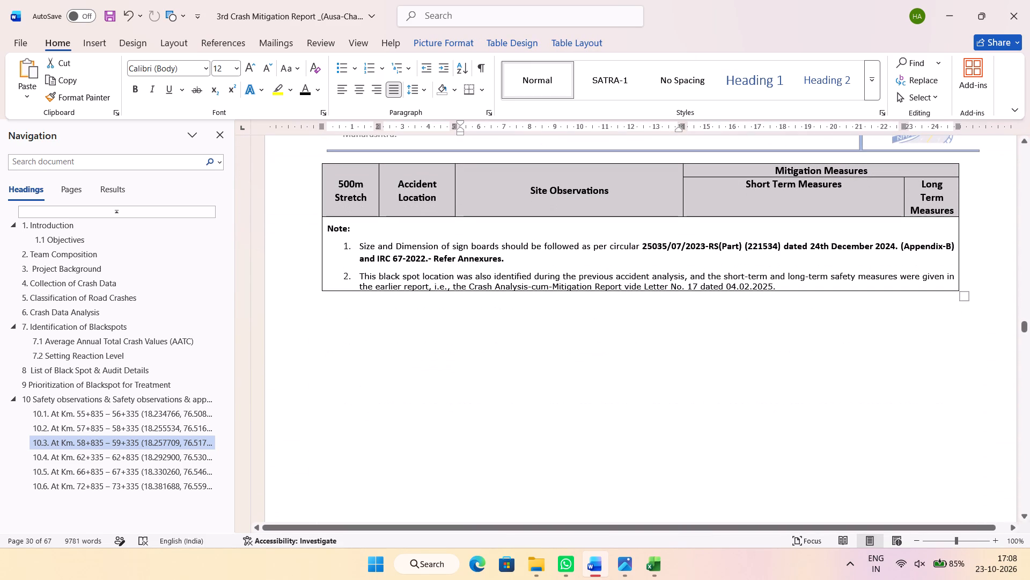
pyautogui.moveTo(786, 289); pyautogui.dragTo(464, 291)
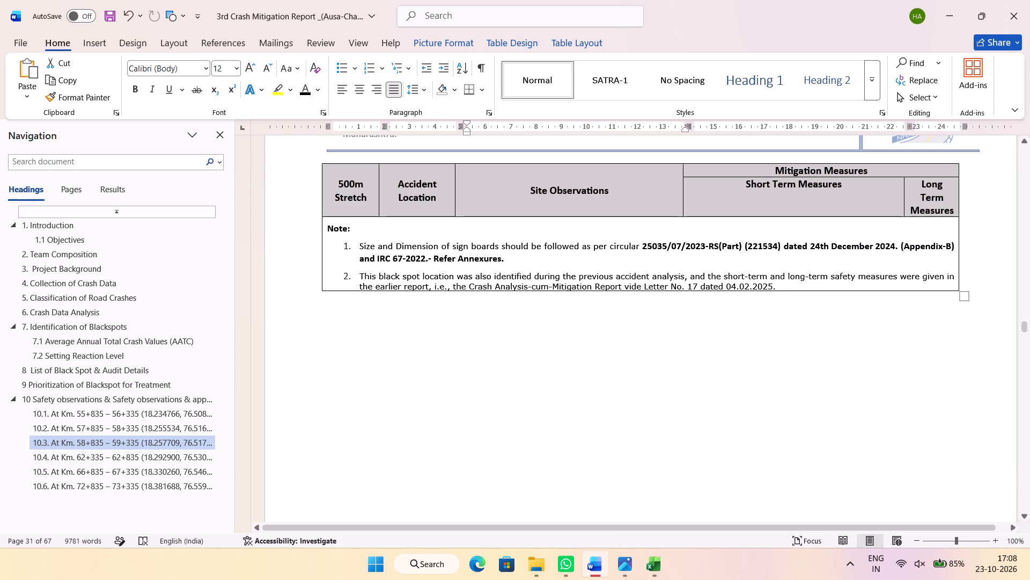
pyautogui.moveTo(783, 287); pyautogui.dragTo(372, 273)
pyautogui.press('Delete')
pyautogui.scroll(1, 538, 277)
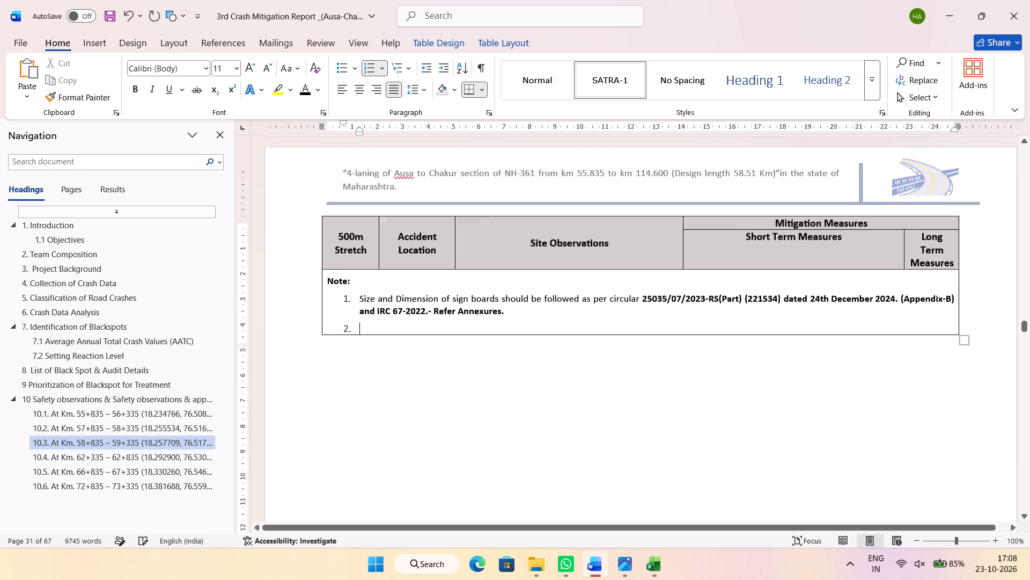
pyautogui.press('BackSpace')
pyautogui.press('BackSpace')
pyautogui.press('BackSpace')
pyautogui.press('BackSpace')
# Crop the bottom of the side road photo under the speed breaker painting observation on page 29.
pyautogui.scroll(5, 547, 284)
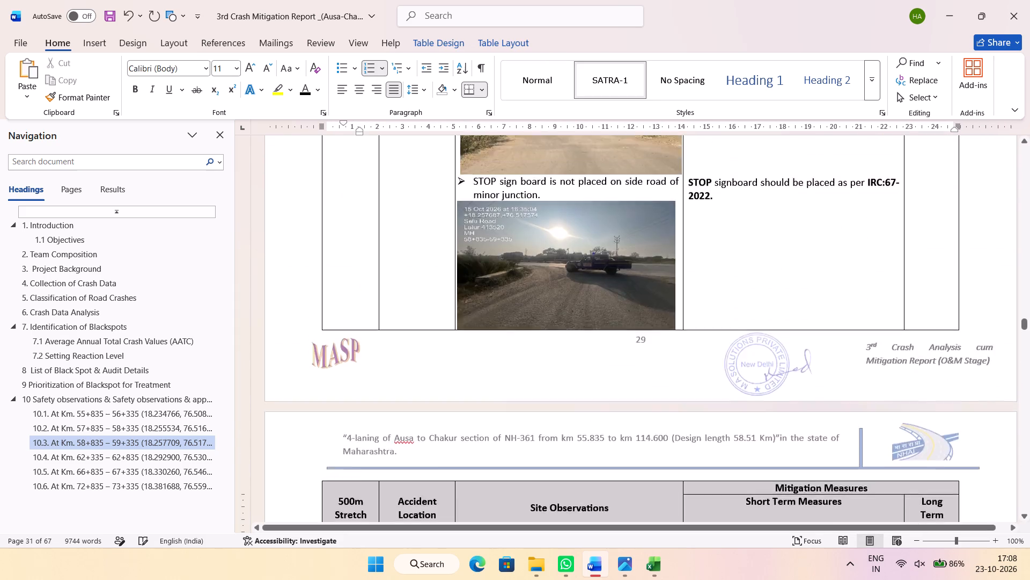
pyautogui.scroll(2, 547, 284)
pyautogui.scroll(-2, 547, 284)
pyautogui.doubleClick(568, 234)
pyautogui.click(910, 61)
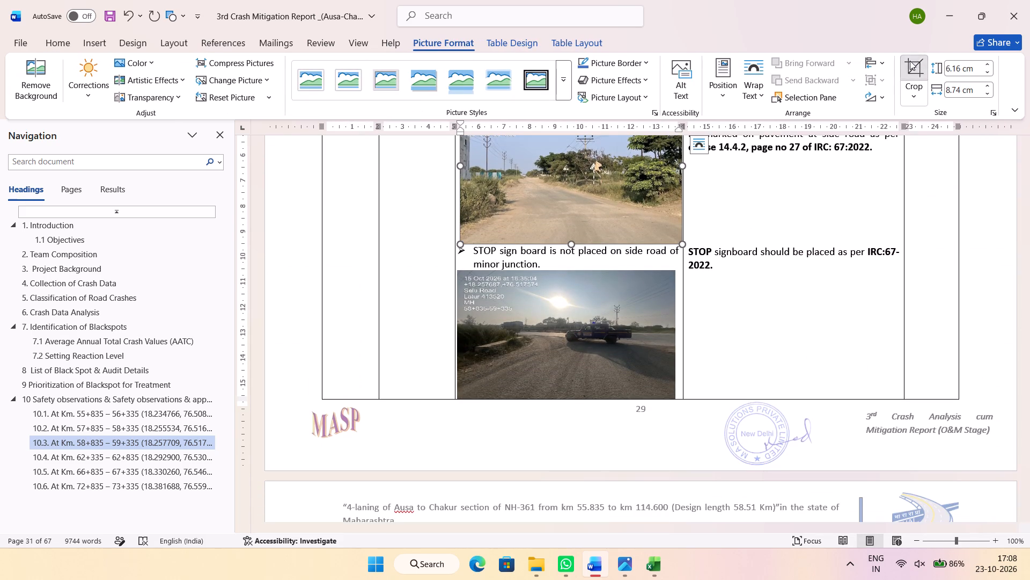
pyautogui.scroll(2, 801, 187)
pyautogui.click(566, 367)
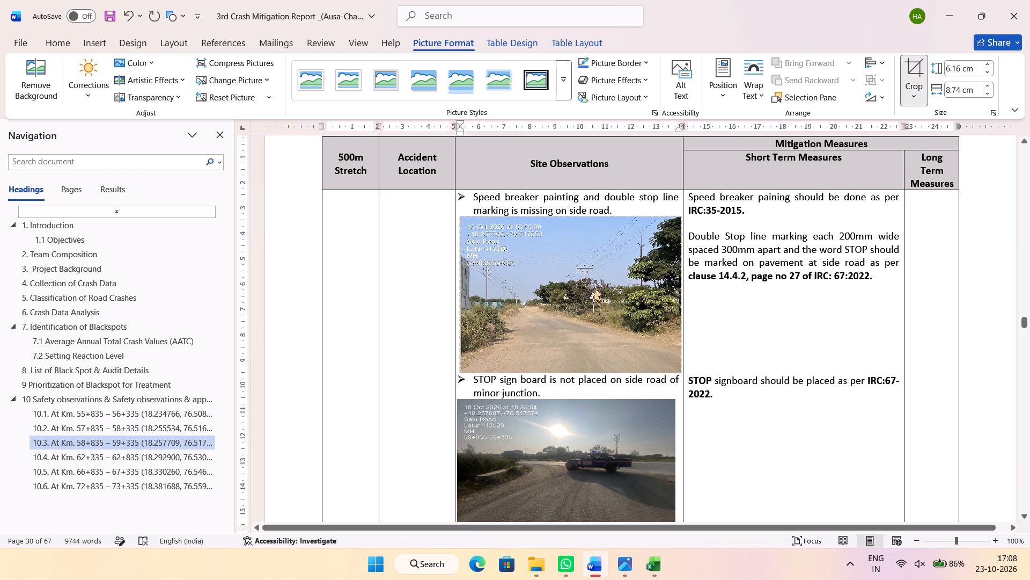
pyautogui.moveTo(575, 370); pyautogui.dragTo(576, 360)
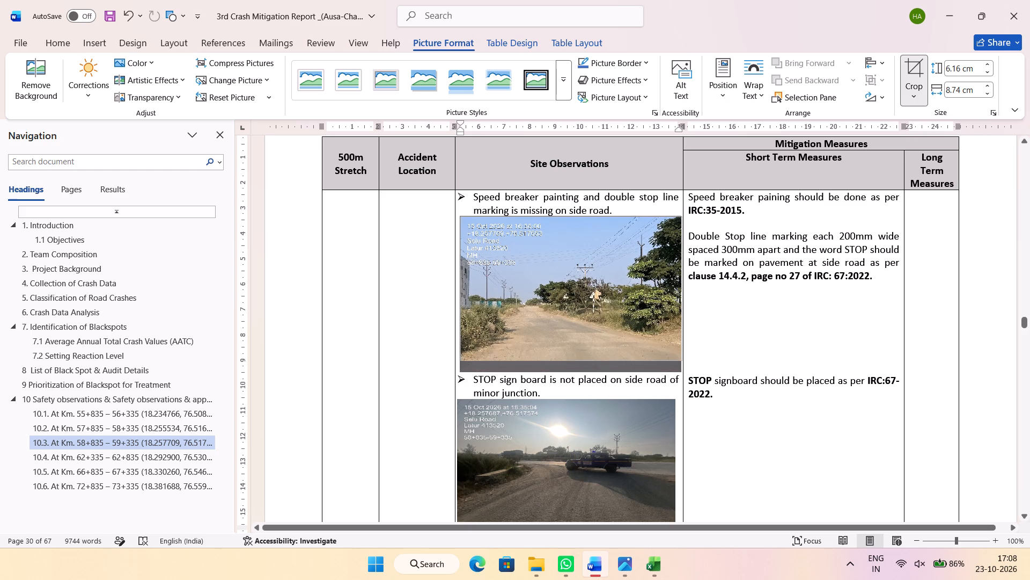
pyautogui.moveTo(576, 360); pyautogui.dragTo(578, 343)
# Delete two blank lines above the STOP signboard recommendation on page 29 to bring it level with its observation.
pyautogui.click(741, 328)
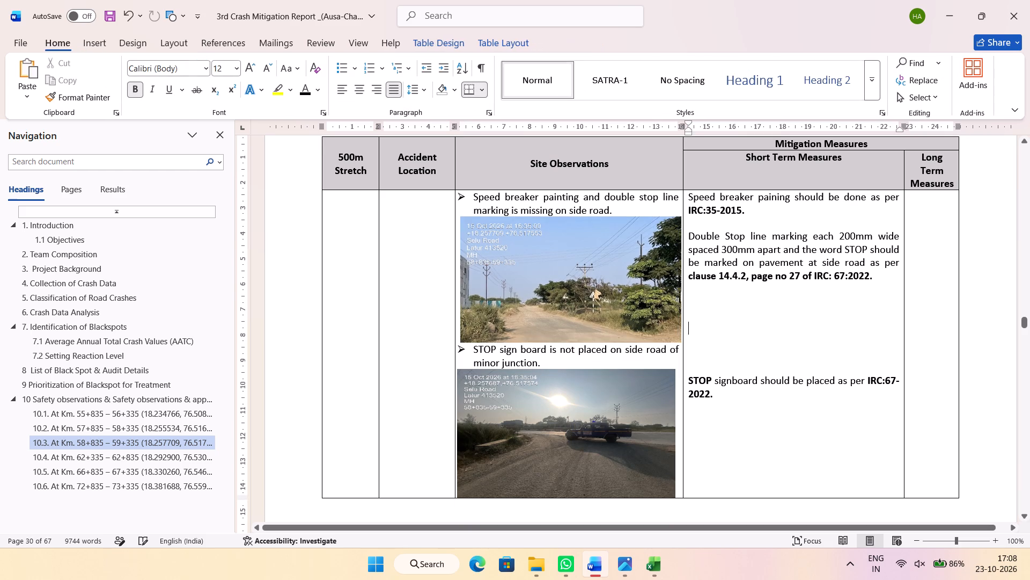
pyautogui.click(723, 349)
pyautogui.press('Delete')
pyautogui.press('Delete')
pyautogui.scroll(-2, 716, 320)
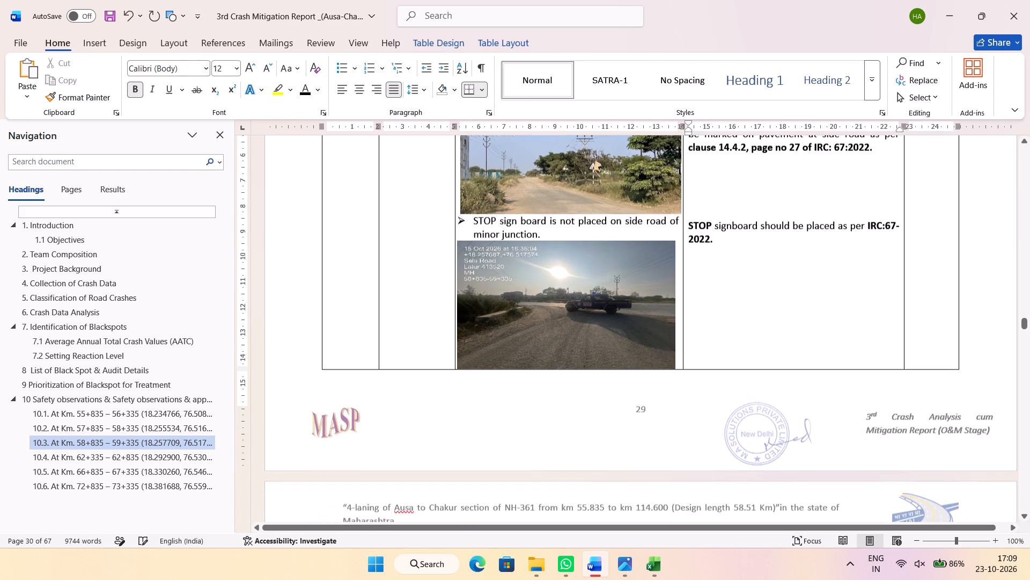
# Shrink the height of page 29's speed breaker photo and delete one blank line beside it so the Note row fits on that page.
pyautogui.click(637, 198)
pyautogui.moveTo(570, 213); pyautogui.dragTo(571, 201)
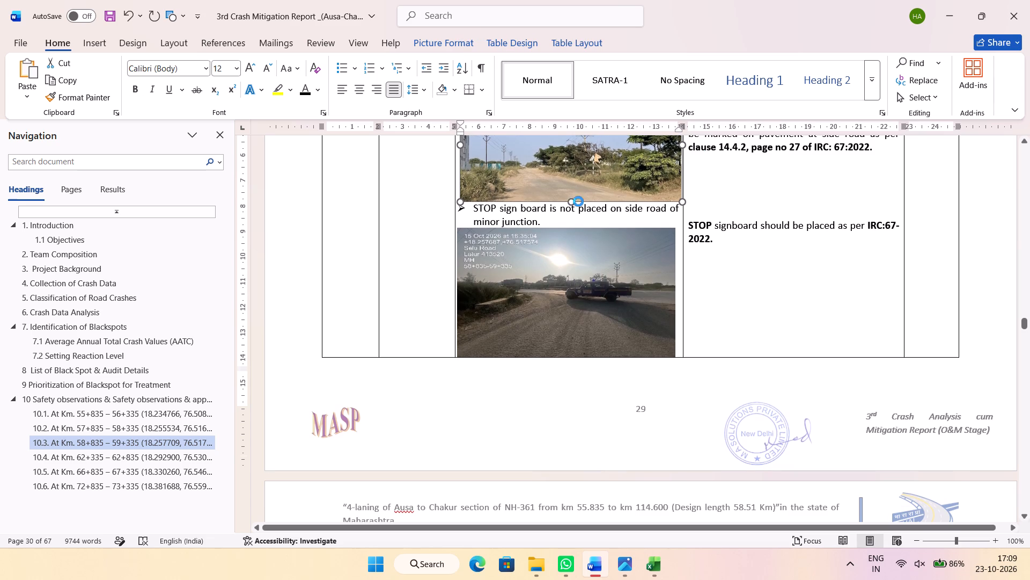
pyautogui.click(719, 258)
pyautogui.press('Delete')
pyautogui.scroll(-6, 709, 332)
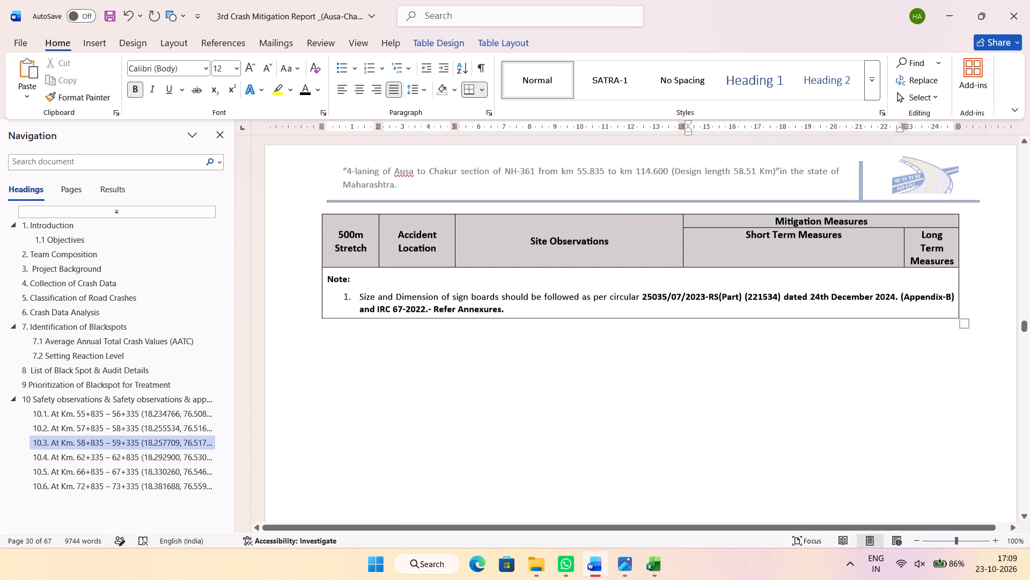
pyautogui.click(413, 277)
pyautogui.scroll(6, 476, 256)
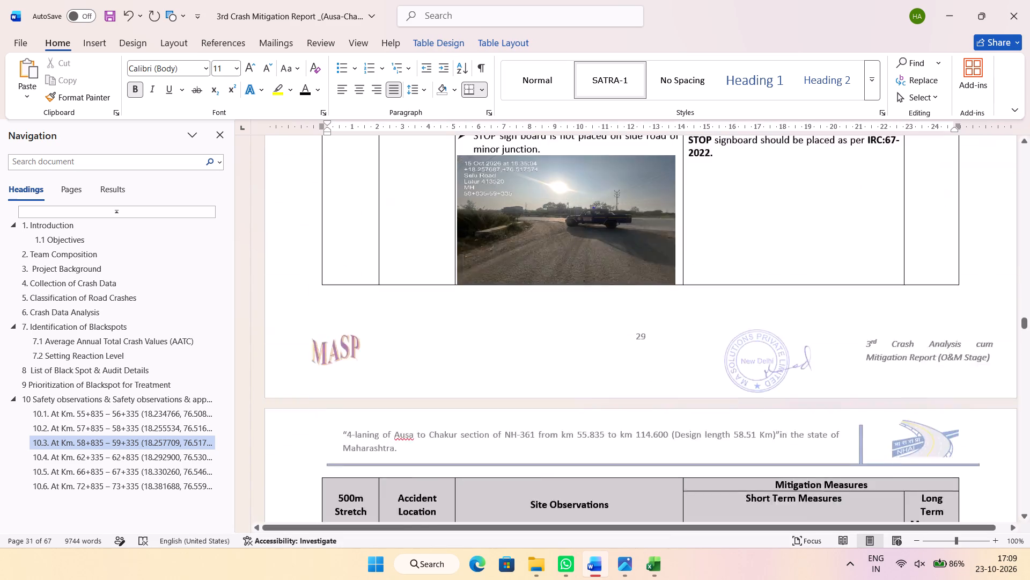
pyautogui.click(601, 206)
pyautogui.moveTo(572, 252); pyautogui.dragTo(575, 234)
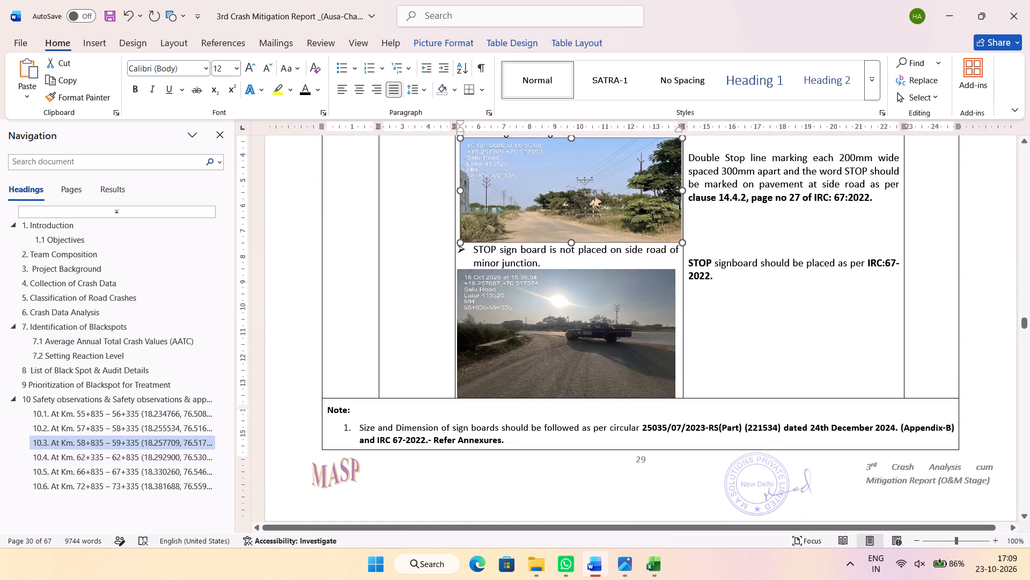
pyautogui.moveTo(575, 234); pyautogui.dragTo(574, 236)
# Align the STOP signboard recommendation with its observation by deleting one blank line and slightly increasing the height of the photo above.
pyautogui.click(707, 247)
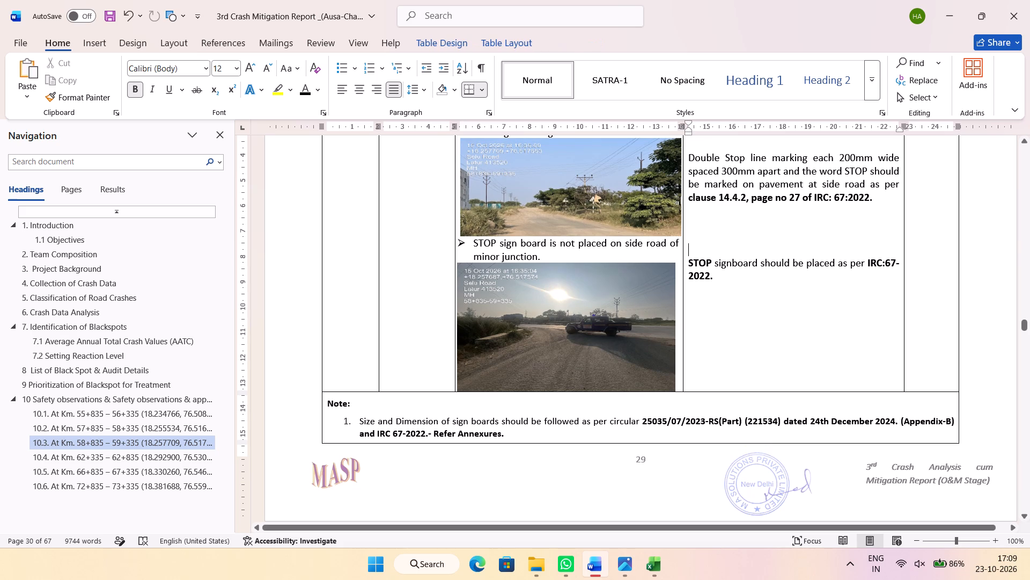
pyautogui.press('Delete')
pyautogui.click(592, 198)
pyautogui.moveTo(571, 236); pyautogui.dragTo(571, 240)
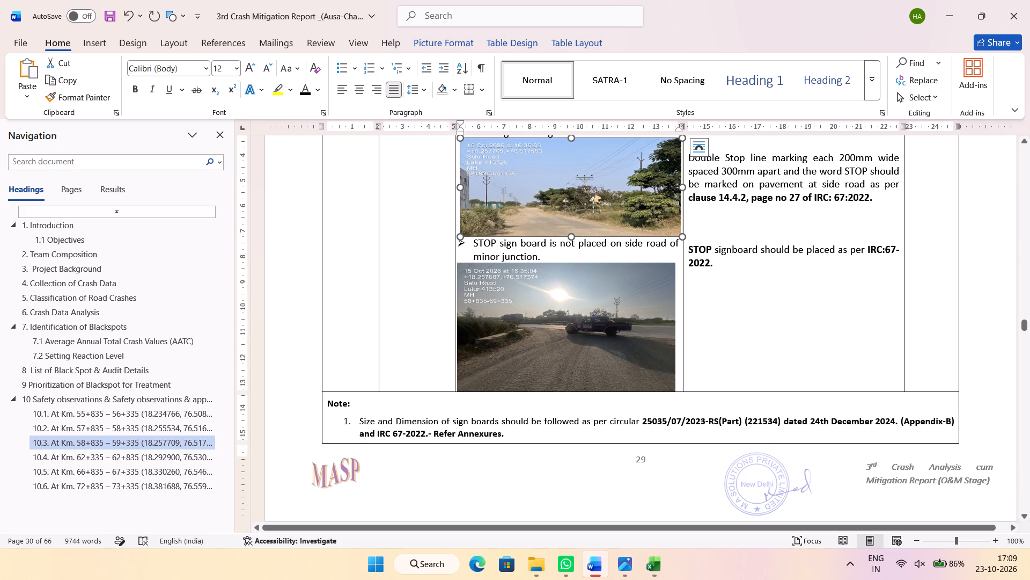
pyautogui.moveTo(571, 240); pyautogui.dragTo(570, 243)
# Delete the blank line under heading 10.4 (Km. 62+335 – 62+835) and add space after the heading paragraph.
pyautogui.scroll(-1, 728, 265)
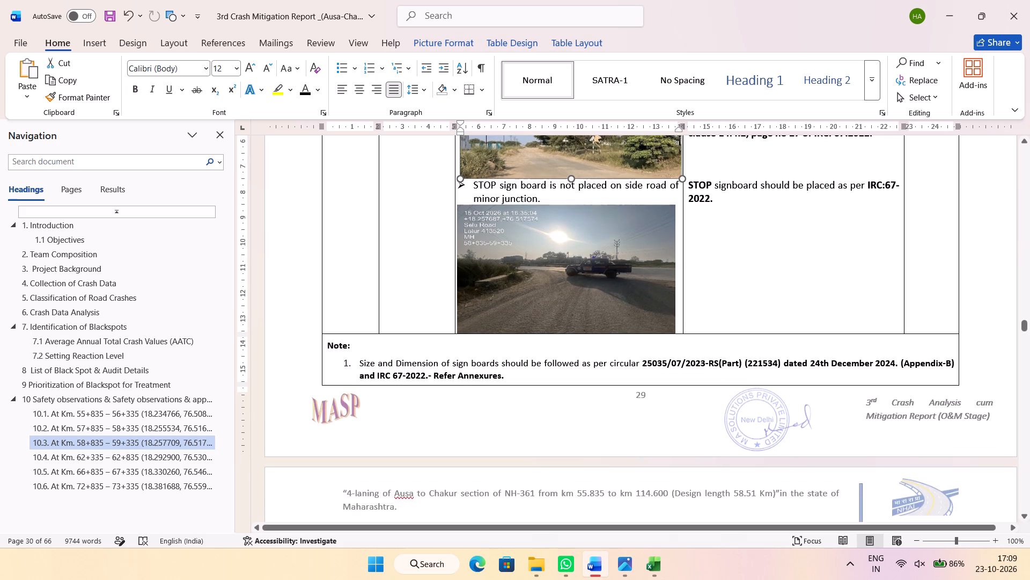
pyautogui.scroll(-8, 740, 251)
pyautogui.scroll(-3, 605, 308)
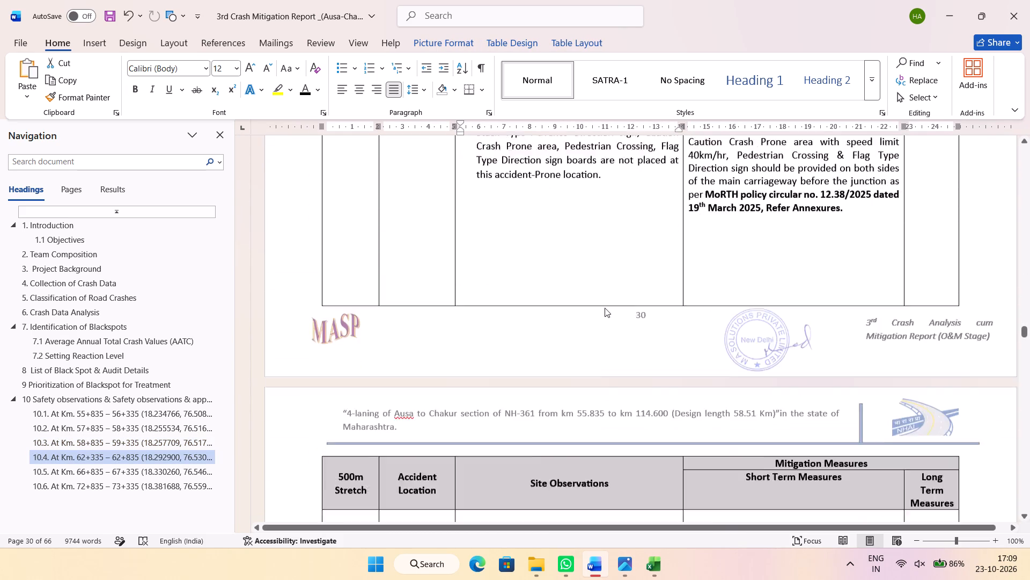
pyautogui.scroll(8, 605, 308)
pyautogui.click(593, 366)
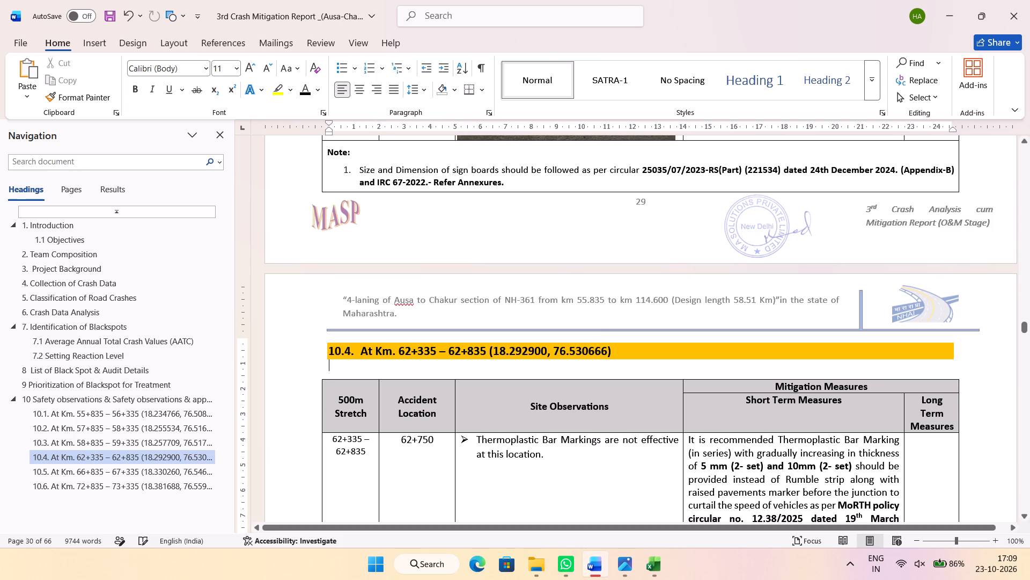
pyautogui.press('Delete')
pyautogui.click(592, 350)
pyautogui.click(411, 79)
pyautogui.click(413, 85)
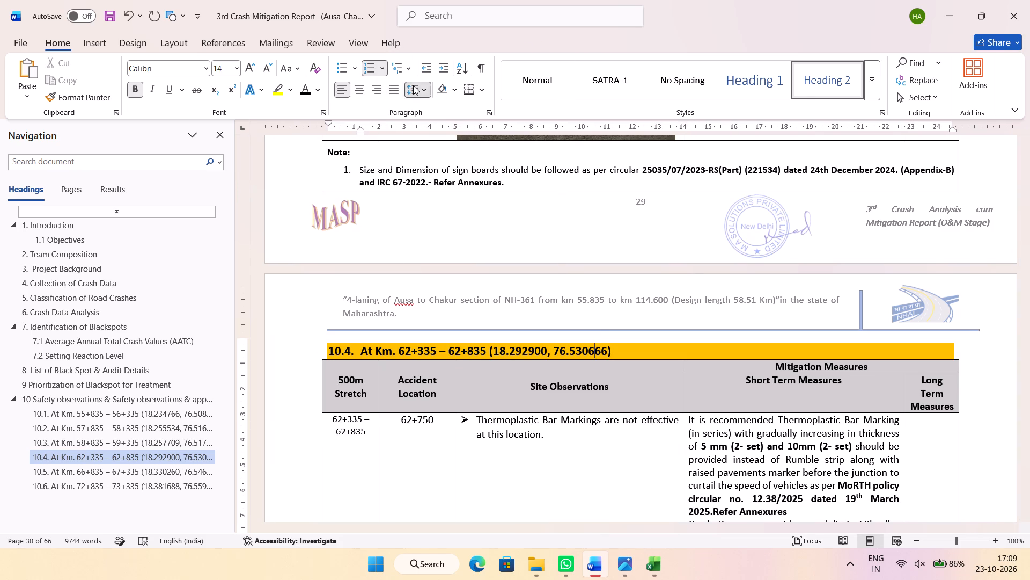
pyautogui.click(446, 258)
# Delete the two blank lines above the Zebra Crossing recommendation on page 31 to level it with its observation.
pyautogui.scroll(-10, 636, 245)
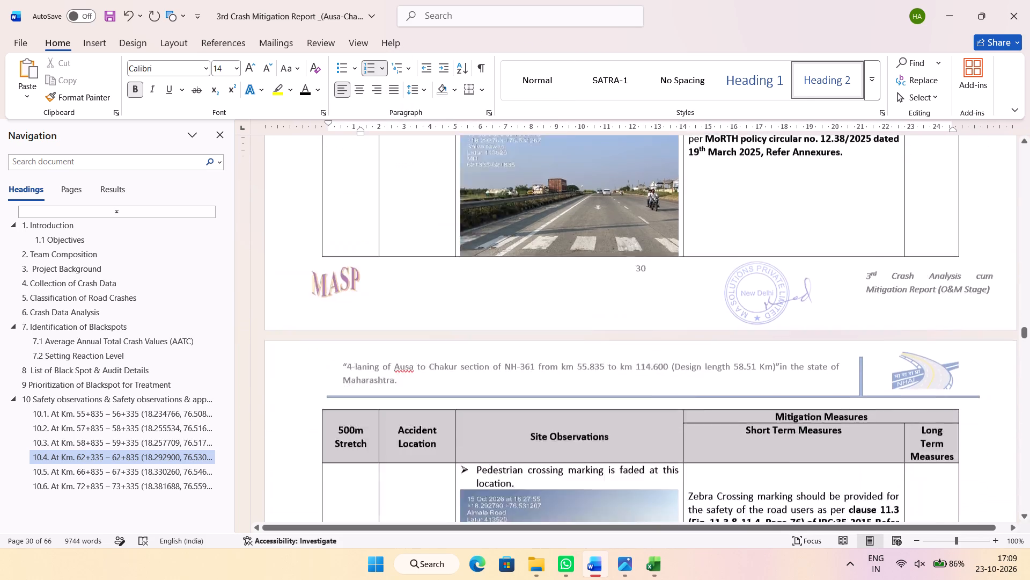
pyautogui.click(702, 304)
pyautogui.press('Delete')
pyautogui.scroll(-1, 751, 306)
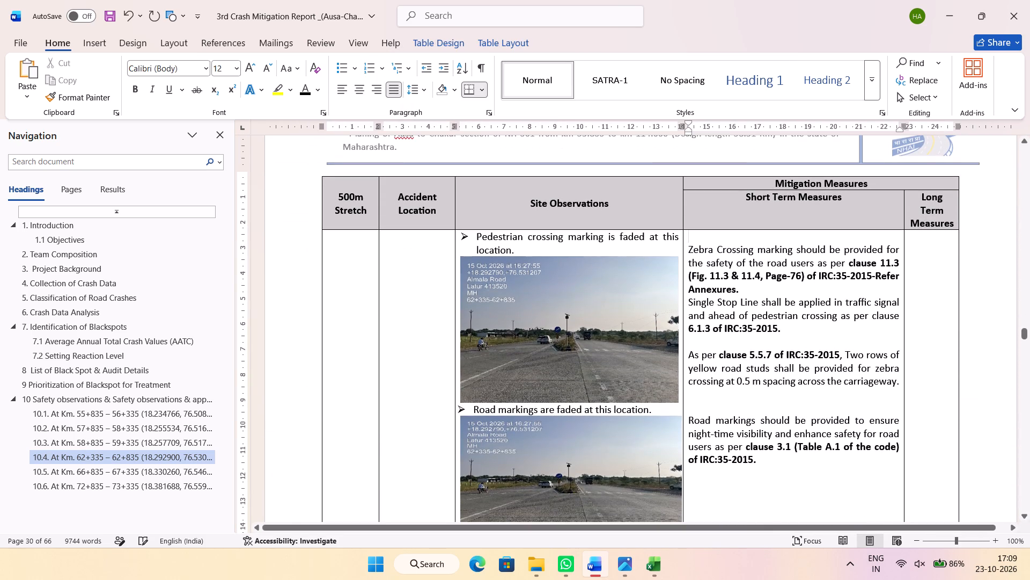
pyautogui.press('Delete')
# Delete the Single Stop Line recommendation citing 6.1.3 of IRC:35-2015, keeping one blank line before the clause 5.5.7 recommendation.
pyautogui.moveTo(789, 317); pyautogui.dragTo(699, 292)
pyautogui.press('Delete')
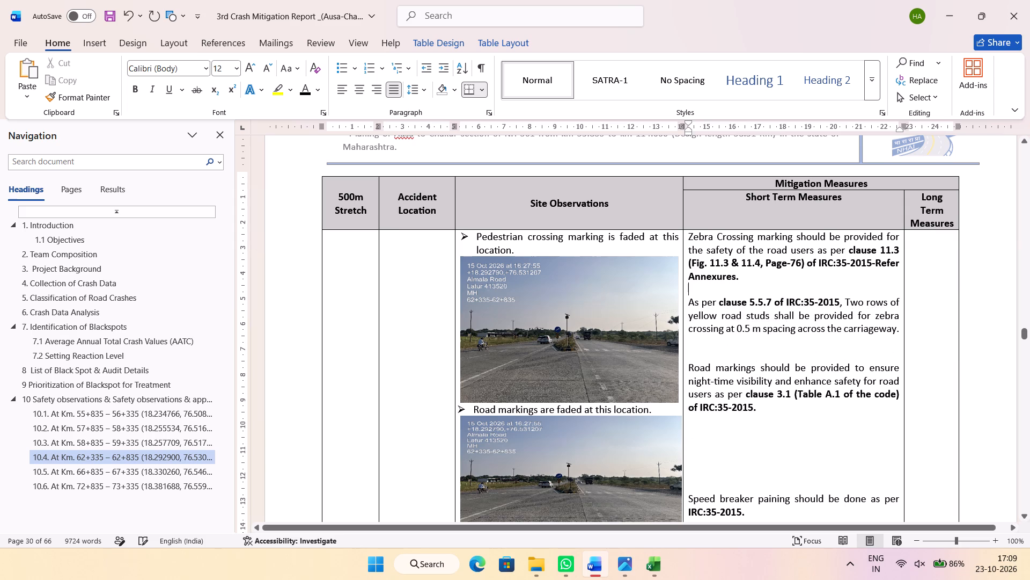
pyautogui.press('Delete')
pyautogui.press('Return')
# Insert three blank lines above the road markings recommendation on page 31 to bring it level with its observation.
pyautogui.click(704, 347)
pyautogui.press('Return')
pyautogui.press('Return')
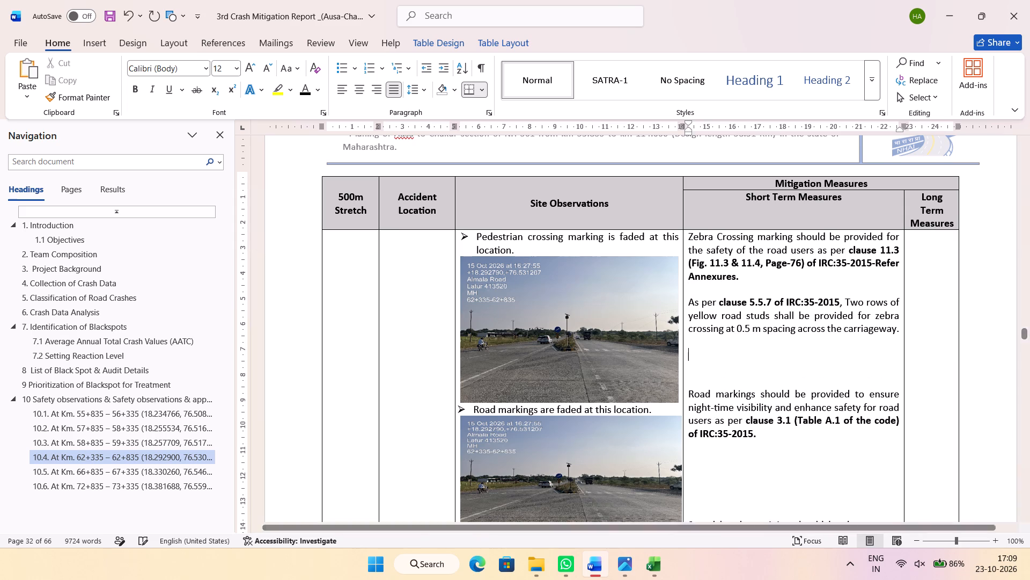
pyautogui.press('Return')
# Slightly reduce the height of the faded road markings photo on page 31 to level the speed breaker painting observation with its recommendation.
pyautogui.scroll(-4, 700, 306)
pyautogui.click(620, 263)
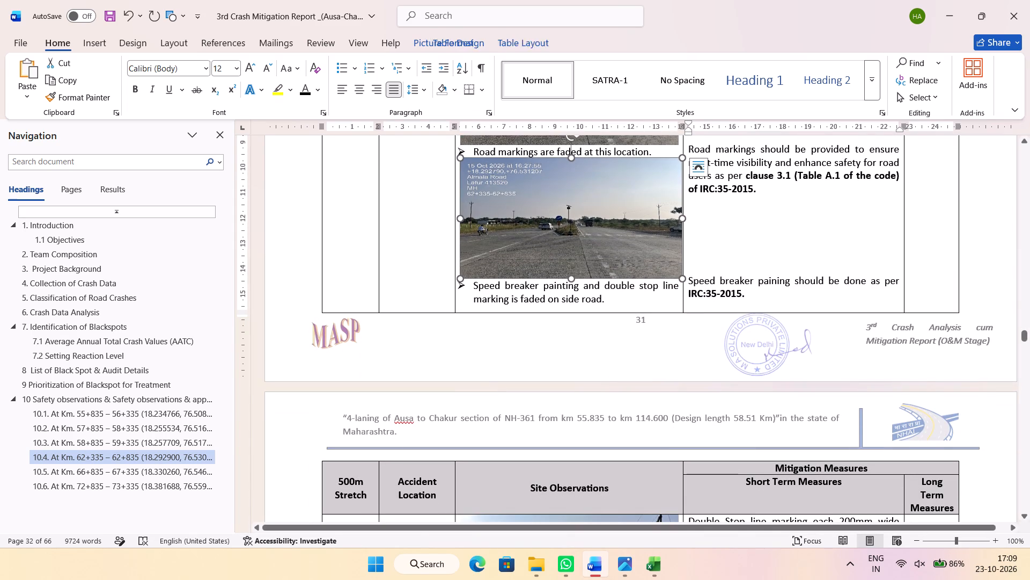
pyautogui.click(574, 279)
# Delete the blank line between page 32's side road photo and the unnecessary speed limit (20) signboard observation.
pyautogui.scroll(-6, 650, 271)
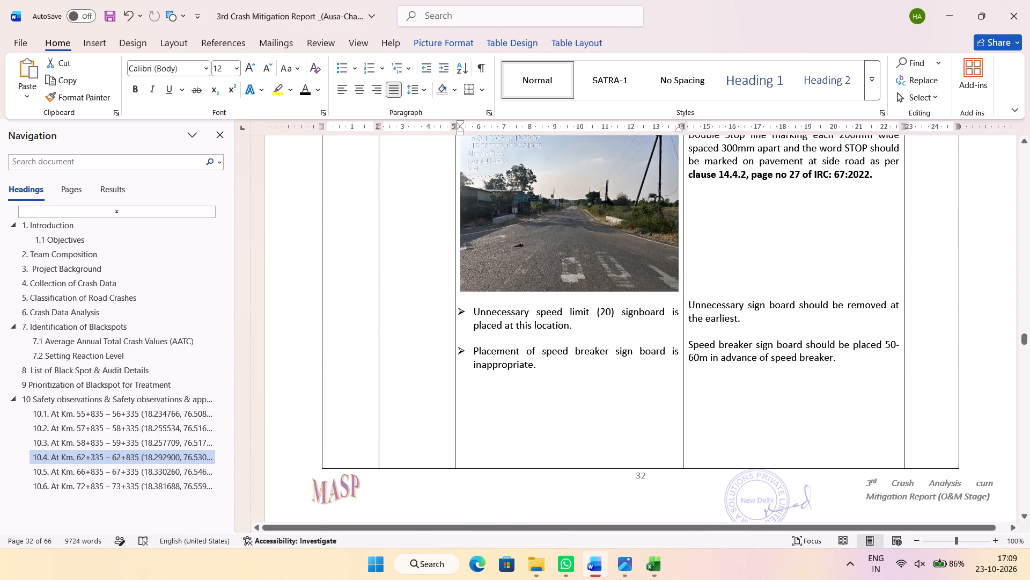
pyautogui.click(661, 298)
pyautogui.press('Delete')
# Crop the bottom of the side road photo above the unnecessary speed limit signboard observation on page 32.
pyautogui.click(710, 282)
pyautogui.click(610, 265)
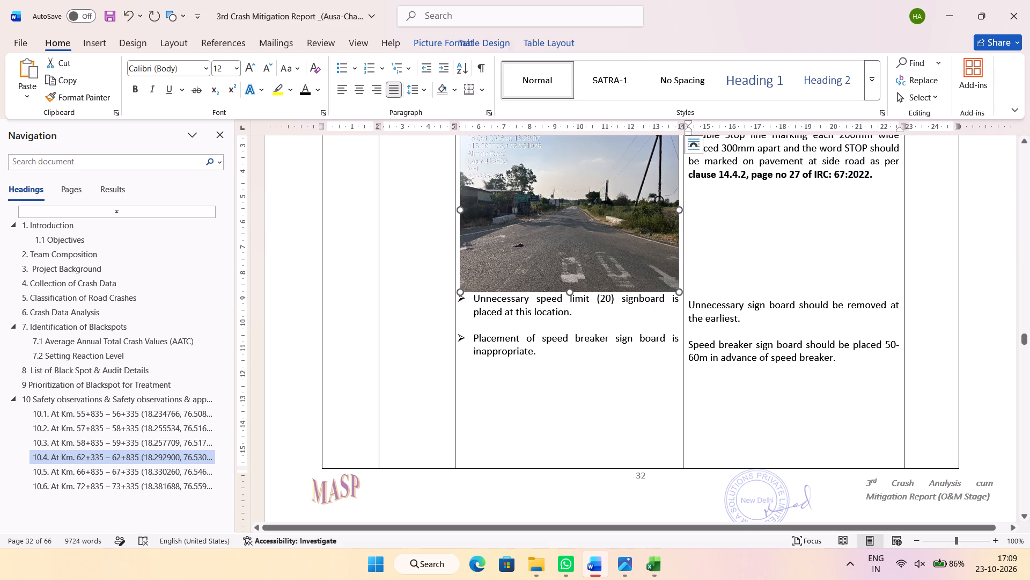
pyautogui.doubleClick(581, 265)
pyautogui.click(919, 72)
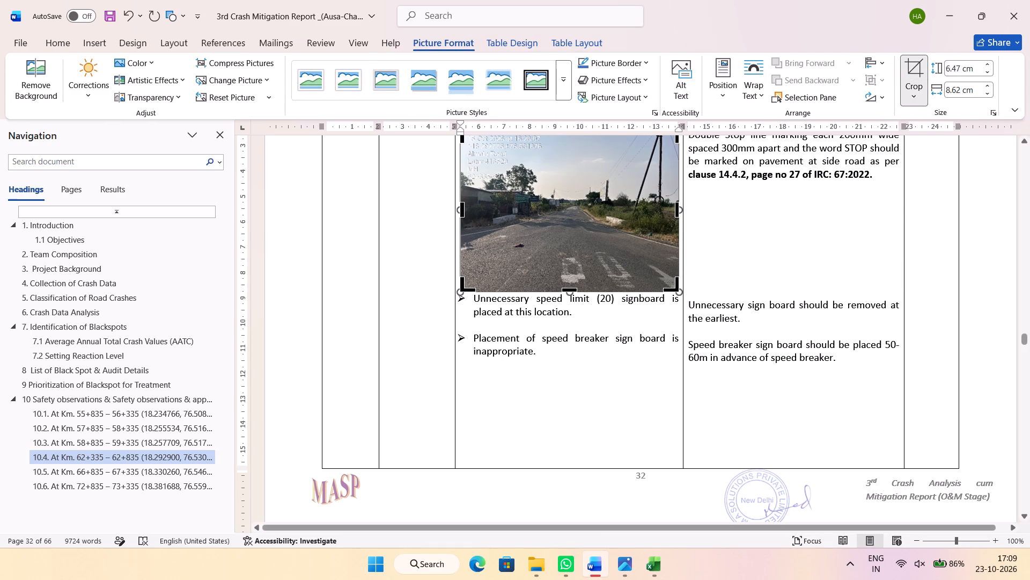
pyautogui.moveTo(572, 289); pyautogui.dragTo(573, 266)
pyautogui.click(774, 264)
# Delete three blank lines above the unnecessary sign board recommendation on page 32 to move it up beside its observation.
pyautogui.scroll(5, 763, 302)
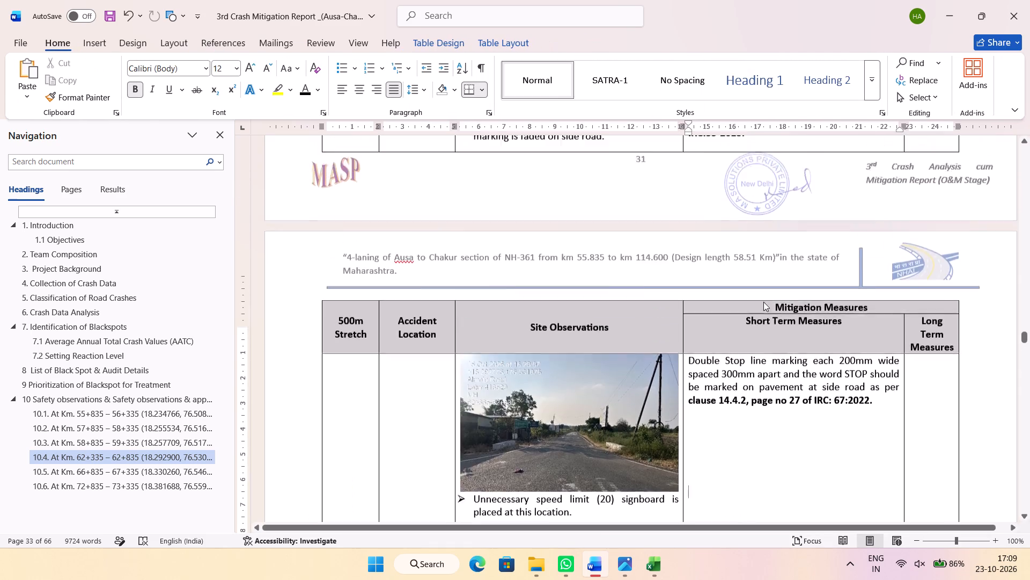
pyautogui.scroll(1, 763, 302)
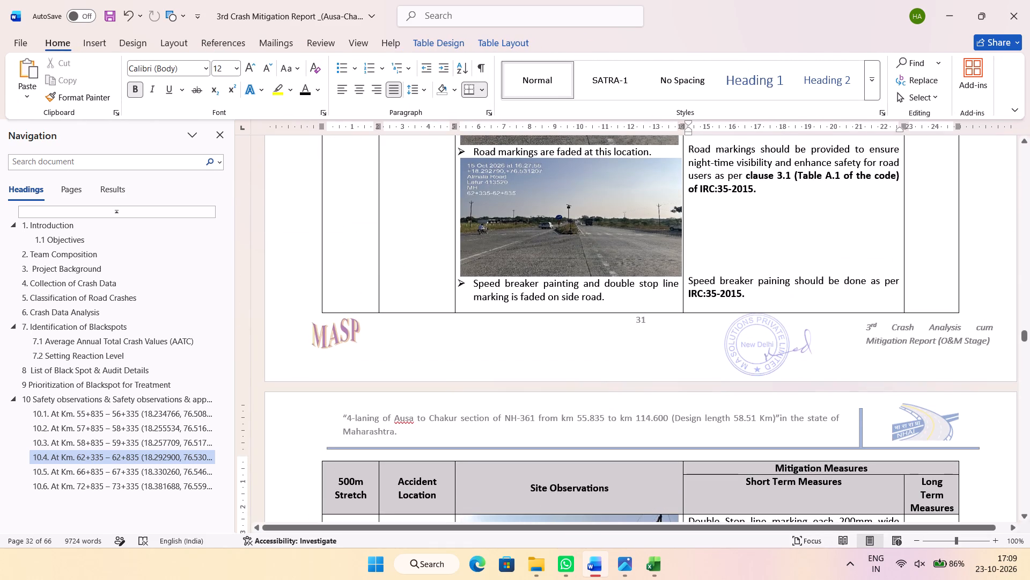
pyautogui.scroll(-5, 766, 288)
pyautogui.press('Delete')
pyautogui.press('Delete')
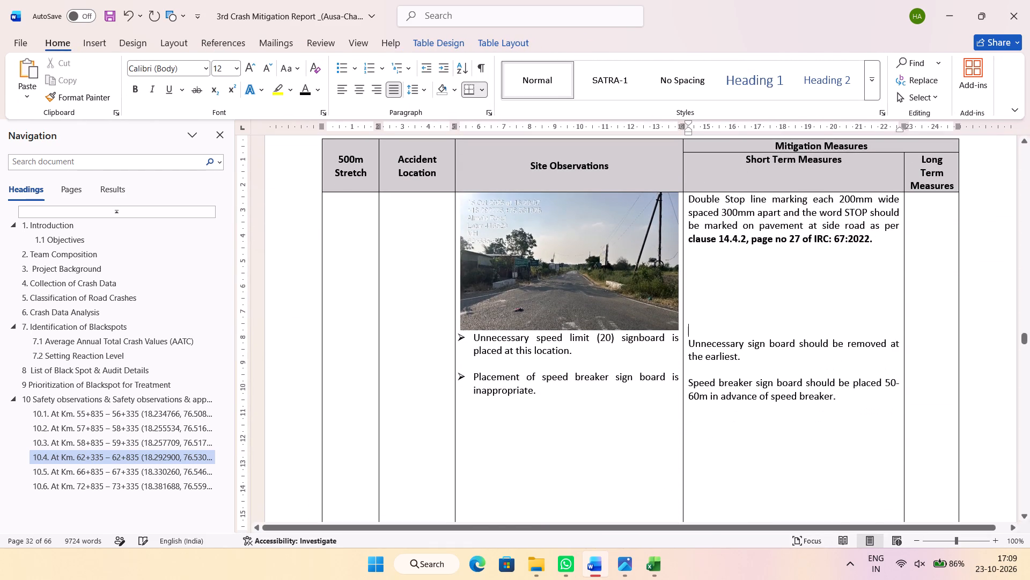
pyautogui.press('Delete')
# Crop the bottom of the photo at the top of page 33, belonging to the speed breaker sign board placement observation.
pyautogui.scroll(-8, 717, 364)
pyautogui.doubleClick(606, 360)
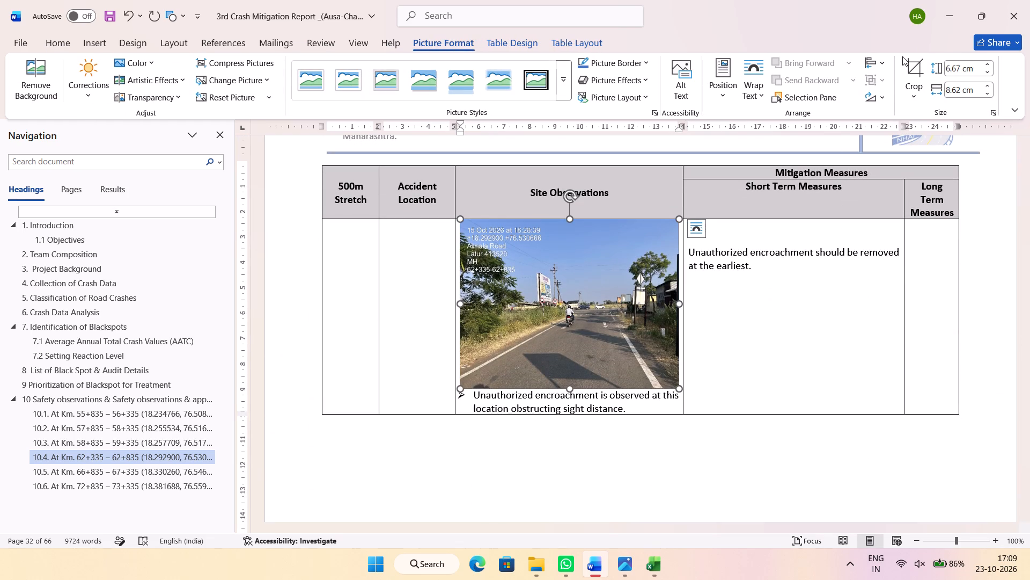
pyautogui.click(910, 65)
pyautogui.moveTo(574, 386); pyautogui.dragTo(574, 368)
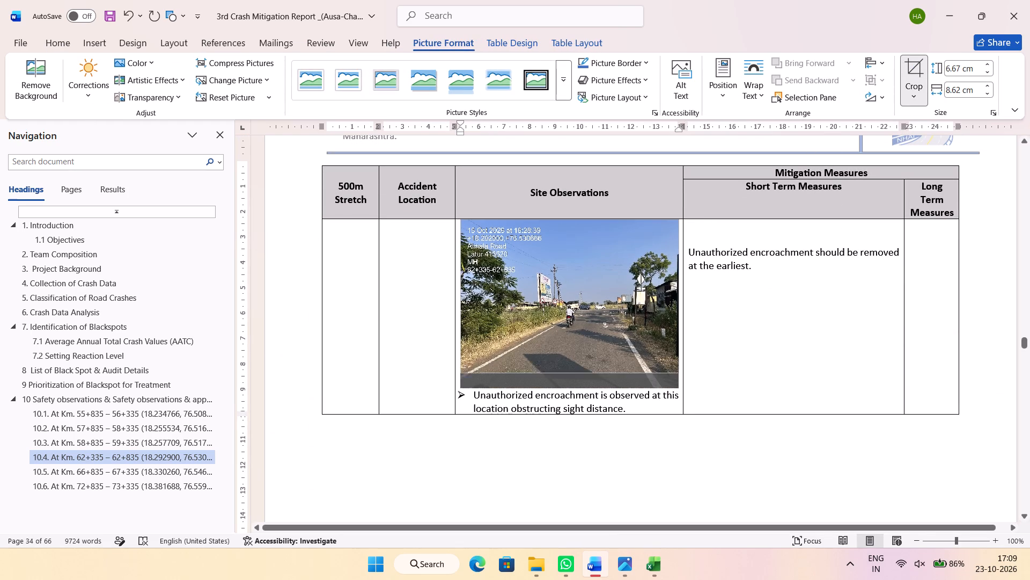
pyautogui.moveTo(574, 368); pyautogui.dragTo(575, 357)
pyautogui.click(775, 347)
# Shrink the speed breaker sign board photo's height so it moves to page 32, and stretch it to fill that page's remaining space.
pyautogui.scroll(4, 750, 395)
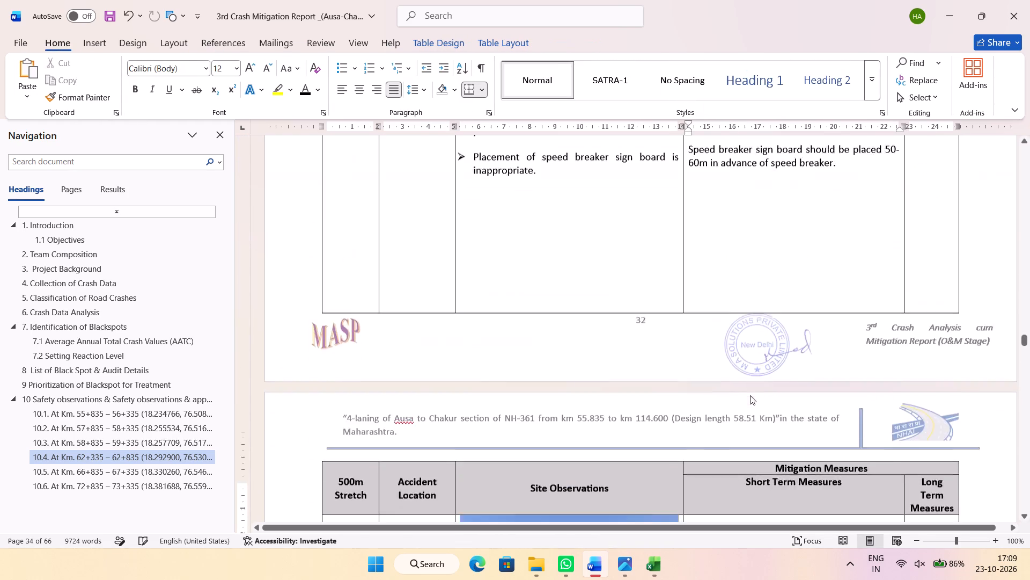
pyautogui.scroll(2, 750, 395)
pyautogui.moveTo(580, 320); pyautogui.dragTo(590, 328)
pyautogui.scroll(-6, 608, 401)
pyautogui.click(601, 410)
pyautogui.click(588, 336)
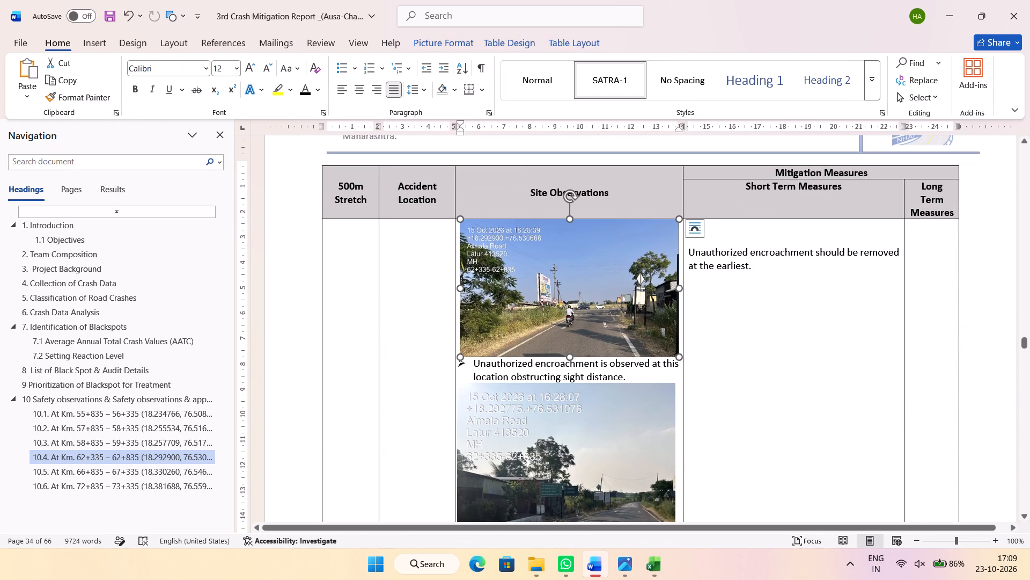
pyautogui.moveTo(572, 358); pyautogui.dragTo(572, 317)
pyautogui.scroll(2, 584, 363)
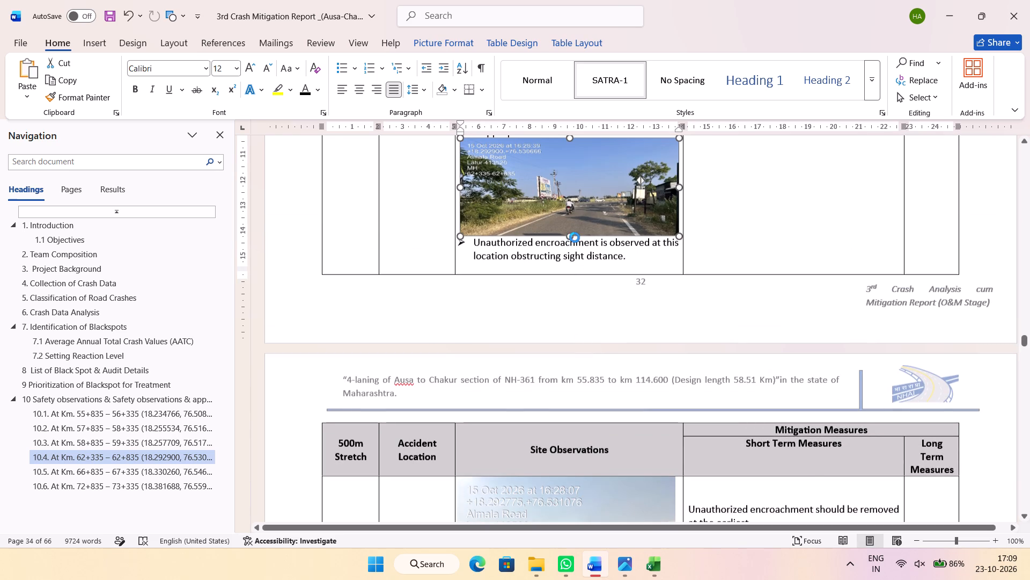
pyautogui.moveTo(571, 365); pyautogui.dragTo(571, 393)
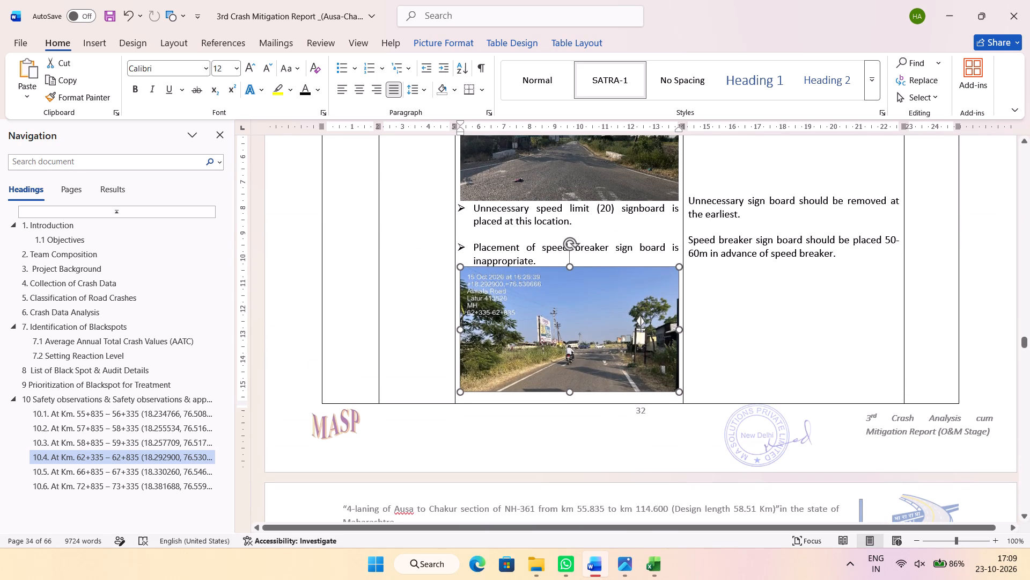
pyautogui.moveTo(571, 393); pyautogui.dragTo(572, 398)
pyautogui.scroll(-4, 783, 324)
pyautogui.scroll(4, 762, 352)
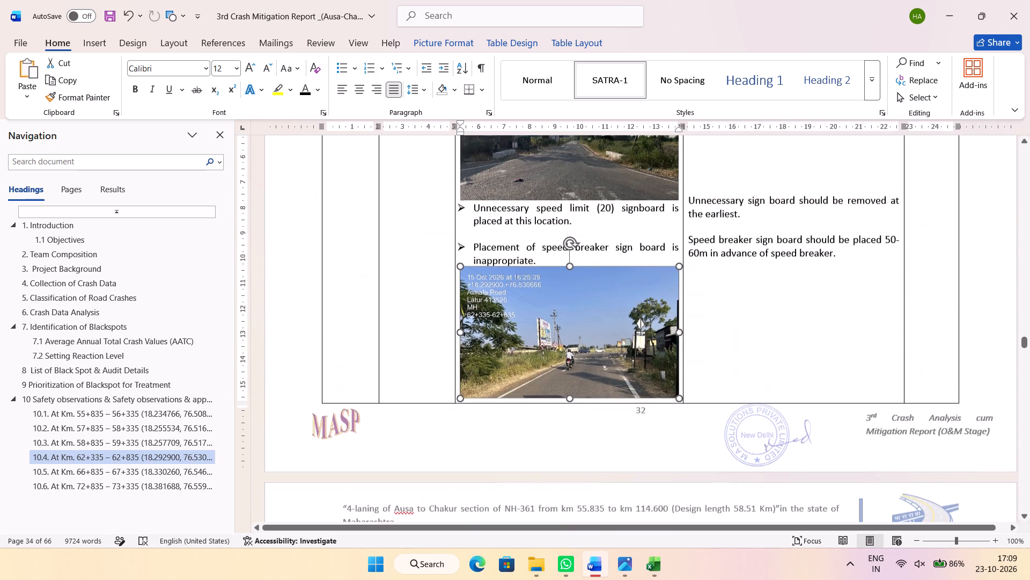
# Slightly reduce the height of page 32's side road photo to level the unnecessary signboard observation with its recommendation.
pyautogui.click(702, 187)
pyautogui.click(608, 192)
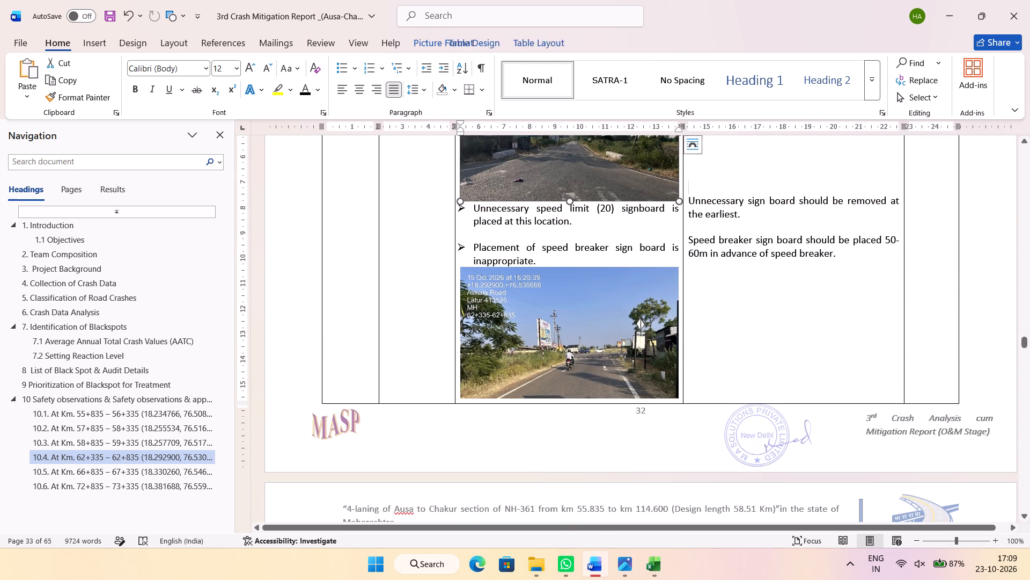
pyautogui.moveTo(571, 201); pyautogui.dragTo(571, 196)
# Delete the two blank lines above the unauthorized encroachment recommendation on page 33 to align it with its observation.
pyautogui.scroll(-5, 622, 208)
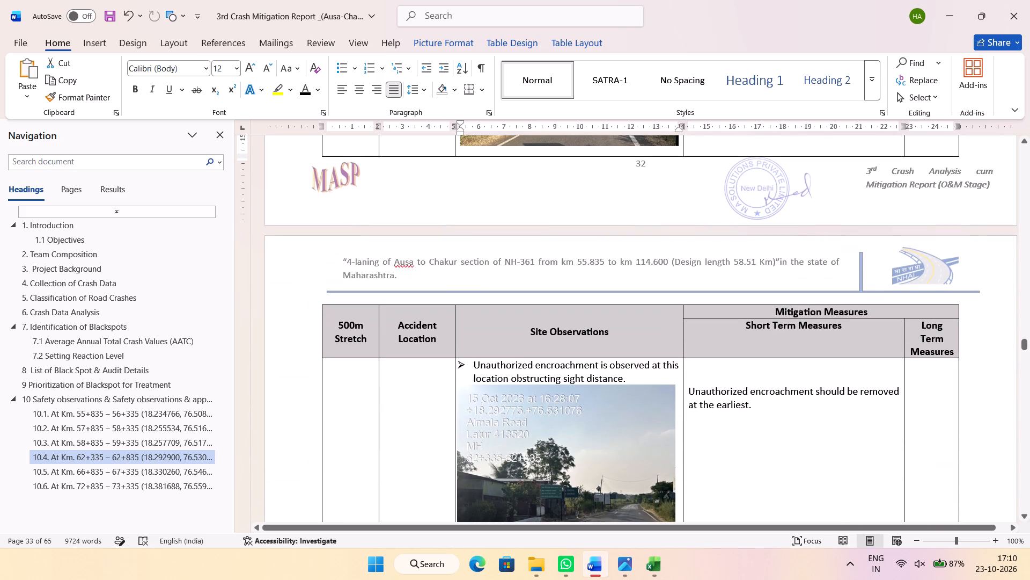
pyautogui.click(700, 369)
pyautogui.press('Delete')
pyautogui.press('Delete')
# Delete note 2 about the previously identified black spot location from section 10.4's Note row, including its empty numbered line.
pyautogui.scroll(-3, 721, 423)
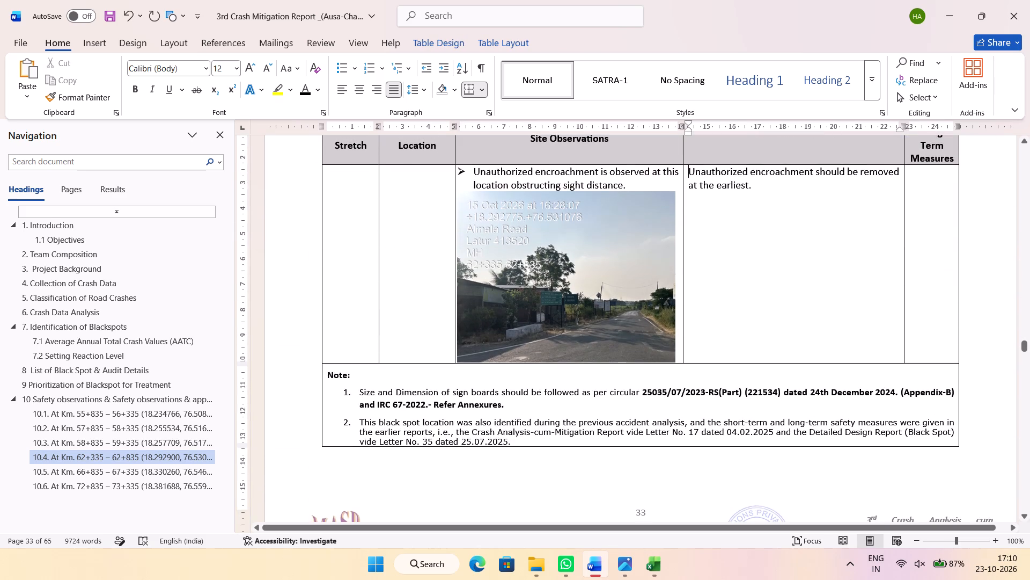
pyautogui.scroll(-1, 536, 393)
pyautogui.moveTo(357, 351); pyautogui.dragTo(522, 367)
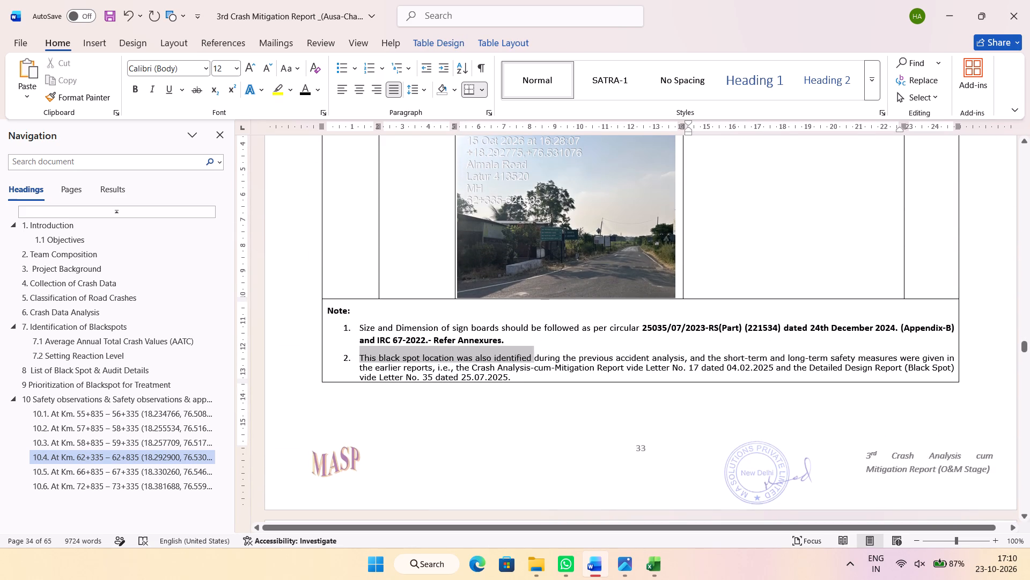
pyautogui.moveTo(522, 367); pyautogui.dragTo(538, 375)
pyautogui.press('Delete')
pyautogui.press('Delete')
pyautogui.press('BackSpace')
pyautogui.press('BackSpace')
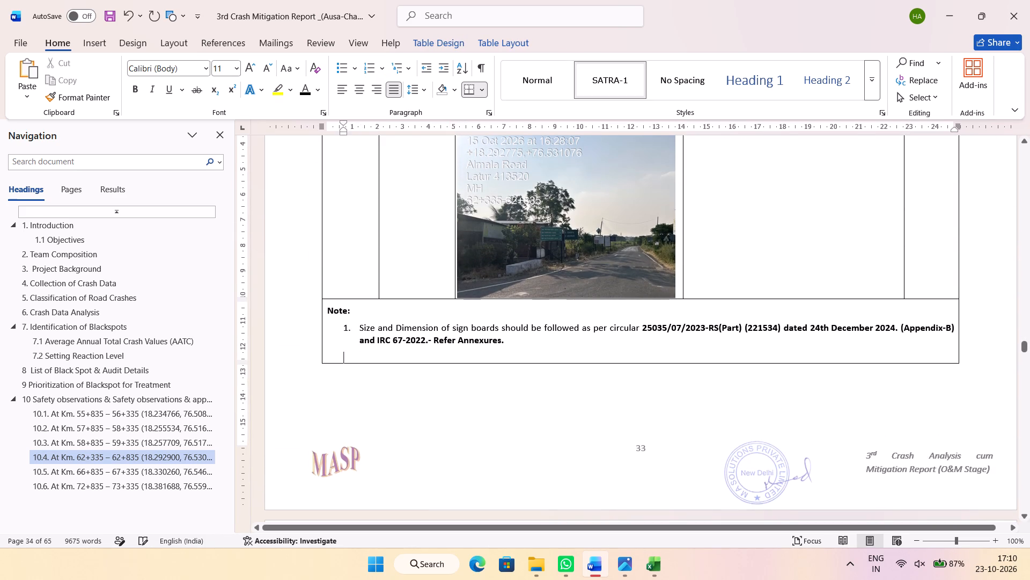
pyautogui.press('BackSpace')
pyautogui.press('BackSpace')
# Delete the blank line under heading 10.5 (Km. 66+835 – 67+335) and add space after the heading paragraph.
pyautogui.scroll(-7, 539, 376)
pyautogui.scroll(-3, 583, 344)
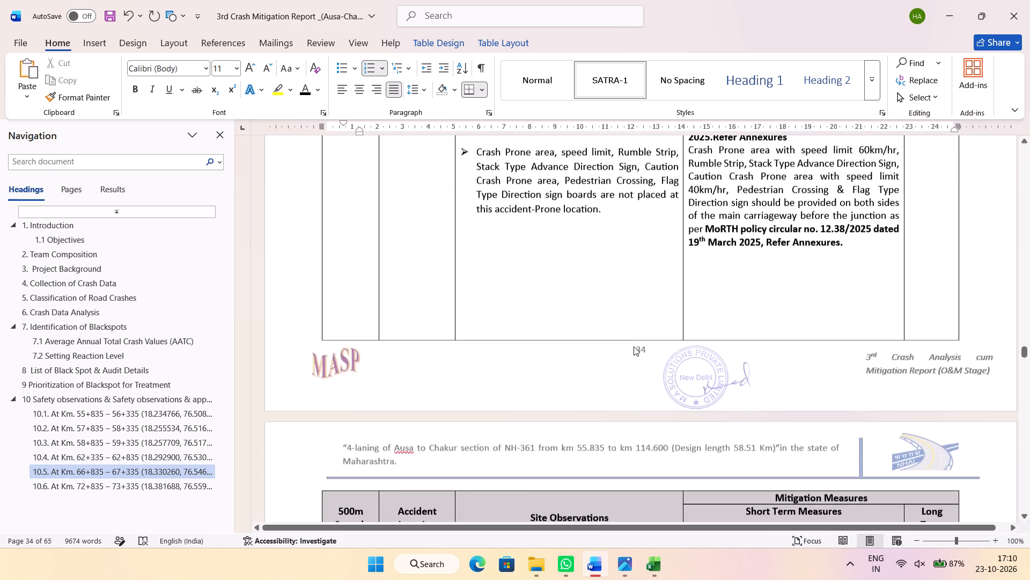
pyautogui.scroll(6, 630, 340)
pyautogui.click(533, 358)
pyautogui.press('Delete')
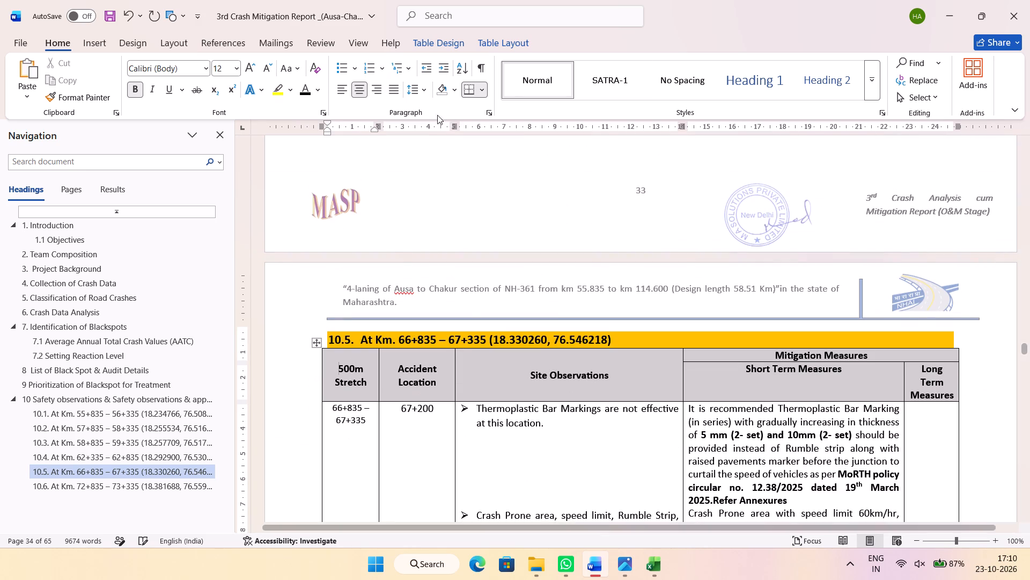
pyautogui.click(466, 347)
pyautogui.click(474, 342)
pyautogui.click(414, 92)
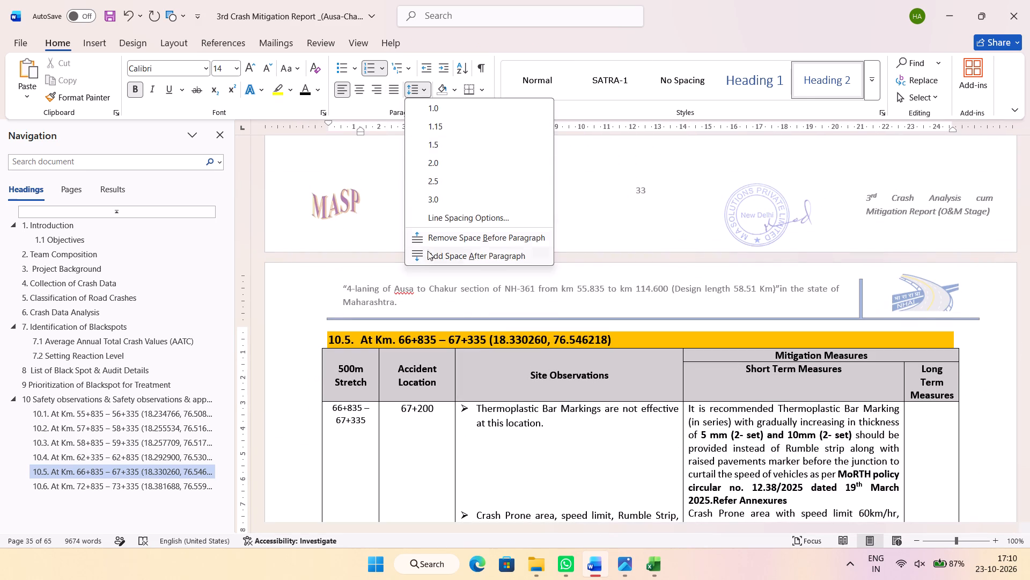
pyautogui.click(430, 256)
# Delete the blank lines above the road markings recommendation on page 35 to bring it level with its observation.
pyautogui.scroll(-6, 483, 252)
pyautogui.scroll(-5, 608, 267)
pyautogui.scroll(-1, 694, 249)
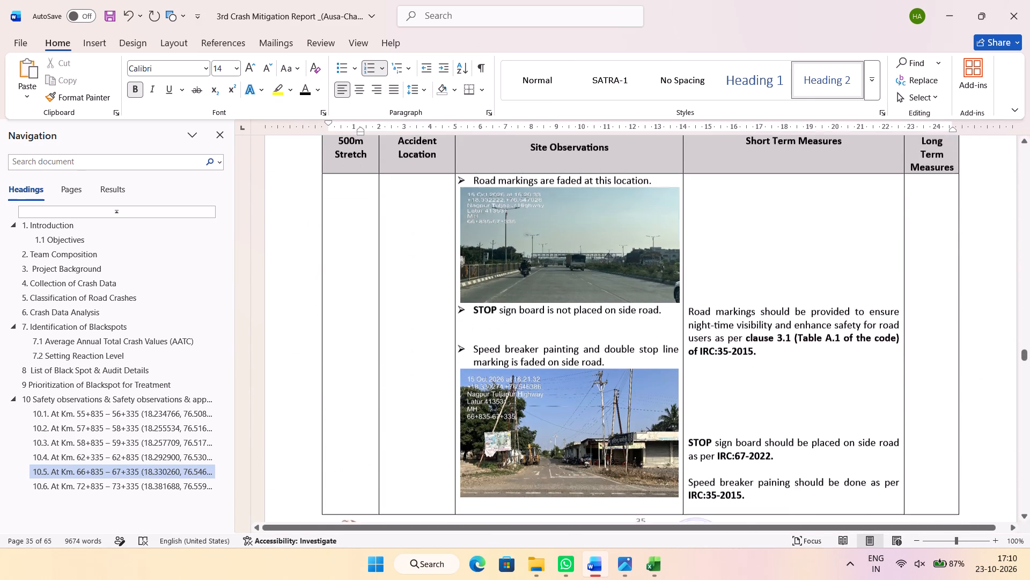
pyautogui.moveTo(715, 163); pyautogui.dragTo(717, 233)
pyautogui.press('Delete')
pyautogui.press('Delete')
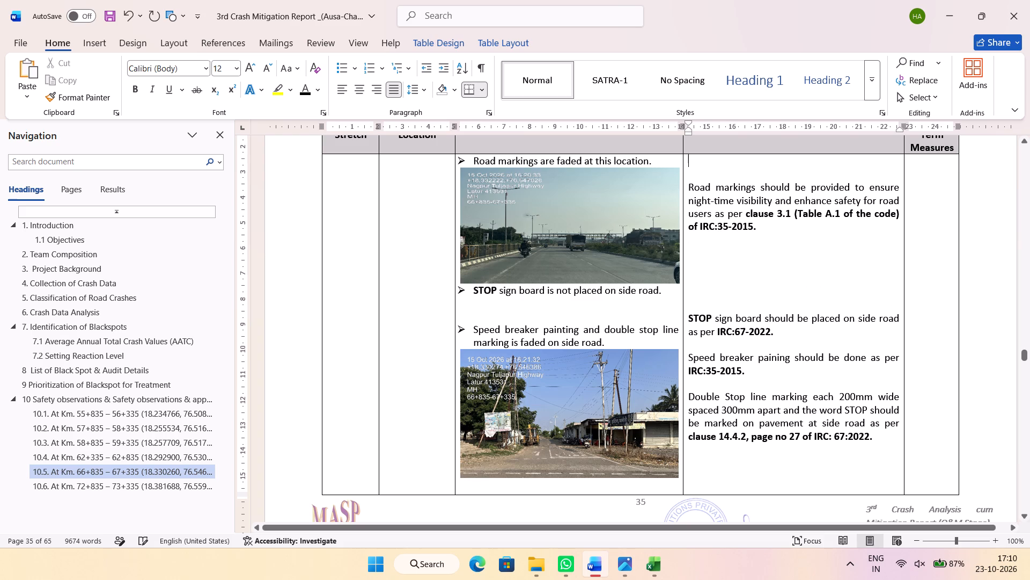
pyautogui.press('Delete')
pyautogui.press('Delete')
# Stretch the faded road markings photo on page 35 slightly taller.
pyautogui.scroll(7, 725, 285)
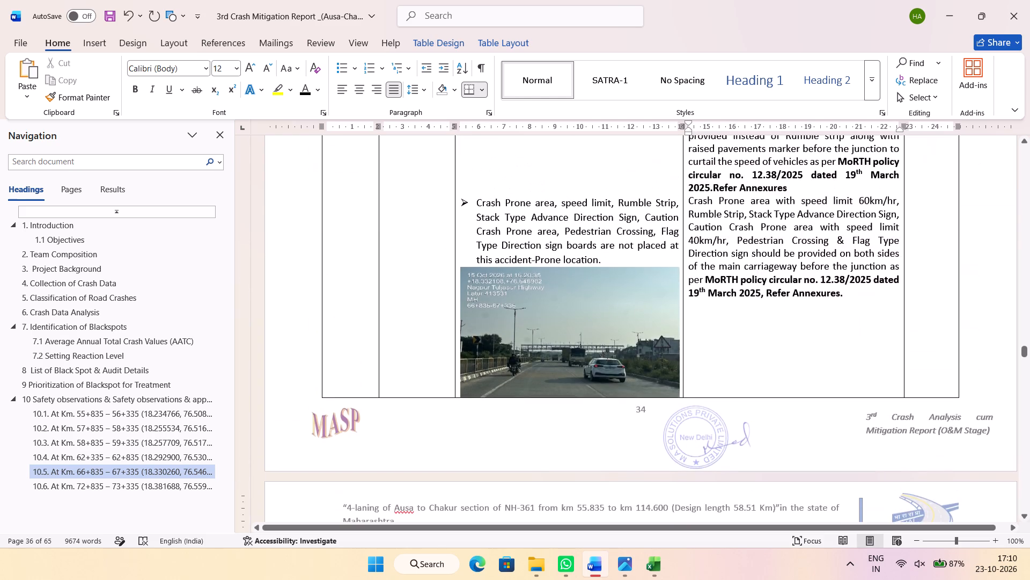
pyautogui.scroll(-7, 728, 281)
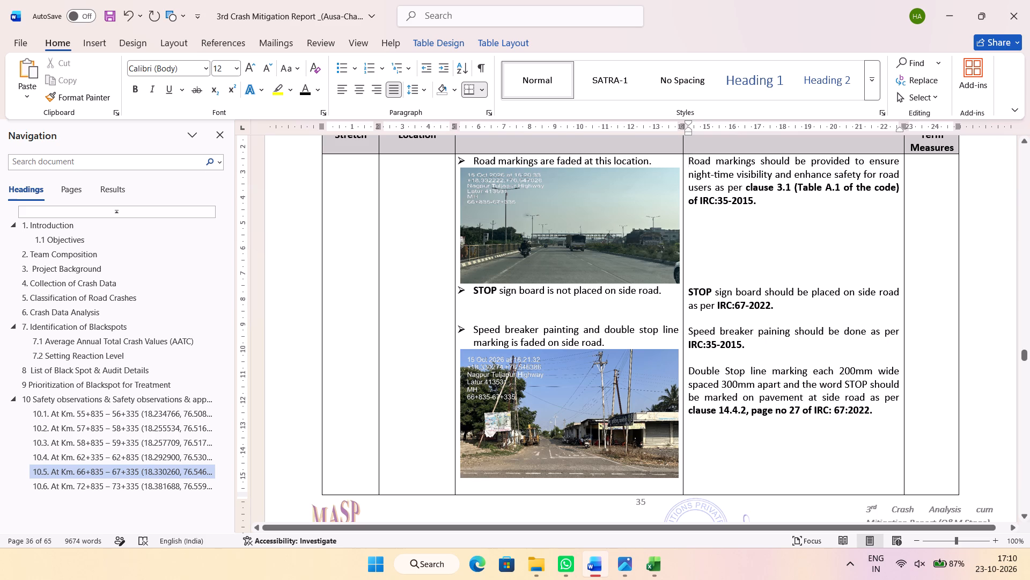
pyautogui.click(595, 266)
pyautogui.moveTo(572, 282); pyautogui.dragTo(572, 283)
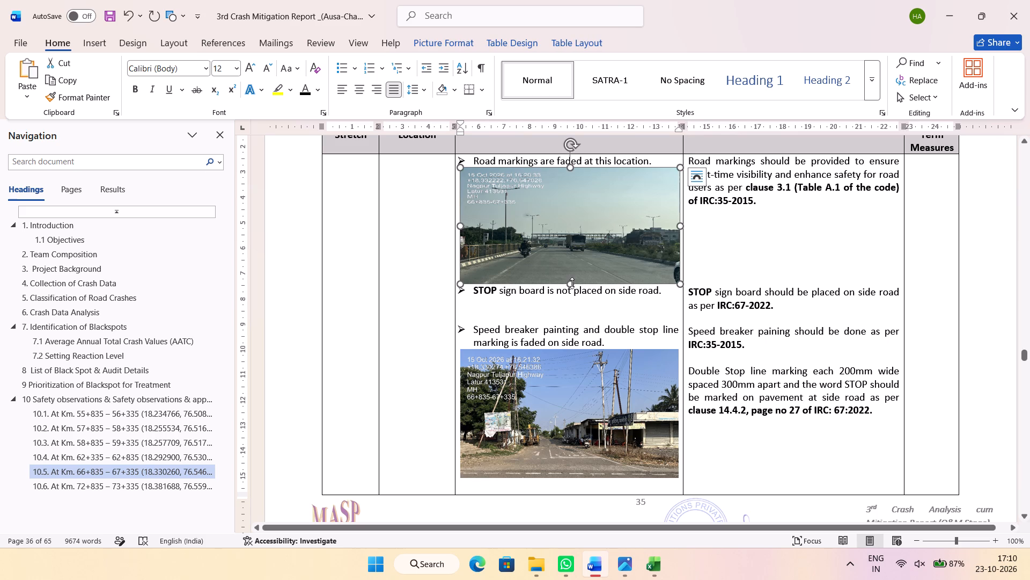
pyautogui.moveTo(572, 283); pyautogui.dragTo(572, 289)
# Examine the site photos on pages 36 and 37, looking closely at the foot overbridge photo for the OHM before MBCB observation.
pyautogui.scroll(-3, 723, 295)
pyautogui.scroll(1, 743, 295)
pyautogui.scroll(-5, 743, 295)
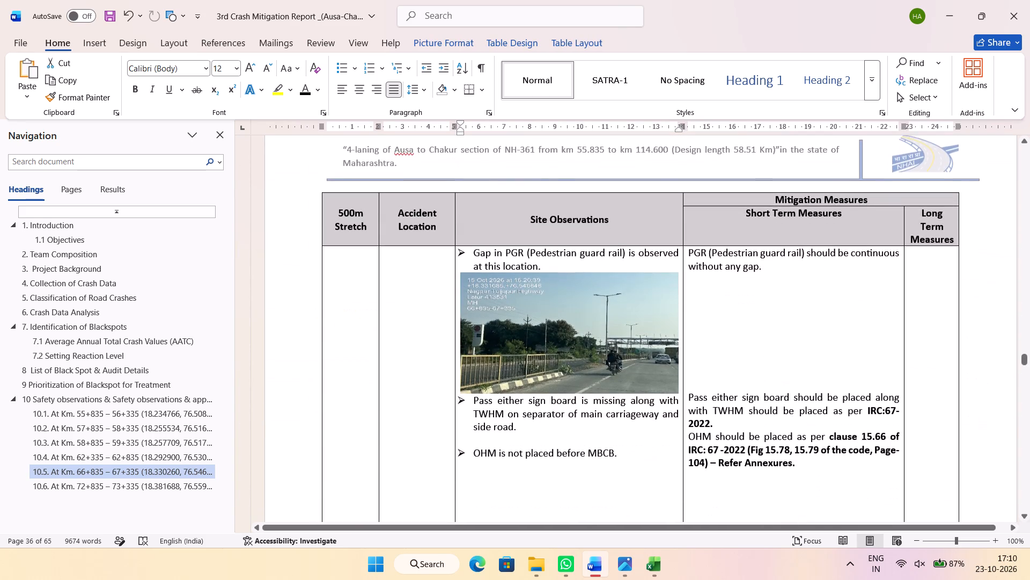
pyautogui.scroll(-4, 742, 294)
pyautogui.scroll(3, 742, 294)
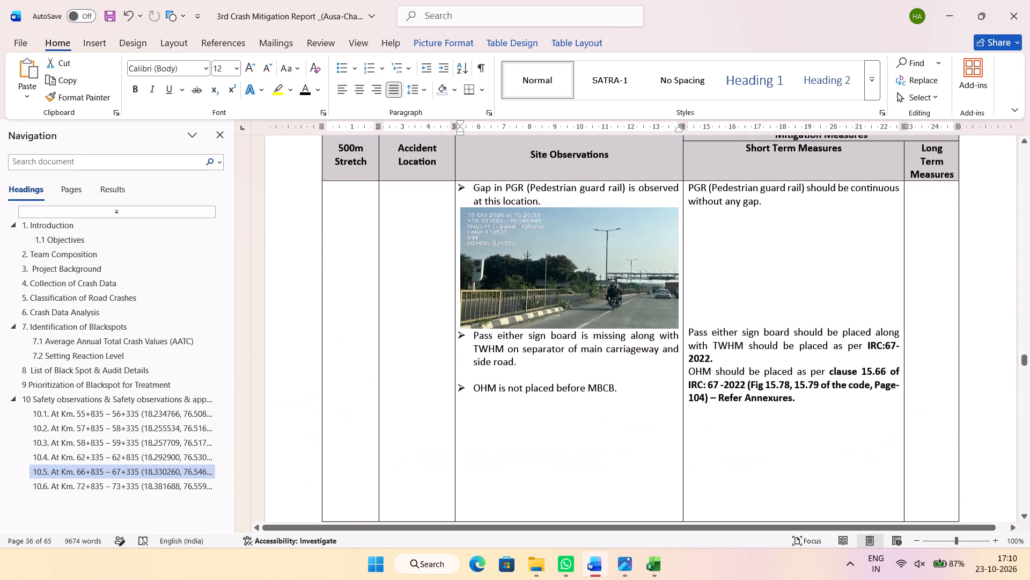
pyautogui.doubleClick(609, 267)
pyautogui.scroll(-6, 579, 315)
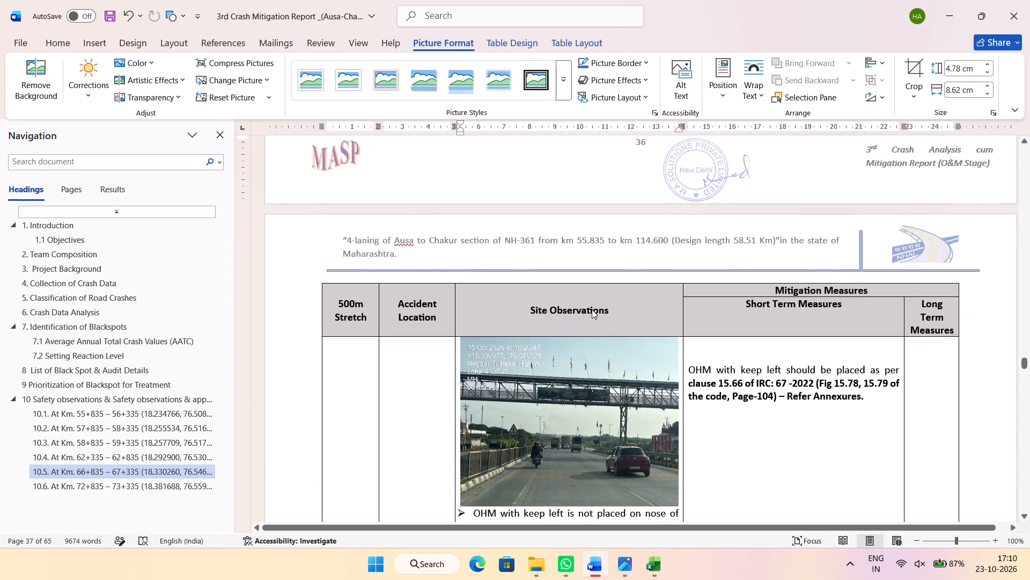
pyautogui.scroll(-1, 592, 310)
pyautogui.doubleClick(592, 338)
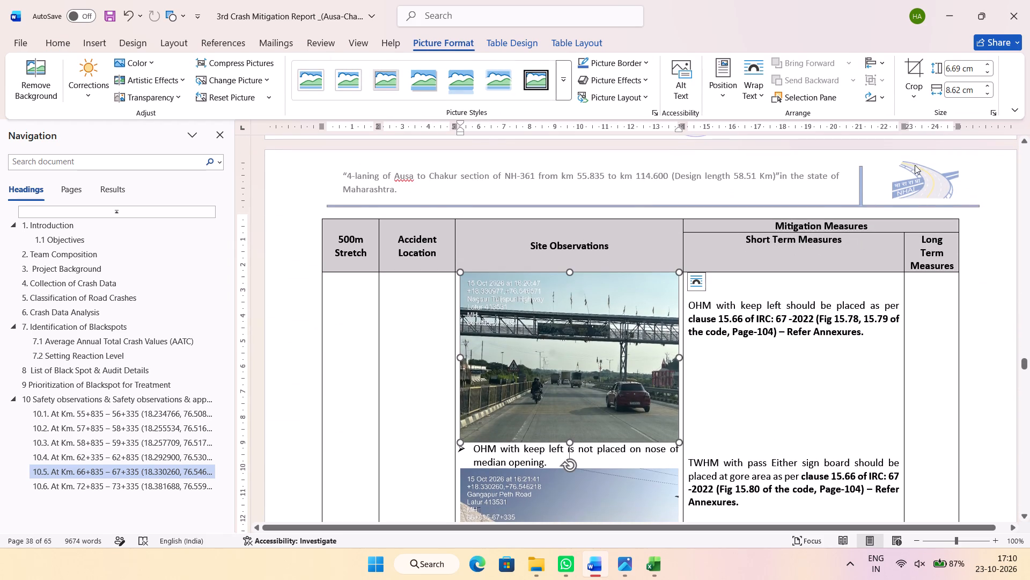
pyautogui.keyDown('ctrl'); pyautogui.scroll(19, 634, 379); pyautogui.keyUp('ctrl')
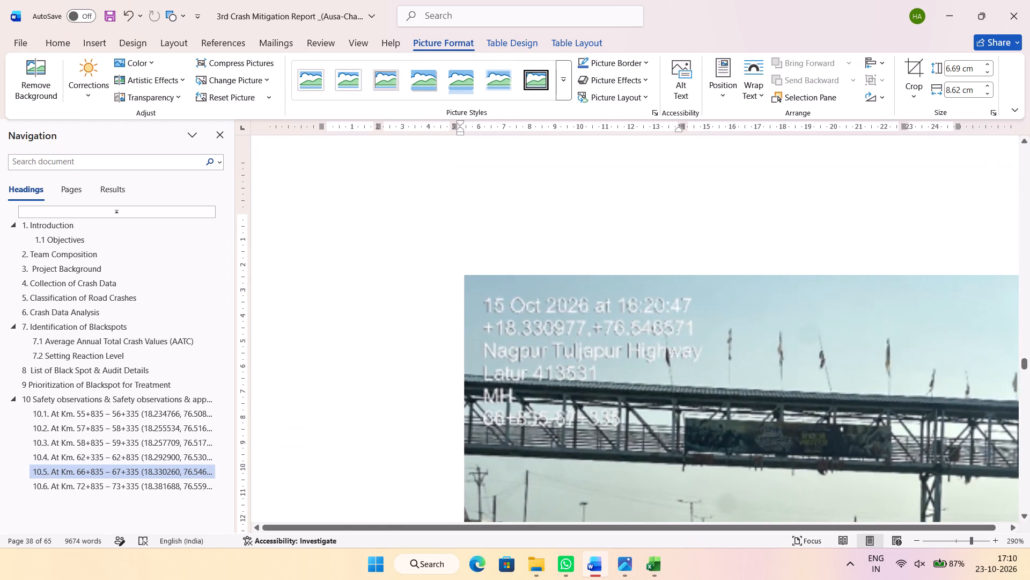
pyautogui.scroll(-1, 724, 277)
pyautogui.moveTo(637, 525); pyautogui.dragTo(669, 523)
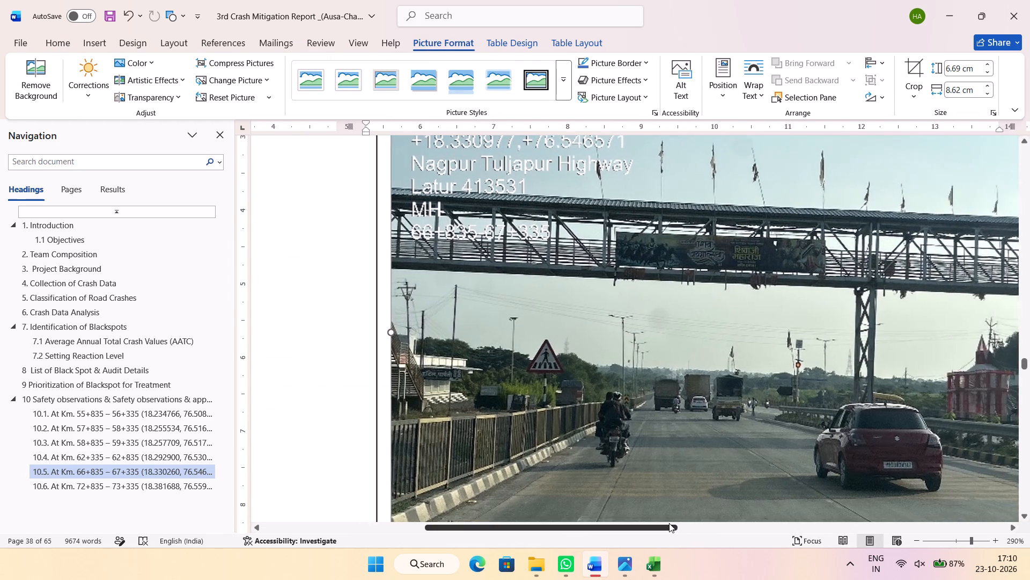
pyautogui.moveTo(669, 523); pyautogui.dragTo(674, 518)
pyautogui.keyDown('ctrl'); pyautogui.scroll(-4, 754, 352); pyautogui.keyUp('ctrl')
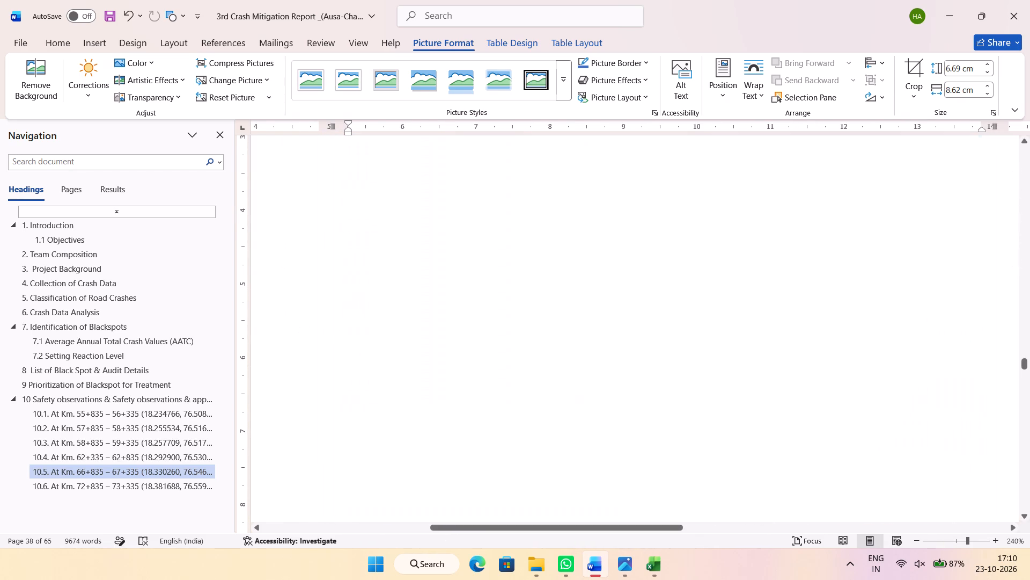
pyautogui.keyDown('ctrl'); pyautogui.scroll(-6, 754, 352); pyautogui.keyUp('ctrl')
pyautogui.scroll(-3, 739, 333)
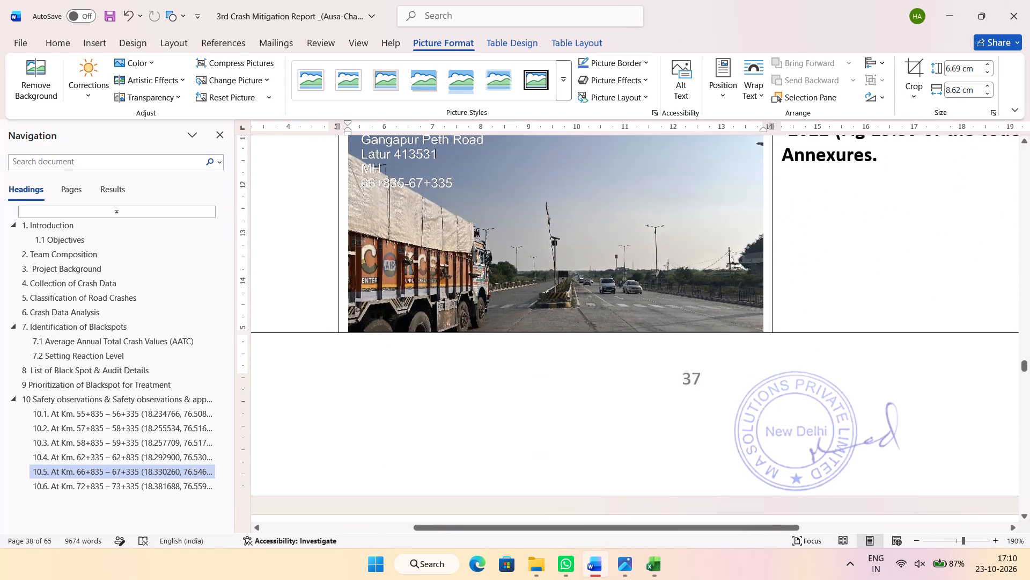
pyautogui.scroll(4, 739, 333)
pyautogui.keyDown('ctrl'); pyautogui.scroll(-5, 739, 333); pyautogui.keyUp('ctrl')
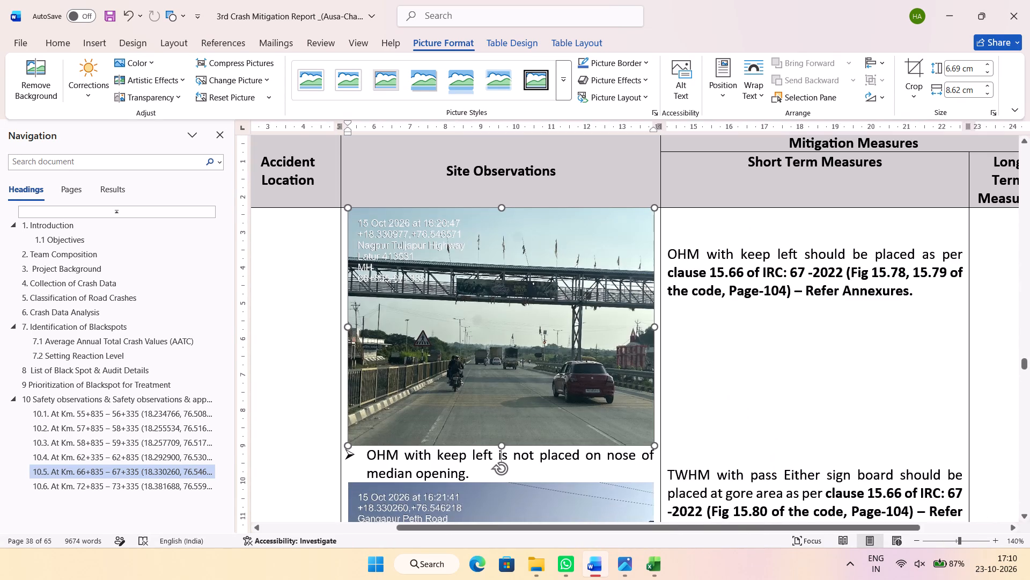
# Switch to Photos, find the 16:20:41 foot overbridge picture 2026_10_15_16_20_41_IMG_9612.JPG for stretch 66+835-67+335, and copy it.
pyautogui.click(615, 568)
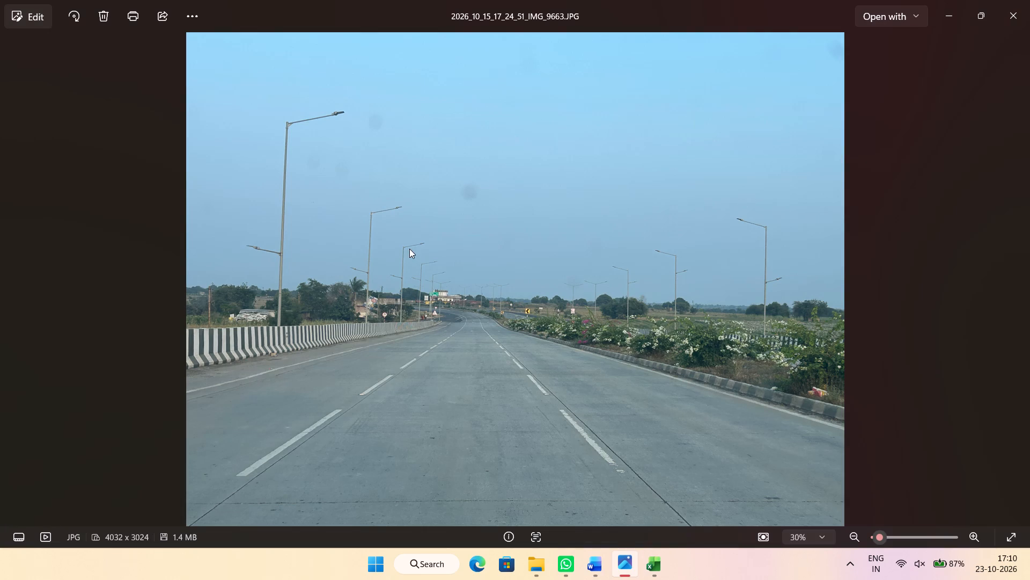
pyautogui.click(0, 256)
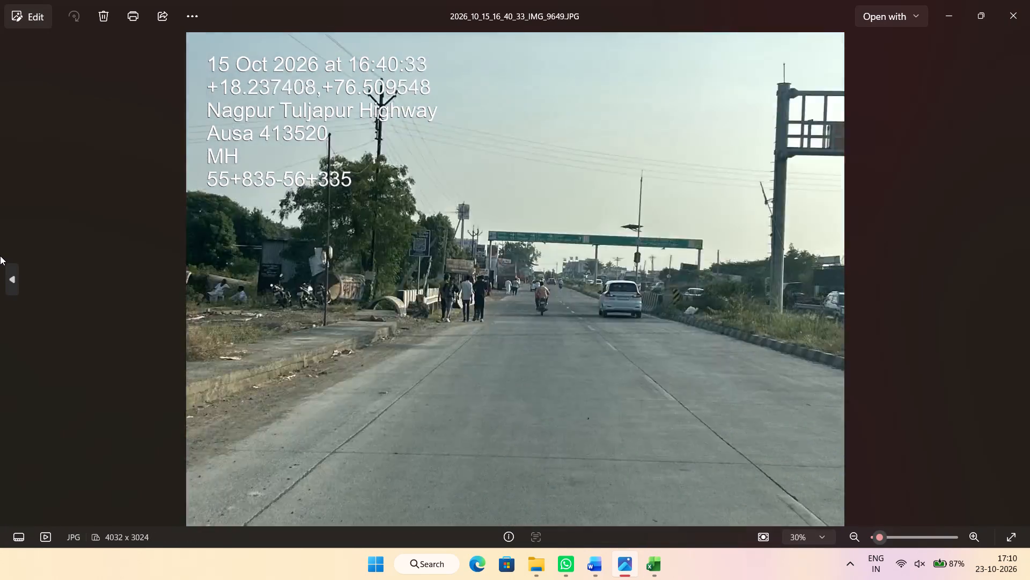
pyautogui.click(0, 256)
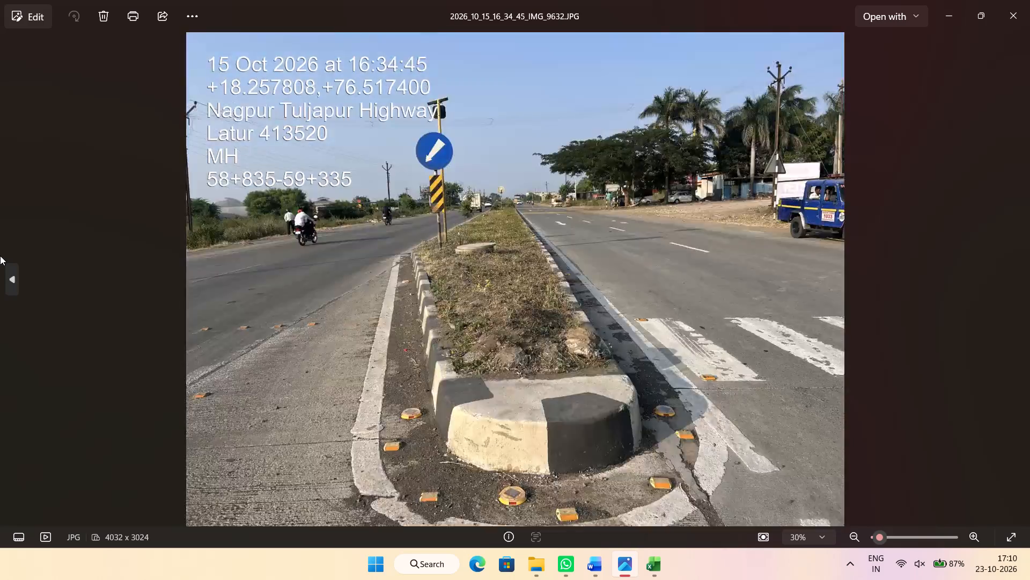
pyautogui.click(0, 256)
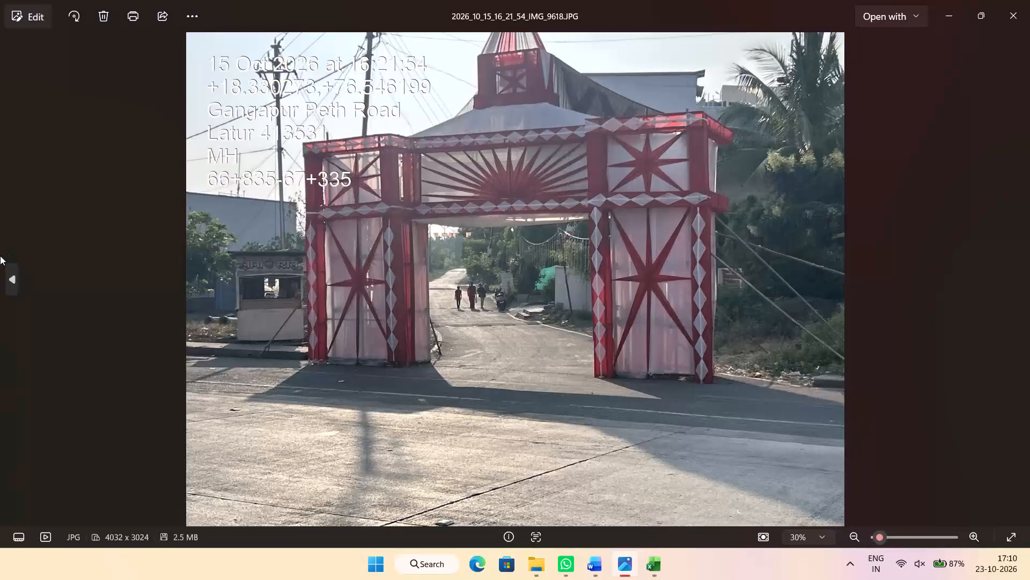
pyautogui.click(0, 256)
pyautogui.click(0, 256)
pyautogui.click(0, 256)
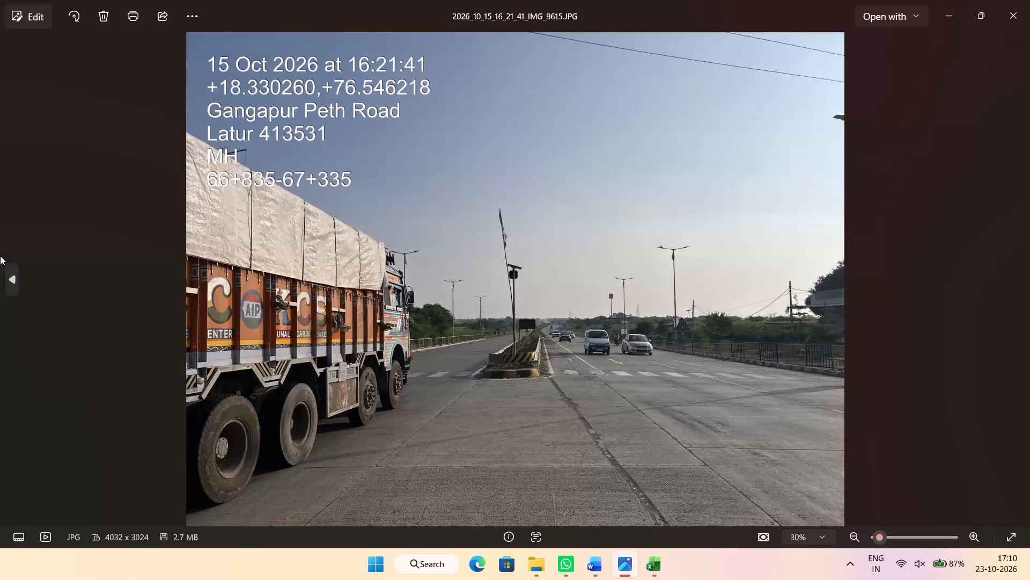
pyautogui.click(0, 256)
pyautogui.click(0, 256)
pyautogui.click(0, 256)
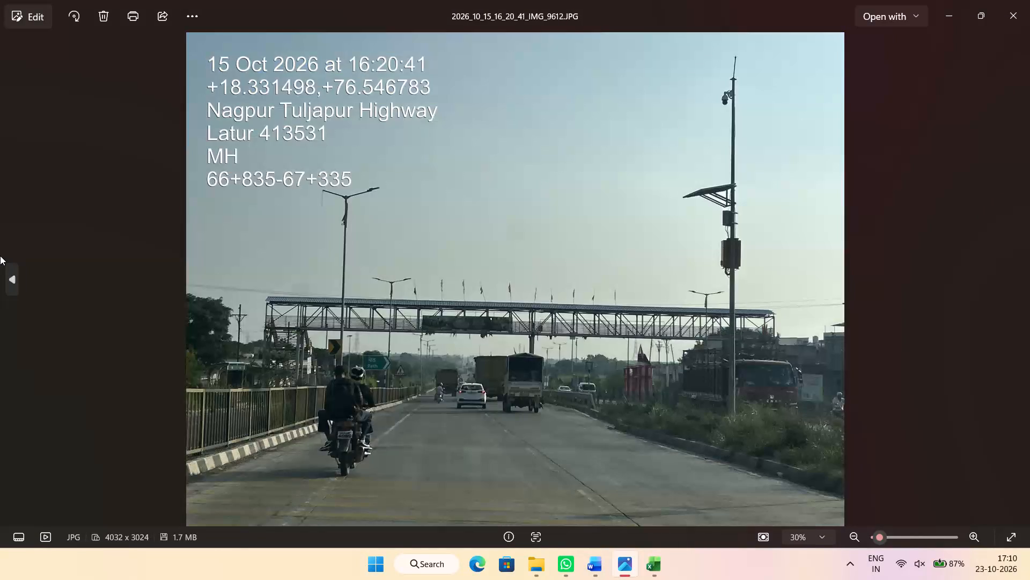
pyautogui.hotkey('ctrl', 'c')
# Return to the Word report and replace the foot overbridge photo at the top of page 37 with the copied picture.
pyautogui.hotkey('alt', 'Tab')
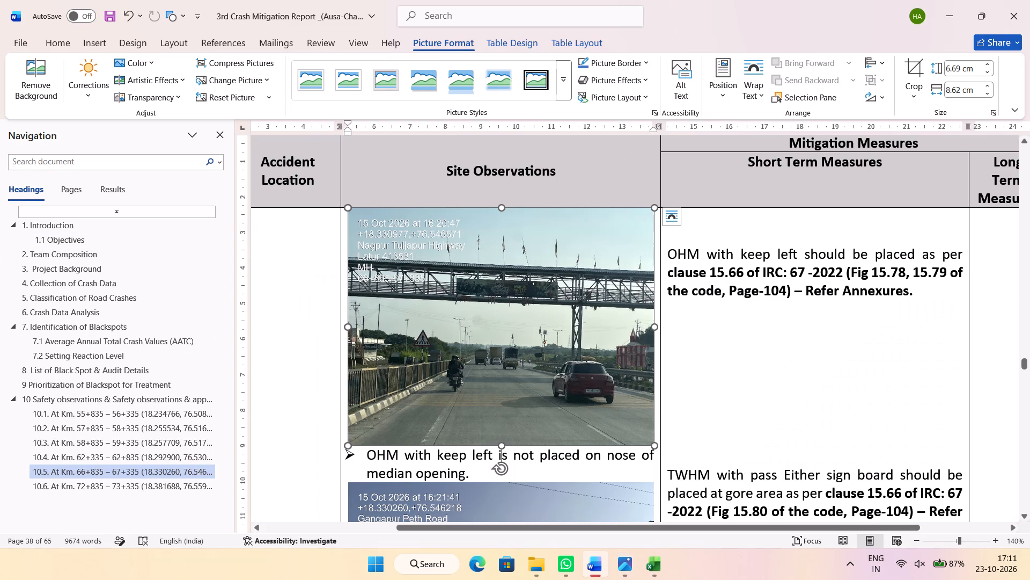
pyautogui.click(530, 327)
pyautogui.rightClick(531, 327)
pyautogui.click(641, 328)
pyautogui.click(727, 403)
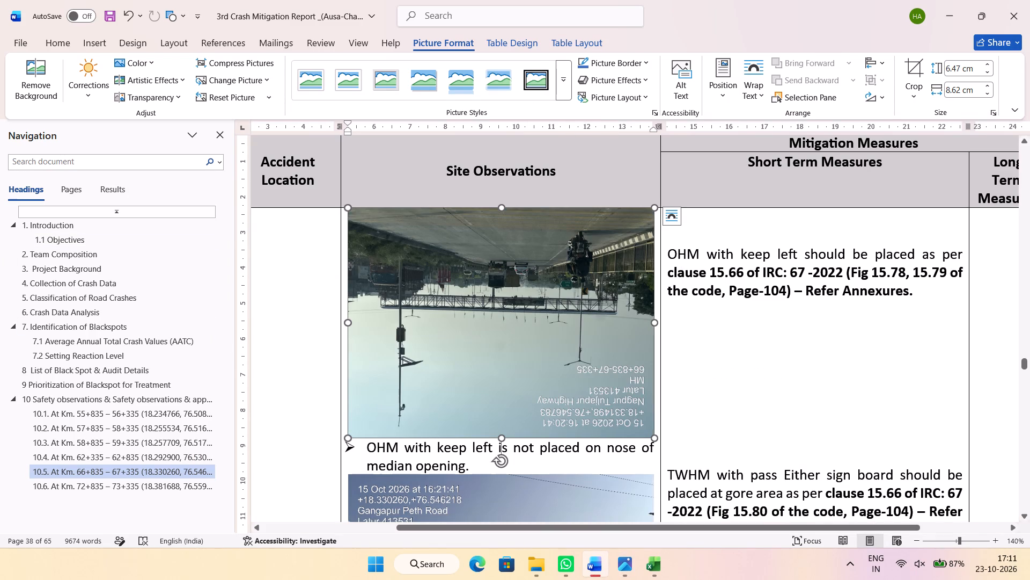
# Rotate the upside-down replacement photo until it is upright and level in the Site Observations column.
pyautogui.moveTo(498, 462); pyautogui.dragTo(518, 227)
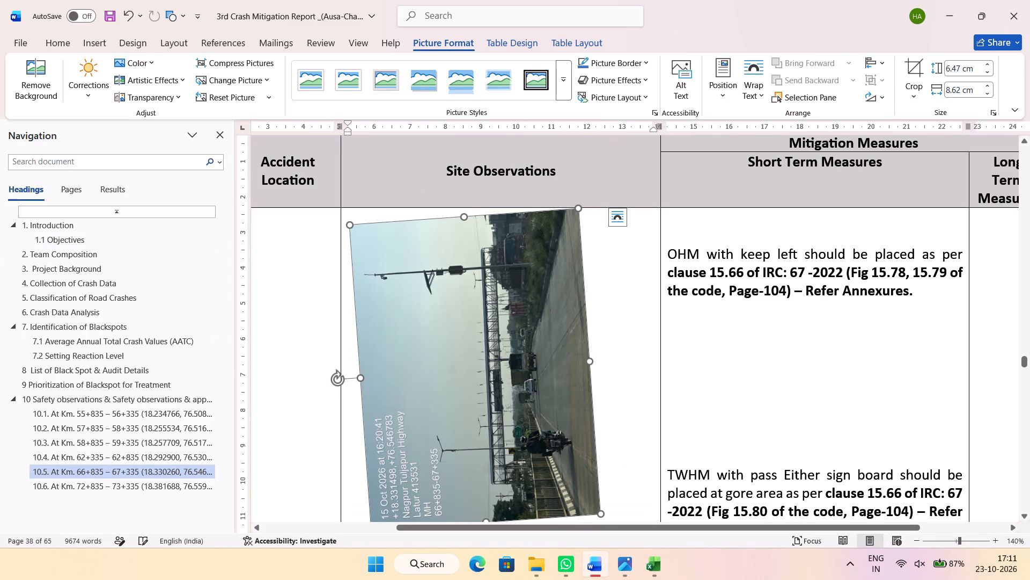
pyautogui.moveTo(335, 378); pyautogui.dragTo(489, 263)
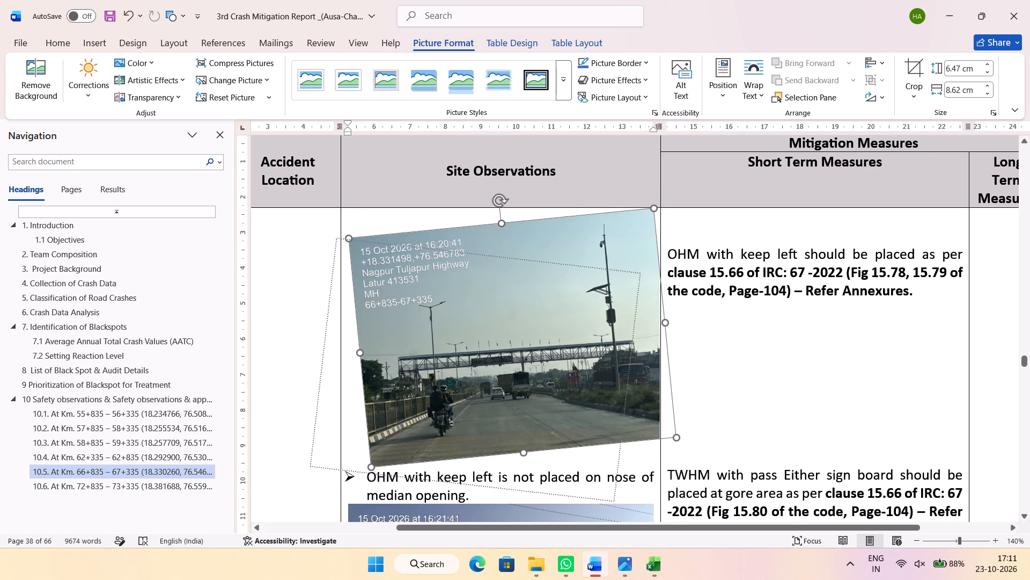
pyautogui.moveTo(489, 263); pyautogui.dragTo(474, 230)
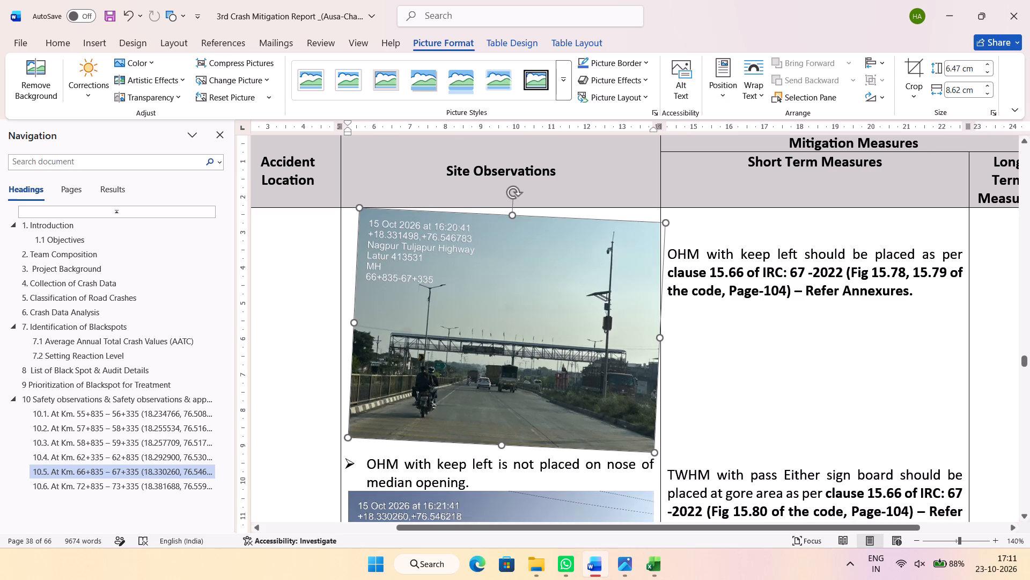
pyautogui.moveTo(474, 230); pyautogui.dragTo(475, 228)
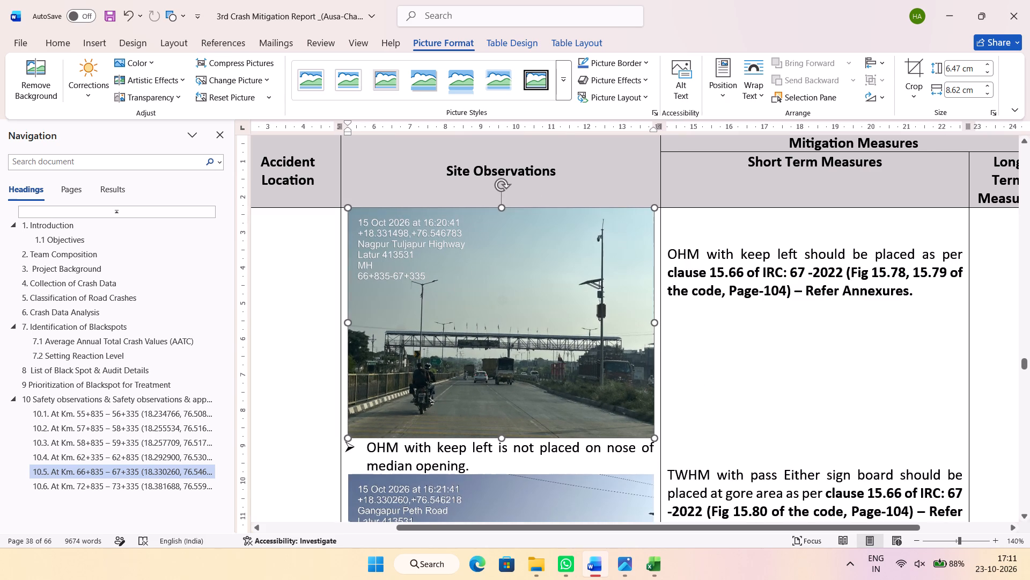
# Crop a thin strip off the top of the replacement photo and a larger strip of road off its bottom.
pyautogui.scroll(8, 601, 358)
pyautogui.scroll(-7, 605, 360)
pyautogui.doubleClick(593, 357)
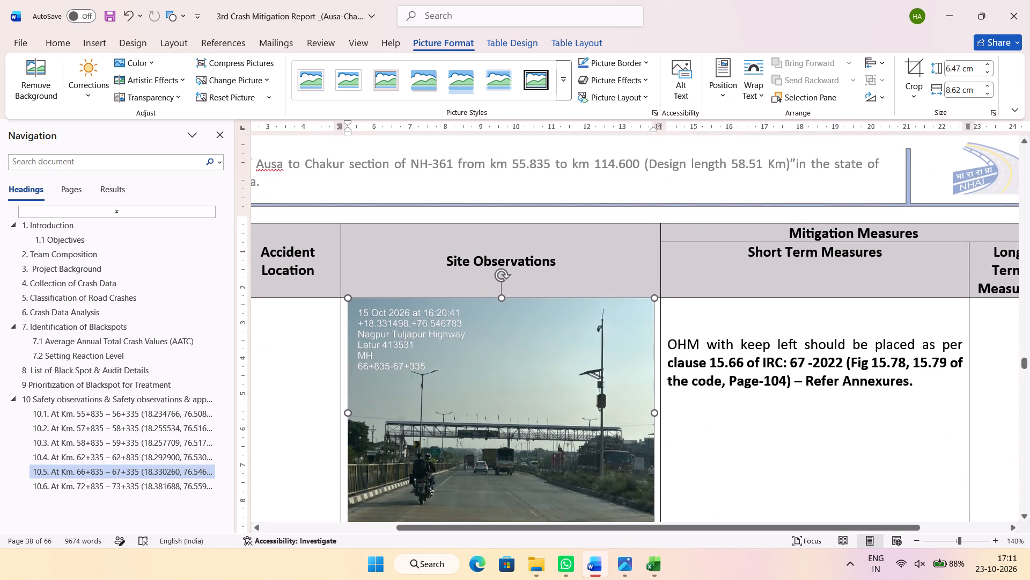
pyautogui.click(921, 62)
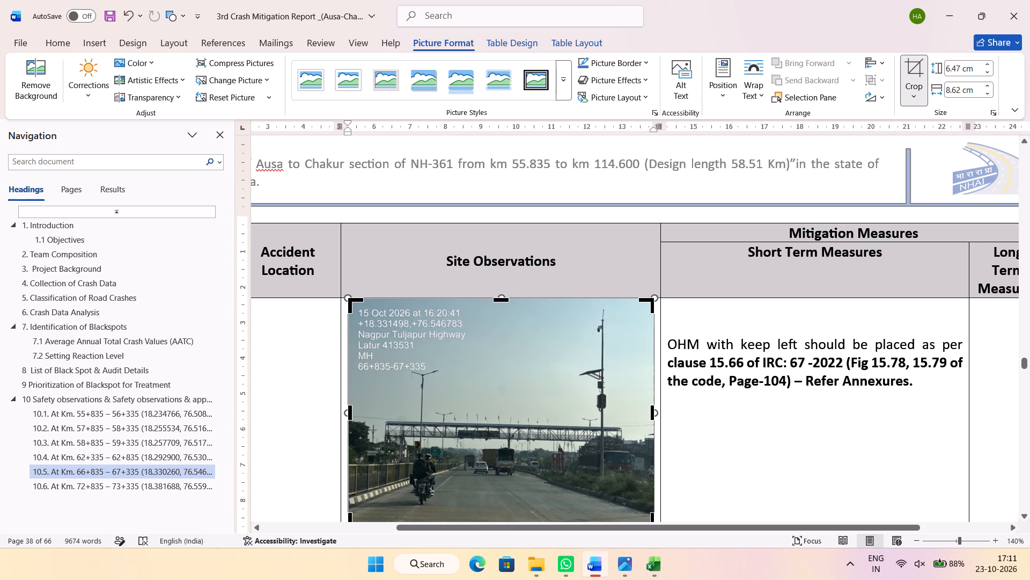
pyautogui.moveTo(495, 299); pyautogui.dragTo(492, 306)
pyautogui.scroll(-2, 513, 314)
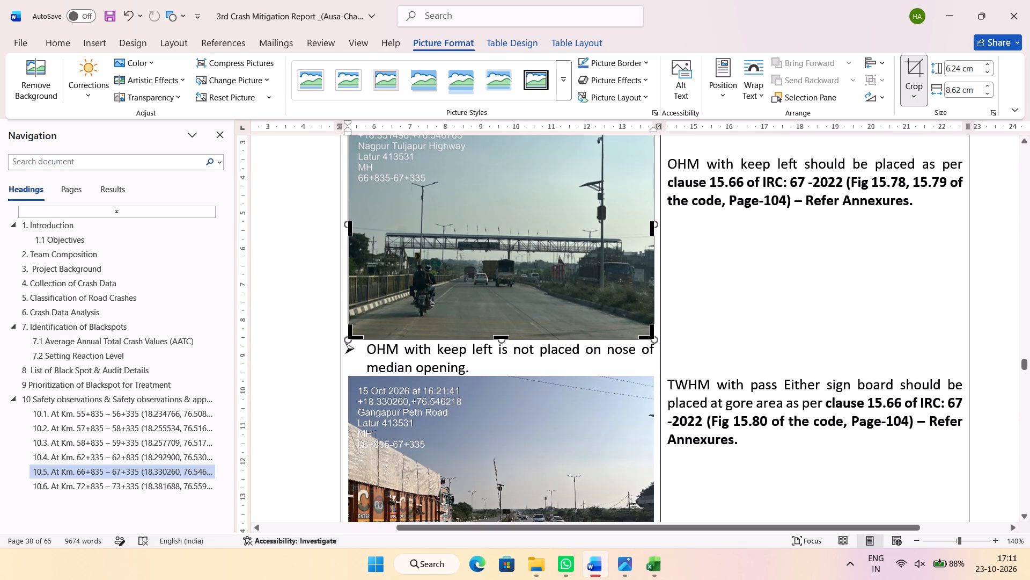
pyautogui.moveTo(504, 337); pyautogui.dragTo(507, 299)
pyautogui.click(734, 304)
# Reduce the replacement photo's height to fit beneath the OHM before MBCB observation on page 36, then stretch it down to fill the remaining space.
pyautogui.scroll(1, 660, 387)
pyautogui.click(523, 360)
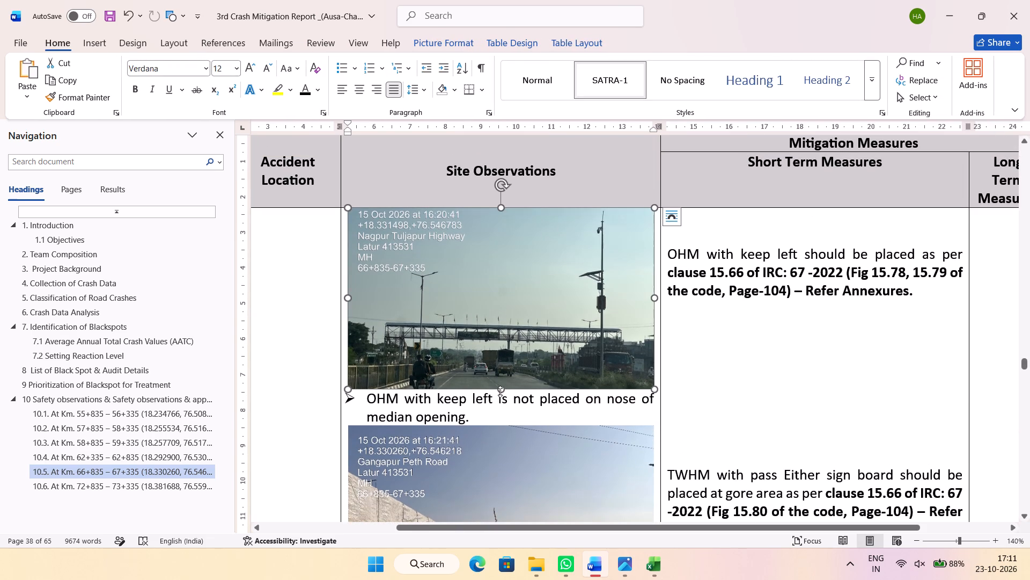
pyautogui.moveTo(500, 392); pyautogui.dragTo(497, 345)
pyautogui.scroll(2, 505, 385)
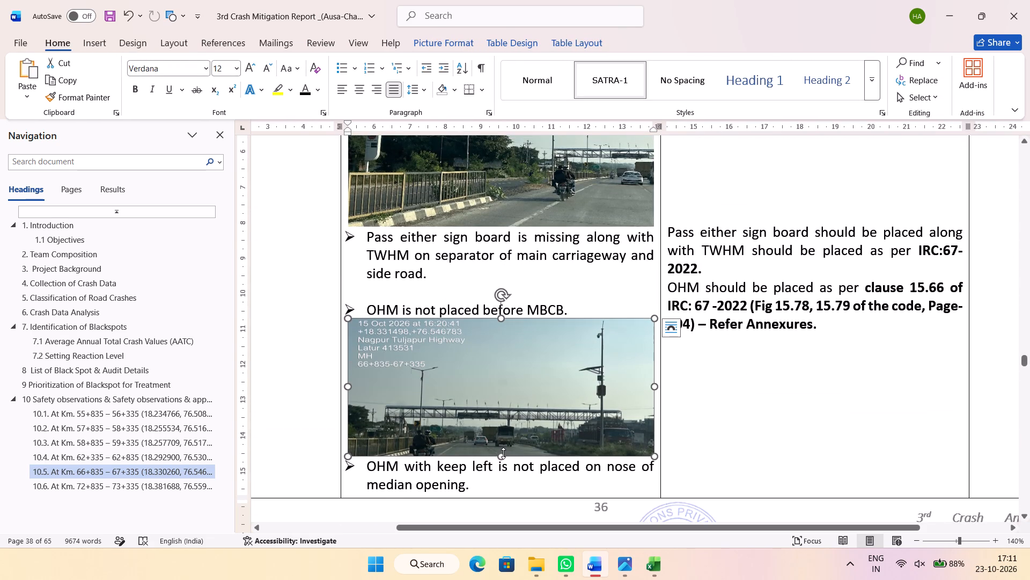
pyautogui.moveTo(503, 453); pyautogui.dragTo(498, 489)
# Delete the two blank lines above the OHM with keep left recommendation on page 37 to align it with its observation.
pyautogui.scroll(-5, 741, 399)
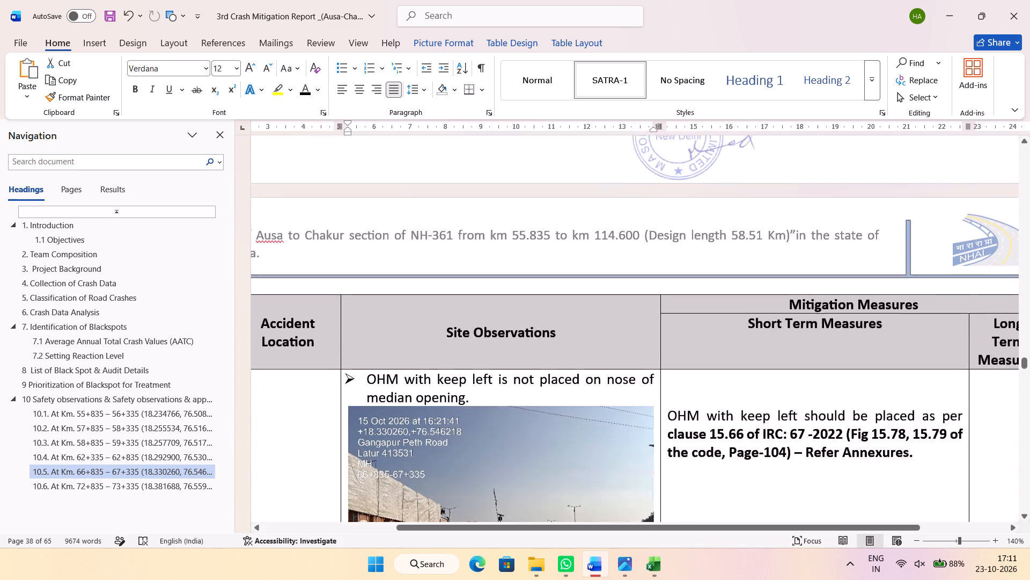
pyautogui.click(682, 334)
pyautogui.press('Delete')
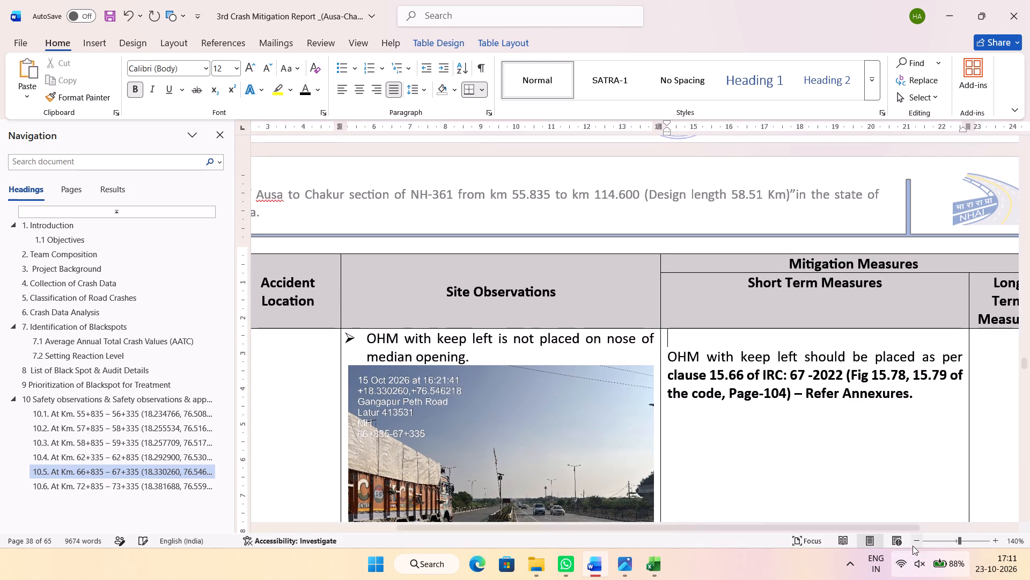
pyautogui.tripleClick(913, 542)
pyautogui.press('Delete')
# Crop the bottom of the footbridge photo on page 38 to a height of 5.06 cm so it fits on the preceding page.
pyautogui.scroll(-2, 667, 340)
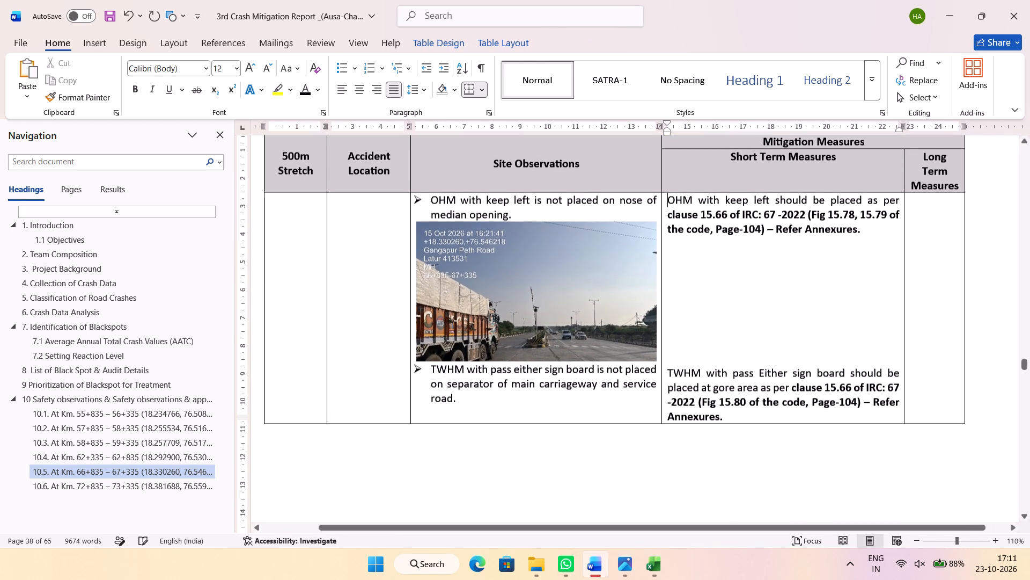
pyautogui.scroll(-1, 672, 332)
pyautogui.click(496, 251)
pyautogui.scroll(-6, 538, 358)
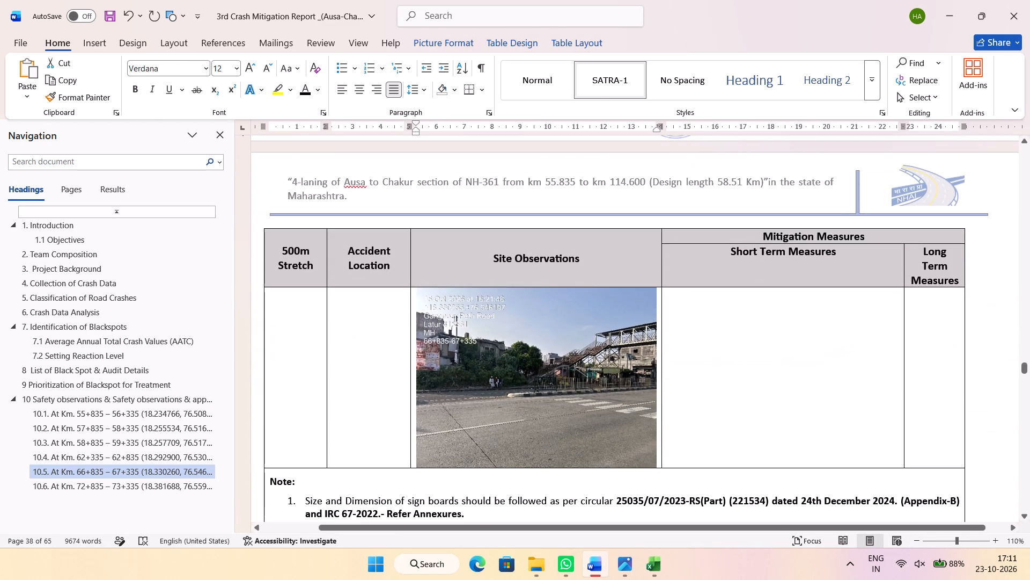
pyautogui.doubleClick(538, 356)
pyautogui.click(912, 70)
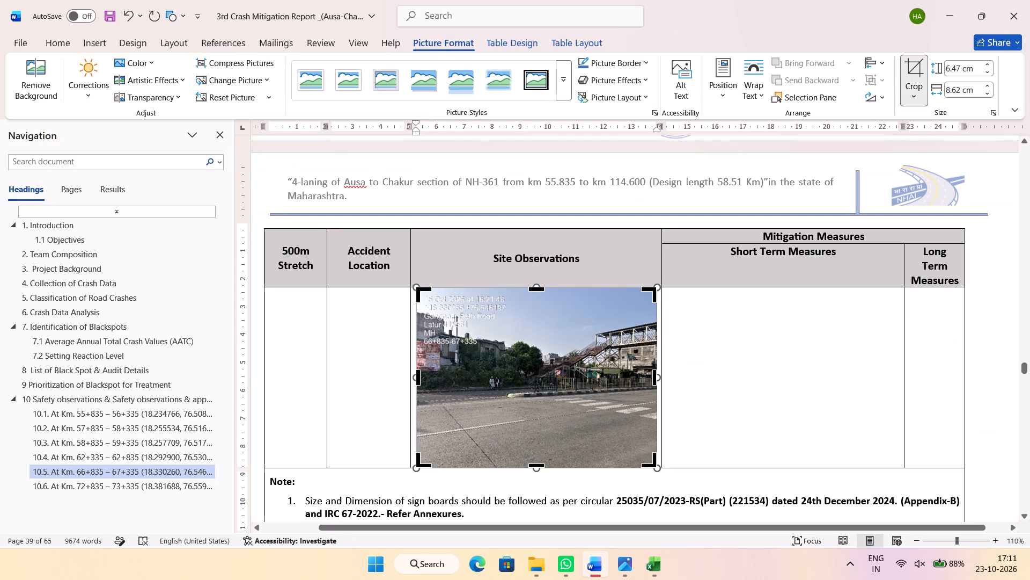
pyautogui.moveTo(541, 467); pyautogui.dragTo(544, 428)
pyautogui.click(751, 374)
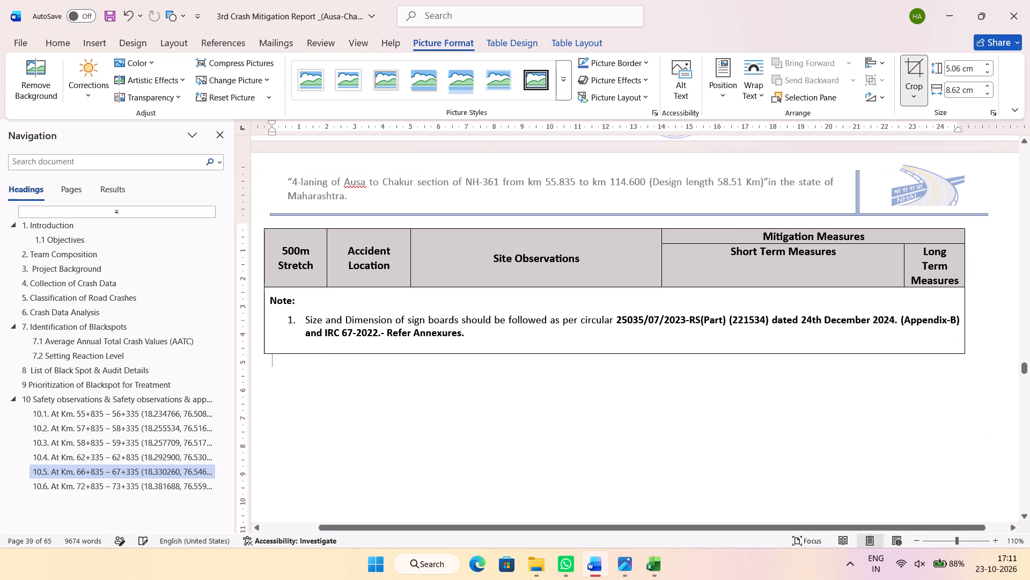
# Delete the empty line at the end of the note below the section 10.5 table.
pyautogui.scroll(5, 537, 354)
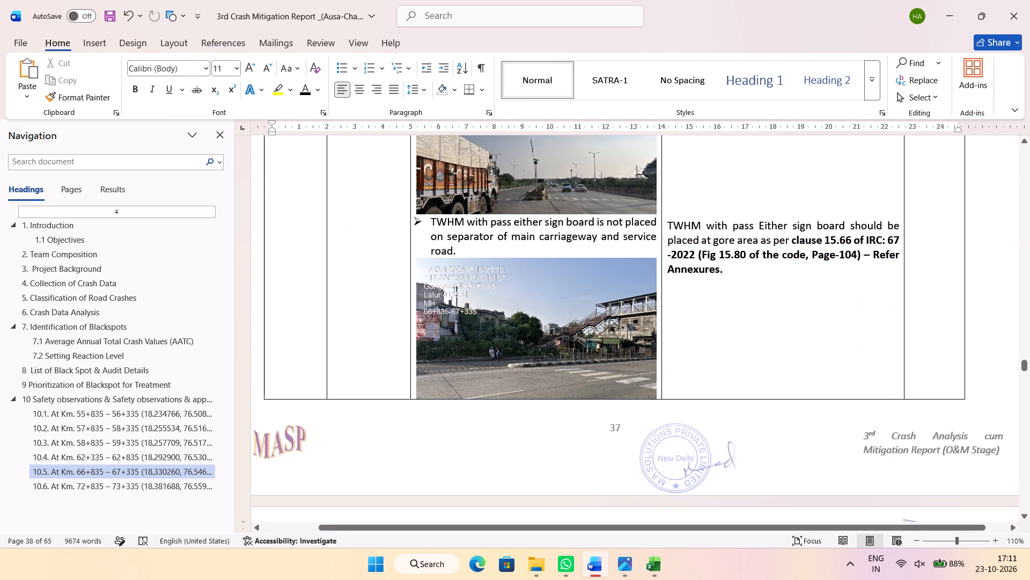
pyautogui.scroll(4, 534, 363)
pyautogui.scroll(-9, 534, 363)
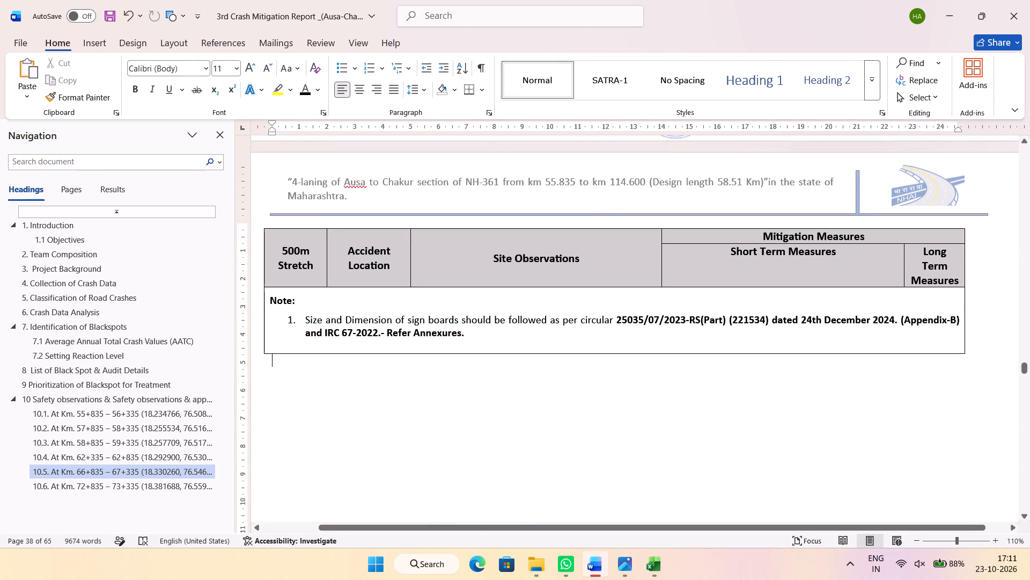
pyautogui.click(375, 311)
pyautogui.click(400, 357)
pyautogui.click(409, 341)
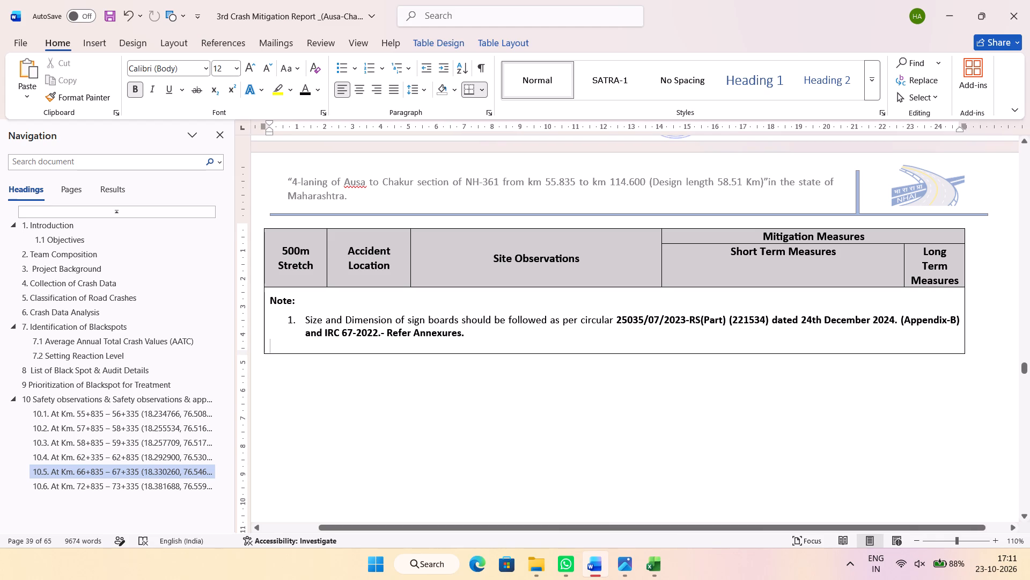
pyautogui.press('BackSpace')
# Delete the blank line between the 10.6 heading and its table.
pyautogui.scroll(-9, 431, 329)
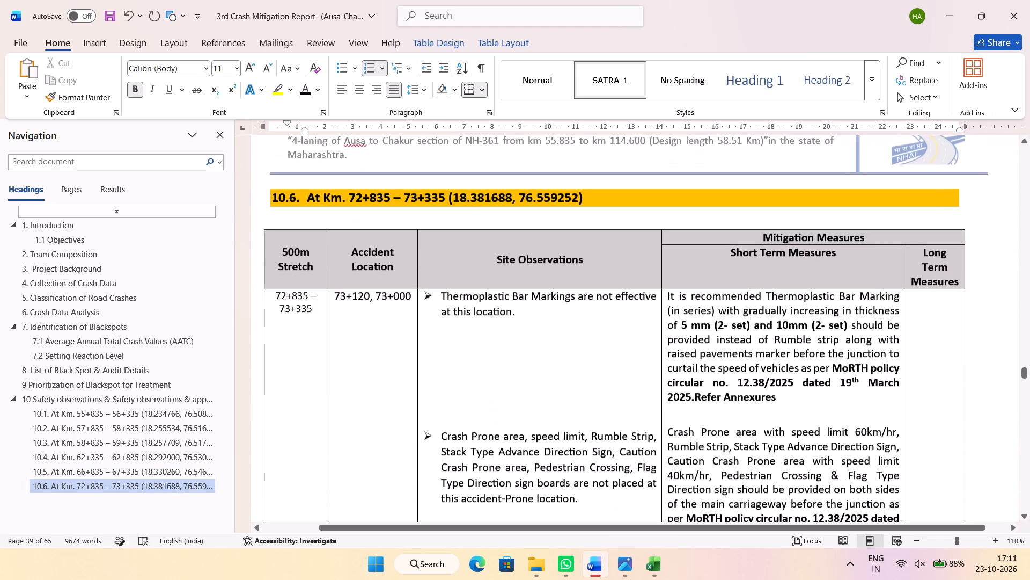
pyautogui.scroll(-5, 566, 287)
pyautogui.scroll(-1, 638, 282)
pyautogui.scroll(6, 639, 279)
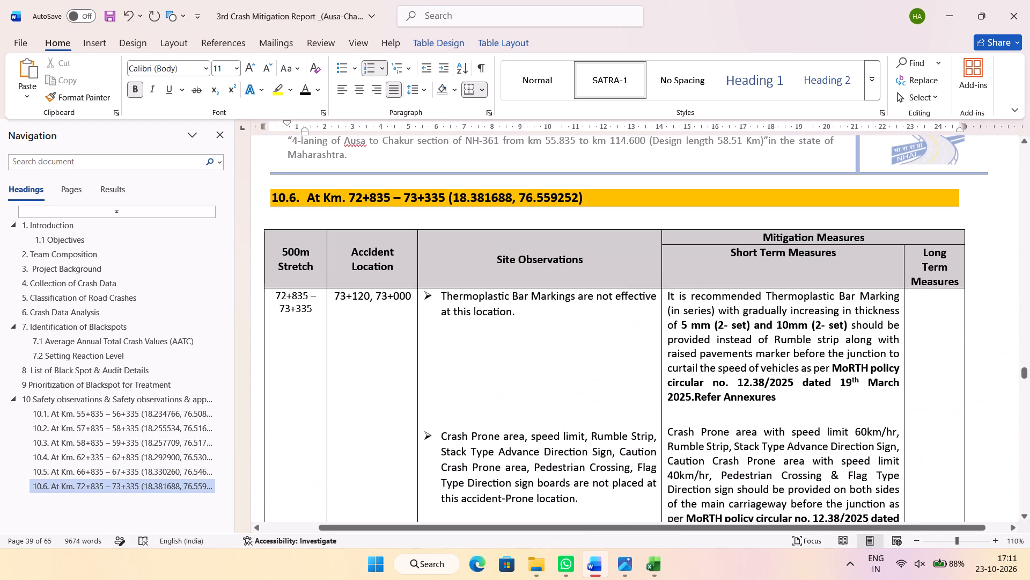
pyautogui.click(539, 224)
pyautogui.press('Delete')
# Adjust the blank lines above the Crash Prone area observation and its recommendation in table 10.6 so the two align.
pyautogui.click(674, 401)
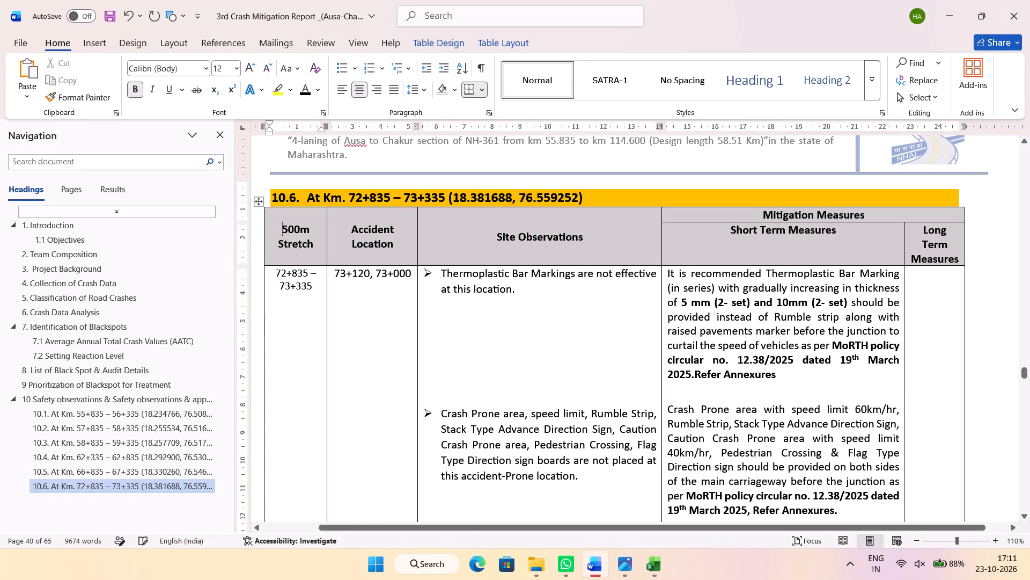
pyautogui.press('Delete')
pyautogui.click(616, 391)
pyautogui.press('Delete')
pyautogui.press('Delete')
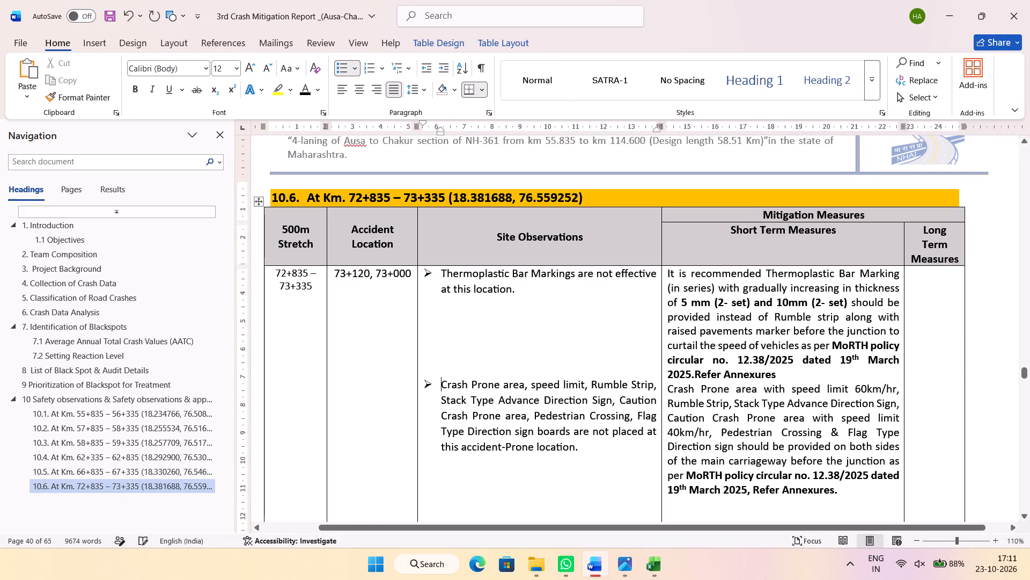
pyautogui.click(509, 288)
pyautogui.click(423, 88)
pyautogui.click(441, 255)
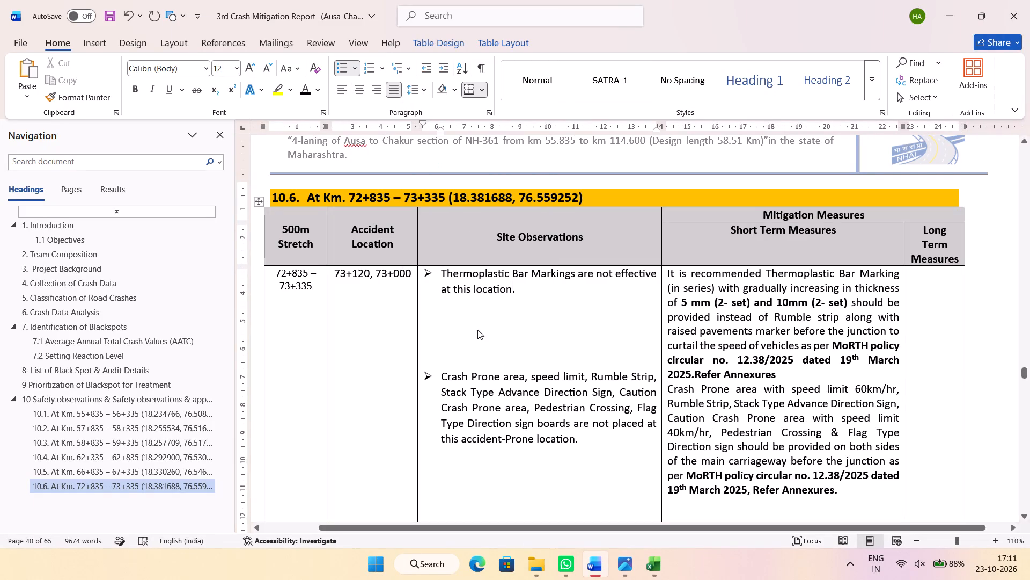
pyautogui.click(490, 336)
pyautogui.press('\\')
pyautogui.press('BackSpace')
pyautogui.press('Return')
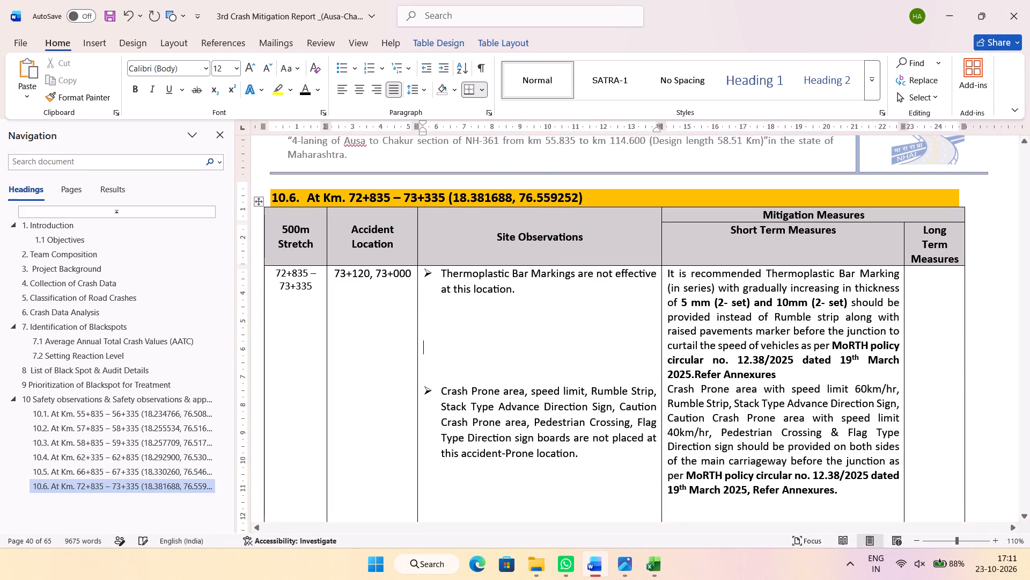
# Crop a thin strip off the top and a larger strip off the bottom of the black car photo to fit it on the preceding page.
pyautogui.scroll(-9, 593, 334)
pyautogui.doubleClick(599, 327)
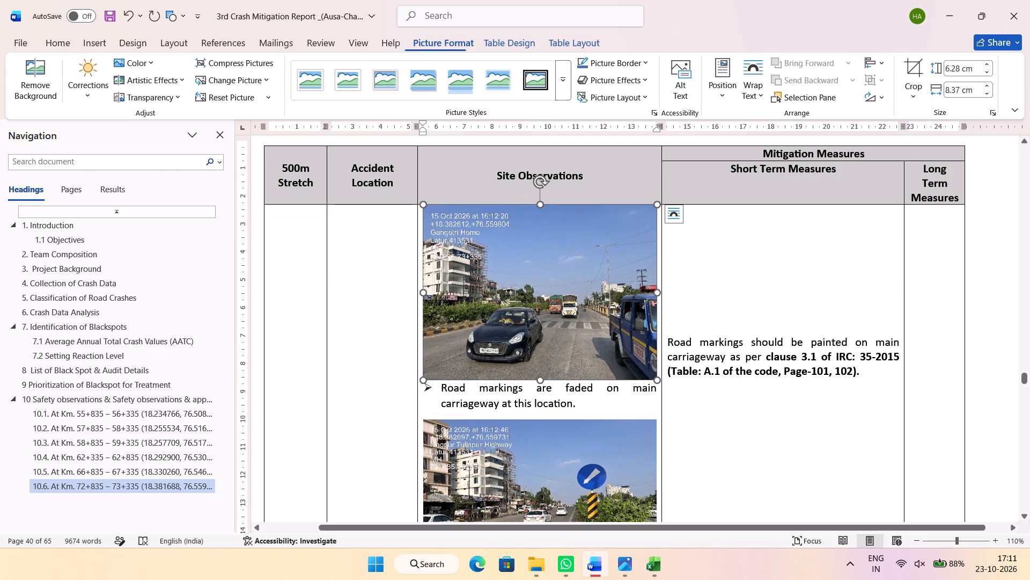
pyautogui.click(910, 66)
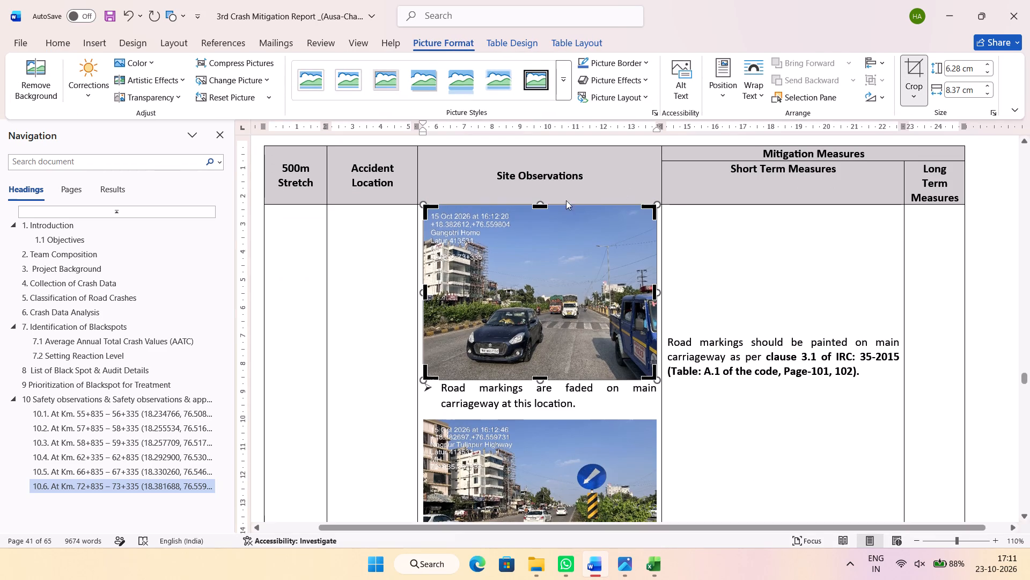
pyautogui.moveTo(540, 207); pyautogui.dragTo(536, 213)
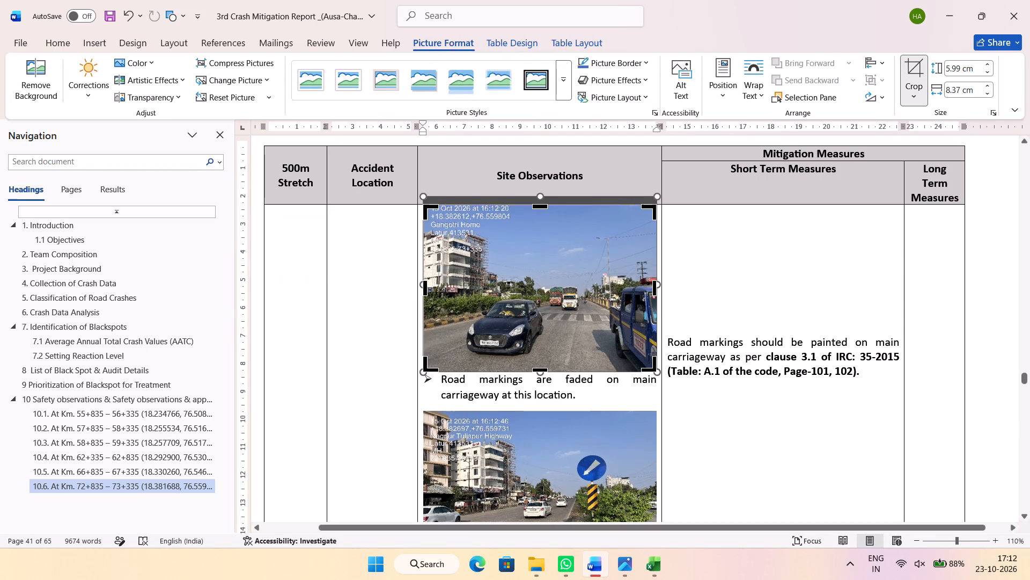
pyautogui.moveTo(538, 368); pyautogui.dragTo(540, 343)
pyautogui.click(705, 371)
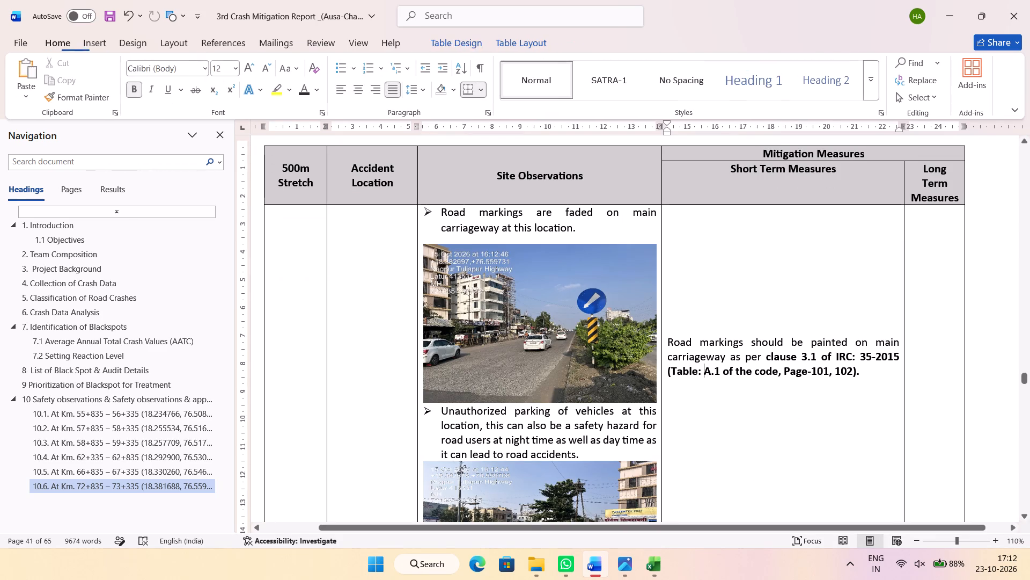
# Delete the blank lines above the road markings recommendation to align it with the faded road markings observation.
pyautogui.click(687, 224)
pyautogui.moveTo(686, 218); pyautogui.dragTo(685, 284)
pyautogui.press('Delete')
pyautogui.press('Delete')
pyautogui.press('Delete')
pyautogui.press('Delete')
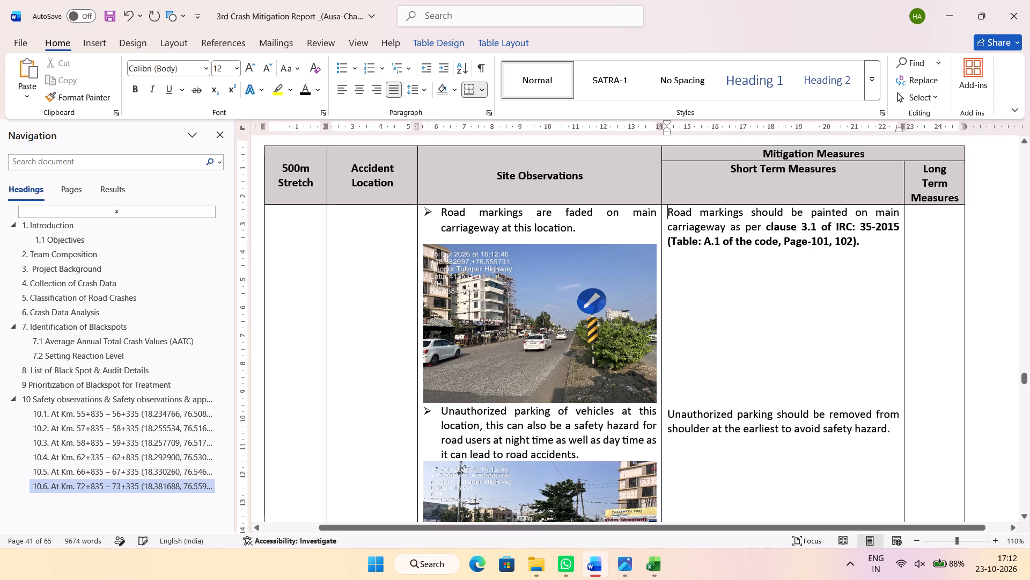
# Crop a strip of road off the bottom of the photo under the traffic signal observation.
pyautogui.scroll(-9, 682, 271)
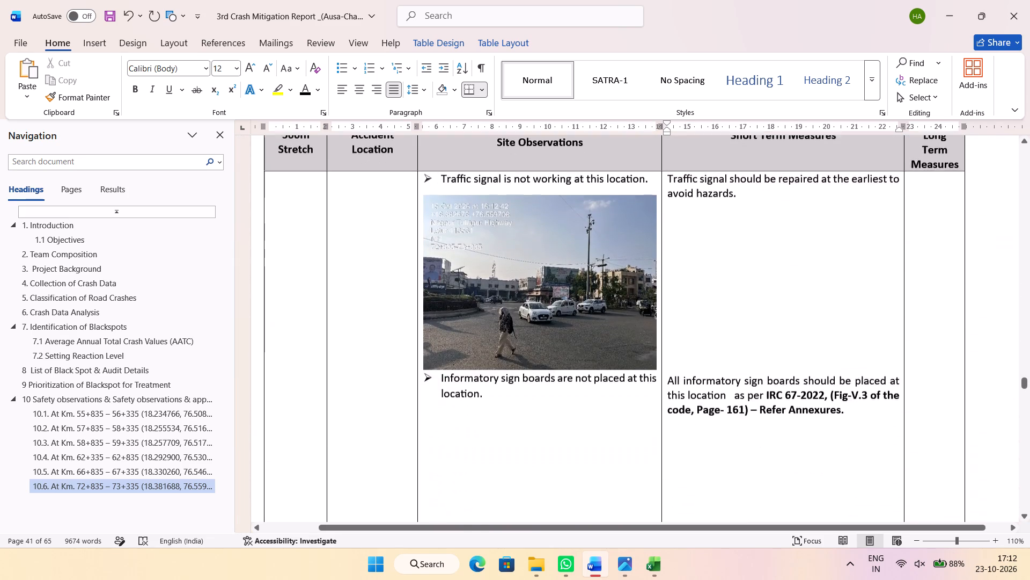
pyautogui.scroll(-5, 675, 295)
pyautogui.scroll(6, 675, 295)
pyautogui.doubleClick(591, 290)
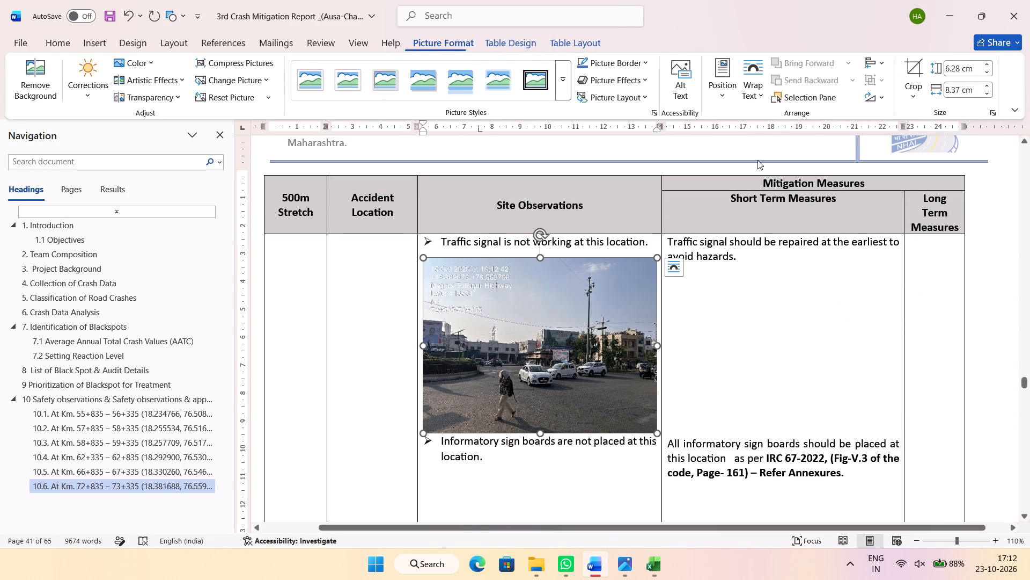
pyautogui.click(914, 67)
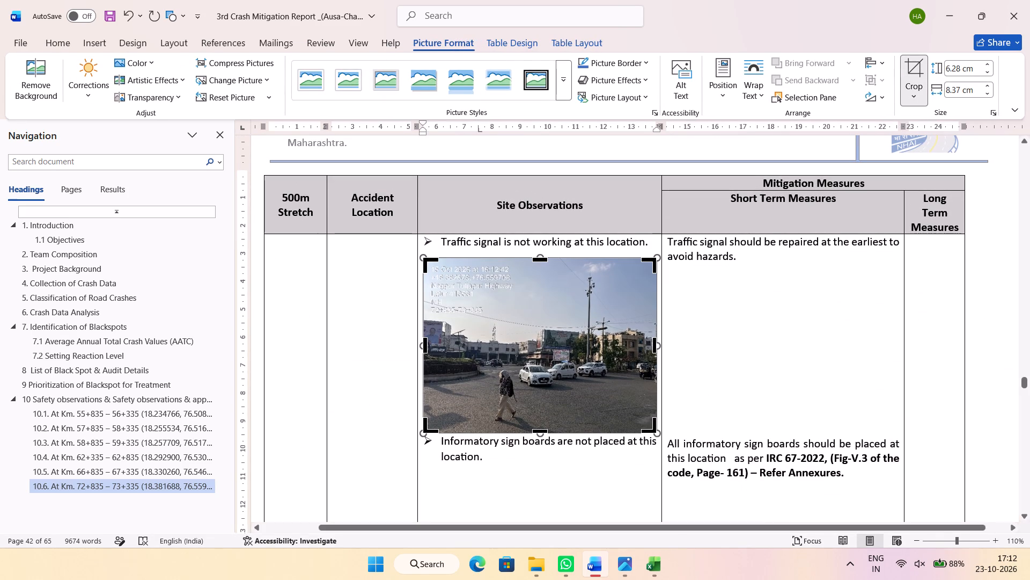
pyautogui.moveTo(546, 431); pyautogui.dragTo(548, 405)
pyautogui.click(718, 409)
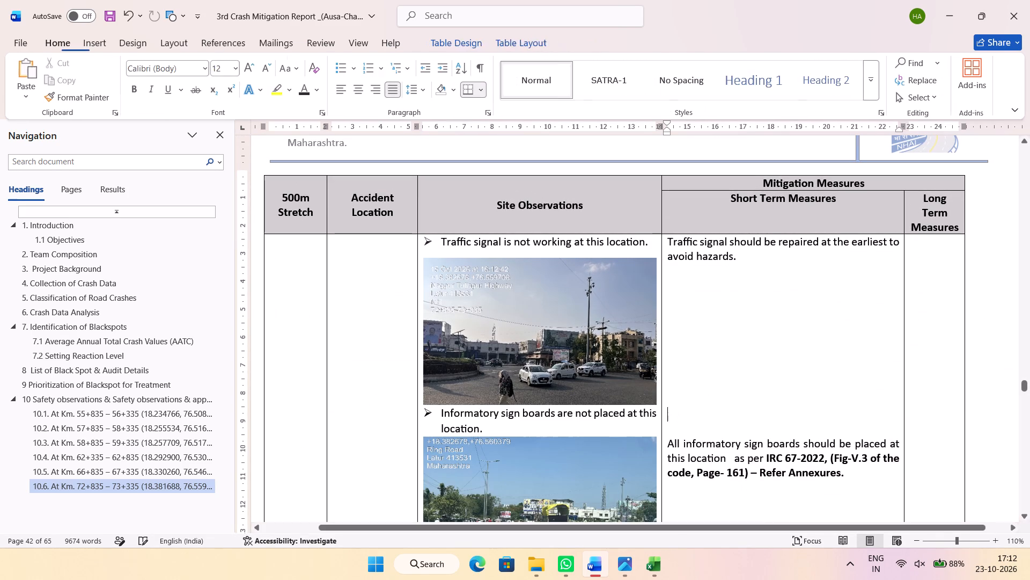
# Delete two blank lines above the informatory sign boards recommendation and one above the road studs recommendation.
pyautogui.press('Delete')
pyautogui.press('Delete')
pyautogui.scroll(-5, 682, 387)
pyautogui.click(700, 242)
pyautogui.press('Delete')
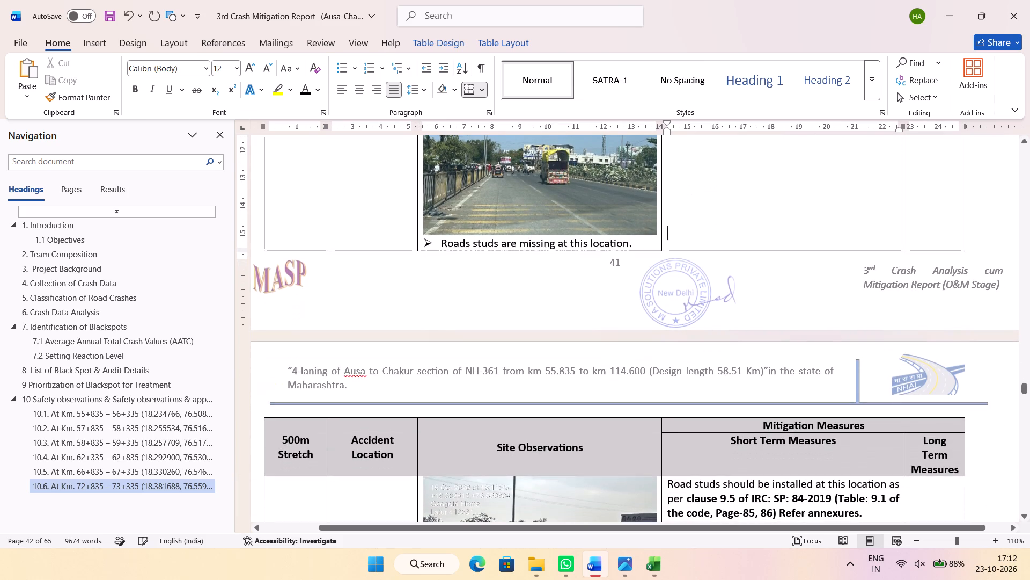
# Crop a thin strip off the bottom of the photo under the informatory sign boards observation and reduce its height.
pyautogui.scroll(2, 550, 280)
pyautogui.doubleClick(549, 278)
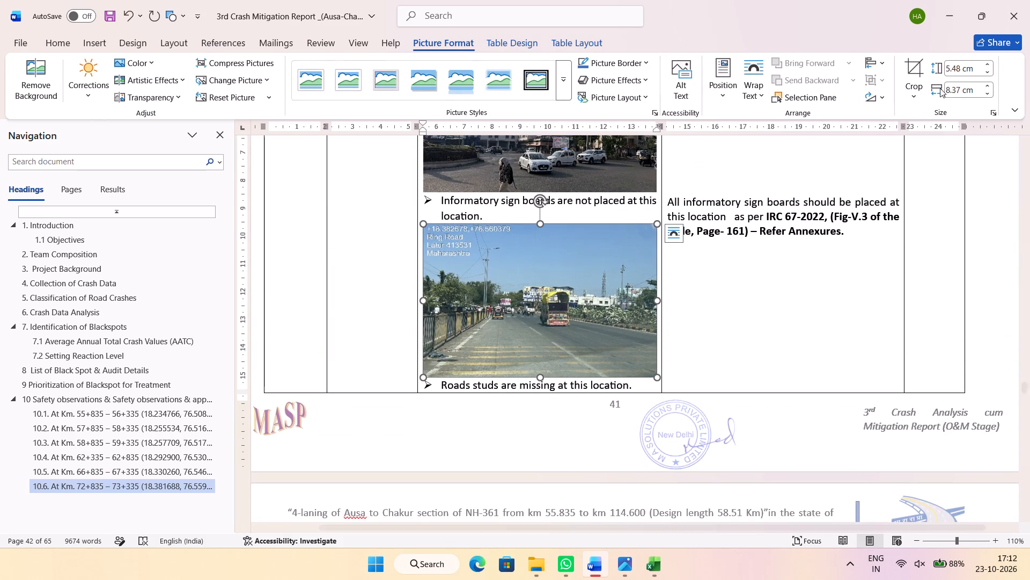
pyautogui.click(924, 67)
pyautogui.moveTo(546, 375); pyautogui.dragTo(547, 363)
pyautogui.click(738, 317)
pyautogui.click(582, 357)
pyautogui.moveTo(538, 364); pyautogui.dragTo(538, 349)
# Reduce the traffic signal photo's height and delete two blank lines above the informatory sign boards recommendation to match.
pyautogui.scroll(2, 572, 279)
pyautogui.click(579, 258)
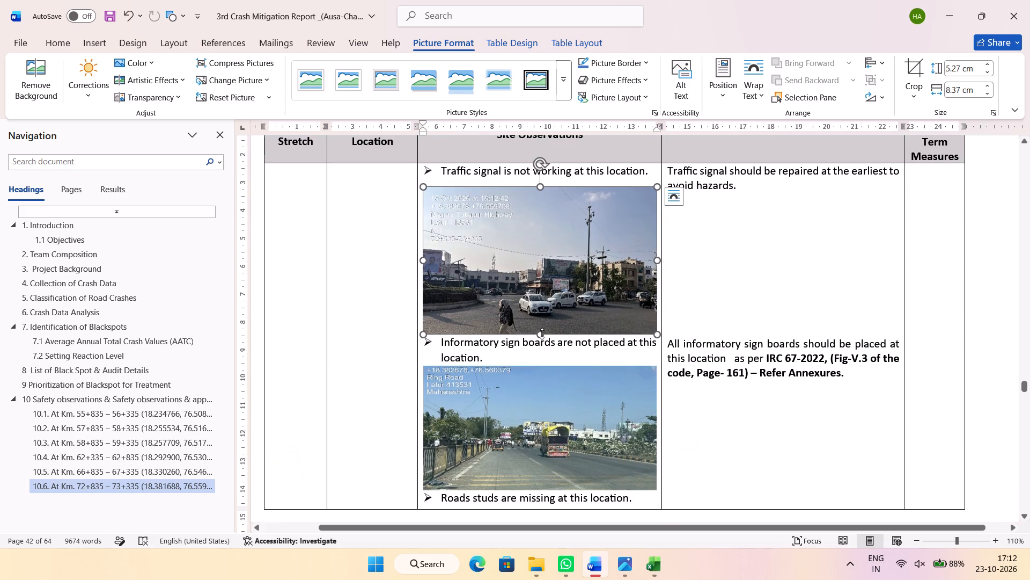
pyautogui.moveTo(542, 334); pyautogui.dragTo(542, 317)
pyautogui.click(669, 321)
pyautogui.press('Delete')
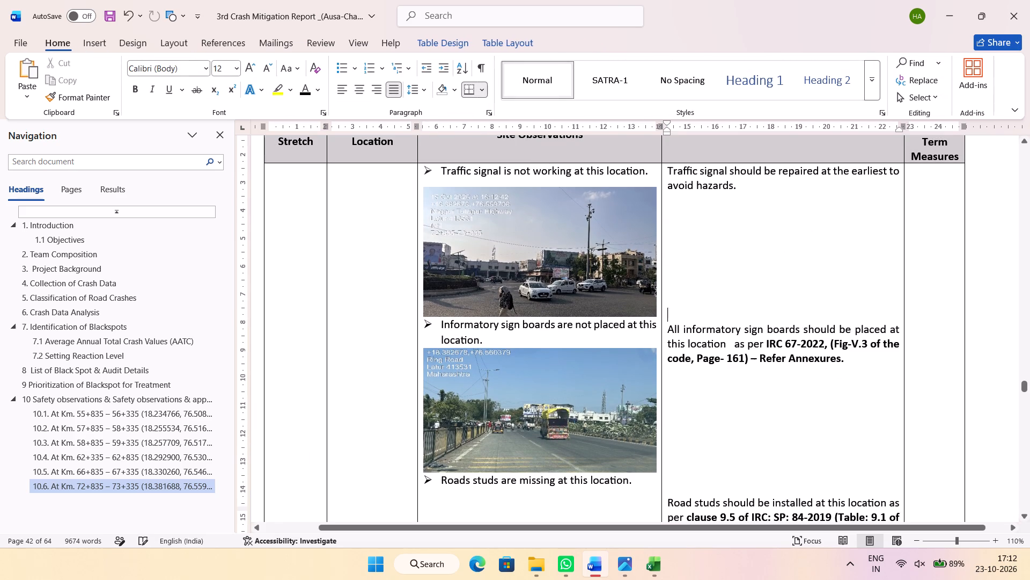
pyautogui.press('Delete')
# Stretch the informatory sign boards photo down slightly to align the road studs observation with its recommendation.
pyautogui.scroll(-8, 703, 327)
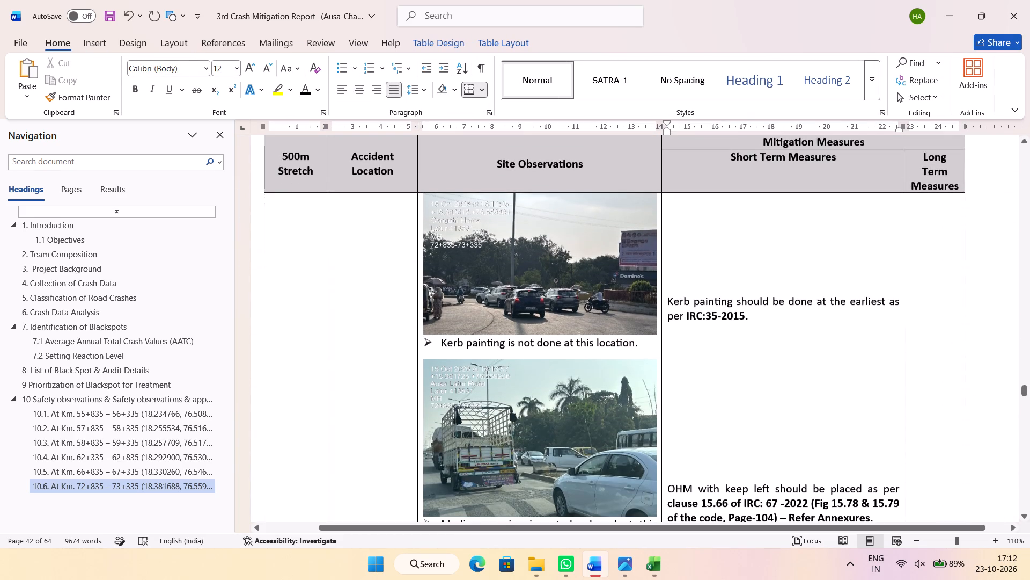
pyautogui.click(691, 286)
pyautogui.scroll(6, 700, 358)
pyautogui.click(609, 300)
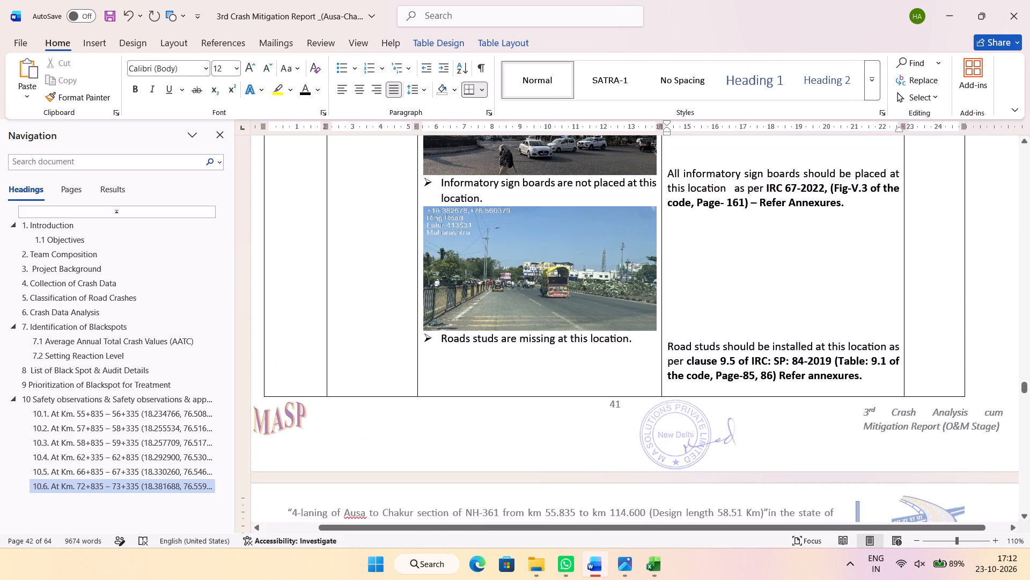
pyautogui.moveTo(539, 331); pyautogui.dragTo(540, 338)
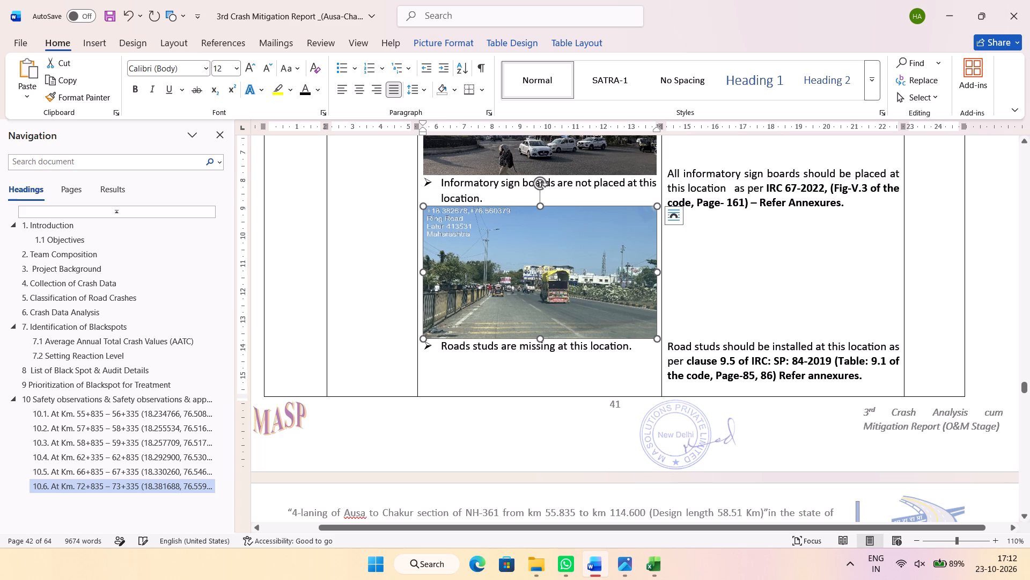
# Insert three blank lines above the kerb painting recommendation to align it with its observation.
pyautogui.scroll(-6, 796, 347)
pyautogui.click(689, 289)
pyautogui.press('Return')
pyautogui.press('Return')
pyautogui.press('Return')
pyautogui.scroll(-3, 689, 291)
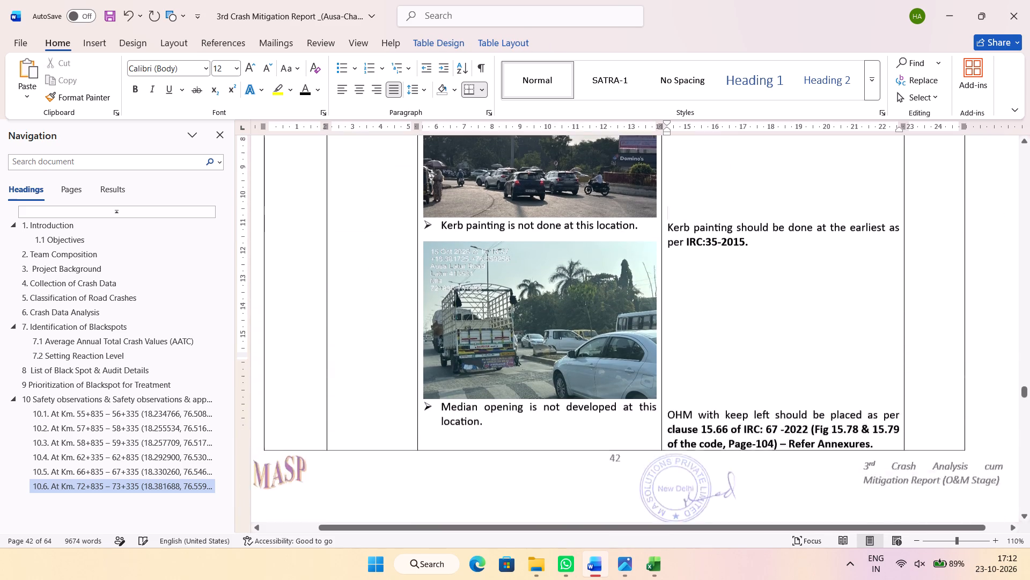
# Align the OHM with keep left recommendation with the median opening observation by deleting one blank line and slightly reducing the truck photo's height.
pyautogui.click(685, 306)
pyautogui.press('Delete')
pyautogui.scroll(-1, 593, 298)
pyautogui.click(593, 298)
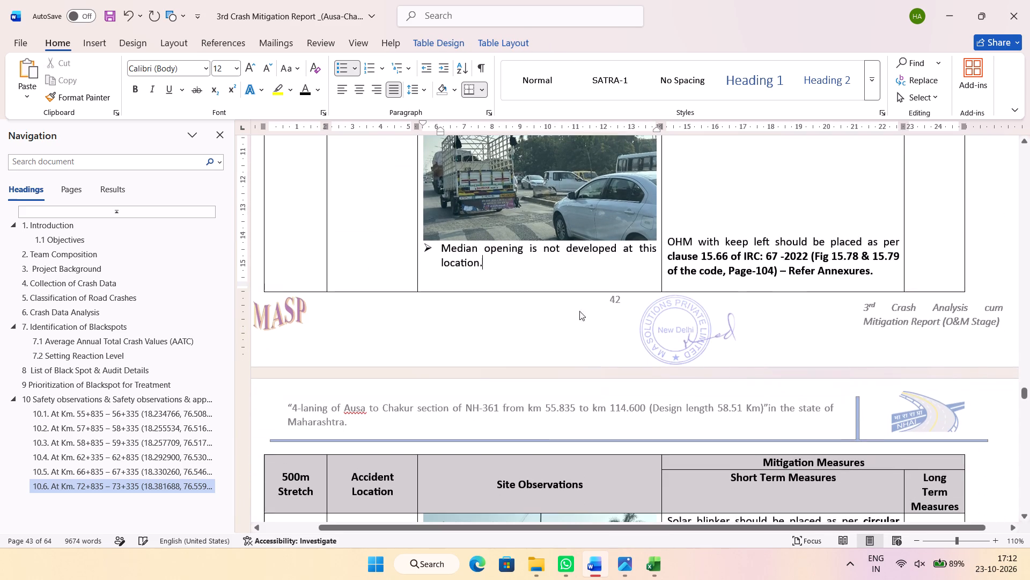
pyautogui.click(550, 225)
pyautogui.moveTo(540, 235); pyautogui.dragTo(543, 227)
pyautogui.scroll(-2, 665, 234)
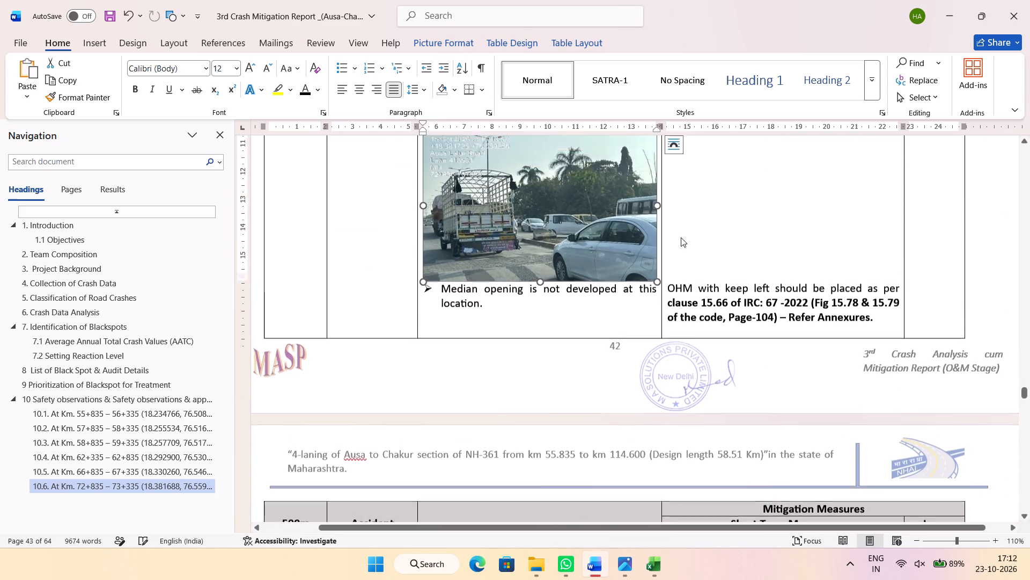
pyautogui.scroll(-3, 681, 237)
pyautogui.scroll(5, 697, 265)
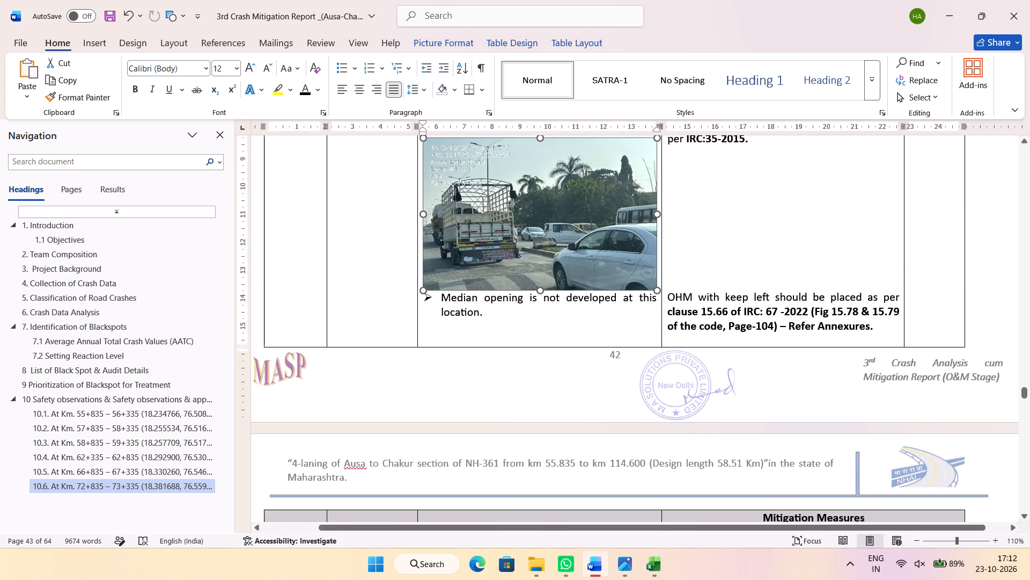
# Delete note 2 about the previously identified black spot below the 10.6 table, together with its leftover empty line.
pyautogui.scroll(-8, 697, 266)
pyautogui.moveTo(521, 260); pyautogui.dragTo(375, 250)
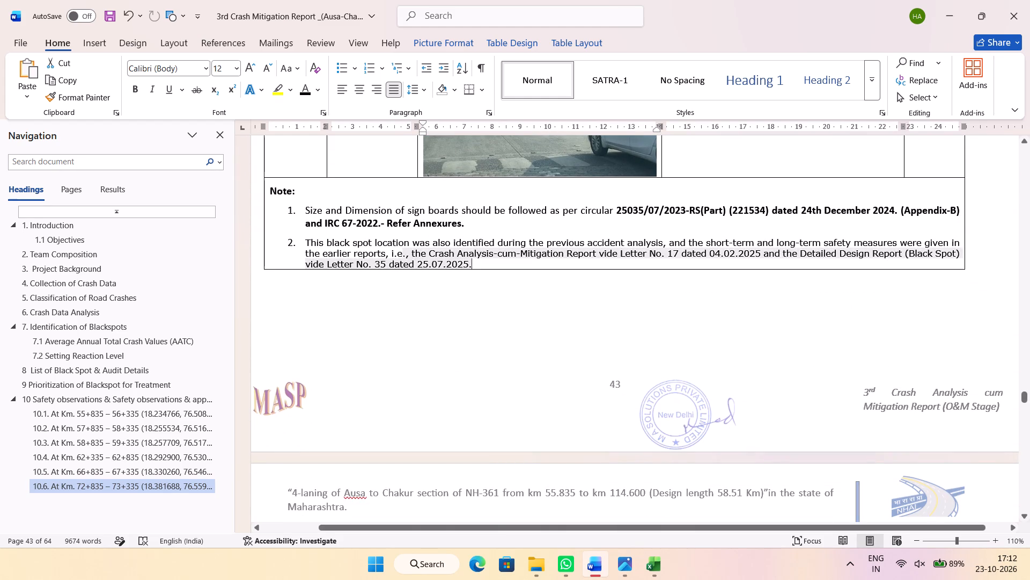
pyautogui.moveTo(375, 250); pyautogui.dragTo(317, 238)
pyautogui.press('Delete')
pyautogui.press('BackSpace')
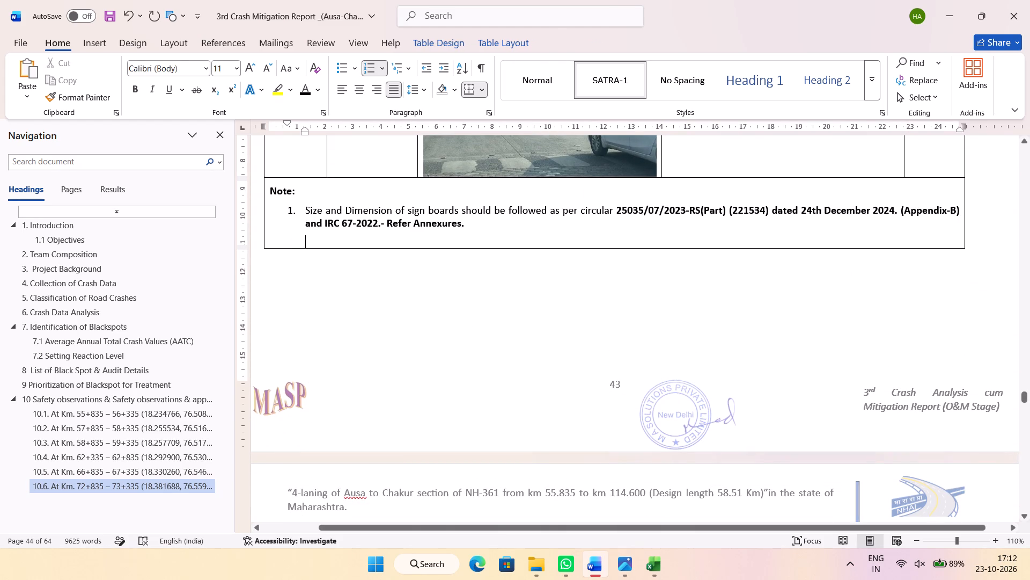
pyautogui.press('BackSpace')
pyautogui.press('BackSpace')
pyautogui.press('BackSpace')
# Zoom out to 90%, return to the section 10 heading and save the report.
pyautogui.scroll(-5, 391, 273)
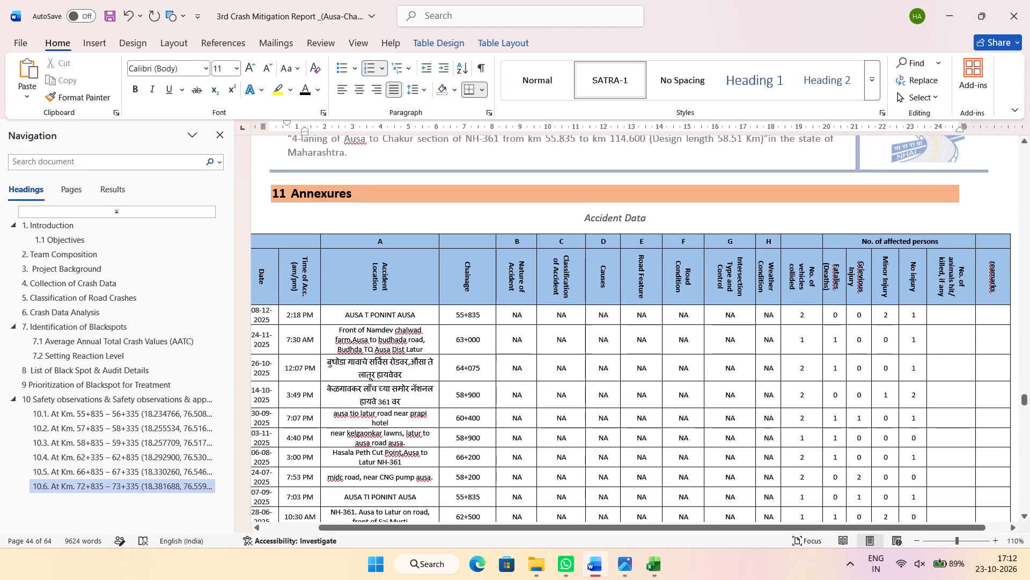
pyautogui.keyDown('ctrl'); pyautogui.scroll(-2, 426, 278); pyautogui.keyUp('ctrl')
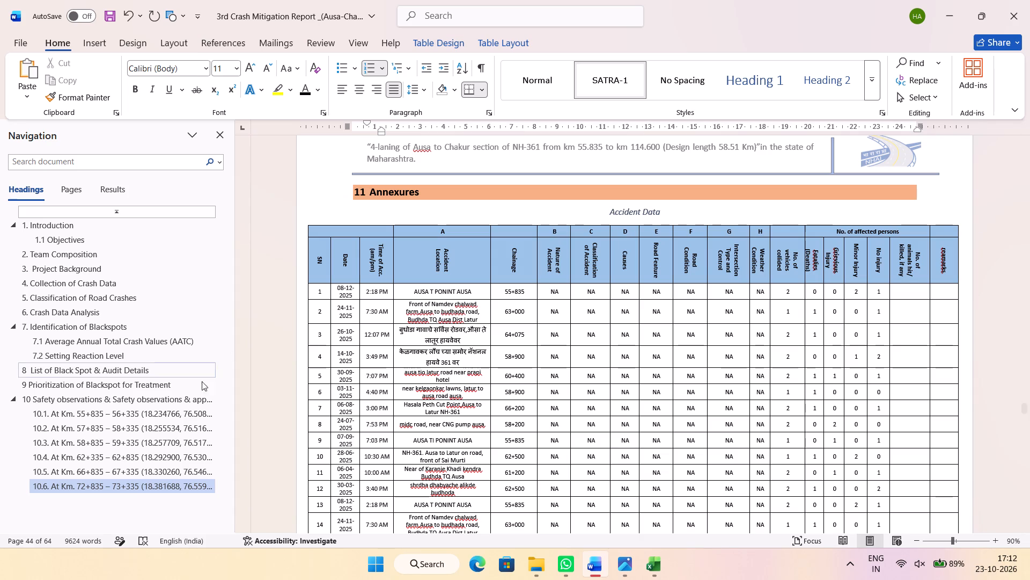
pyautogui.click(183, 394)
pyautogui.click(112, 18)
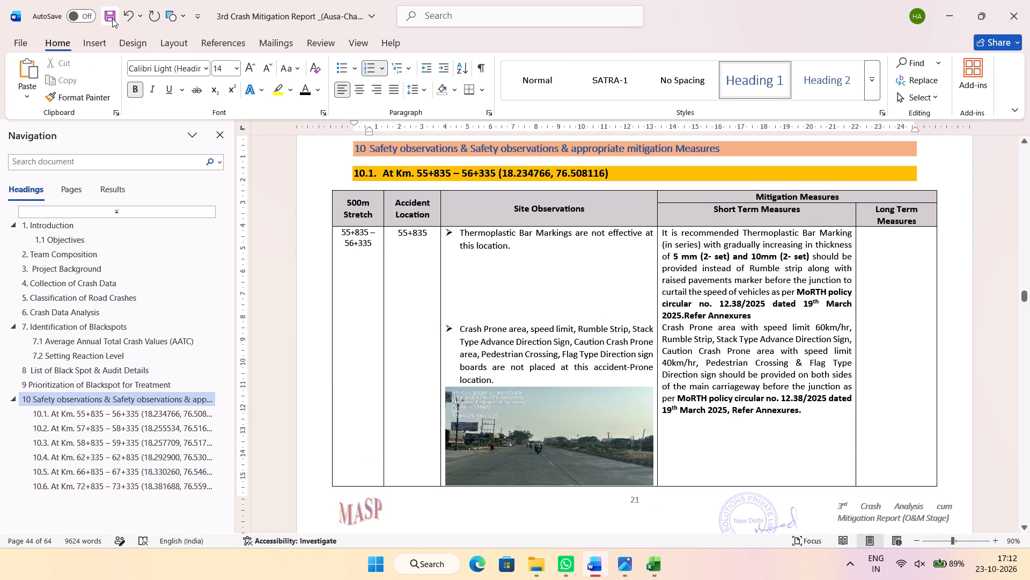
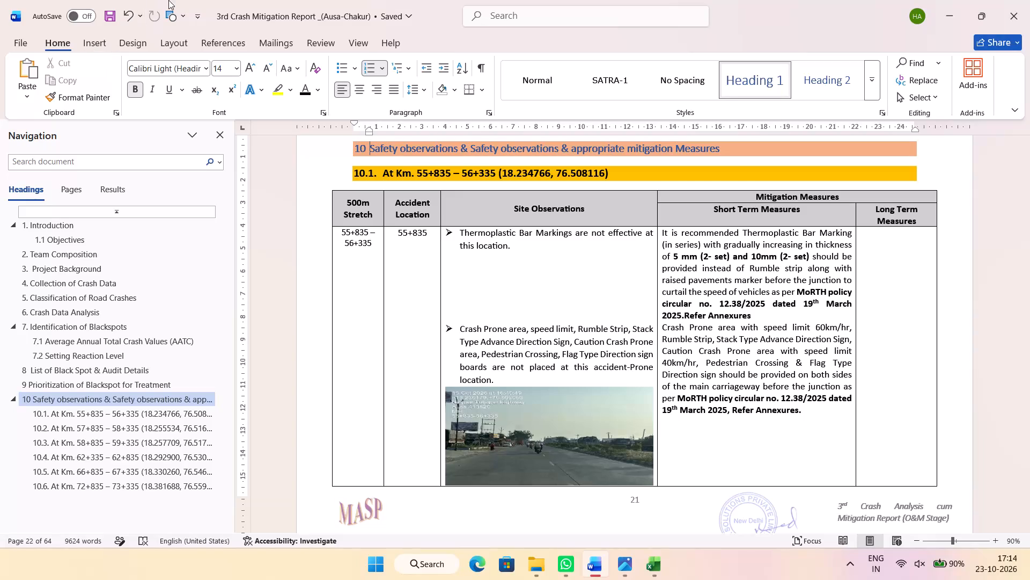
# Look through the annexure figures after section 10.6, from the priority intersection layouts to the final signage page.
pyautogui.click(171, 393)
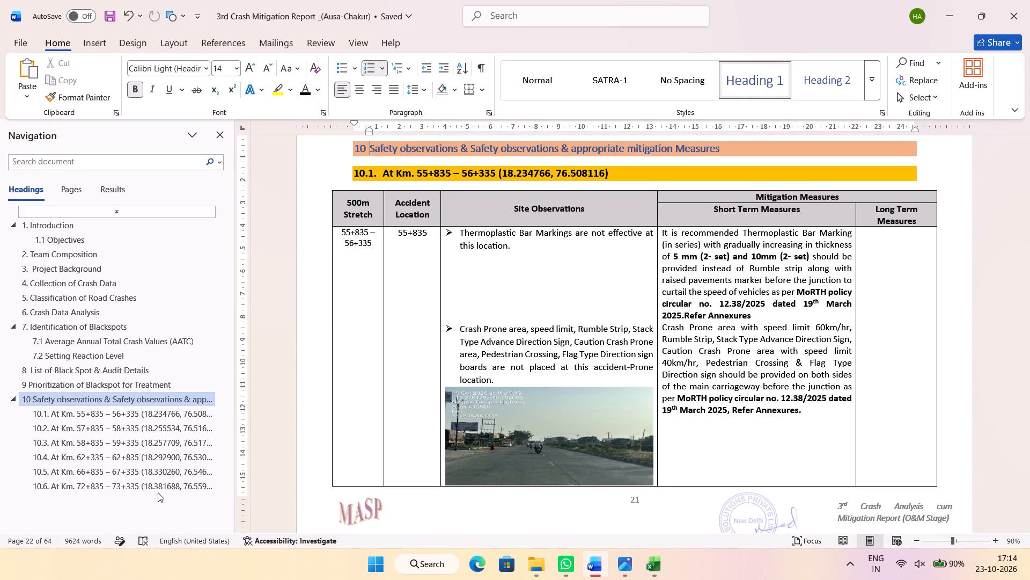
pyautogui.click(152, 494)
pyautogui.click(156, 488)
pyautogui.scroll(-20, 253, 338)
pyautogui.scroll(-14, 253, 338)
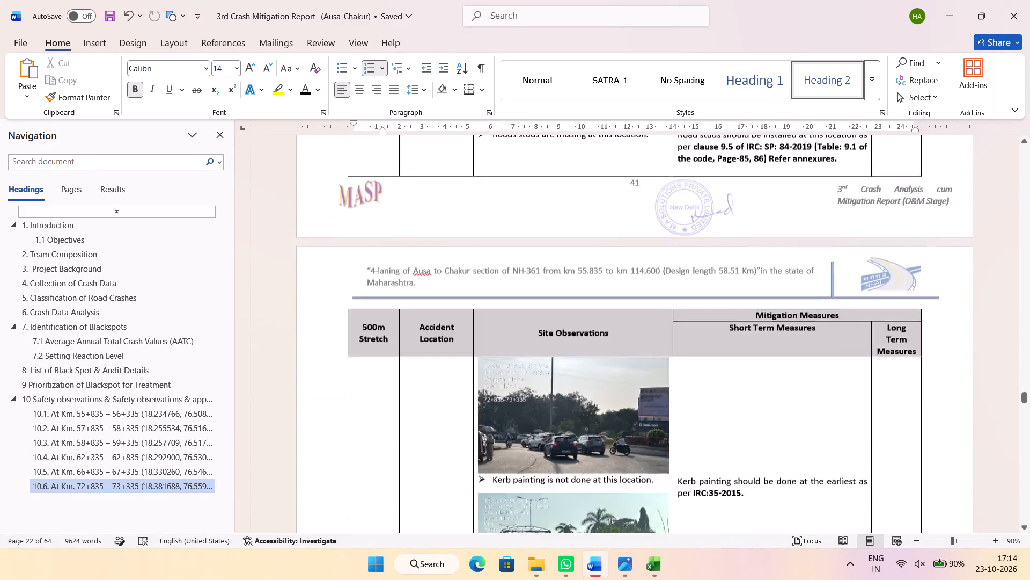
pyautogui.scroll(-20, 664, 267)
pyautogui.scroll(-20, 664, 267)
pyautogui.scroll(-20, 664, 267)
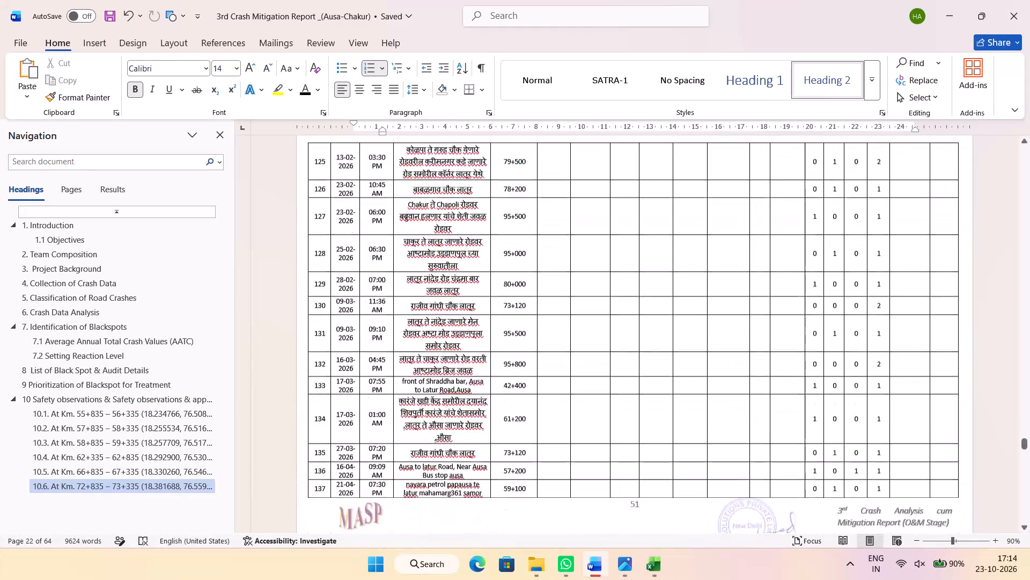
pyautogui.scroll(-20, 734, 280)
pyautogui.scroll(-20, 734, 280)
pyautogui.scroll(-19, 734, 280)
pyautogui.scroll(8, 725, 279)
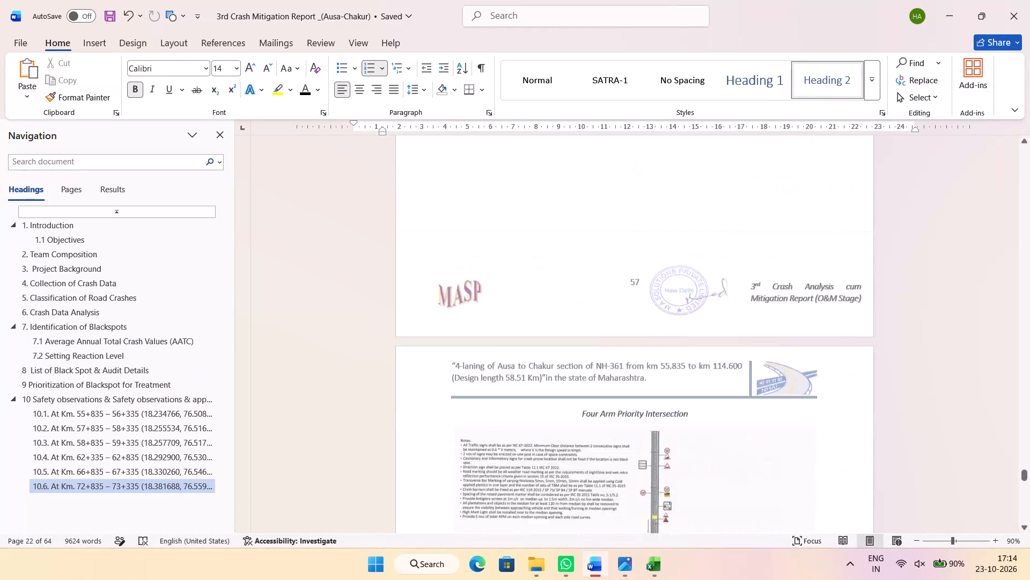
pyautogui.scroll(-2, 725, 279)
pyautogui.scroll(8, 725, 279)
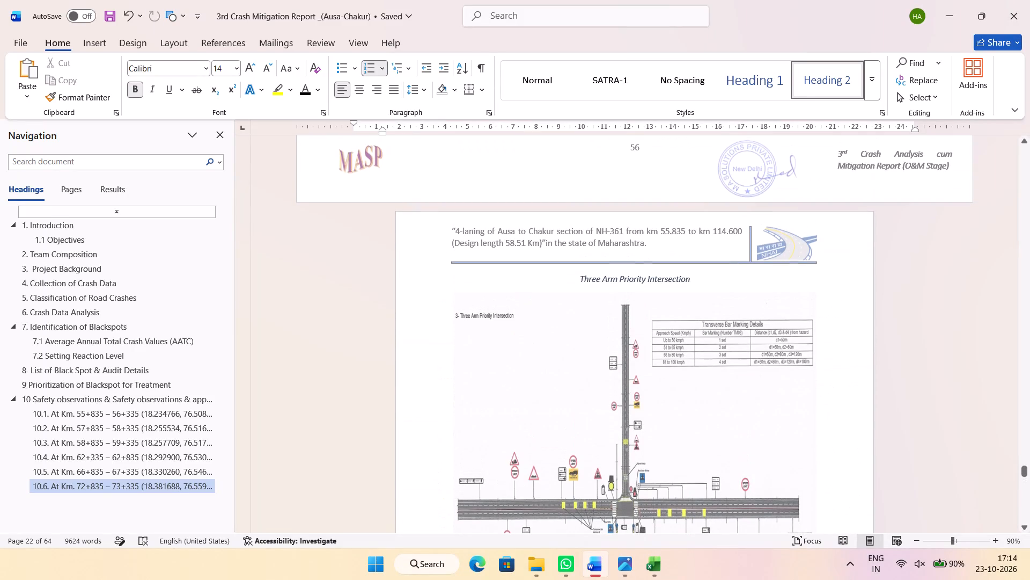
pyautogui.scroll(-16, 710, 350)
pyautogui.scroll(3, 703, 336)
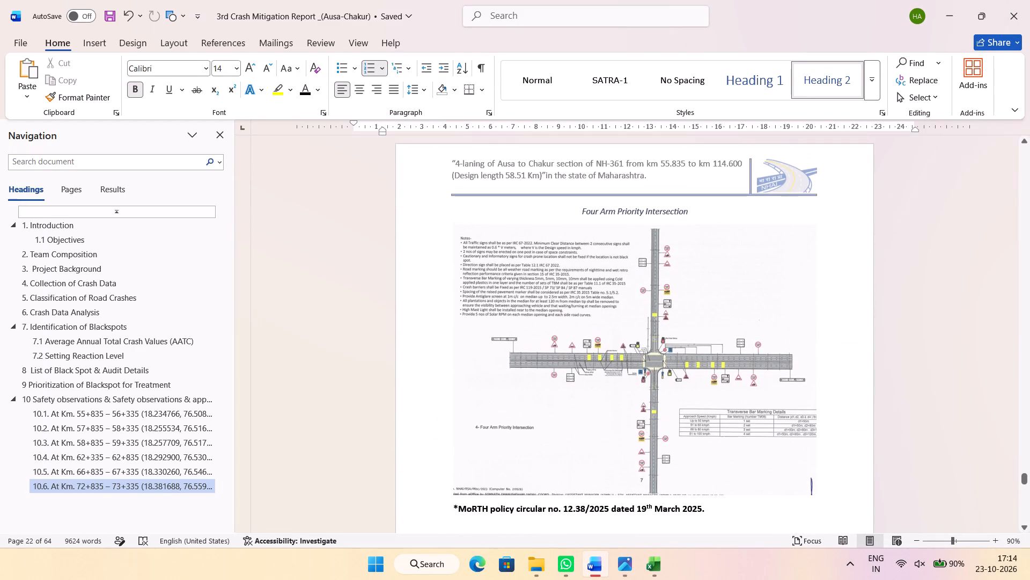
pyautogui.scroll(-15, 703, 335)
pyautogui.scroll(-7, 704, 328)
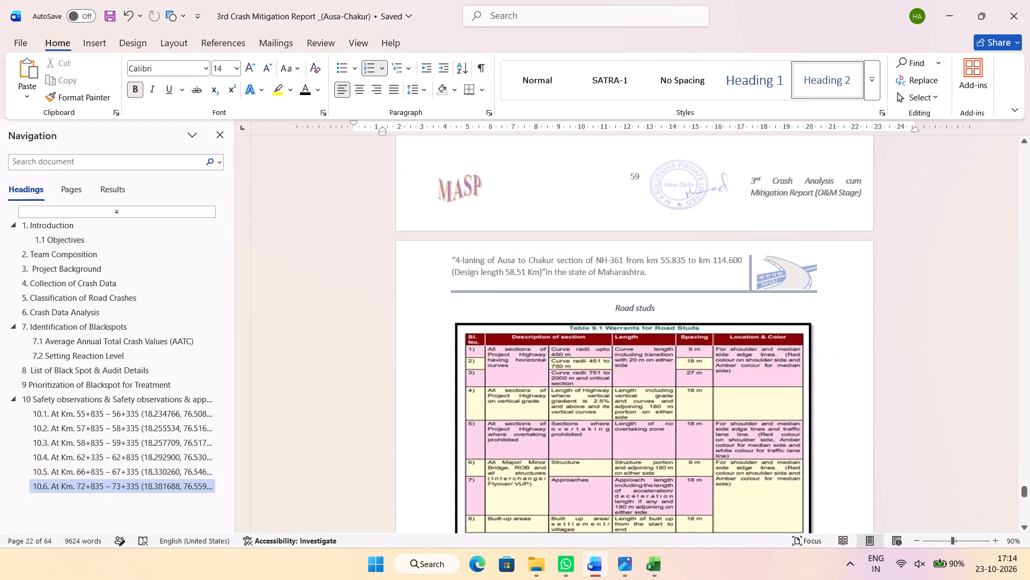
pyautogui.scroll(9, 705, 328)
pyautogui.scroll(-15, 705, 328)
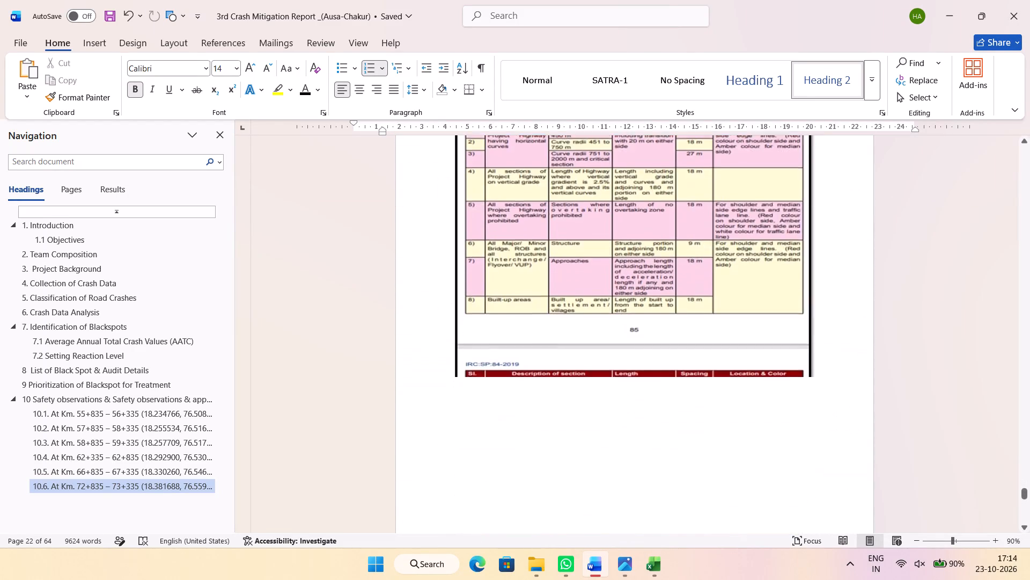
pyautogui.scroll(-18, 703, 320)
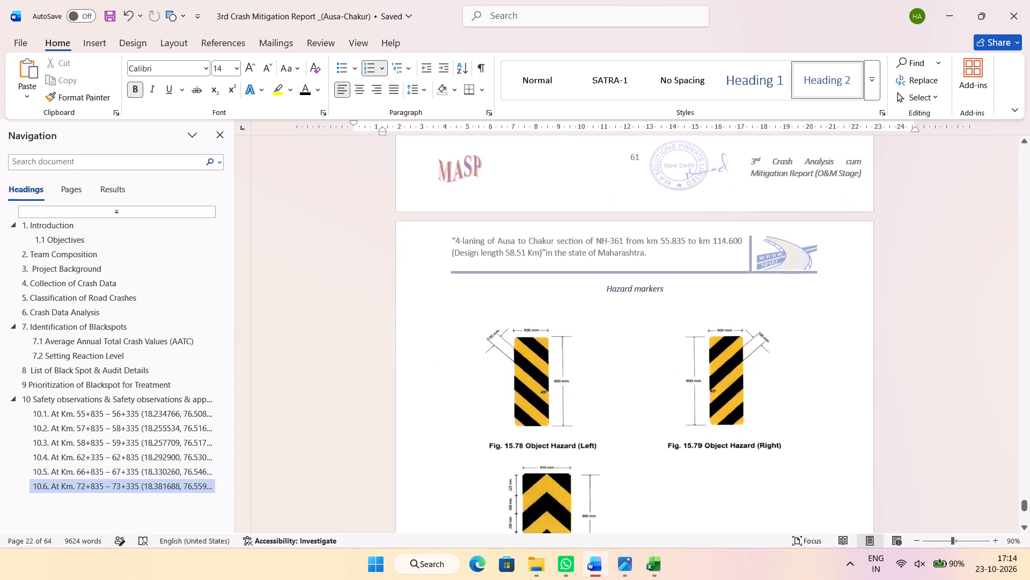
pyautogui.scroll(-12, 704, 317)
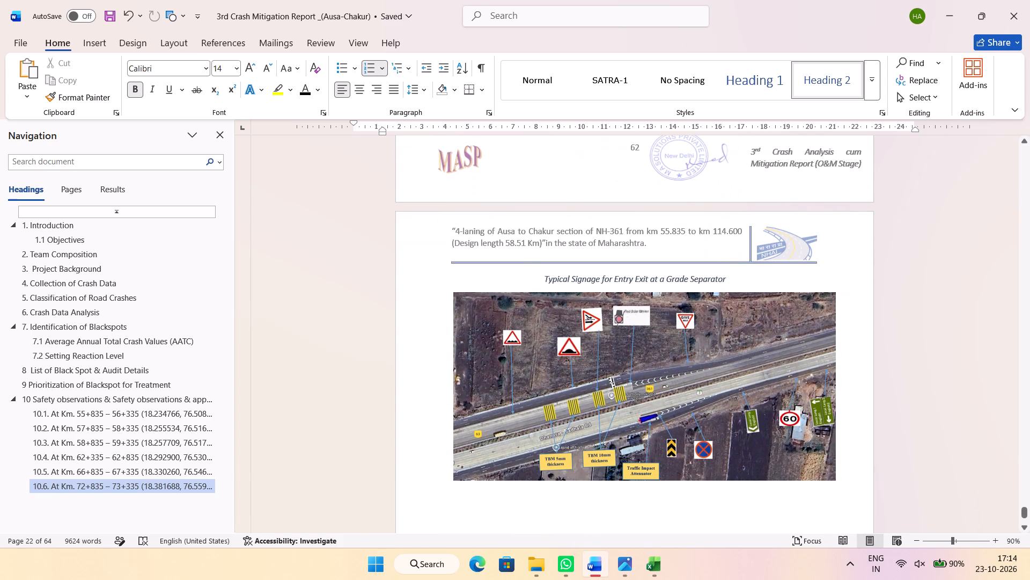
# Delete the "Typical Signage for Entry Exit at a Grade Separator" heading together with its picture on the last annexure page.
pyautogui.click(694, 284)
pyautogui.moveTo(545, 279); pyautogui.dragTo(793, 441)
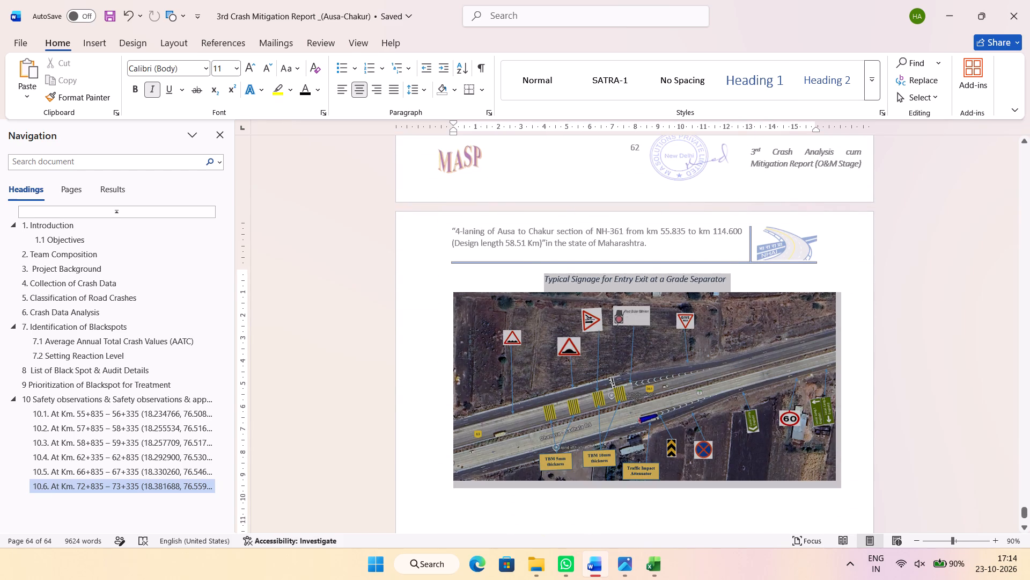
pyautogui.moveTo(793, 441); pyautogui.dragTo(794, 441)
pyautogui.press('Delete')
# Review the remaining annexure figures and the site observations and mitigation measures in sections 10.1 to 10.3.
pyautogui.scroll(7, 710, 398)
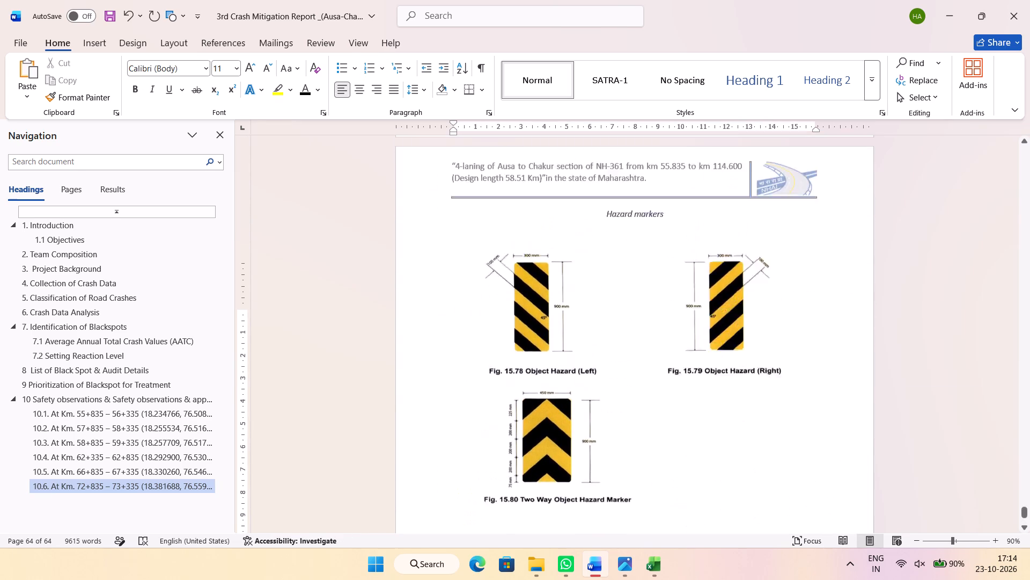
pyautogui.scroll(-15, 695, 389)
pyautogui.scroll(17, 694, 382)
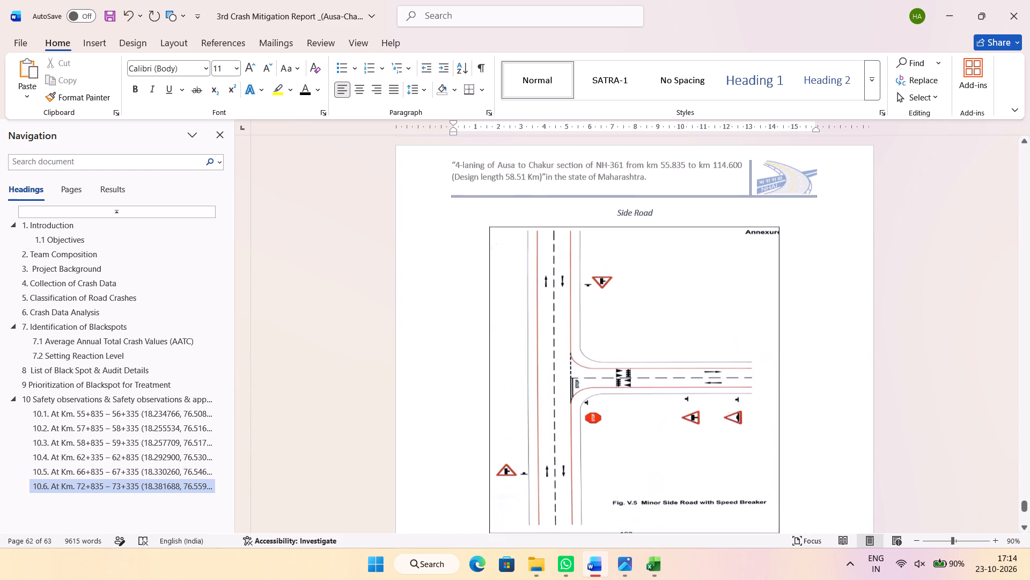
pyautogui.click(127, 408)
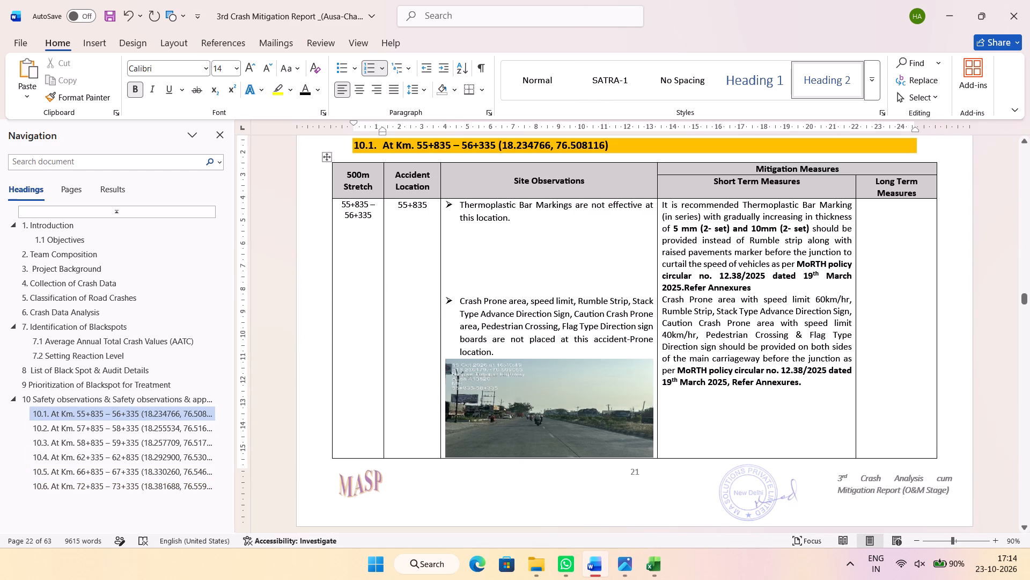
pyautogui.scroll(-8, 776, 290)
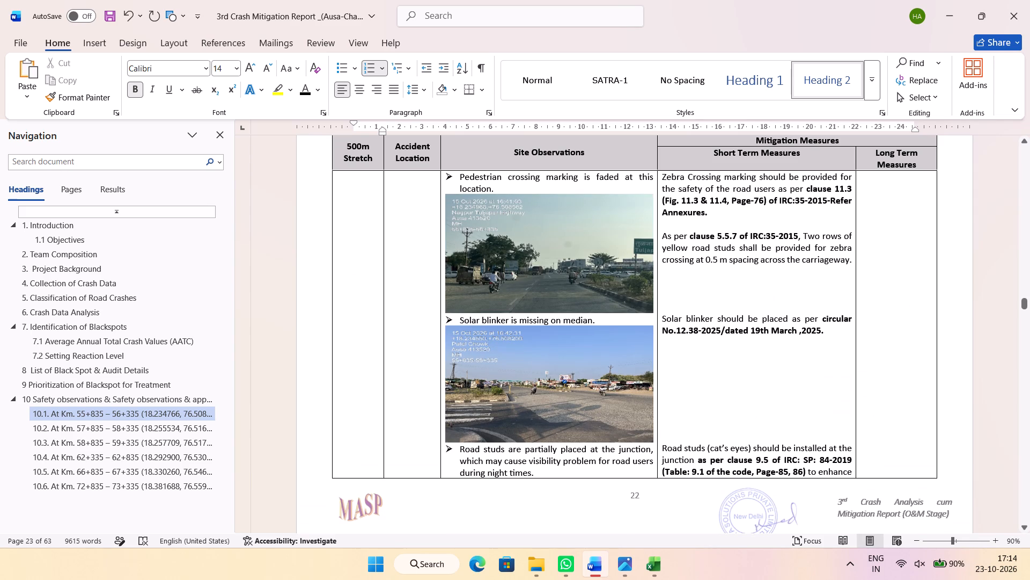
pyautogui.scroll(-9, 745, 342)
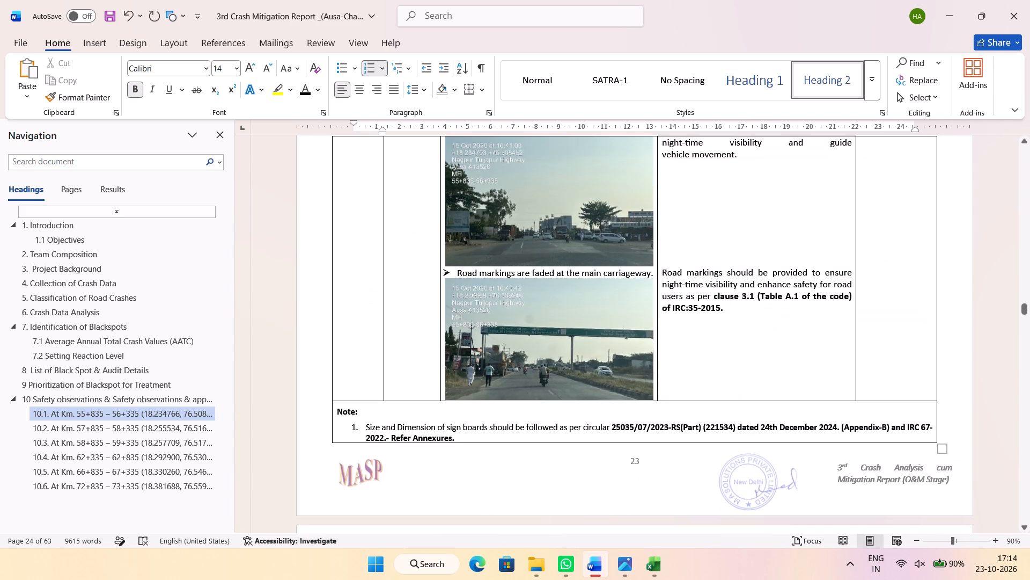
pyautogui.scroll(-9, 738, 340)
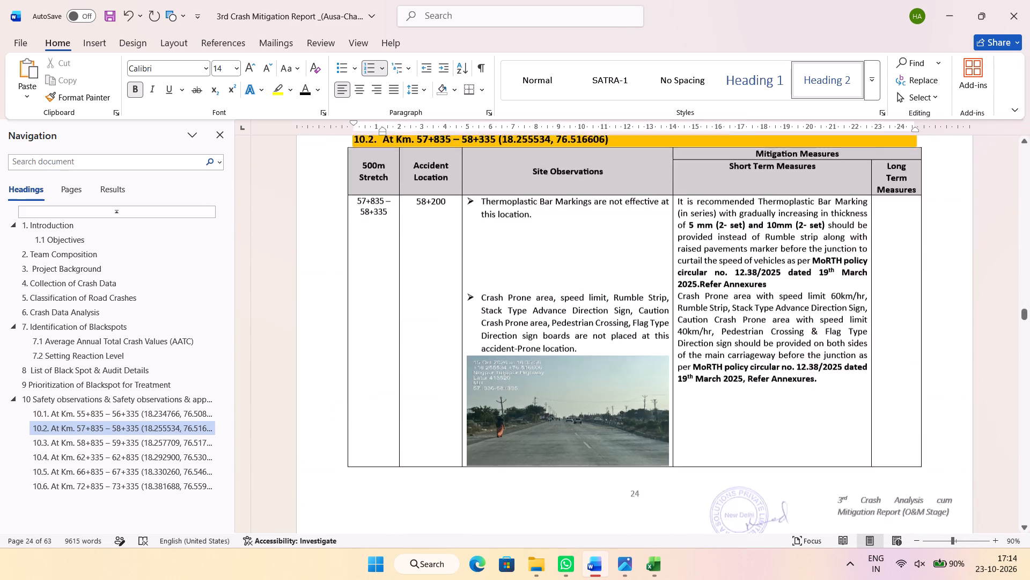
pyautogui.scroll(-9, 738, 341)
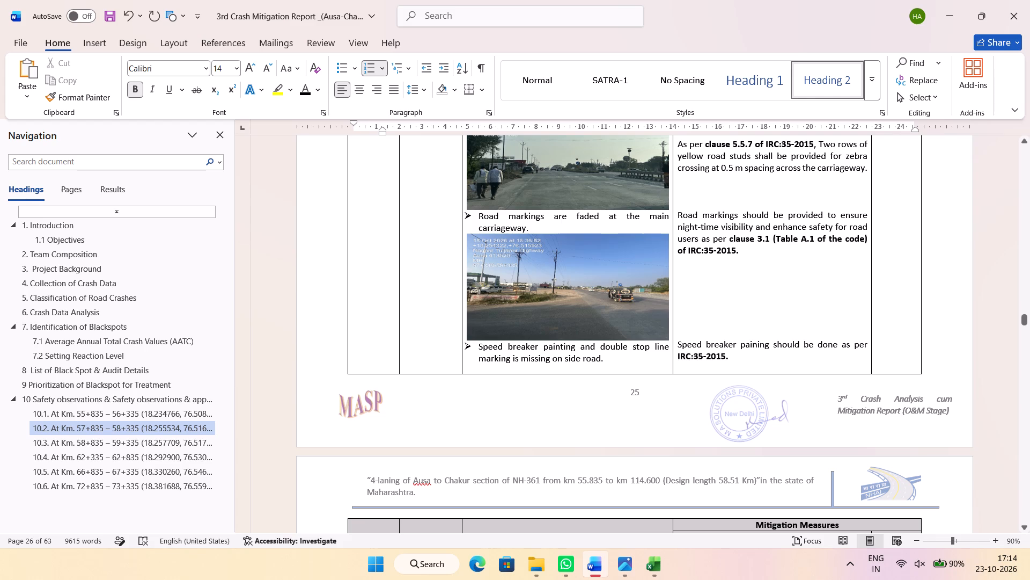
pyautogui.scroll(-8, 738, 348)
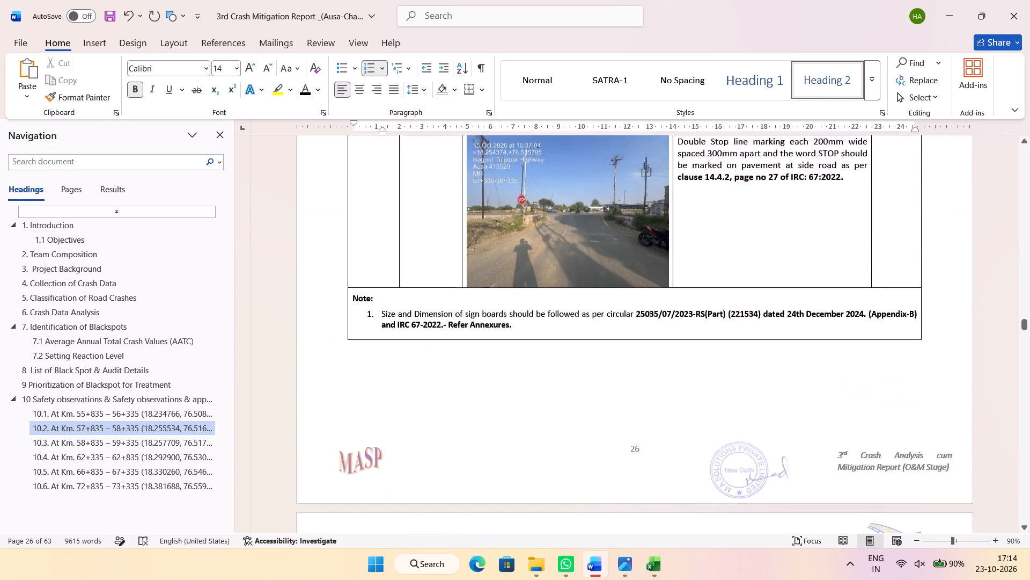
pyautogui.scroll(3, 697, 380)
pyautogui.scroll(-9, 716, 359)
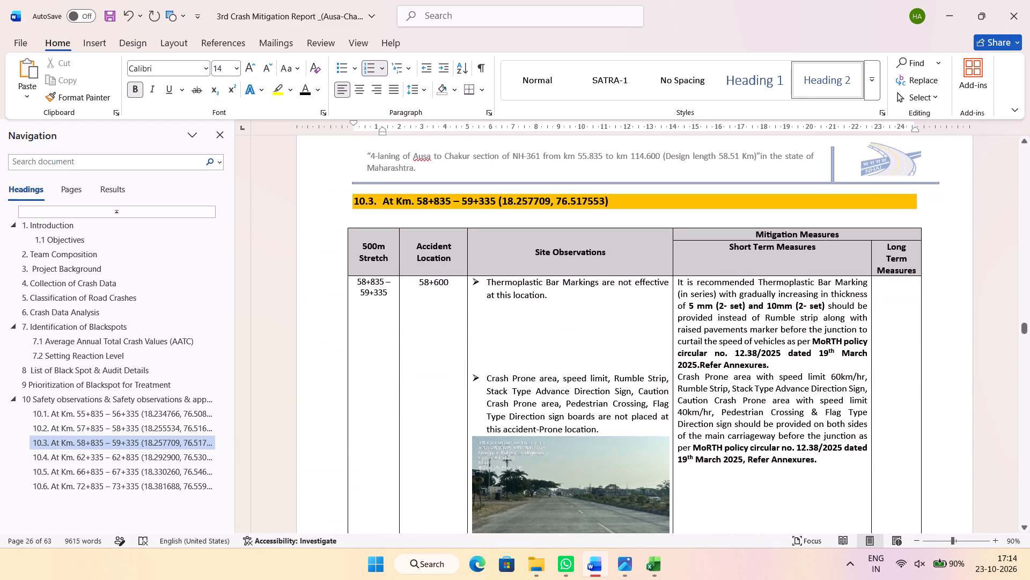
pyautogui.moveTo(1024, 330); pyautogui.dragTo(1029, 579)
# Open the MASP DONE folder on the desktop and check the contents of its FINAL BIHAR subfolder.
pyautogui.click(1029, 579)
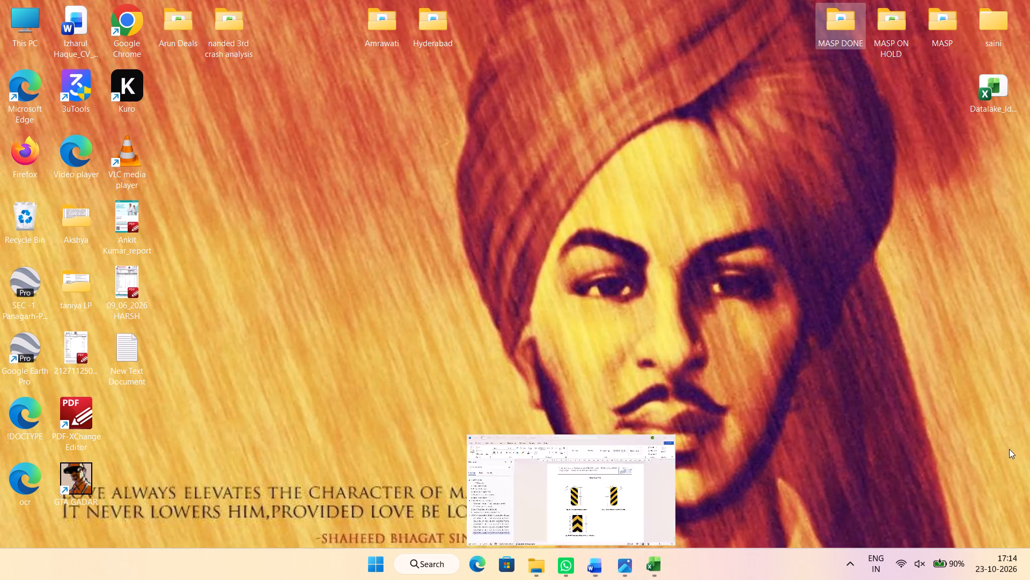
pyautogui.click(851, 32)
pyautogui.scroll(-3, 443, 307)
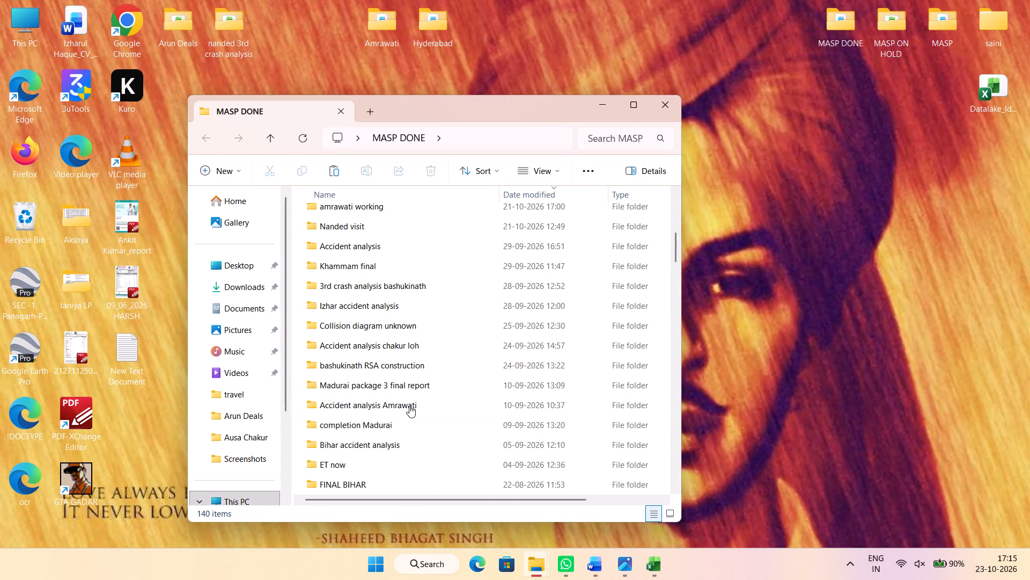
pyautogui.scroll(1, 409, 405)
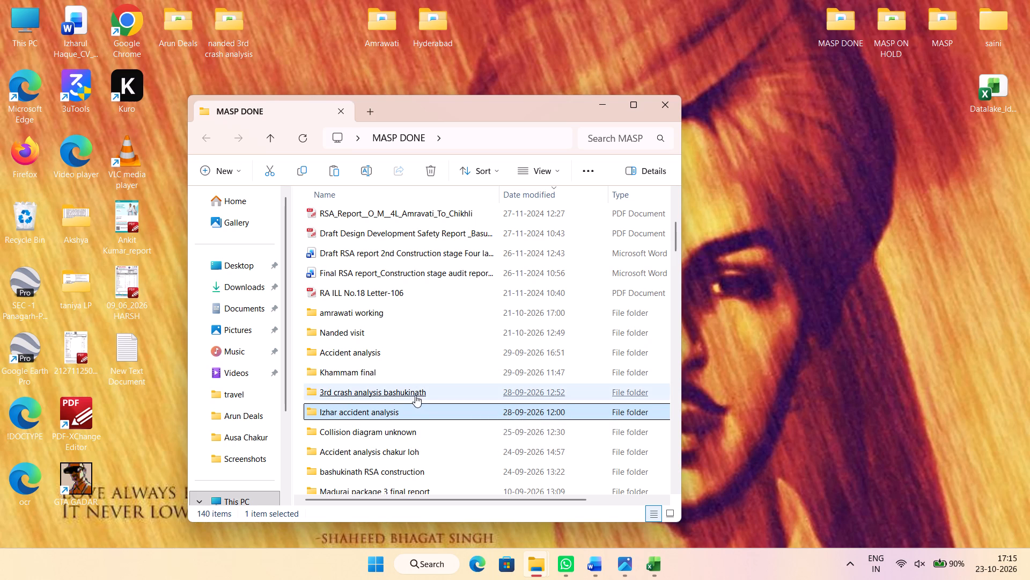
pyautogui.scroll(-1, 420, 393)
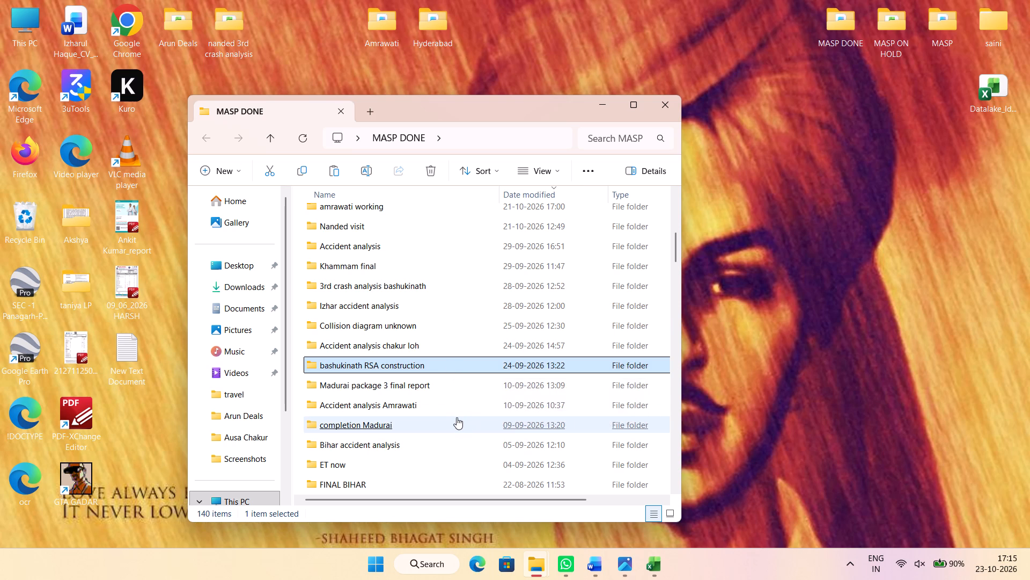
pyautogui.scroll(-1, 457, 417)
pyautogui.click(410, 372)
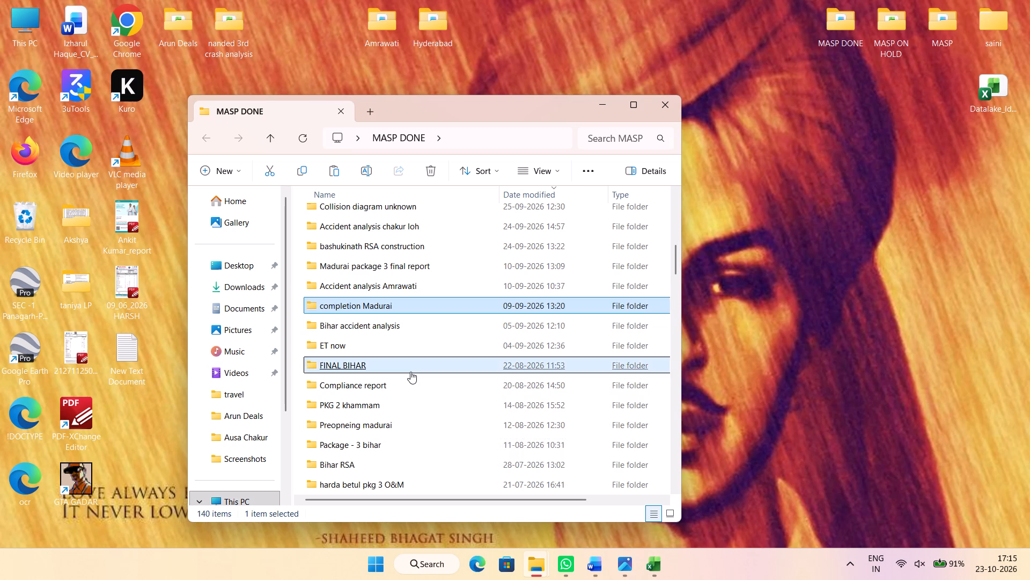
pyautogui.click(209, 145)
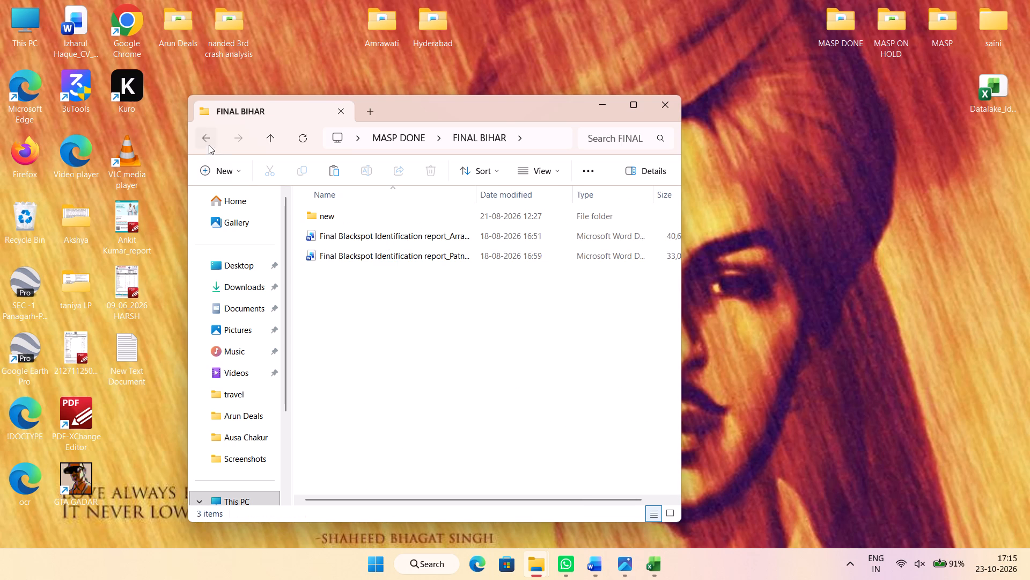
# Open the O&M document in the Package - 3 bihar folder for a check, then close it.
pyautogui.scroll(-1, 466, 424)
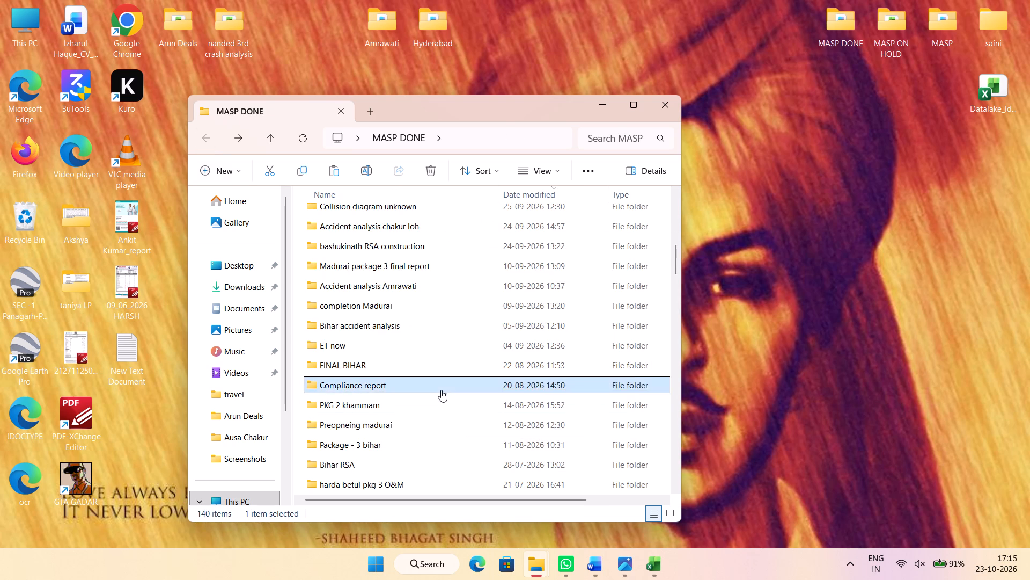
pyautogui.scroll(-1, 441, 390)
pyautogui.click(422, 332)
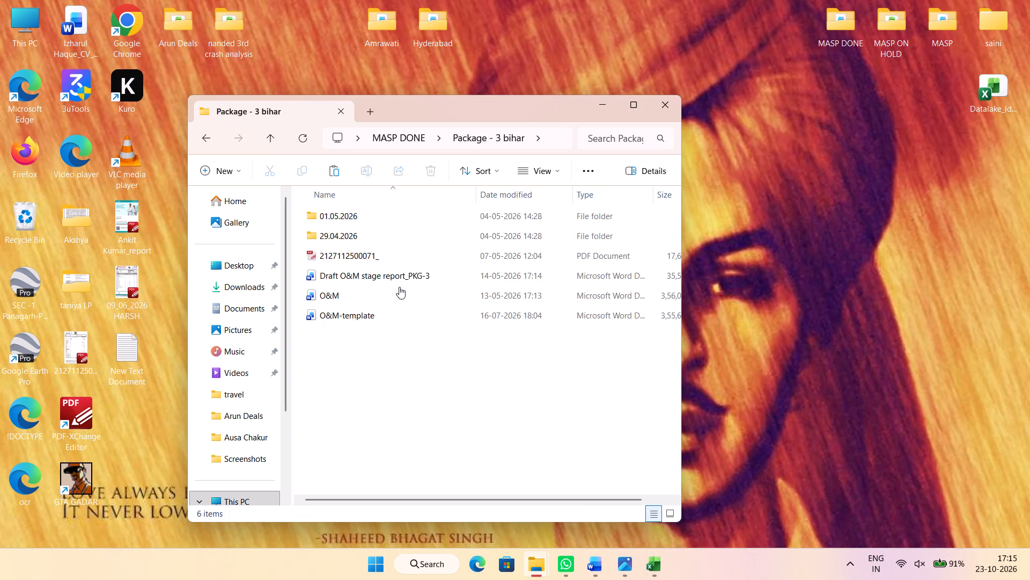
pyautogui.click(399, 289)
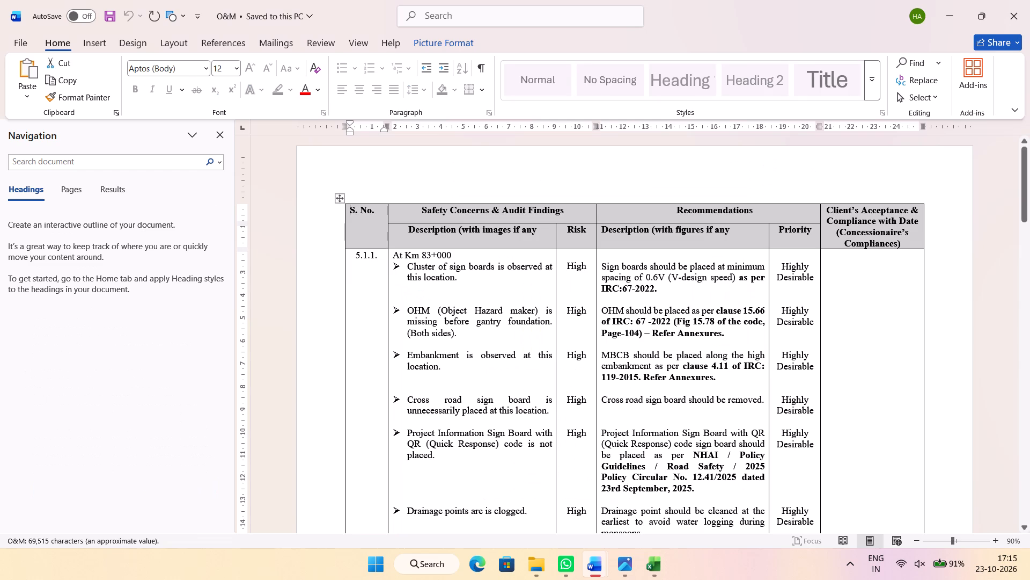
pyautogui.click(128, 158)
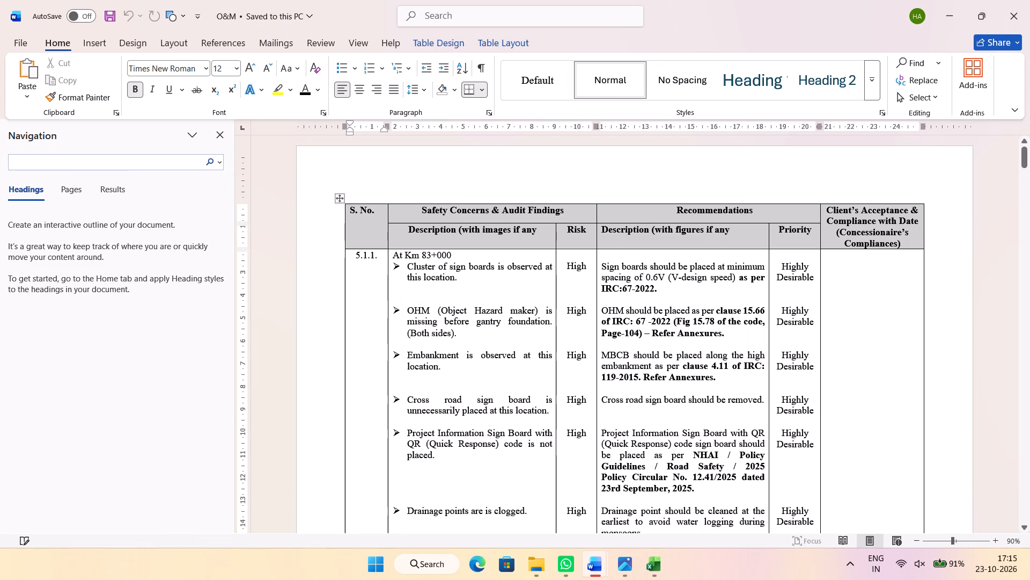
pyautogui.click(764, 0)
pyautogui.click(1029, 0)
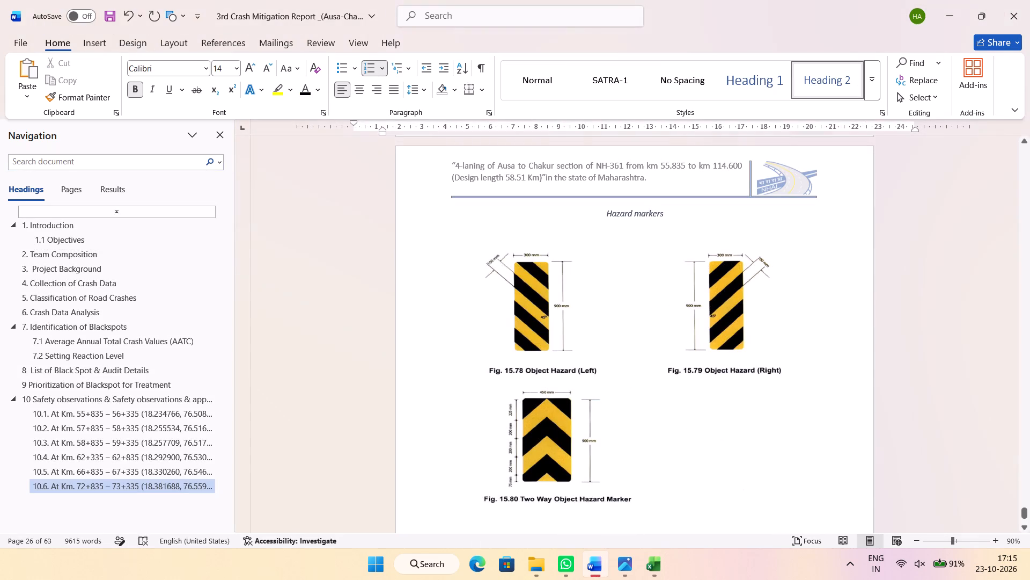
# Open the Draft O&M stage report_PKG-3 document from the Package - 3 bihar folder.
pyautogui.click(539, 559)
pyautogui.click(644, 510)
pyautogui.click(414, 267)
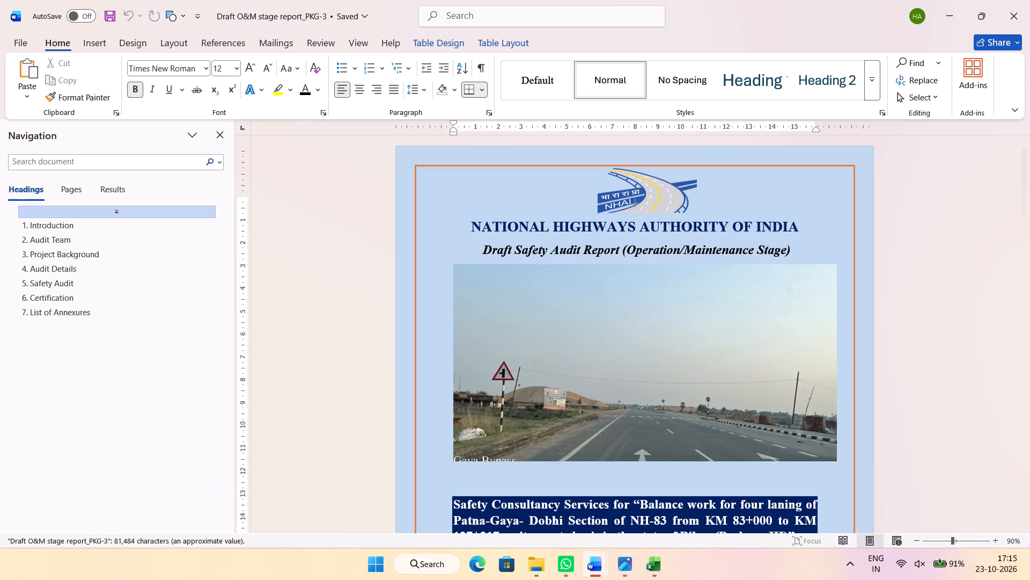
# Go to the List of Annexures in the Draft O&M stage report and copy the "STOP & Stop line Marking" title with its figure.
pyautogui.moveTo(1029, 193); pyautogui.dragTo(1026, 223)
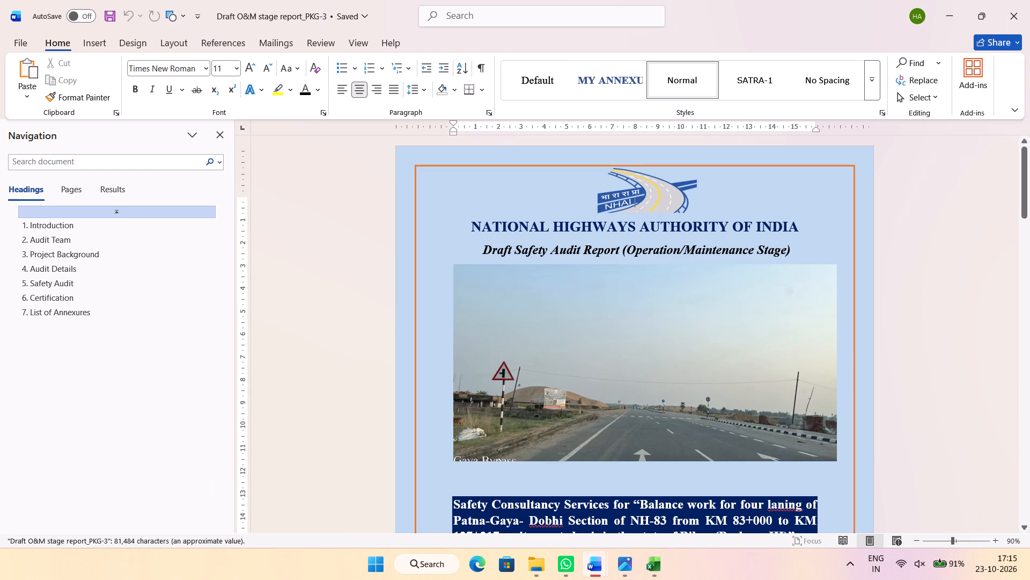
pyautogui.moveTo(1025, 165); pyautogui.dragTo(1025, 171)
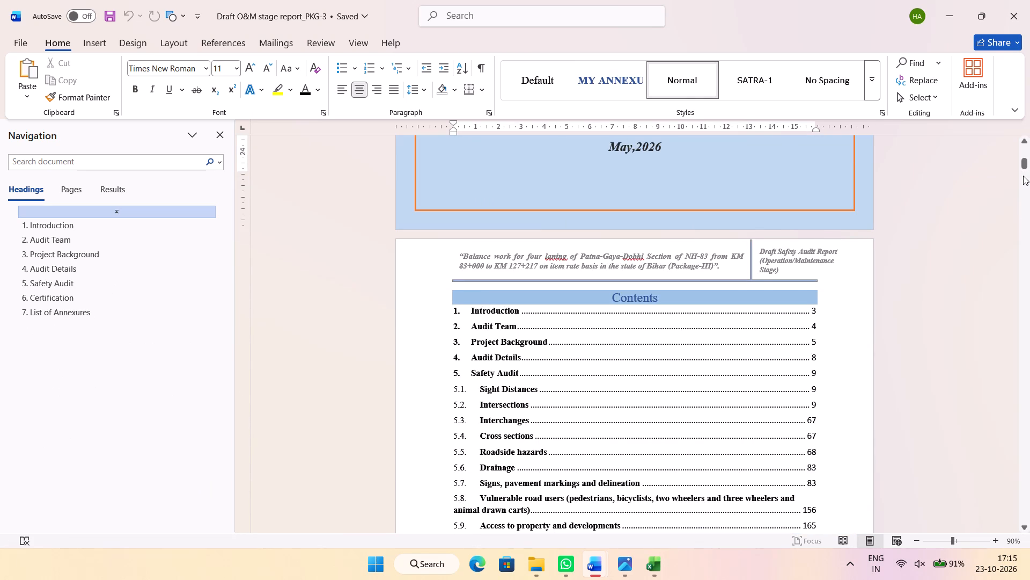
pyautogui.moveTo(1026, 165); pyautogui.dragTo(1029, 528)
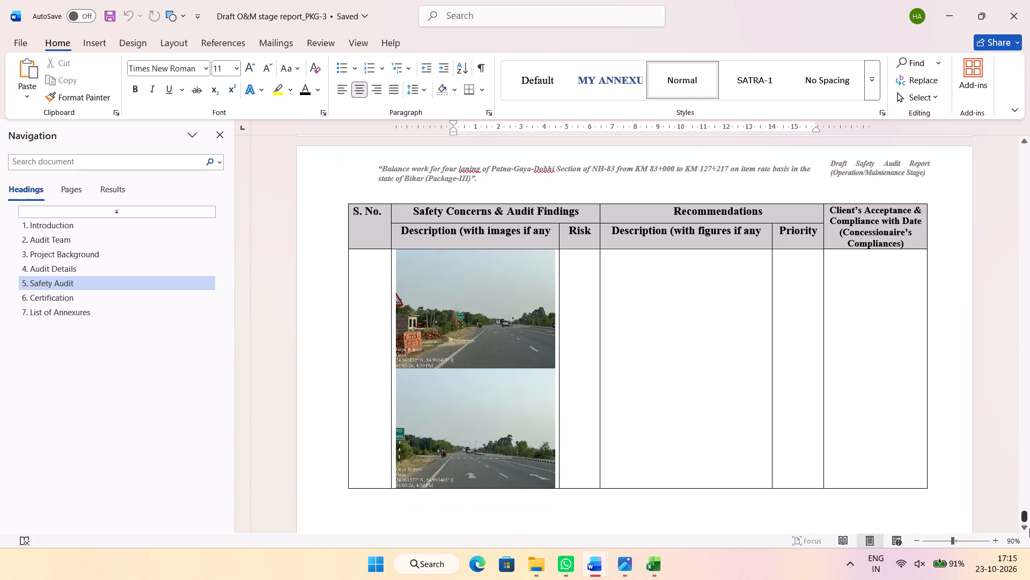
pyautogui.moveTo(1029, 528); pyautogui.dragTo(1029, 531)
pyautogui.scroll(-6, 935, 473)
pyautogui.scroll(-7, 877, 465)
pyautogui.scroll(7, 604, 431)
pyautogui.click(79, 316)
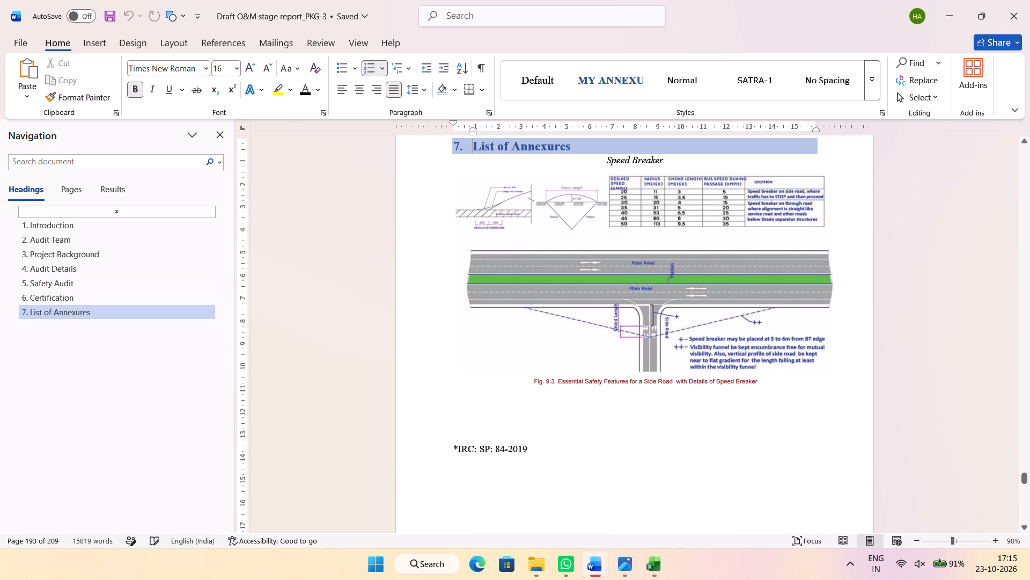
pyautogui.moveTo(595, 163); pyautogui.dragTo(747, 328)
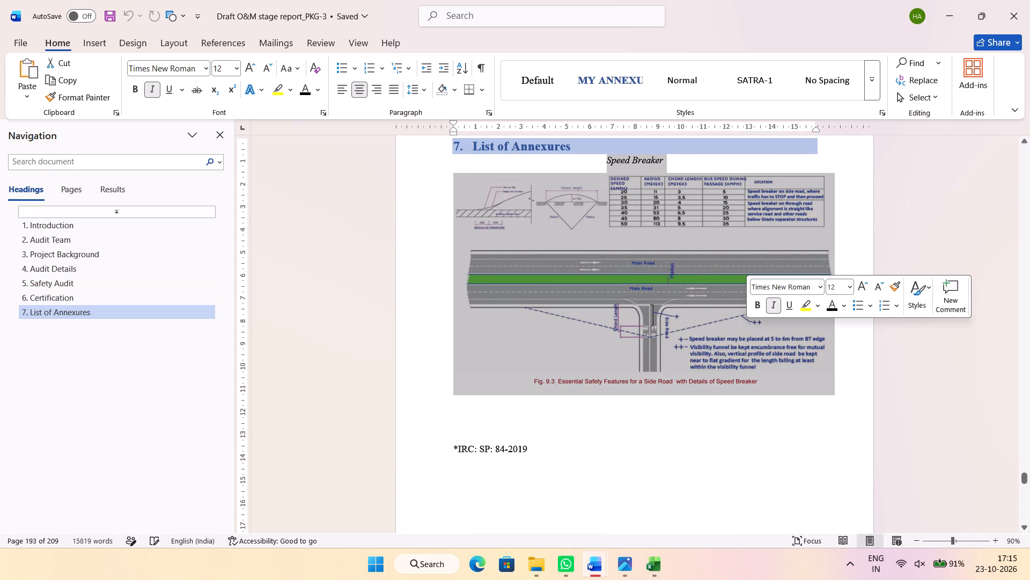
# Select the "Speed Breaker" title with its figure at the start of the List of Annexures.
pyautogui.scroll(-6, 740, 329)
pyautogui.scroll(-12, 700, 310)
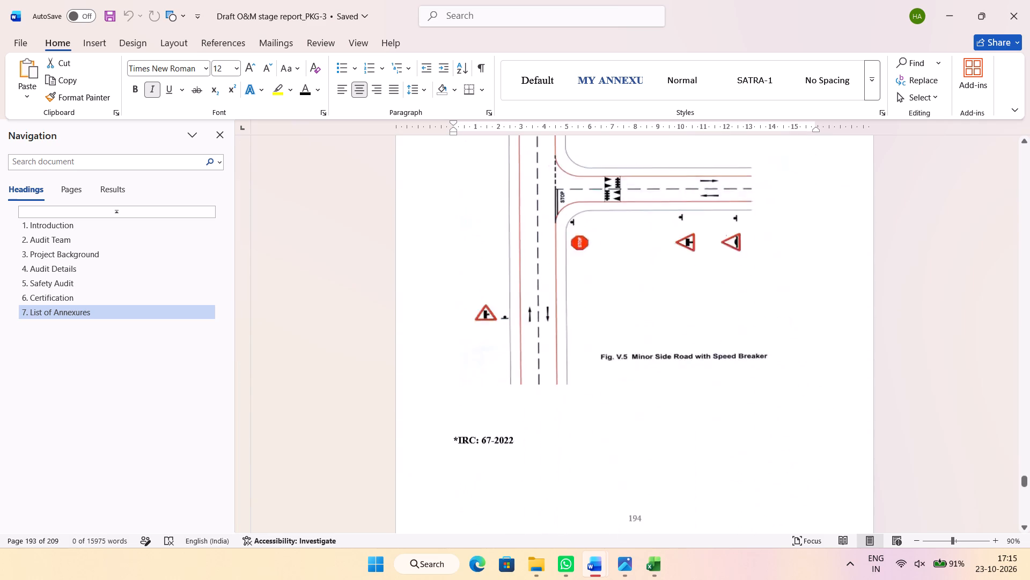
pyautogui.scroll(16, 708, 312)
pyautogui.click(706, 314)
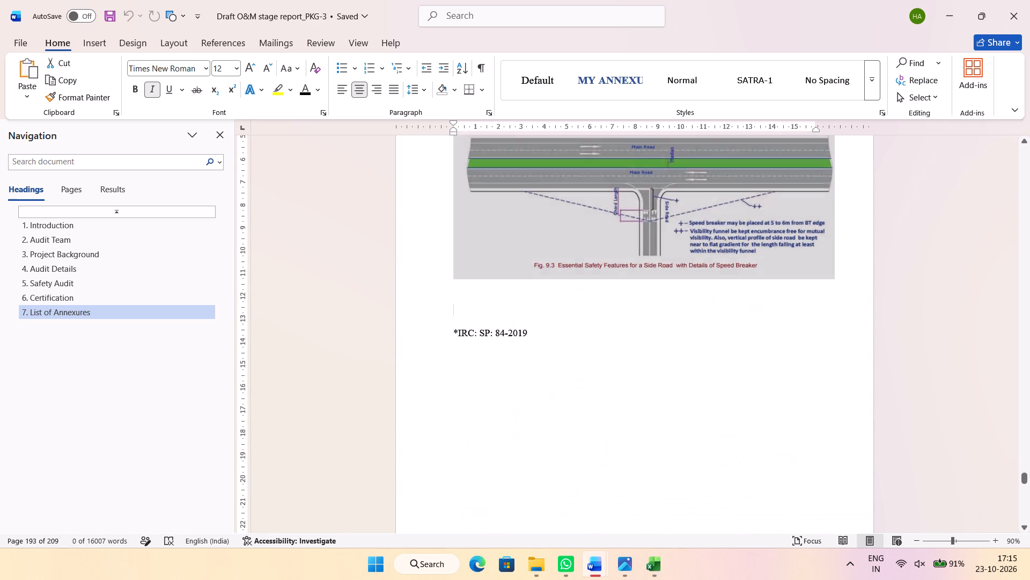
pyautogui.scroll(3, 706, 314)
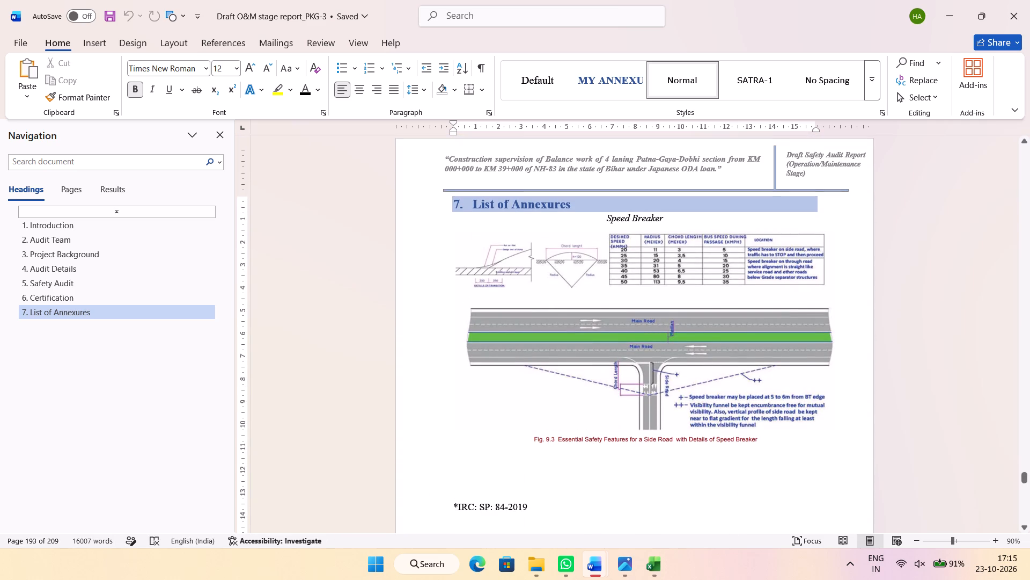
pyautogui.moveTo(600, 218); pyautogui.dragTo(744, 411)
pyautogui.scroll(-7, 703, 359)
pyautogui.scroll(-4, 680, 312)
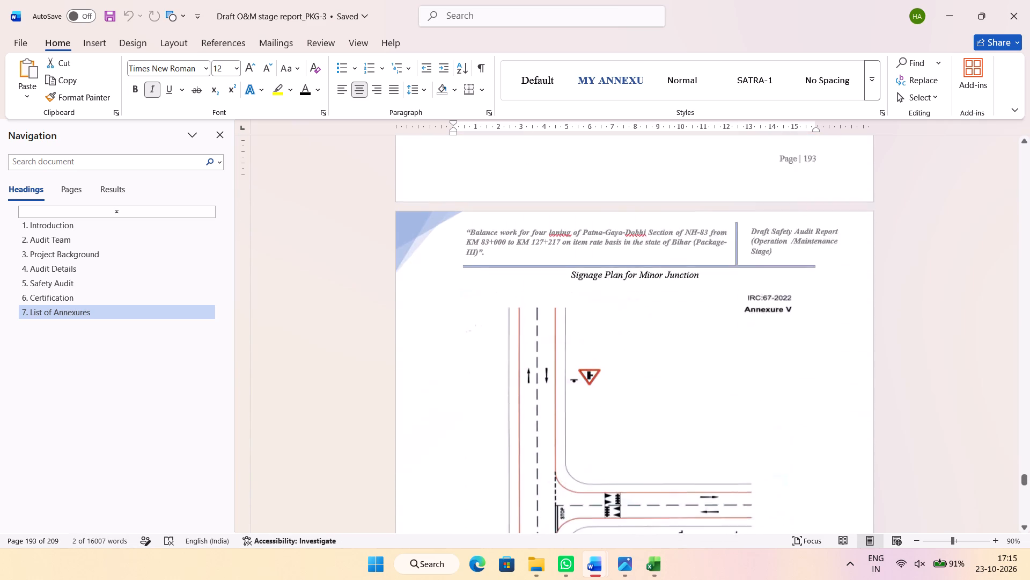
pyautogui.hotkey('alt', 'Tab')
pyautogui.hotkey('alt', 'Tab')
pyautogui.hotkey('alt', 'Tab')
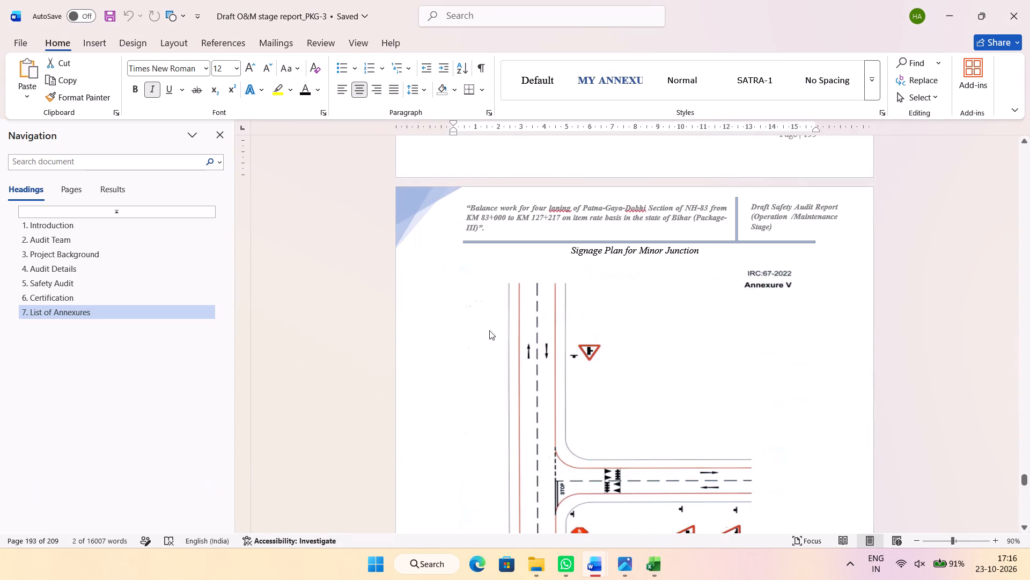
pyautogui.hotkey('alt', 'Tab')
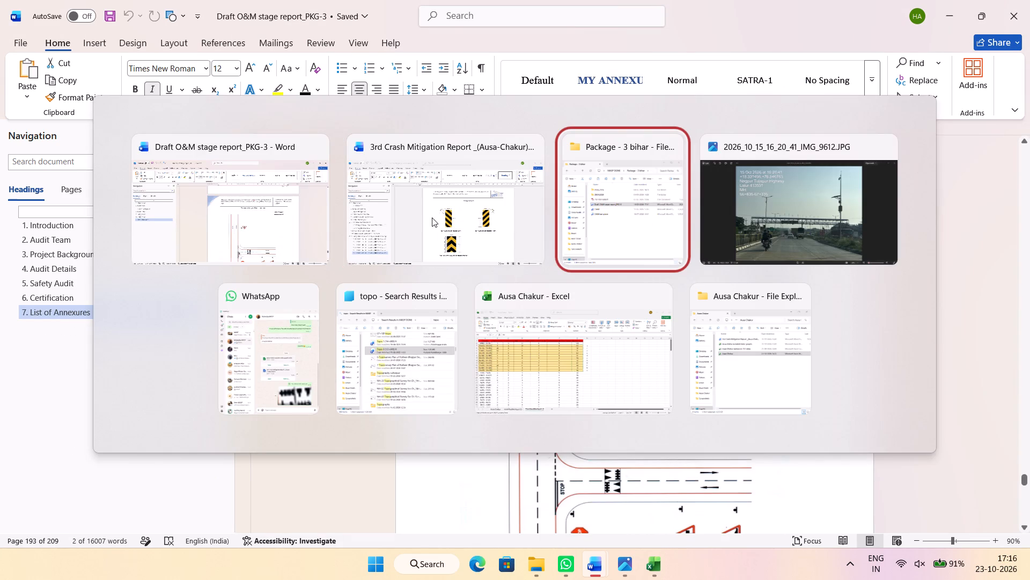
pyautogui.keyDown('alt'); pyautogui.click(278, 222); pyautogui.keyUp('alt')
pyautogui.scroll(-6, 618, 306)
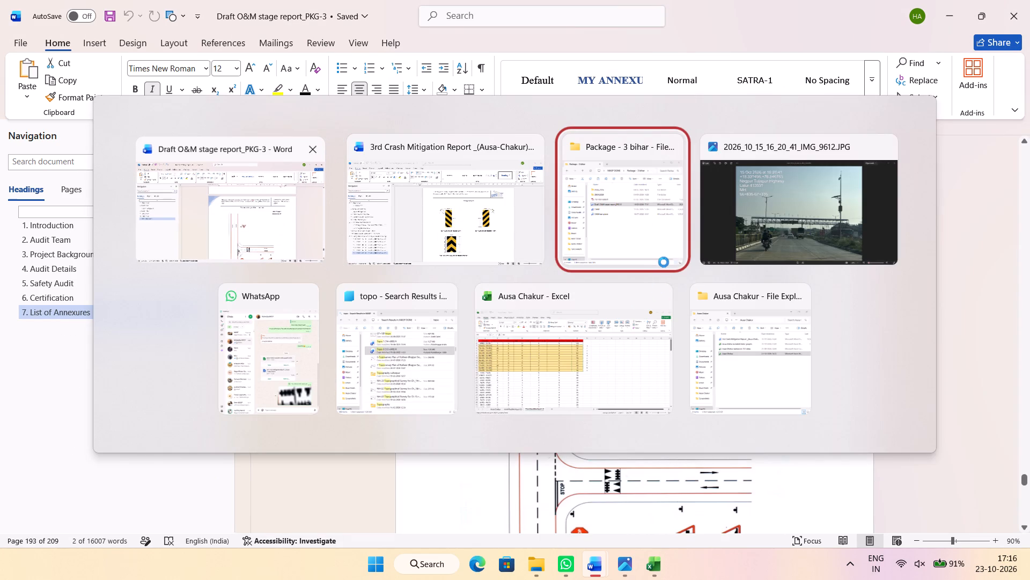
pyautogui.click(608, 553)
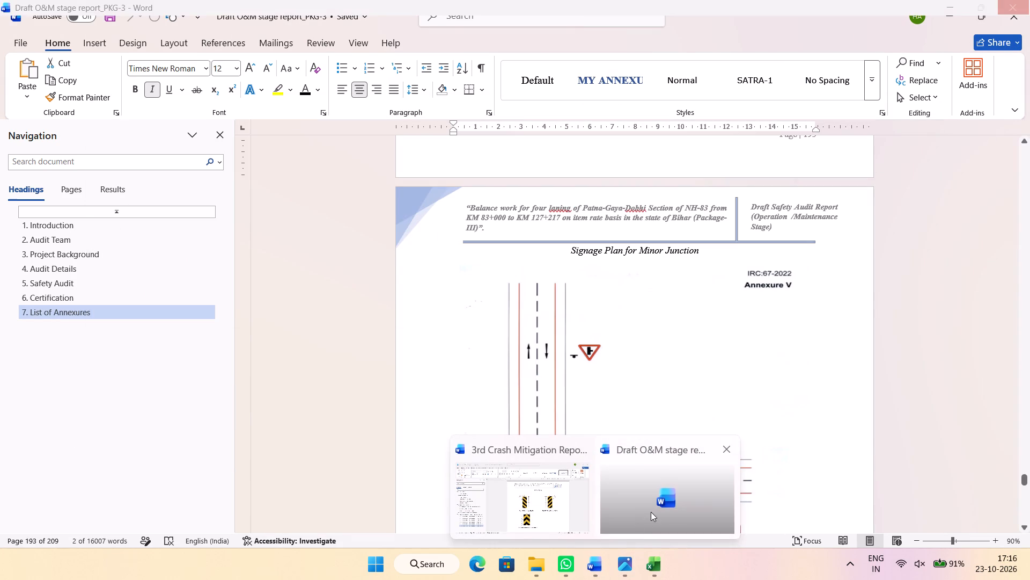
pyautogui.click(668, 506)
# Copy the "STOP & Stop line Marking" title with its Fig. 6.1 drawing from the annexures and switch to the 3rd Crash Mitigation Report.
pyautogui.scroll(-7, 687, 324)
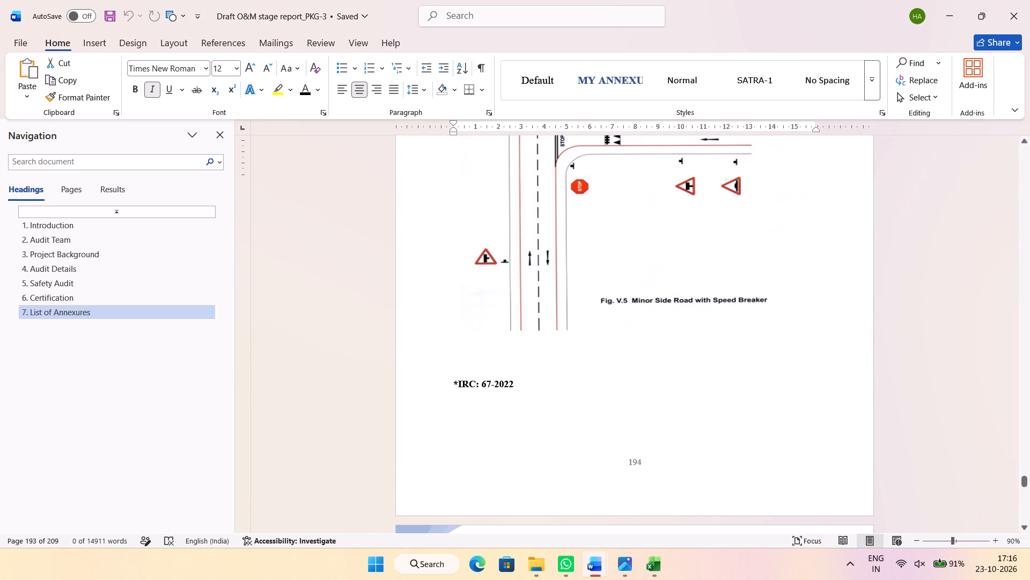
pyautogui.scroll(-14, 686, 319)
pyautogui.scroll(-13, 686, 318)
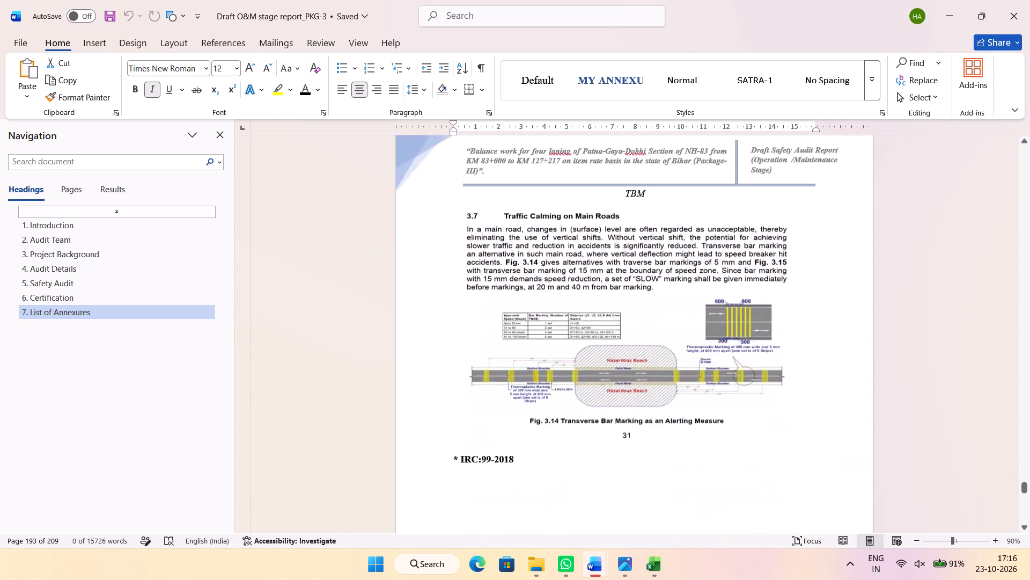
pyautogui.scroll(-17, 687, 317)
pyautogui.scroll(-14, 690, 310)
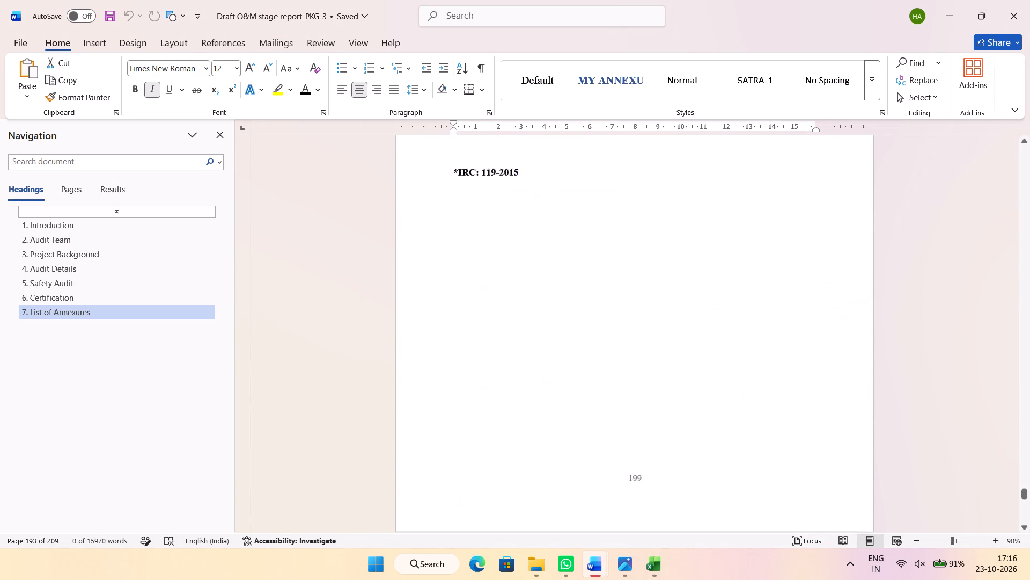
pyautogui.scroll(-9, 690, 309)
pyautogui.scroll(8, 692, 307)
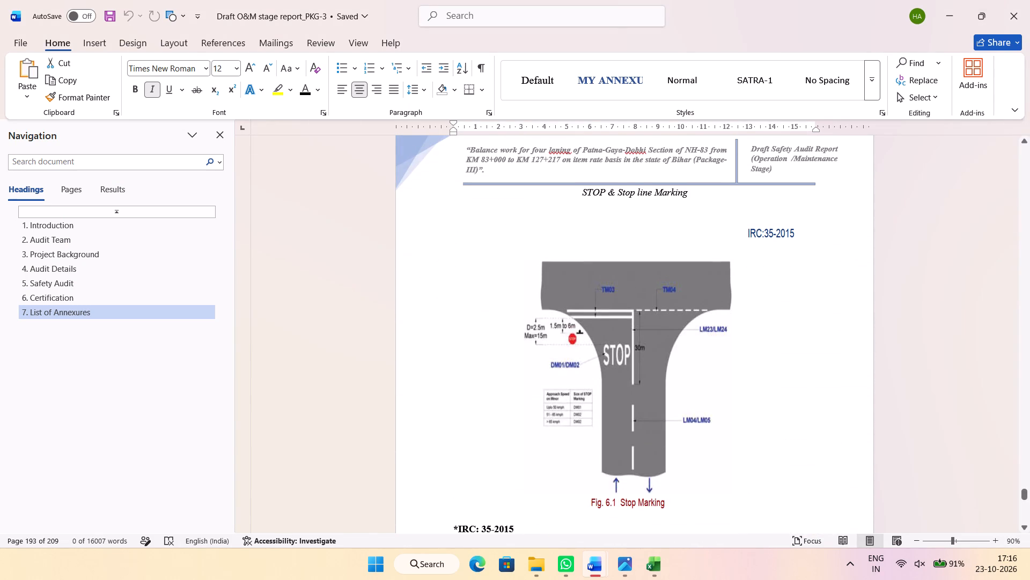
pyautogui.moveTo(578, 187); pyautogui.dragTo(702, 412)
pyautogui.hotkey('ctrl', 'c')
pyautogui.hotkey('ctrl', 'c')
pyautogui.hotkey('alt', 'Tab')
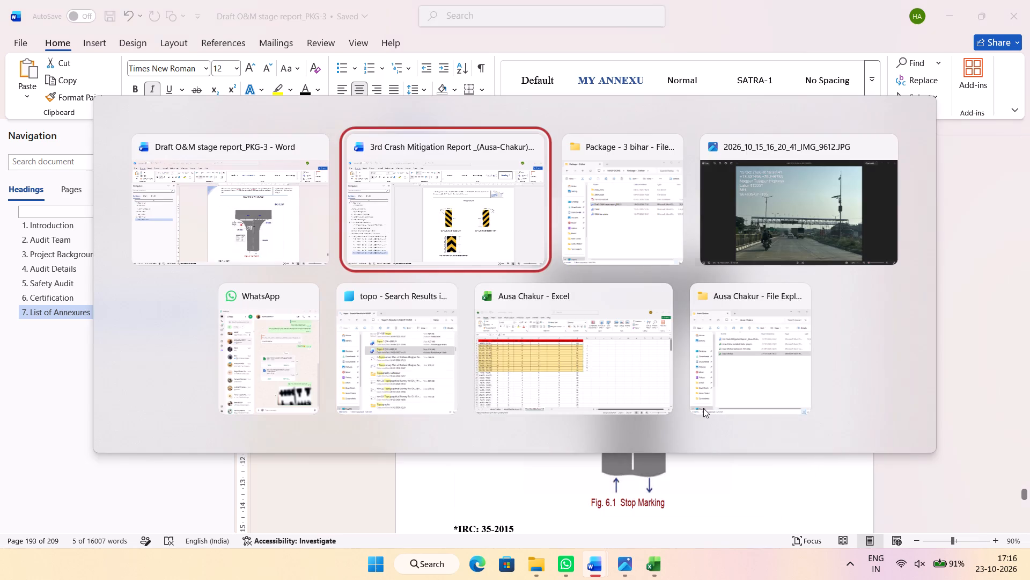
# Paste the STOP & Stop line Marking annexure on a new page after the hazard marker annexure in the 3rd Crash Mitigation Report.
pyautogui.scroll(-9, 670, 372)
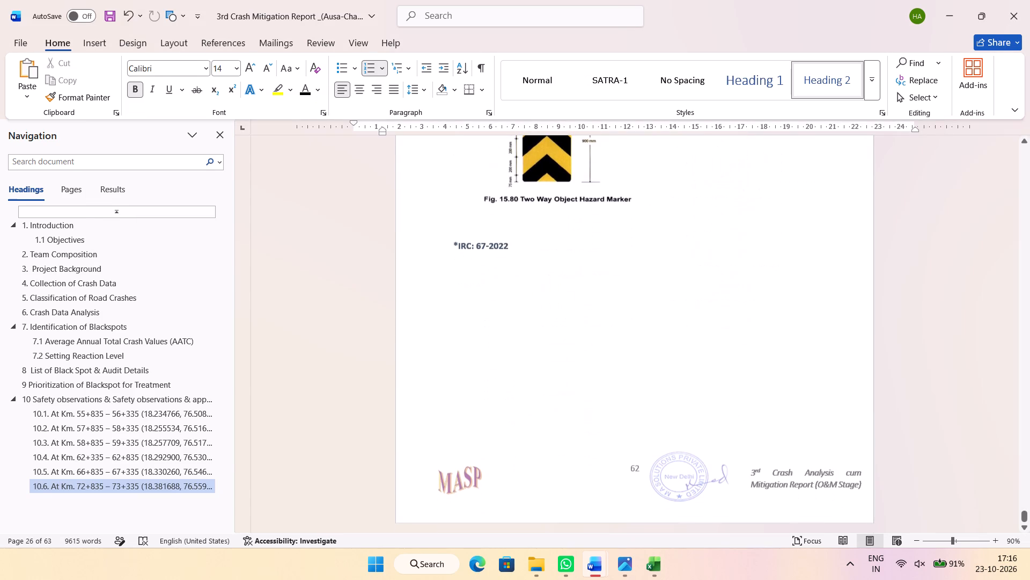
pyautogui.click(645, 315)
pyautogui.press('Return')
pyautogui.press('Return')
pyautogui.press('Return')
pyautogui.press('Return')
pyautogui.press('Return')
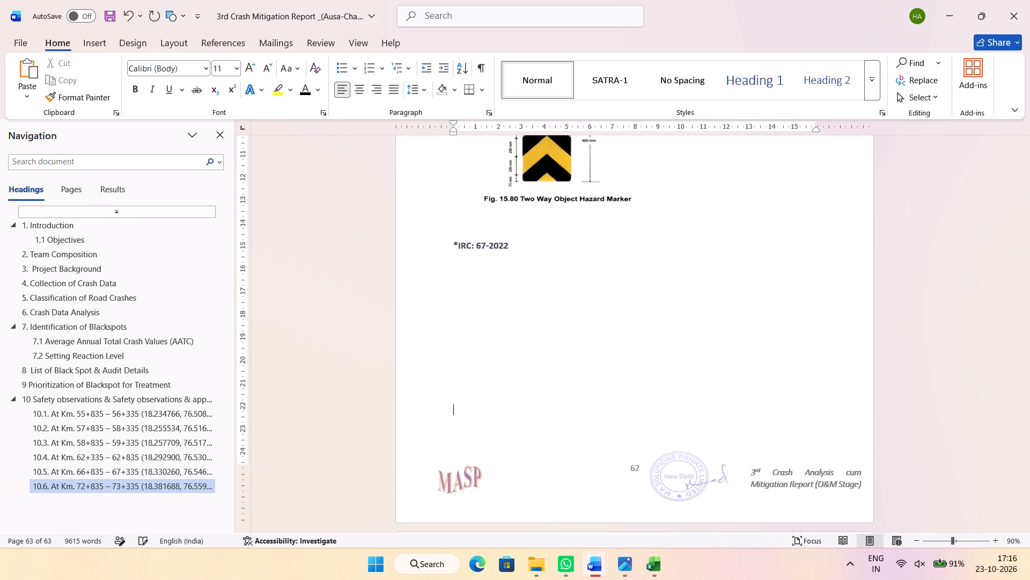
pyautogui.press('Return')
pyautogui.press('Return')
pyautogui.press('Return')
pyautogui.hotkey('ctrl', 'v')
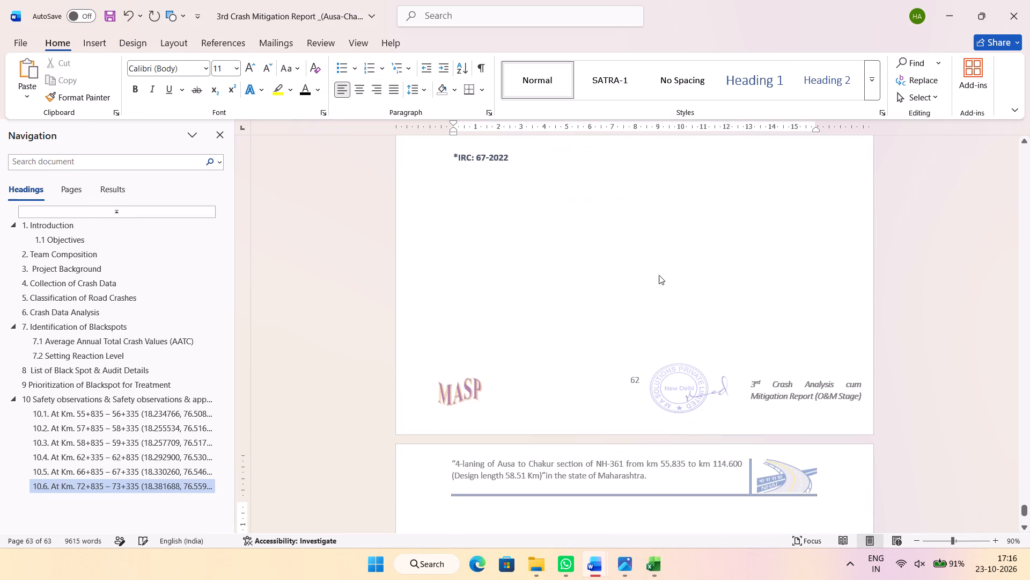
pyautogui.scroll(-3, 595, 404)
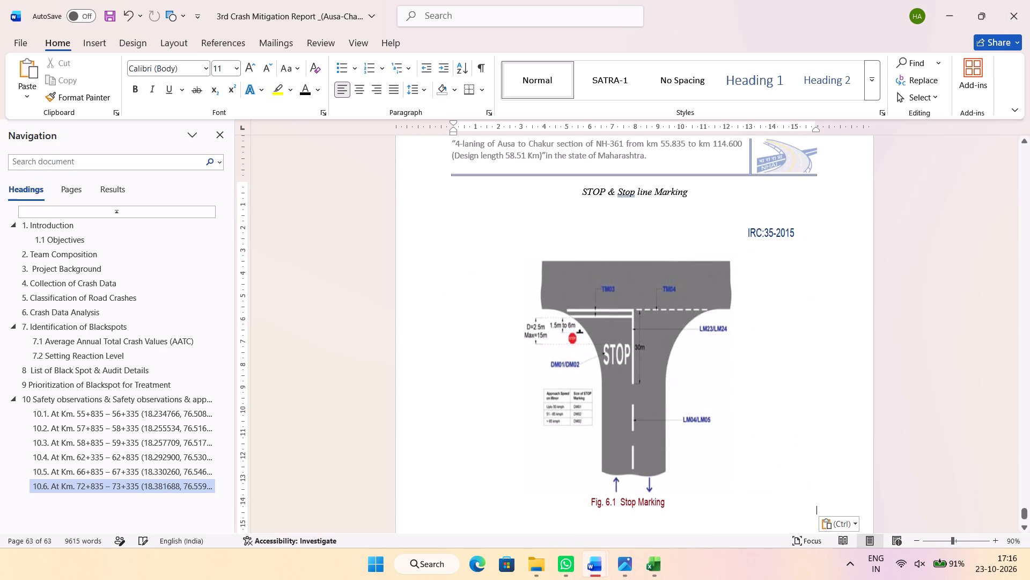
# Find the "Zebra crossing marking" annexure in the Draft O&M stage report and copy its title with the pedestrian crossing figures.
pyautogui.hotkey('alt', 'Tab')
pyautogui.scroll(-13, 673, 360)
pyautogui.scroll(-9, 676, 351)
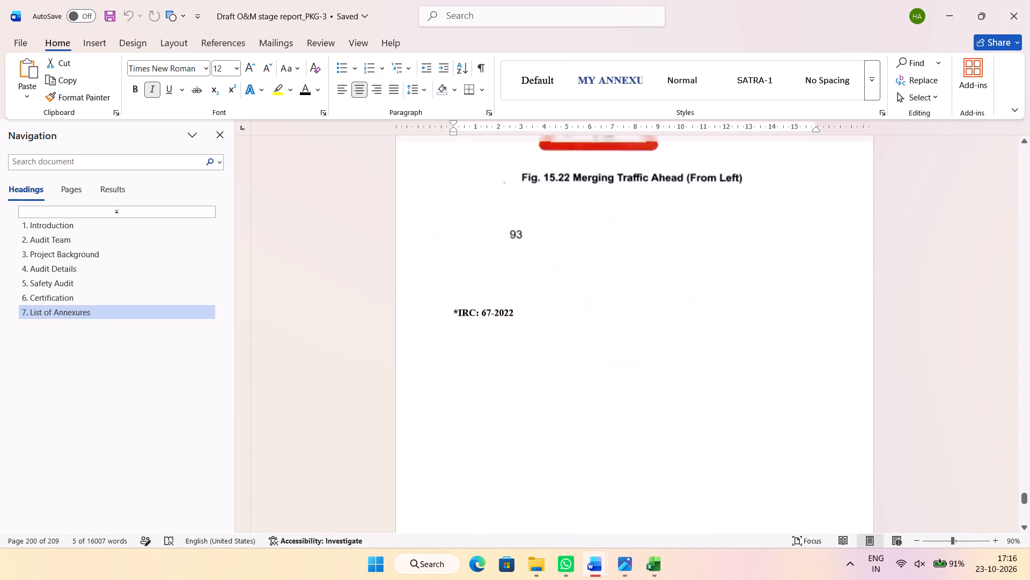
pyautogui.scroll(-14, 678, 349)
pyautogui.scroll(-11, 678, 349)
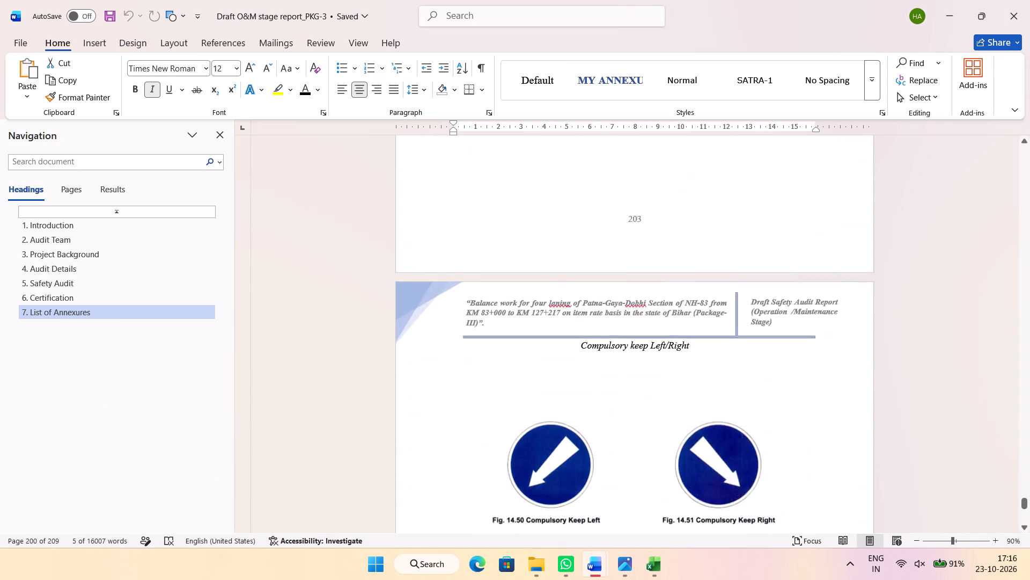
pyautogui.scroll(-15, 679, 347)
pyautogui.scroll(4, 679, 347)
pyautogui.scroll(-13, 679, 347)
pyautogui.scroll(-8, 679, 347)
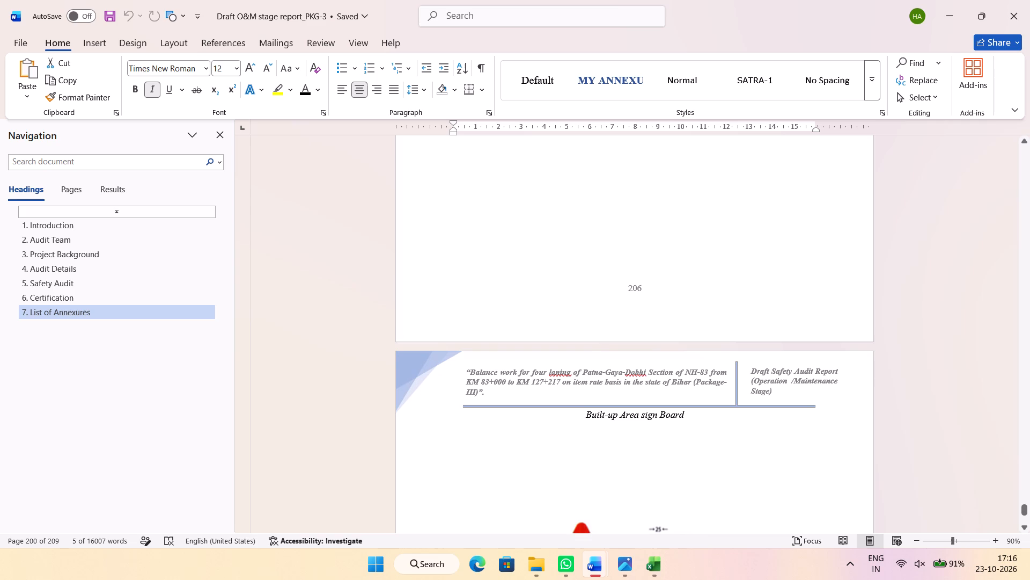
pyautogui.scroll(7, 679, 347)
pyautogui.scroll(-17, 679, 347)
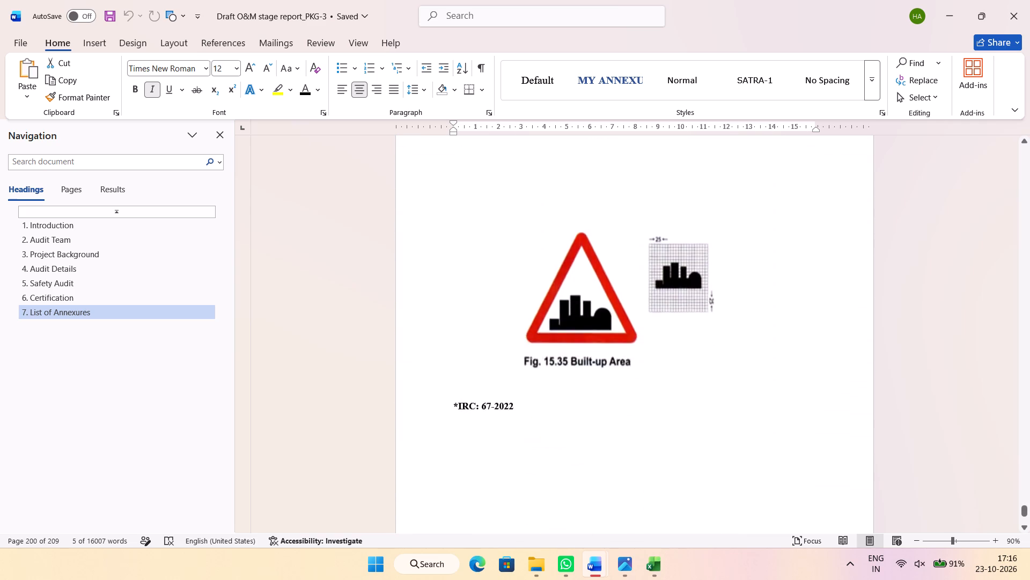
pyautogui.scroll(-4, 679, 346)
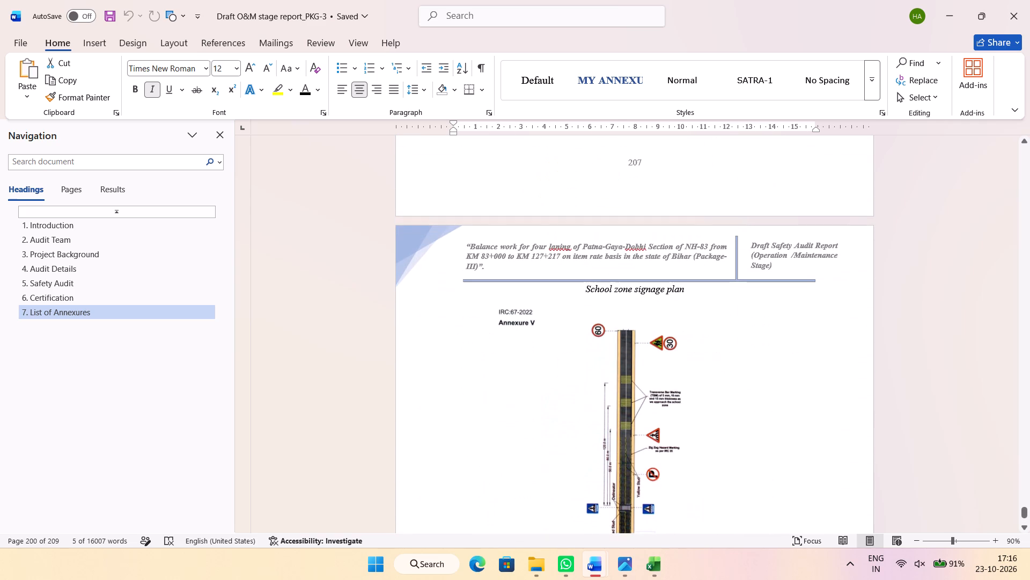
pyautogui.scroll(-13, 679, 346)
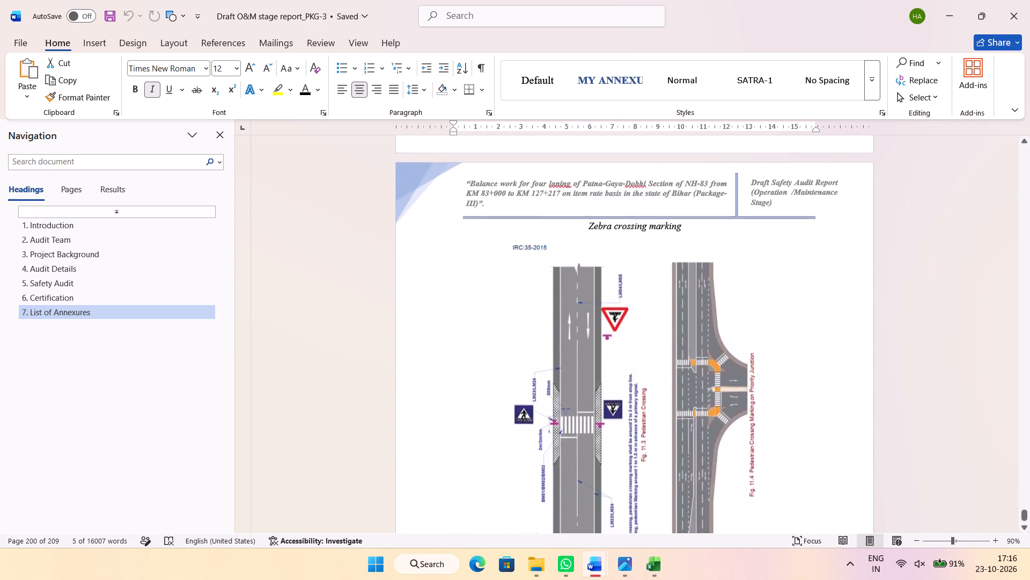
pyautogui.scroll(-5, 679, 346)
pyautogui.scroll(5, 679, 346)
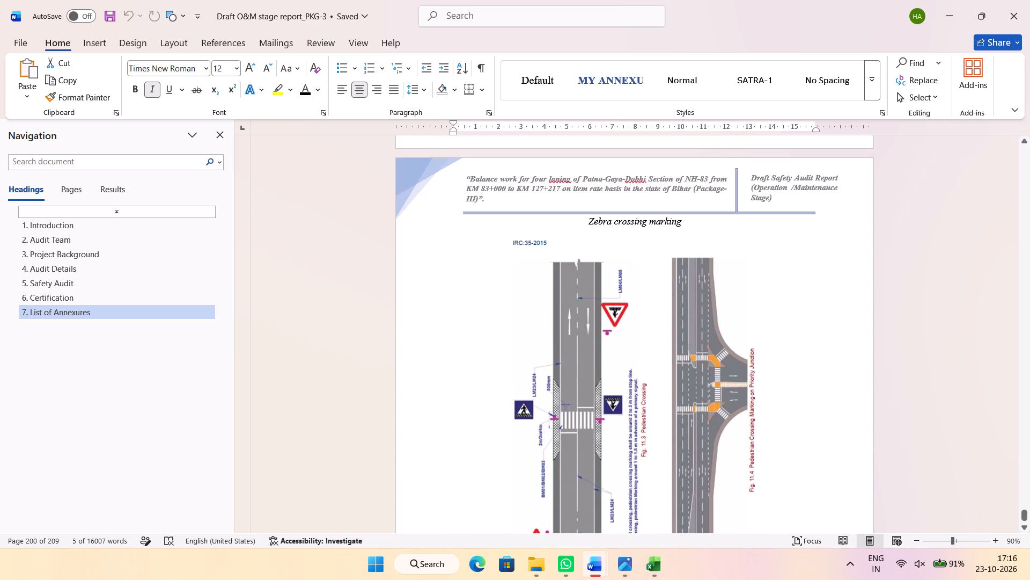
pyautogui.moveTo(578, 221); pyautogui.dragTo(696, 470)
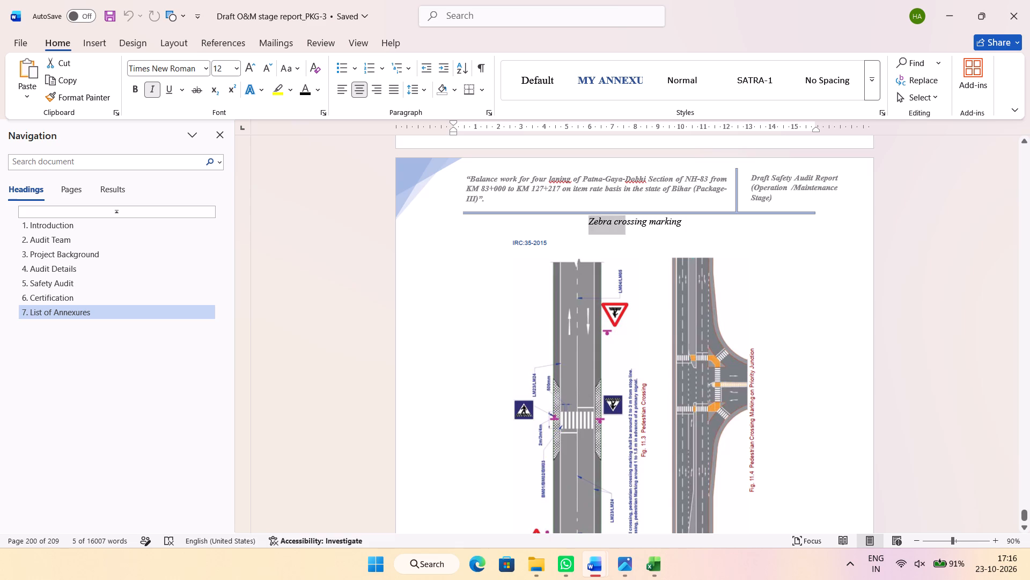
pyautogui.moveTo(696, 470); pyautogui.dragTo(603, 321)
pyautogui.hotkey('ctrl', 'c')
pyautogui.scroll(-15, 620, 304)
# Paste the Zebra crossing marking annexure on a new page after the Stop Marking figure in the 3rd Crash Mitigation Report.
pyautogui.hotkey('alt', 'Tab')
pyautogui.scroll(-9, 641, 277)
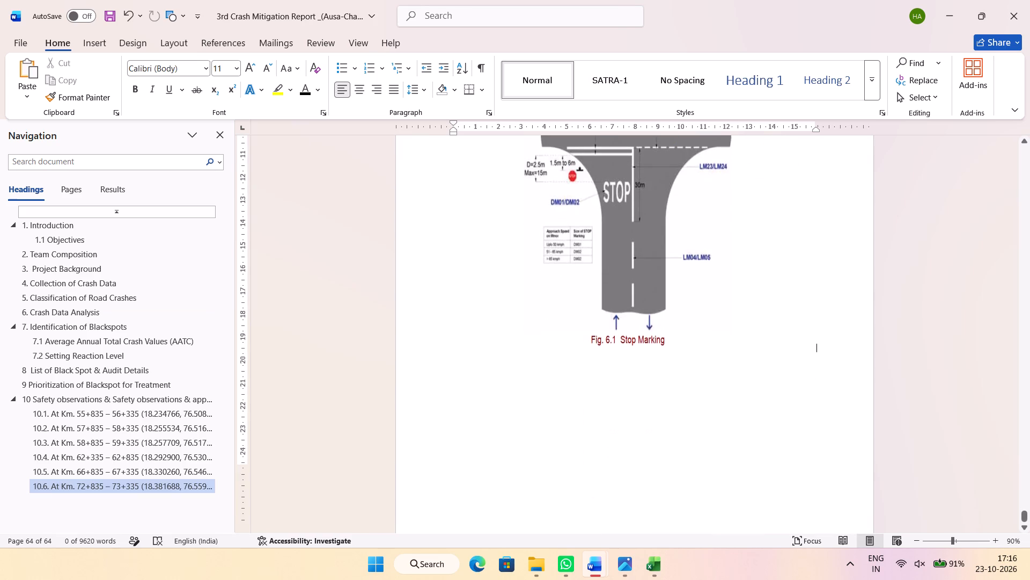
pyautogui.scroll(-2, 648, 286)
pyautogui.press('Return')
pyautogui.press('Return')
pyautogui.press('Return')
pyautogui.press('Return')
pyautogui.press('Return')
pyautogui.press('Return')
pyautogui.press('Return')
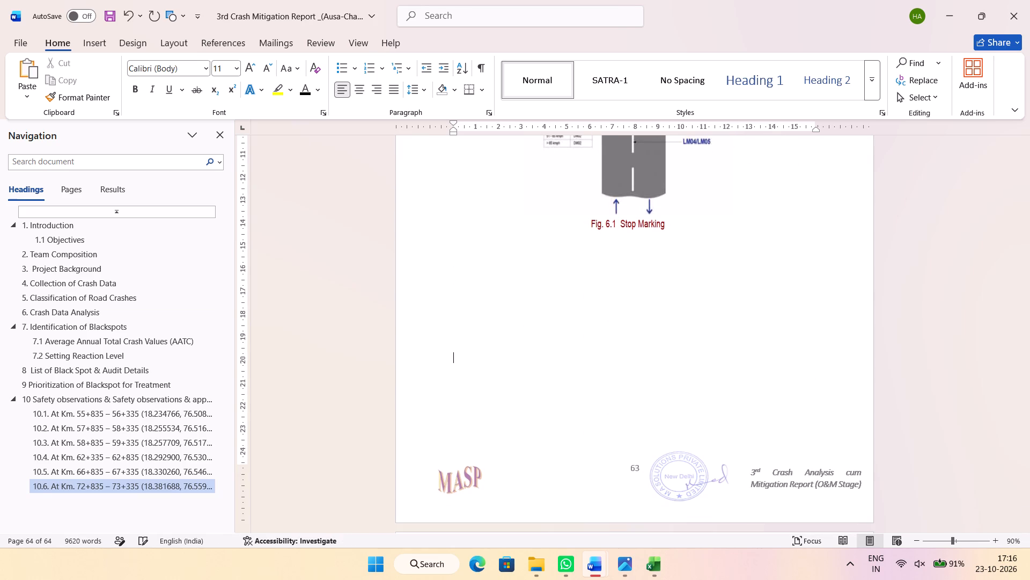
pyautogui.press('Return')
pyautogui.press('Return')
pyautogui.press('Return')
pyautogui.press('Return')
pyautogui.press('Return')
pyautogui.press('Return')
pyautogui.hotkey('ctrl', 'v')
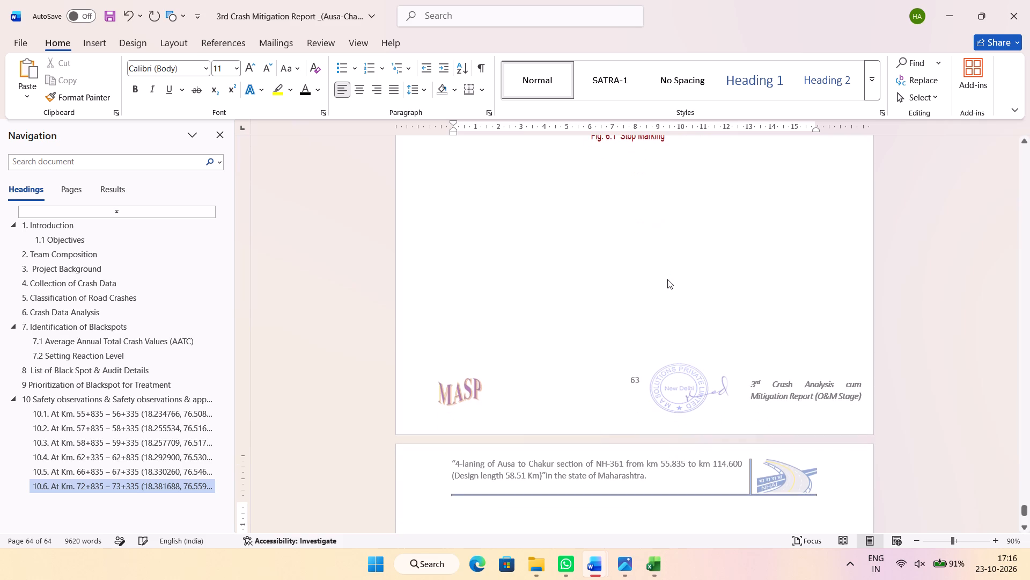
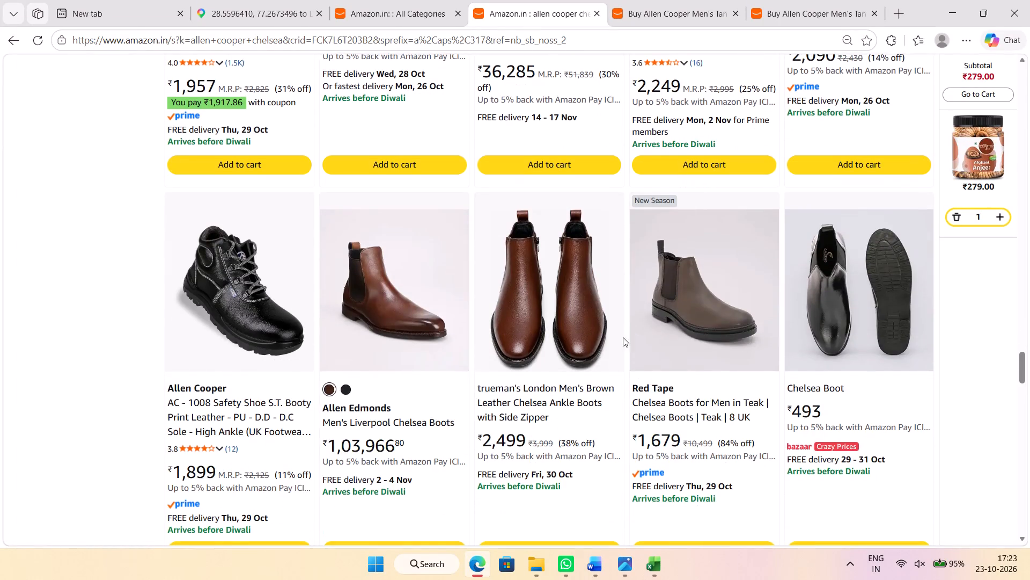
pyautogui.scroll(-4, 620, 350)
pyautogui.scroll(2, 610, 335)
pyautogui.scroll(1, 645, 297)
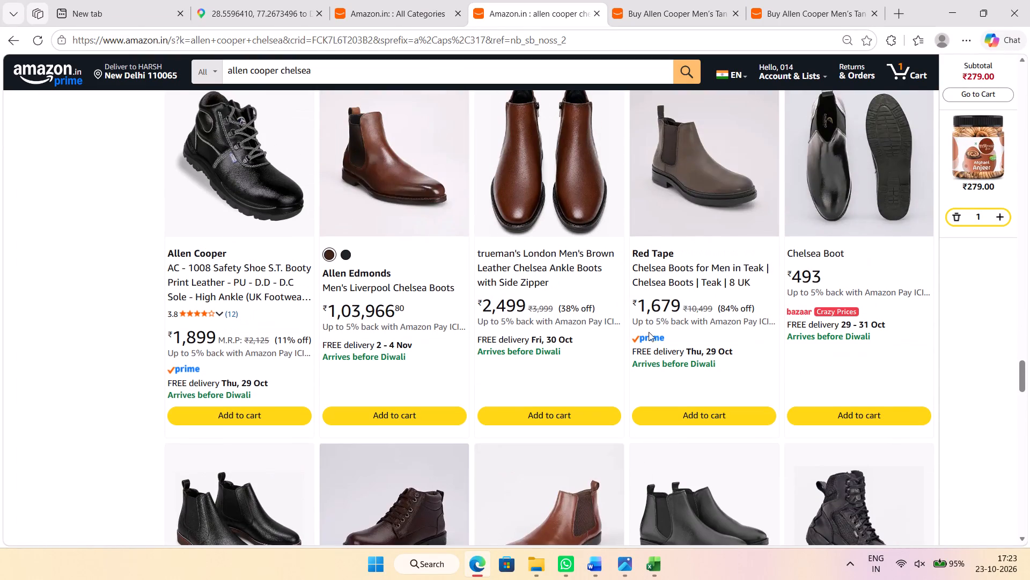
# Switch to the 3rd Crash Mitigation Report in Word and replace the Traffic & Road Safety Engineer's name in the Team Composition chart.
pyautogui.click(584, 561)
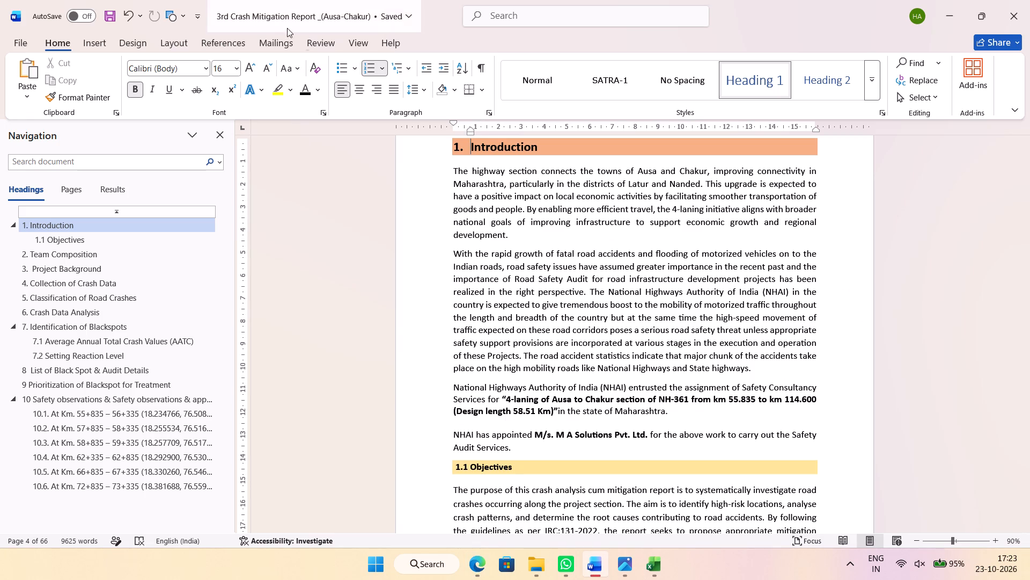
pyautogui.click(101, 17)
pyautogui.scroll(-6, 814, 181)
pyautogui.scroll(-6, 806, 228)
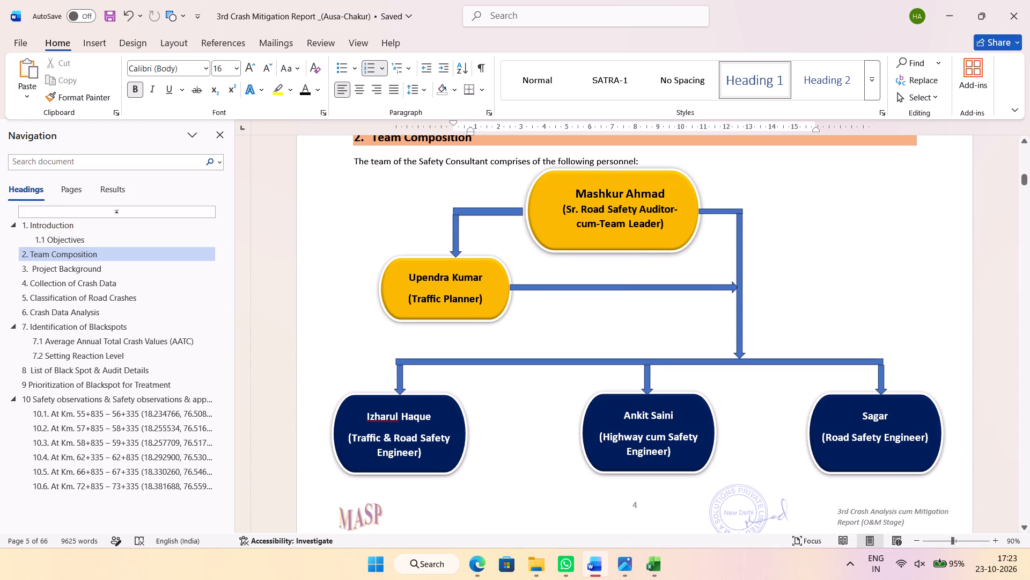
pyautogui.moveTo(1027, 182); pyautogui.dragTo(1029, 461)
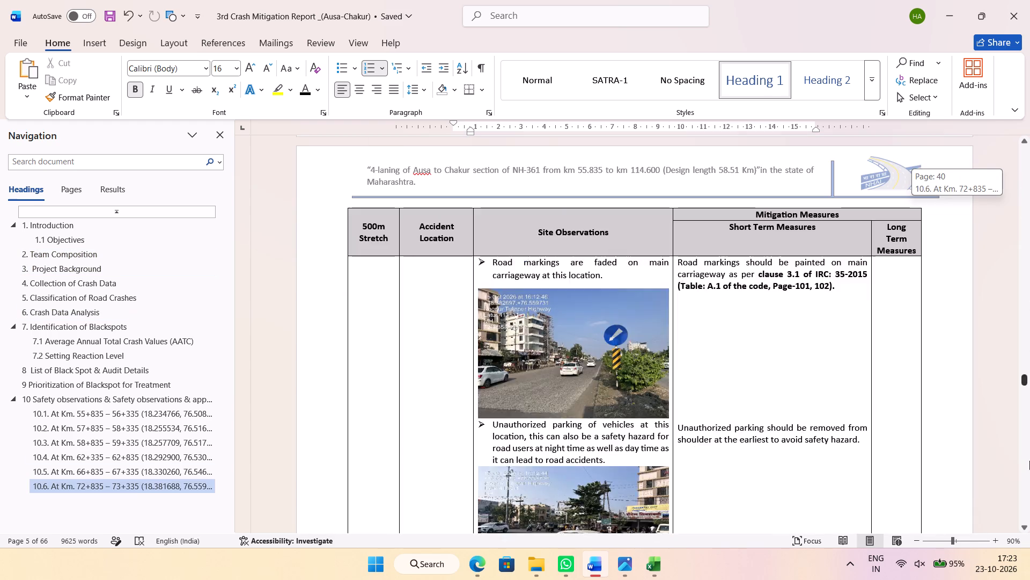
pyautogui.moveTo(1029, 461); pyautogui.dragTo(1029, 155)
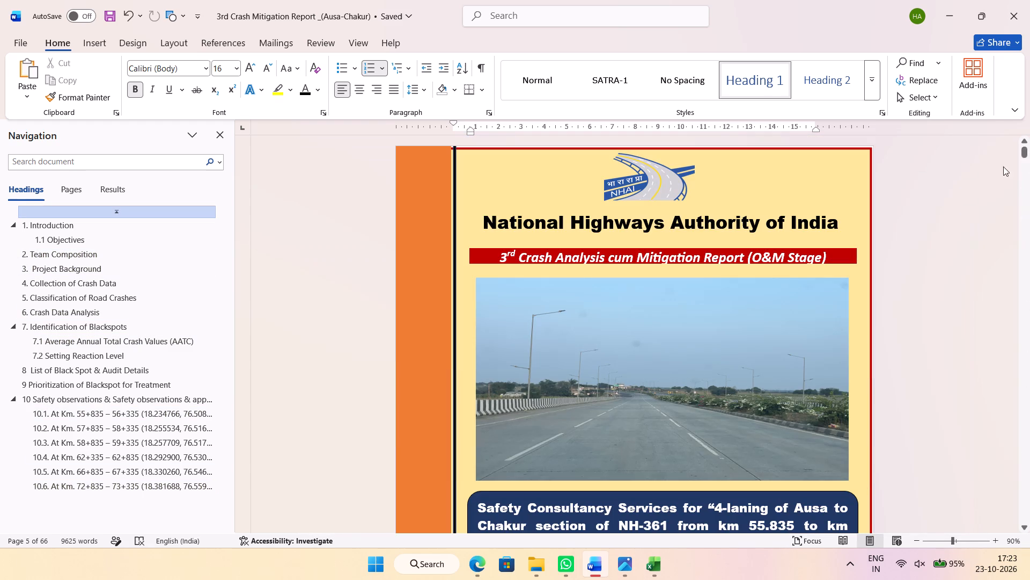
pyautogui.click(85, 293)
pyautogui.click(80, 314)
pyautogui.click(89, 297)
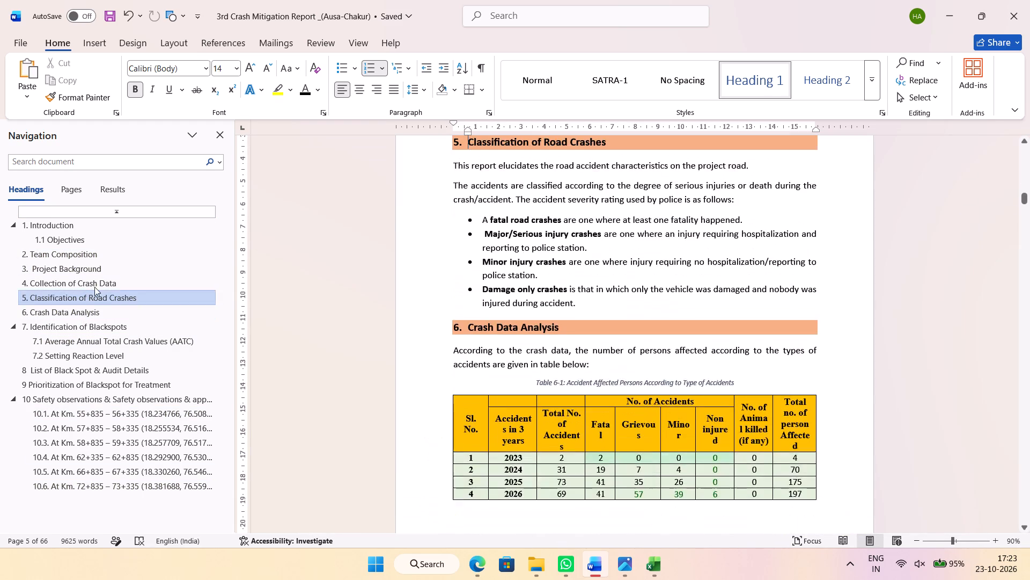
pyautogui.click(97, 274)
pyautogui.click(102, 252)
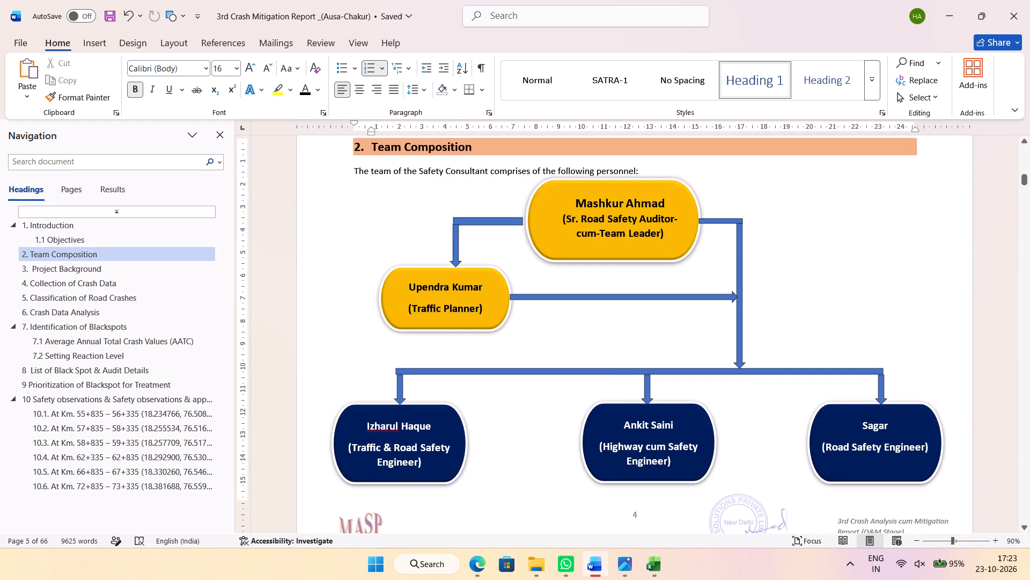
pyautogui.doubleClick(395, 421)
pyautogui.click(395, 421)
pyautogui.click(431, 429)
pyautogui.doubleClick(428, 428)
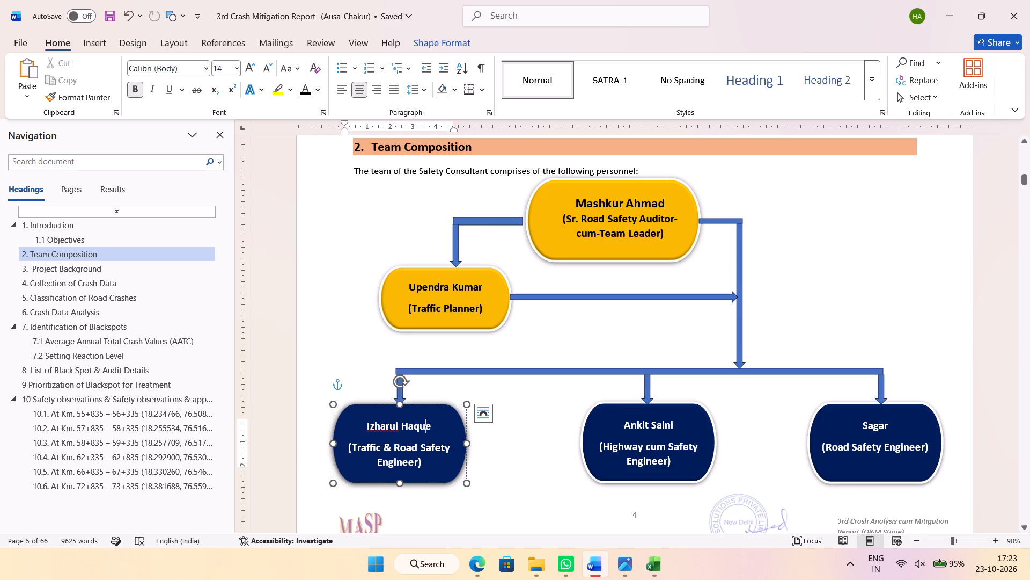
pyautogui.tripleClick(428, 428)
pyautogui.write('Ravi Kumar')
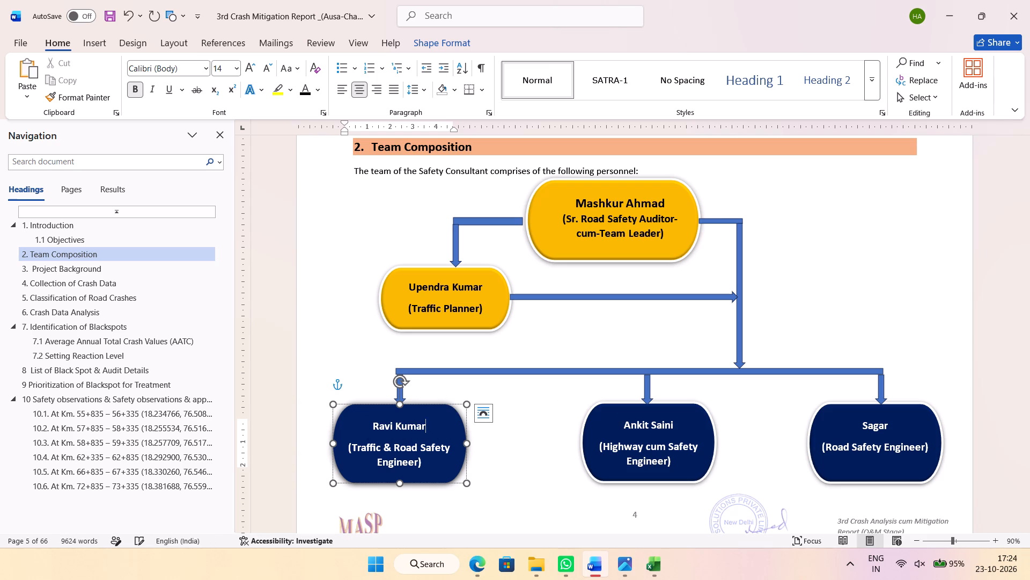
# Replace the Highway cum Safety Engineer's name with "Sagar" in the Team Composition chart.
pyautogui.tripleClick(649, 425)
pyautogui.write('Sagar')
pyautogui.click(759, 394)
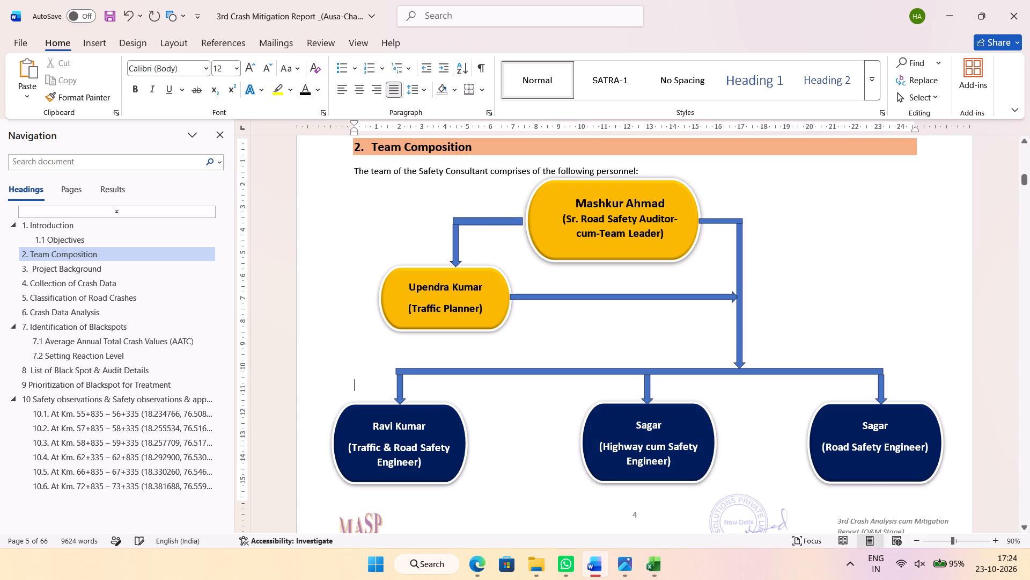
pyautogui.doubleClick(866, 426)
pyautogui.click(802, 407)
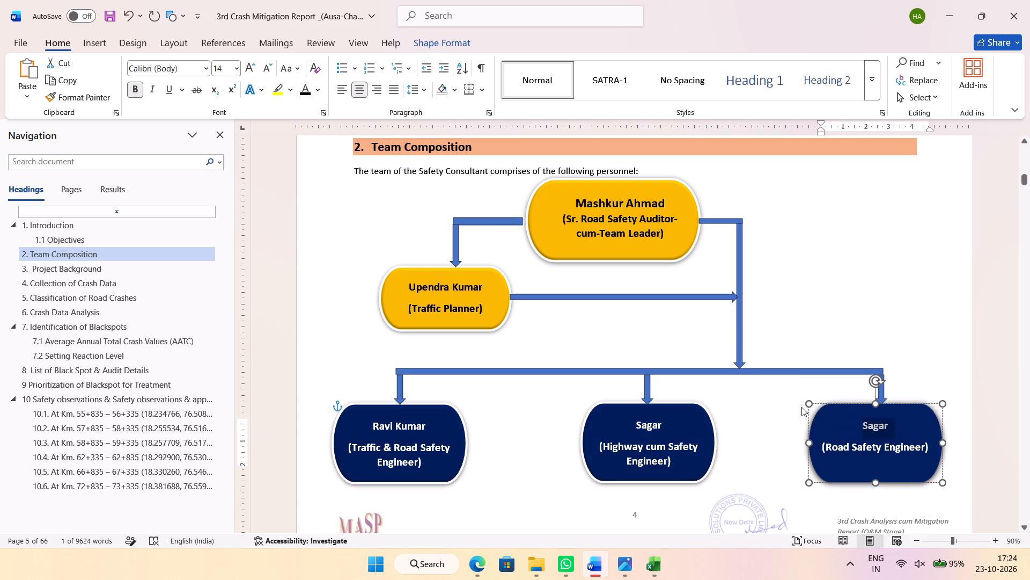
# Copy the formatting of the section 10 heading, "Safety observations & appropriate mitigation Measures", onto the "11 Annexures" heading with Format Painter.
pyautogui.scroll(-4, 71, 439)
pyautogui.click(46, 476)
pyautogui.click(53, 425)
pyautogui.click(57, 402)
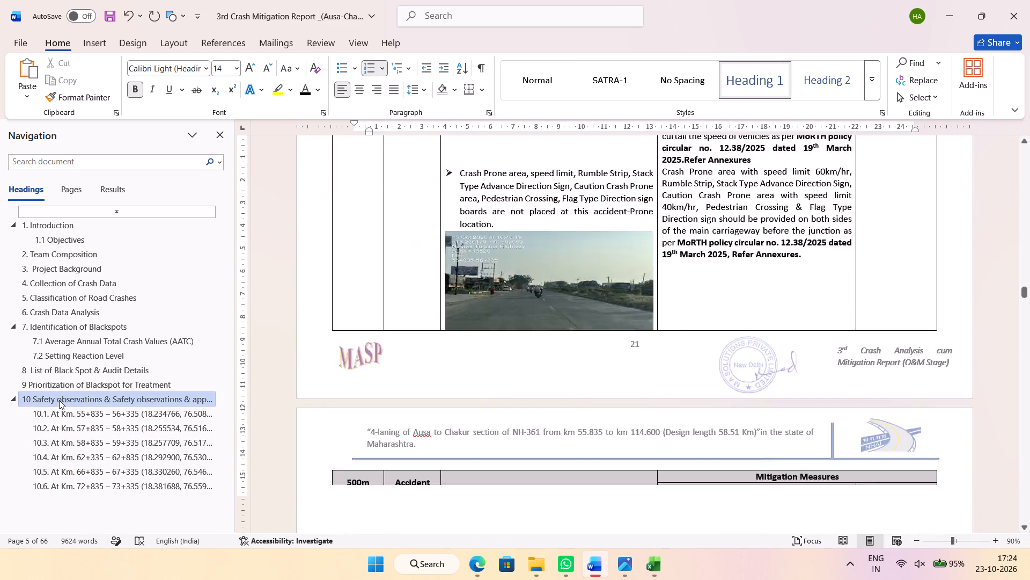
pyautogui.click(360, 148)
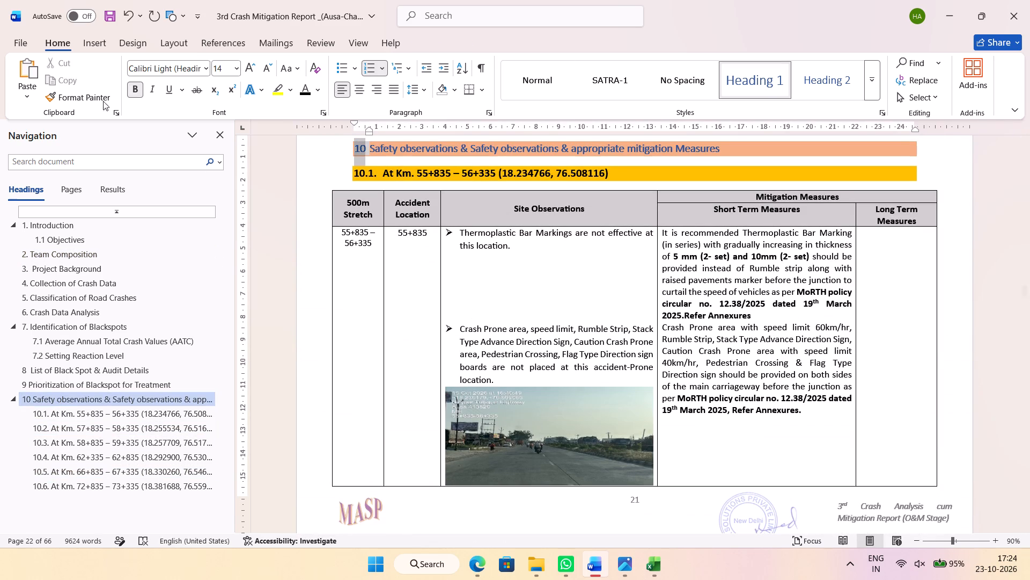
pyautogui.click(99, 101)
pyautogui.moveTo(1028, 288); pyautogui.dragTo(1027, 568)
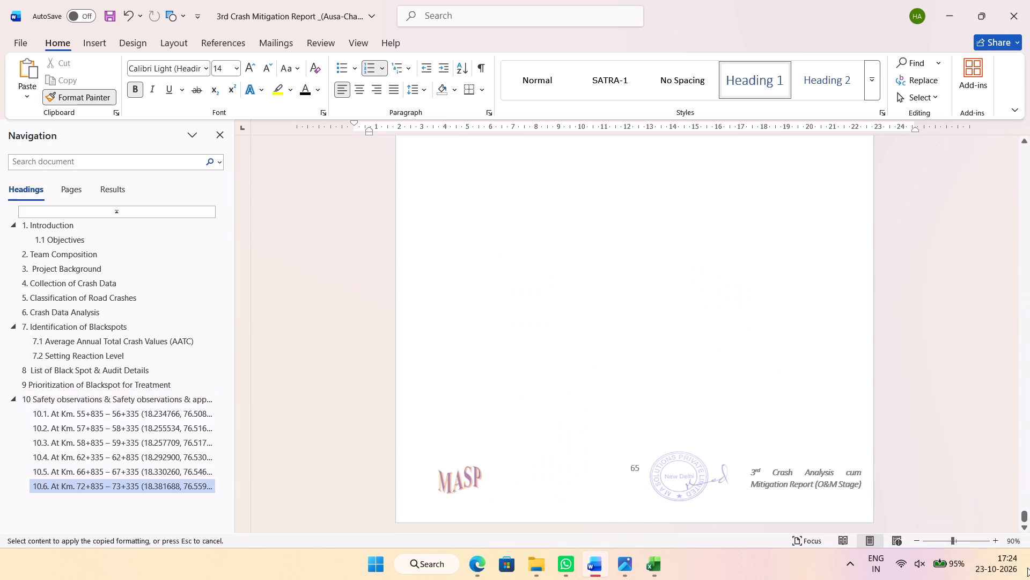
pyautogui.moveTo(1027, 568); pyautogui.dragTo(1029, 572)
pyautogui.scroll(20, 610, 428)
pyautogui.scroll(20, 610, 428)
pyautogui.scroll(15, 610, 428)
pyautogui.scroll(-1, 610, 428)
pyautogui.scroll(3, 610, 428)
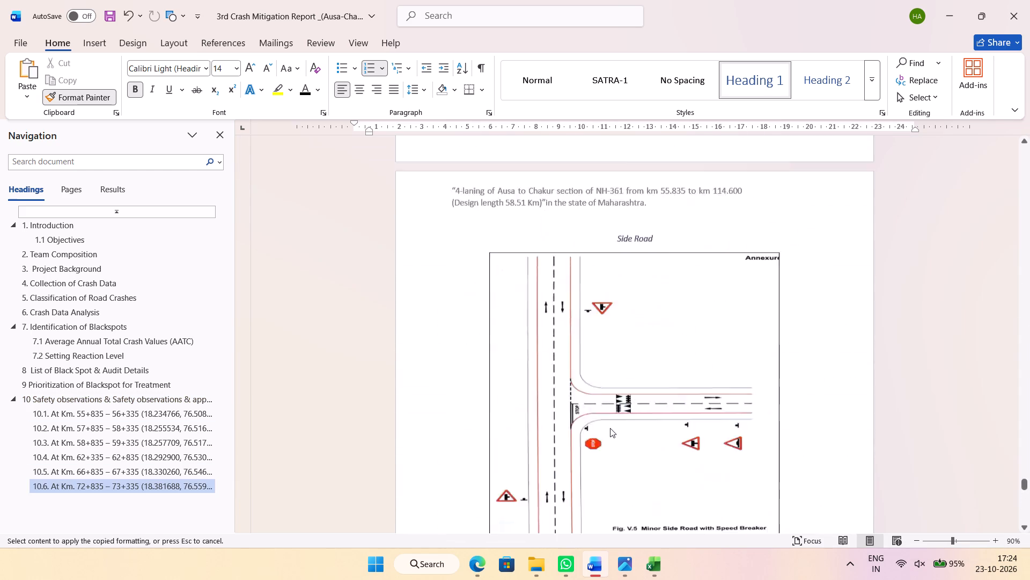
pyautogui.scroll(20, 610, 428)
pyautogui.scroll(20, 610, 428)
pyautogui.scroll(20, 610, 428)
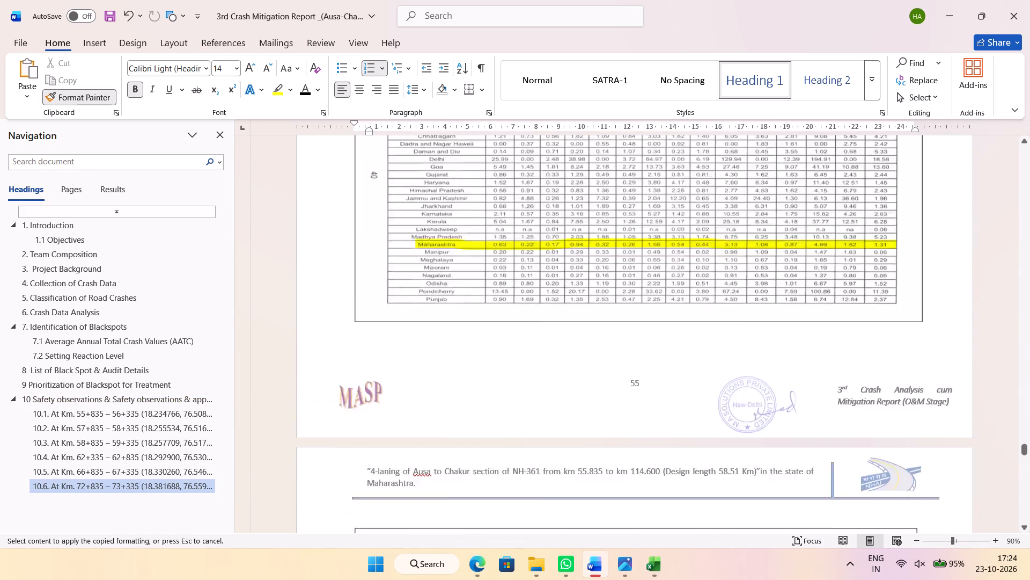
pyautogui.scroll(19, 610, 428)
pyautogui.scroll(17, 610, 428)
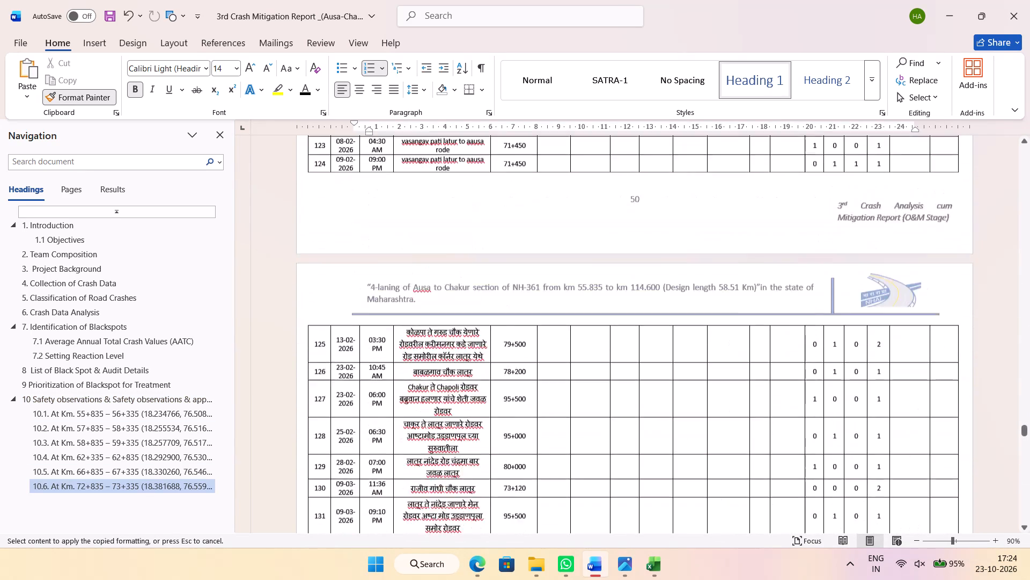
pyautogui.scroll(20, 610, 428)
pyautogui.scroll(18, 610, 428)
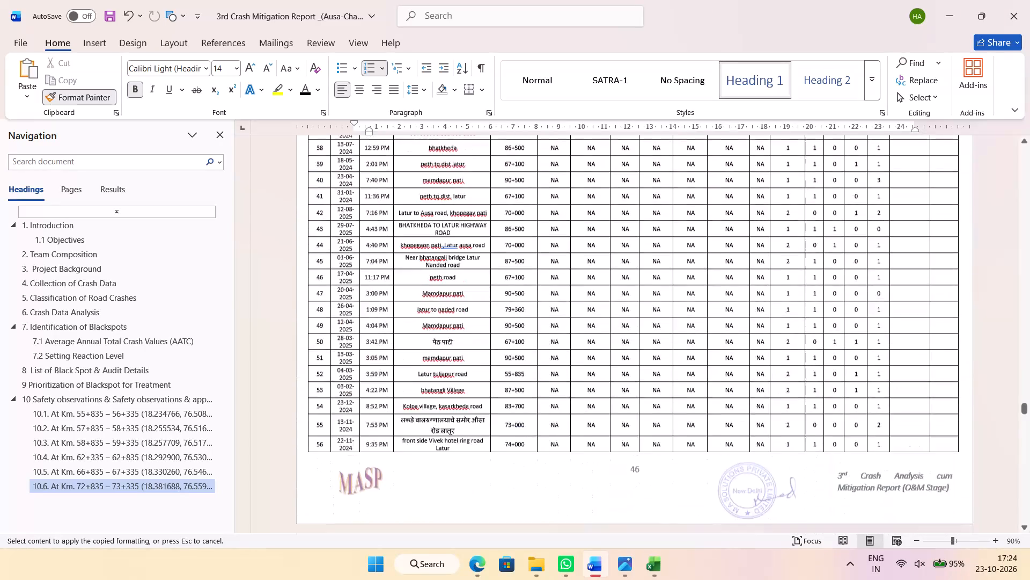
pyautogui.scroll(20, 610, 428)
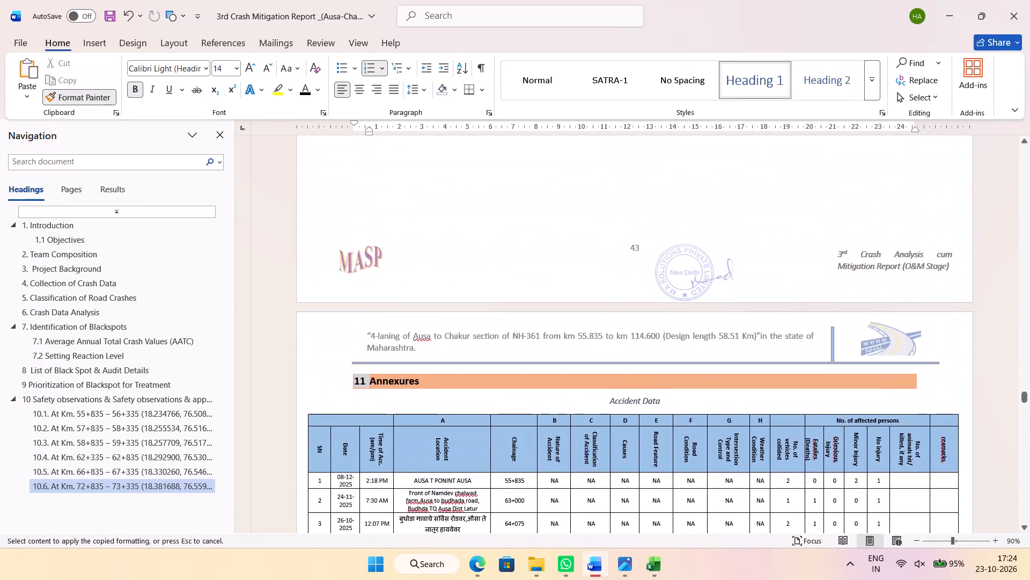
pyautogui.click(369, 378)
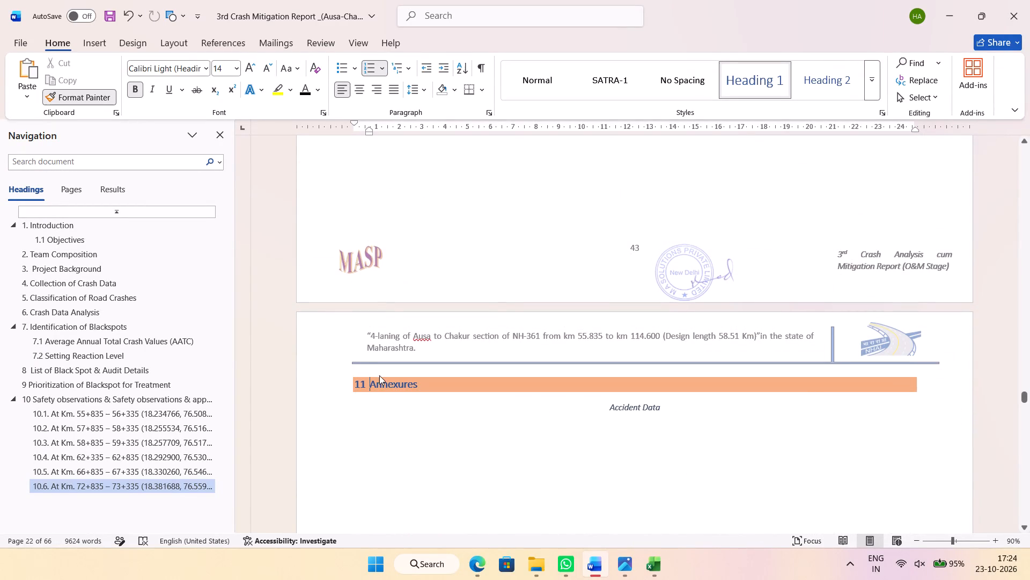
pyautogui.click(440, 383)
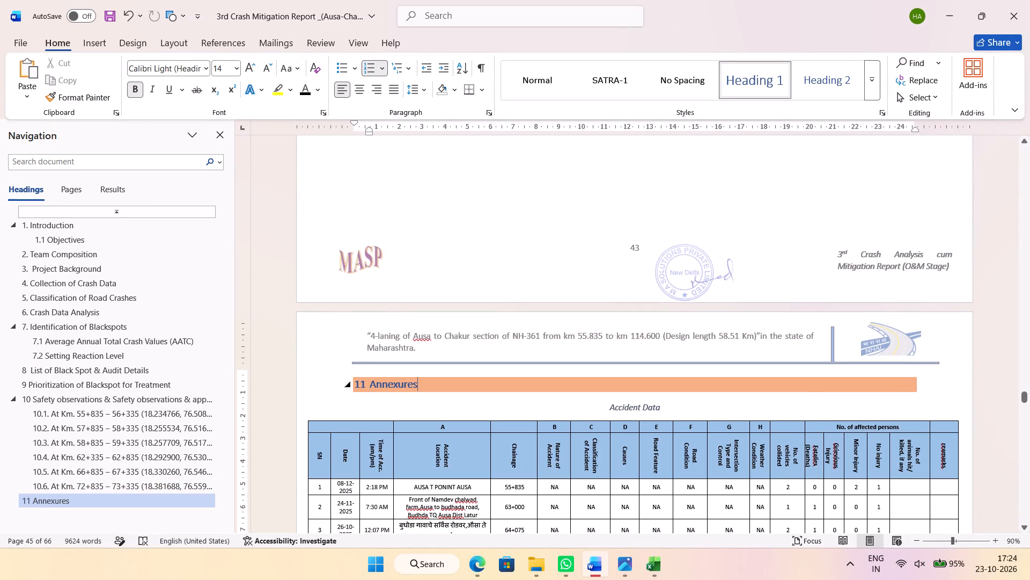
# Look through the Accident Data table pages under the Annexures heading.
pyautogui.click(696, 407)
pyautogui.scroll(-7, 696, 400)
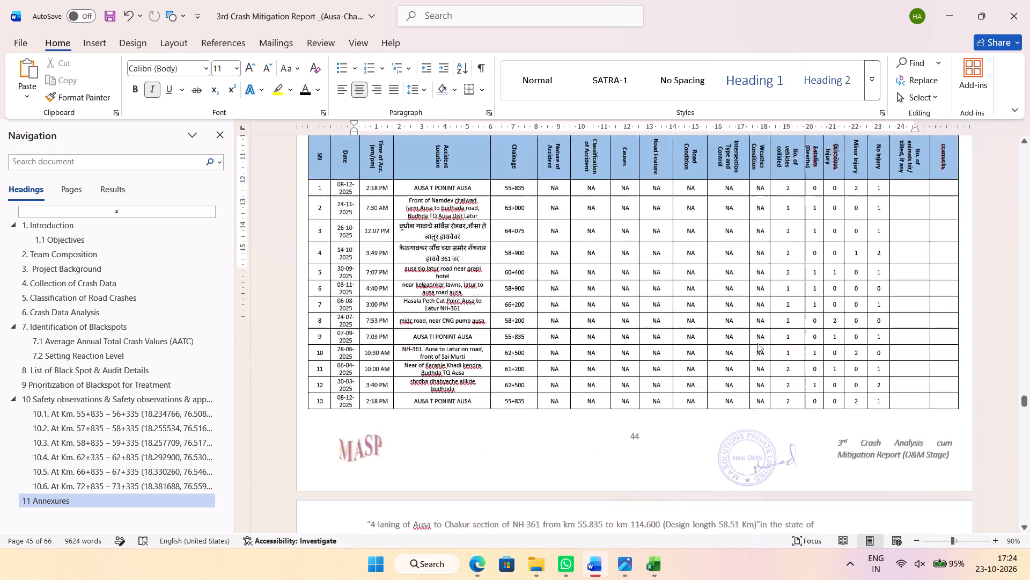
pyautogui.scroll(-9, 757, 343)
pyautogui.scroll(13, 823, 369)
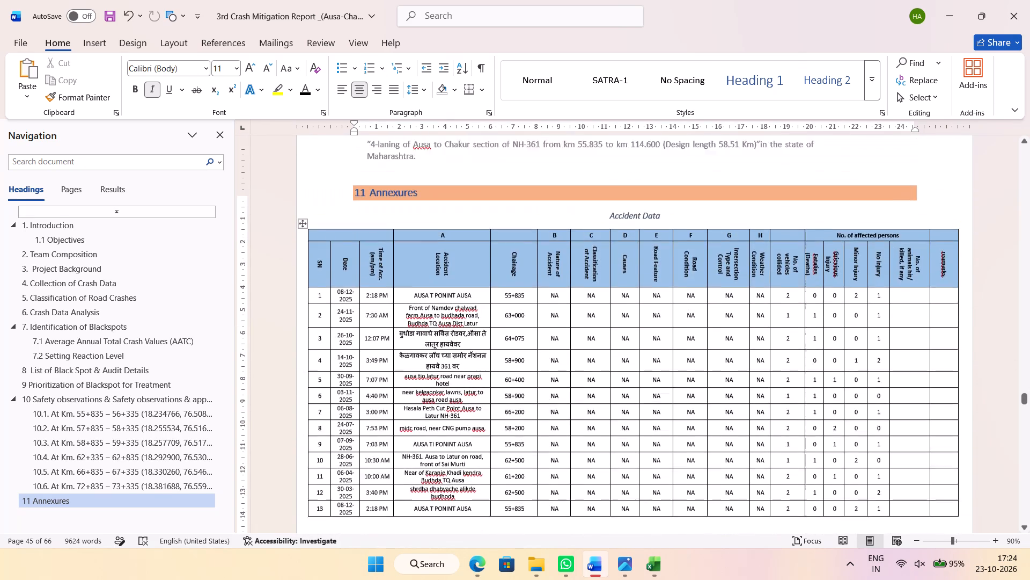
pyautogui.scroll(-20, 810, 368)
pyautogui.scroll(-5, 810, 368)
pyautogui.scroll(-6, 750, 347)
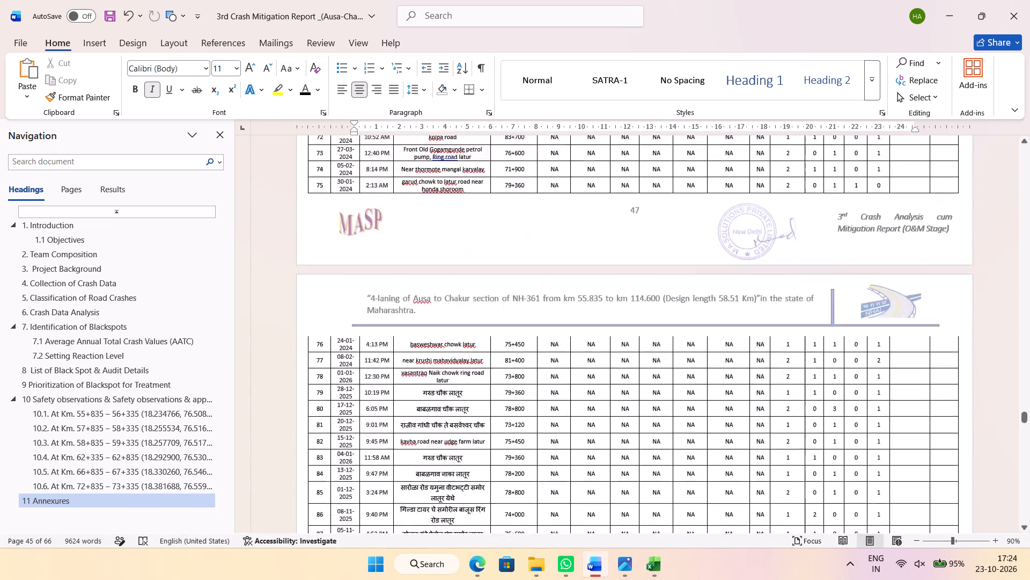
pyautogui.scroll(-20, 749, 344)
pyautogui.scroll(-15, 749, 344)
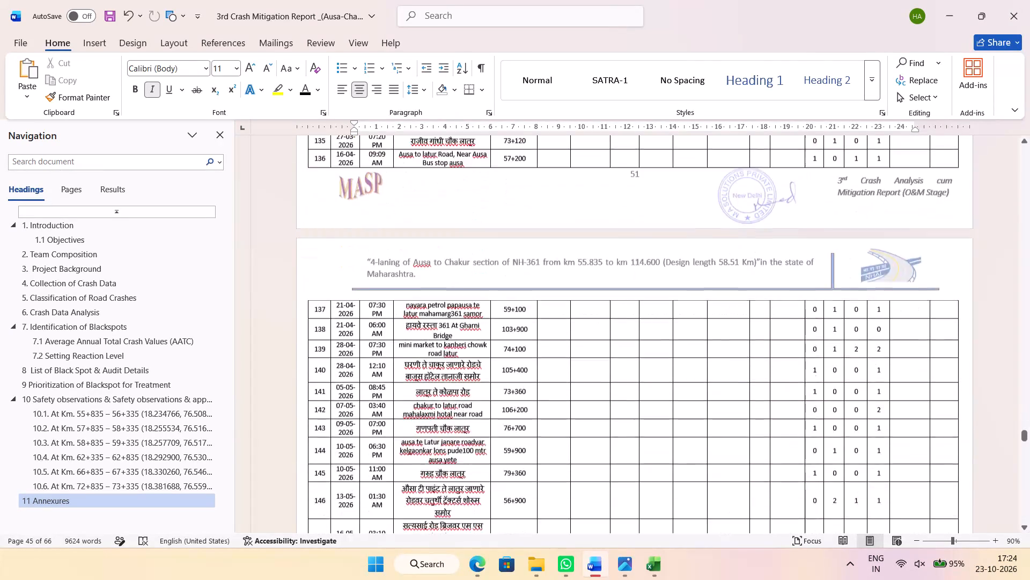
pyautogui.scroll(-19, 747, 338)
pyautogui.scroll(20, 747, 338)
pyautogui.scroll(12, 747, 338)
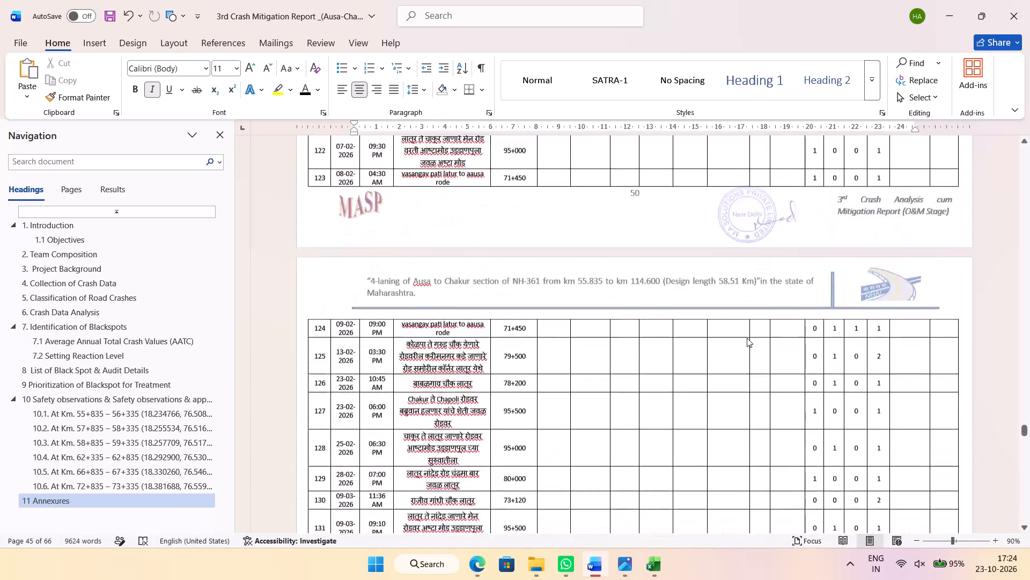
pyautogui.scroll(16, 747, 338)
pyautogui.scroll(14, 747, 338)
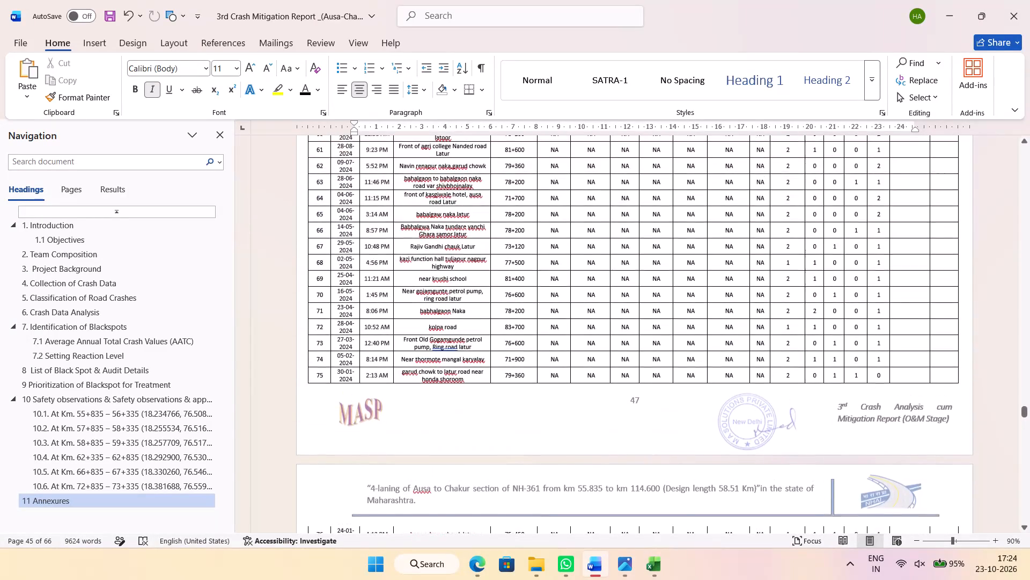
# Return to the Team Composition chart and replace the Road Safety Engineer's name with "Yogesh".
pyautogui.click(86, 254)
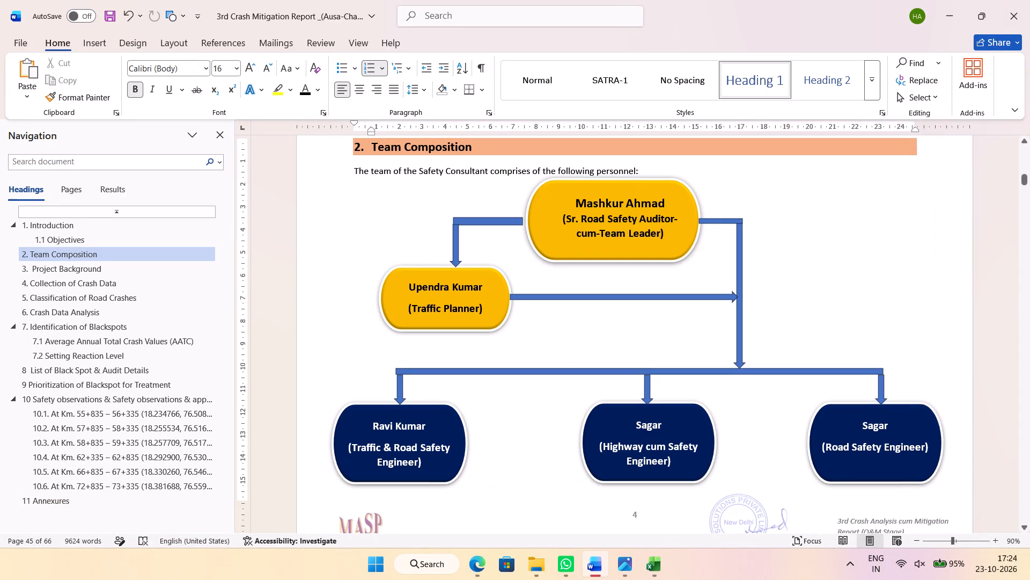
pyautogui.doubleClick(878, 425)
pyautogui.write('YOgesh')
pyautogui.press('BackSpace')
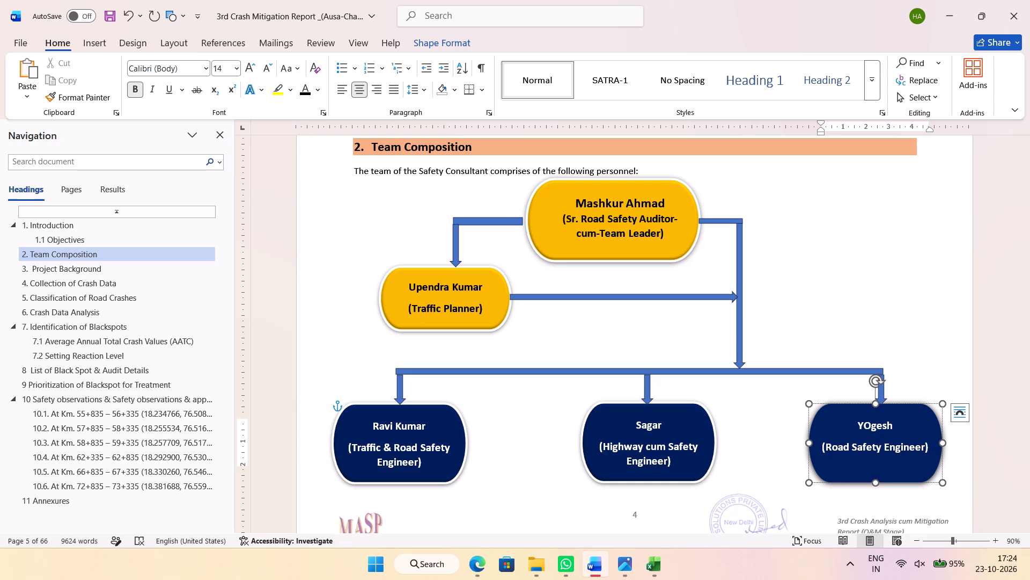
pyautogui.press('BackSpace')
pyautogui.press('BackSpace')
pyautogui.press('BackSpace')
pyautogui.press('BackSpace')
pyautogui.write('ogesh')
# Go to the Annexures section and save the report.
pyautogui.click(33, 503)
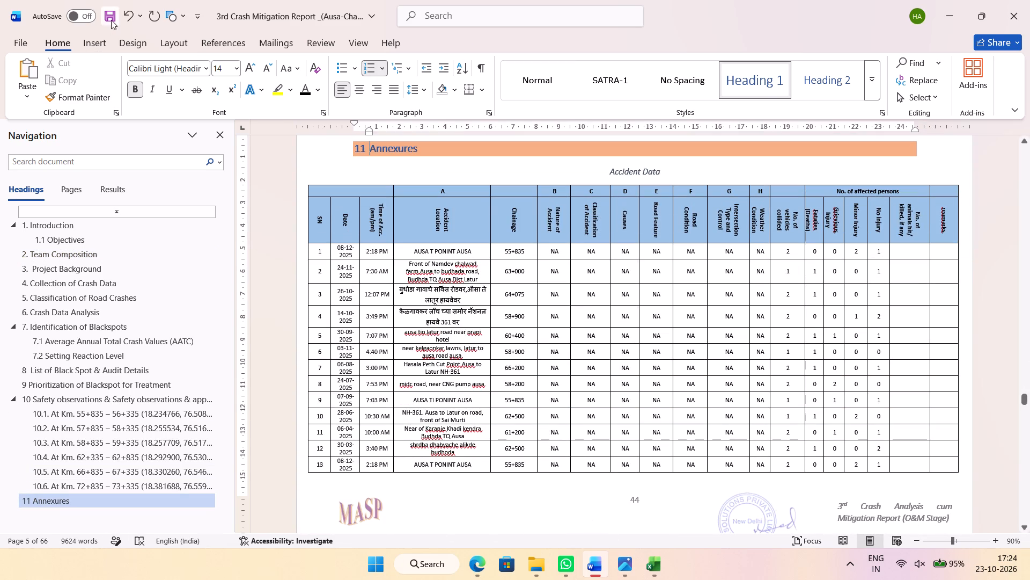
pyautogui.click(111, 18)
# Go to the List of Figures on the front pages and update the entire list.
pyautogui.click(83, 228)
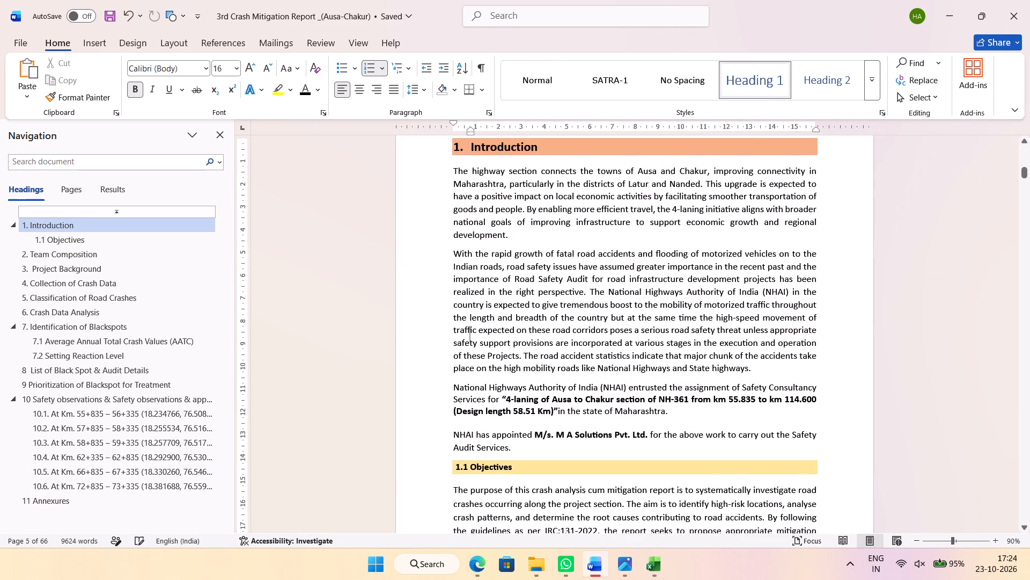
pyautogui.scroll(18, 616, 261)
pyautogui.rightClick(624, 264)
pyautogui.click(638, 390)
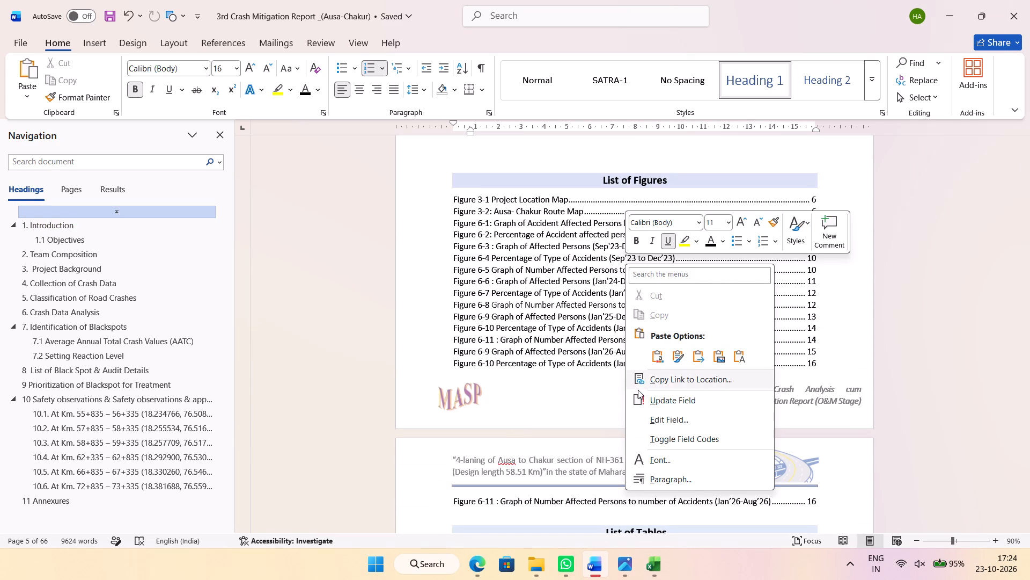
pyautogui.click(642, 399)
pyautogui.click(476, 278)
pyautogui.click(510, 306)
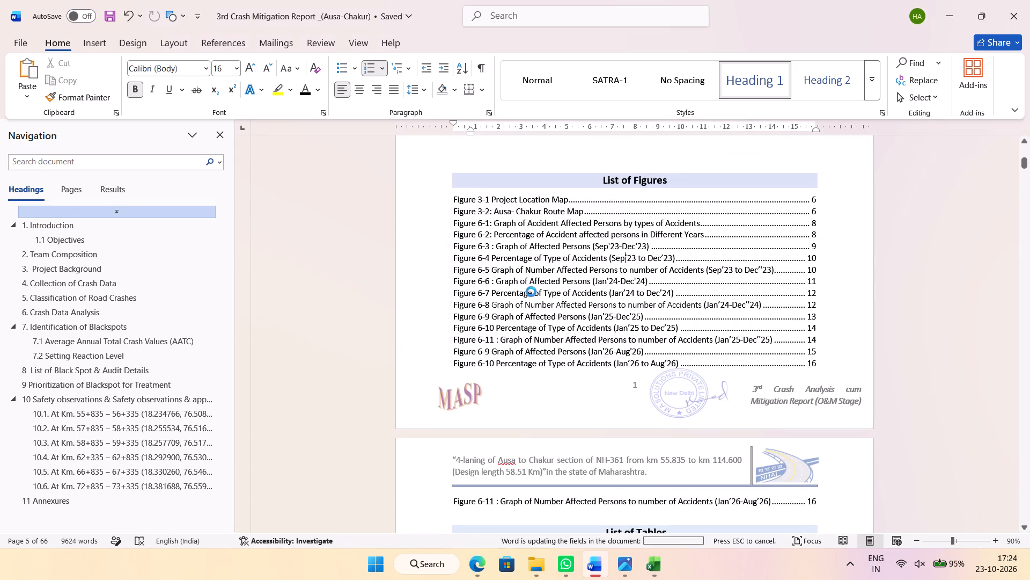
# Update the entire List of Tables below the List of Figures.
pyautogui.scroll(-4, 588, 289)
pyautogui.click(599, 367)
pyautogui.rightClick(600, 368)
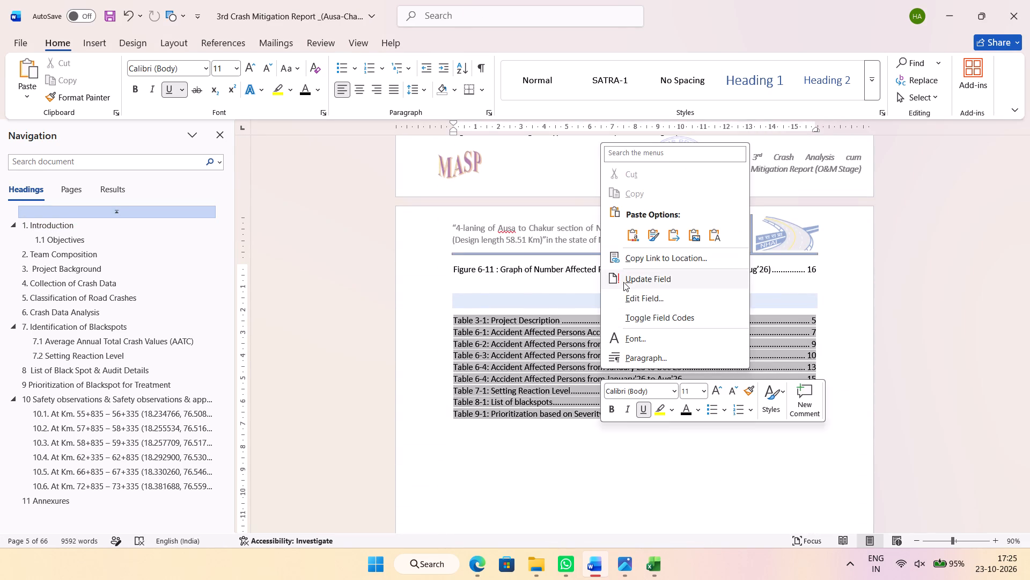
pyautogui.click(623, 282)
pyautogui.click(488, 282)
pyautogui.click(499, 293)
# Update the entire table of contents, including its headings as well as the page numbers.
pyautogui.scroll(4, 606, 328)
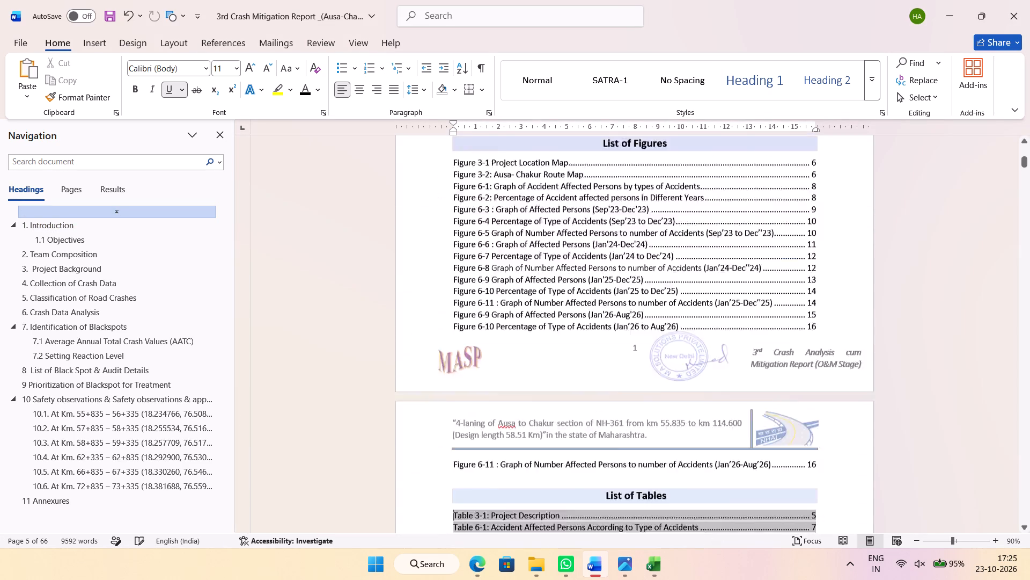
pyautogui.scroll(5, 610, 324)
pyautogui.click(604, 296)
pyautogui.rightClick(603, 296)
pyautogui.rightClick(613, 307)
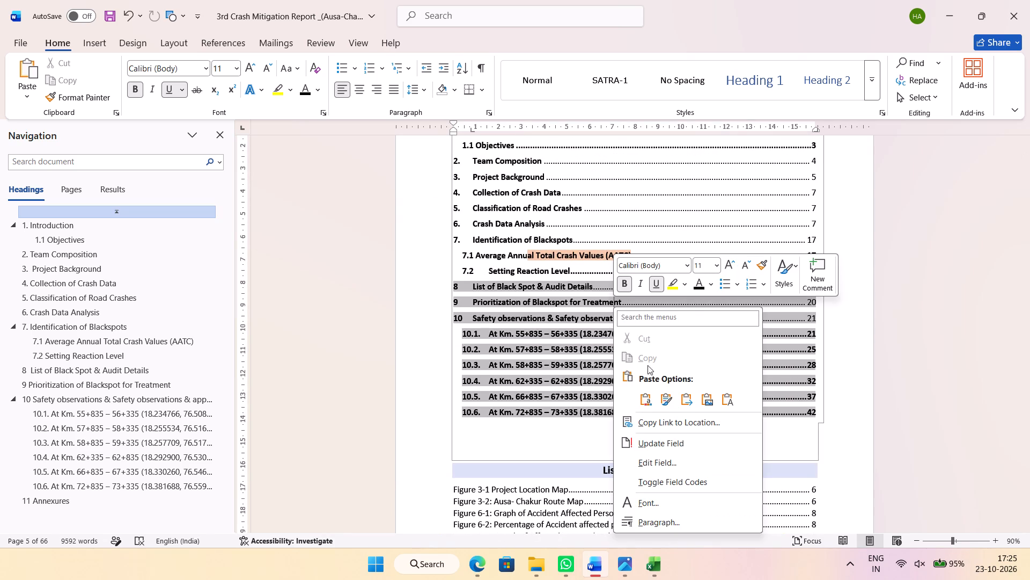
pyautogui.click(657, 441)
pyautogui.click(474, 288)
pyautogui.click(473, 284)
pyautogui.click(486, 279)
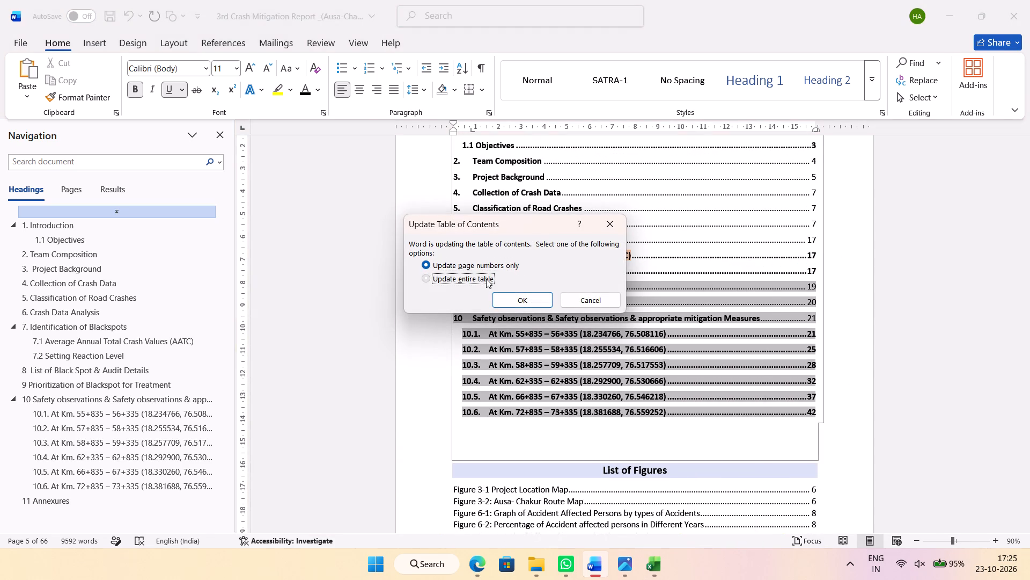
pyautogui.click(502, 298)
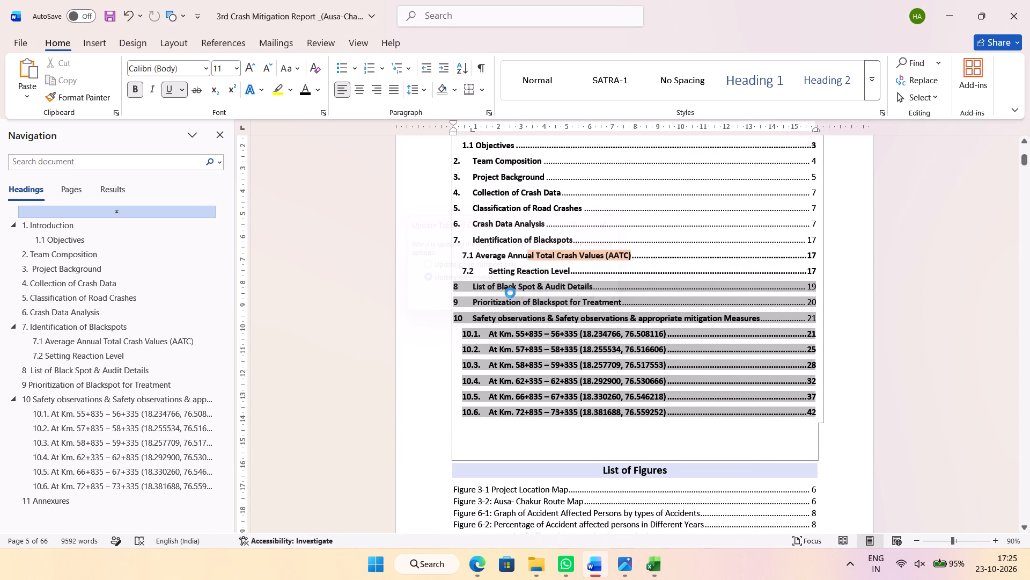
# Return to the beginning of the document and save the report.
pyautogui.keyDown('ctrl'); pyautogui.click(521, 284); pyautogui.keyUp('ctrl')
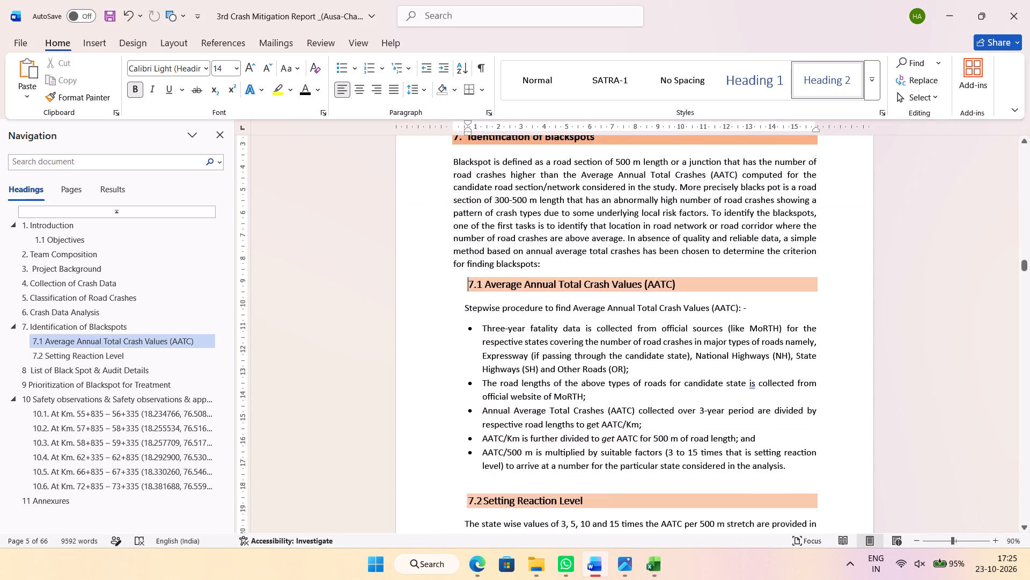
pyautogui.click(581, 251)
pyautogui.click(73, 214)
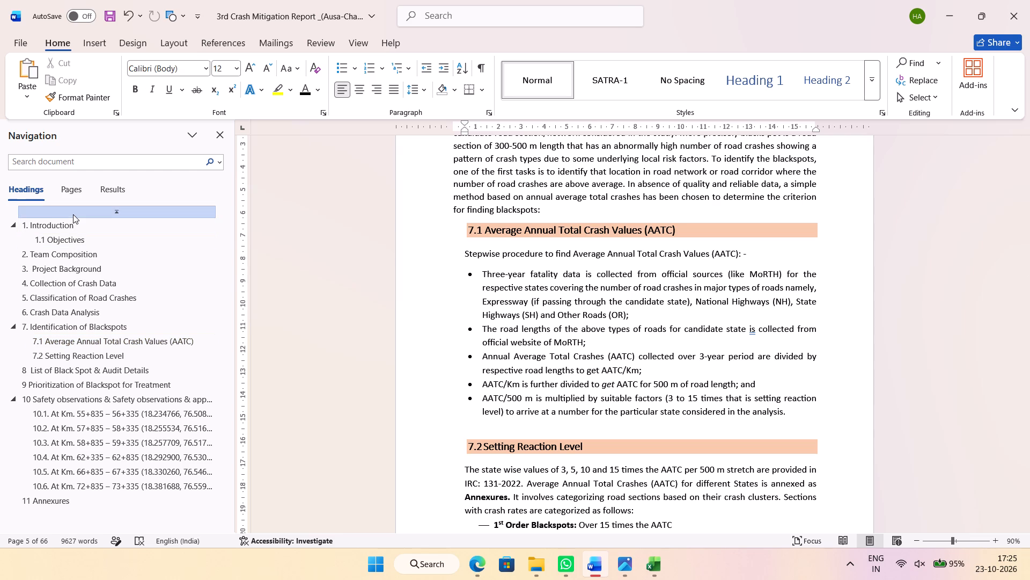
pyautogui.tripleClick(112, 8)
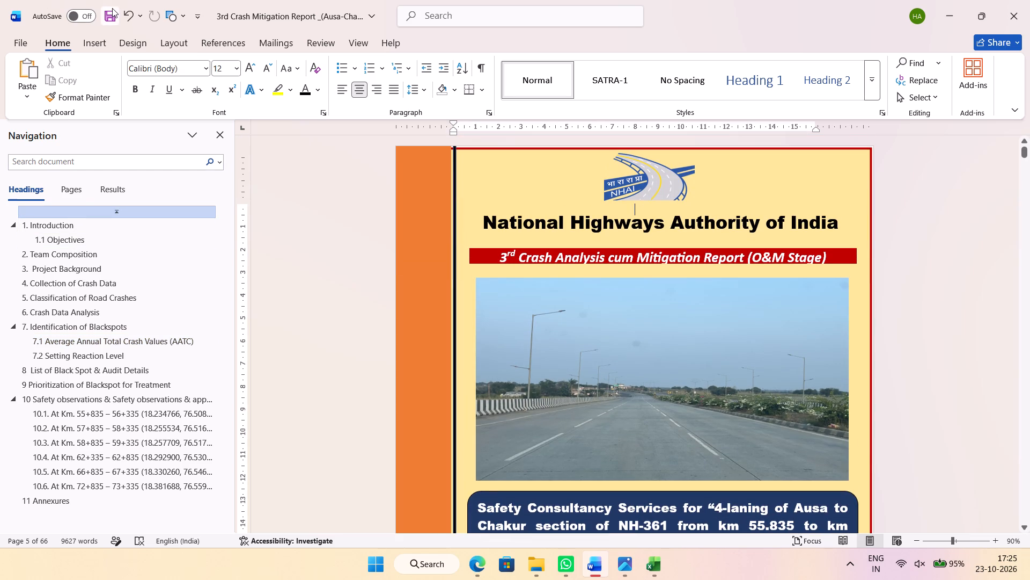
# Switch to the Edge browser and look through the Amazon results for "allen cooper chelsea".
pyautogui.click(475, 564)
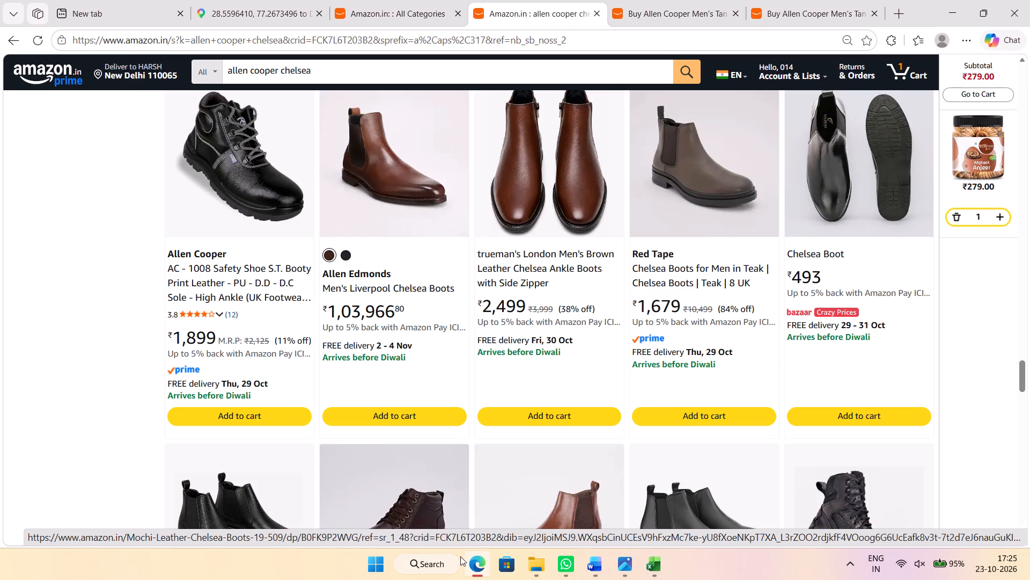
pyautogui.scroll(-16, 543, 430)
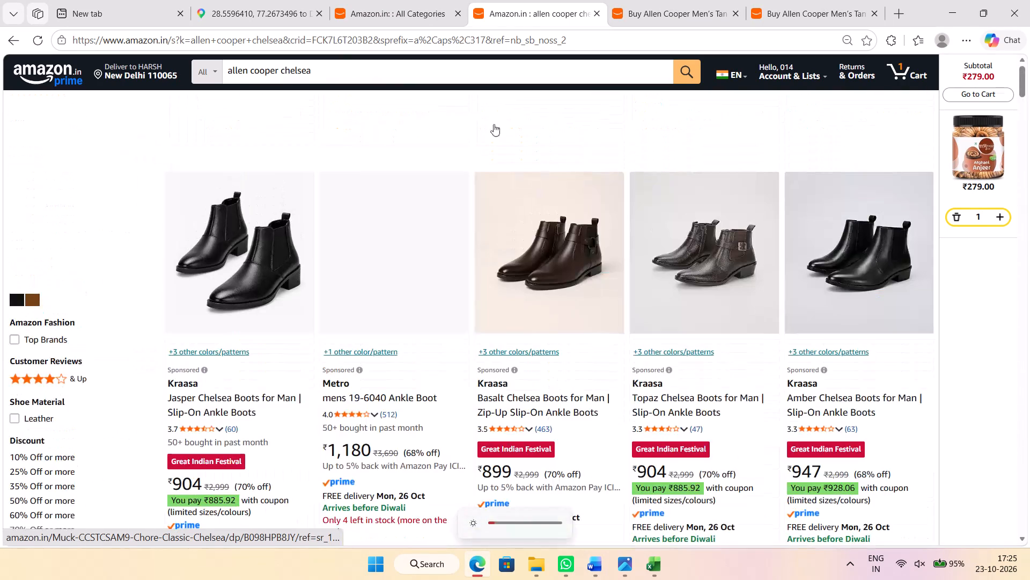
# Search Amazon for "tn shirt" and look through the shirts listed.
pyautogui.click(466, 63)
pyautogui.moveTo(448, 70); pyautogui.dragTo(230, 58)
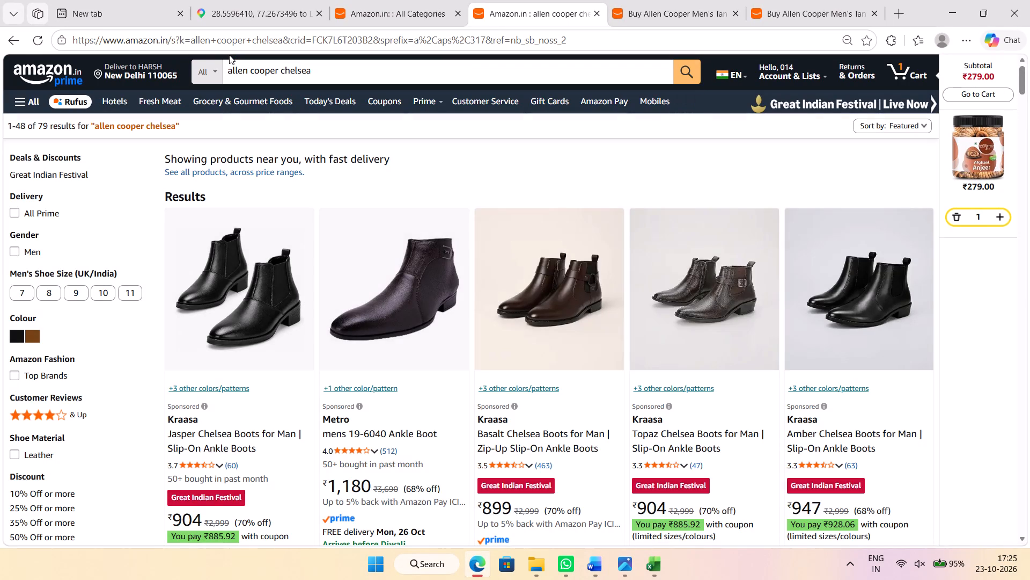
pyautogui.press('BackSpace')
pyautogui.press('BackSpace')
pyautogui.press('BackSpace')
pyautogui.doubleClick(245, 74)
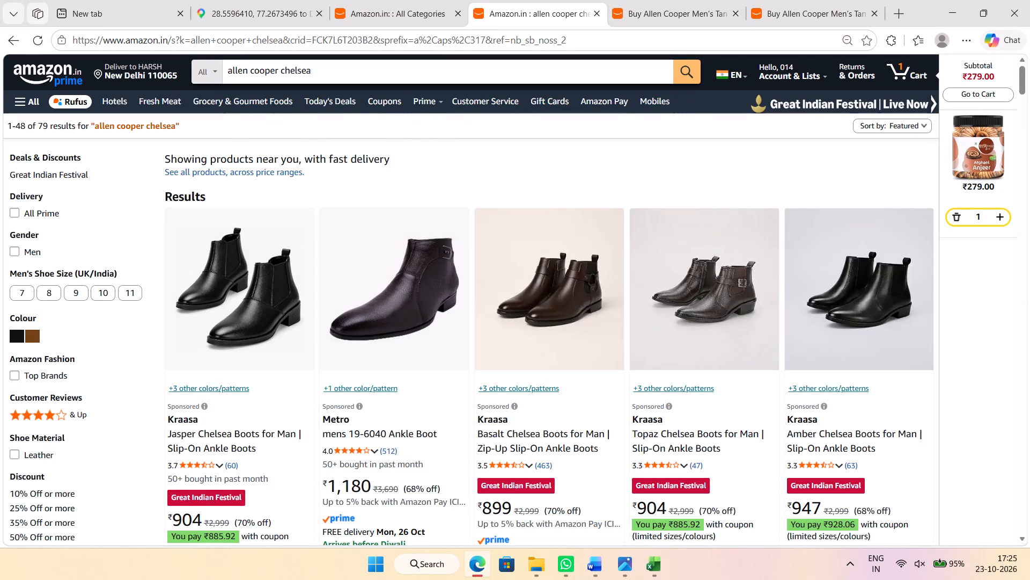
pyautogui.click(245, 74)
pyautogui.tripleClick(245, 74)
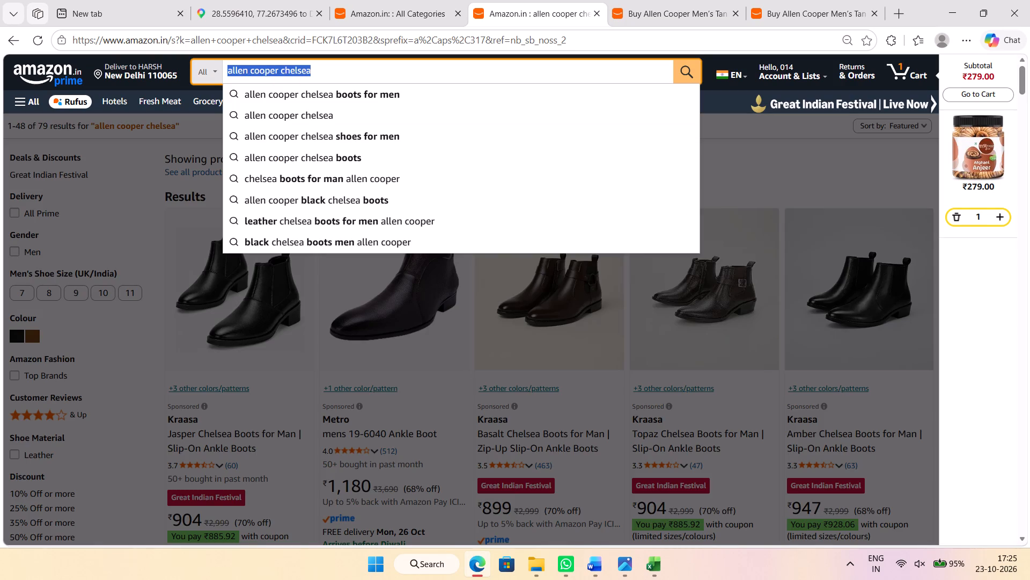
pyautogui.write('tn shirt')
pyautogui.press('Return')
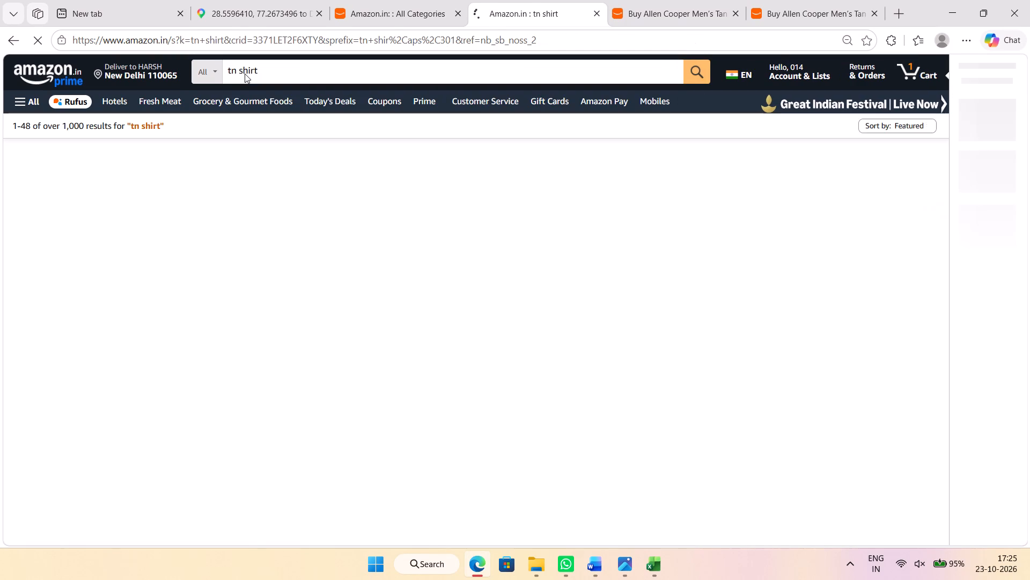
pyautogui.scroll(-1, 336, 218)
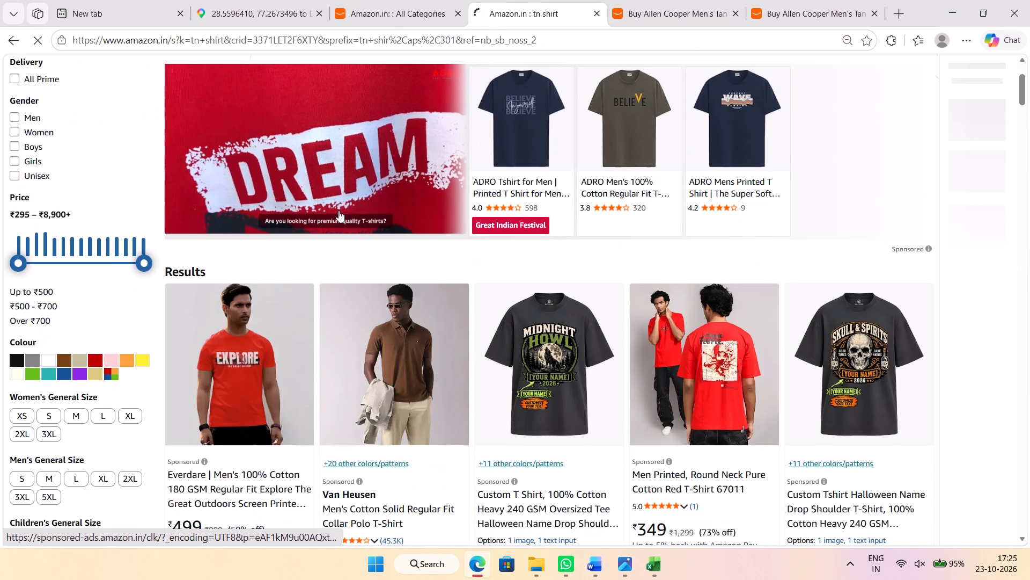
pyautogui.scroll(-4, 339, 211)
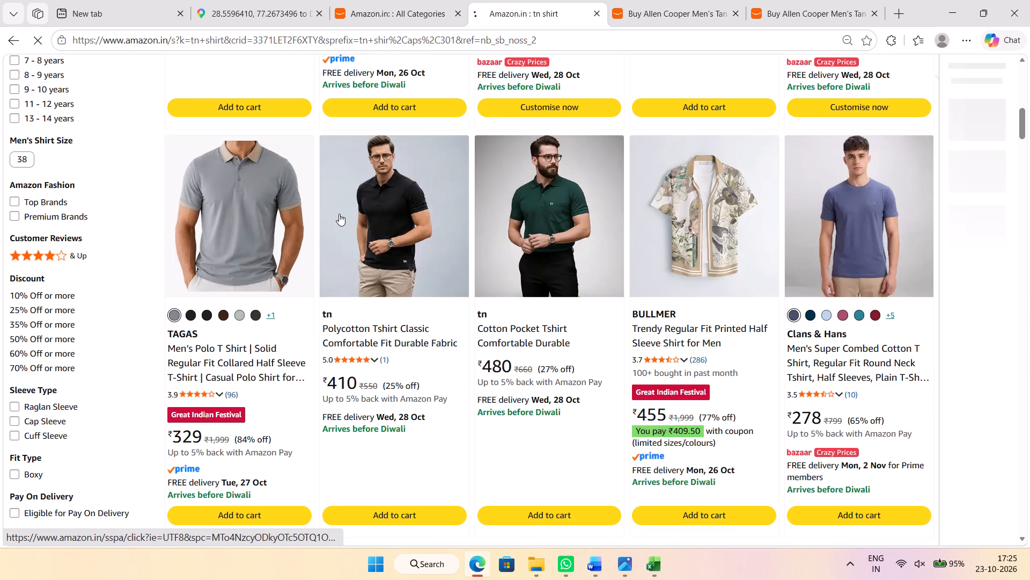
pyautogui.scroll(6, 335, 199)
pyautogui.click(236, 69)
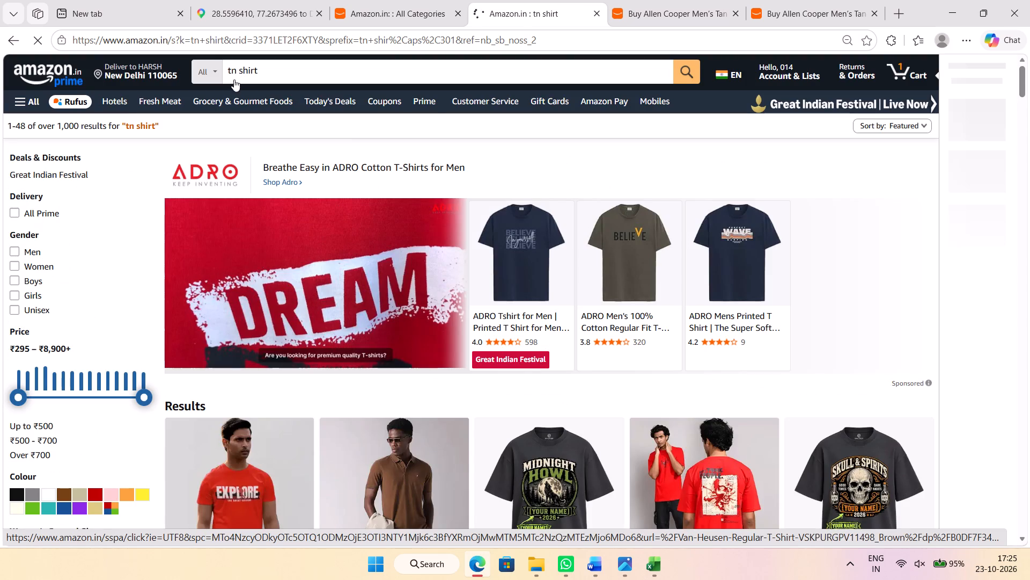
pyautogui.click(238, 69)
pyautogui.scroll(3, 259, 78)
# Switch to the Amazon All Categories page and look through its "Buy at INR" deal sections.
pyautogui.click(439, 0)
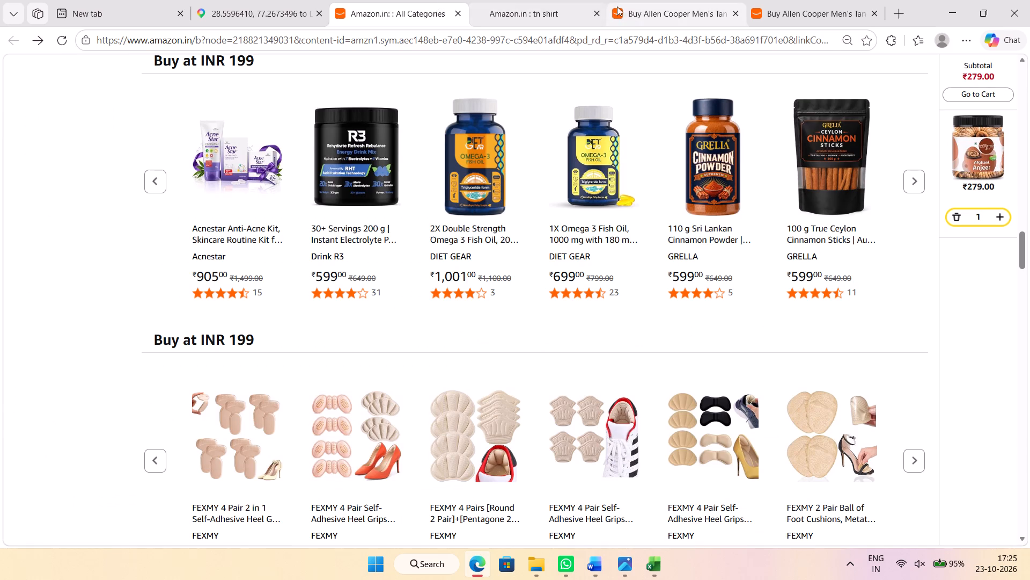
pyautogui.click(631, 0)
pyautogui.click(486, 6)
pyautogui.click(446, 16)
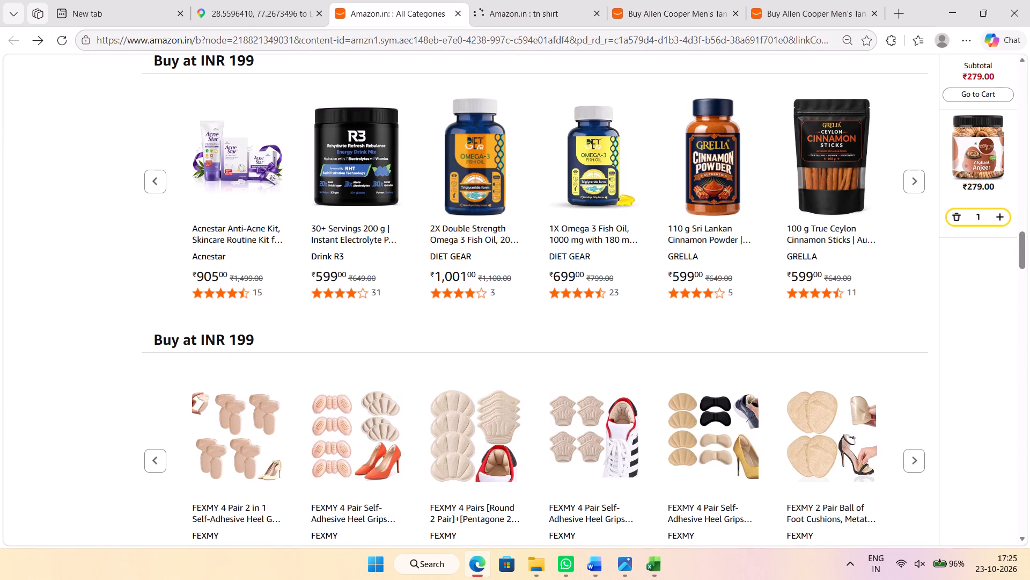
pyautogui.scroll(-6, 435, 231)
pyautogui.scroll(6, 438, 221)
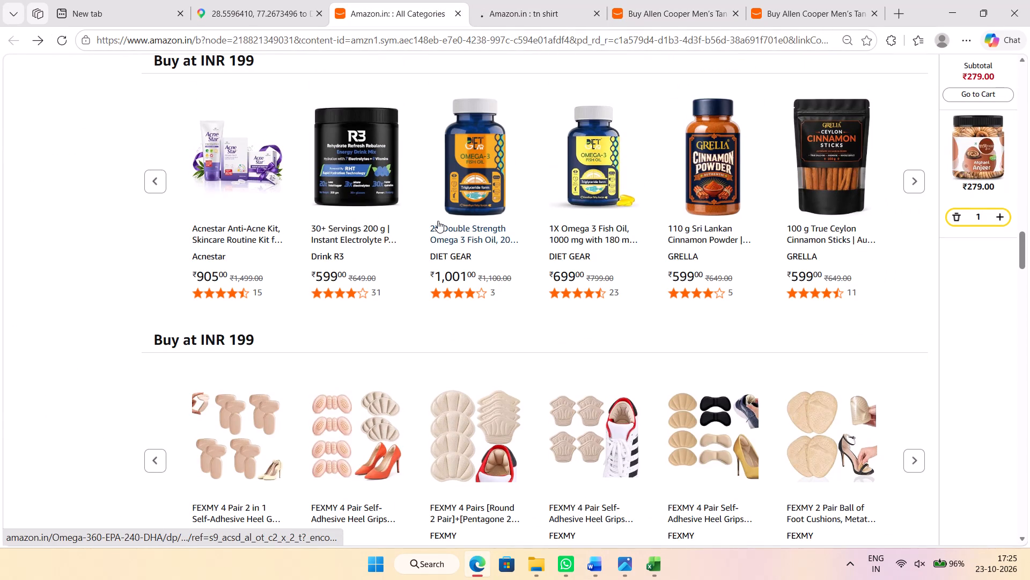
pyautogui.scroll(-5, 337, 275)
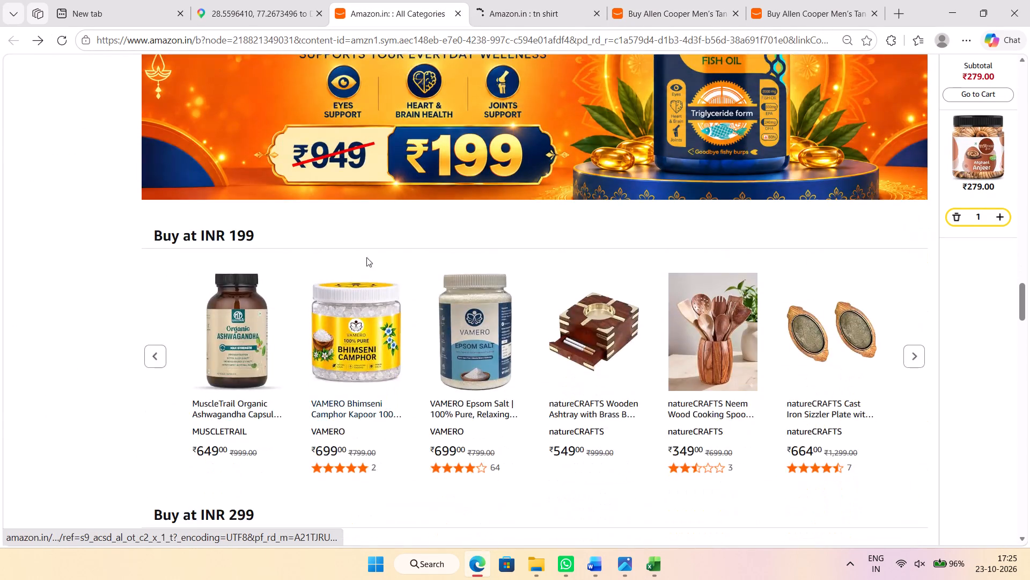
pyautogui.scroll(-10, 367, 252)
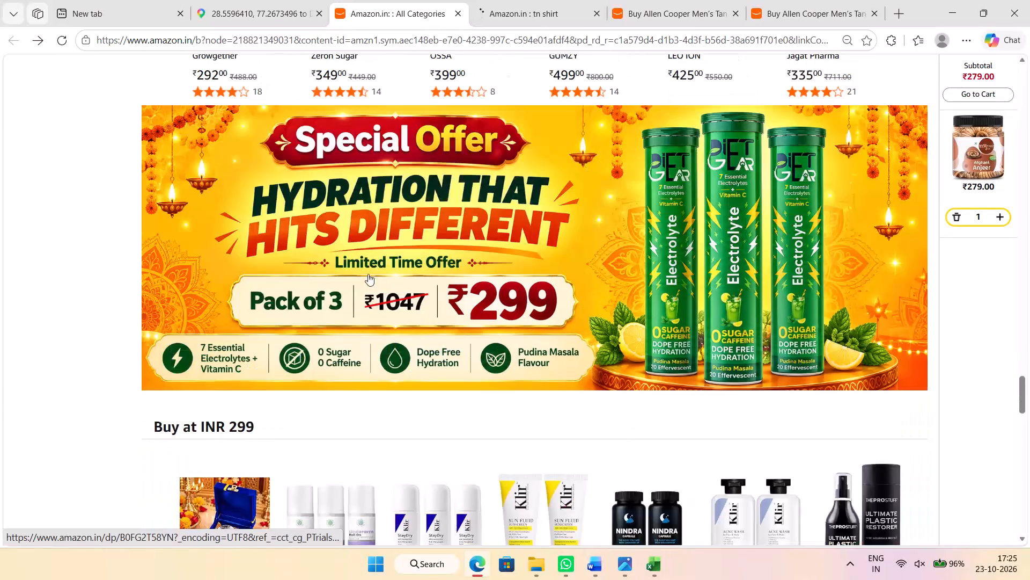
pyautogui.scroll(-6, 381, 255)
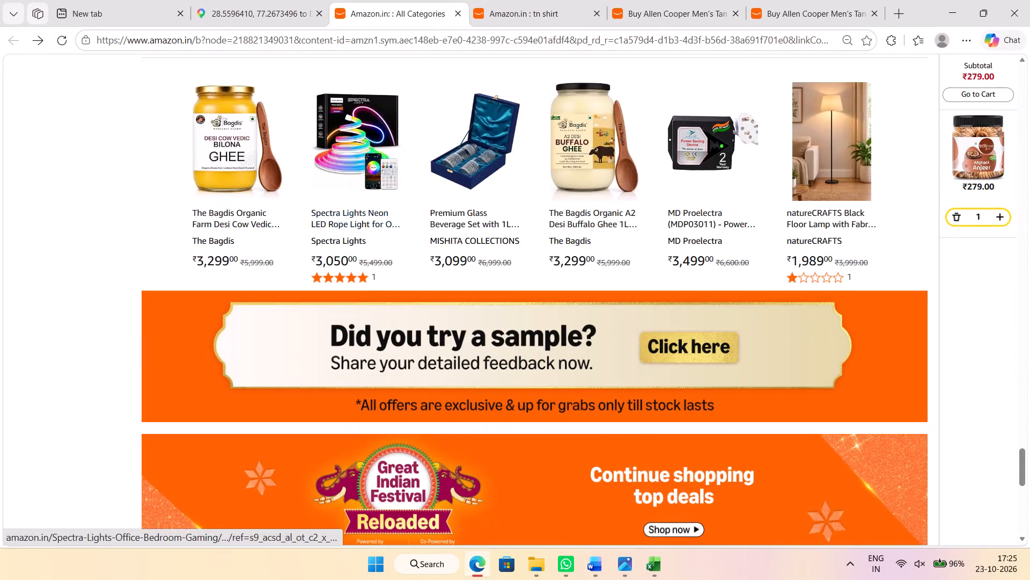
pyautogui.scroll(-1, 373, 274)
pyautogui.scroll(2, 373, 274)
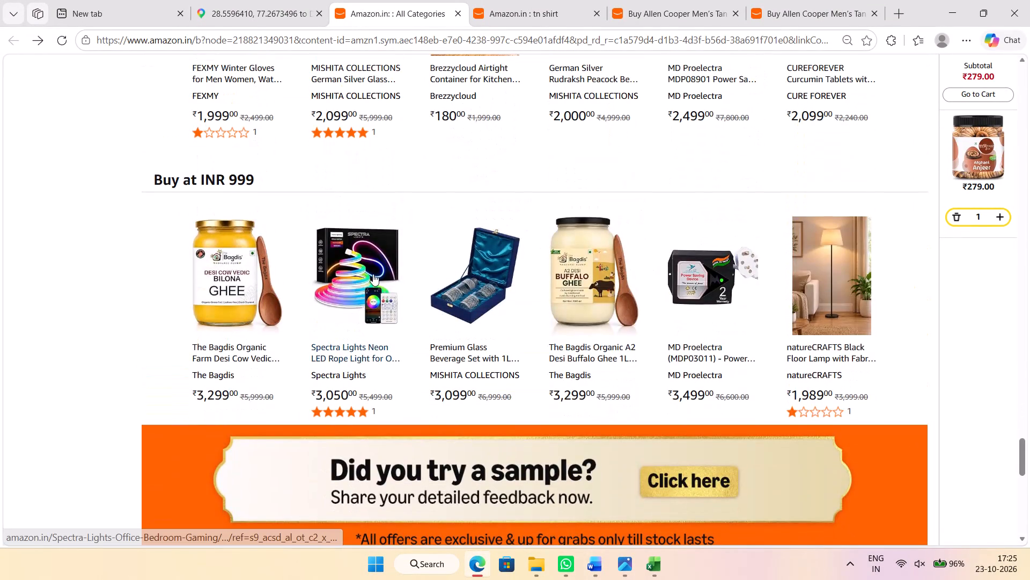
pyautogui.scroll(-6, 373, 274)
# Go back to the shirt search results and change the Amazon search term to "t shirt".
pyautogui.click(502, 49)
pyautogui.click(516, 0)
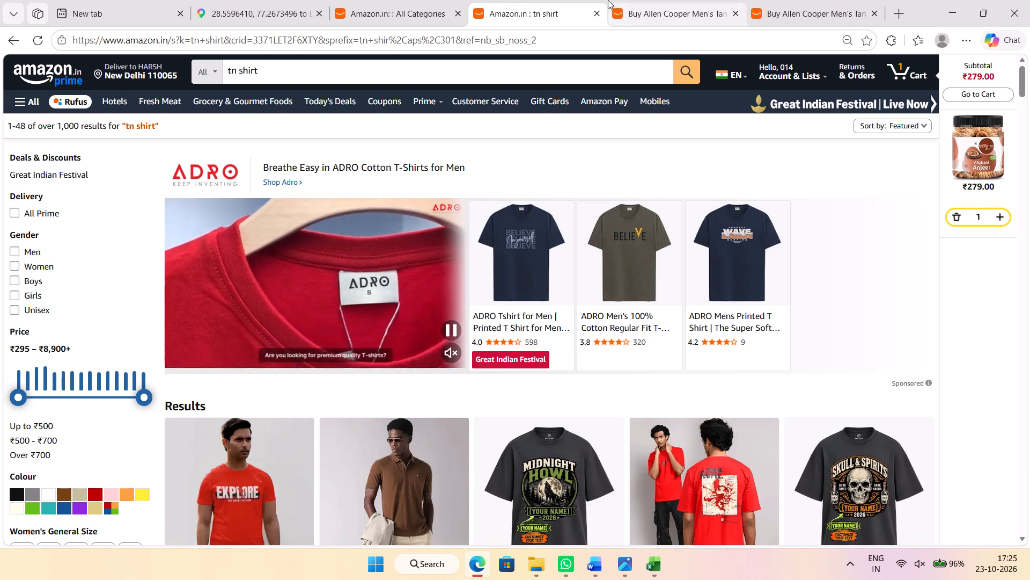
pyautogui.click(642, 0)
pyautogui.click(567, 15)
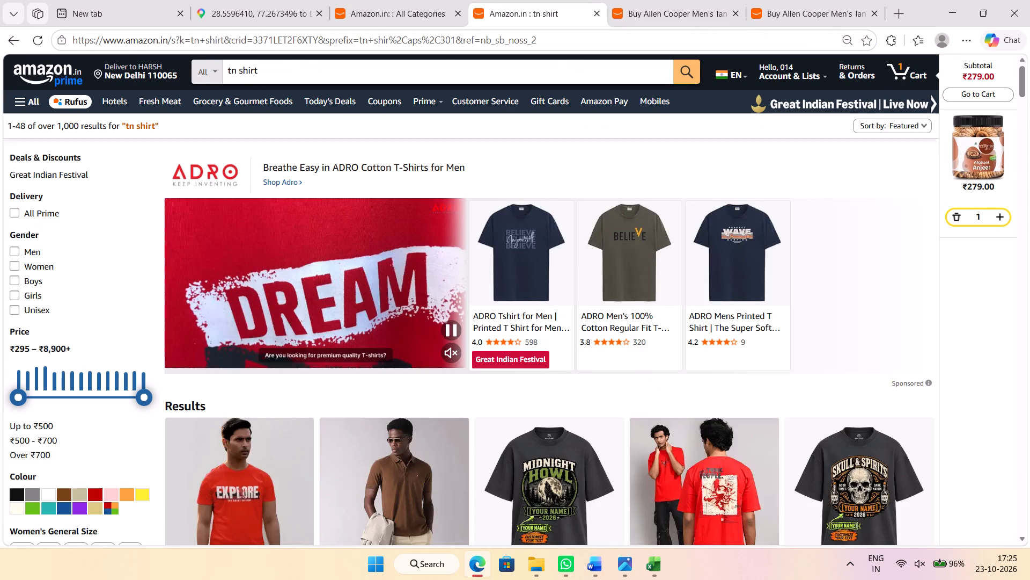
pyautogui.click(236, 71)
pyautogui.press('BackSpace')
pyautogui.press('Return')
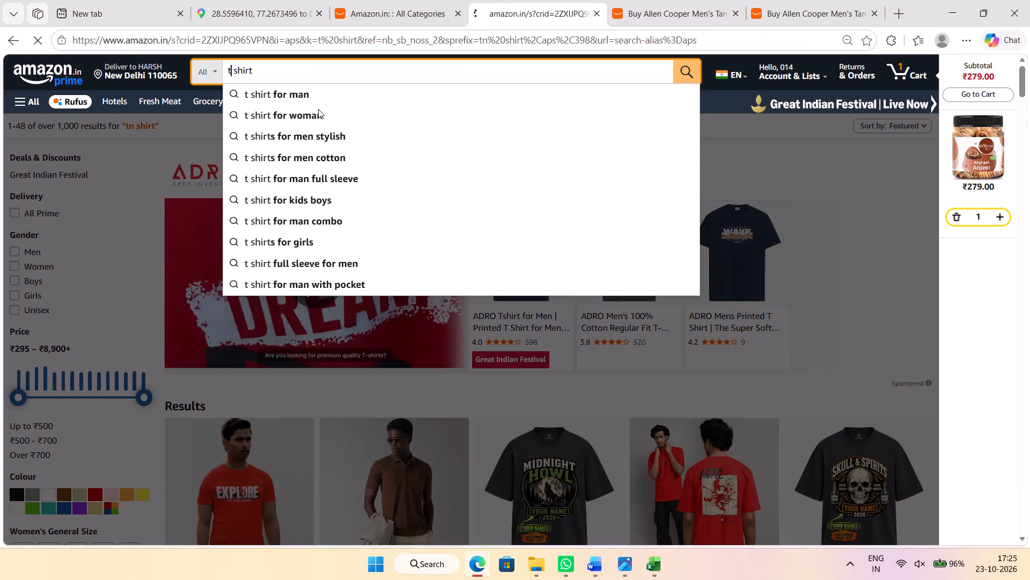
# Browse the T-shirt results and try to open the Levi's 025 men's round-neck T-shirt.
pyautogui.scroll(-2, 391, 328)
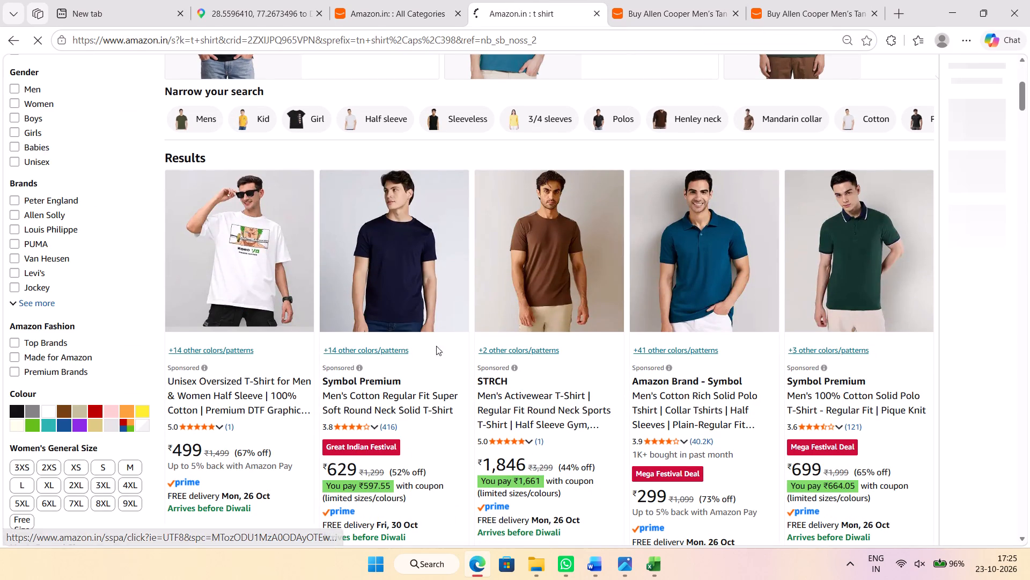
pyautogui.scroll(-4, 512, 347)
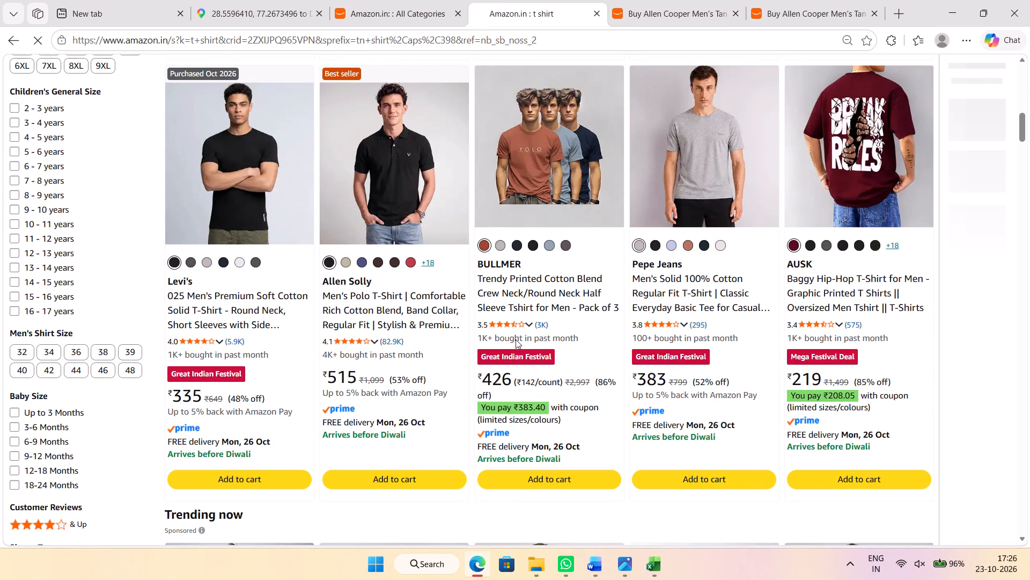
pyautogui.scroll(-3, 275, 321)
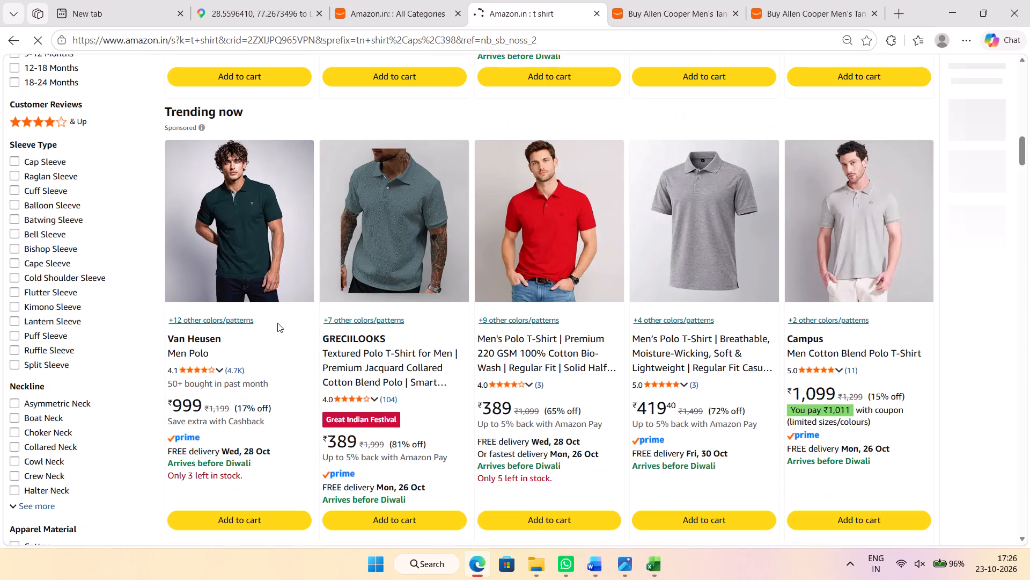
pyautogui.scroll(3, 278, 323)
pyautogui.click(255, 298)
pyautogui.click(255, 317)
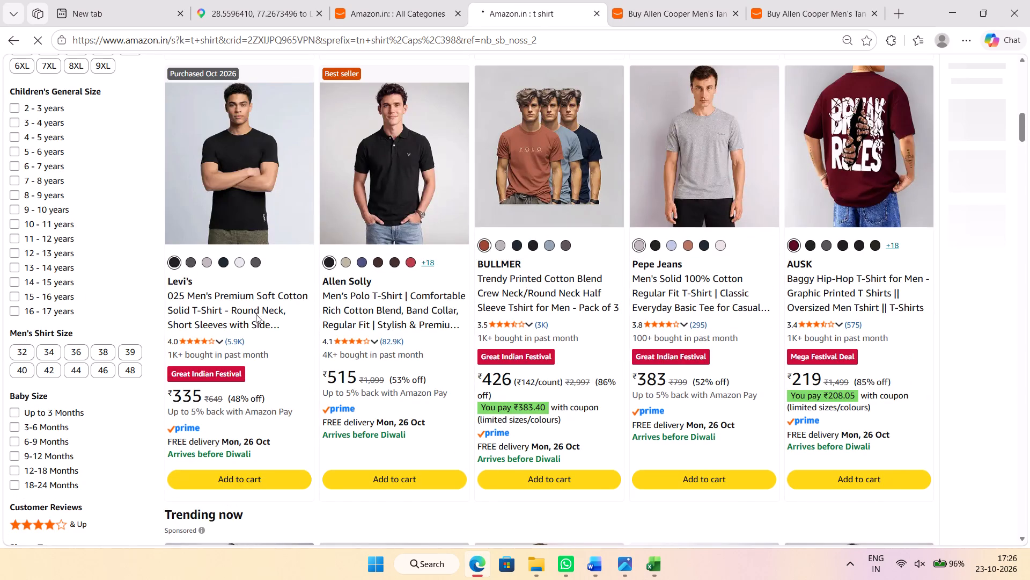
pyautogui.click(262, 146)
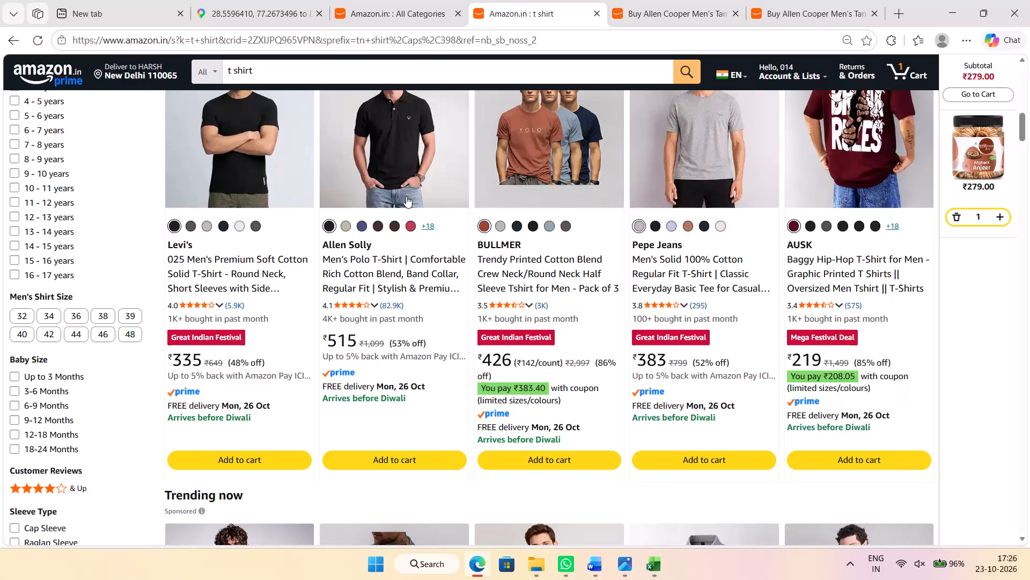
# Open the product page of the Levi's 025 men's premium soft cotton round-neck T-shirt.
pyautogui.click(186, 248)
pyautogui.moveTo(210, 288); pyautogui.dragTo(214, 282)
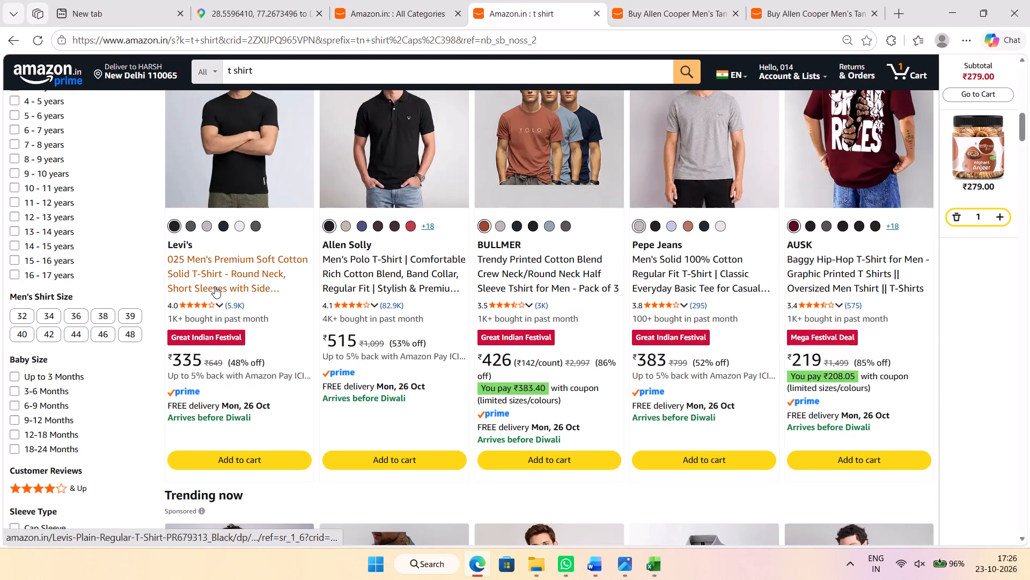
pyautogui.click(214, 284)
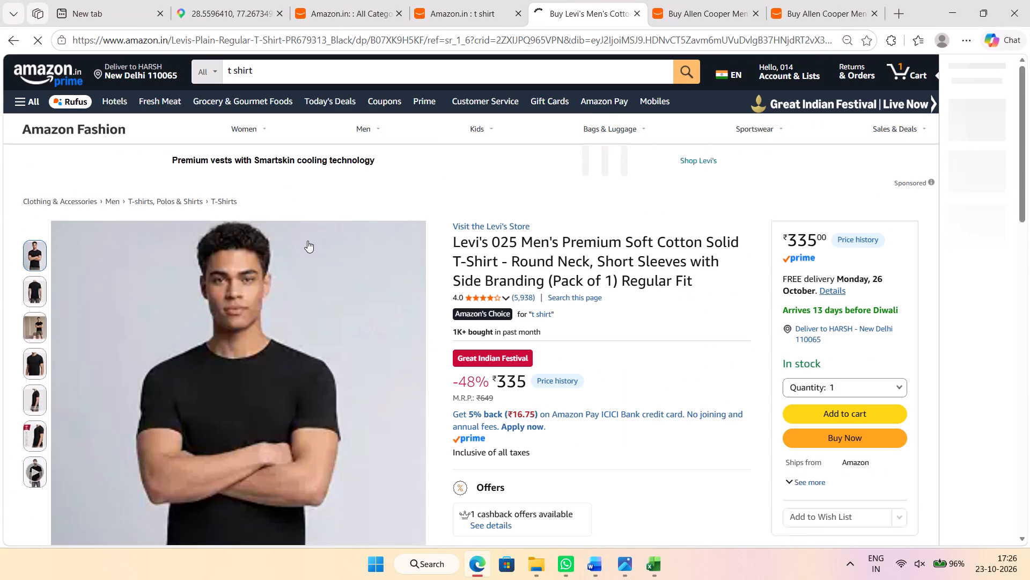
# Visit the Levi's store and look through its home page down to the Shop by Category section.
pyautogui.click(487, 222)
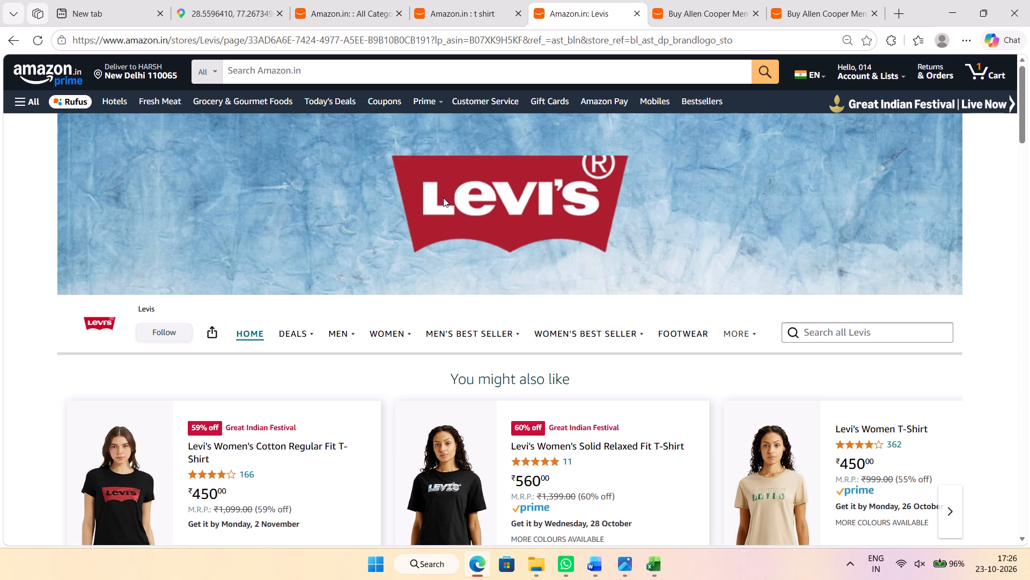
pyautogui.scroll(-2, 581, 279)
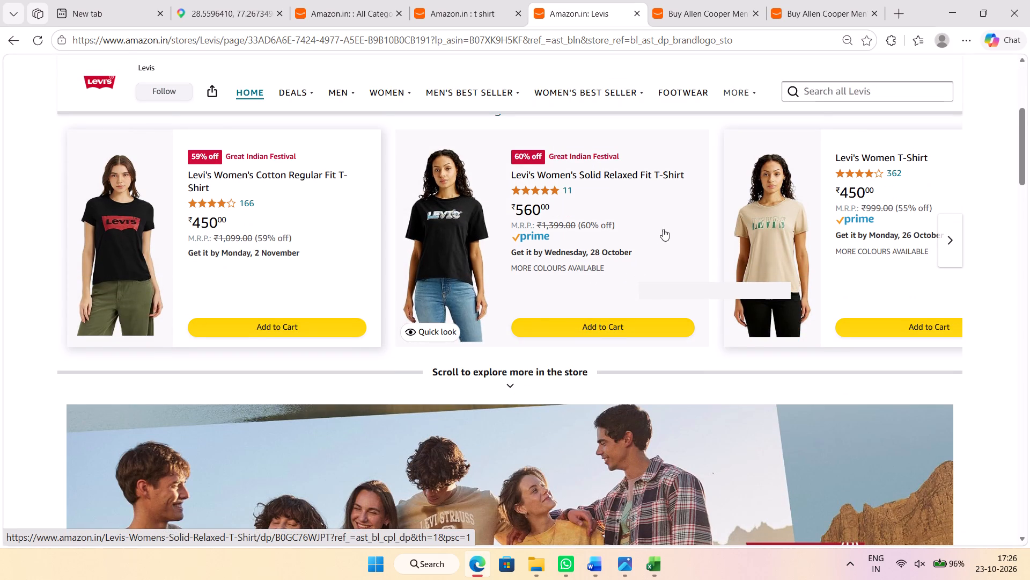
pyautogui.scroll(-6, 461, 262)
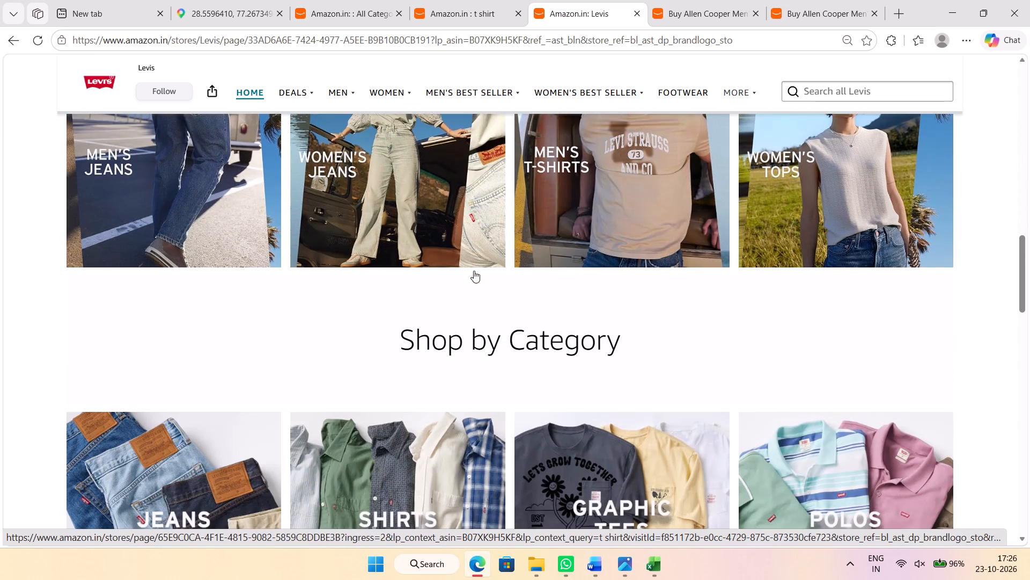
pyautogui.scroll(-2, 474, 274)
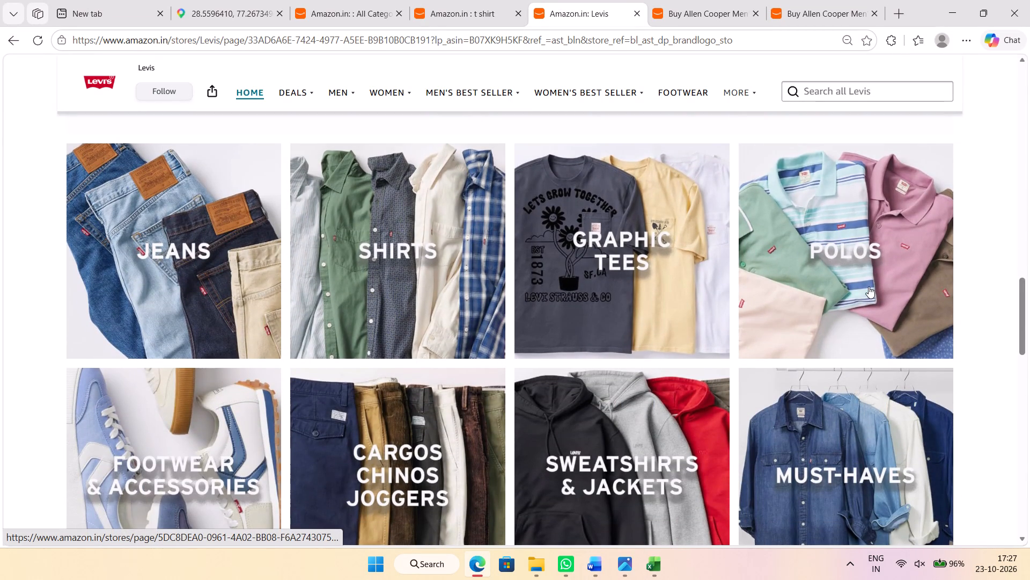
# Open the Levi's store's Shirts category and look through the men's shirts listed.
pyautogui.click(398, 291)
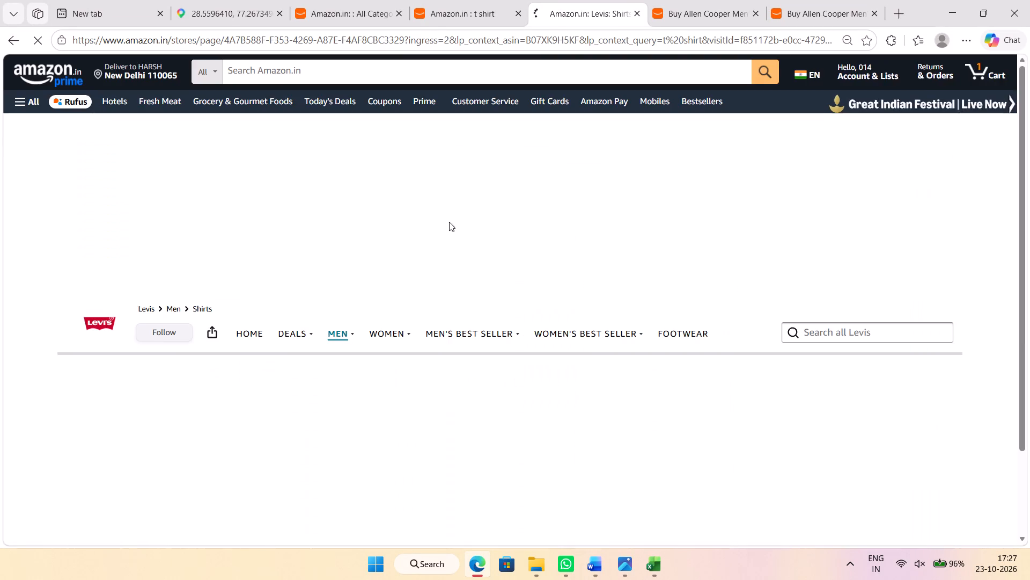
pyautogui.scroll(-5, 480, 255)
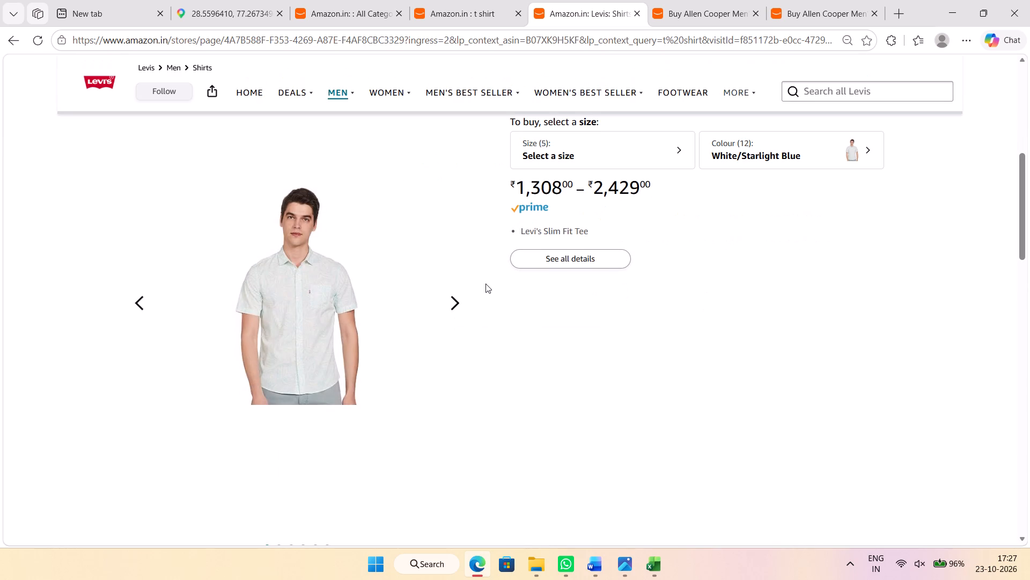
pyautogui.scroll(-4, 485, 284)
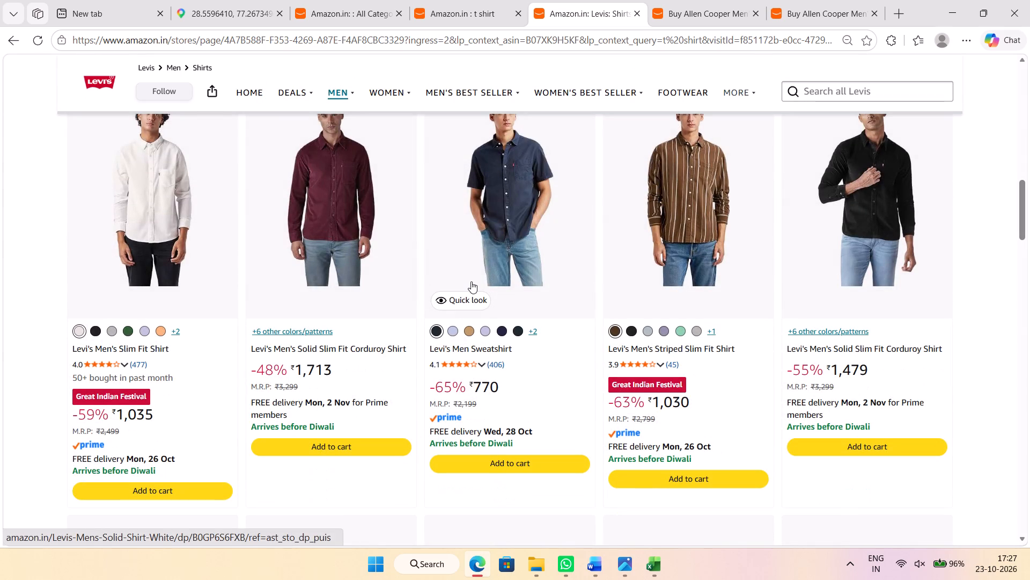
pyautogui.scroll(-3, 477, 282)
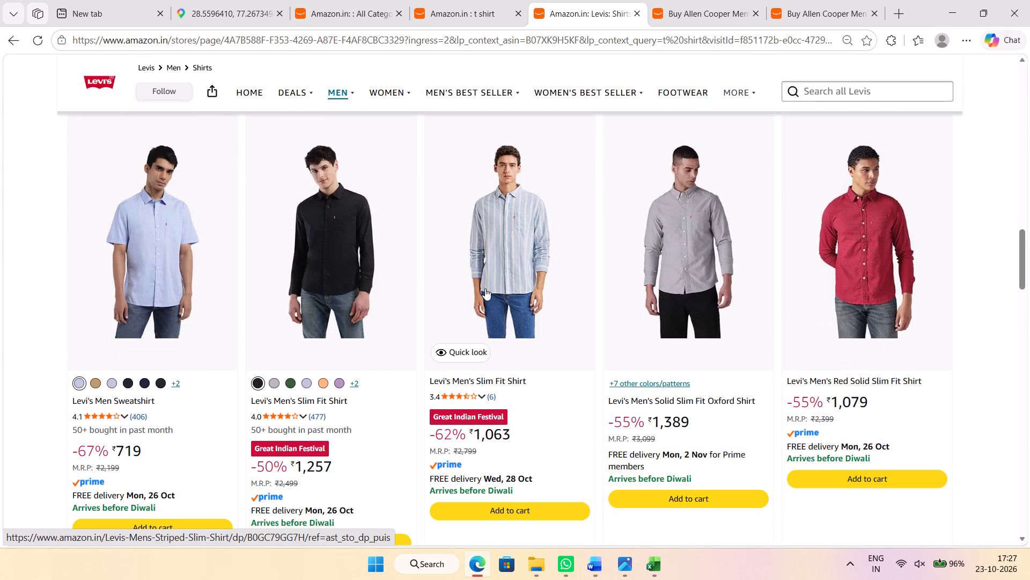
pyautogui.scroll(-4, 485, 288)
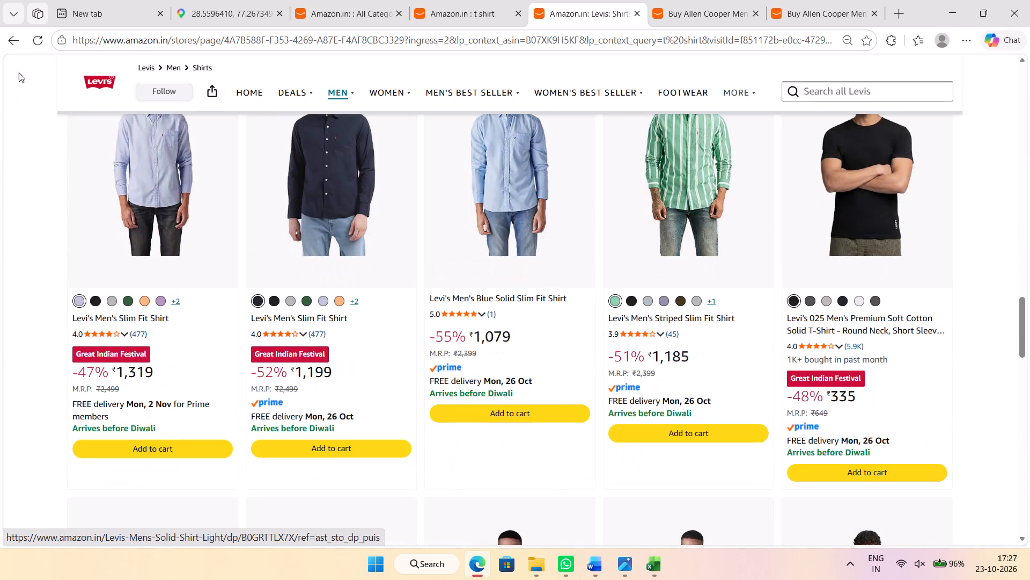
# Go back to the Levi's store home page and open its Graphic Tees category.
pyautogui.click(8, 47)
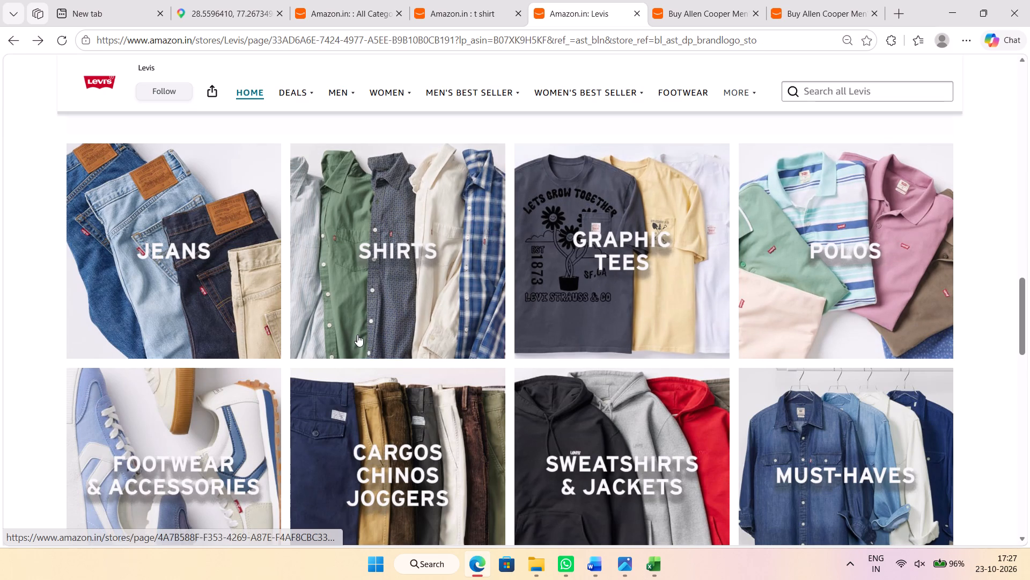
pyautogui.scroll(-5, 659, 265)
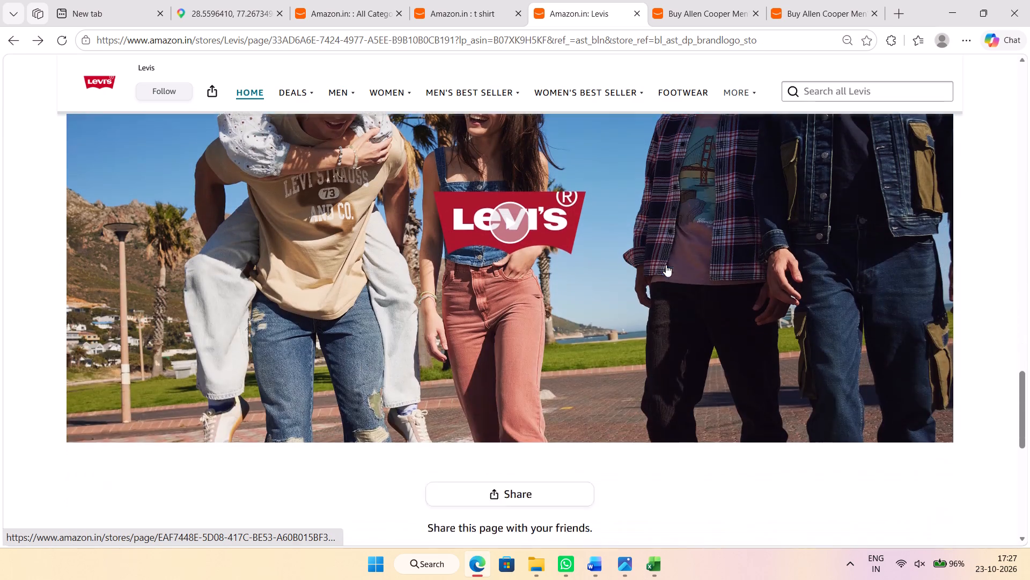
pyautogui.scroll(-2, 666, 265)
pyautogui.scroll(7, 666, 256)
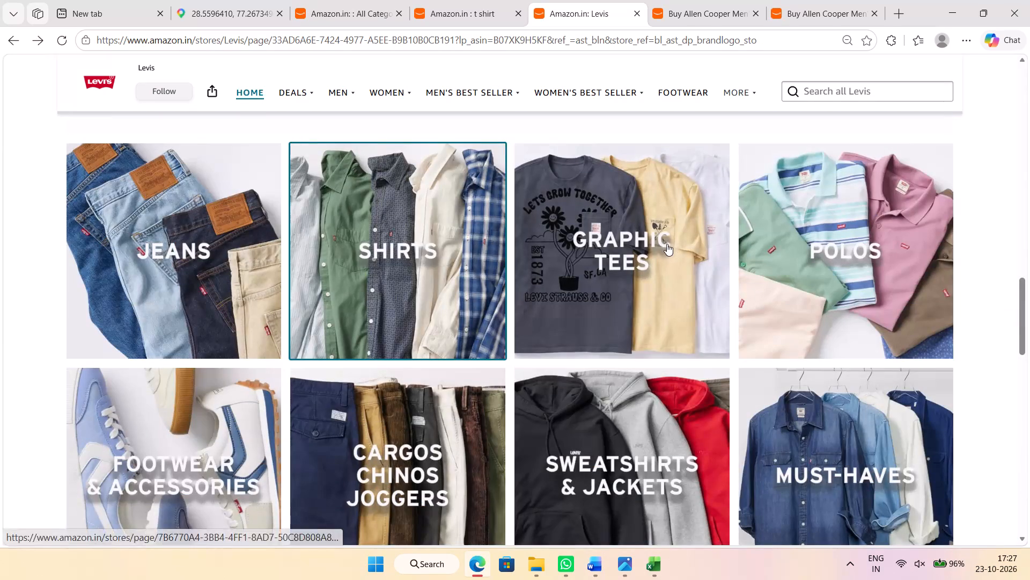
pyautogui.click(674, 264)
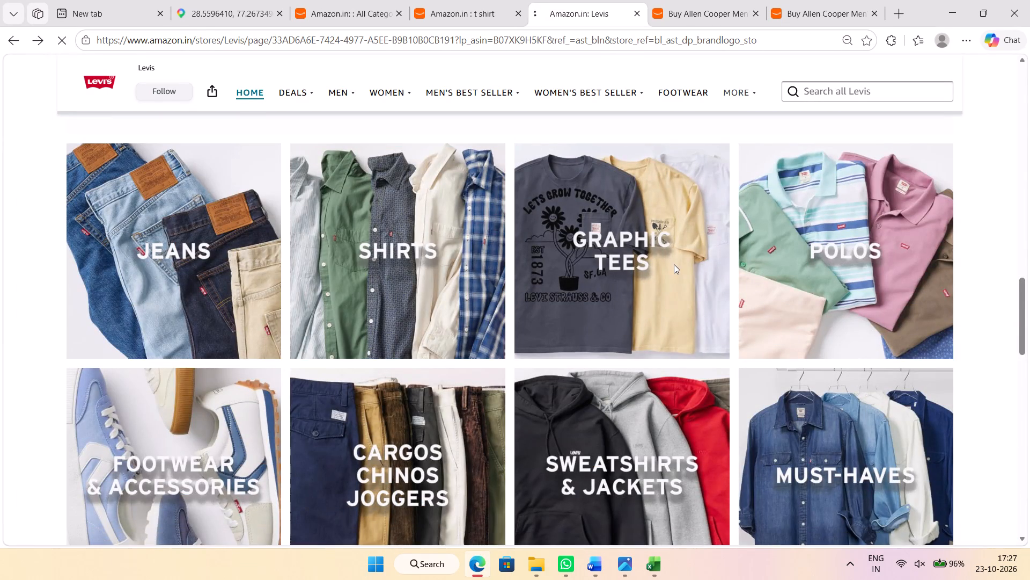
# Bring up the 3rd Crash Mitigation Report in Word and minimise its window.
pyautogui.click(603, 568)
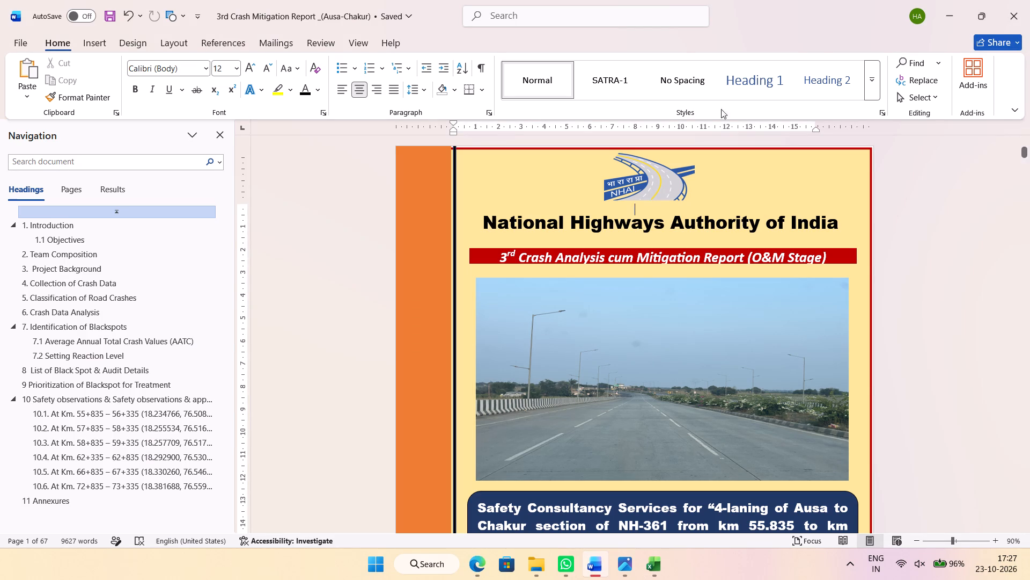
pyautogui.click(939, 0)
# Back in the browser, look through the Levi's Exclusive T-Shirts page for men.
pyautogui.scroll(-2, 521, 369)
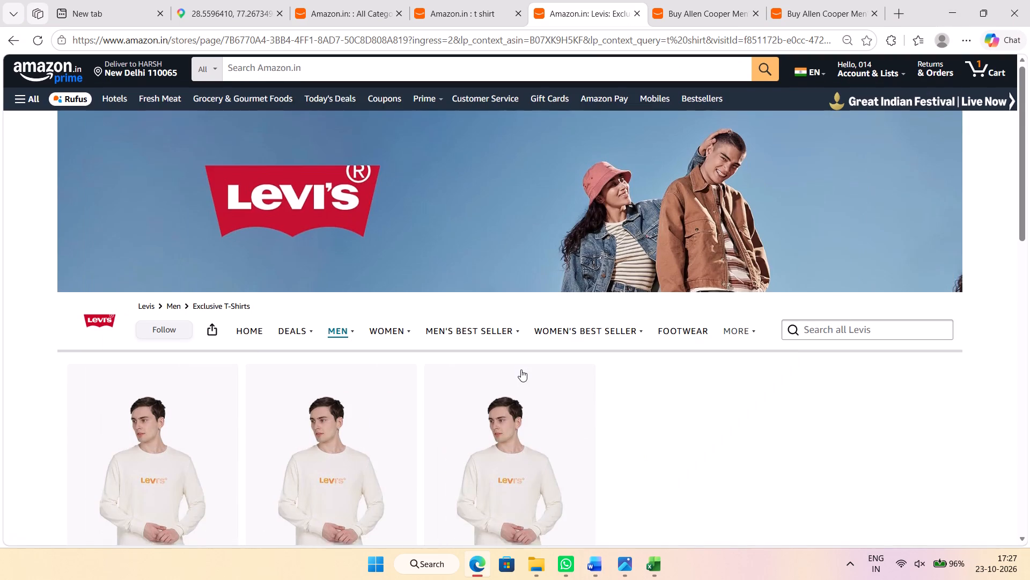
pyautogui.scroll(-1, 530, 353)
pyautogui.click(530, 311)
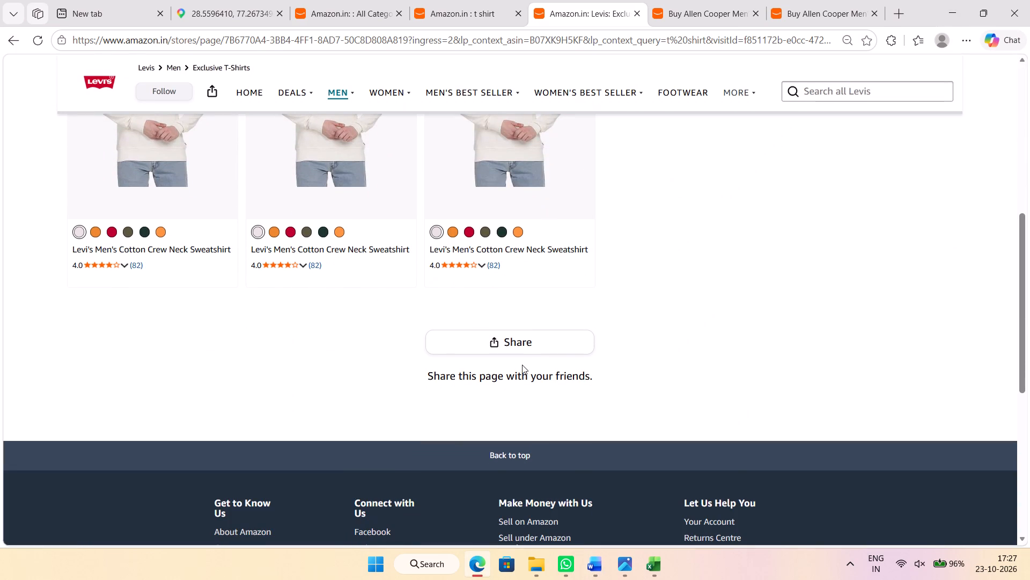
pyautogui.scroll(1, 495, 307)
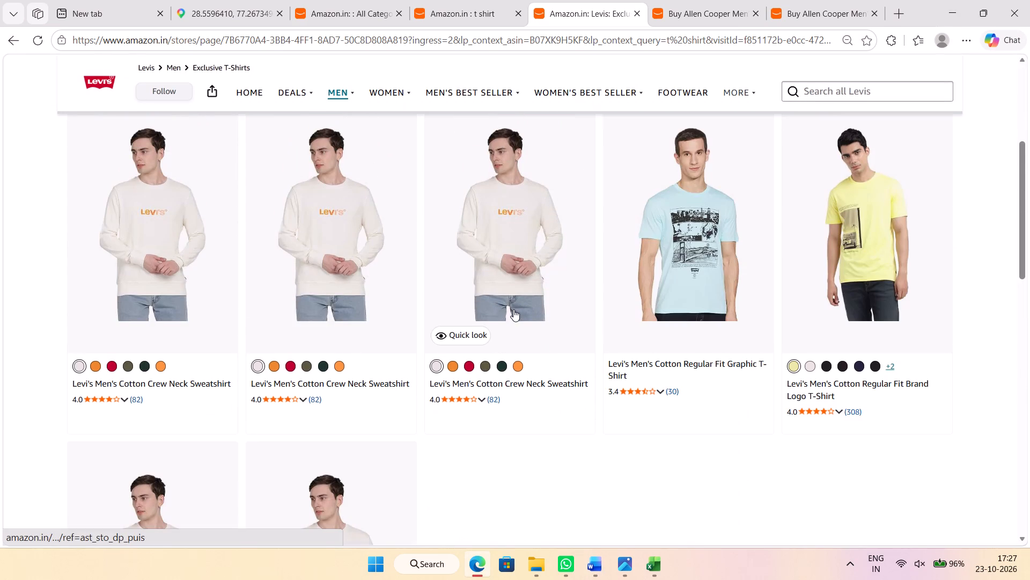
pyautogui.scroll(-1, 541, 283)
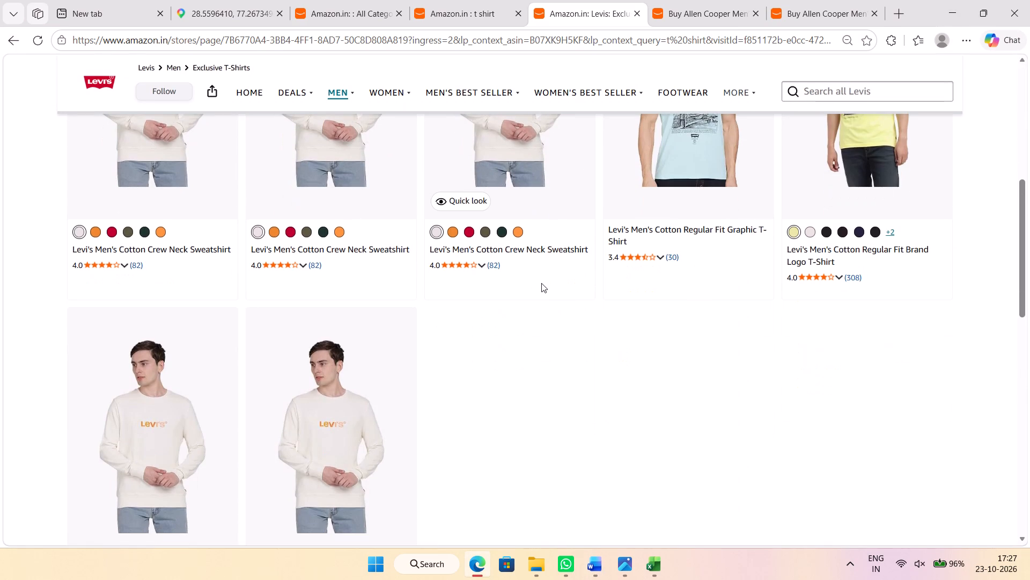
pyautogui.scroll(-9, 541, 283)
pyautogui.scroll(4, 553, 279)
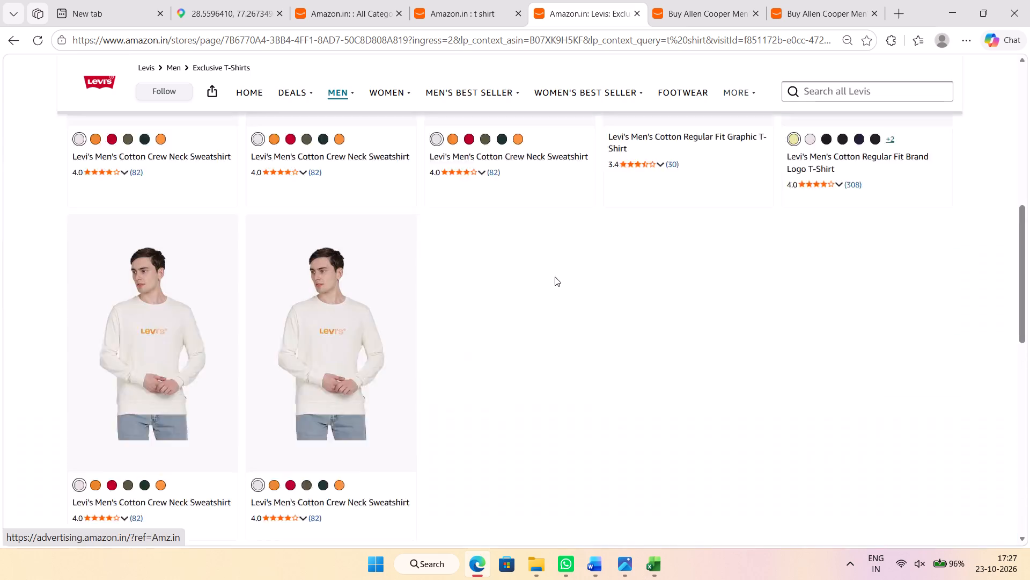
pyautogui.scroll(16, 555, 277)
# Search Amazon for "levis's t shirt".
pyautogui.click(431, 74)
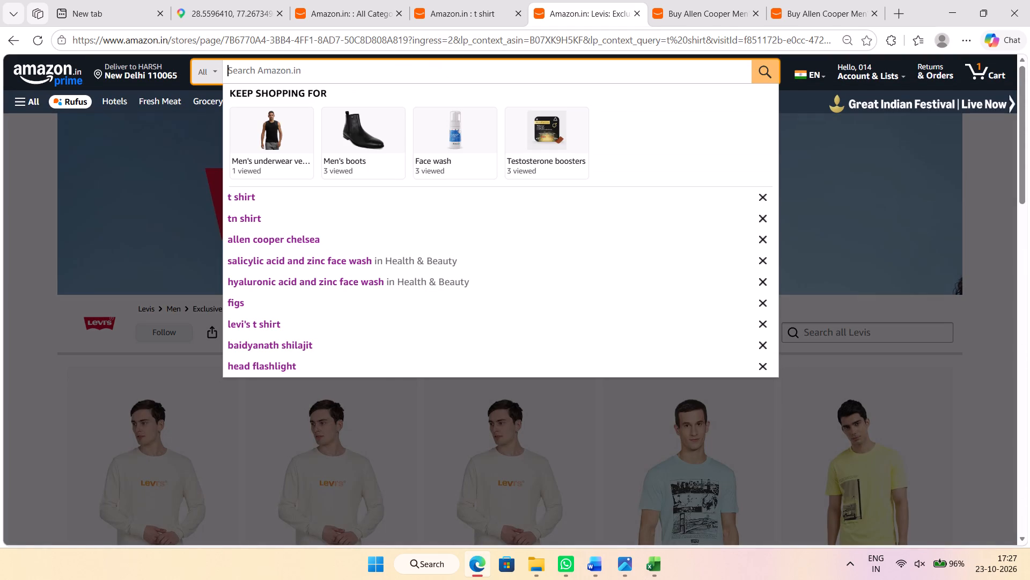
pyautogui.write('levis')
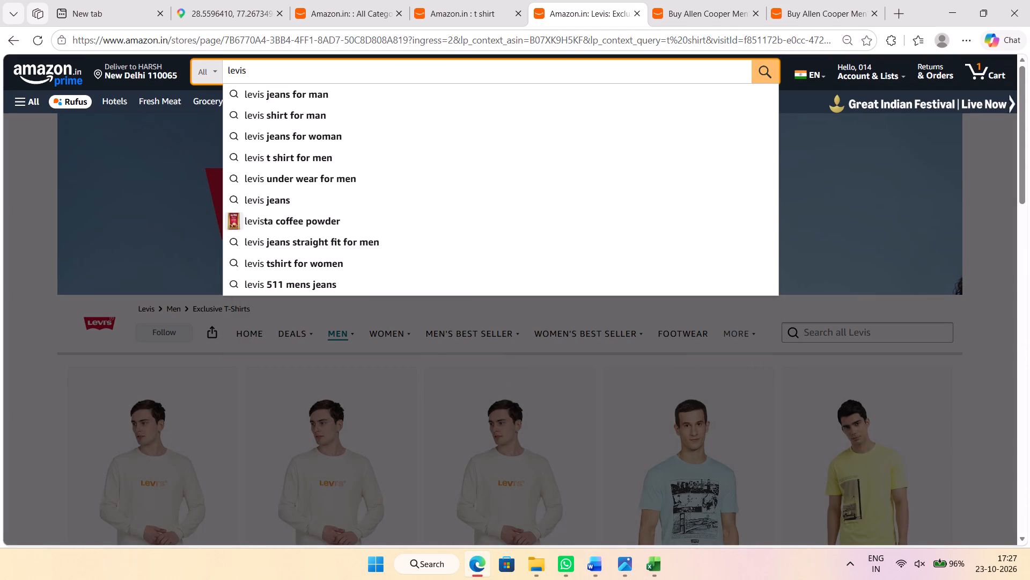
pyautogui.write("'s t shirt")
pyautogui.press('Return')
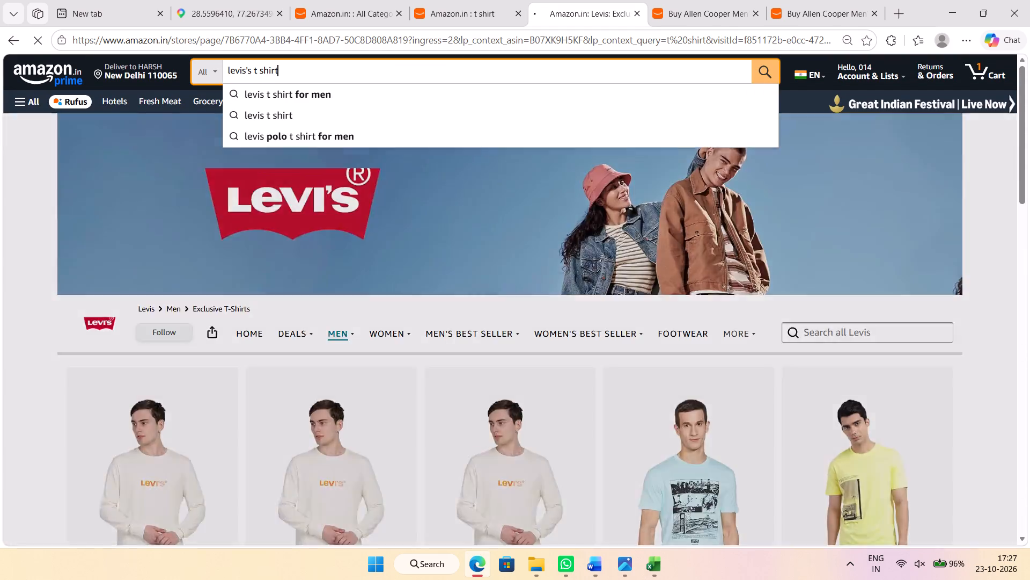
# Look through the Levi's T-shirt results, including the Highly rated and Nobero textured polo sections.
pyautogui.scroll(-1, 496, 276)
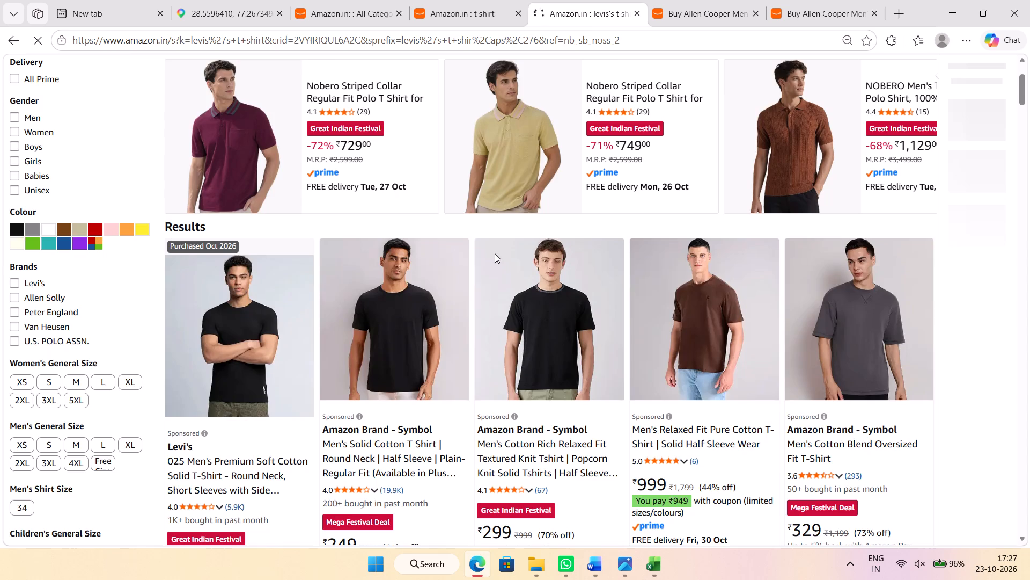
pyautogui.scroll(-4, 495, 253)
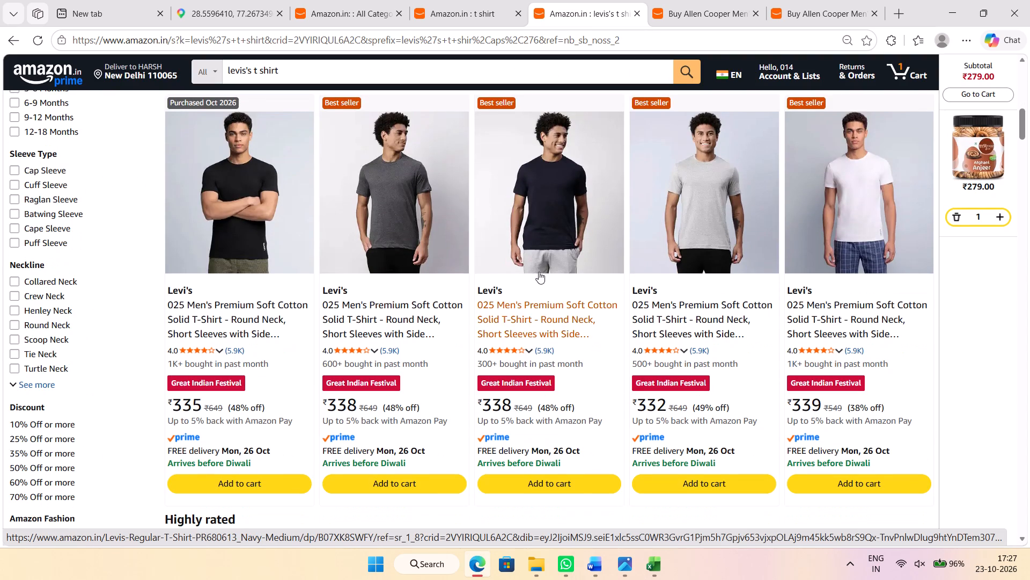
pyautogui.scroll(-1, 548, 284)
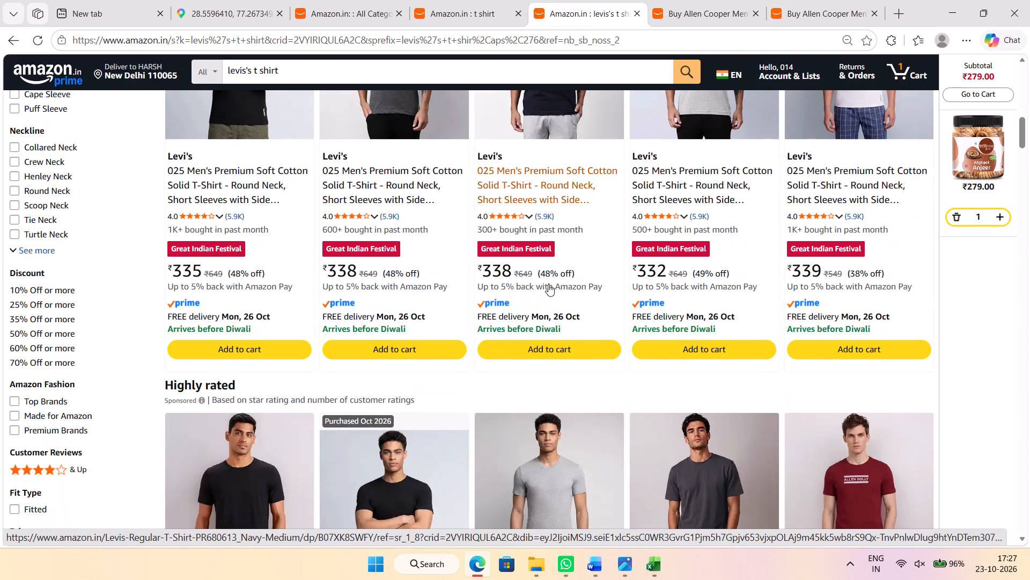
pyautogui.scroll(1, 548, 284)
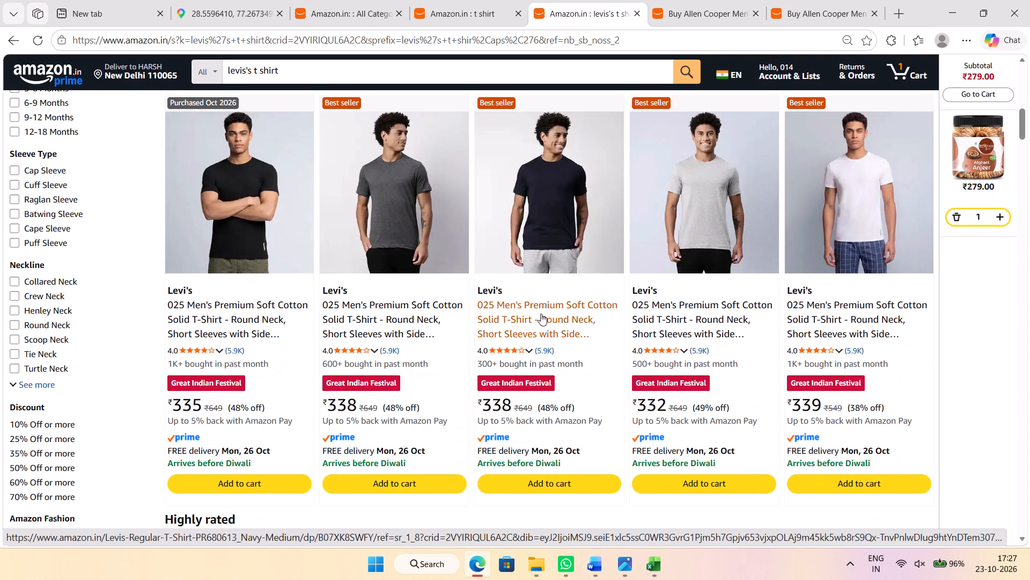
pyautogui.scroll(-2, 539, 320)
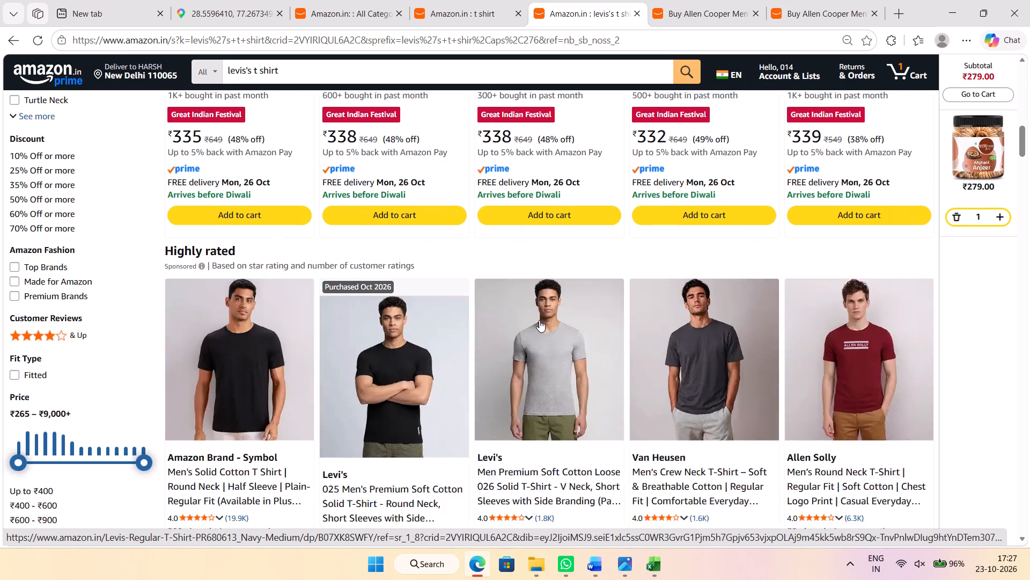
pyautogui.scroll(-2, 539, 320)
pyautogui.scroll(2, 539, 320)
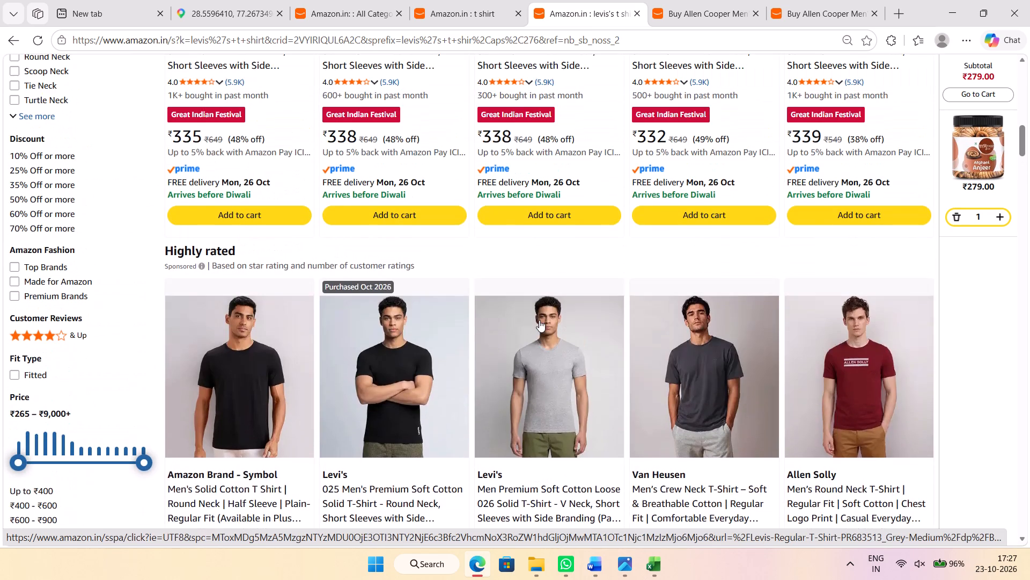
pyautogui.scroll(-1, 558, 324)
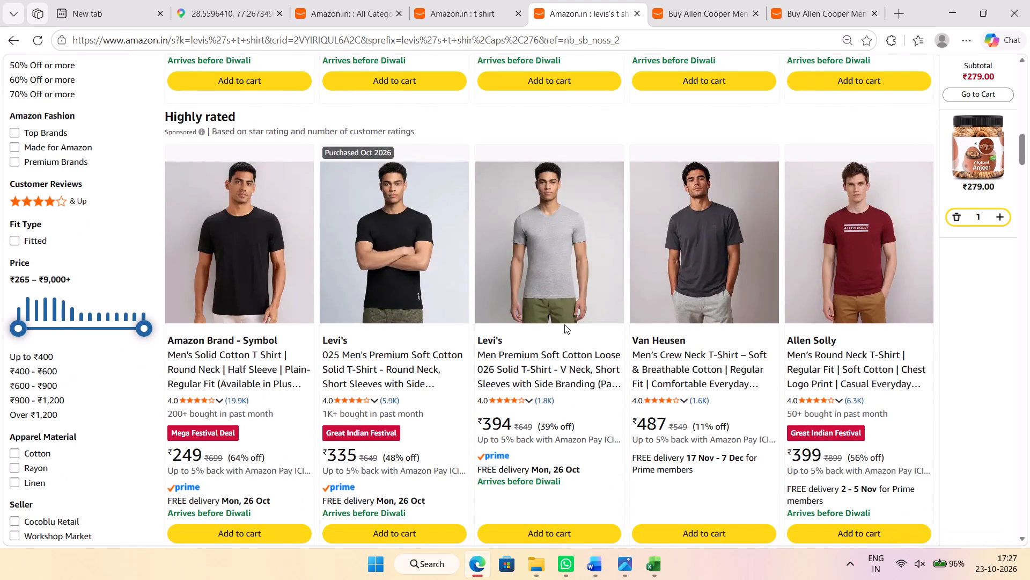
pyautogui.scroll(-3, 810, 373)
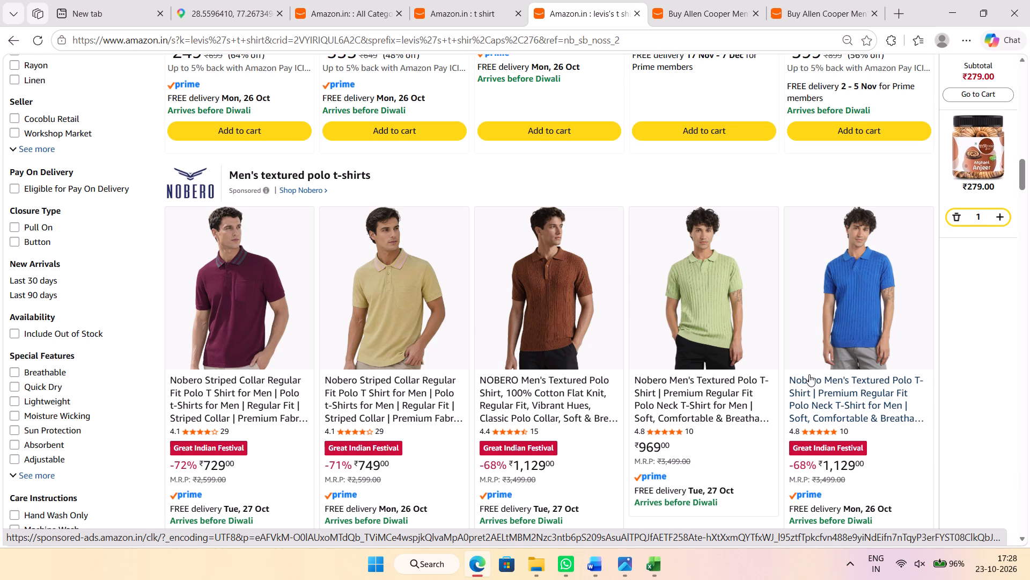
# Show the desktop, open the "nanded 3rd crash analysis" folder to view its contents, and close its window.
pyautogui.click(1029, 579)
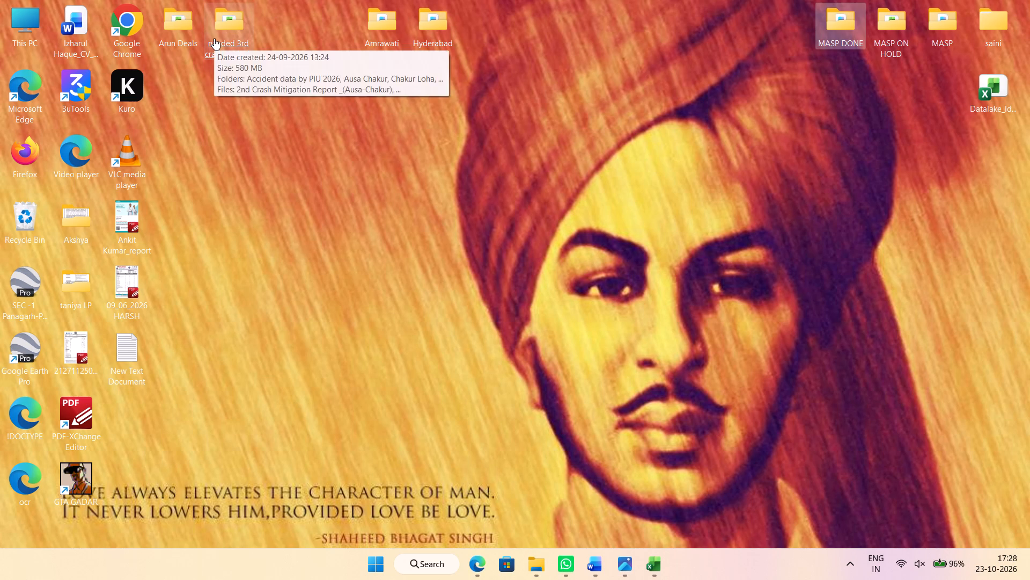
pyautogui.click(214, 38)
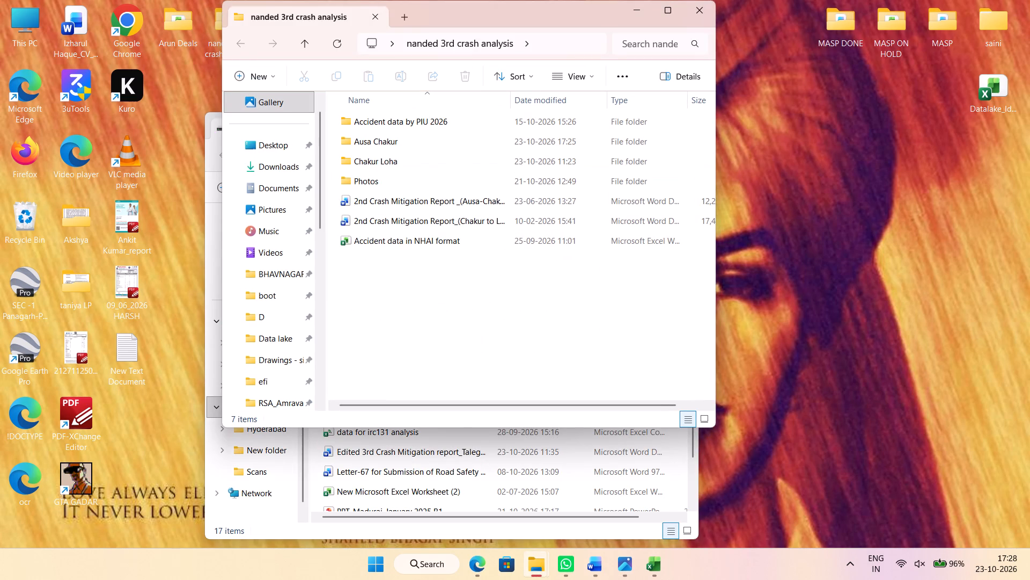
pyautogui.click(688, 18)
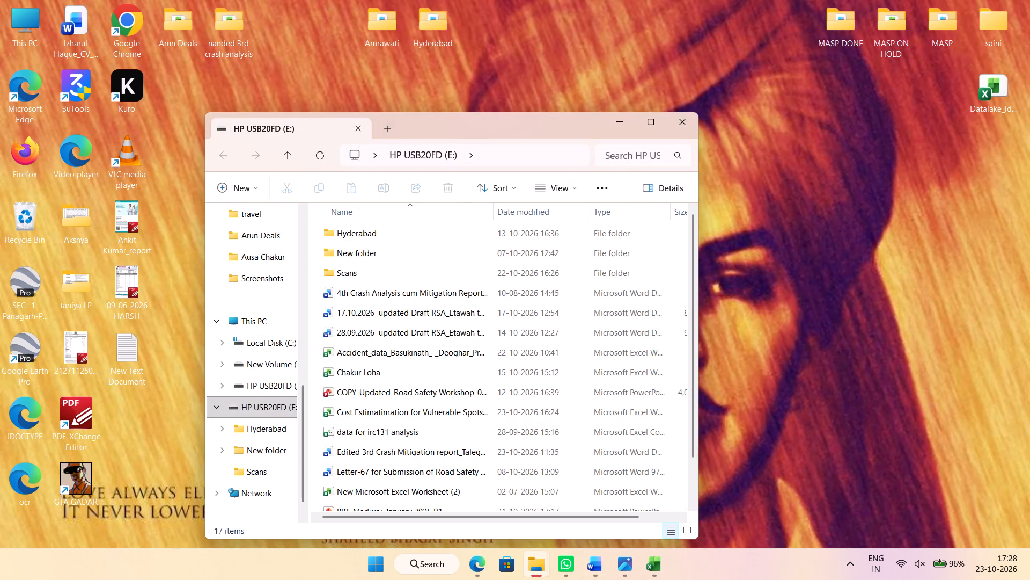
# Copy the 3rd Crash Mitigation Report (Ausa-Chakur) document from the Ausa Chakur folder inside "nanded 3rd crash analysis" and close that window.
pyautogui.click(244, 34)
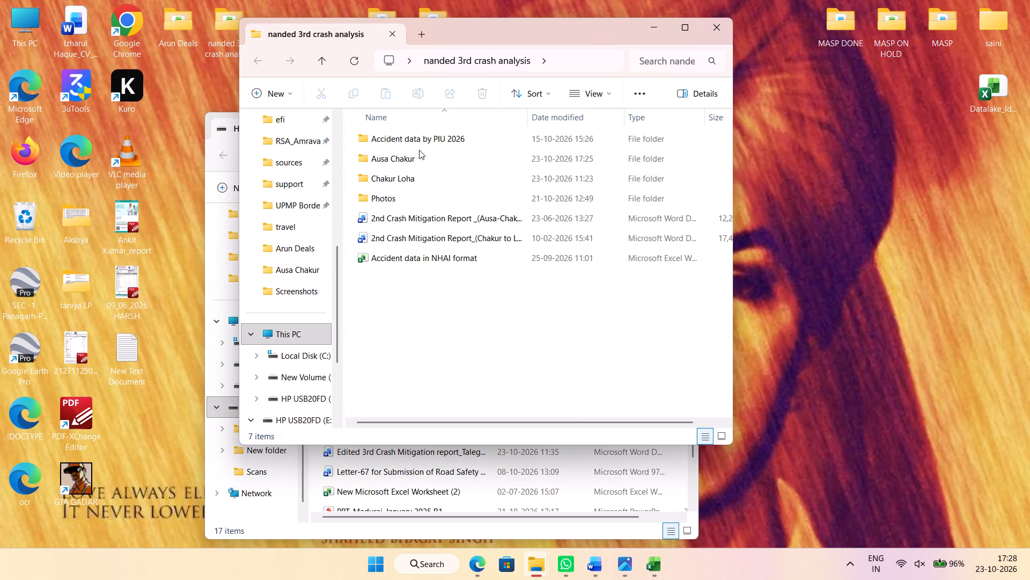
pyautogui.click(420, 154)
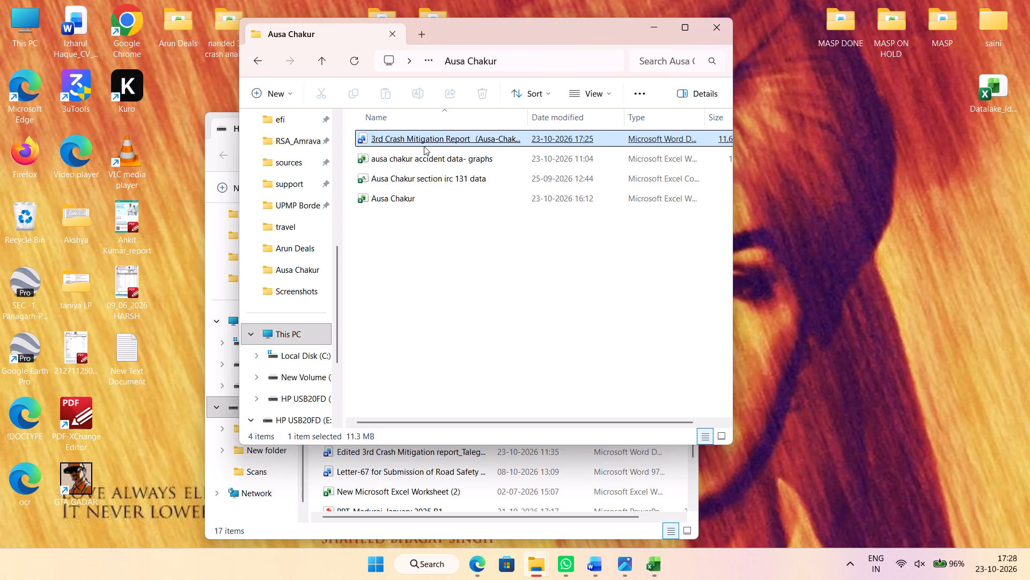
pyautogui.hotkey('ctrl', 'c')
pyautogui.hotkey('ctrl', 'c')
pyautogui.hotkey('ctrl', 'c')
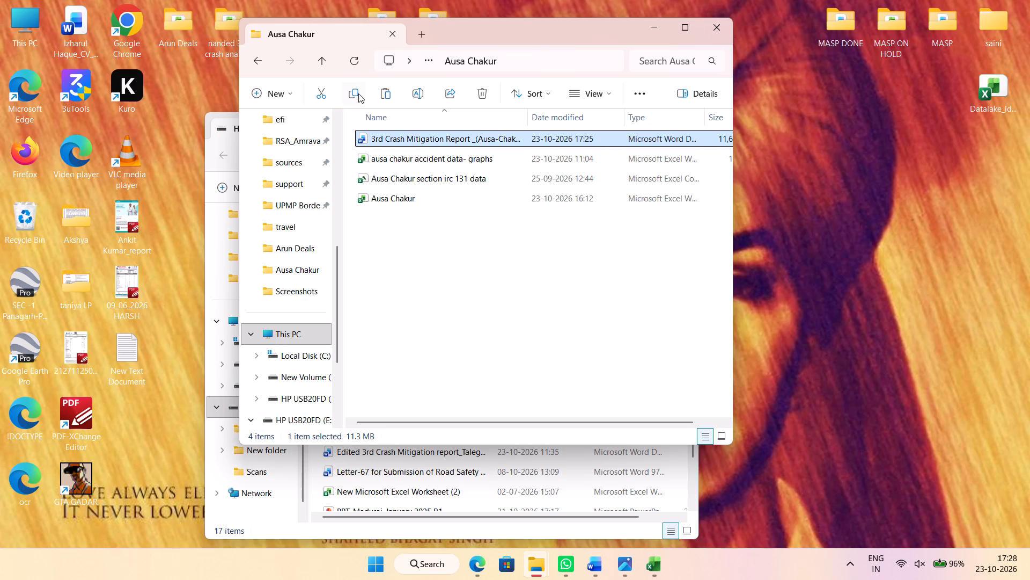
pyautogui.click(358, 93)
pyautogui.click(703, 34)
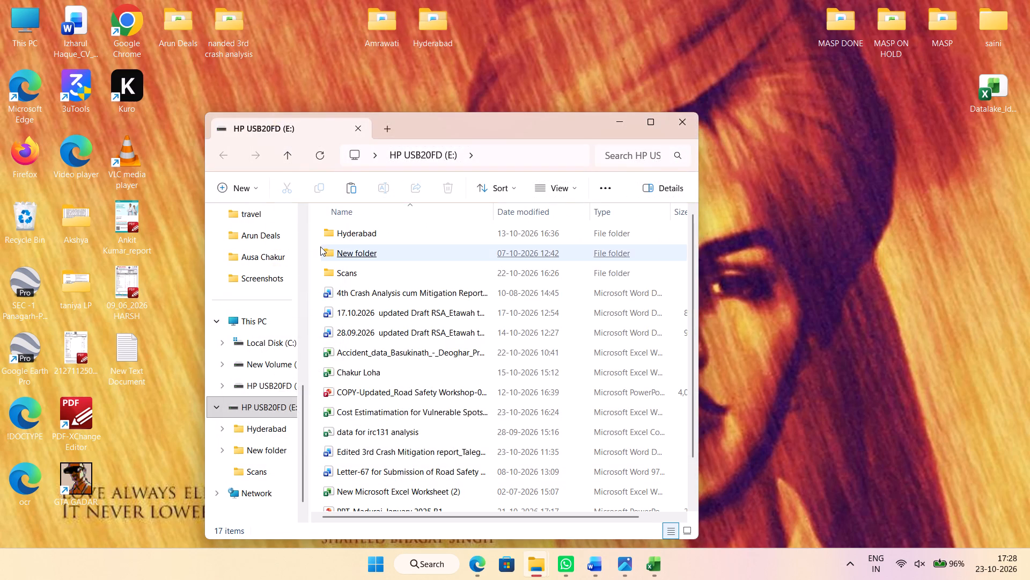
# Create a folder named "3rd crash ausa chakur" on the HP USB20FD (E:) drive and open it.
pyautogui.rightClick(318, 247)
pyautogui.click(406, 365)
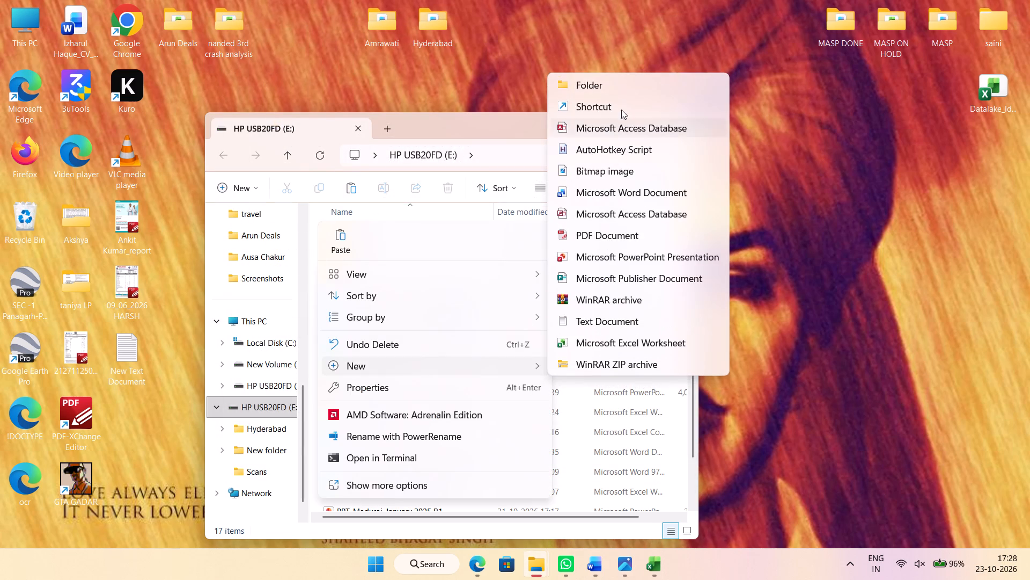
pyautogui.click(614, 83)
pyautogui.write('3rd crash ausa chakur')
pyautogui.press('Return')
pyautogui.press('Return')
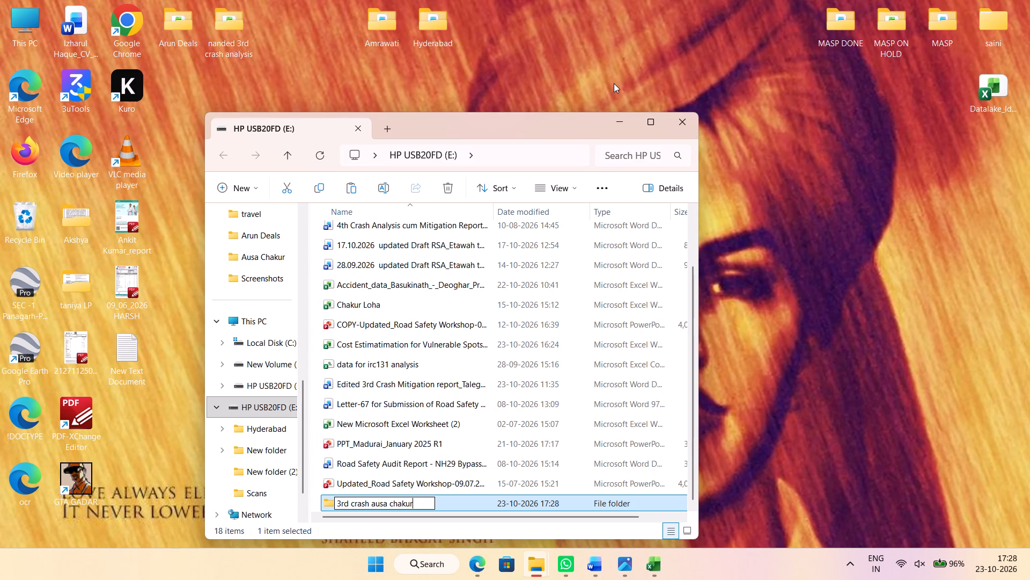
# Paste the copied crash mitigation report into the "3rd crash ausa chakur" folder.
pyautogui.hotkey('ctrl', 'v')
pyautogui.click(587, 222)
pyautogui.hotkey('ctrl', 'v')
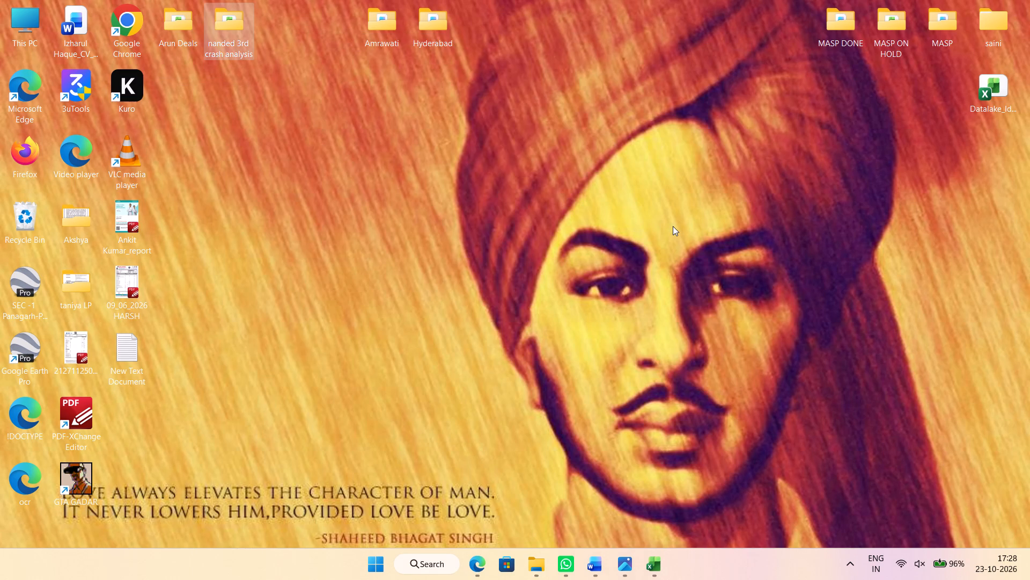
# Switch back to the browser and look further through the Levi's T-shirt results, including the More results section.
pyautogui.click(655, 563)
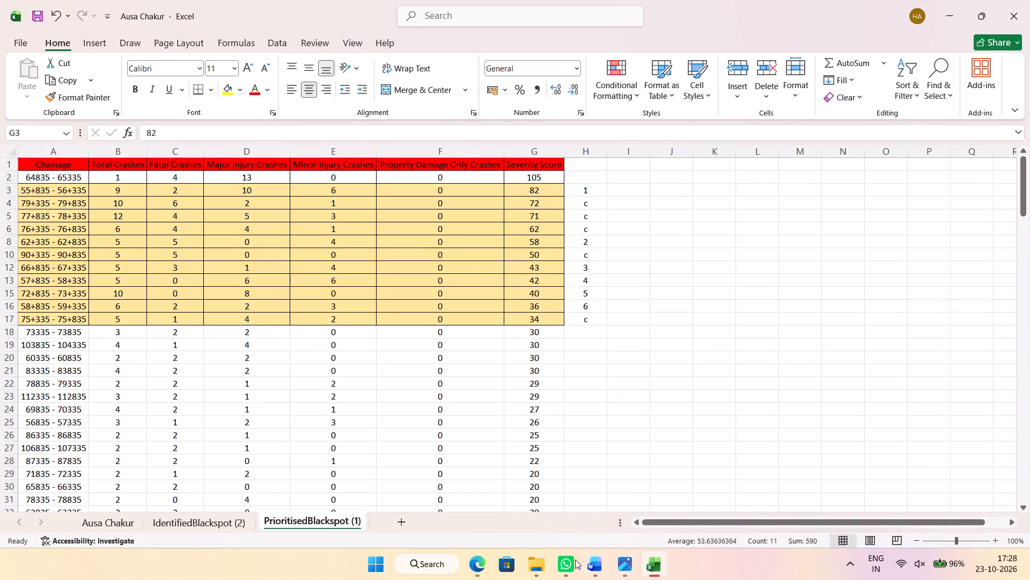
pyautogui.click(485, 565)
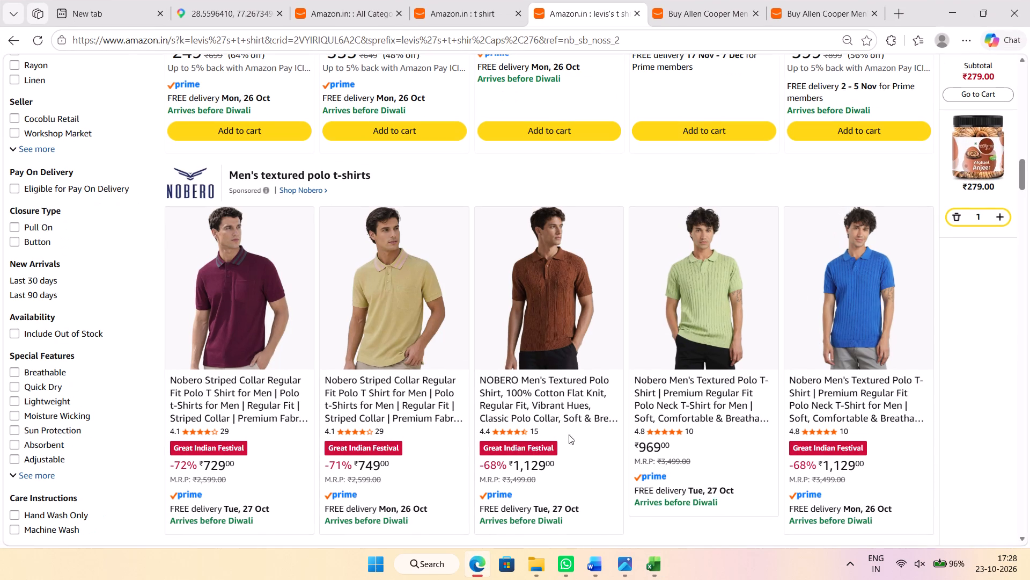
pyautogui.scroll(-4, 619, 307)
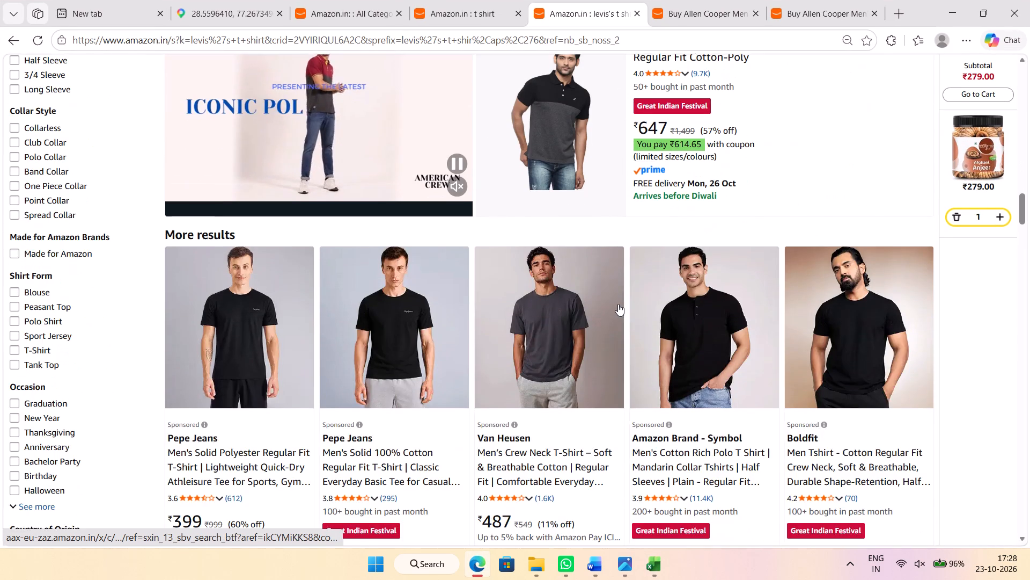
pyautogui.scroll(-1, 618, 304)
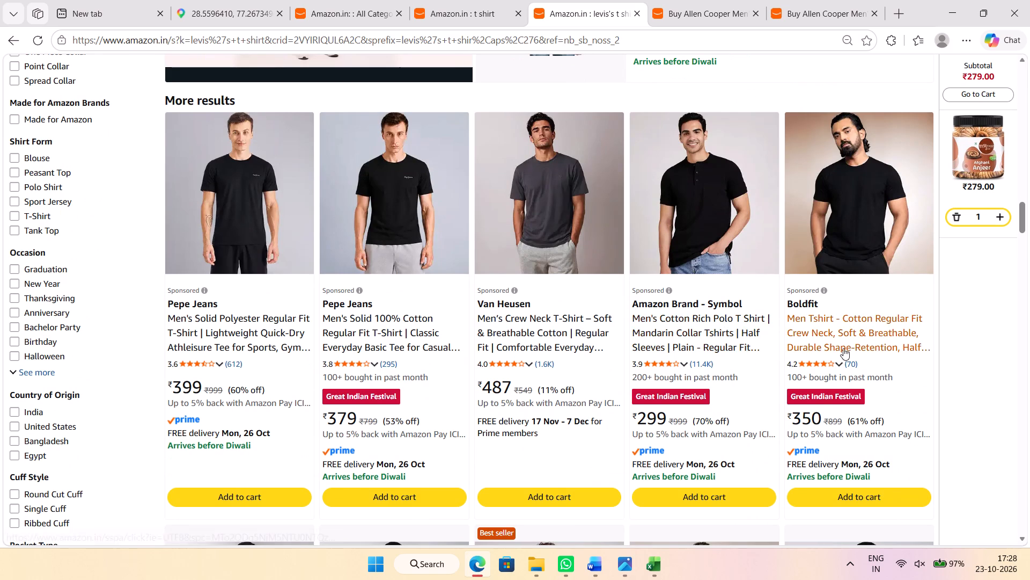
pyautogui.scroll(-3, 712, 353)
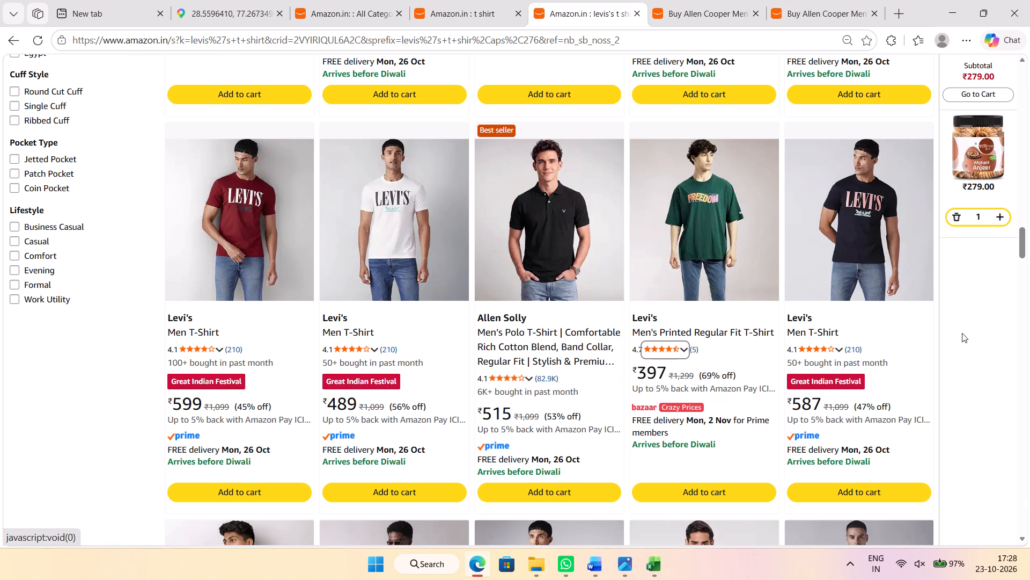
# View the product page of the green Levi's Men's Printed Regular Fit T-Shirt and return to the results.
pyautogui.click(687, 290)
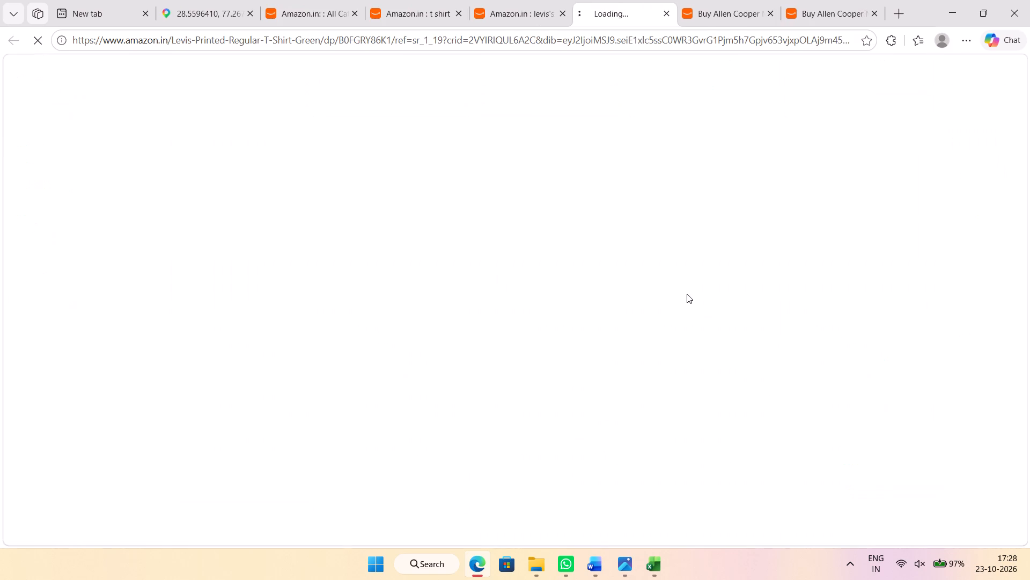
pyautogui.scroll(-1, 634, 296)
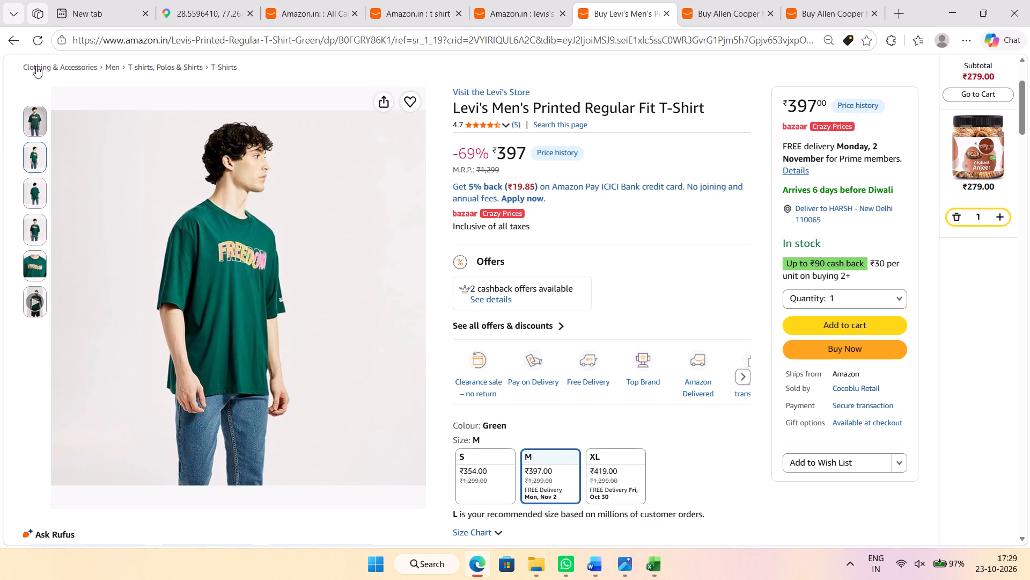
pyautogui.click(5, 36)
# Look through further T-shirt results, including the product page of the Levi's Men's Green Typographic Slim Fit T-Shirt.
pyautogui.scroll(-1, 724, 248)
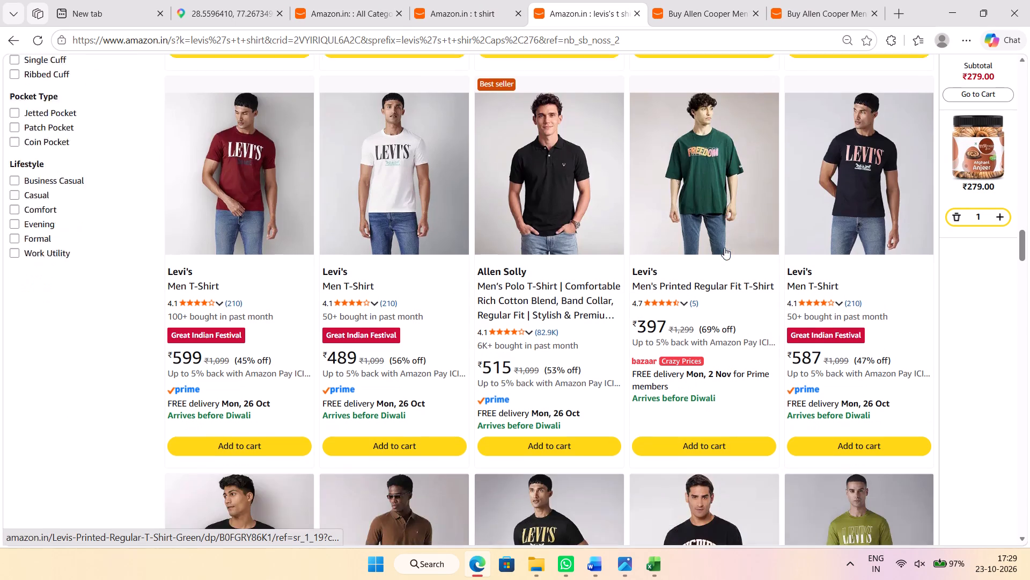
pyautogui.scroll(-1, 724, 248)
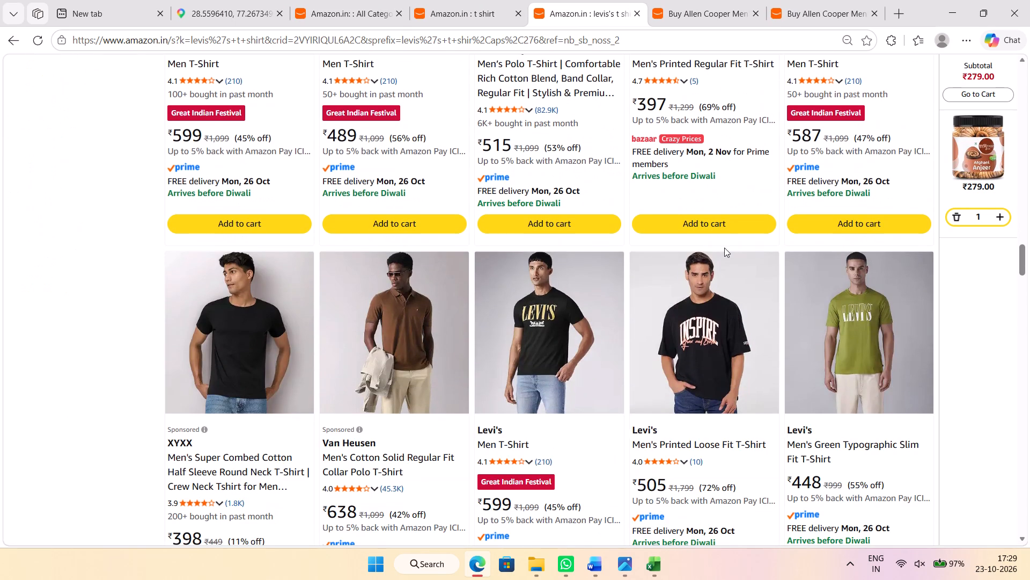
pyautogui.scroll(-2, 724, 248)
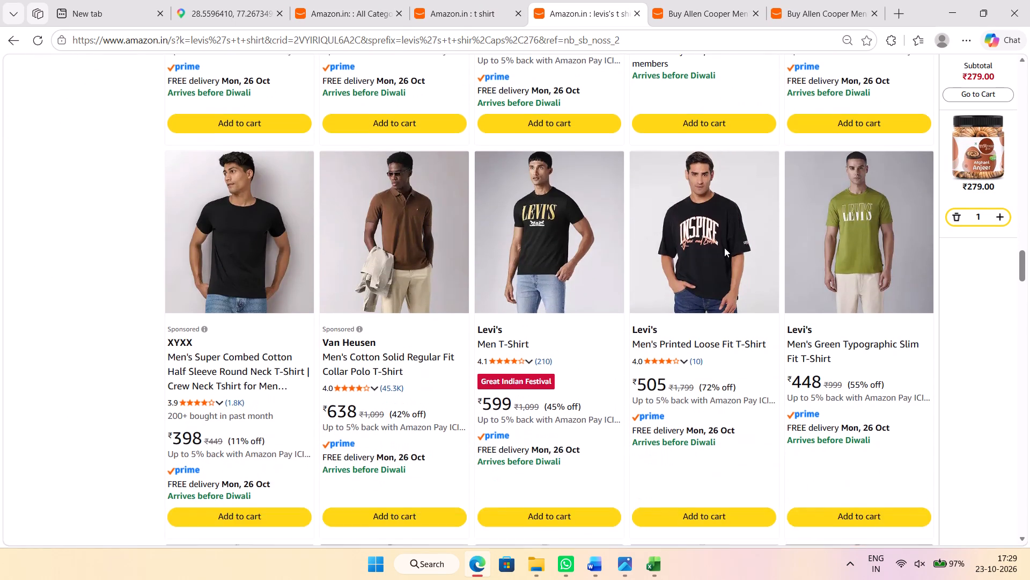
pyautogui.scroll(1, 724, 248)
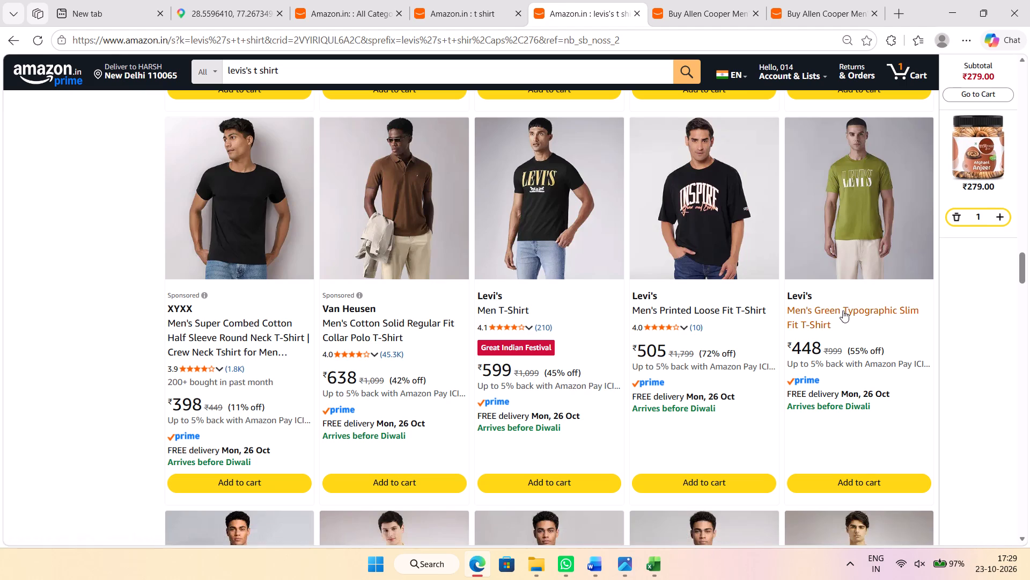
pyautogui.click(843, 310)
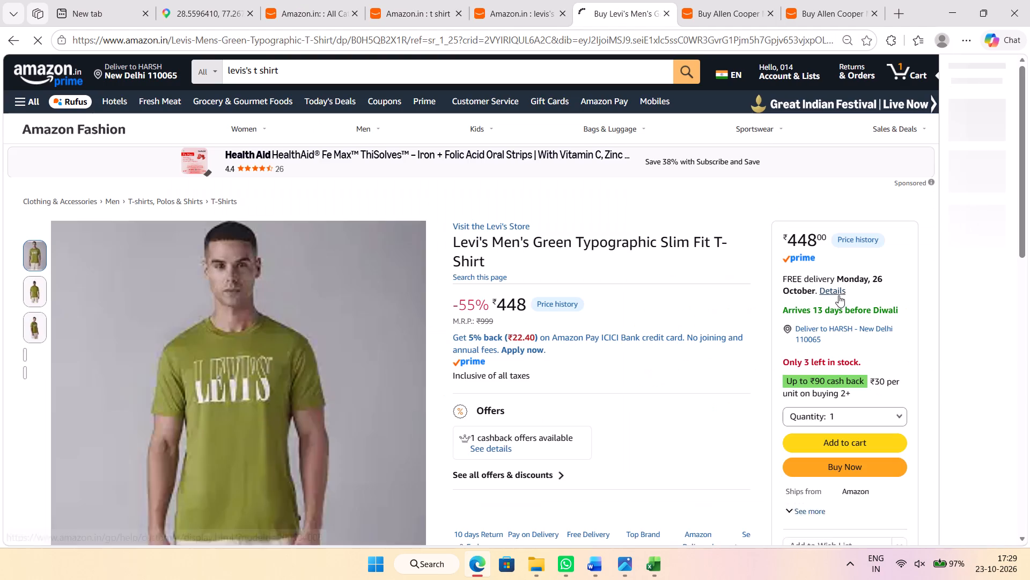
pyautogui.scroll(-1, 264, 300)
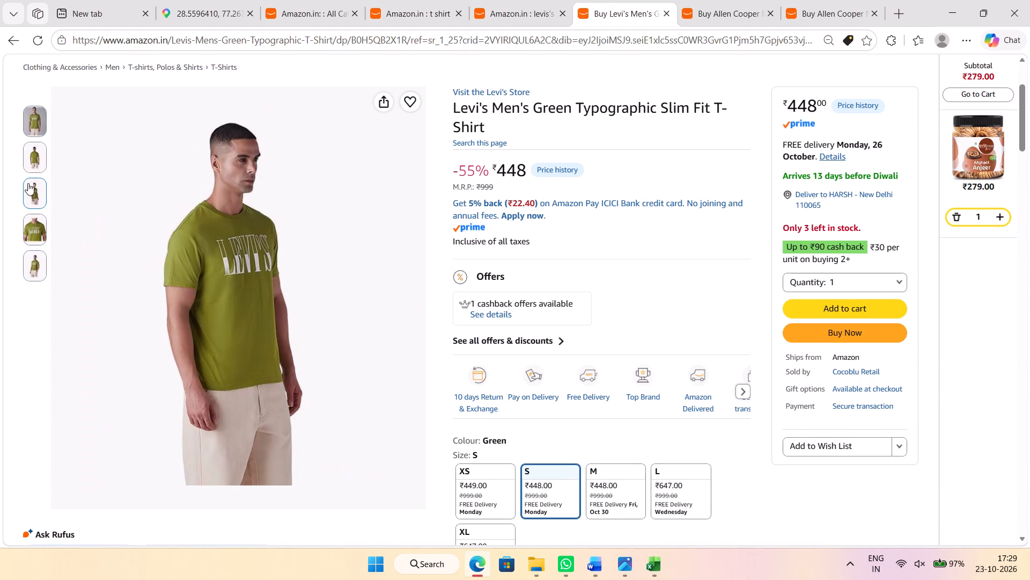
pyautogui.scroll(-1, 720, 376)
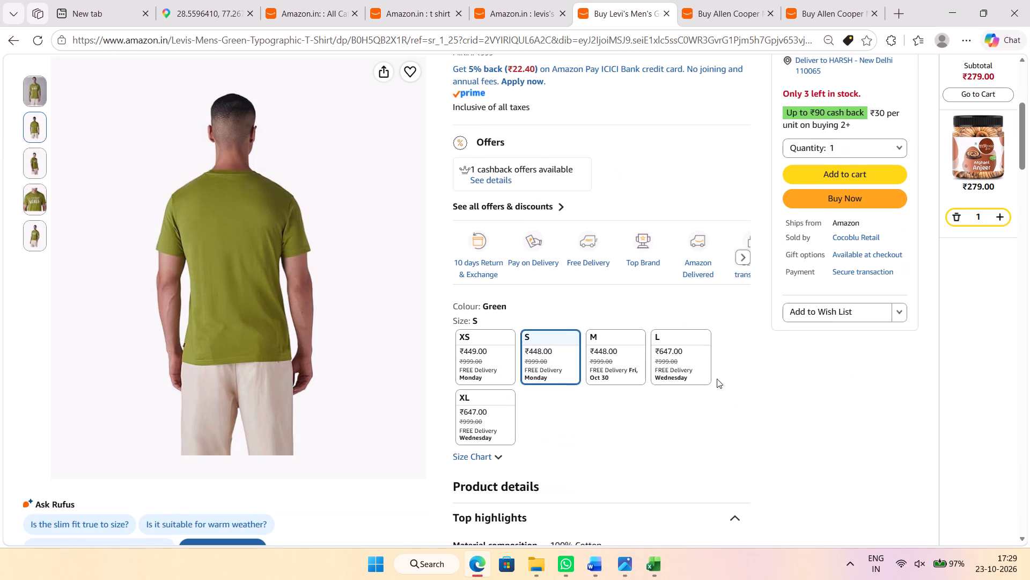
pyautogui.click(16, 41)
pyautogui.scroll(-3, 830, 358)
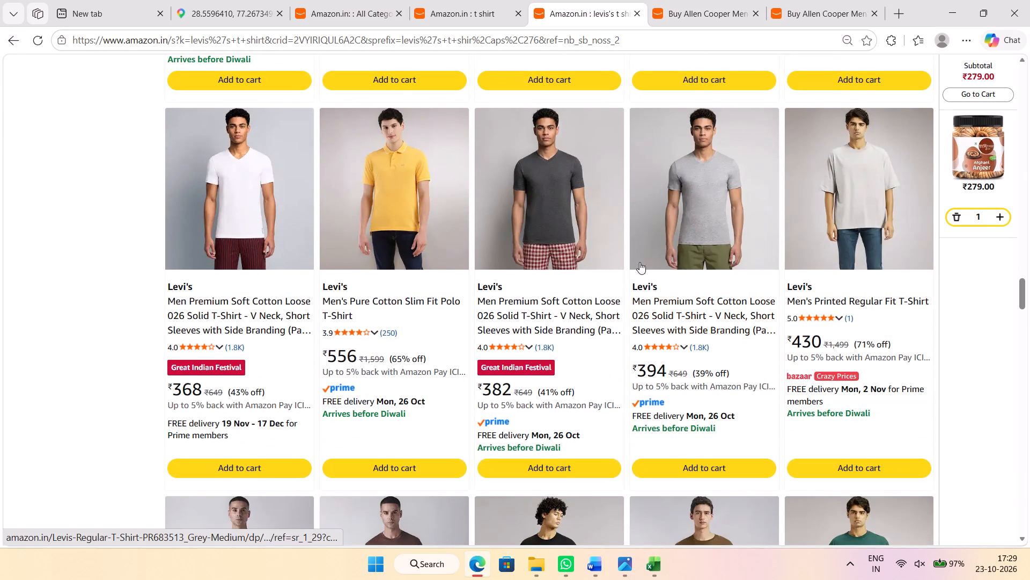
pyautogui.scroll(-4, 463, 286)
# Search Amazon for "levis's men 517".
pyautogui.scroll(16, 399, 177)
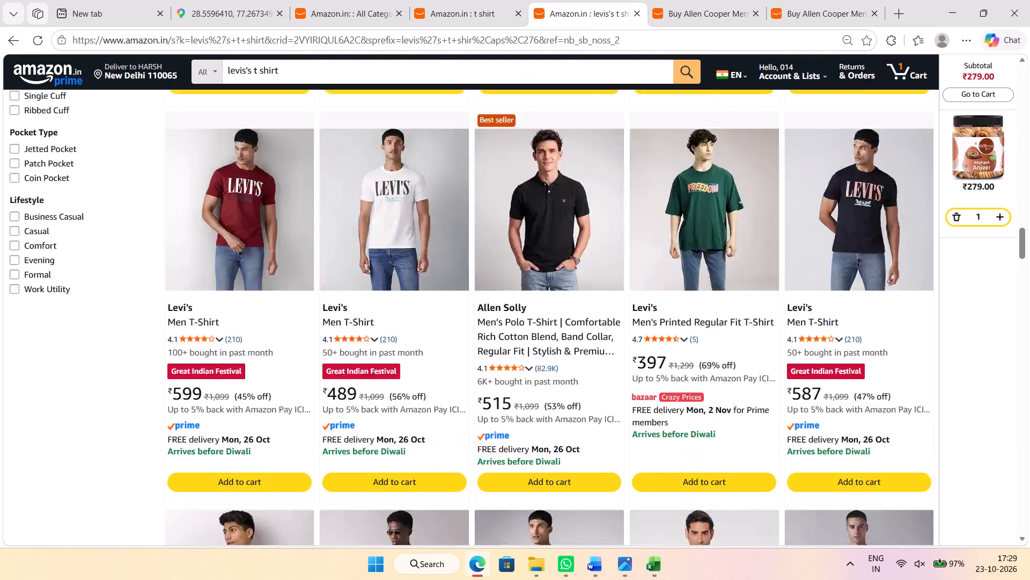
pyautogui.moveTo(320, 64); pyautogui.dragTo(249, 69)
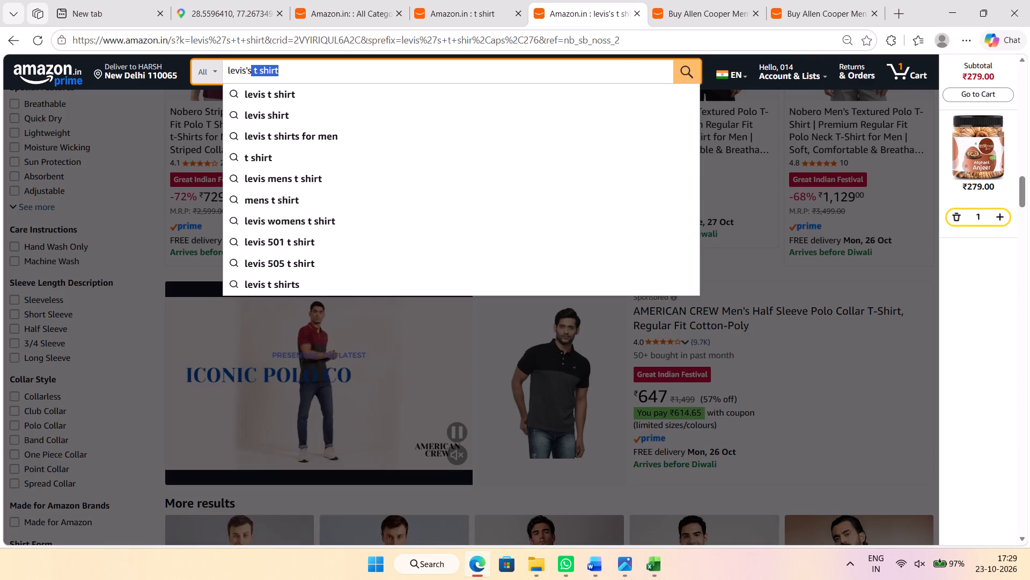
pyautogui.moveTo(249, 69); pyautogui.dragTo(253, 69)
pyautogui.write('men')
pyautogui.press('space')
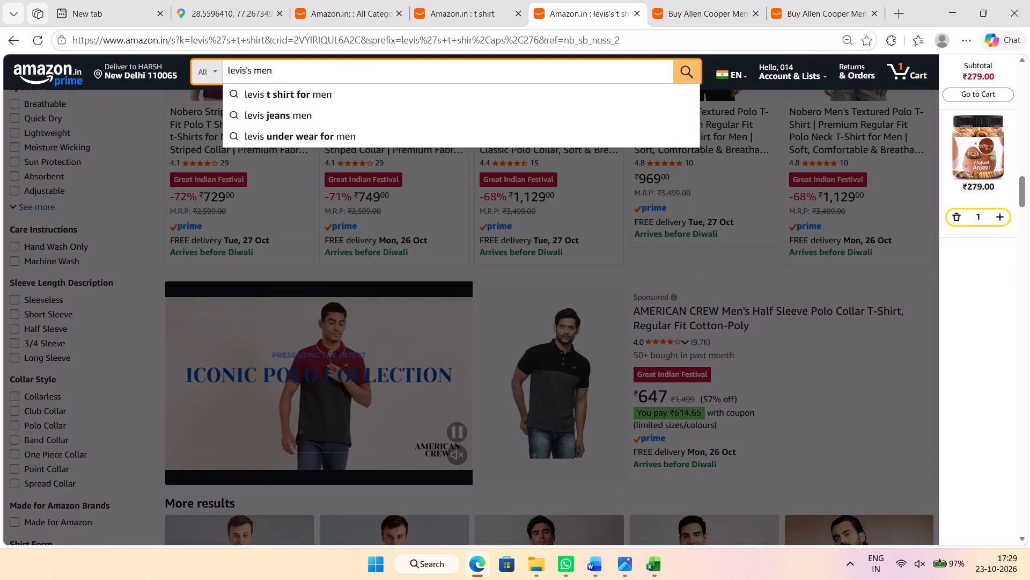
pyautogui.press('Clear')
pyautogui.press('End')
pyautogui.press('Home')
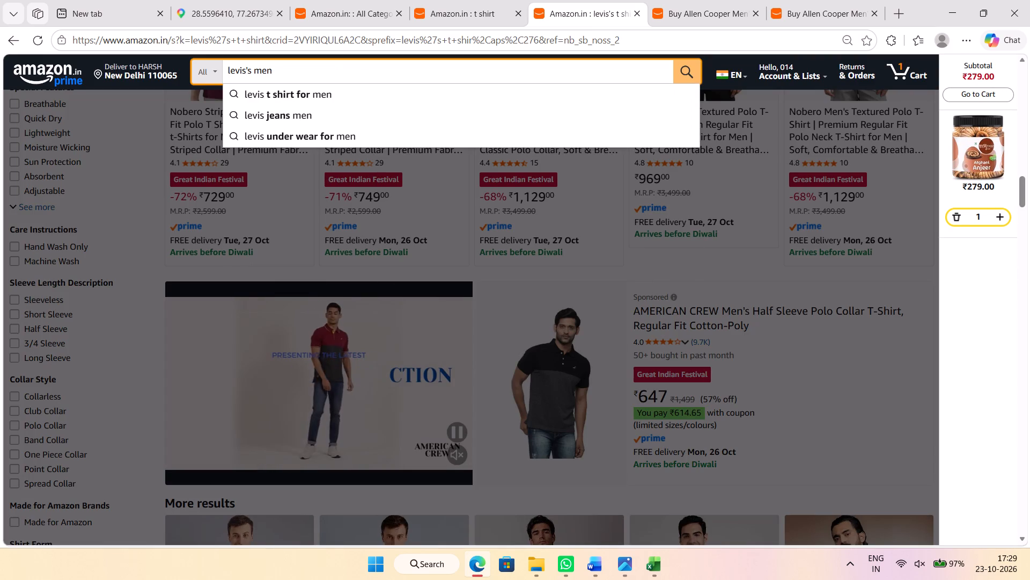
pyautogui.click(280, 76)
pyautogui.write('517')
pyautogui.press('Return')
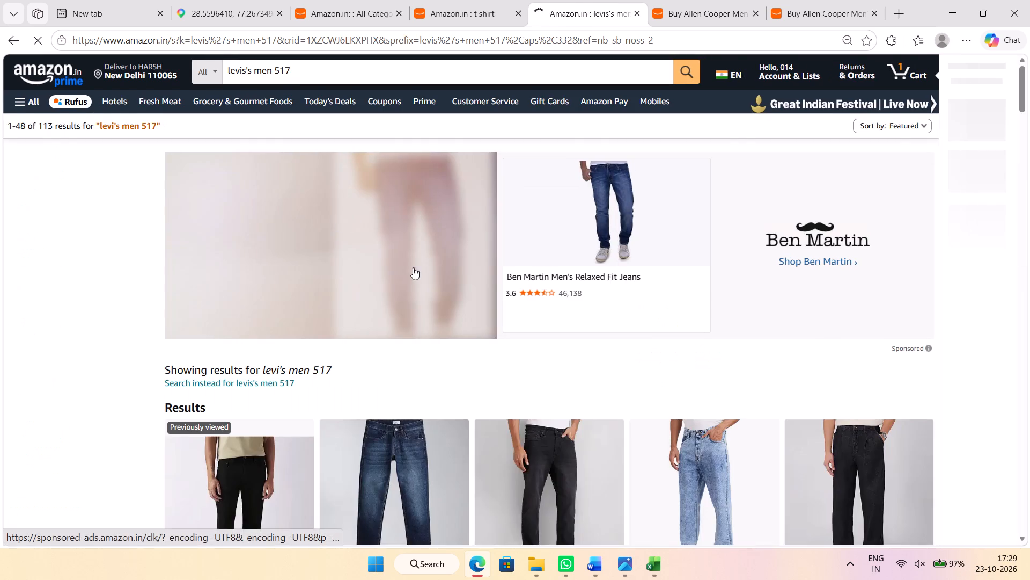
# Look through the Levi's 517 results, including the Men's Bootcut Fit Mid Rise Jeans.
pyautogui.scroll(-2, 419, 267)
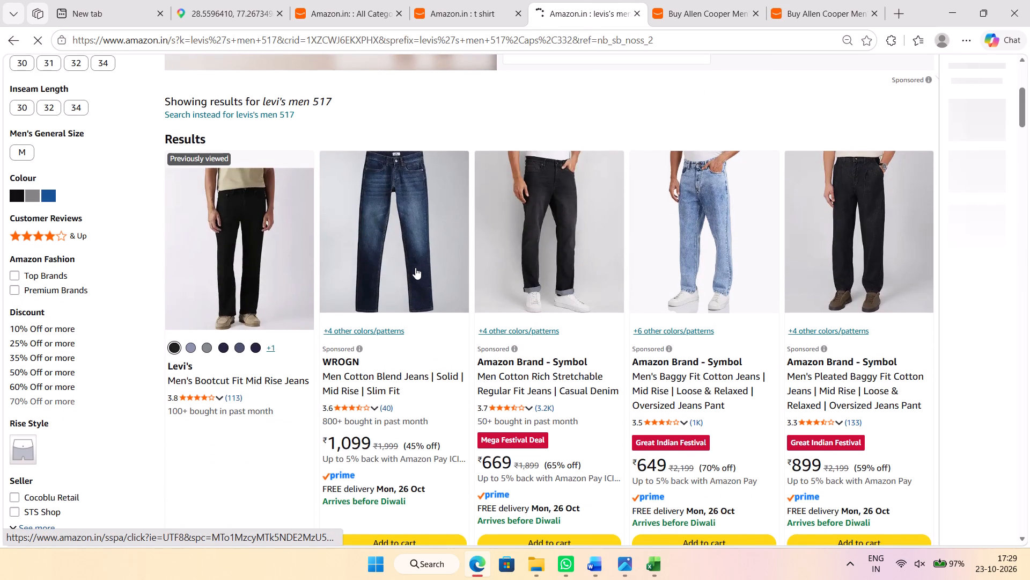
pyautogui.scroll(-3, 533, 323)
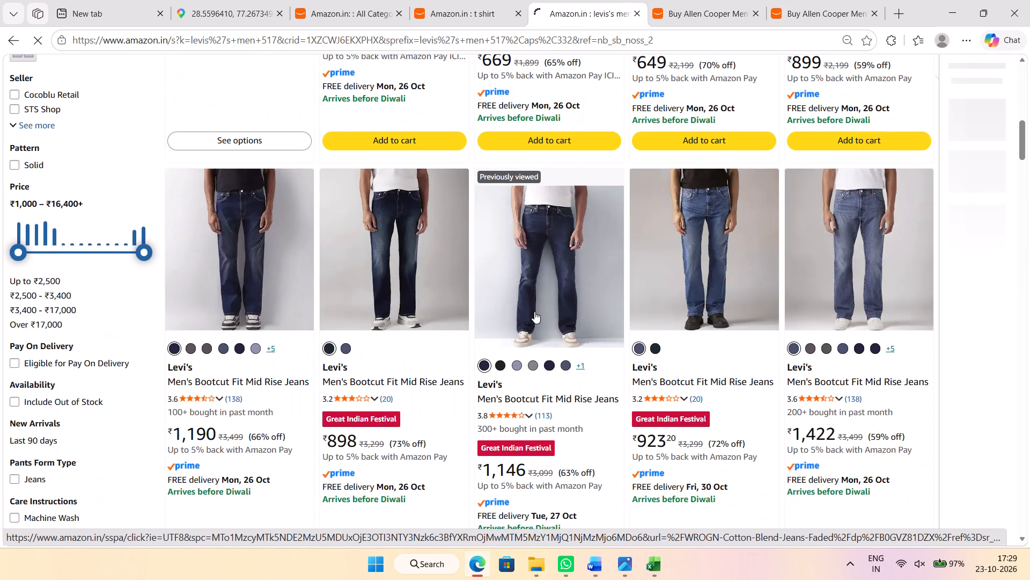